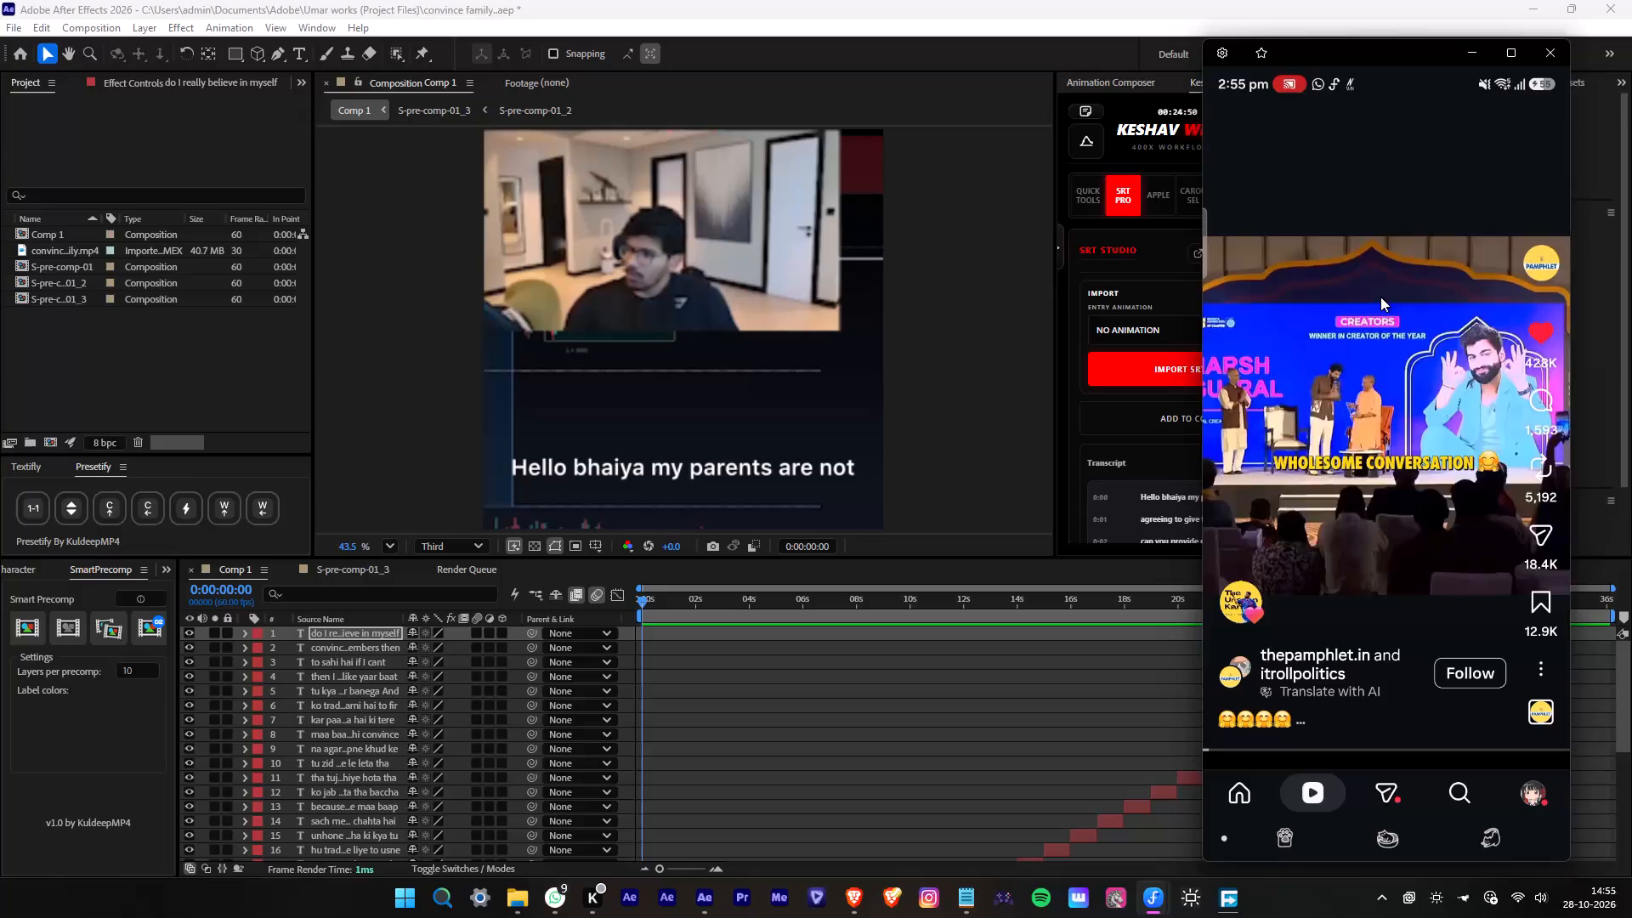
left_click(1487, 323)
Shift all 30 caption layers after the first one later, so "agreeing to give funds for trading" starts at about 6 s.
scroll(945, 753, "down", 6)
left_click(950, 765)
left_click(690, 820)
scroll(831, 815, "up", 7)
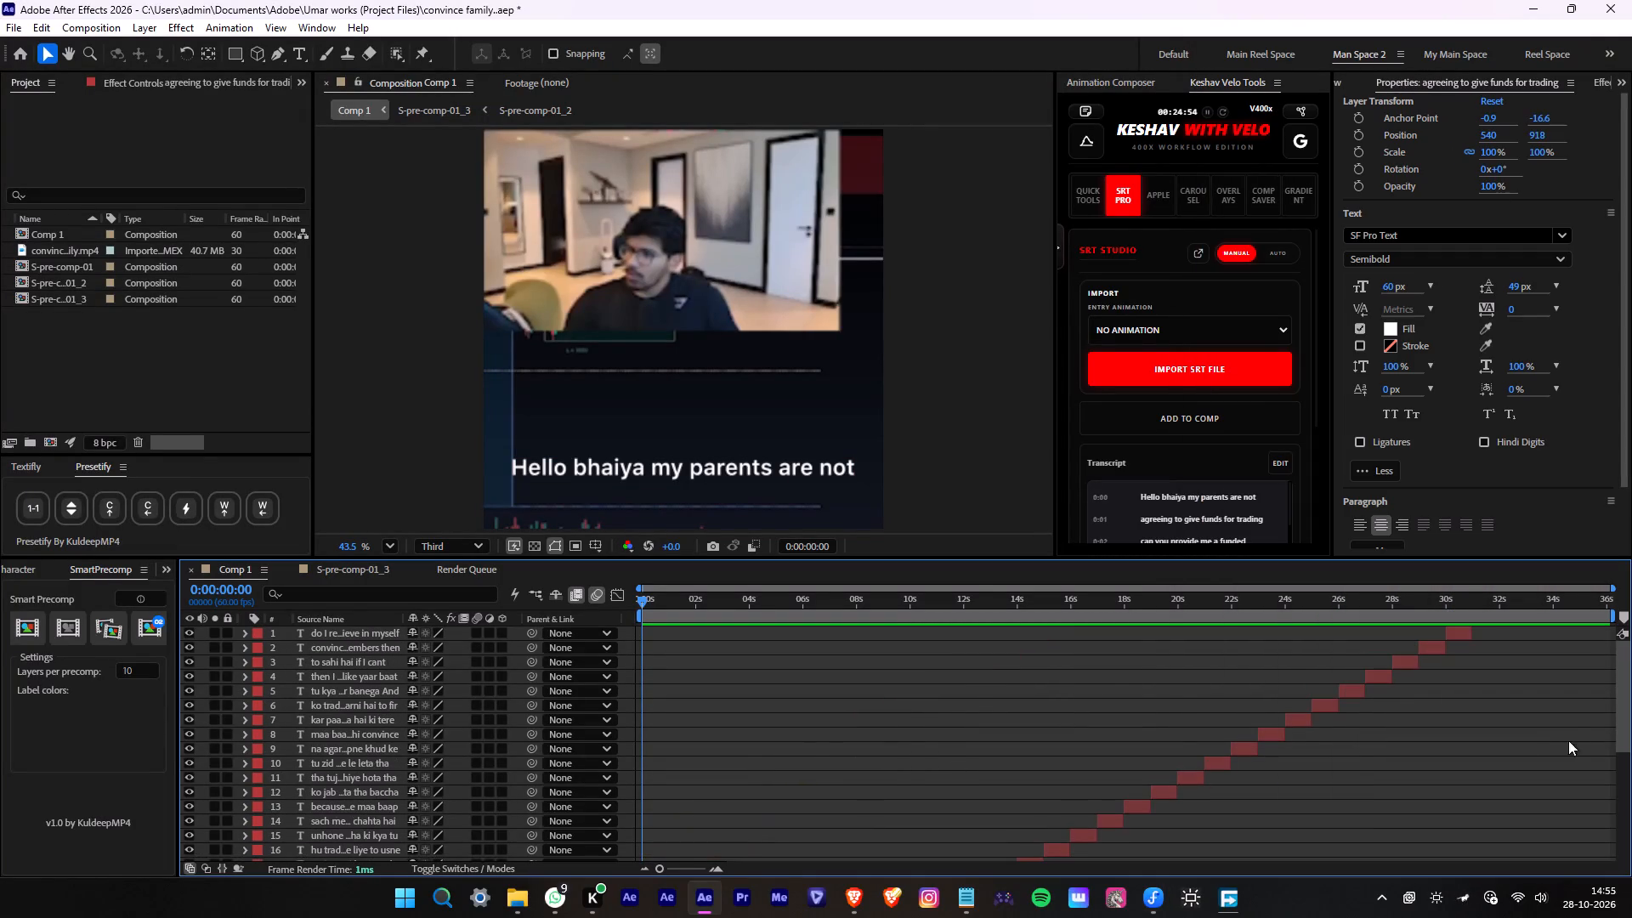
left_click(1463, 637, "shift")
left_click_drag(1454, 626, 1480, 630)
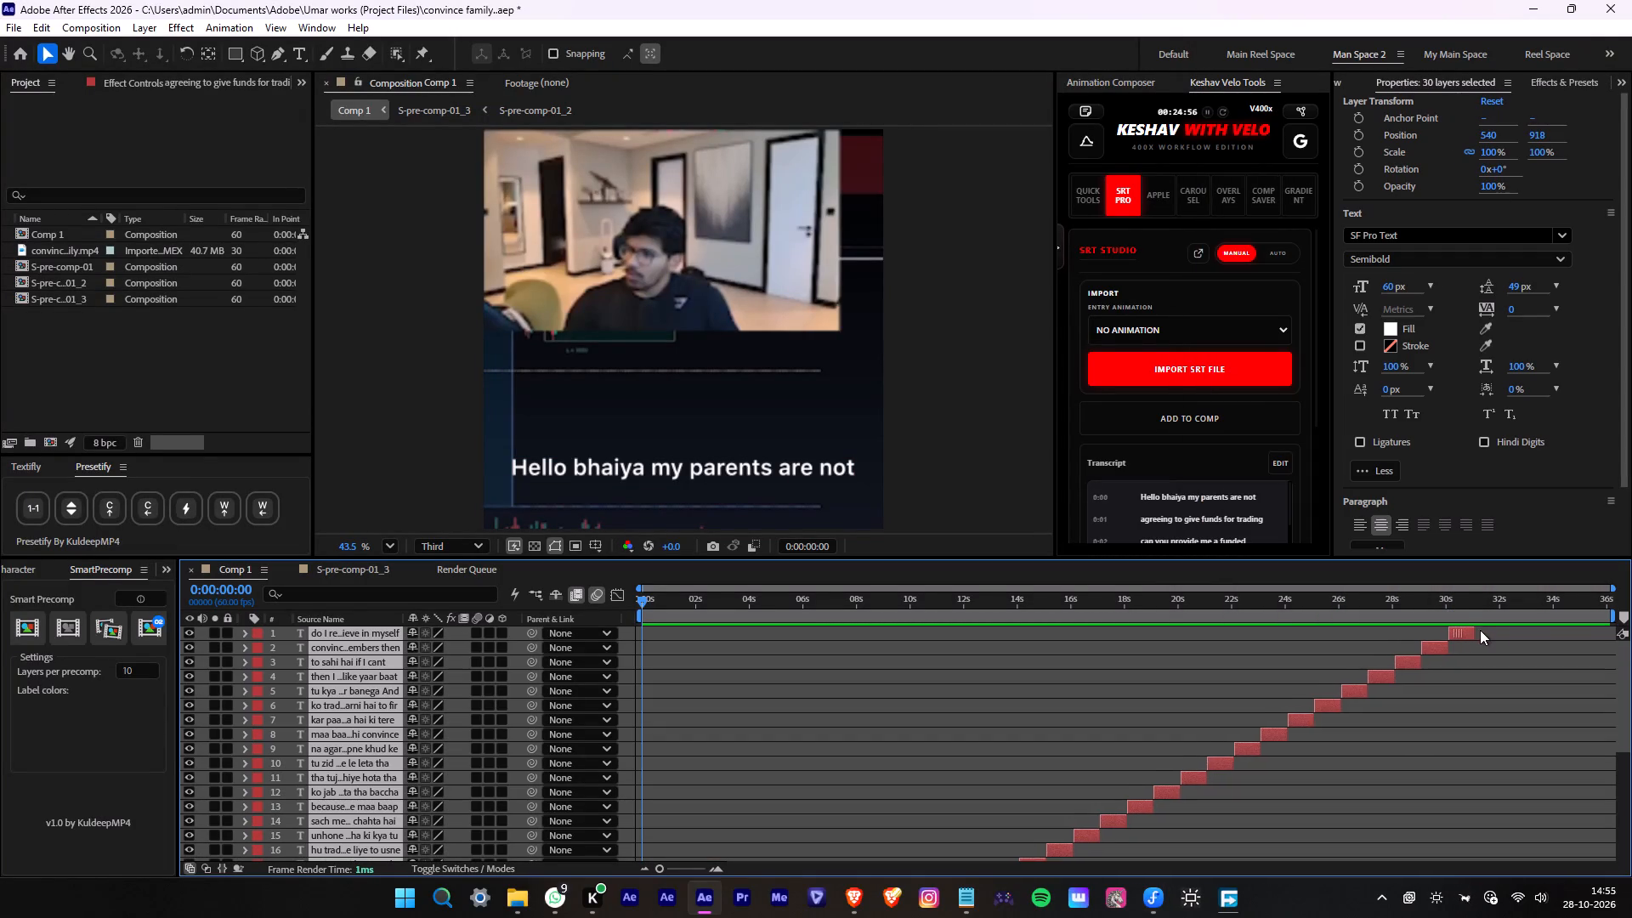
left_click_drag(1480, 630, 1590, 648)
scroll(912, 778, "down", 7)
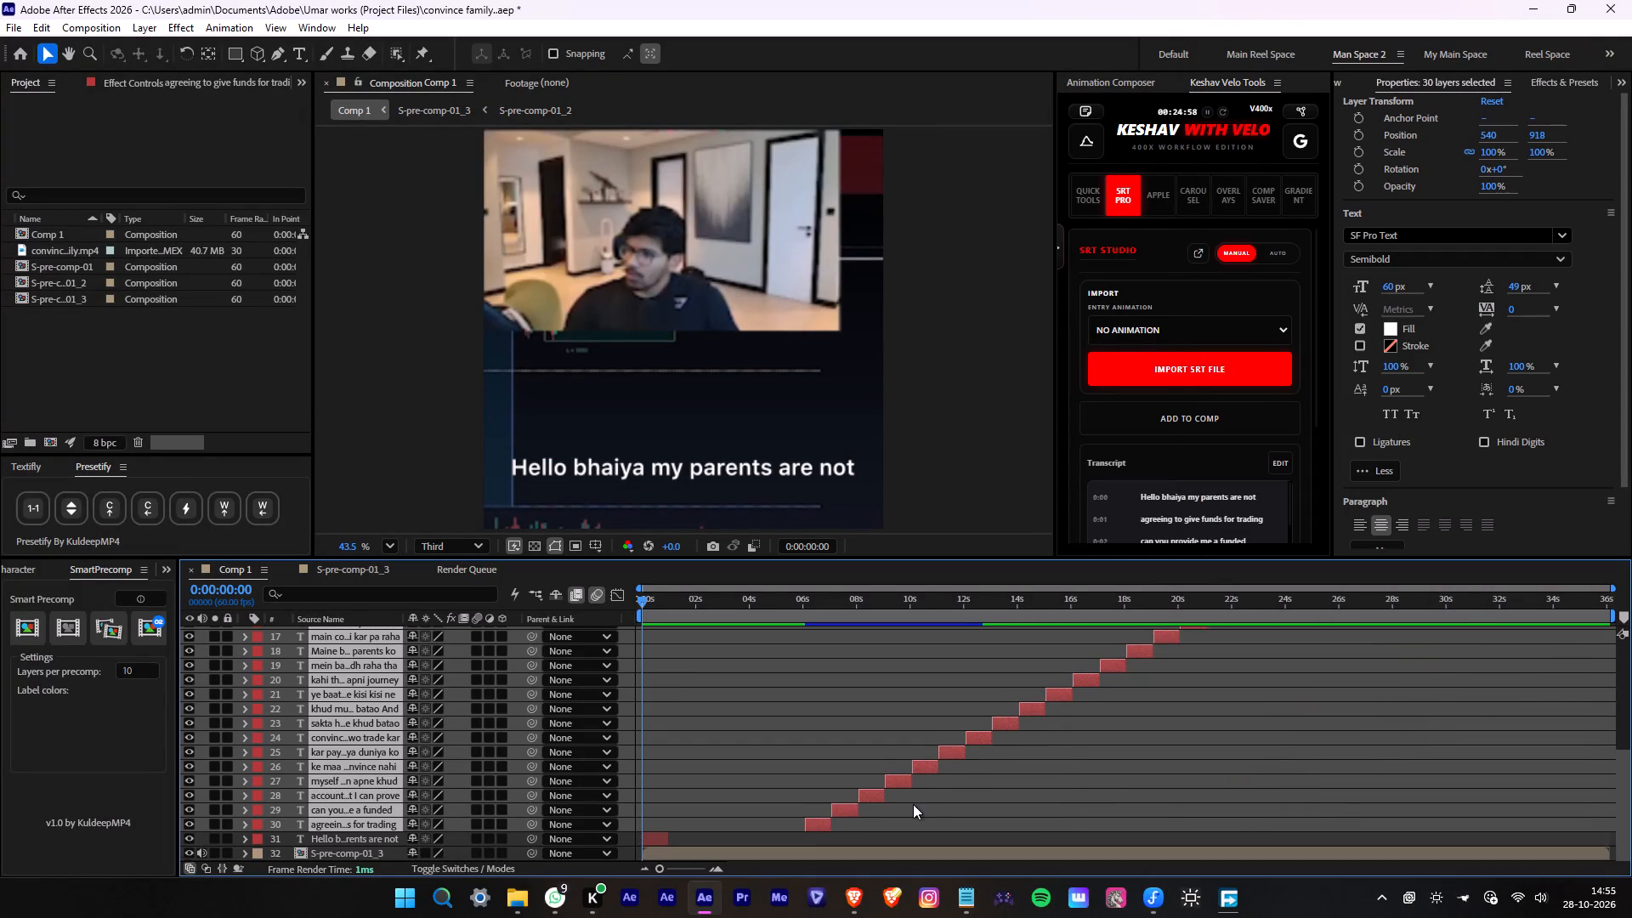
Extend the end of the "Hello bhaiya my parents are not" caption layer to about 5 s.
left_click_drag(671, 837, 780, 853)
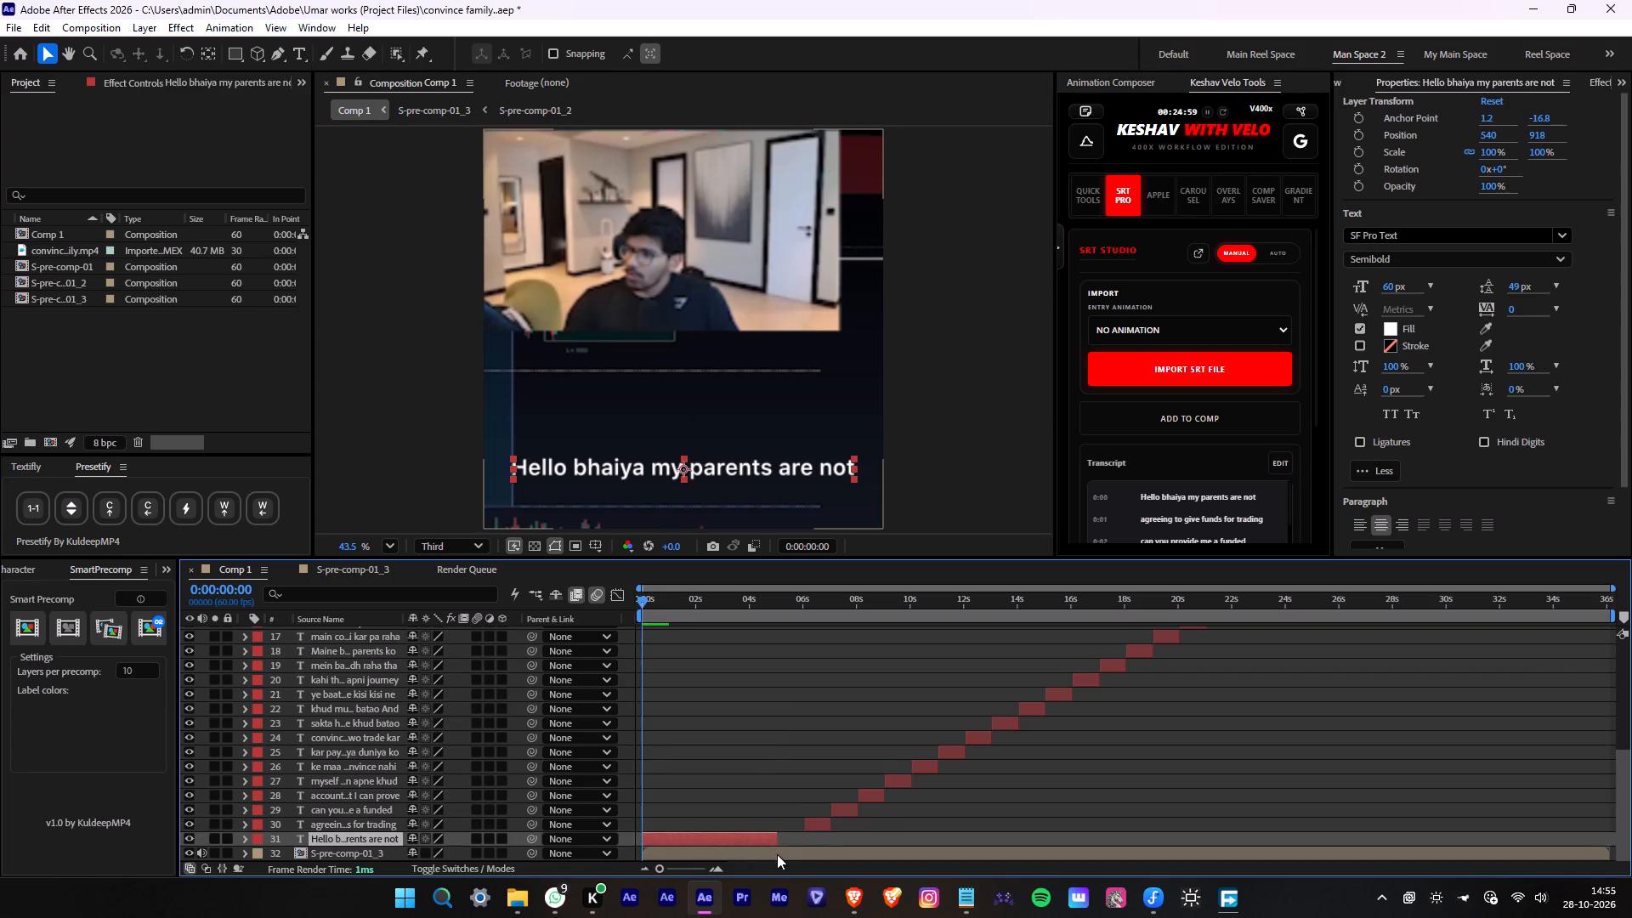
Show the audio waveform of the S-pre-comp-01_3 layer.
left_click(777, 854)
key("l")
key("l")
scroll(745, 784, "down", 7)
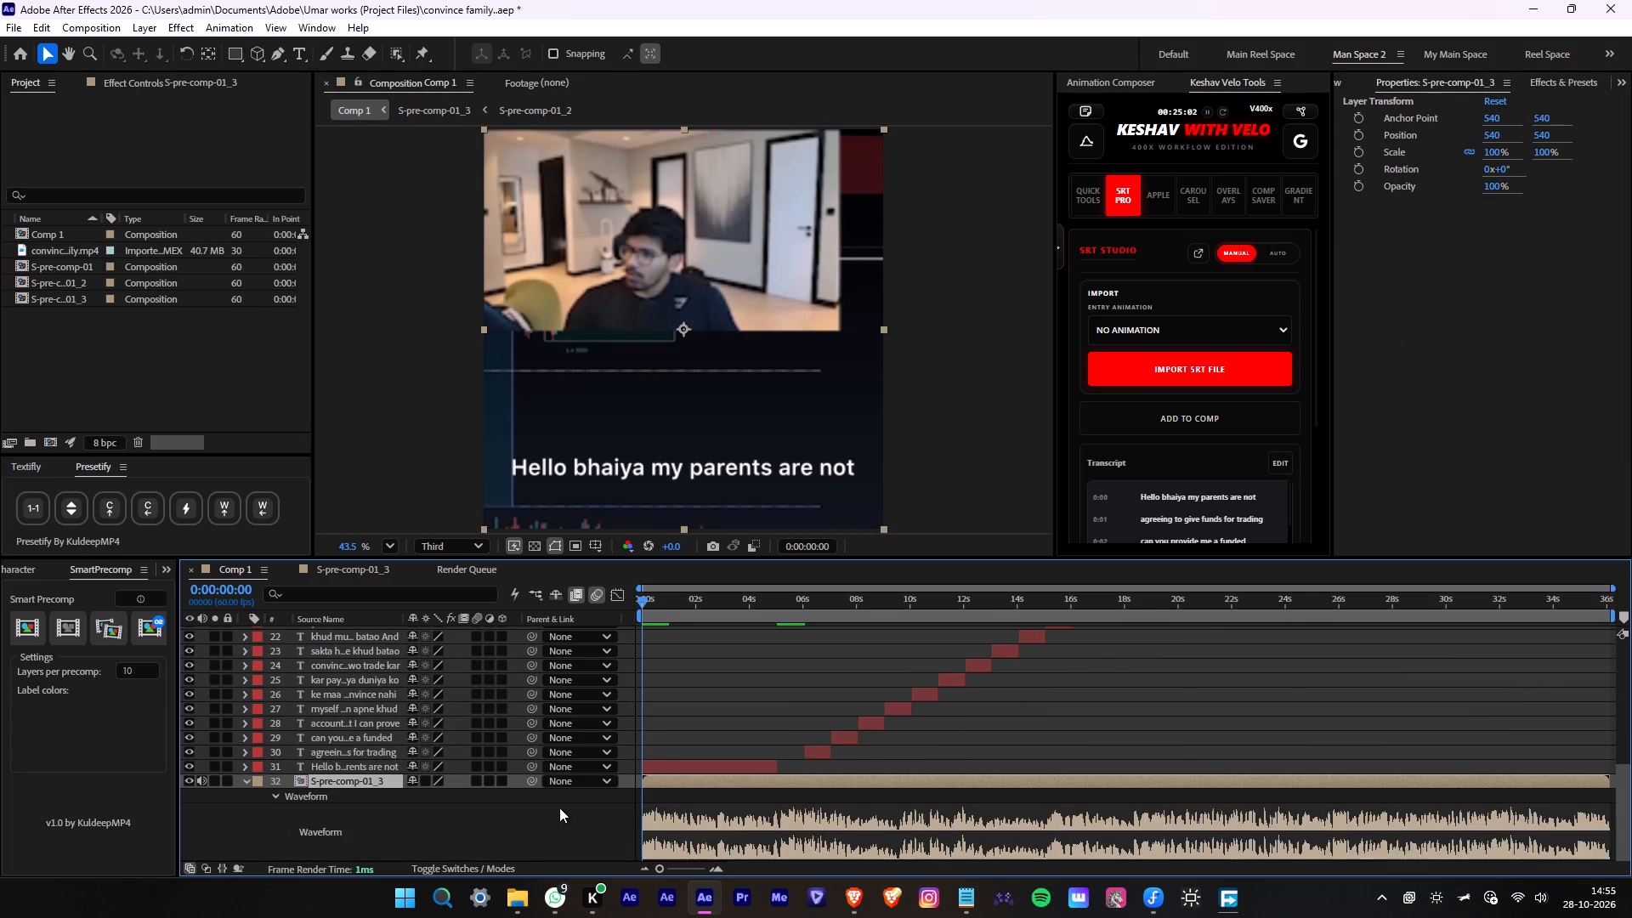
Play the opening second against the waveform to examine where the first caption's speech ends.
scroll(559, 807, "up", 4, "alt")
key("space")
key("space")
middle_click_drag(1057, 703, 1048, 703)
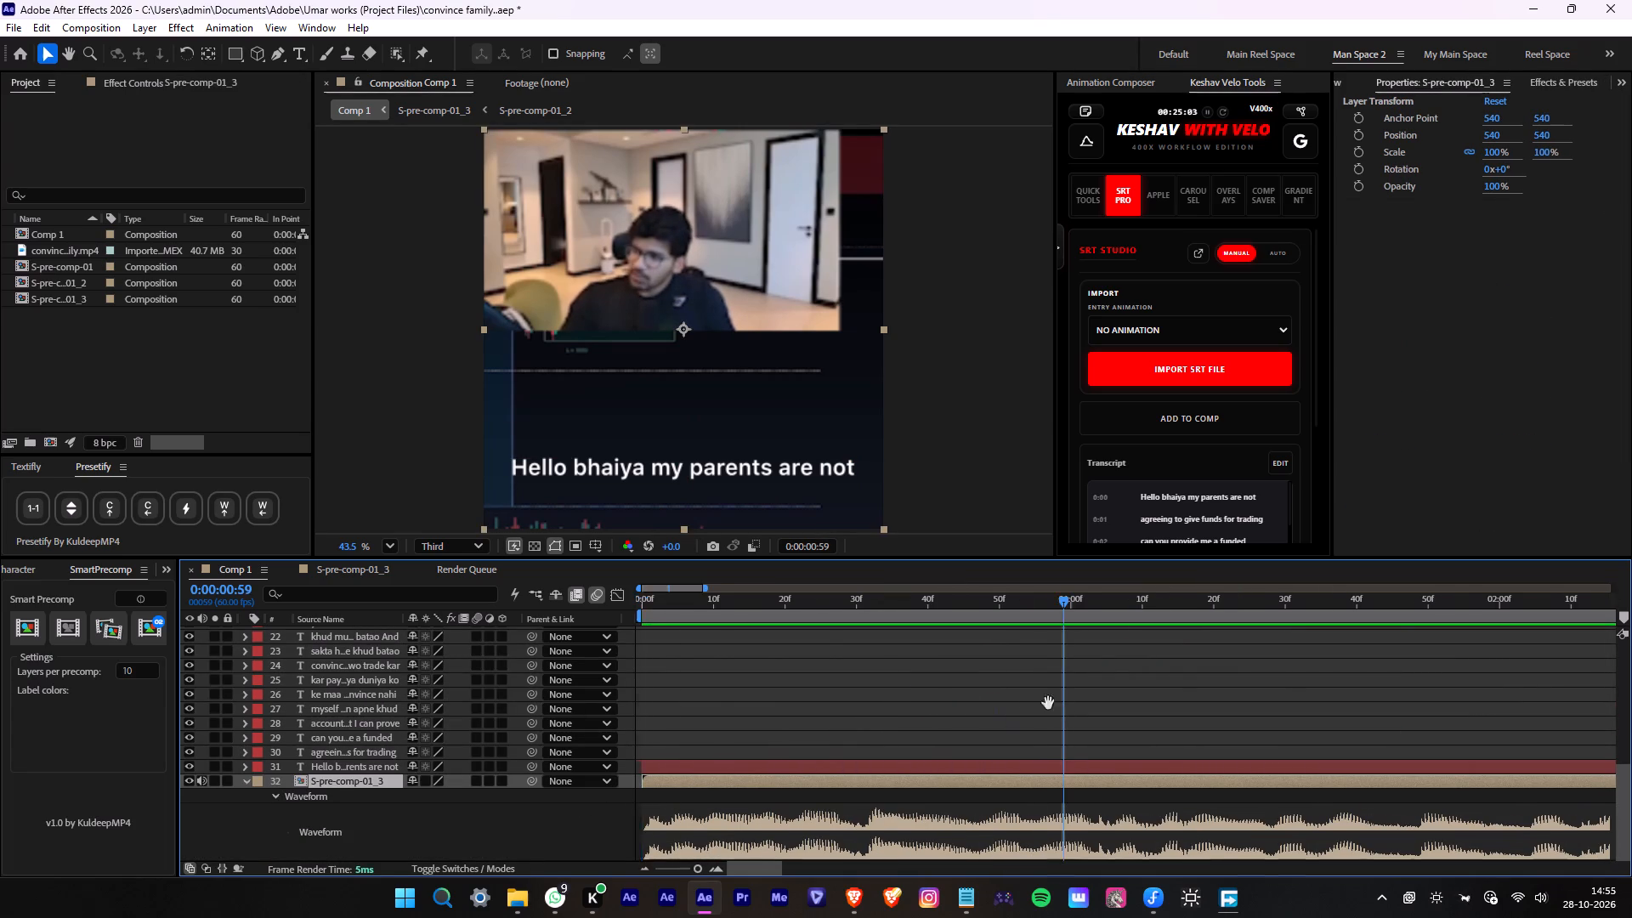
middle_click_drag(1048, 703, 942, 709)
left_click_drag(953, 602, 985, 604)
key("space")
left_click(985, 604)
scroll(983, 608, "down", 4, "alt")
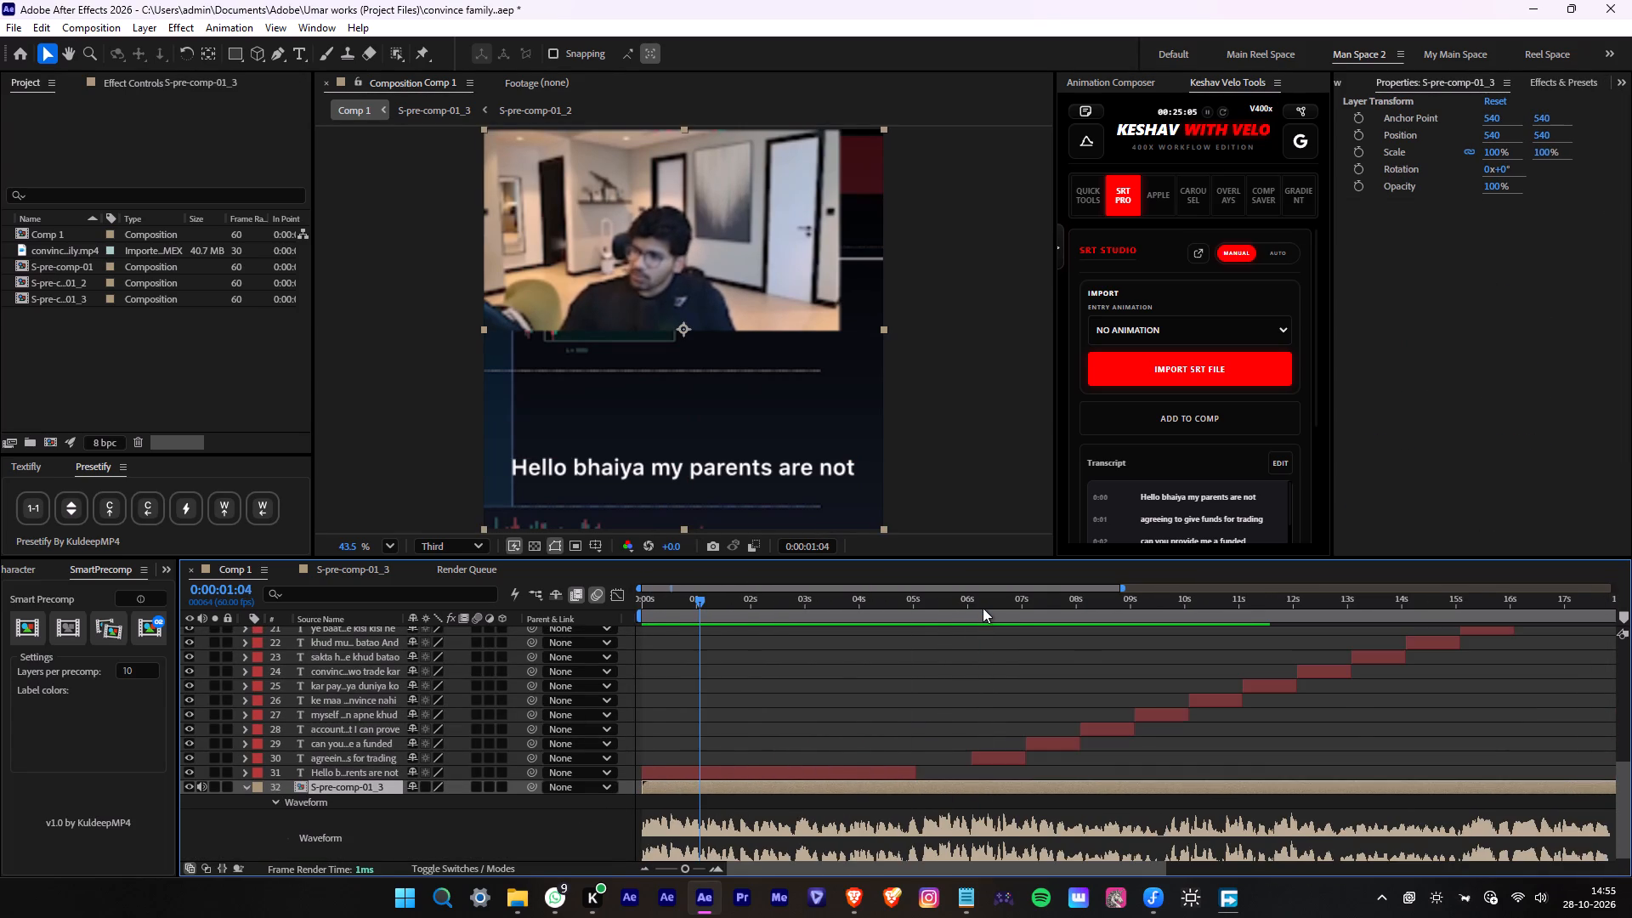
Mute the audio of the S-pre-comp-01_2 layer inside S-pre-comp-01_3 and return to Comp 1.
double_click(380, 785)
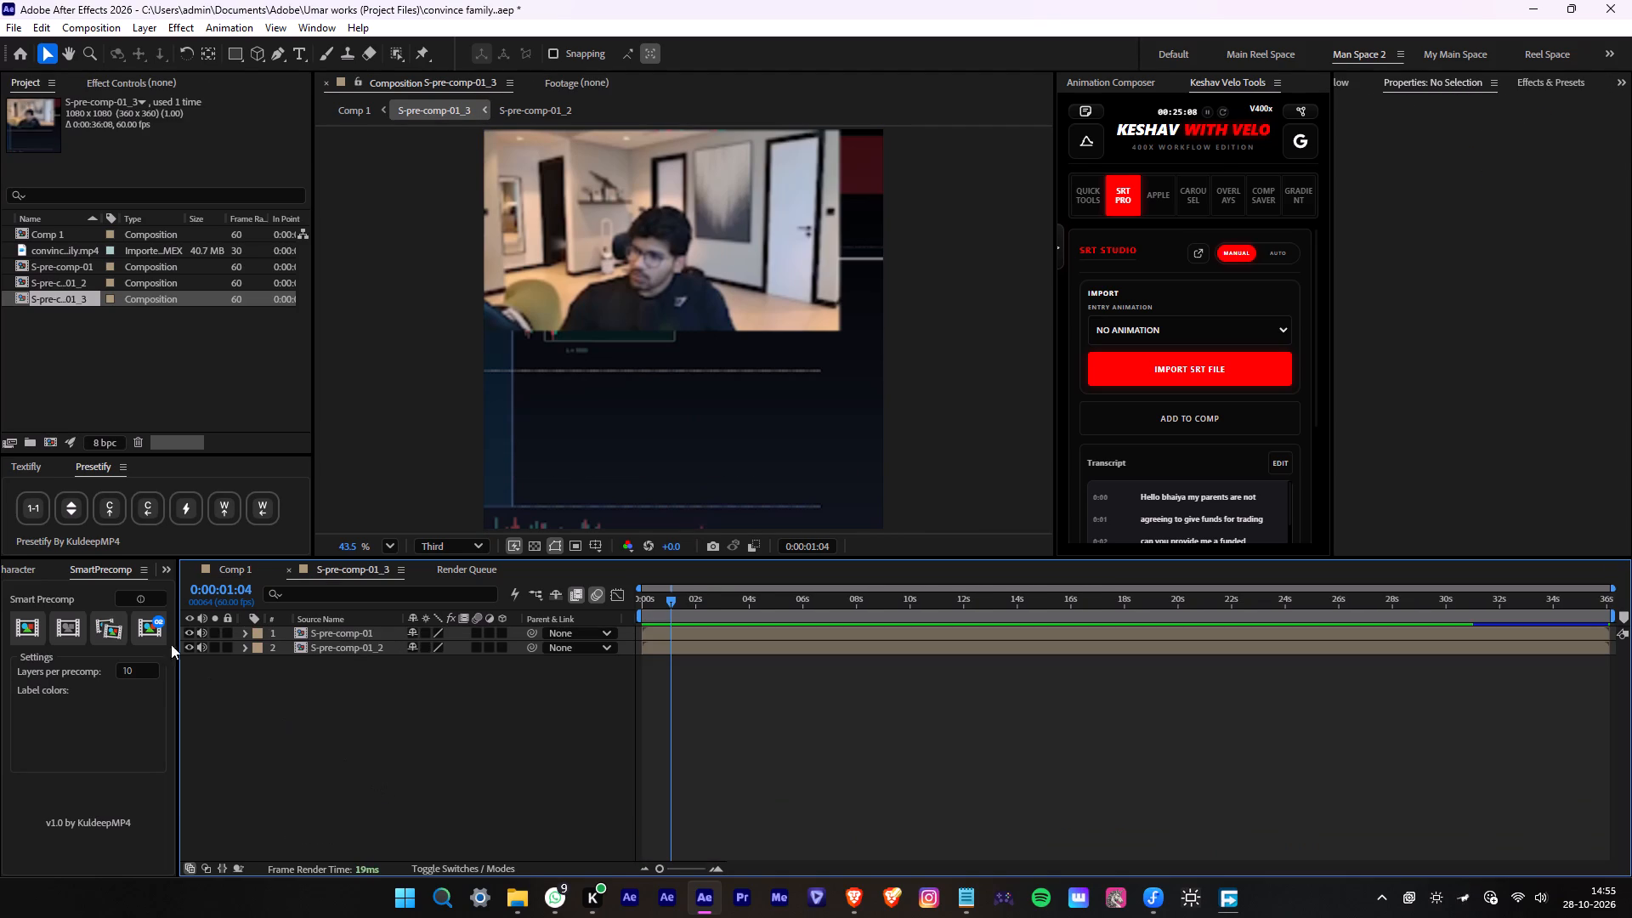
left_click(211, 649)
left_click(208, 649)
left_click(212, 649)
left_click(199, 648)
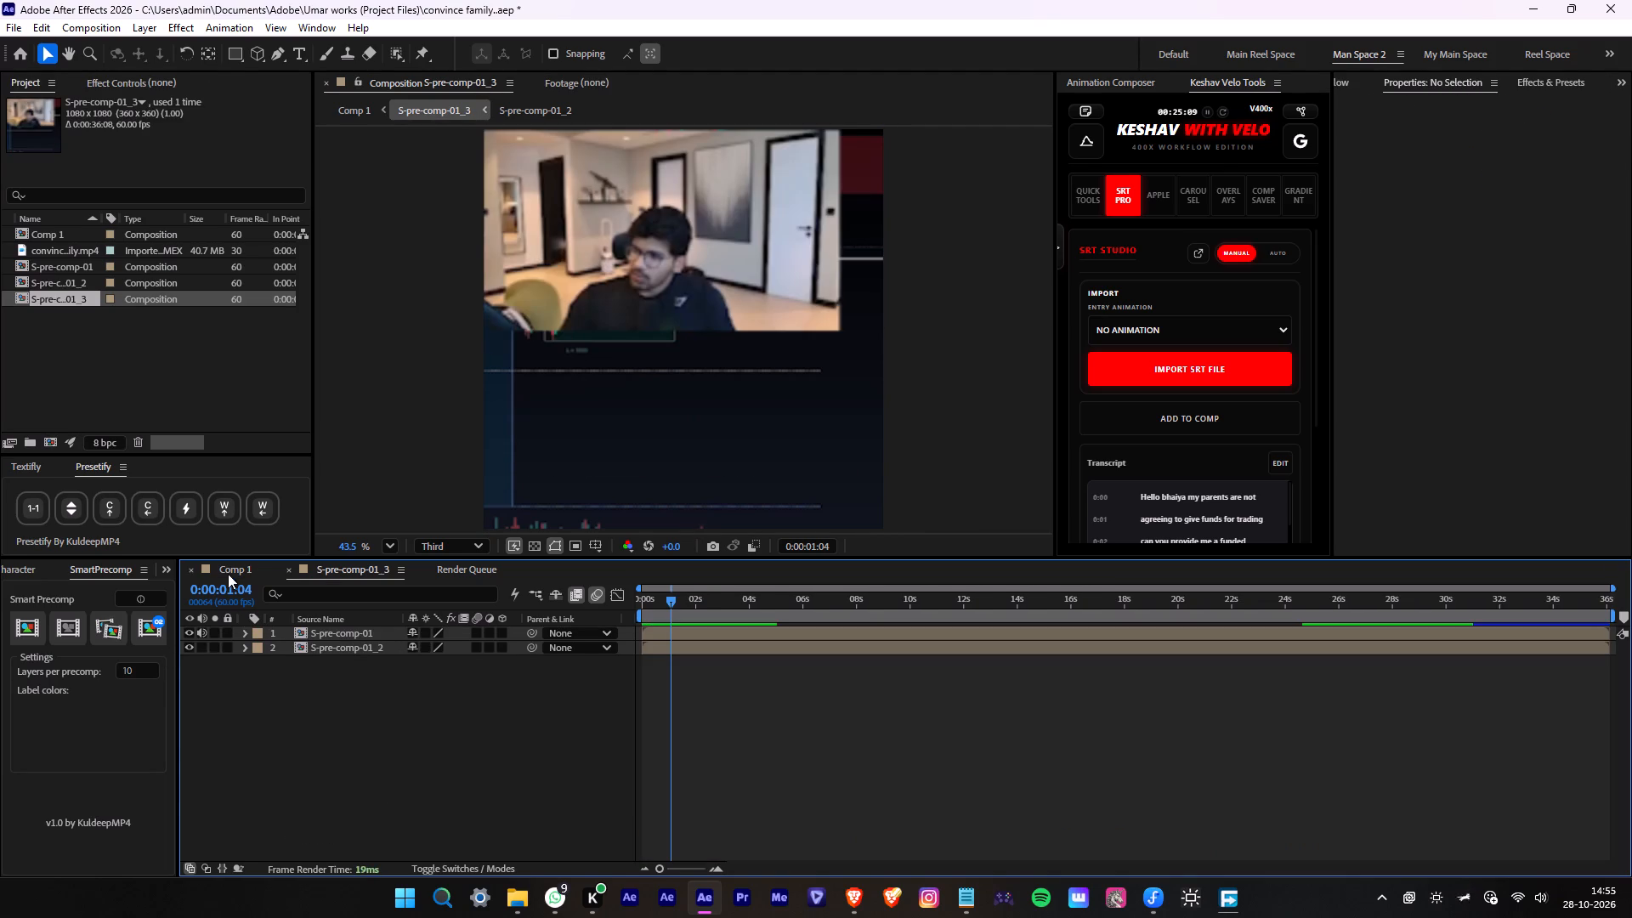
left_click(228, 574)
Split the "Hello bhaiya my parents are not" caption at 0:00:01:04 and delete the remainder.
left_click_drag(694, 610, 614, 611)
key("space")
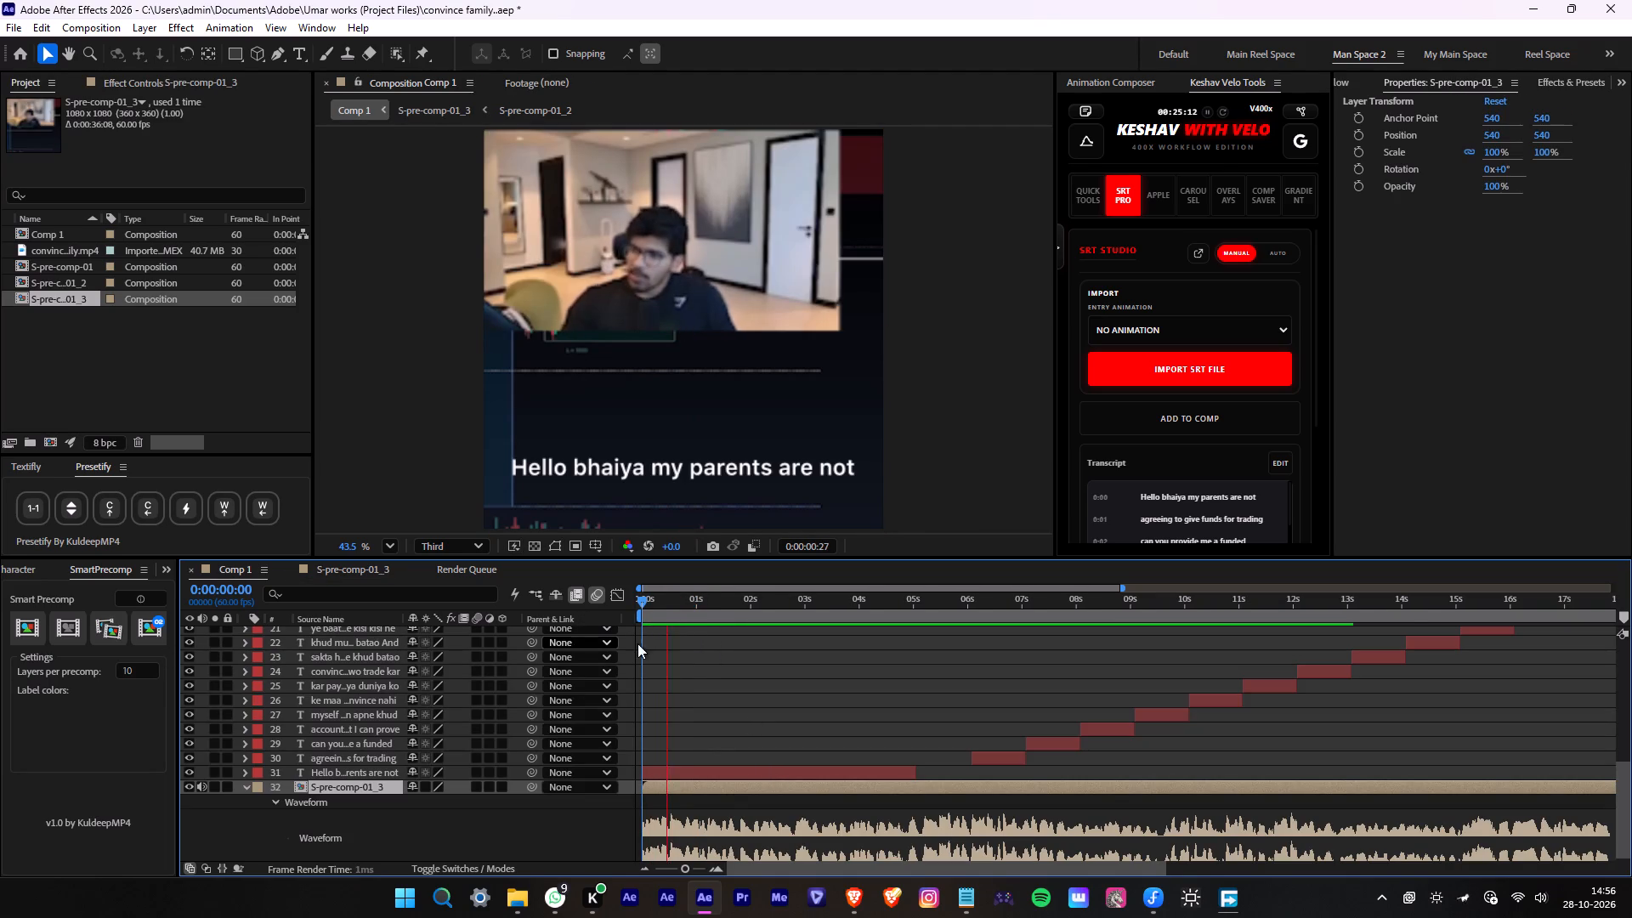
scroll(683, 664, "up", 2, "alt")
key("space")
left_click_drag(796, 608, 751, 606)
key("space")
left_click(751, 606)
left_click(810, 769)
key("alt+d")
key("Delete")
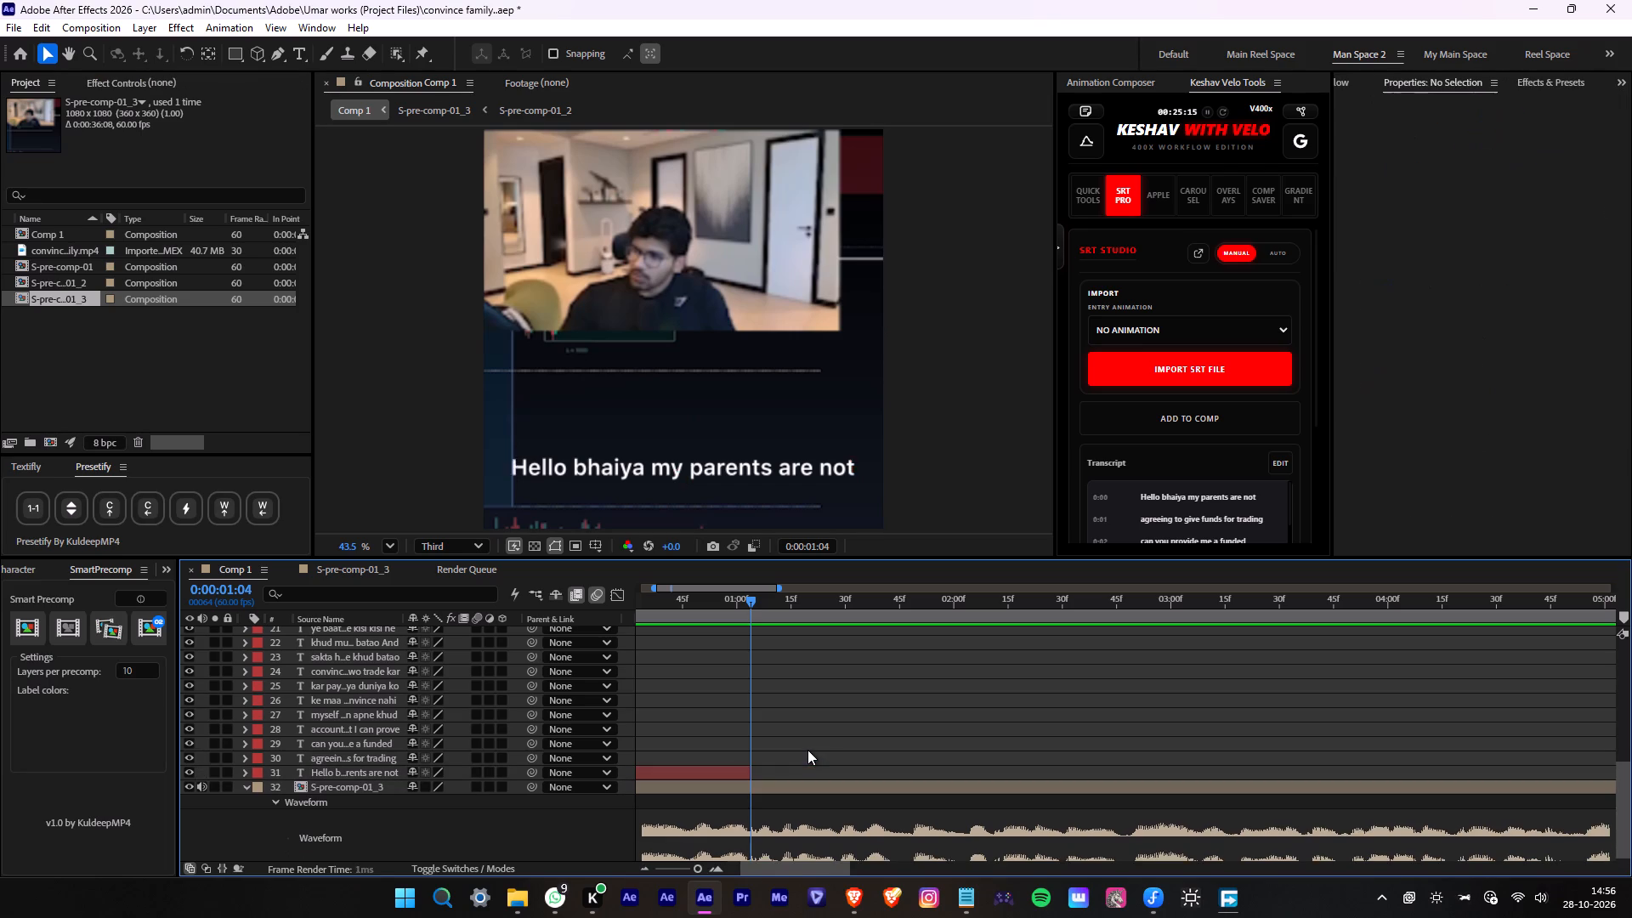
Extend the start of the "agreeing to give funds for trading" caption back to 0:00:01:04.
scroll(1241, 785, "down", 1, "alt")
left_click_drag(1516, 759, 1269, 778)
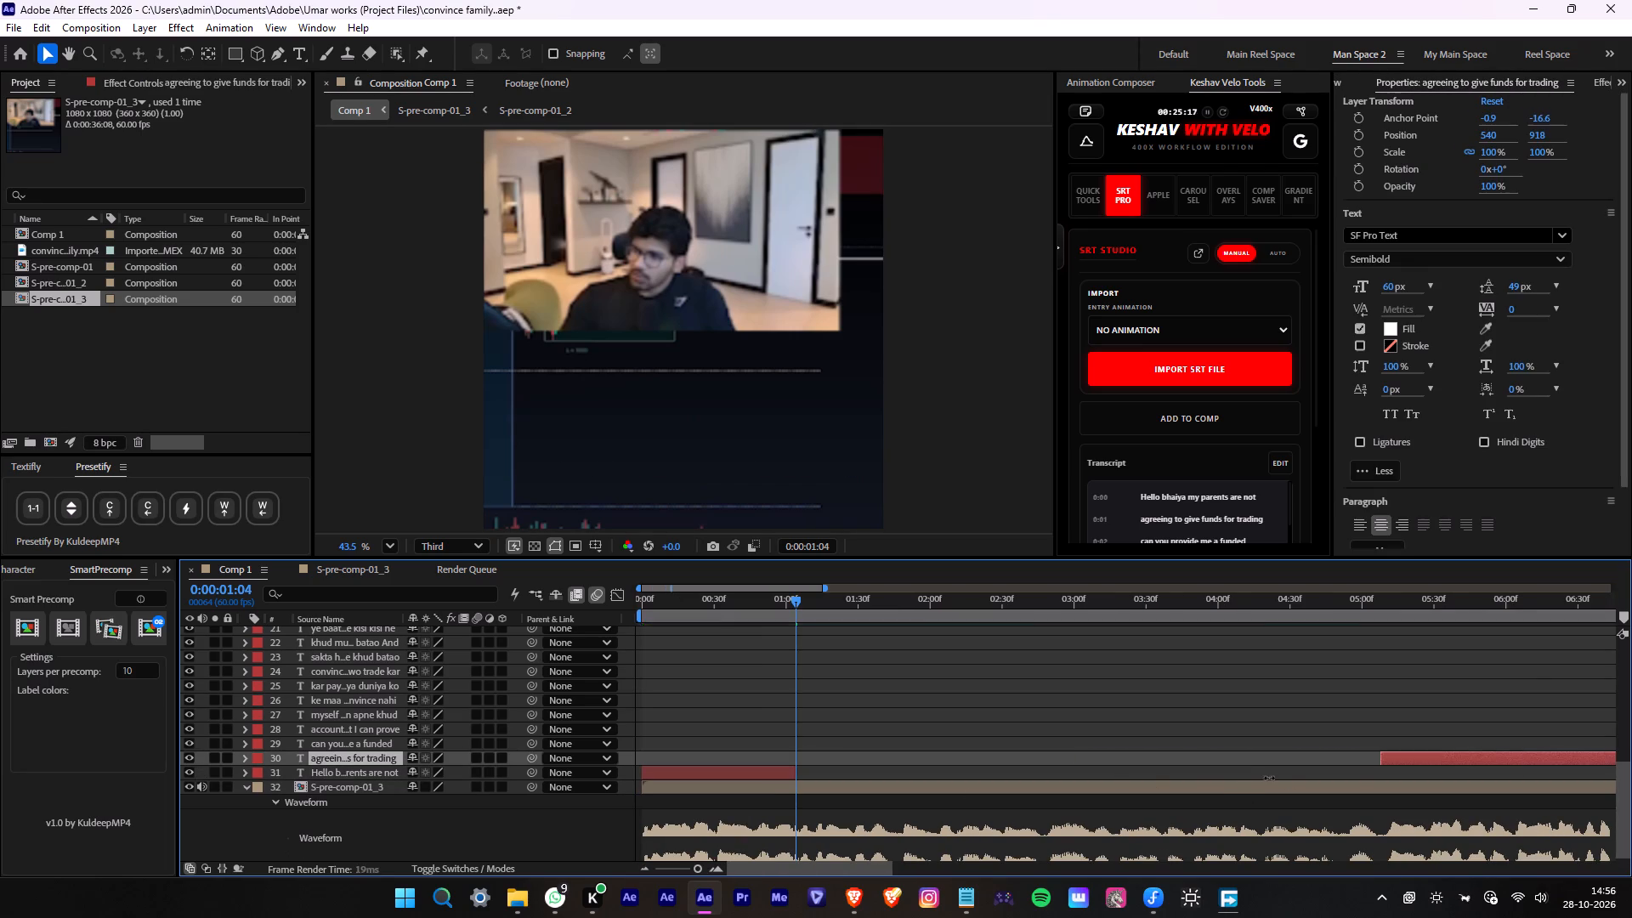
left_click_drag(1269, 778, 794, 811)
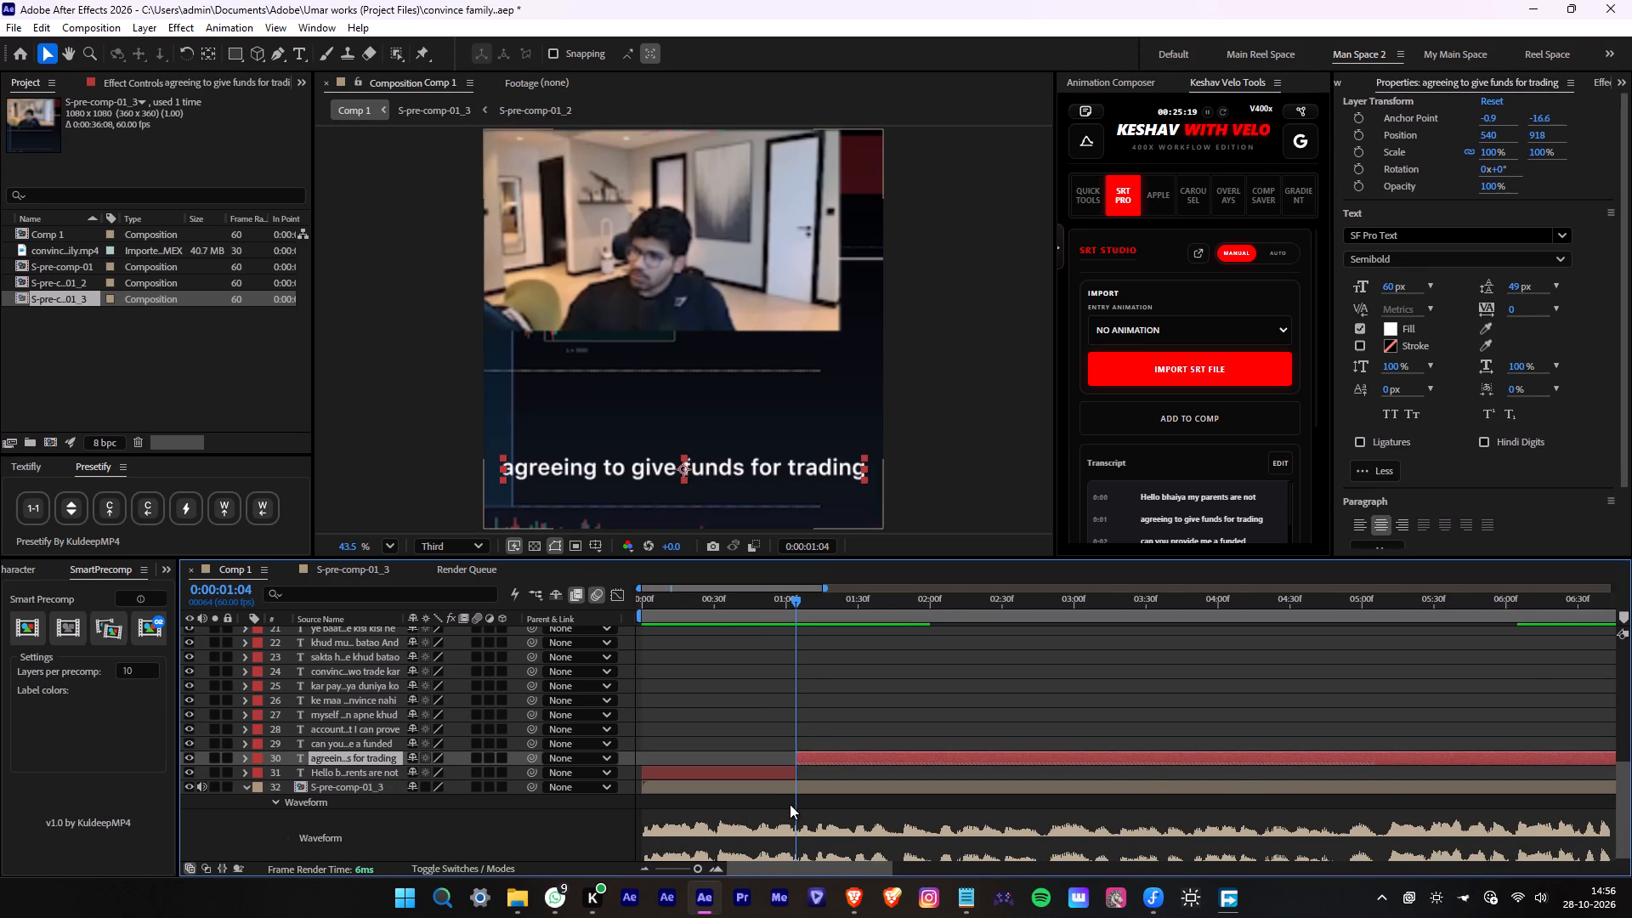
Break the "agreeing to give funds for trading" caption onto two lines before "give".
key("space")
scroll(979, 716, "down", 1)
middle_click_drag(979, 716, 756, 717)
key("space")
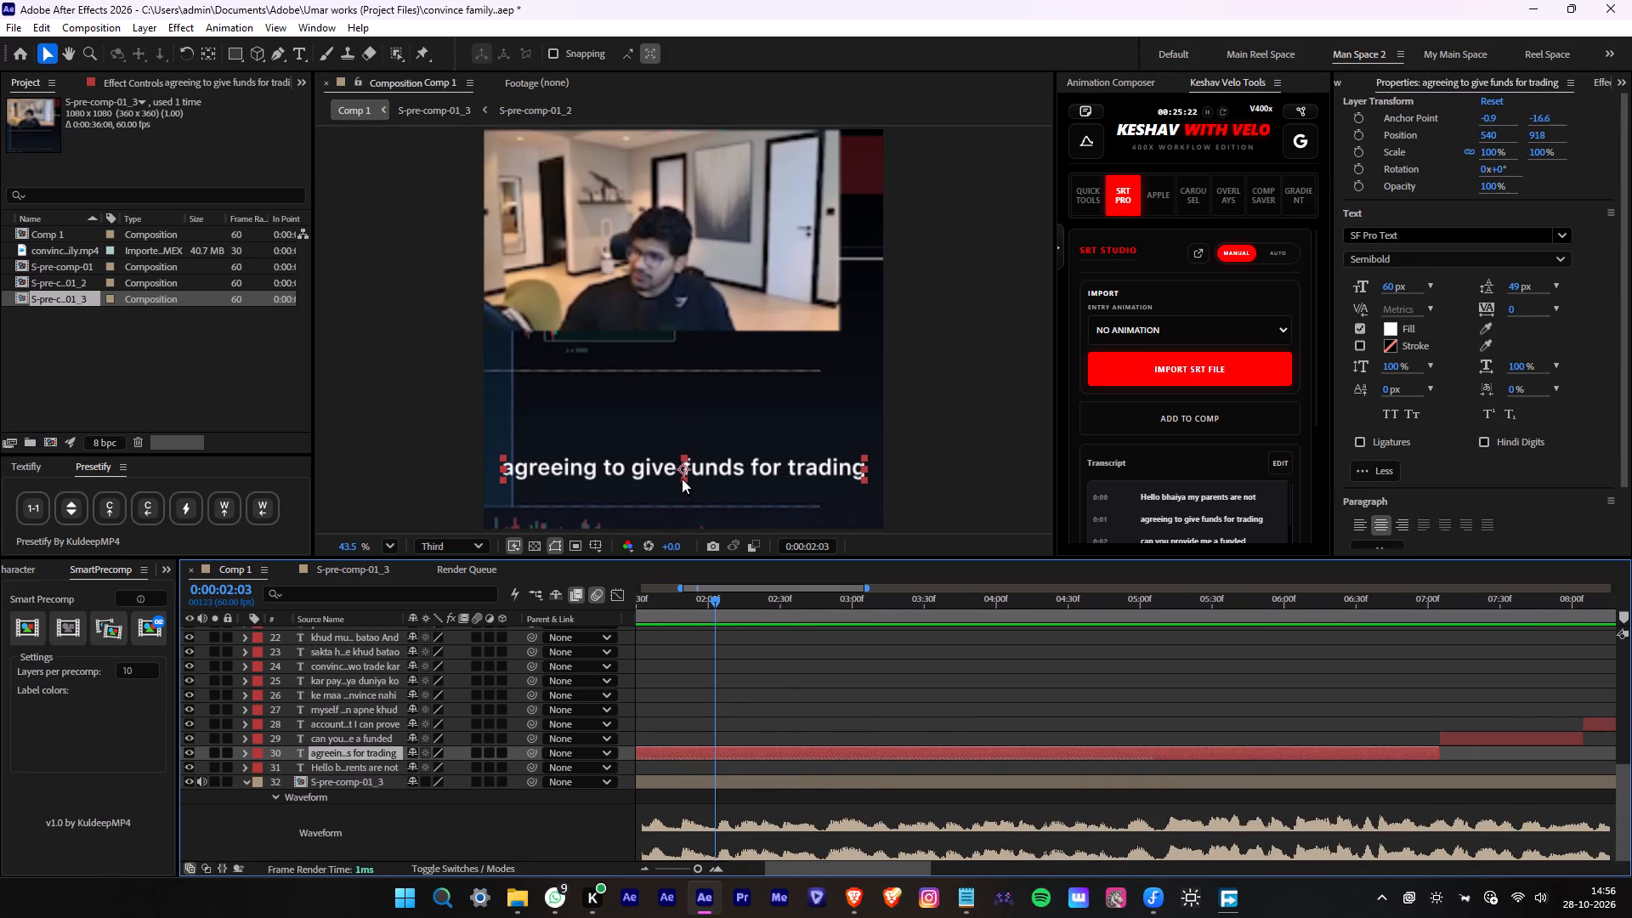
double_click(682, 479)
left_click(750, 470)
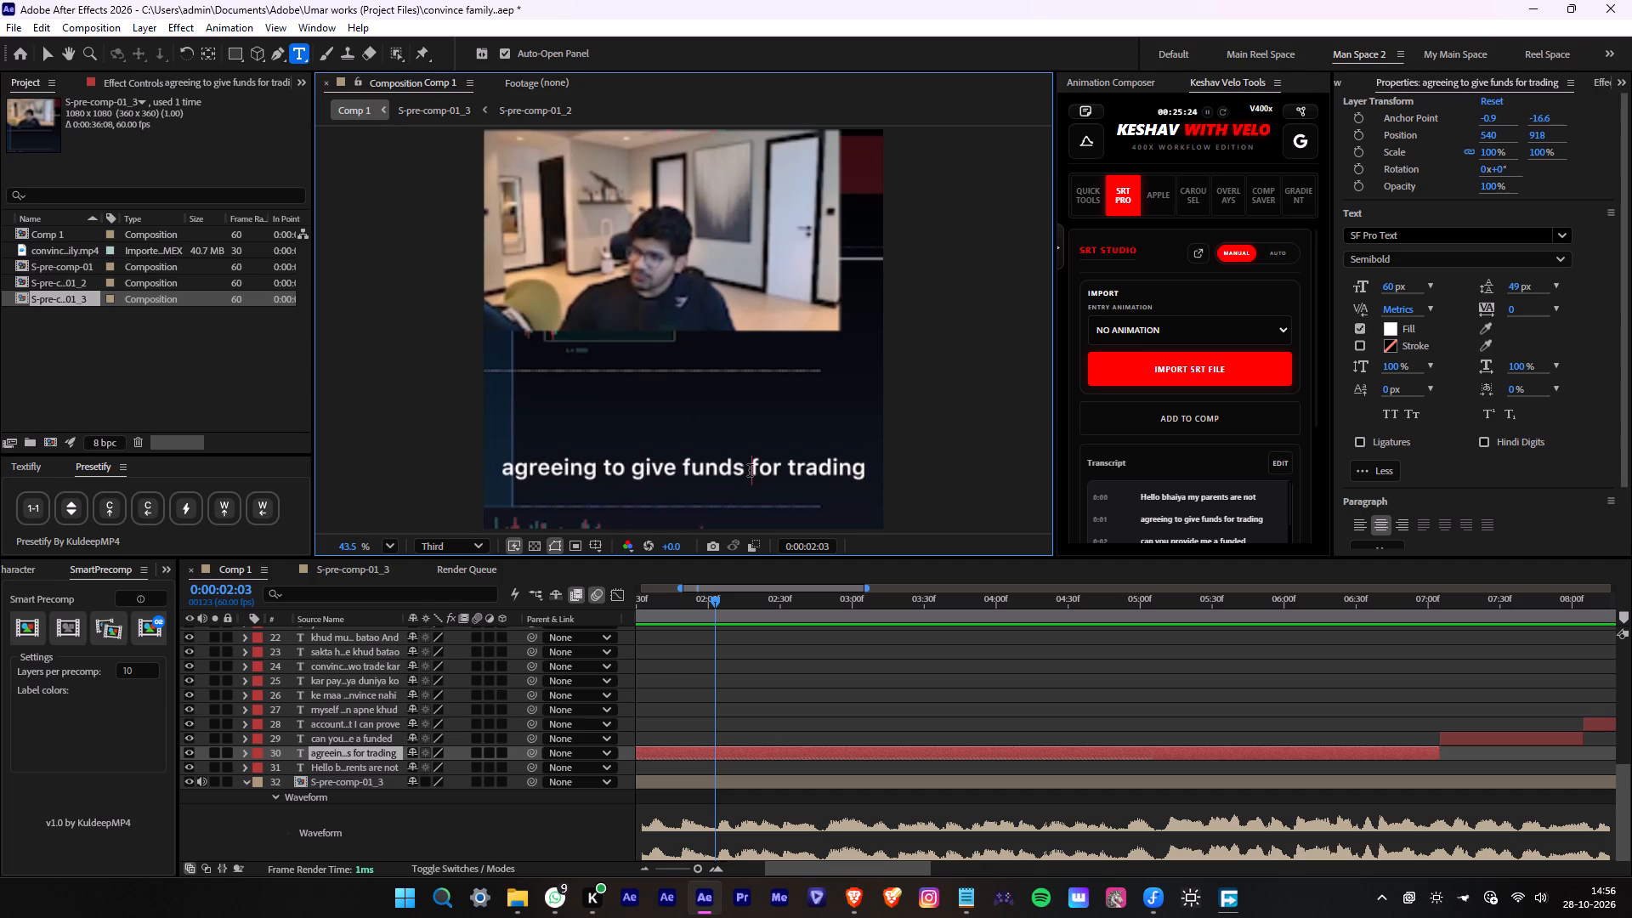
left_click(630, 476)
key("Return")
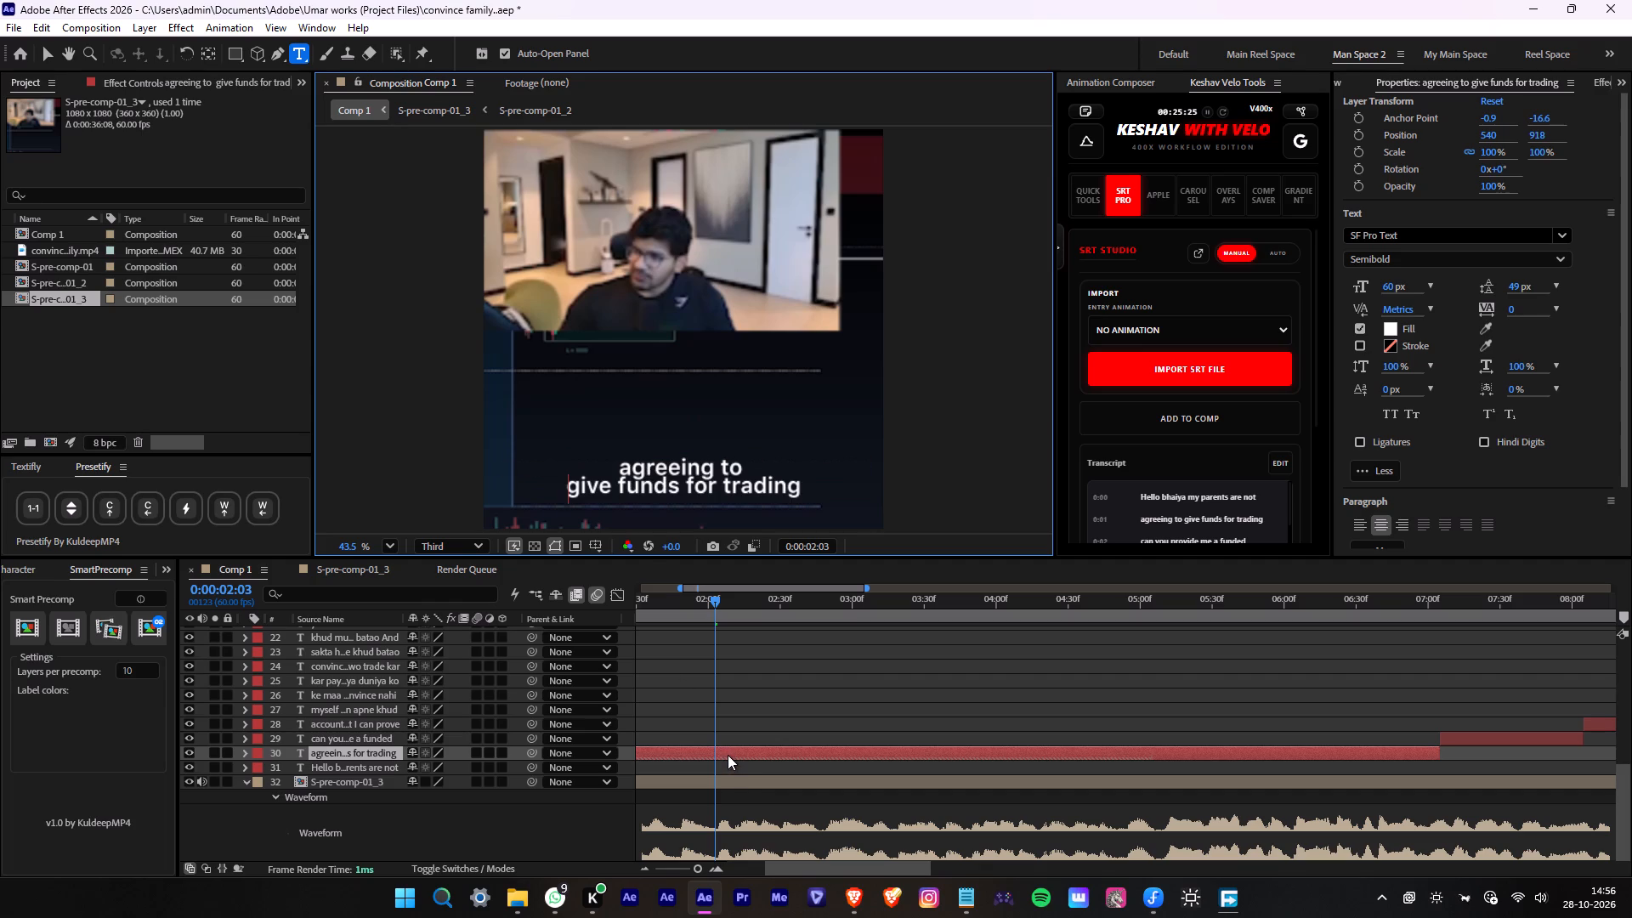
left_click(728, 755)
Split the "agreeing to give funds for trading" caption at 0:00:02:30 and delete the remainder.
key("space")
scroll(836, 705, "down", 3)
key("space")
left_click_drag(828, 620, 781, 617)
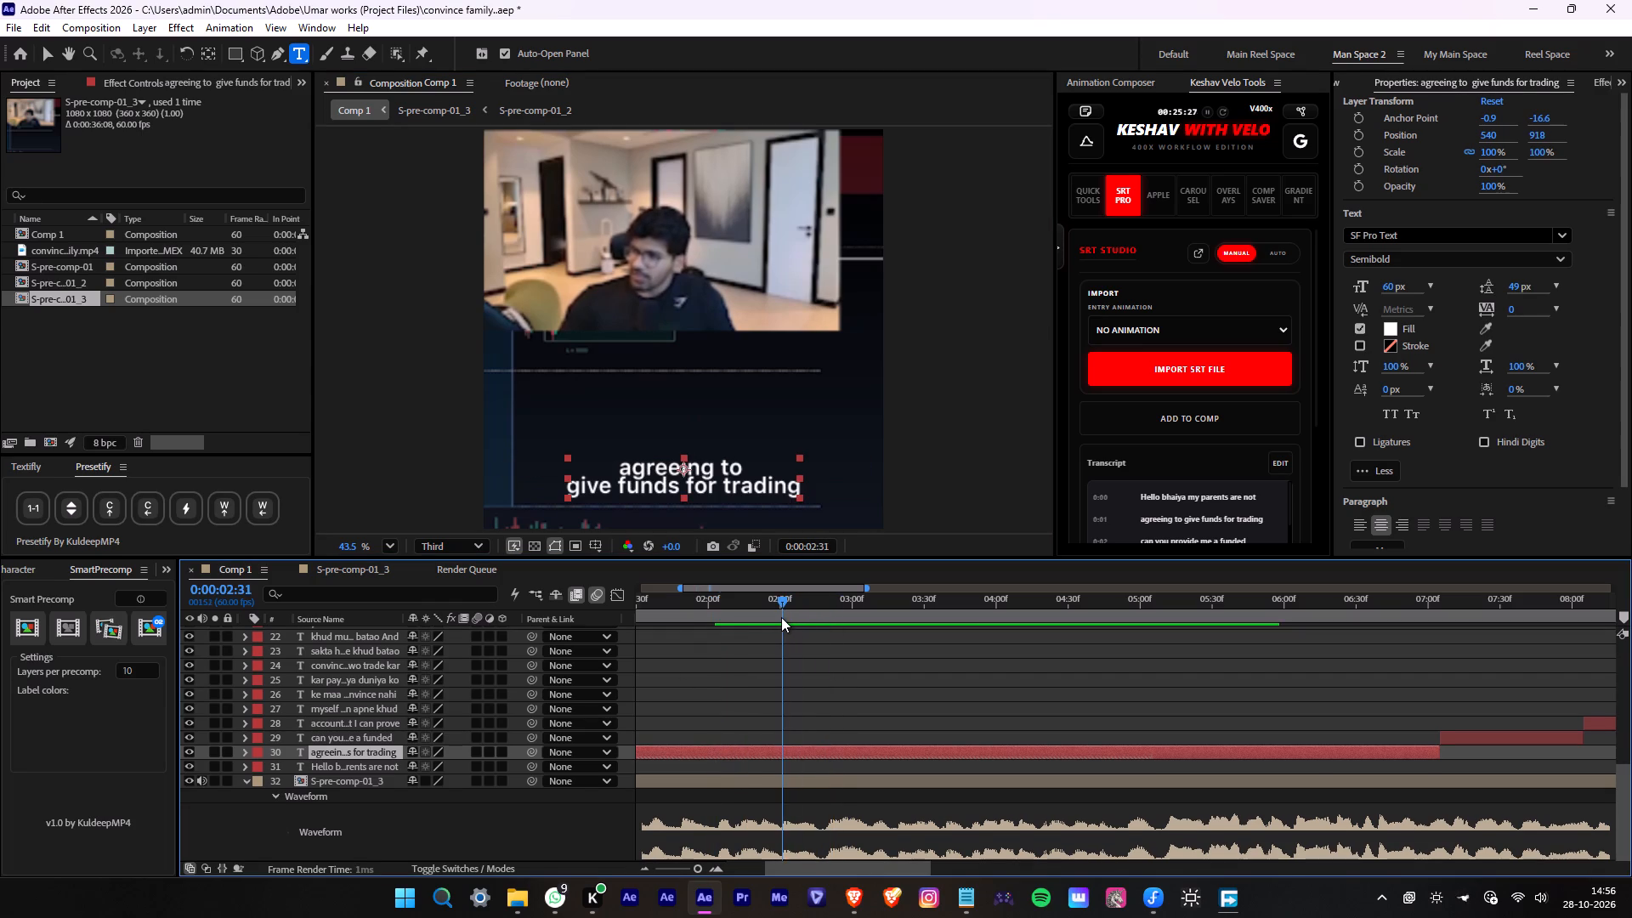
left_click_drag(781, 617, 779, 617)
key("space")
left_click(779, 617)
key("alt+d")
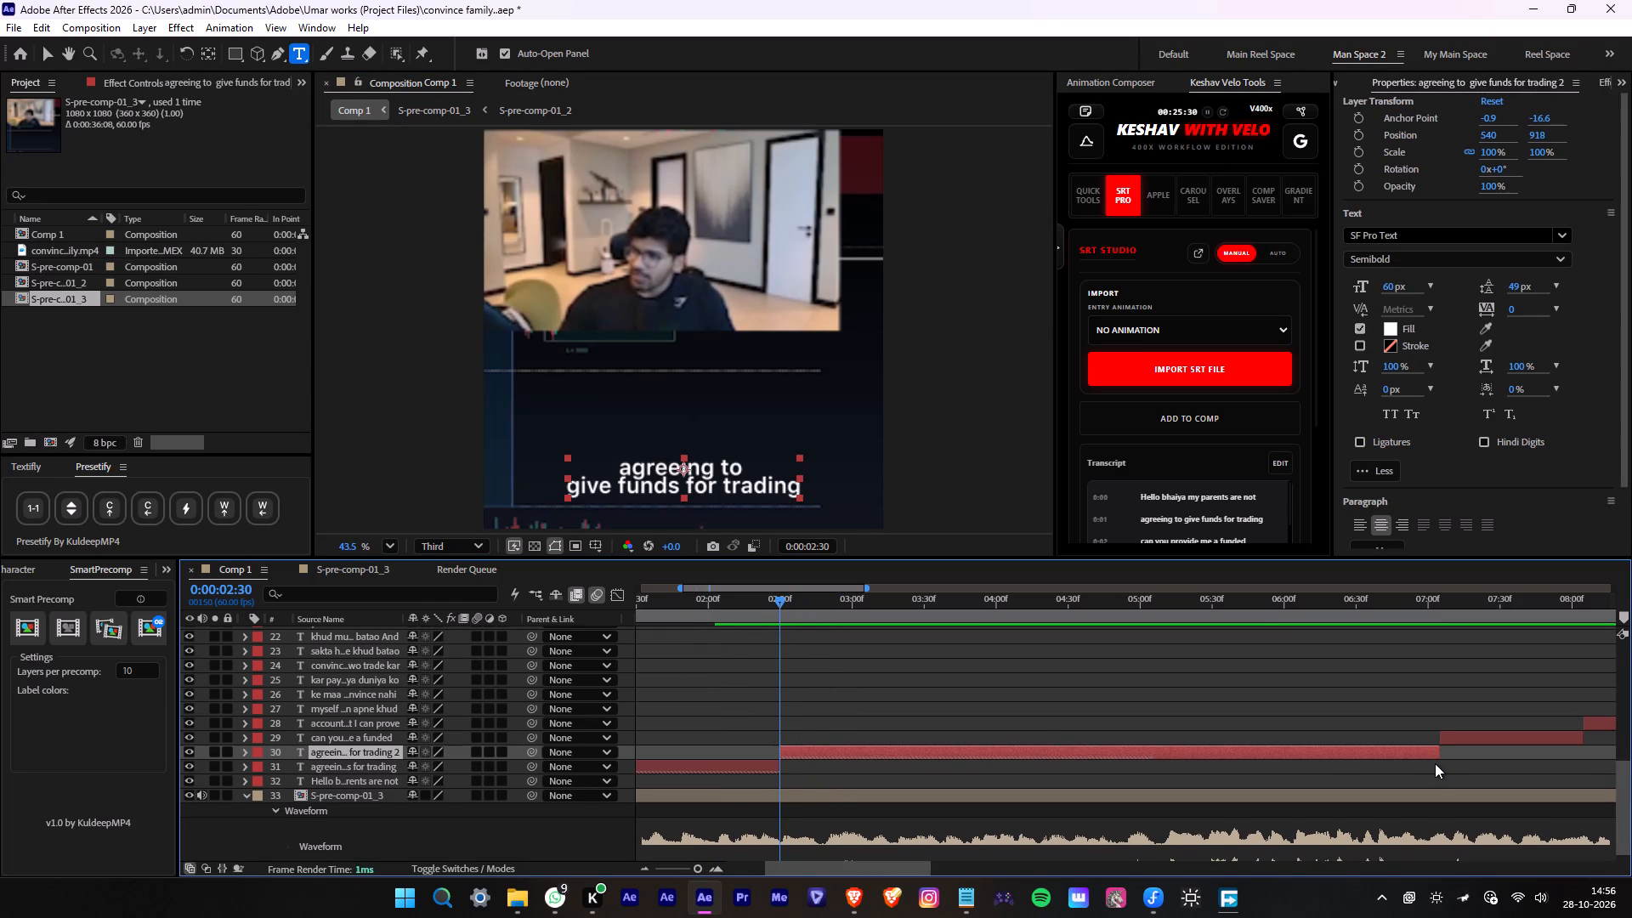
key("Delete")
Extend the start of the "can you provide me a funded" caption back to 0:00:02:30.
left_click_drag(1438, 739, 775, 780)
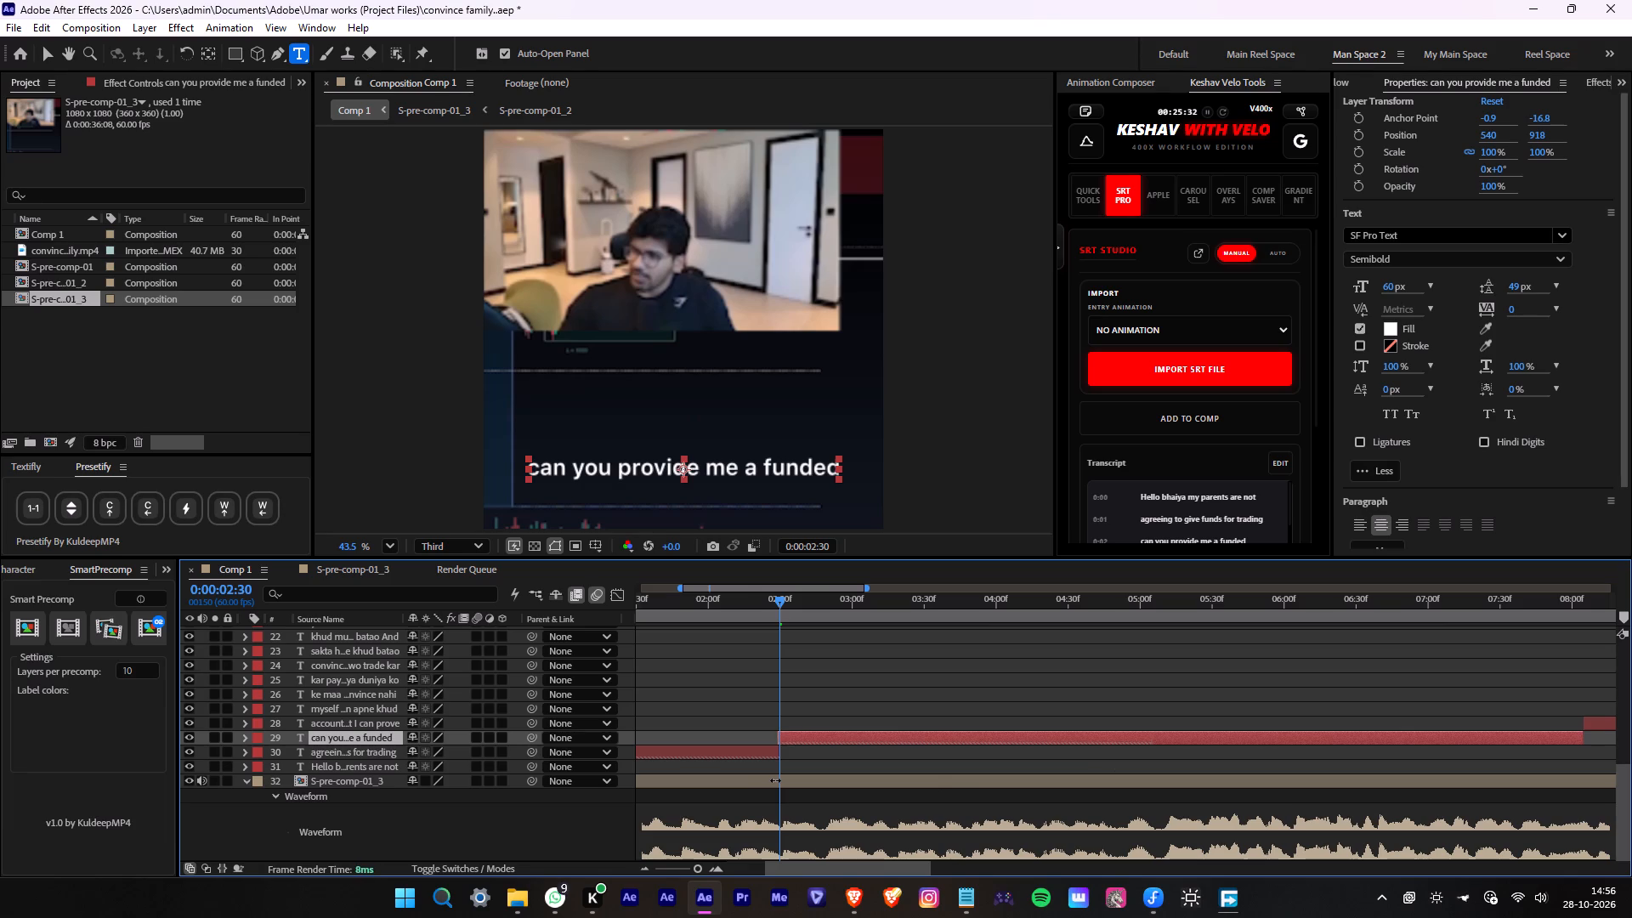
left_click_drag(775, 780, 779, 780)
Break the "can you provide me a funded" caption onto two lines before "a funded".
key("space")
middle_click_drag(1072, 752, 862, 751)
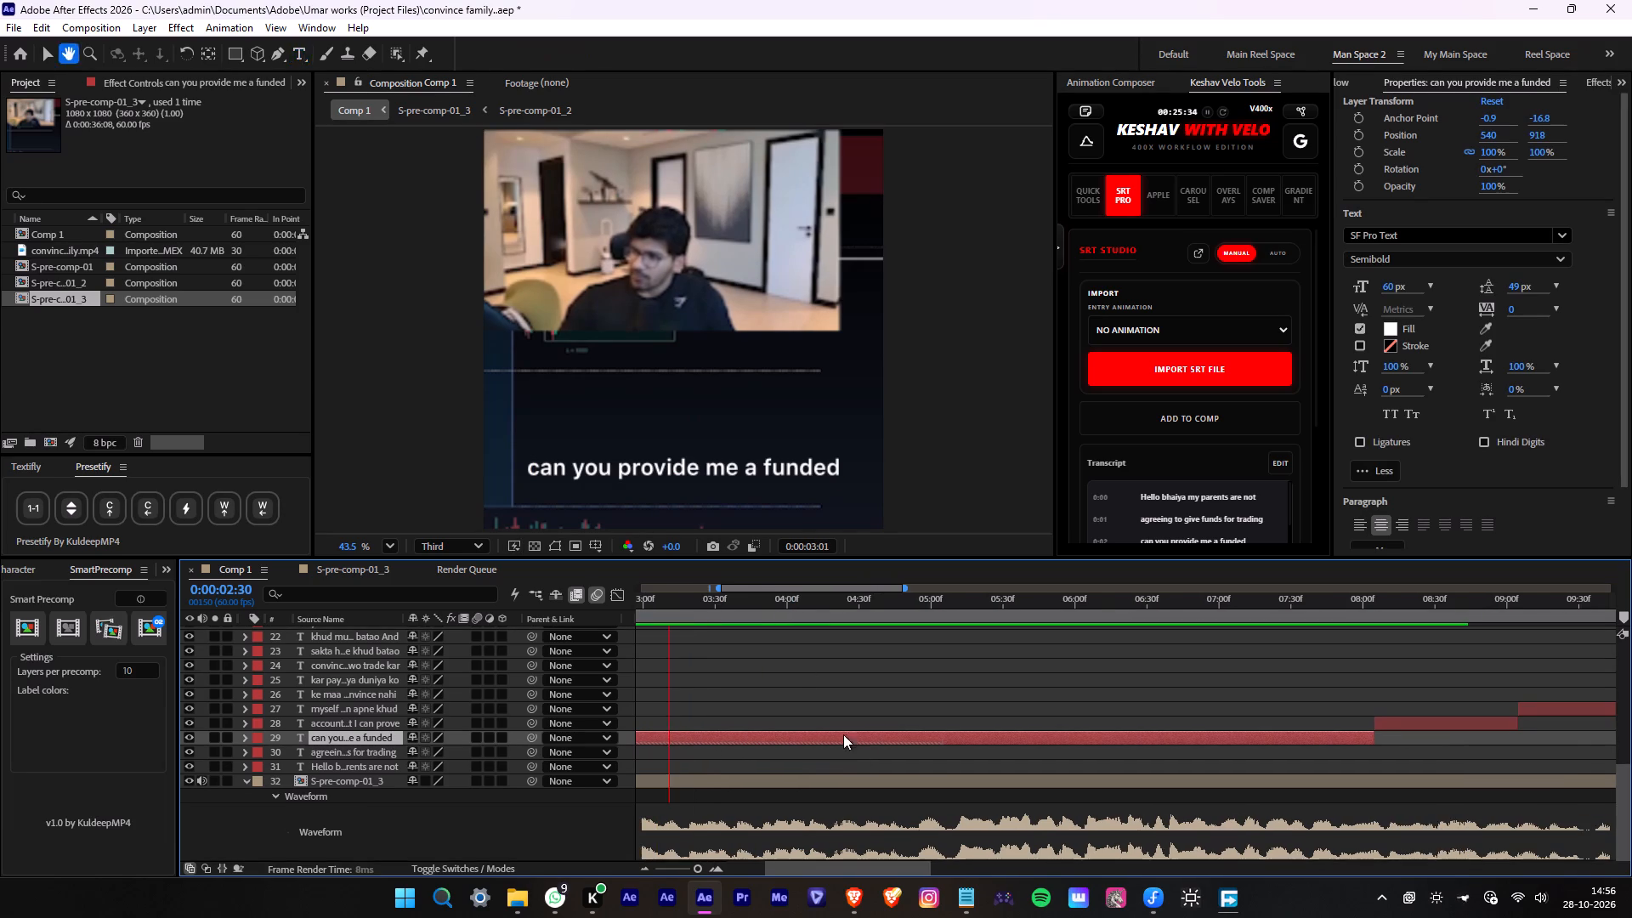
key("space")
left_click(741, 471)
key("Return")
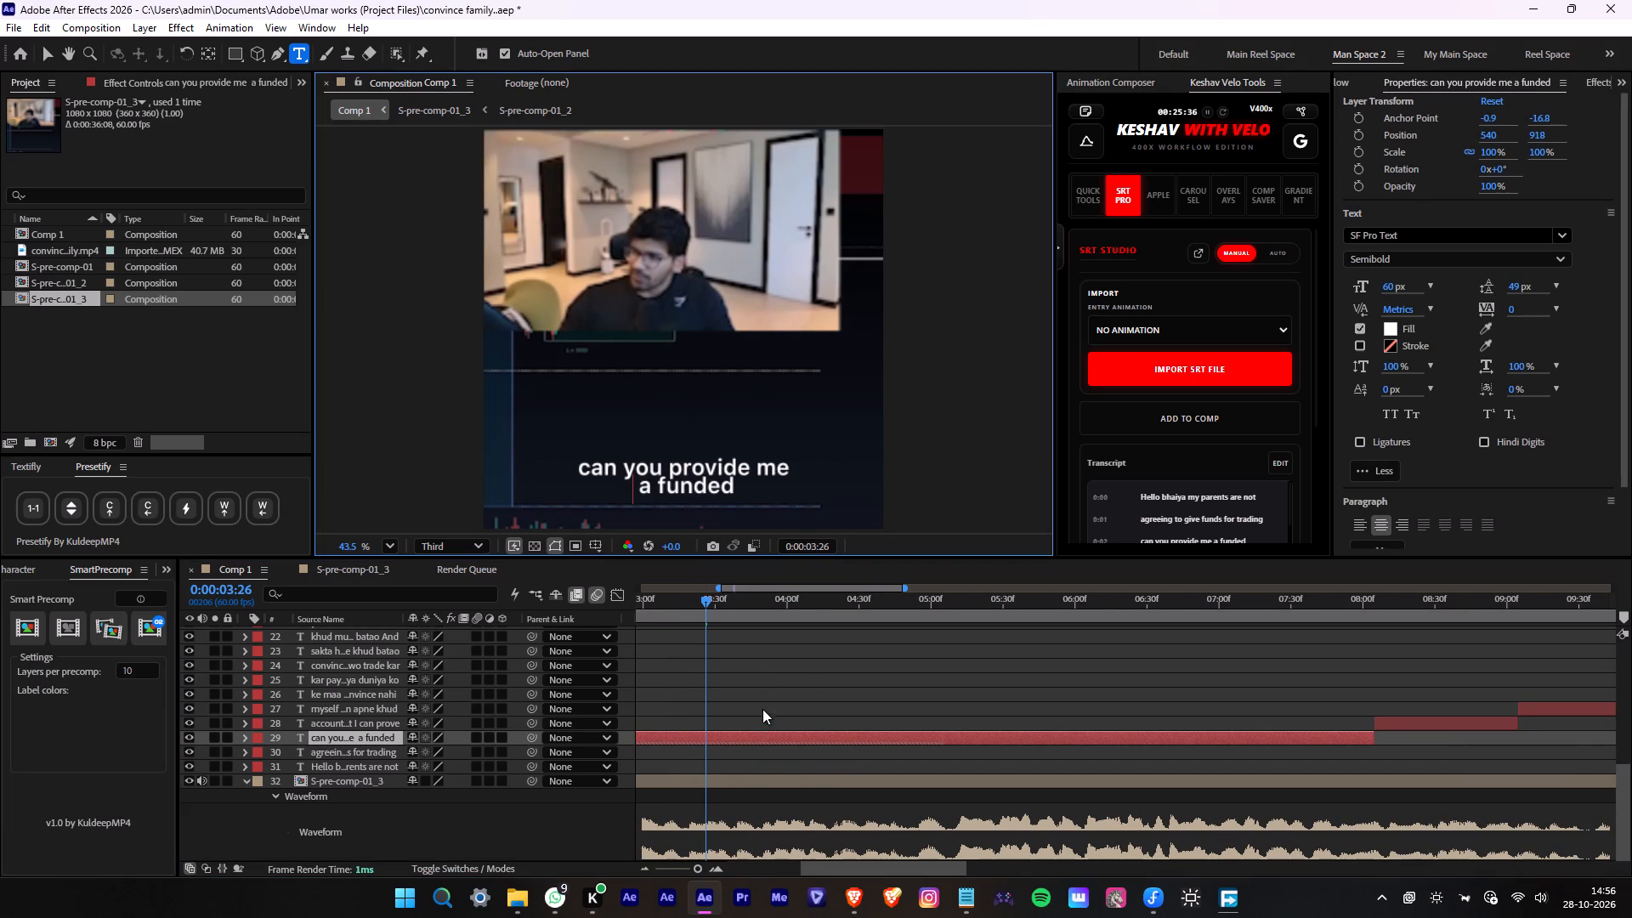
left_click(760, 739)
Split the "can you provide me a funded" caption at 0:00:03:48 and delete the remainder.
key("space")
key("space")
left_click_drag(767, 616, 762, 615)
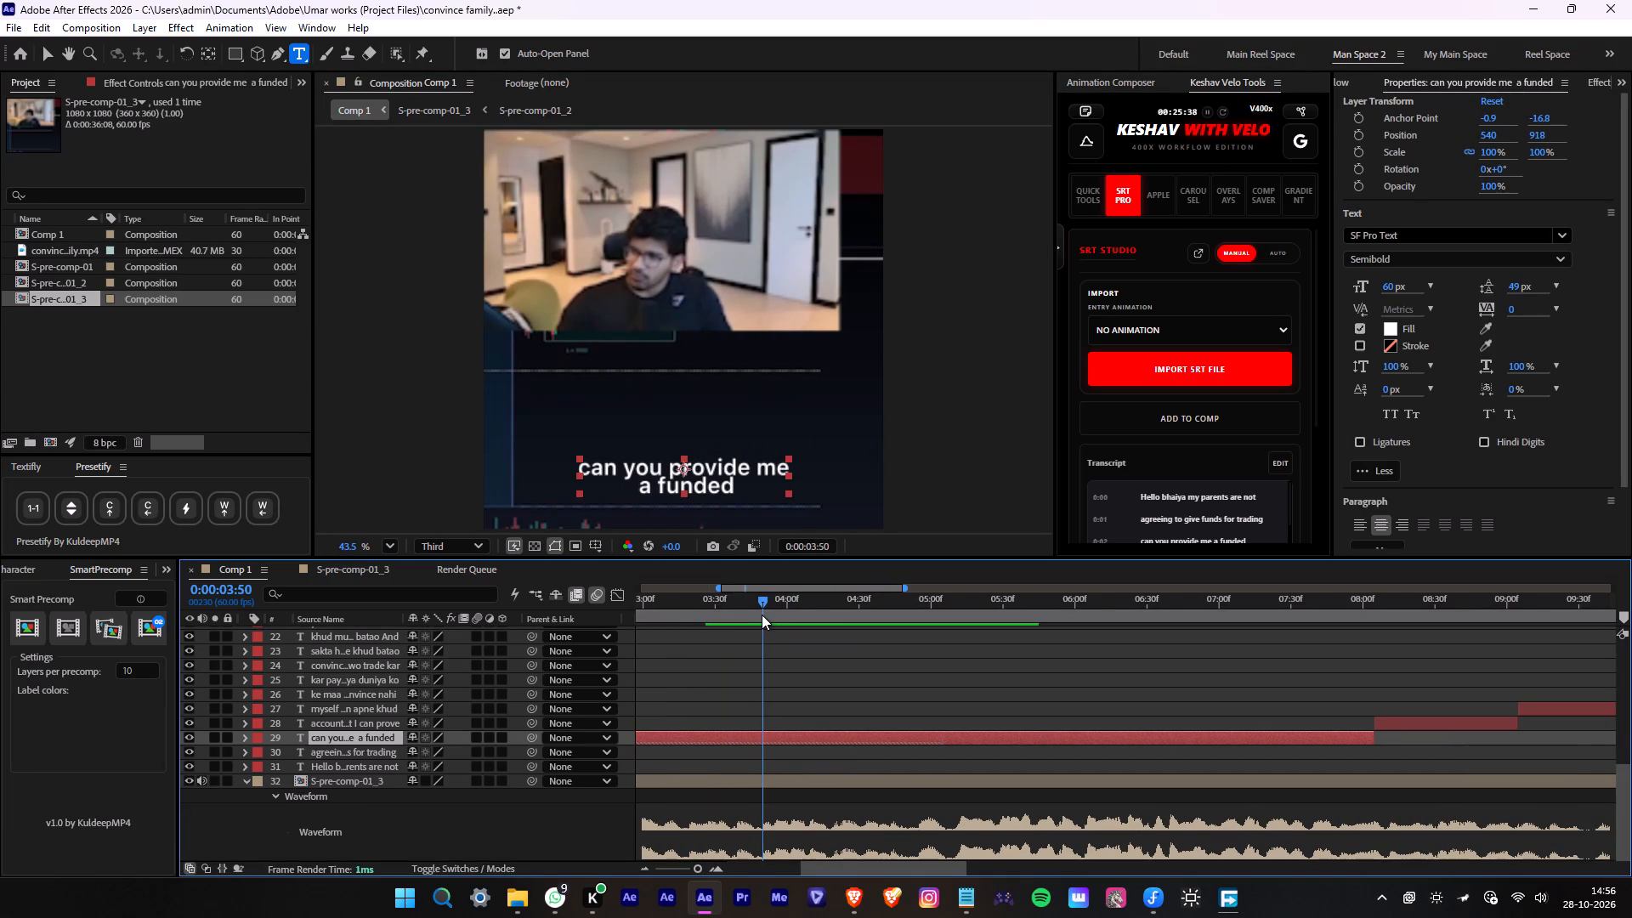
left_click_drag(762, 615, 757, 613)
key("space")
left_click(757, 613)
key("alt+d")
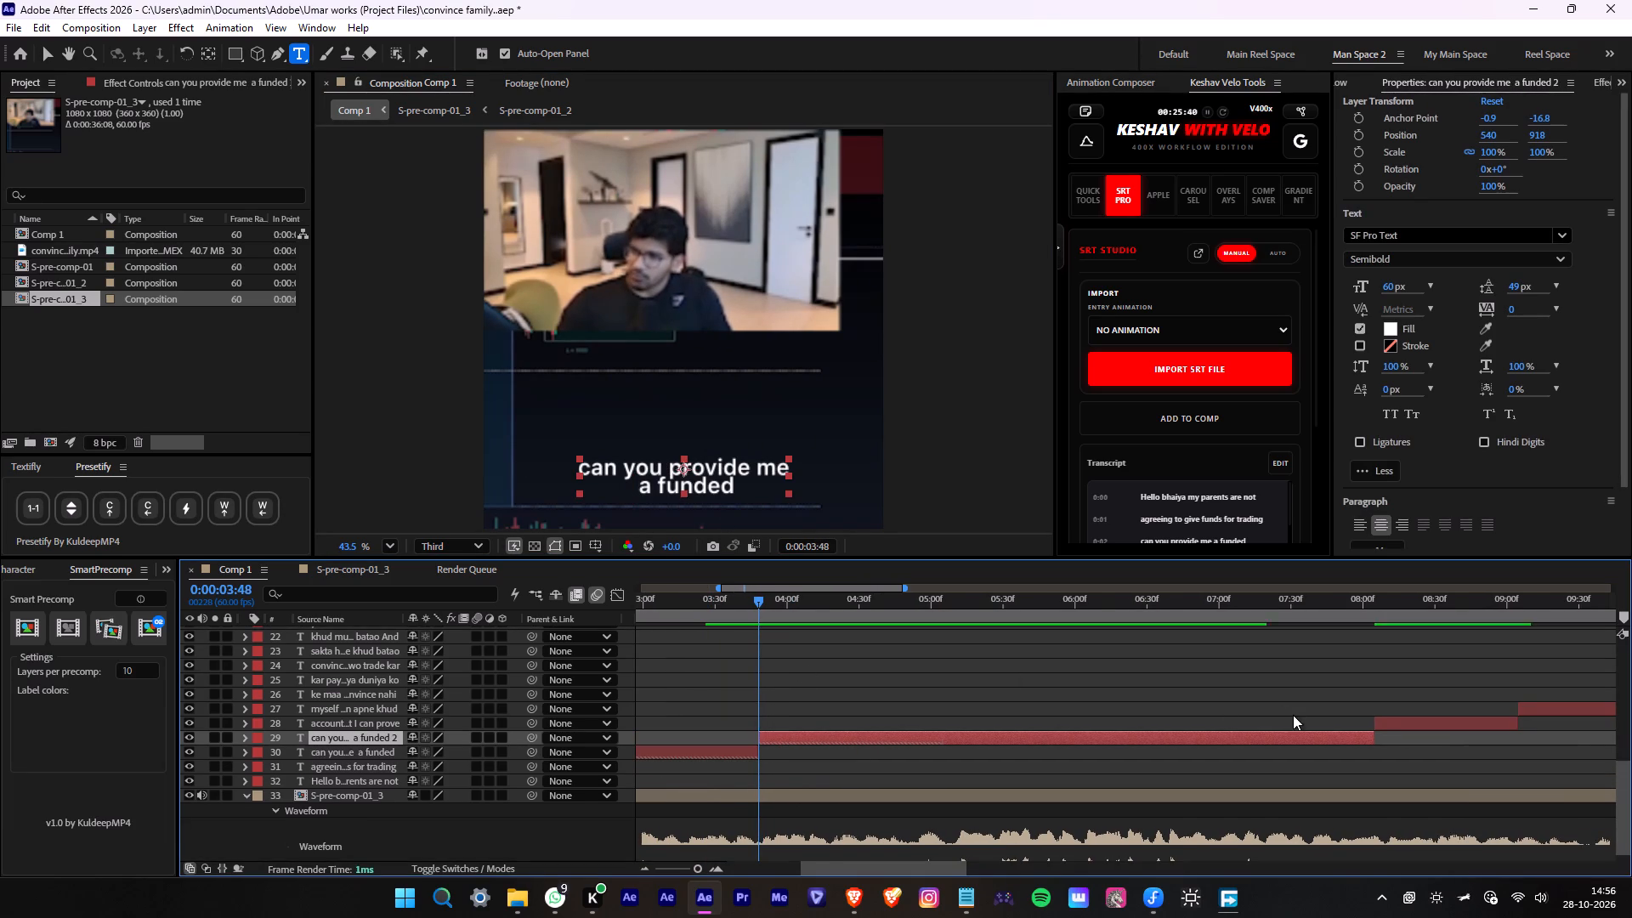
key("Delete")
Extend the start of the "account so that I can prove" caption back to 0:00:03:48.
left_click_drag(1374, 728, 757, 756)
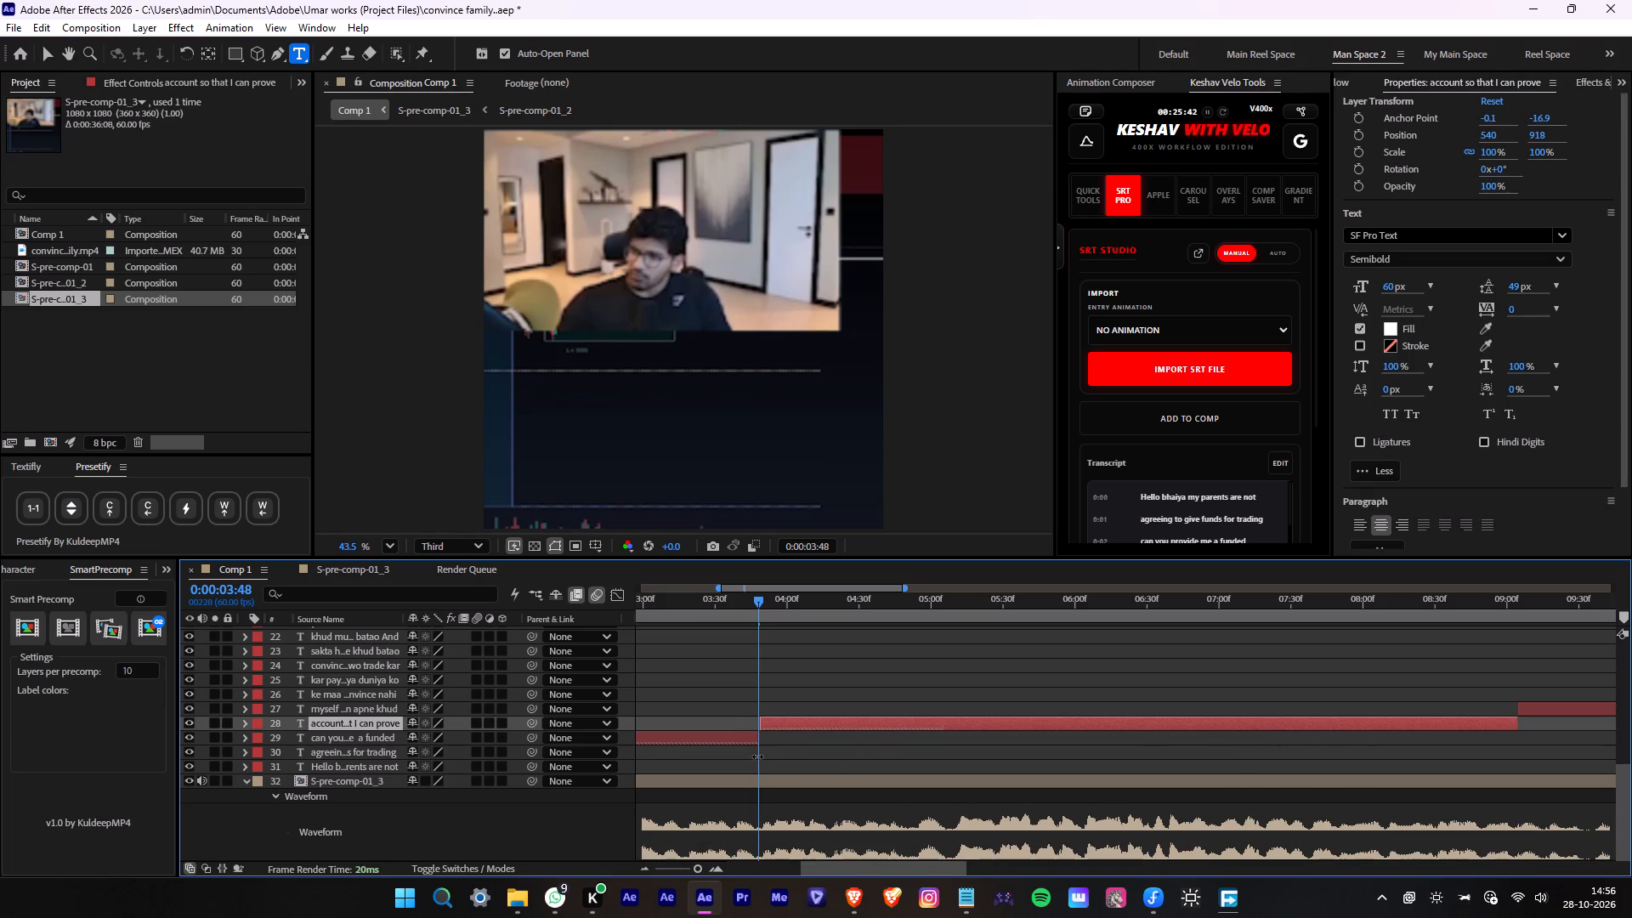
left_click_drag(757, 756, 756, 756)
Move the word "account" from the "account so that I can prove" caption to the end of "can you provide me a funded".
left_click_drag(626, 473, 468, 471)
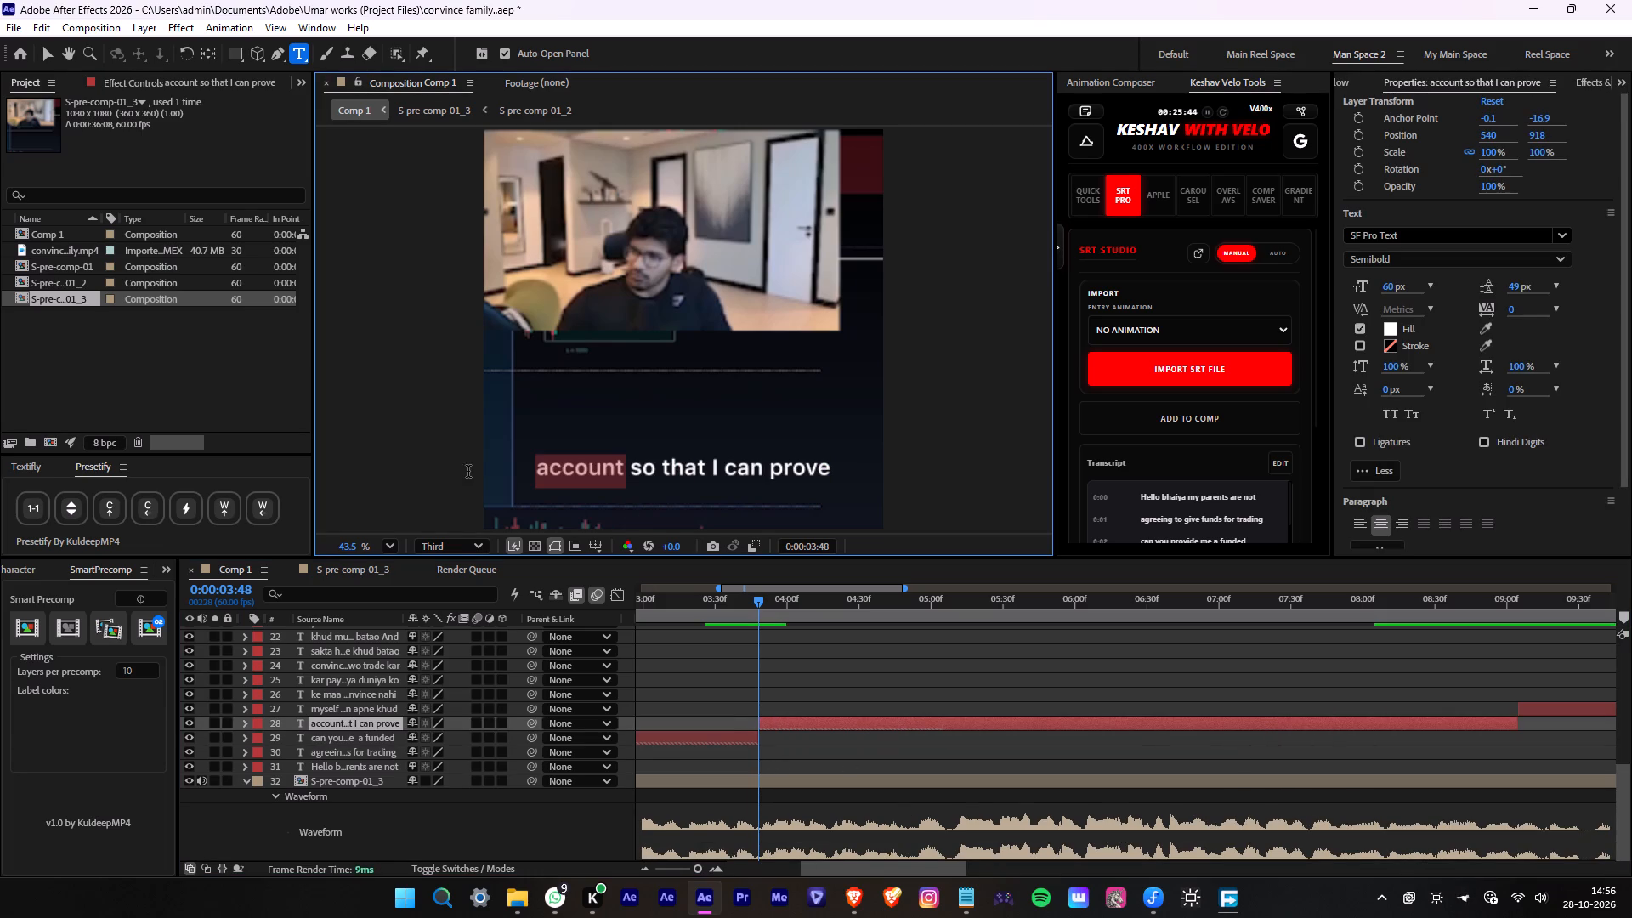
left_click_drag(468, 471, 462, 471)
key("ctrl+x")
left_click(695, 616)
left_click(716, 739)
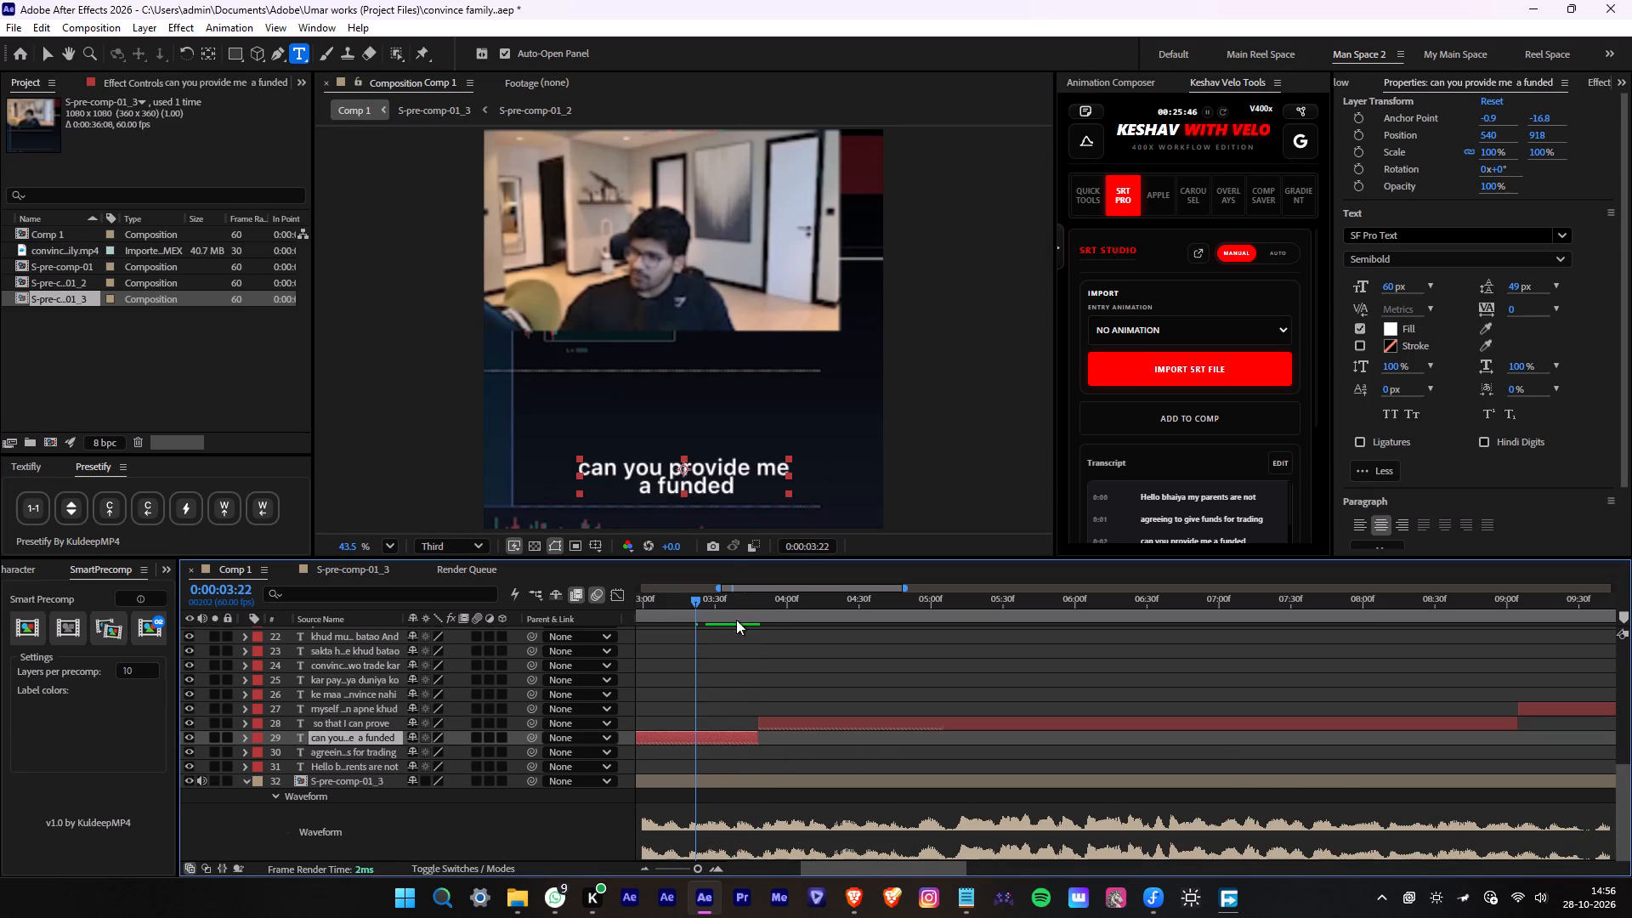
left_click(735, 488)
key("space")
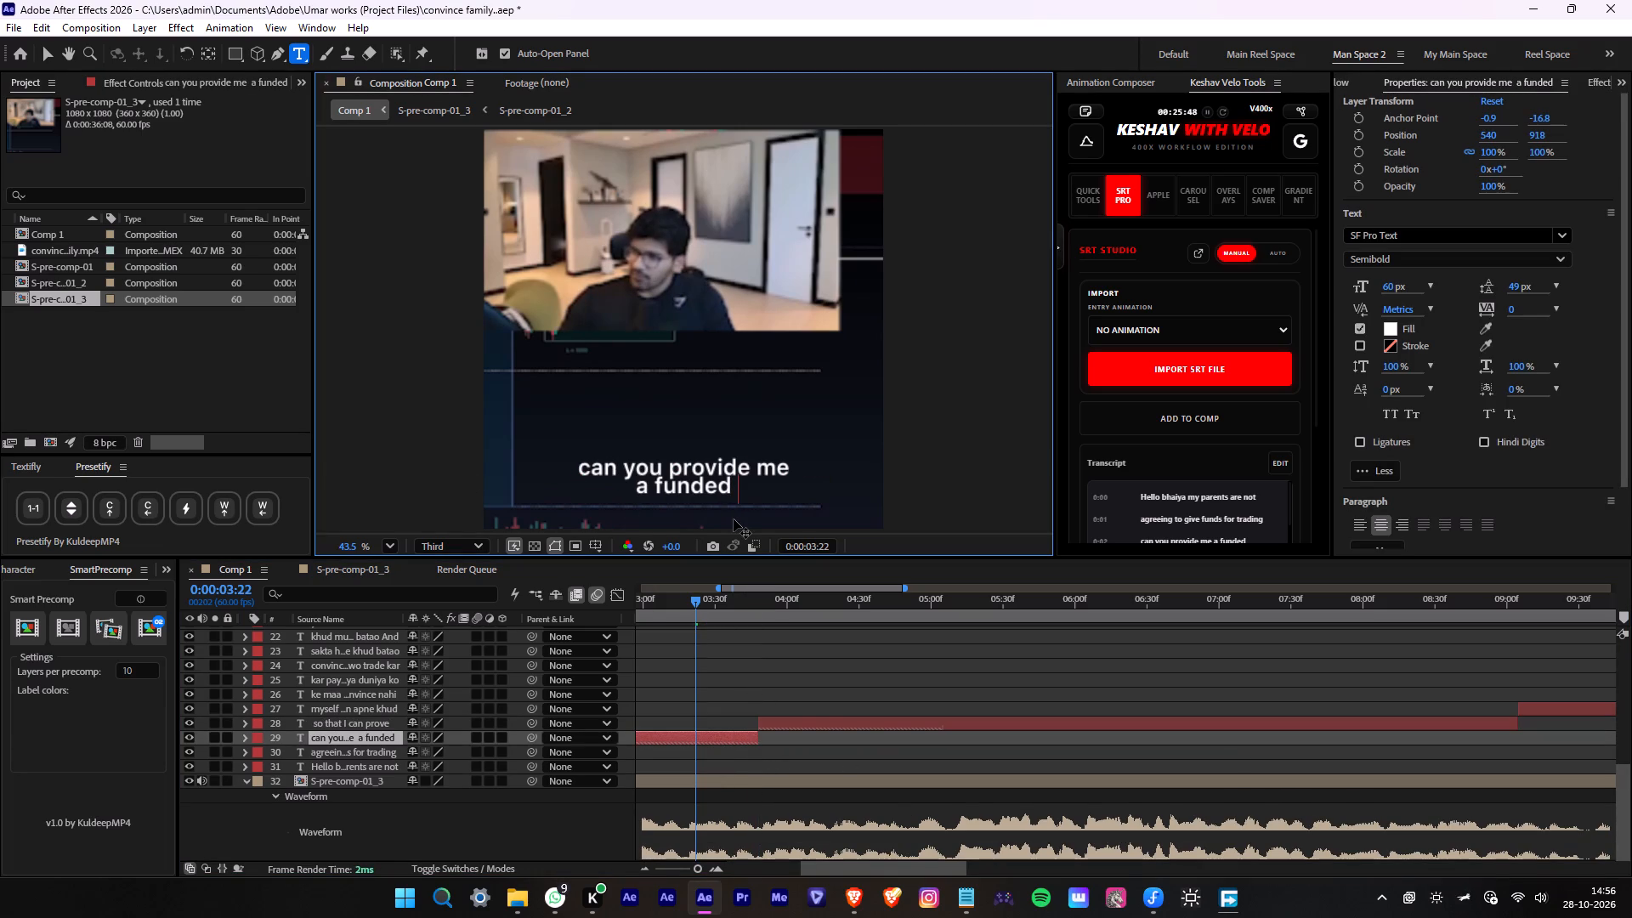
key("ctrl+v")
left_click(815, 710)
Split the "so that I can prove" caption at 0:00:04:54 and delete the remainder.
left_click(818, 724)
key("i")
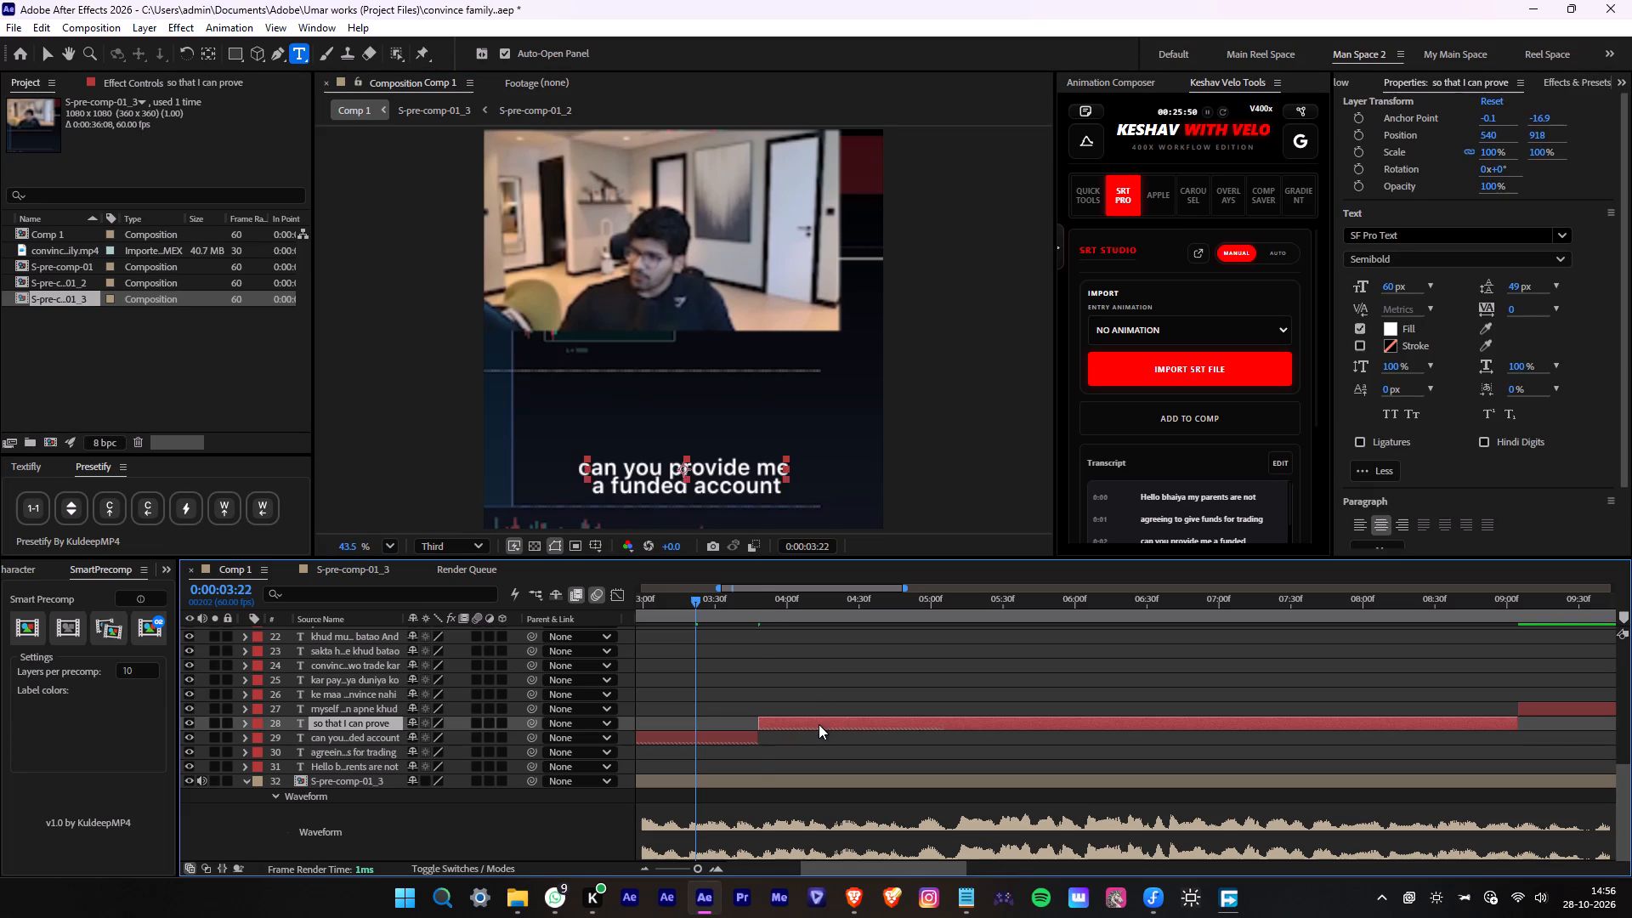
key("space")
scroll(925, 696, "down", 3)
key("space")
key("space")
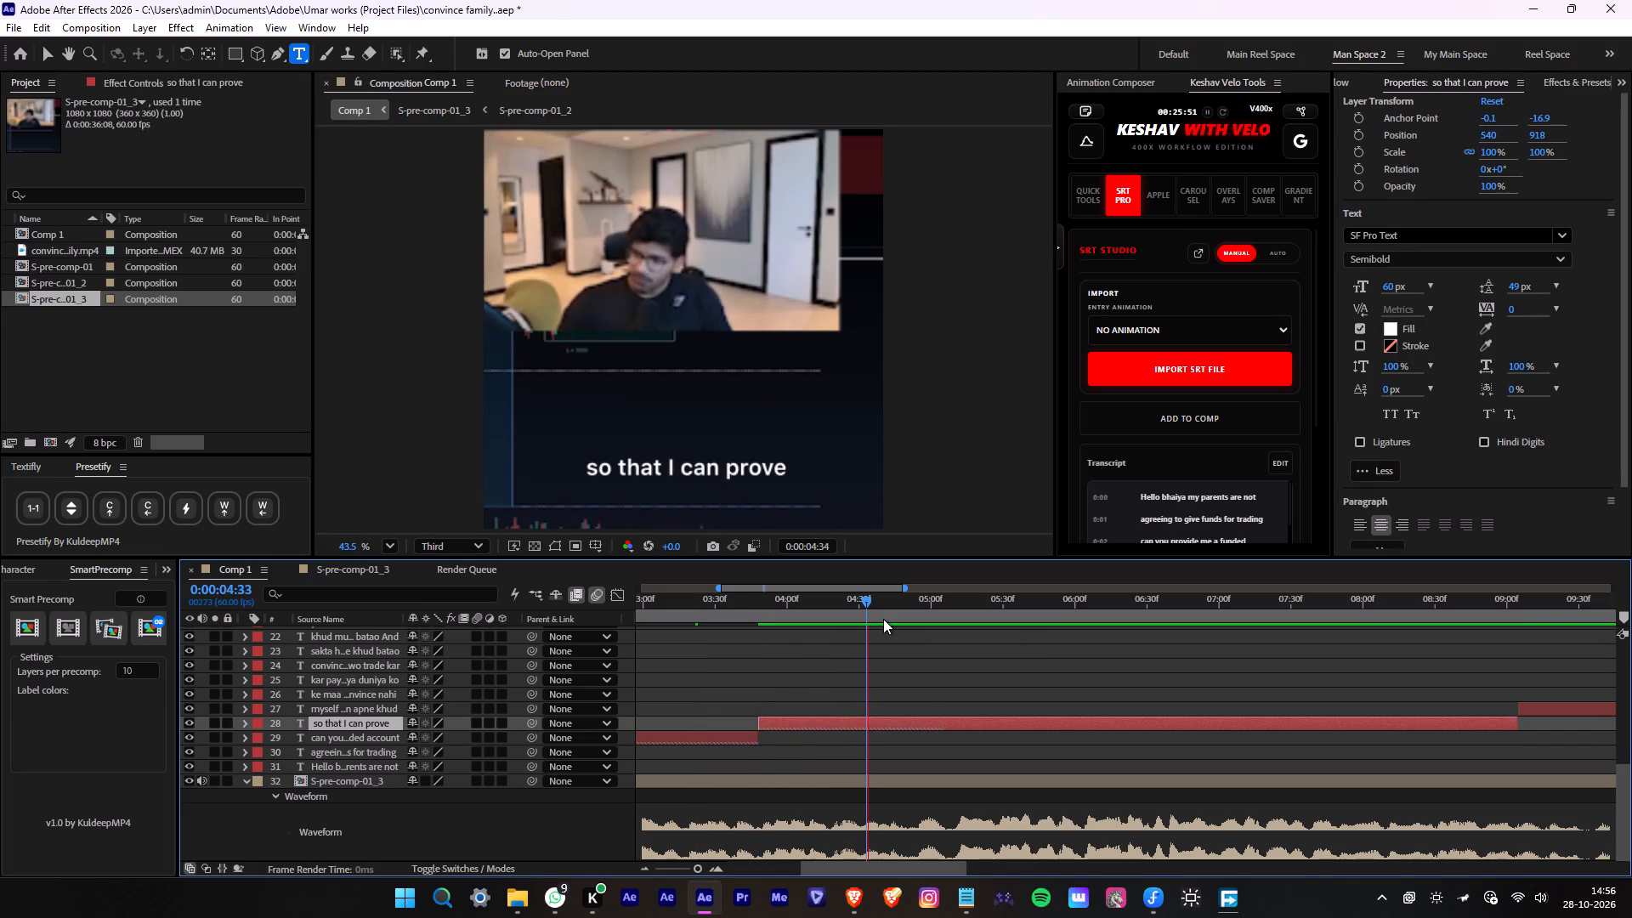
key("space")
left_click_drag(905, 619, 917, 619)
key("d")
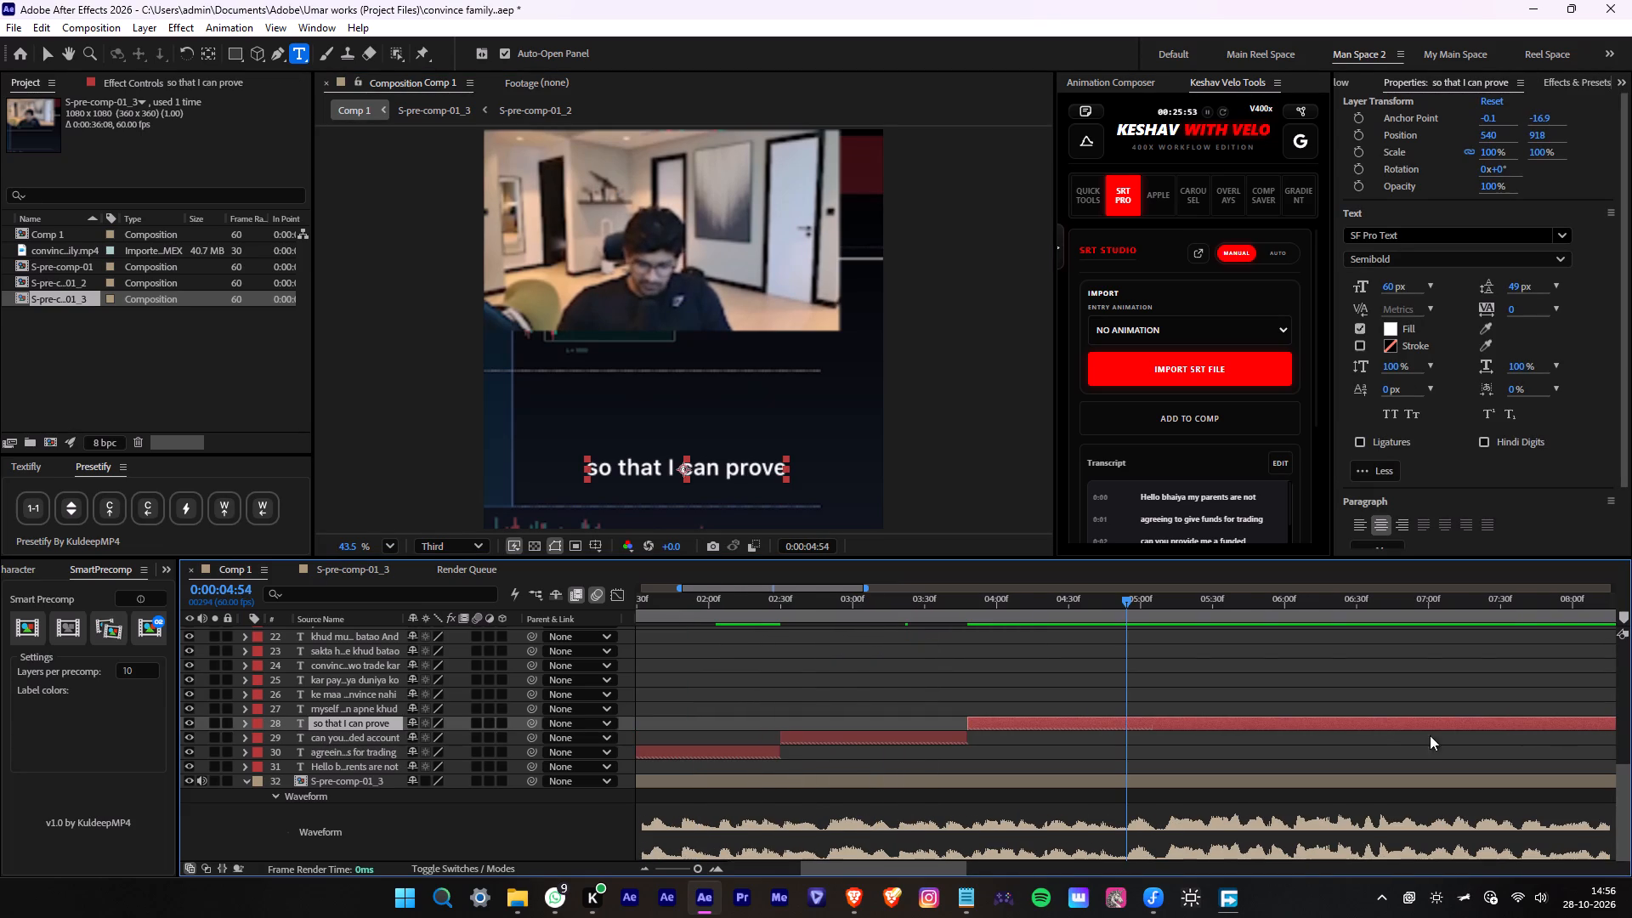
key("alt+d")
middle_click_drag(1455, 739, 1136, 727)
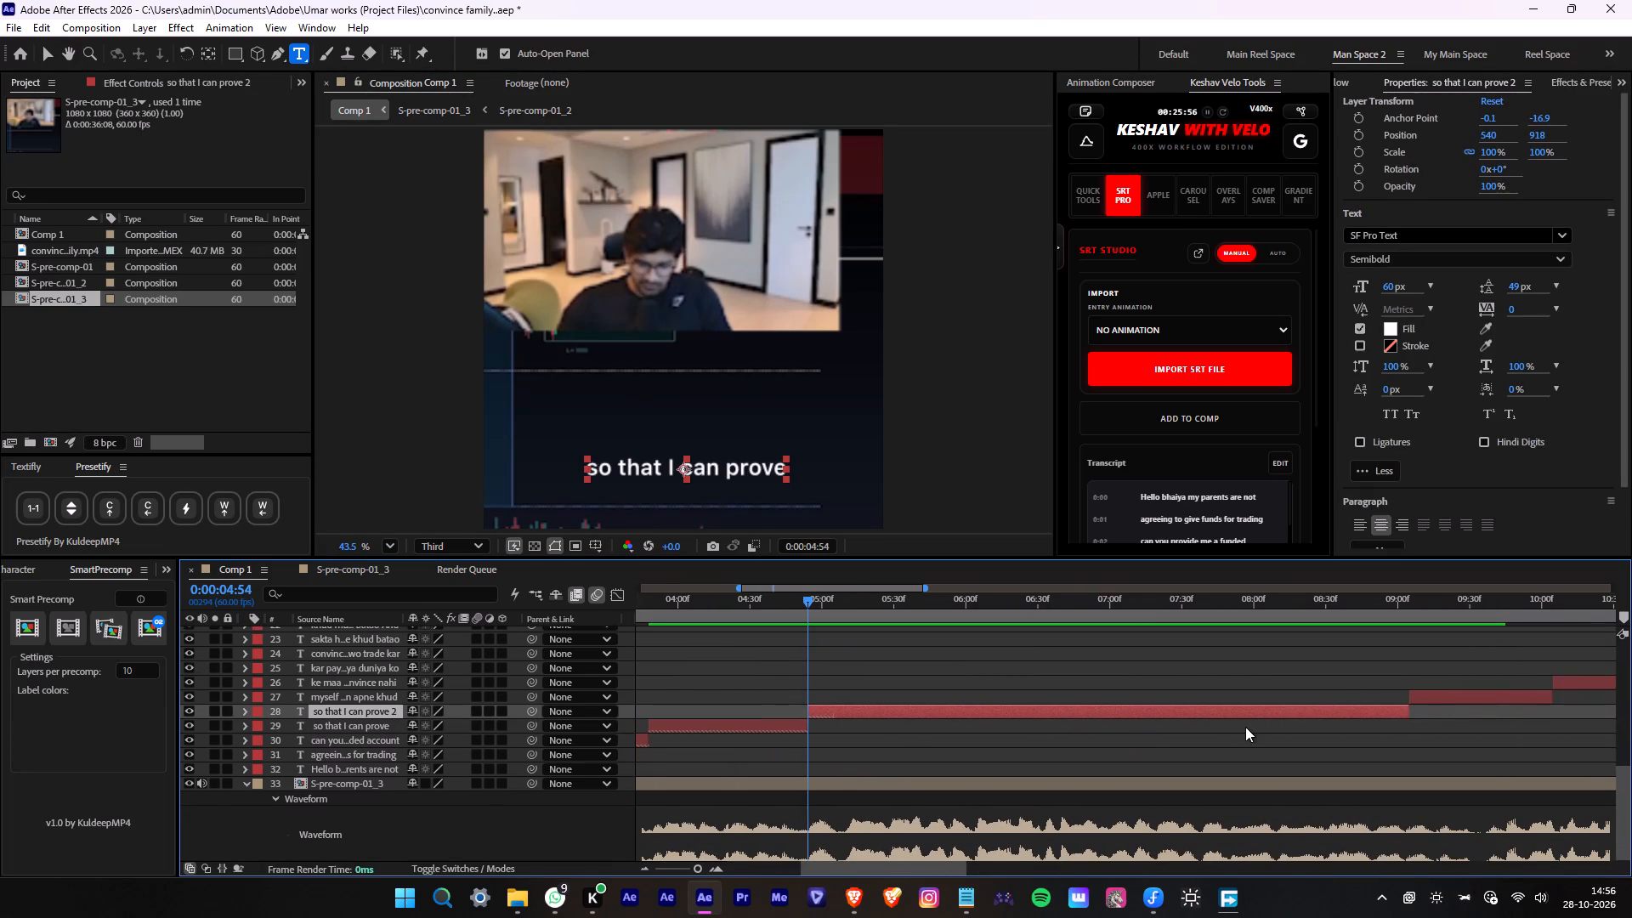
key("Delete")
Extend the start of the "myself No jo insaan apne khud" caption back to 0:00:04:54.
left_click_drag(1403, 702, 805, 729)
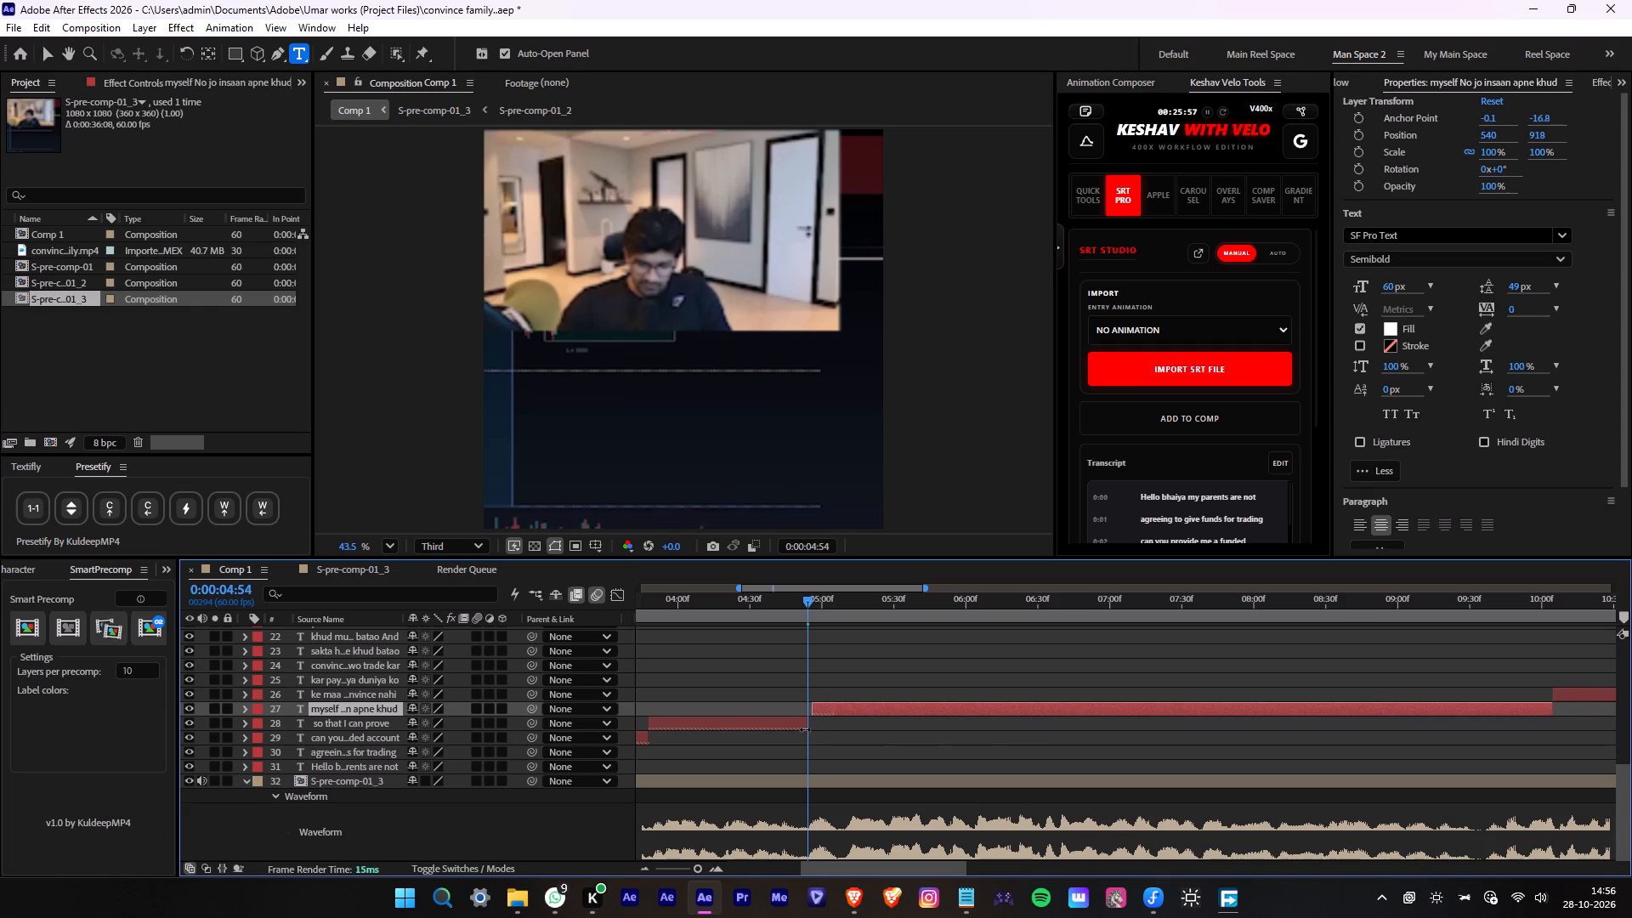
left_click_drag(805, 729, 802, 722)
Split the "myself No jo insaan apne khud" caption at 0:00:06:04 and delete the remainder.
key("space")
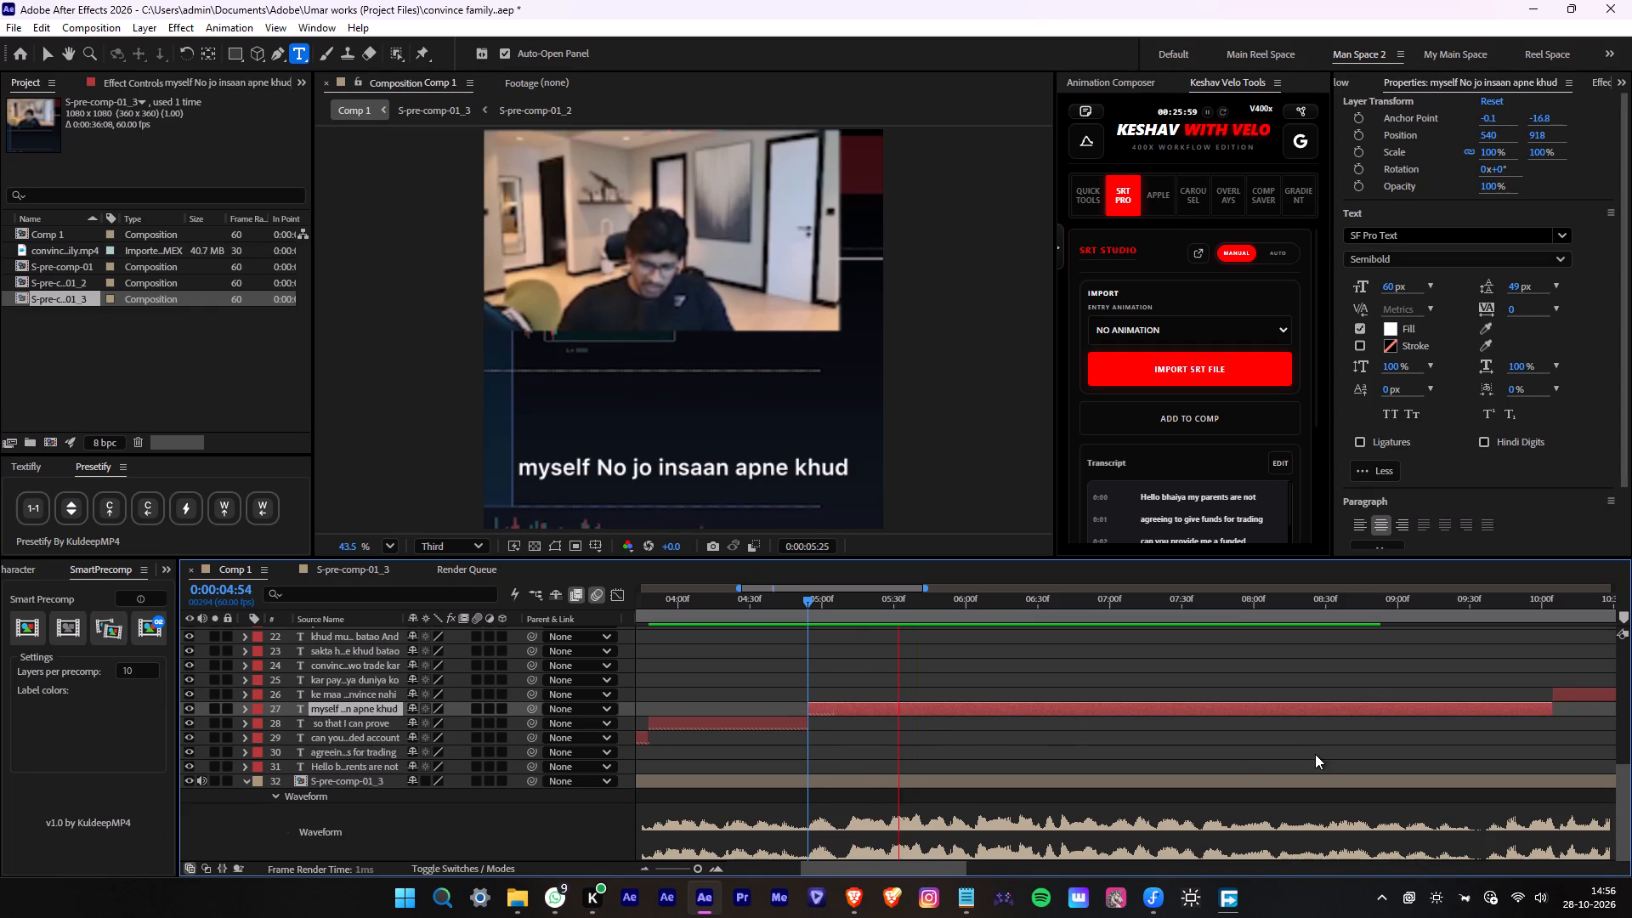
key("space")
key("space")
key("space")
left_click(979, 608)
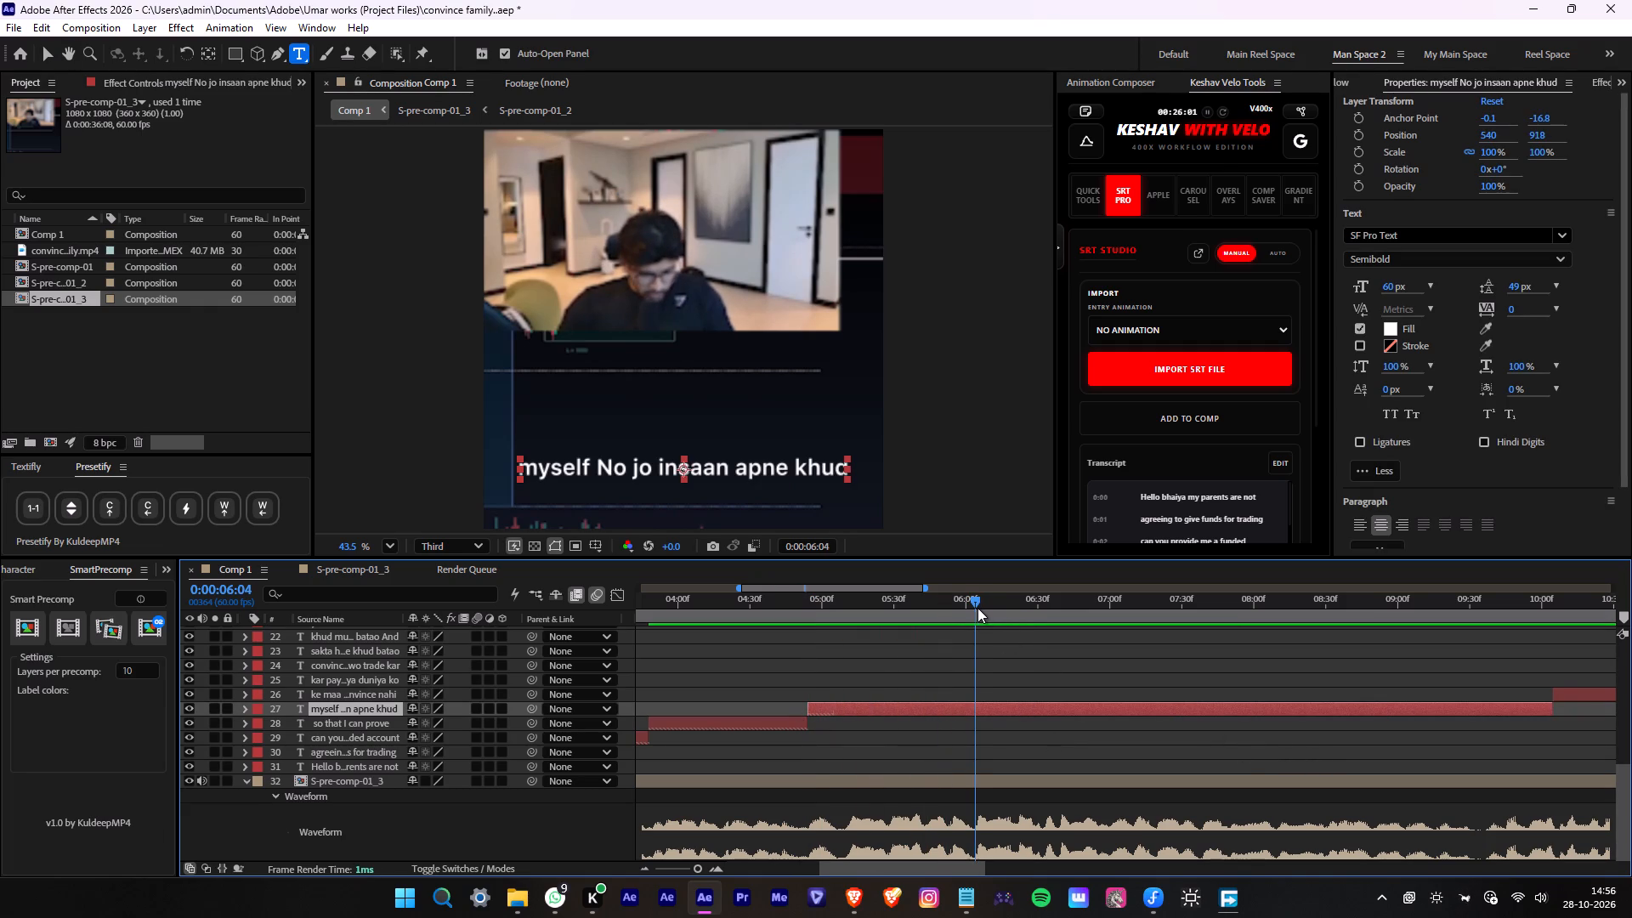
key("space")
left_click(977, 608)
key("alt+d")
key("Delete")
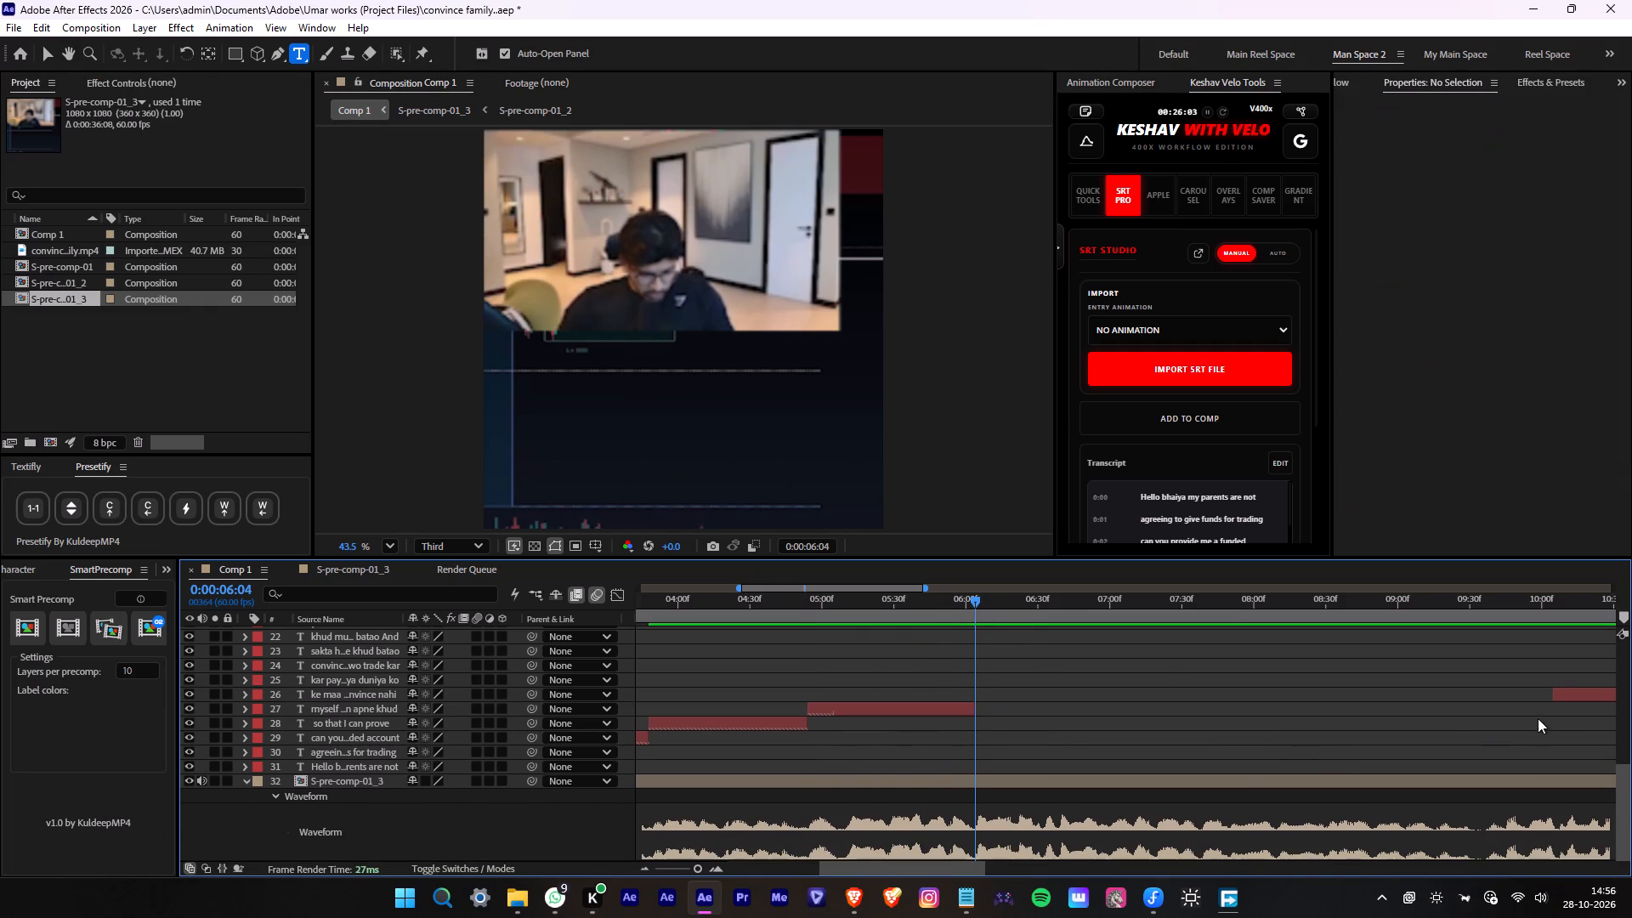
Extend the start of the "ke maa baap ko convince nahi" caption back to 0:00:06:04 and break its line before "convince nahi".
left_click_drag(1551, 692, 978, 722)
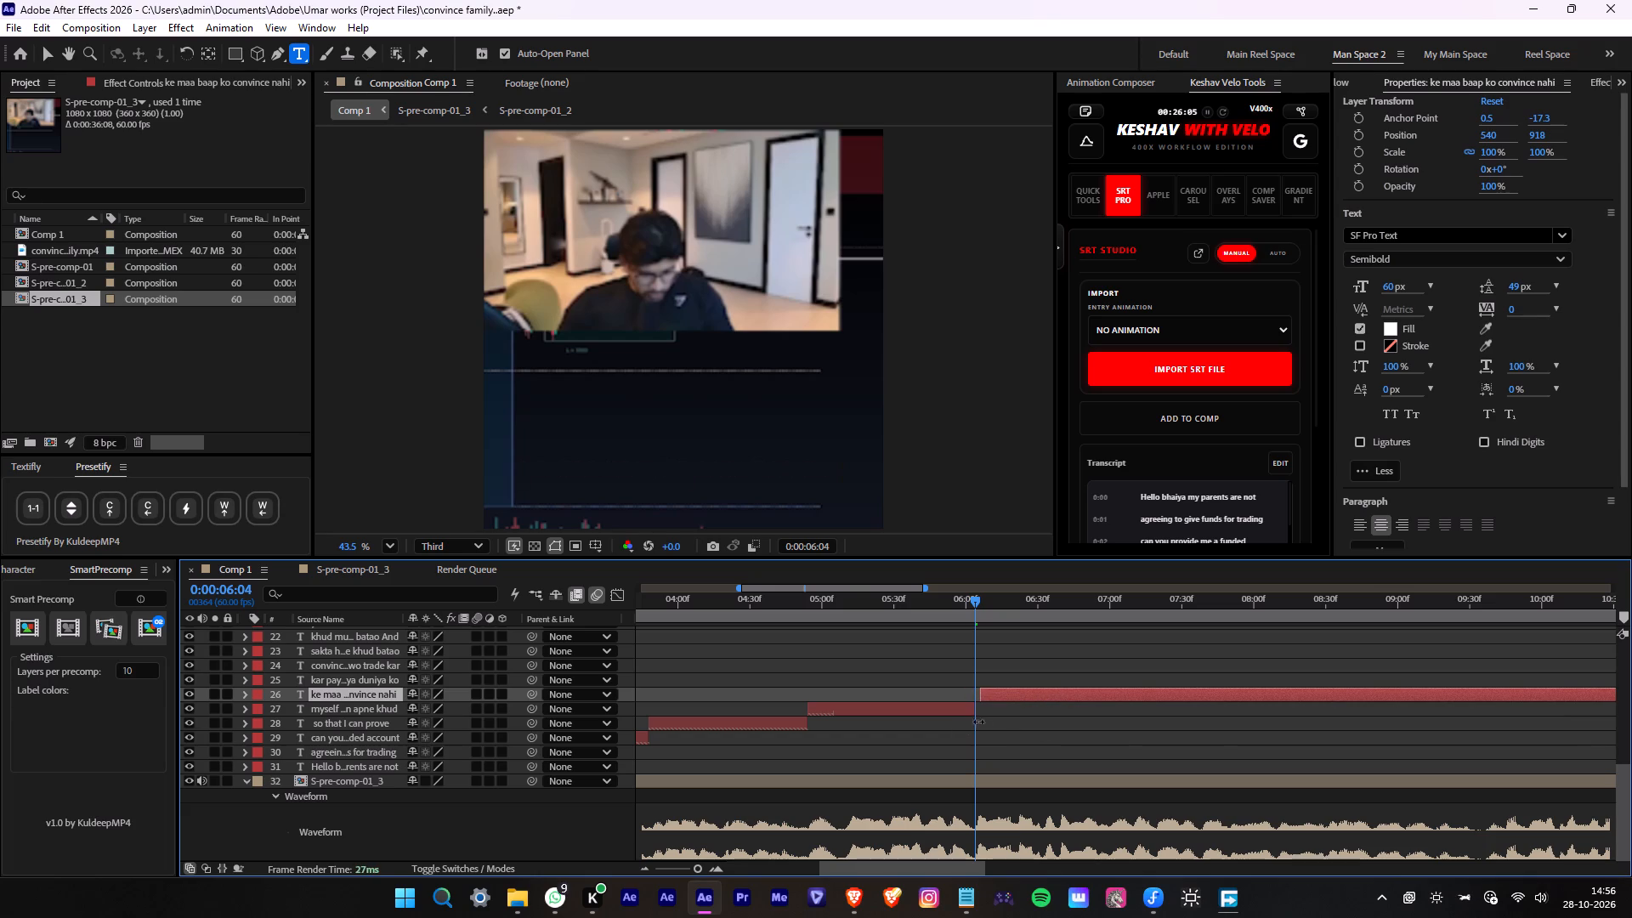
left_click_drag(978, 722, 973, 717)
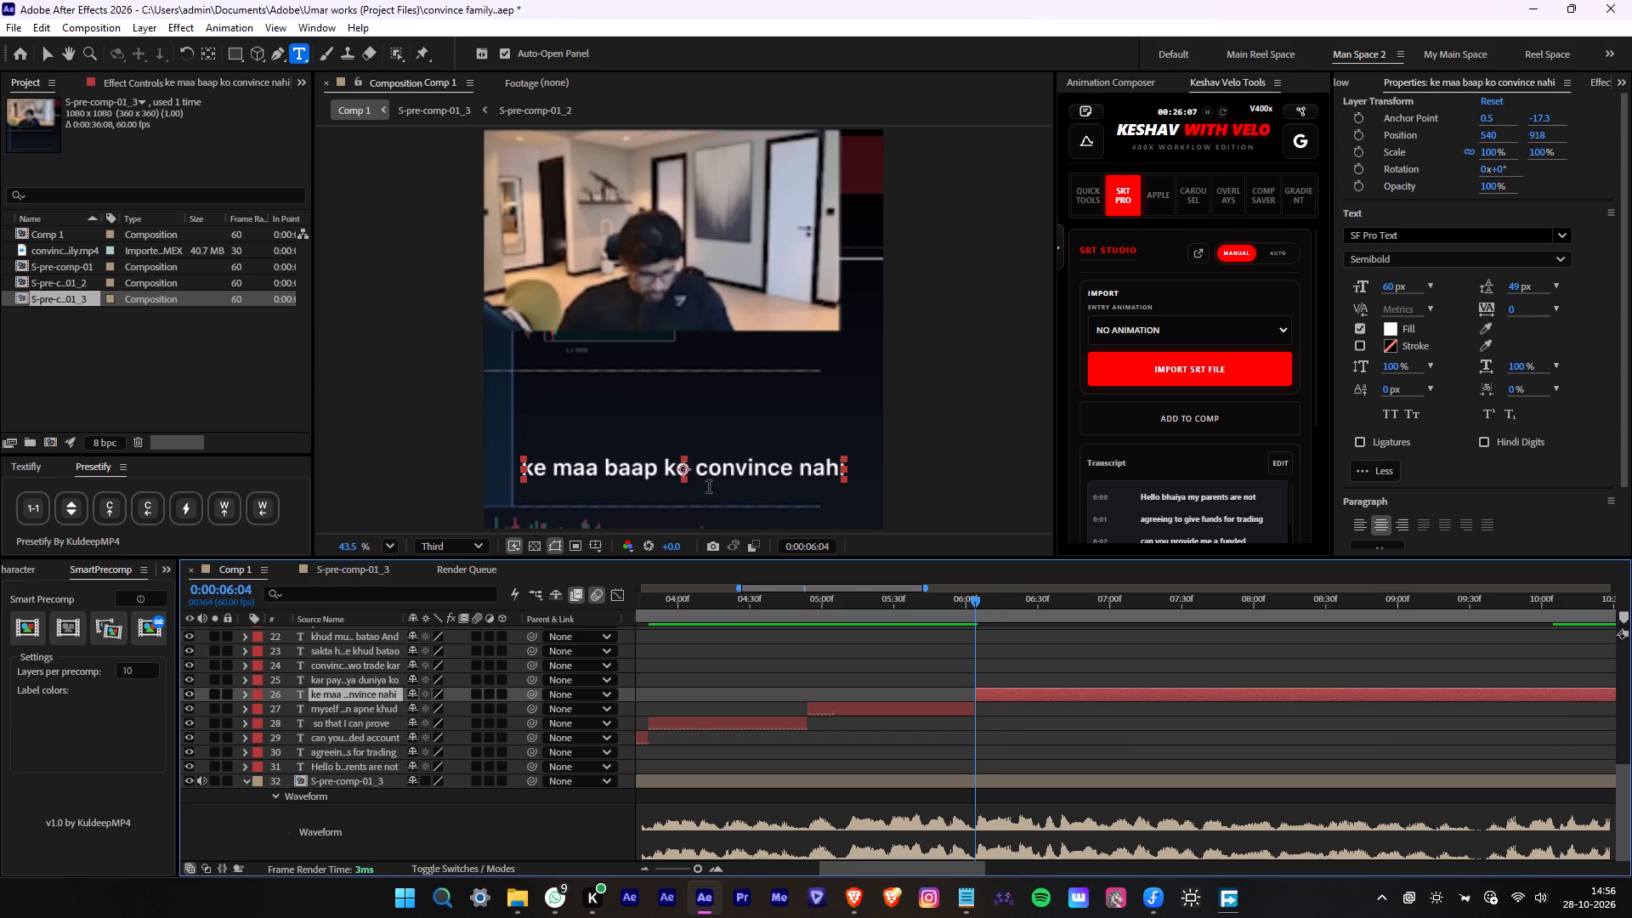
left_click(696, 465)
key("Return")
left_click(1016, 697)
Split the "ke maa baap ko convince nahi" caption at 0:00:06:59, where the phrase ends, and delete the remainder.
key("space")
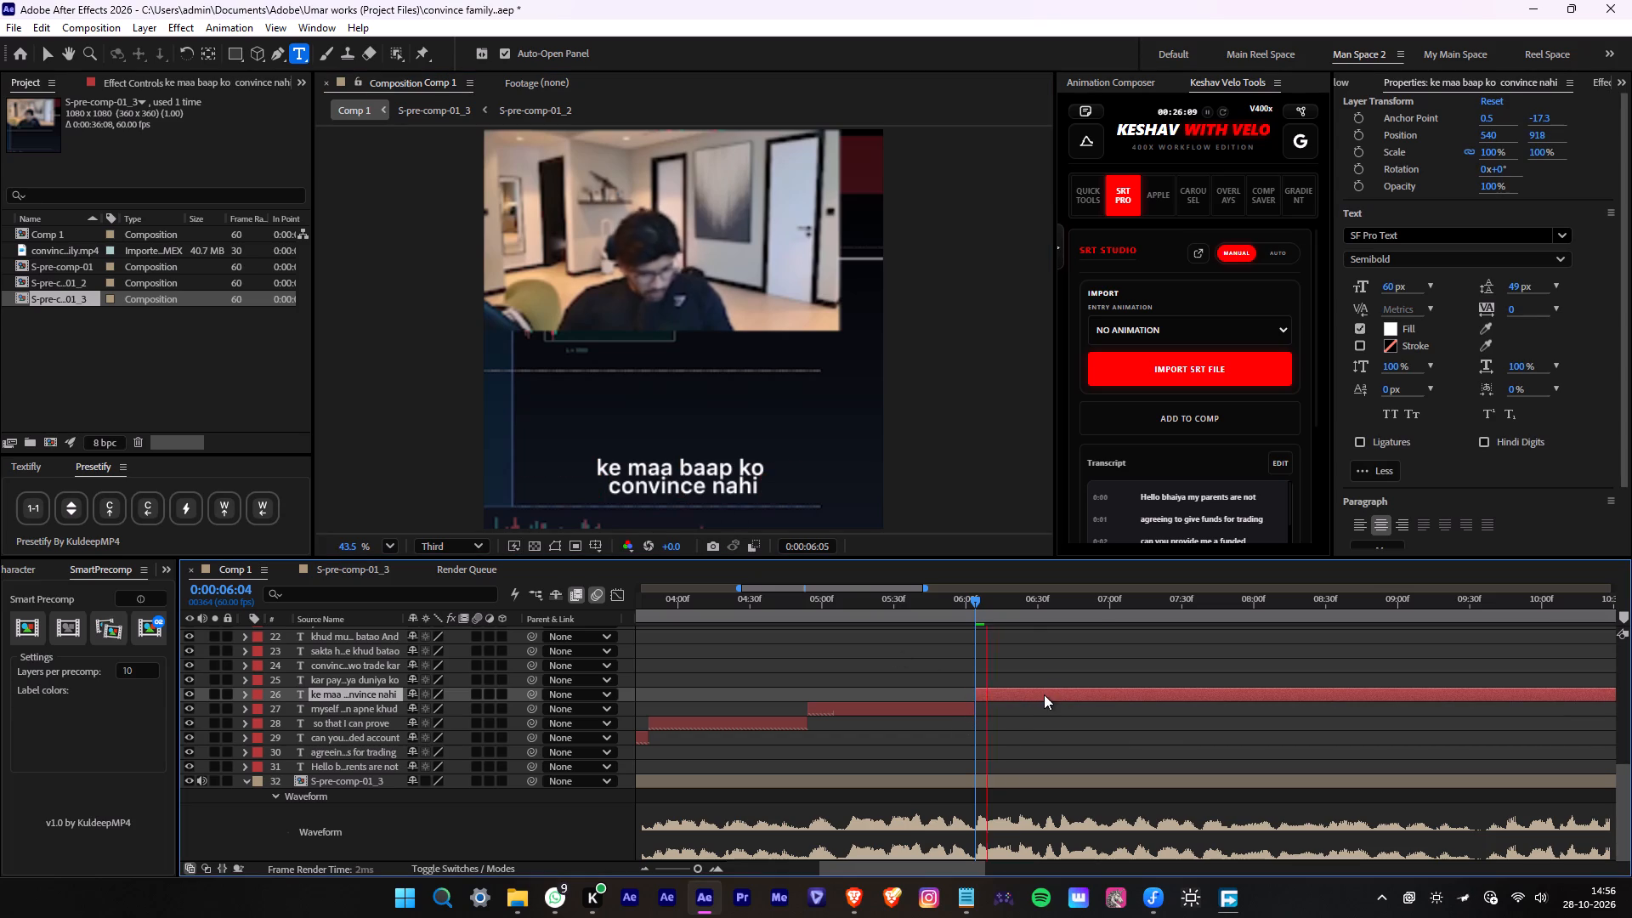
key("space")
left_click(1106, 610)
key("space")
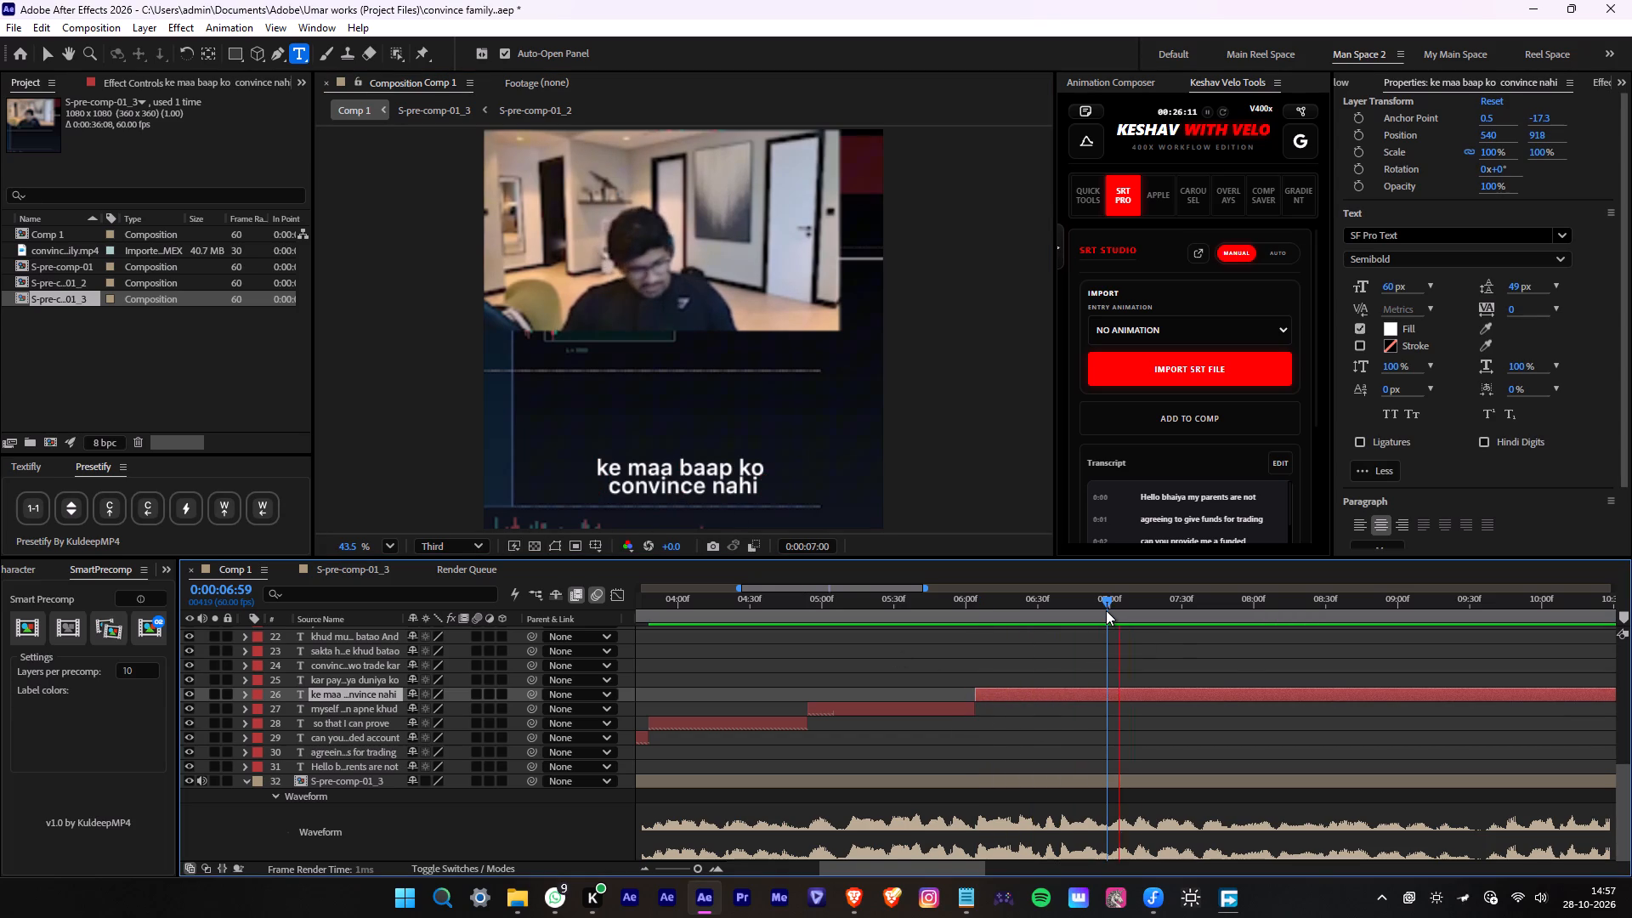
left_click(1106, 610)
key("alt+d")
key("Delete")
Extend the start of the "kar paya wo kya duniya ko" caption back to 0:00:06:59 and break its line before "duniya ko".
middle_click_drag(1276, 676, 1103, 680)
scroll(1154, 684, "down", 1, "alt")
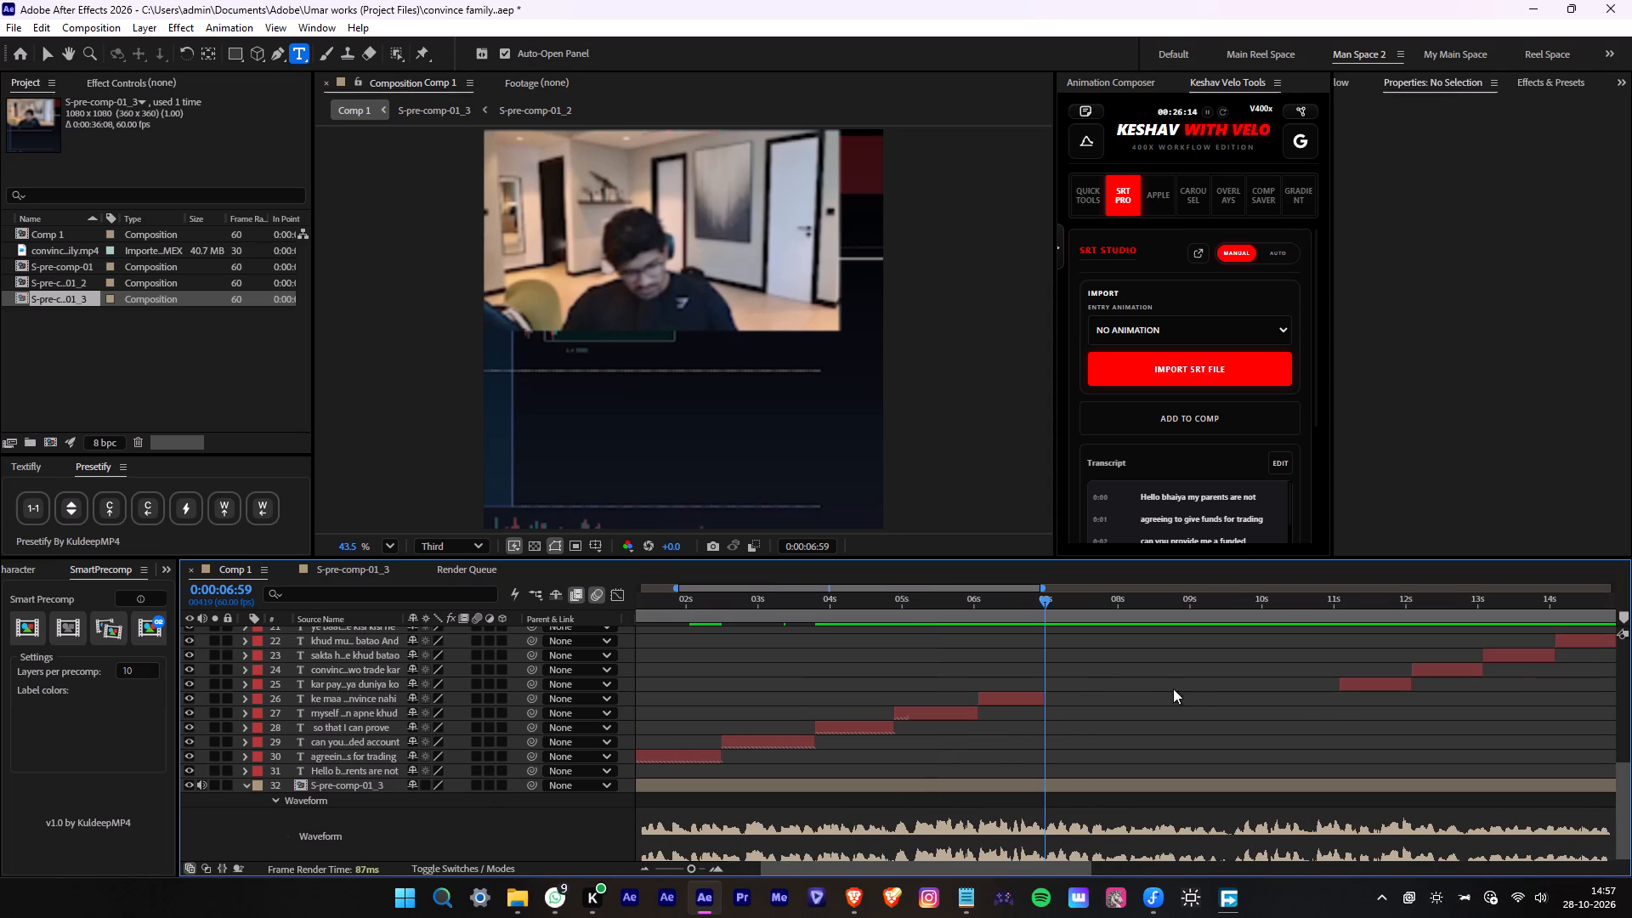
left_click_drag(1335, 681, 1040, 697)
key("space")
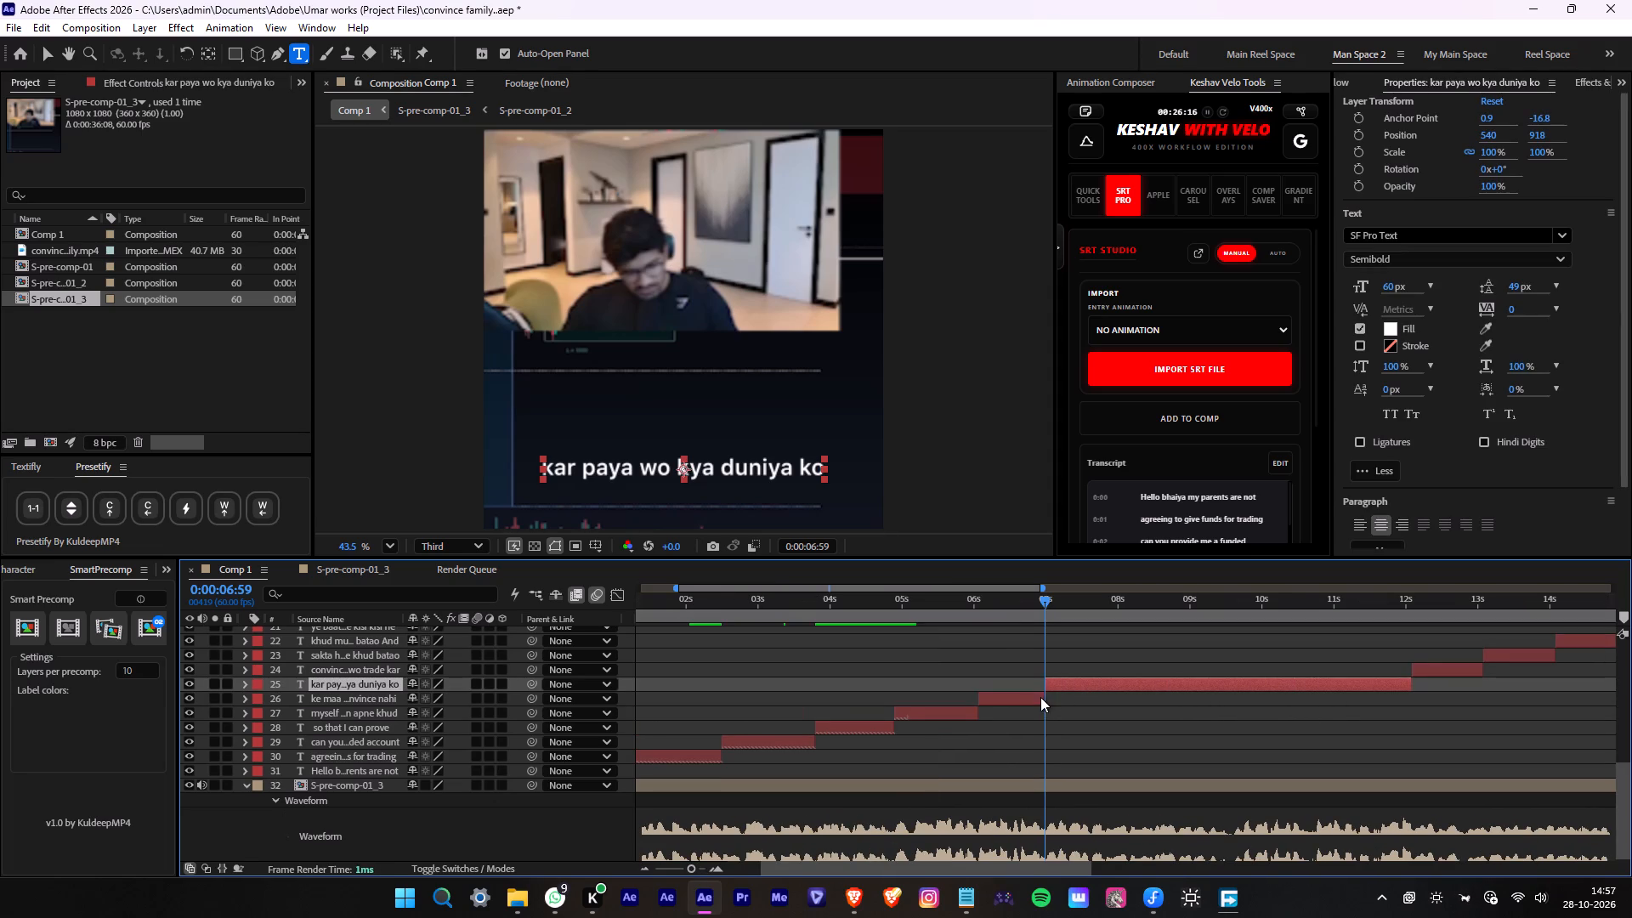
middle_click_drag(1194, 717, 1015, 696)
key("space")
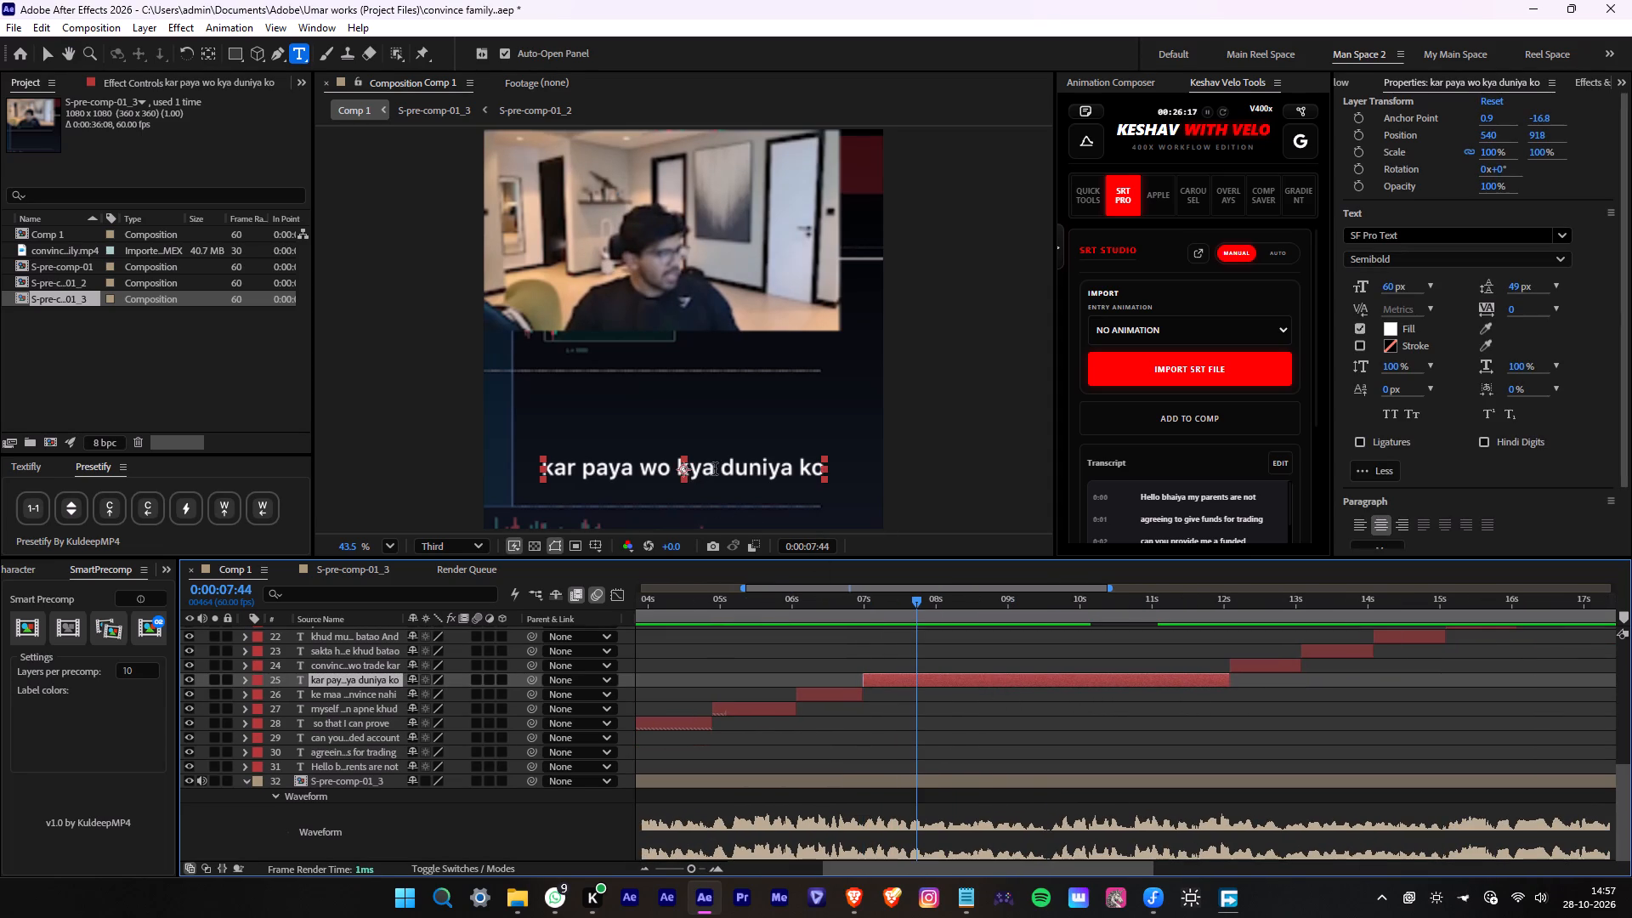
left_click(717, 466)
key("Return")
left_click(931, 679)
Split the "kar paya wo kya duniya ko" caption at 0:00:08:10 and delete the remainder.
scroll(920, 679, "up", 2)
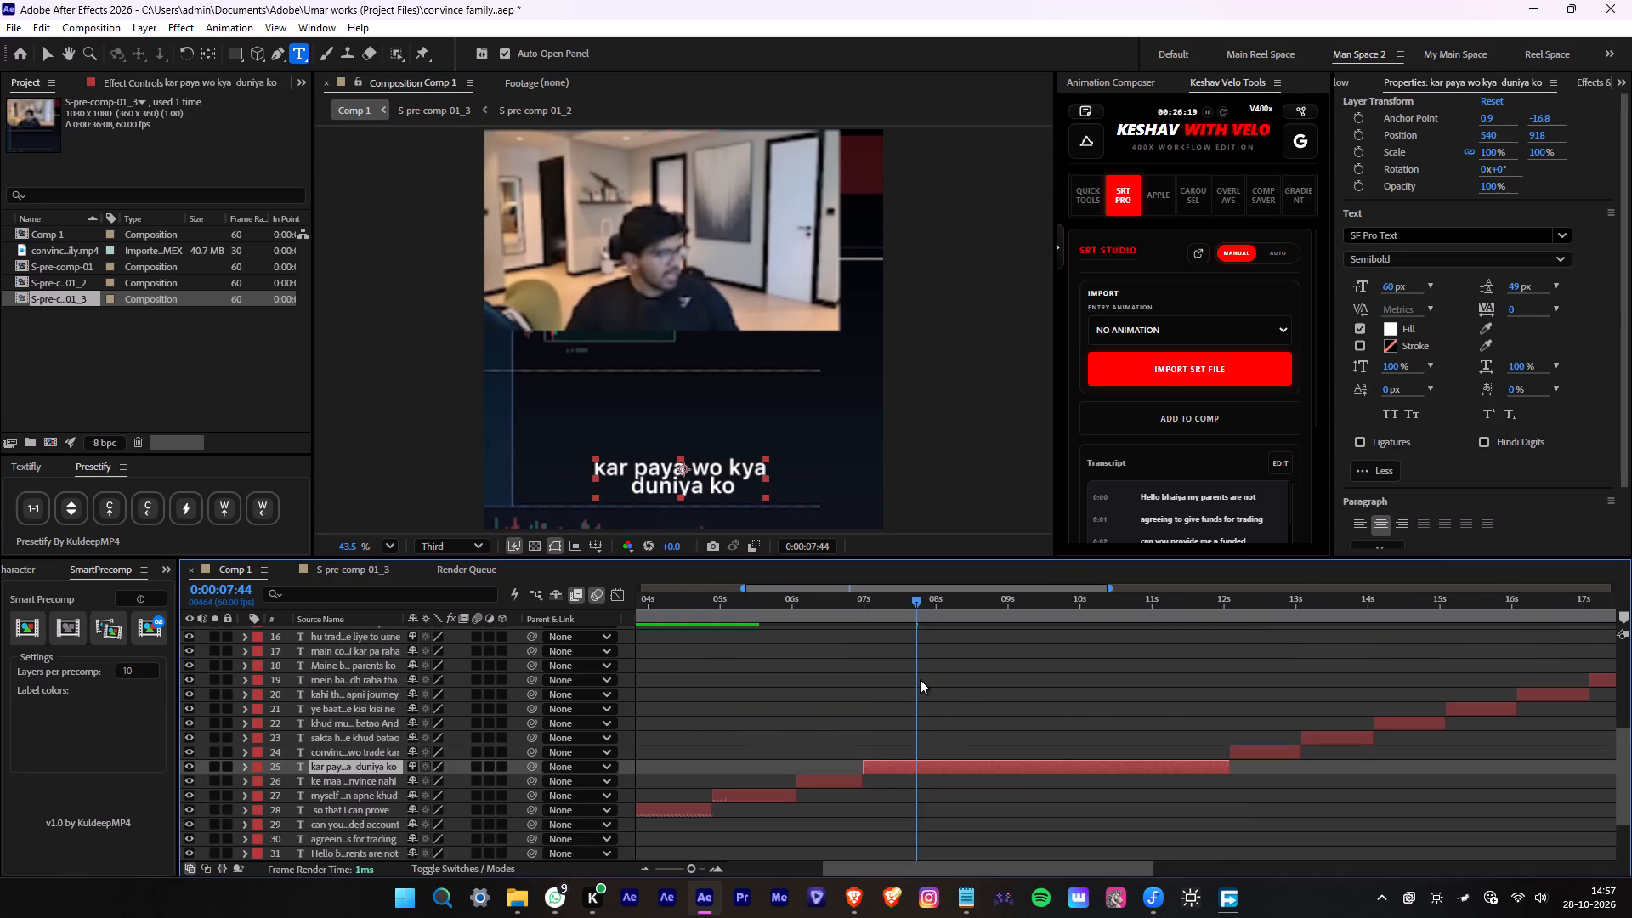
scroll(920, 679, "down", 2)
scroll(920, 679, "up", 1)
scroll(920, 679, "up", 1, "alt")
key("space")
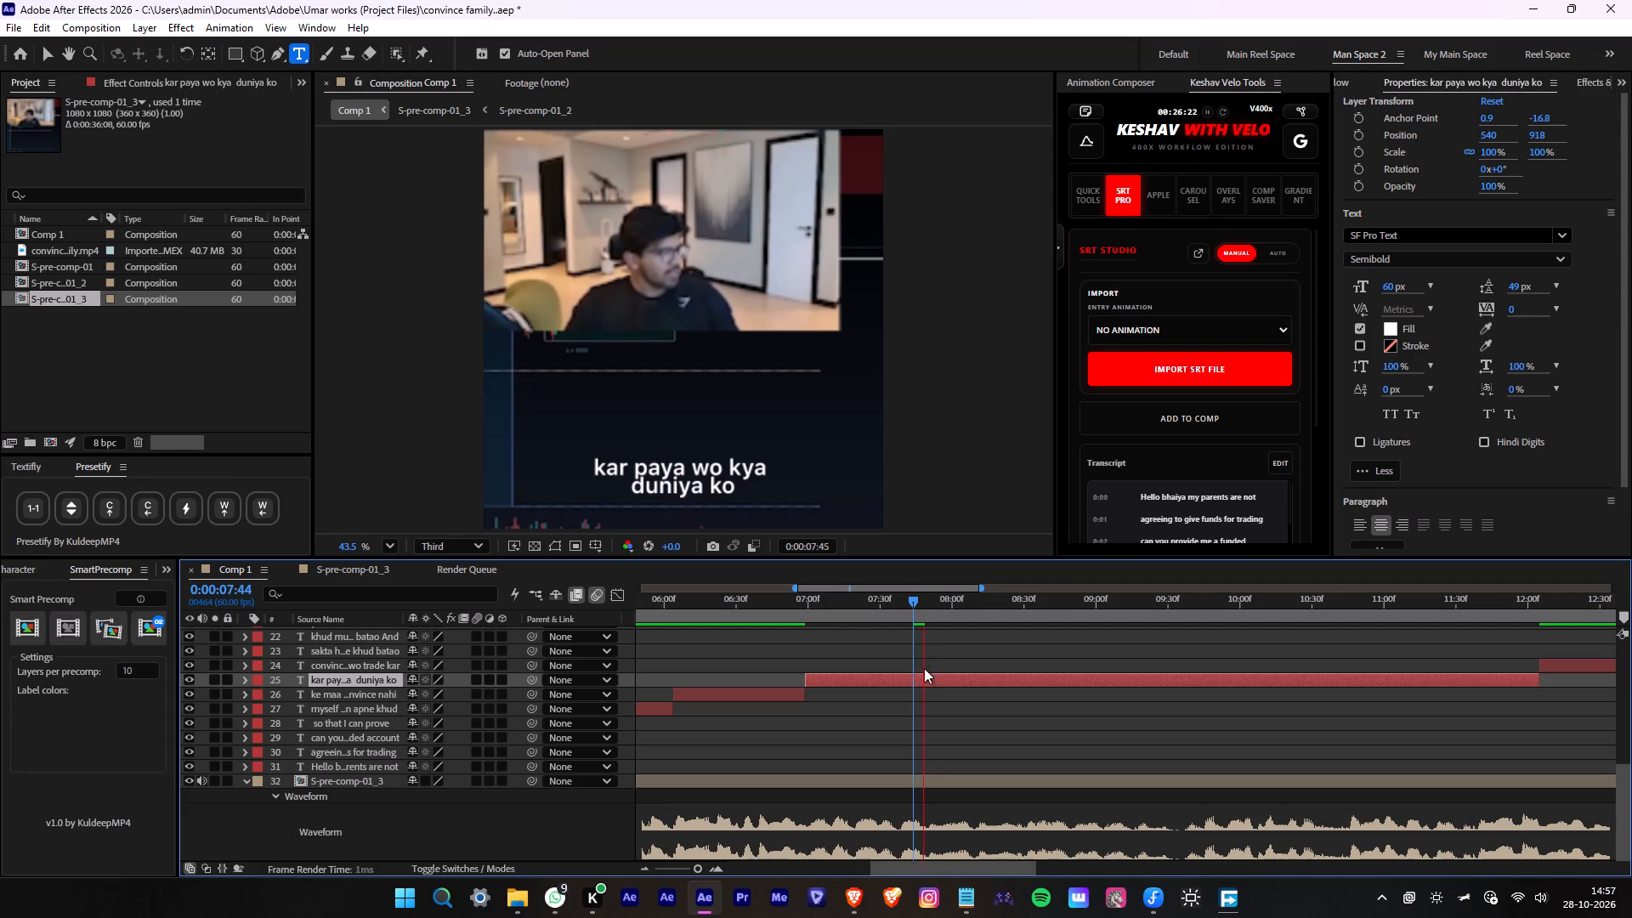
key("space")
left_click_drag(949, 613, 964, 612)
key("space")
left_click(964, 612)
left_click_drag(964, 612, 972, 612)
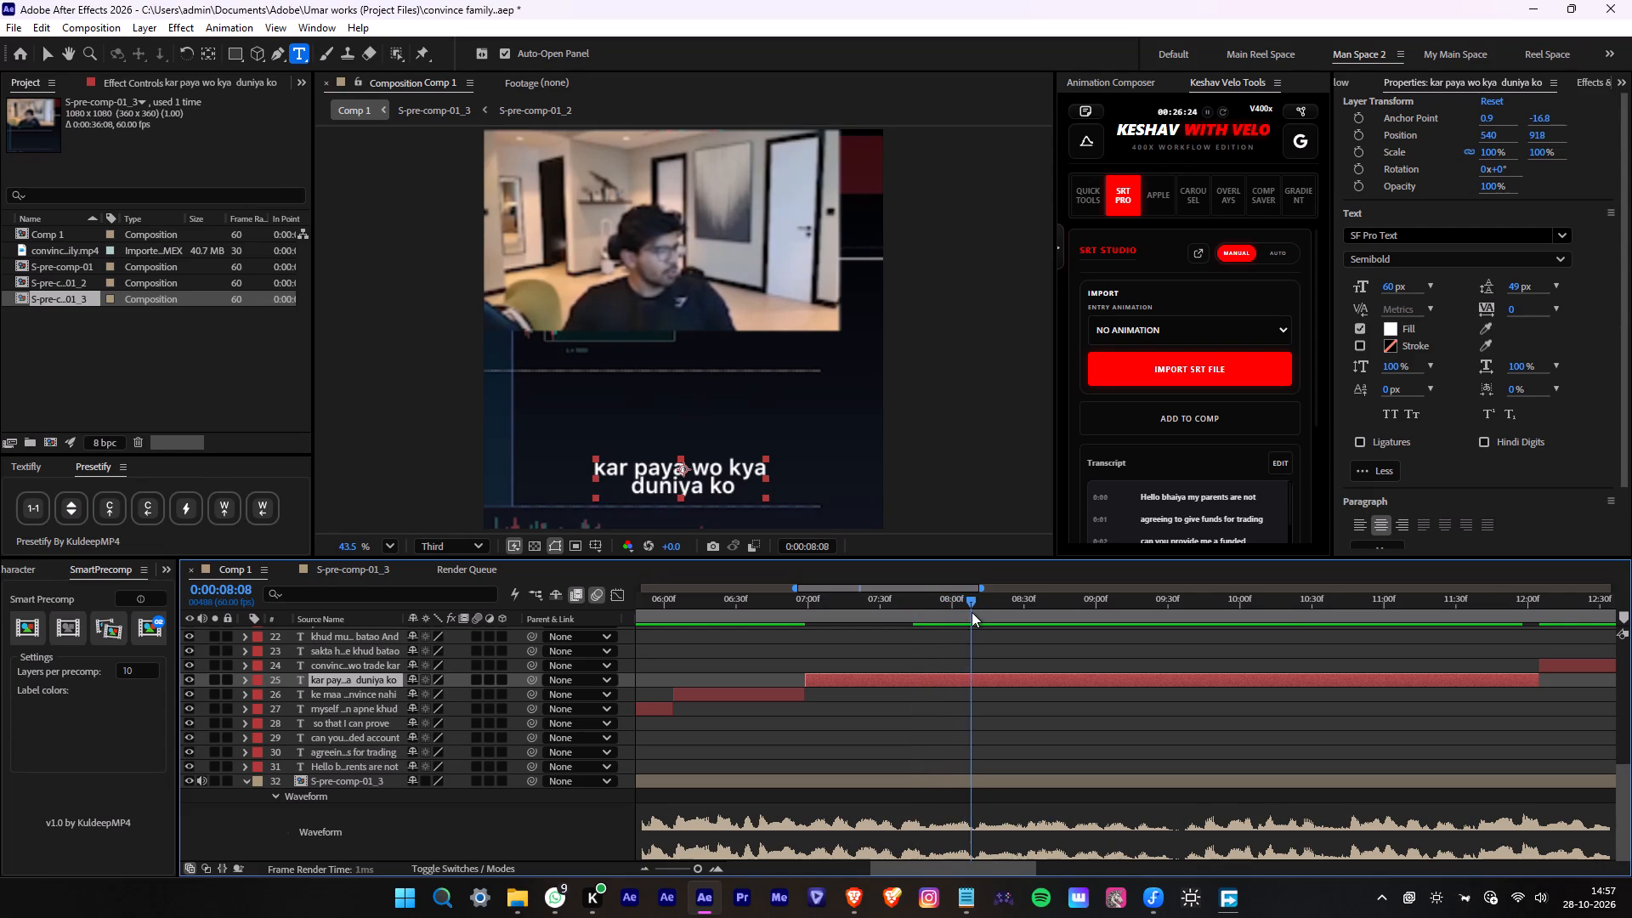
left_click_drag(972, 612, 975, 610)
key("space")
left_click(975, 610)
key("alt+d")
key("Delete")
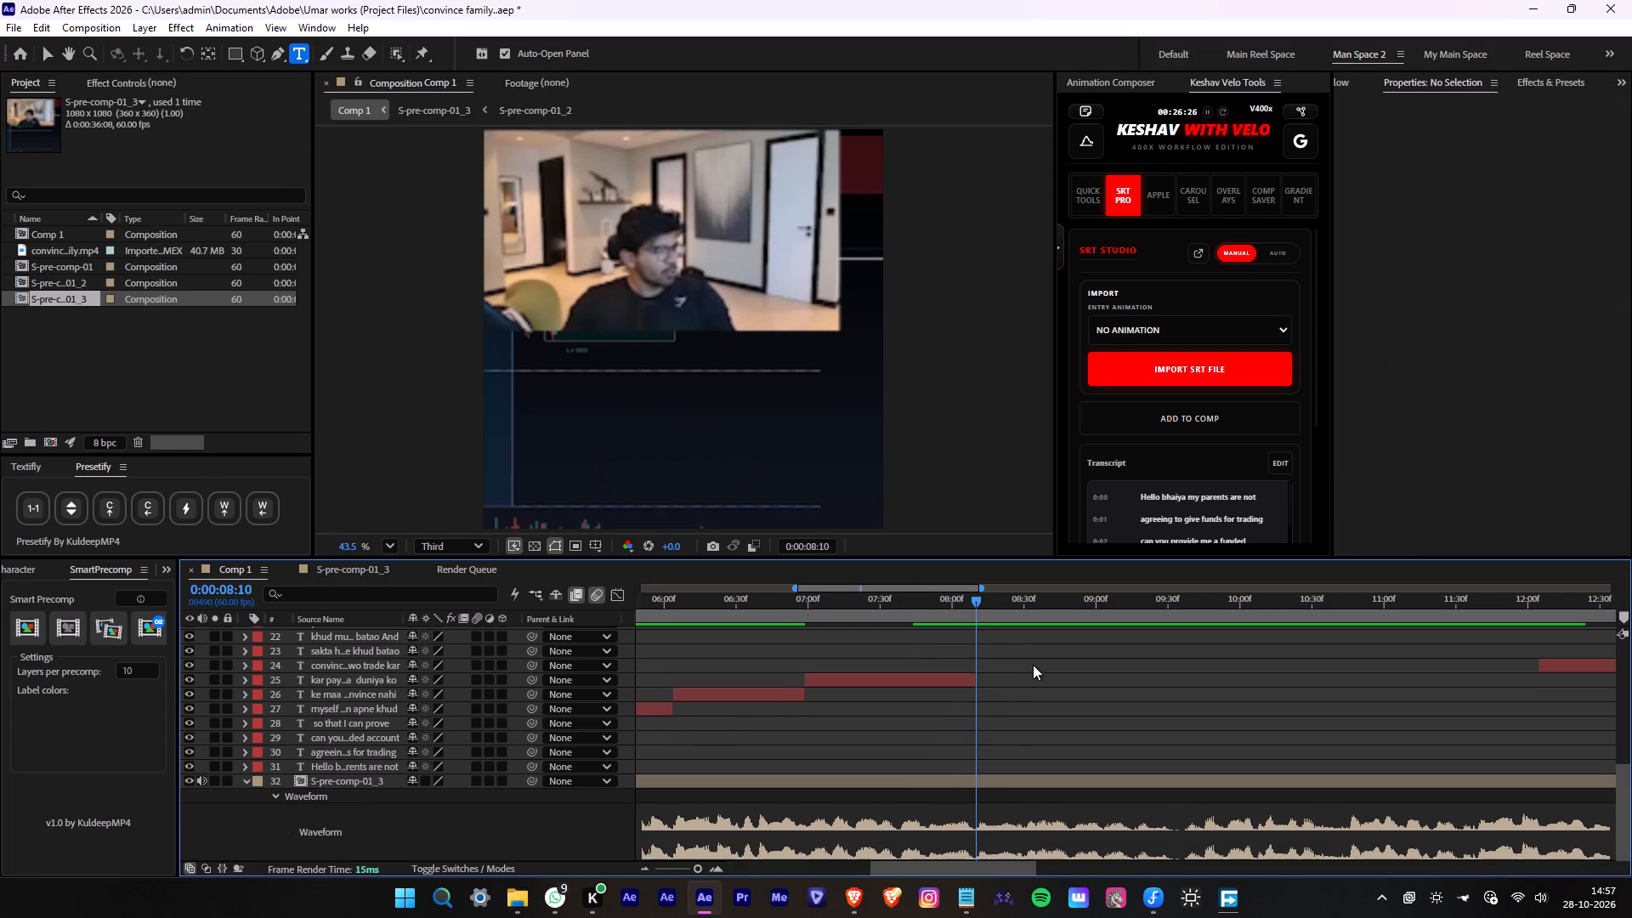
Extend the start of the "convince karega ki wo trade kar" caption back to 0:00:08:10 and break its line before "wo trade kar".
left_click_drag(1532, 666, 975, 693)
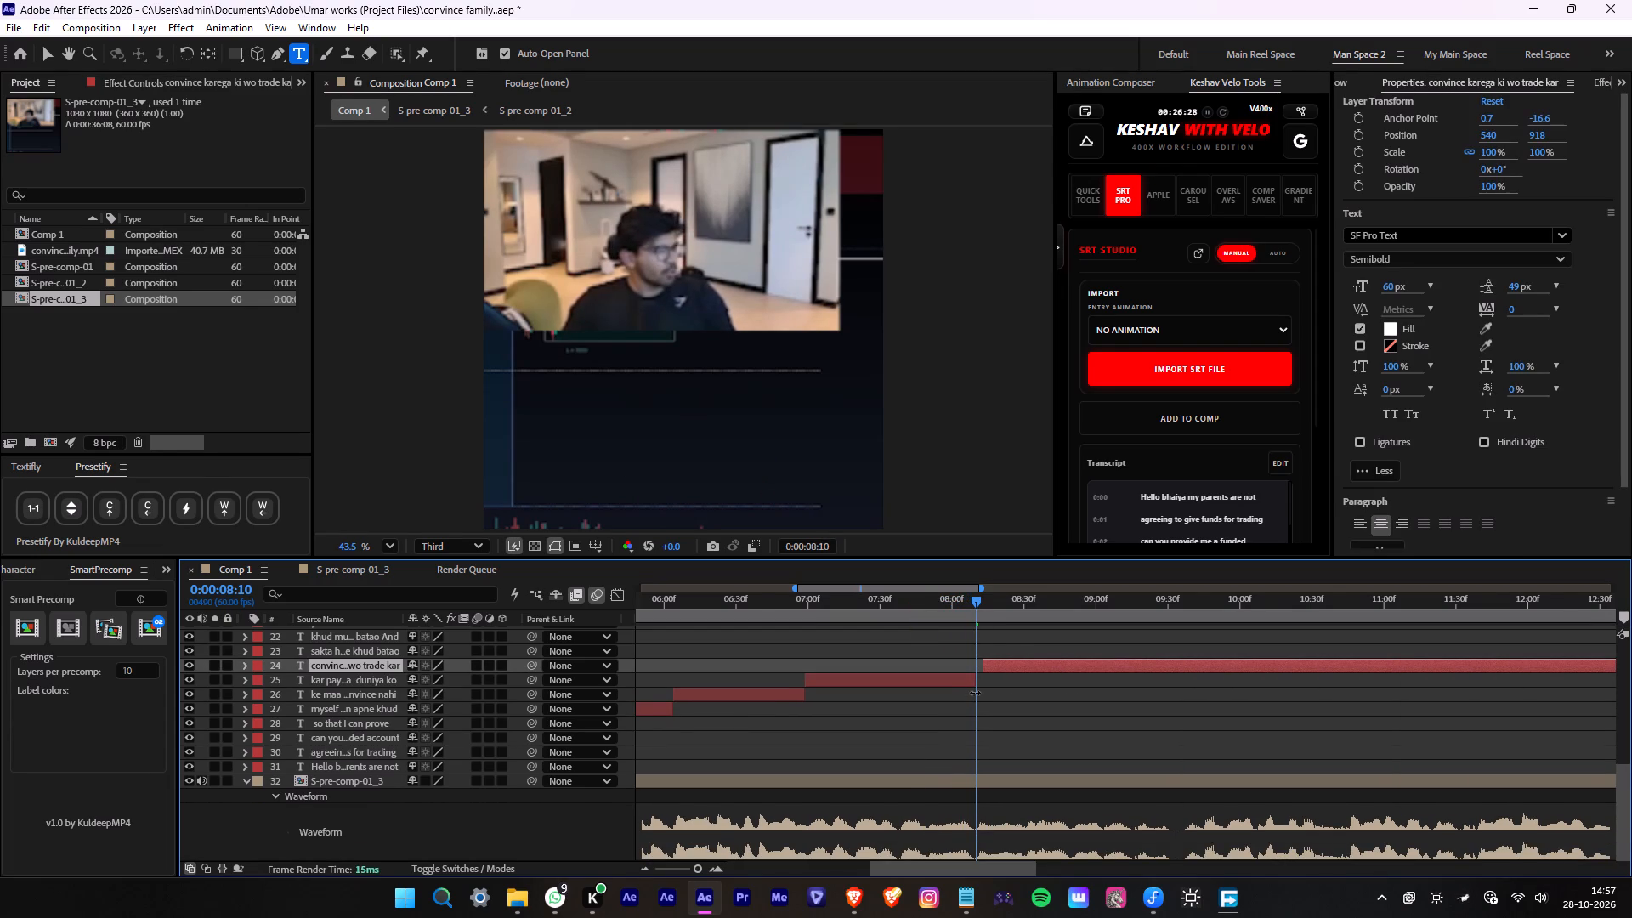
left_click_drag(975, 693, 969, 690)
key("space")
middle_click_drag(1402, 772, 1164, 763)
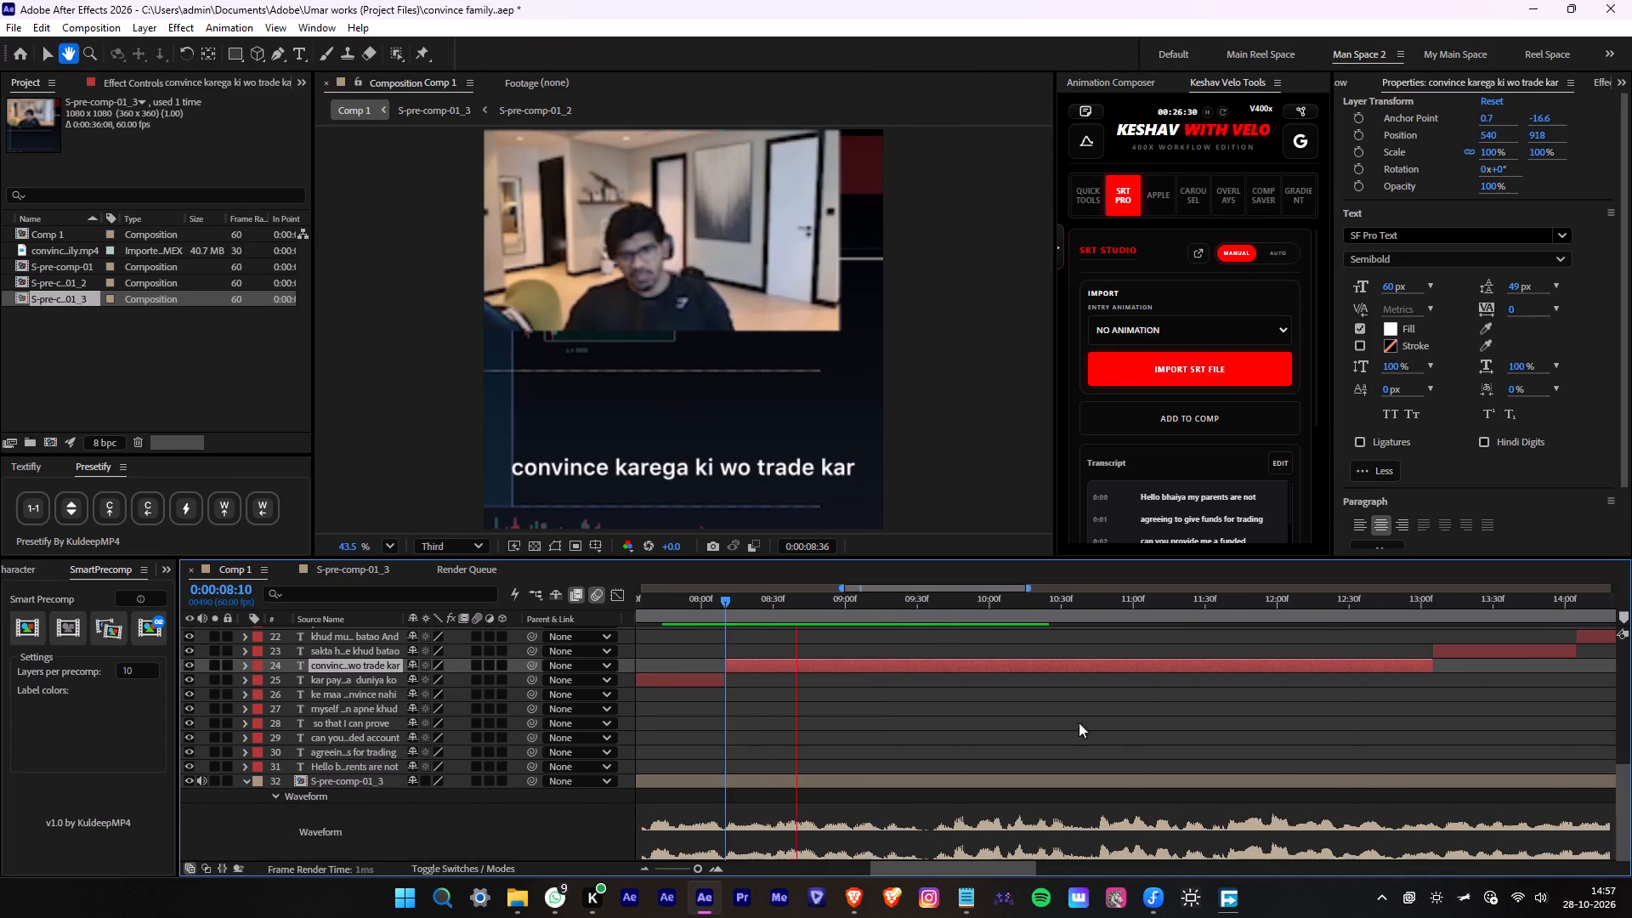
key("space")
left_click(718, 476)
key("Return")
left_click(864, 738)
Split the "convince karega ki wo trade kar" caption at 0:00:09:15 and delete the remainder.
key("space")
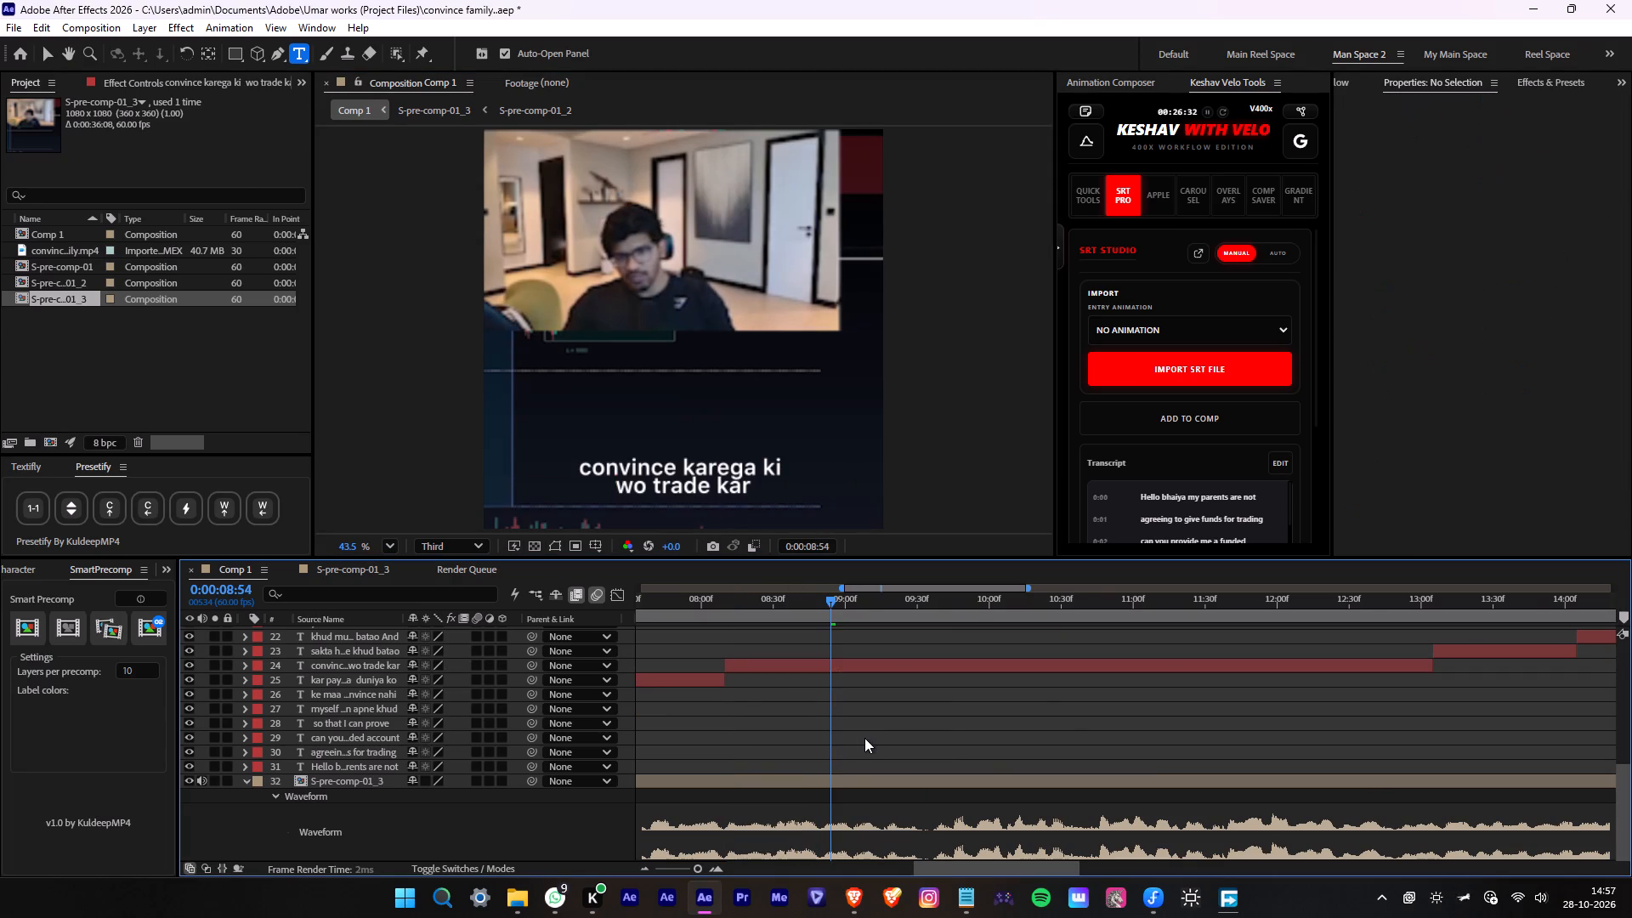
key("space")
key("space")
key("space")
left_click_drag(905, 617, 880, 617)
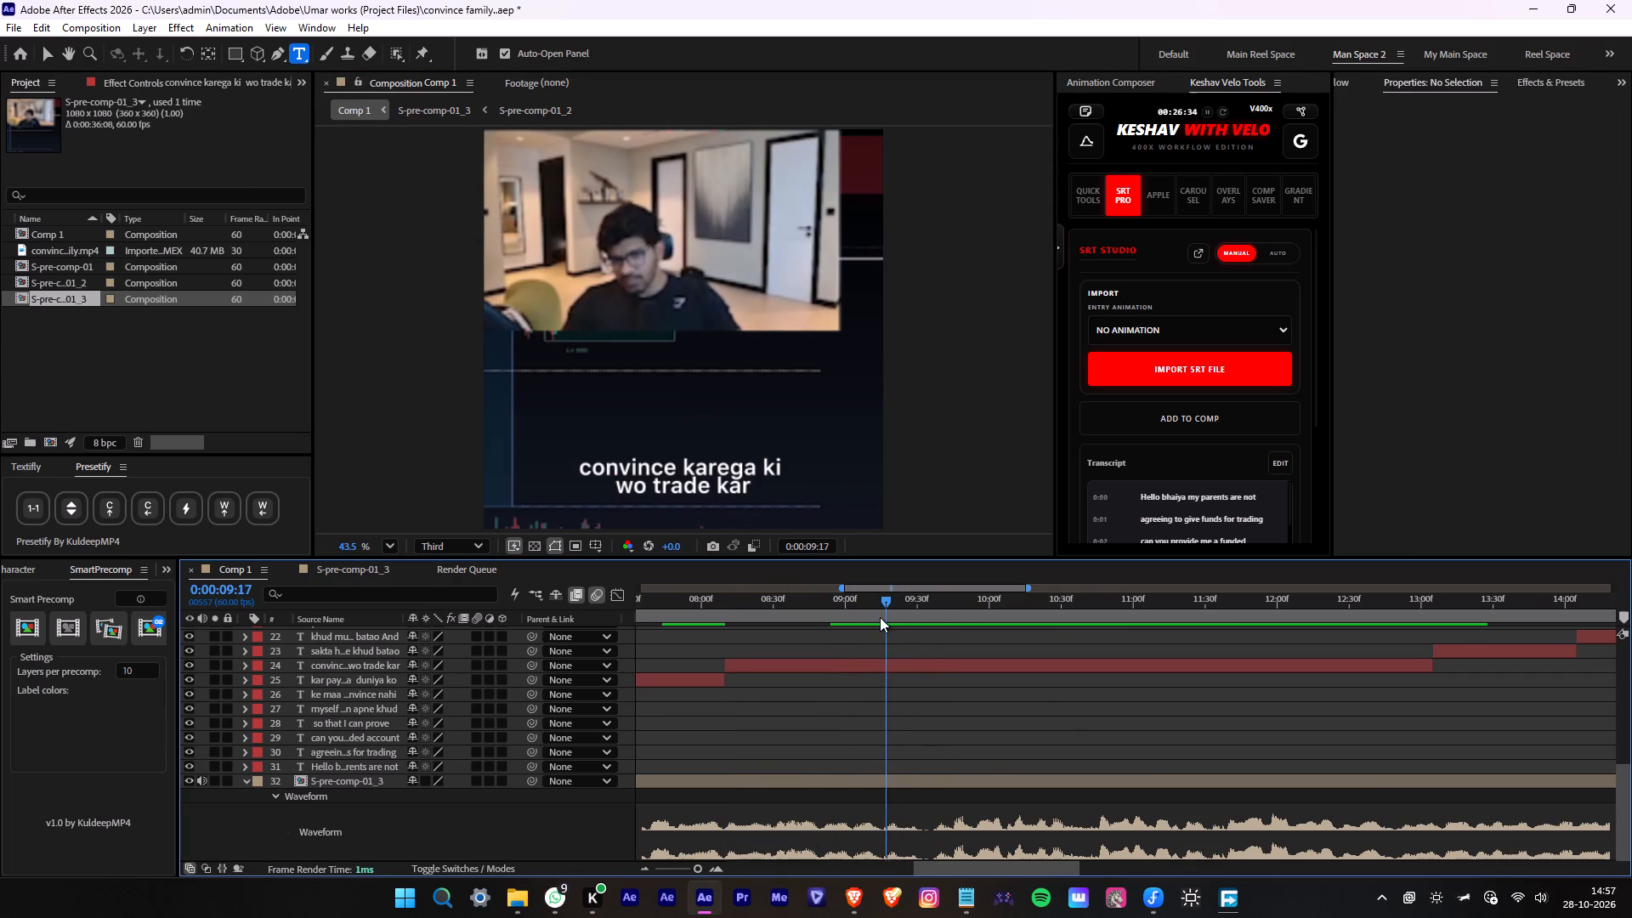
left_click_drag(880, 617, 873, 617)
key("space")
left_click_drag(873, 615, 881, 616)
left_click(888, 667)
key("alt+d")
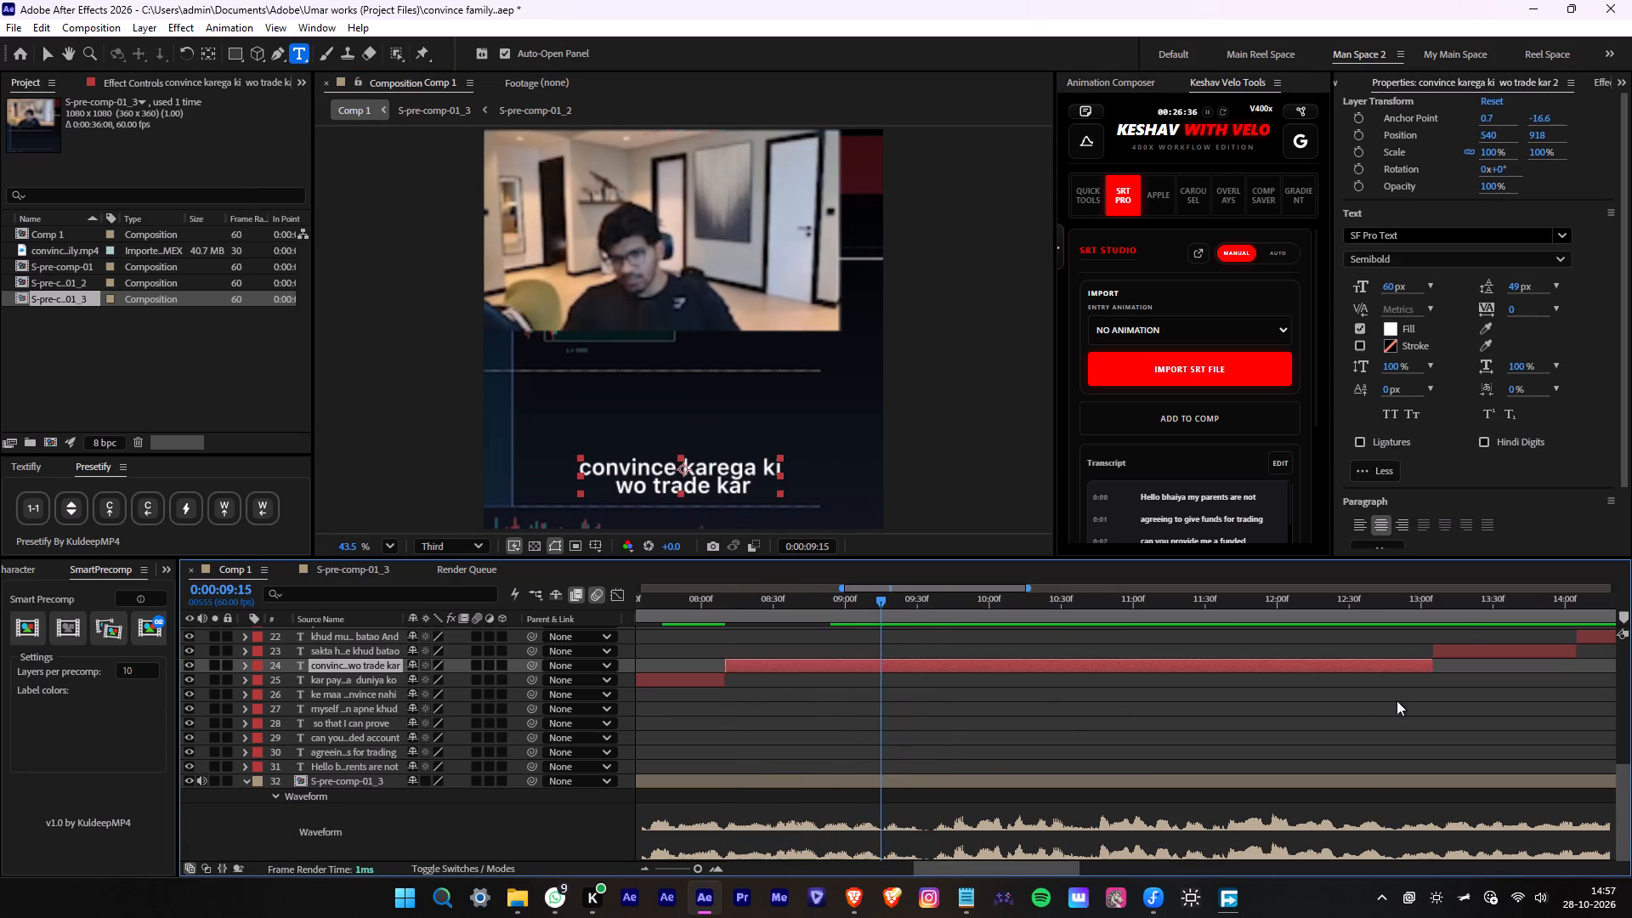
key("Delete")
Extend the start of the "sakta hai aap mujhe khud batao" caption back to 0:00:09:15 and split it at 0:00:09:44.
left_click_drag(1430, 652, 880, 677)
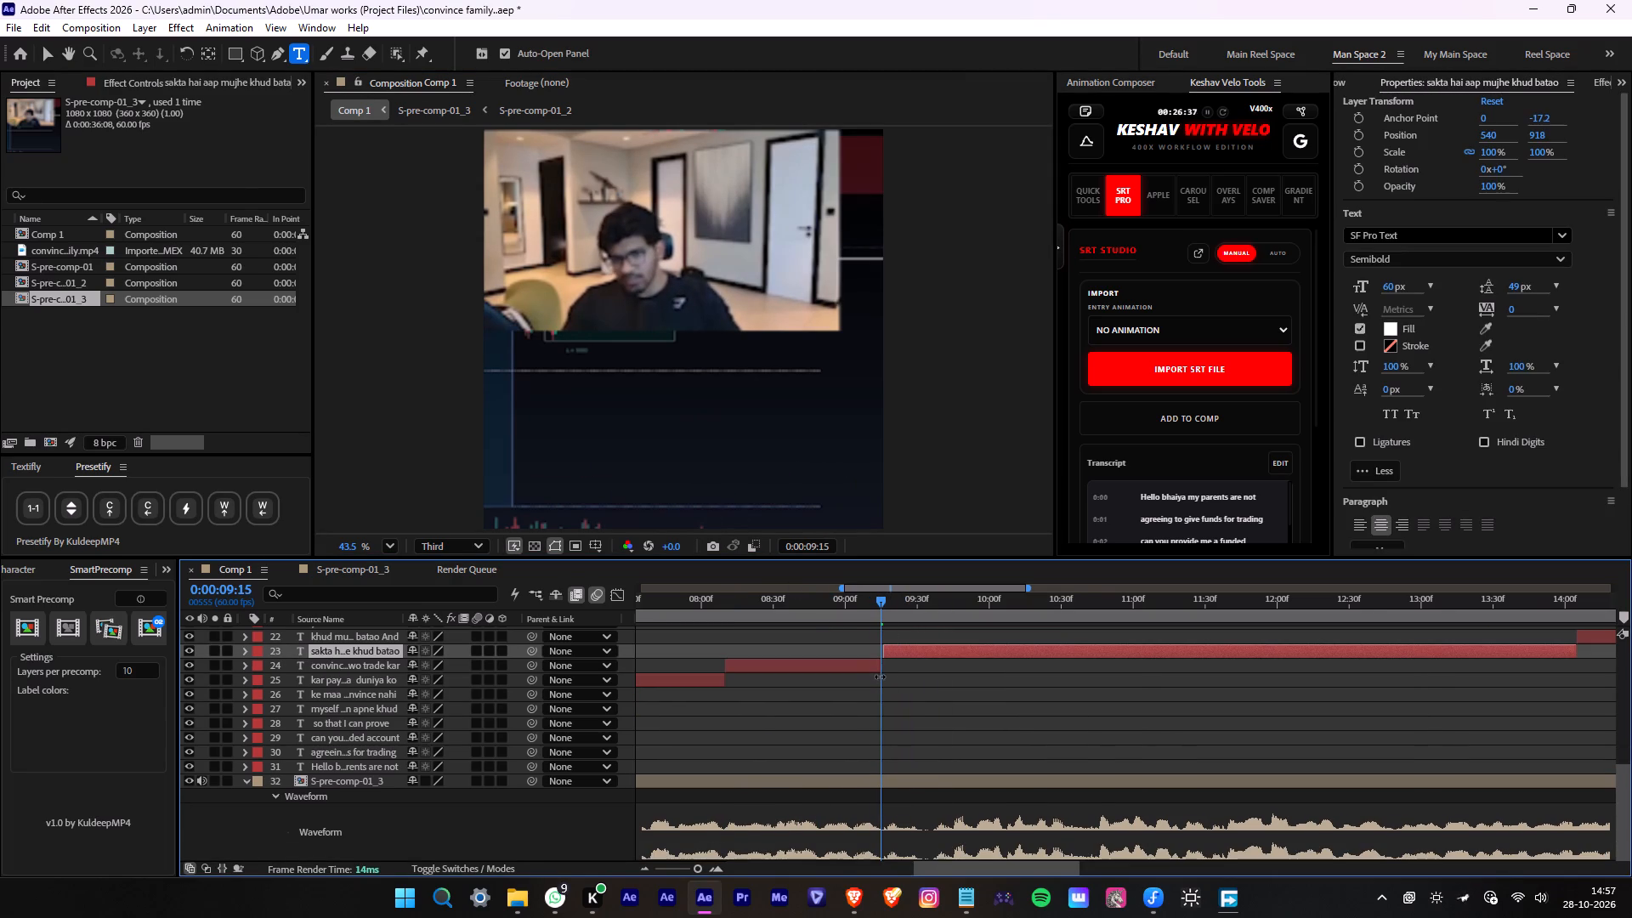
left_click_drag(880, 677, 878, 675)
key("space")
key("space")
left_click_drag(980, 613, 950, 612)
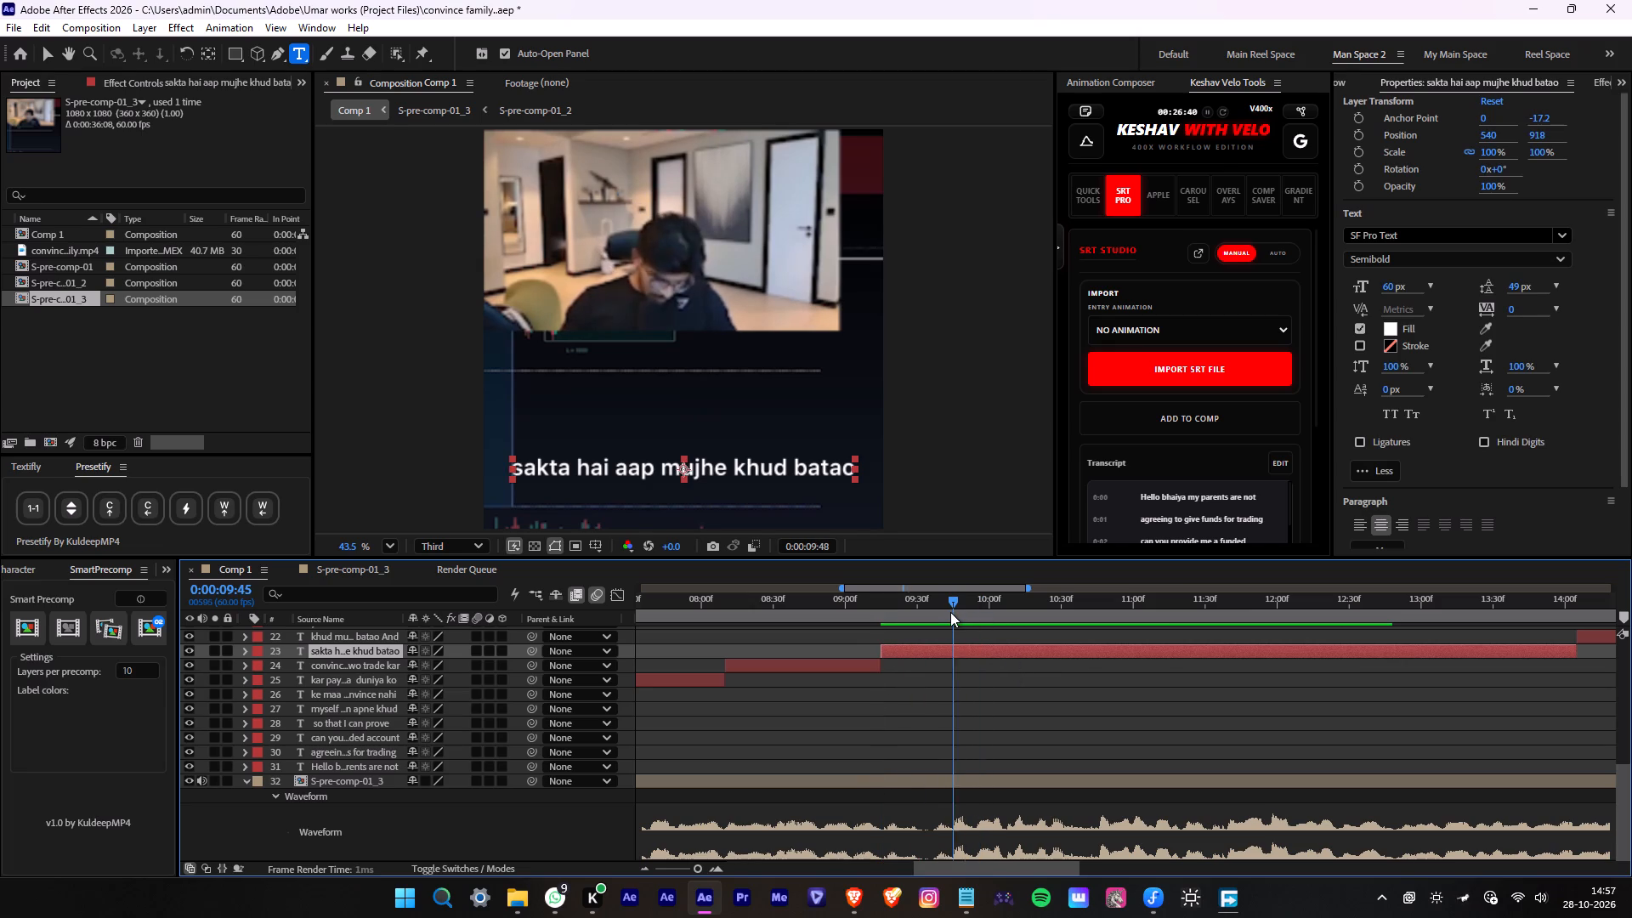
left_click_drag(950, 612, 951, 612)
key("alt+d")
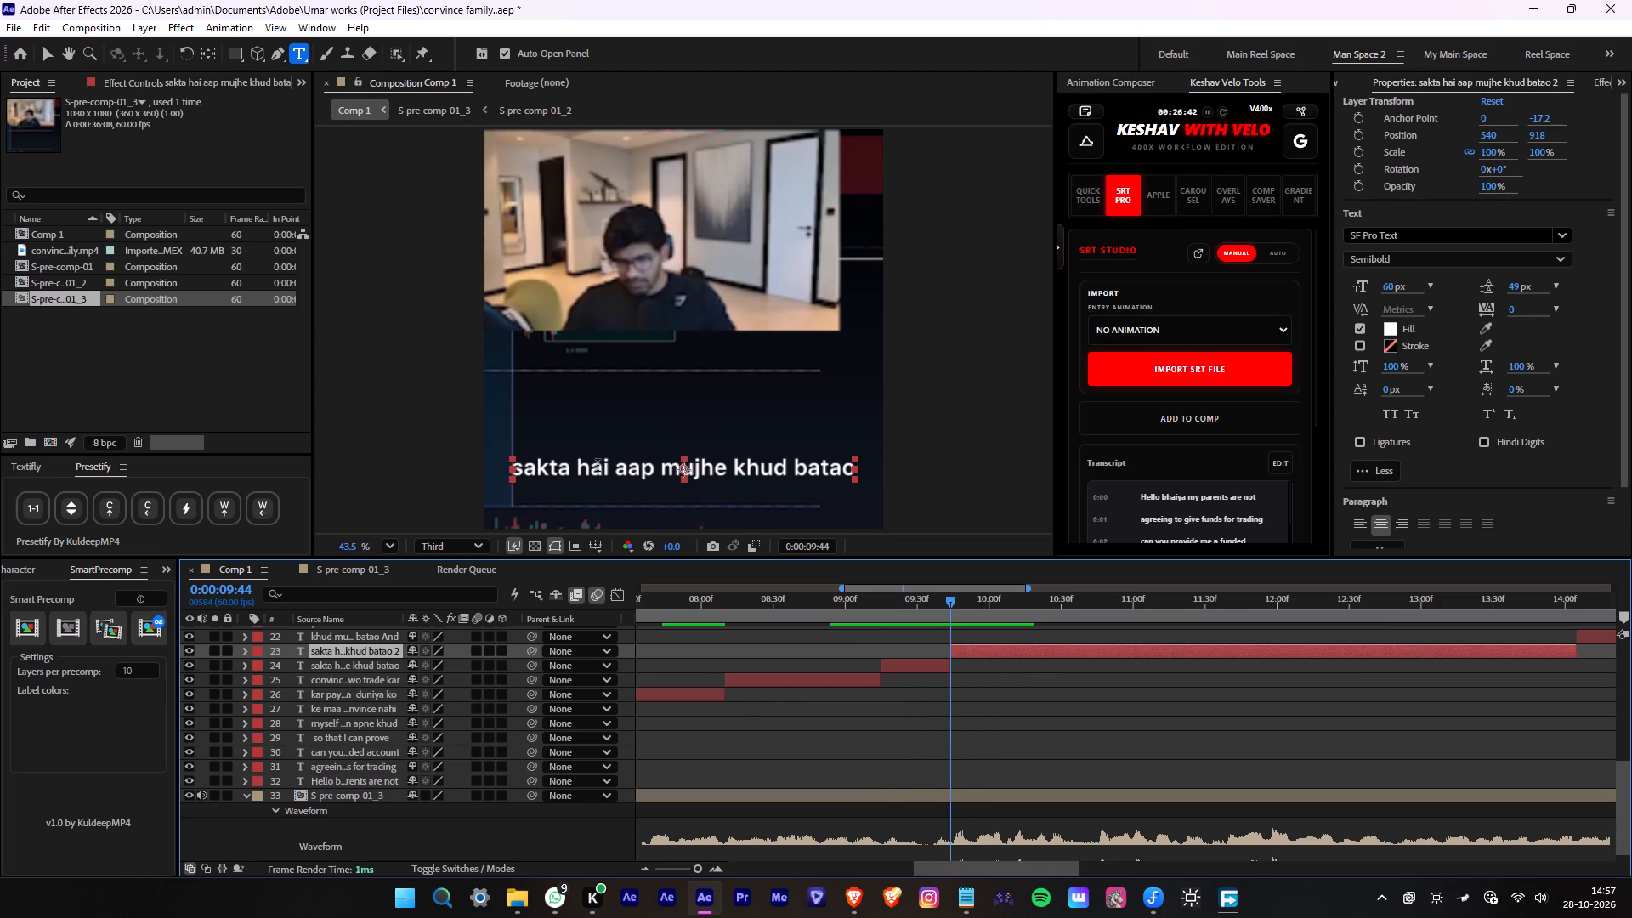
Remove "sakta hai" from the caption part after the 0:00:09:44 split, leaving "aap mujhe khud batao".
left_click_drag(607, 462, 455, 461)
key("BackSpace")
left_click(904, 587)
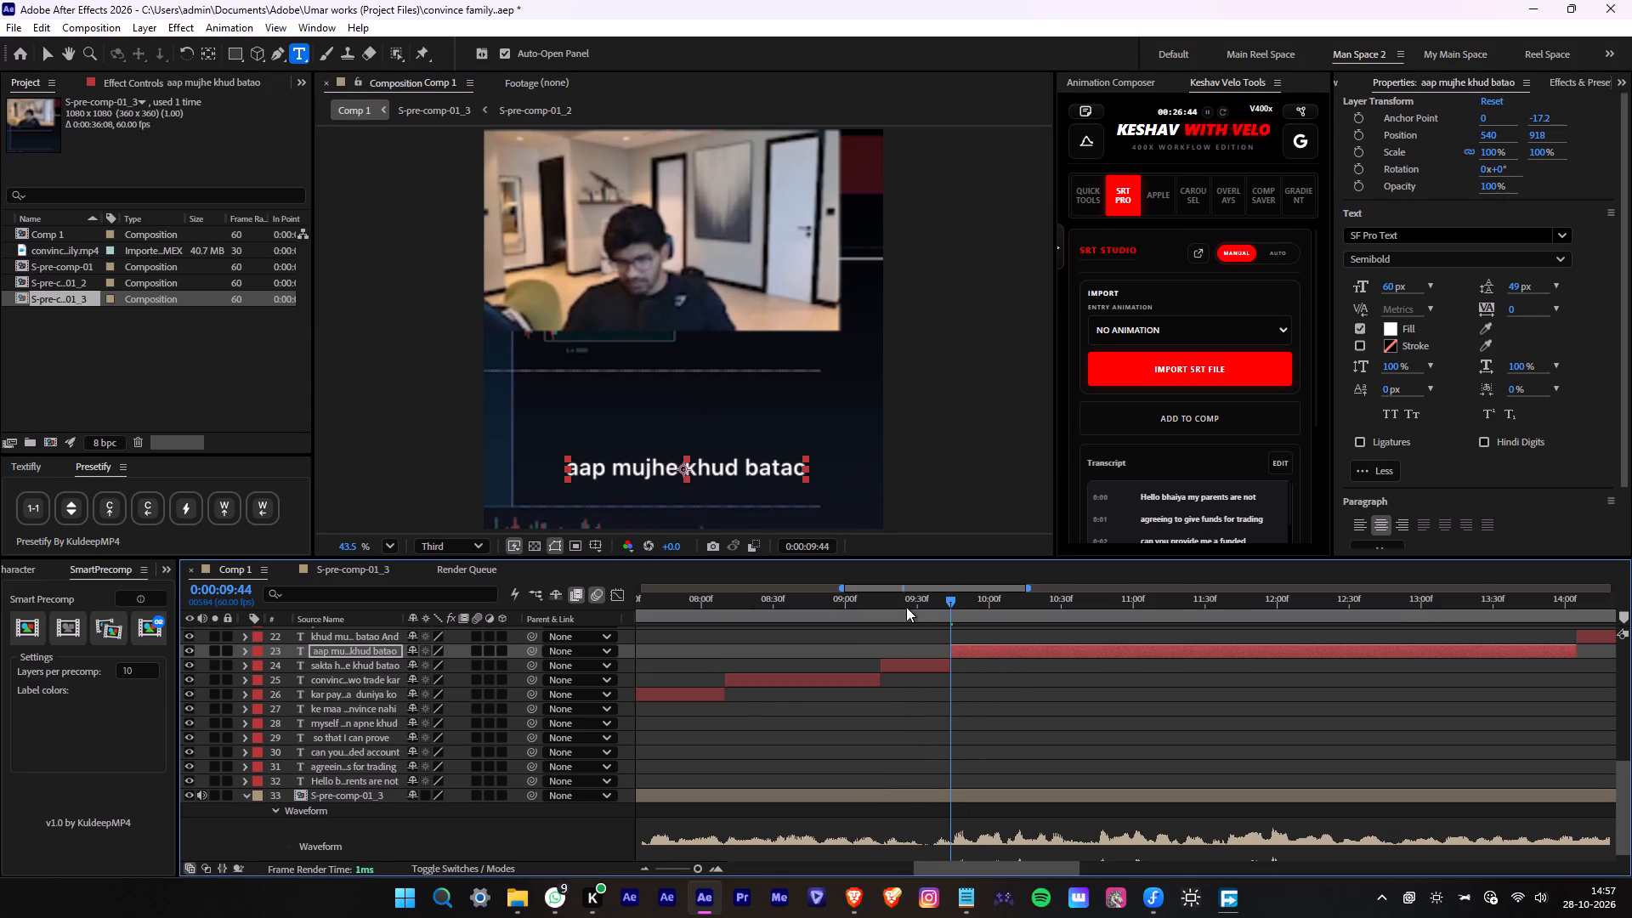
Reduce the caption part before the 0:00:09:44 split to "sakta hai", and cut that text out of the layer.
left_click(907, 609)
left_click(907, 657)
left_click(906, 663)
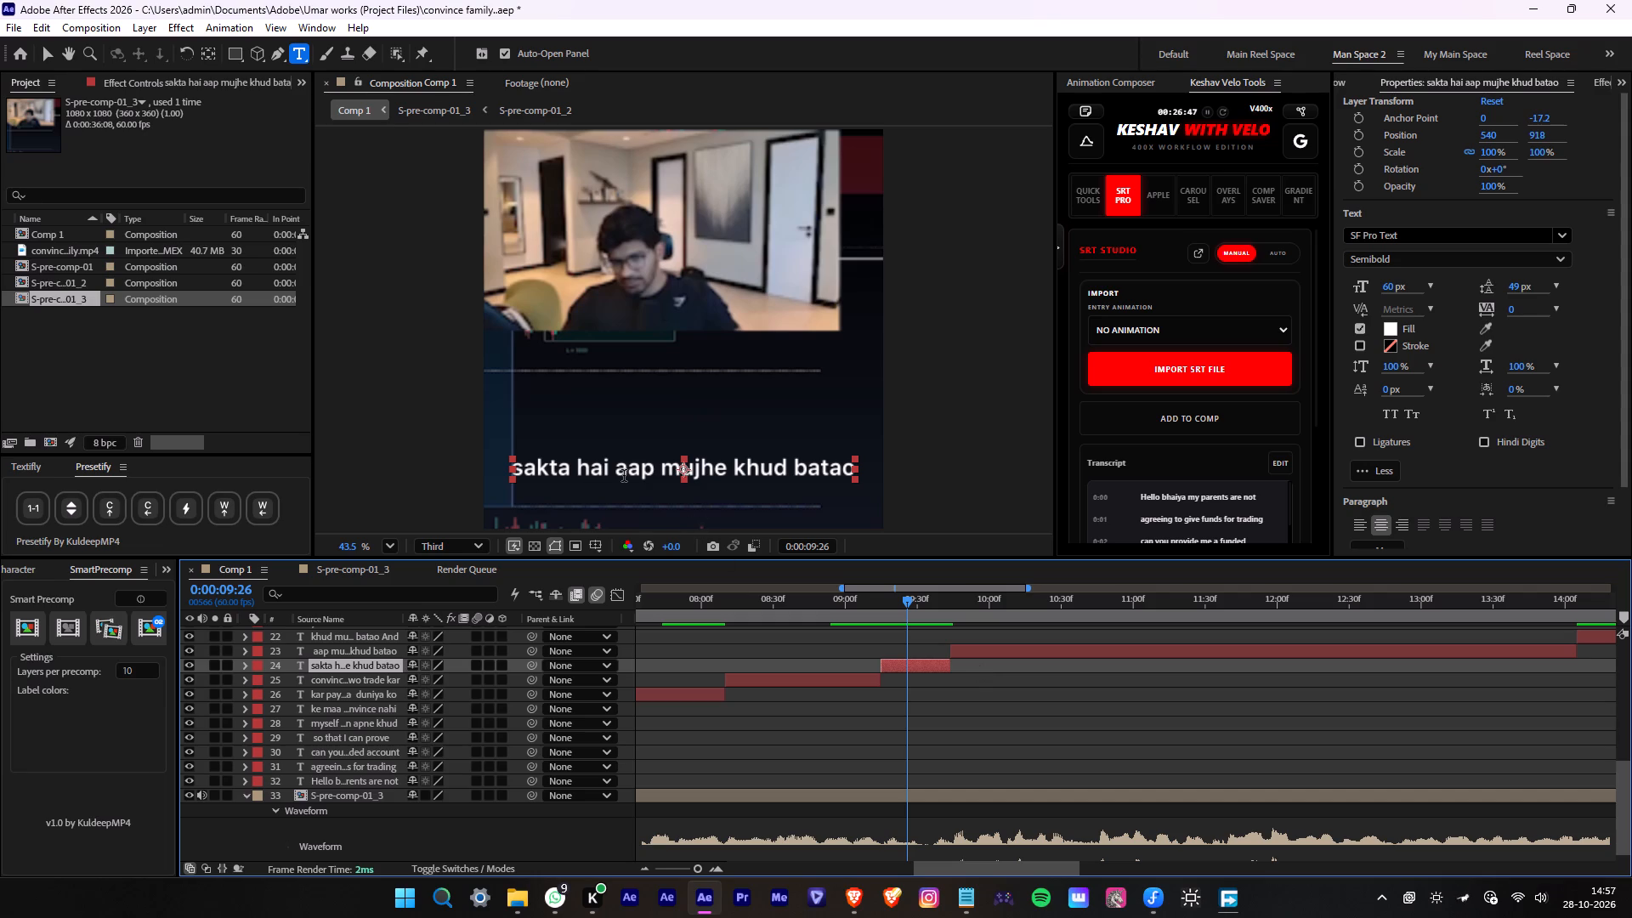
left_click_drag(619, 471, 876, 474)
key("BackSpace")
double_click(944, 663)
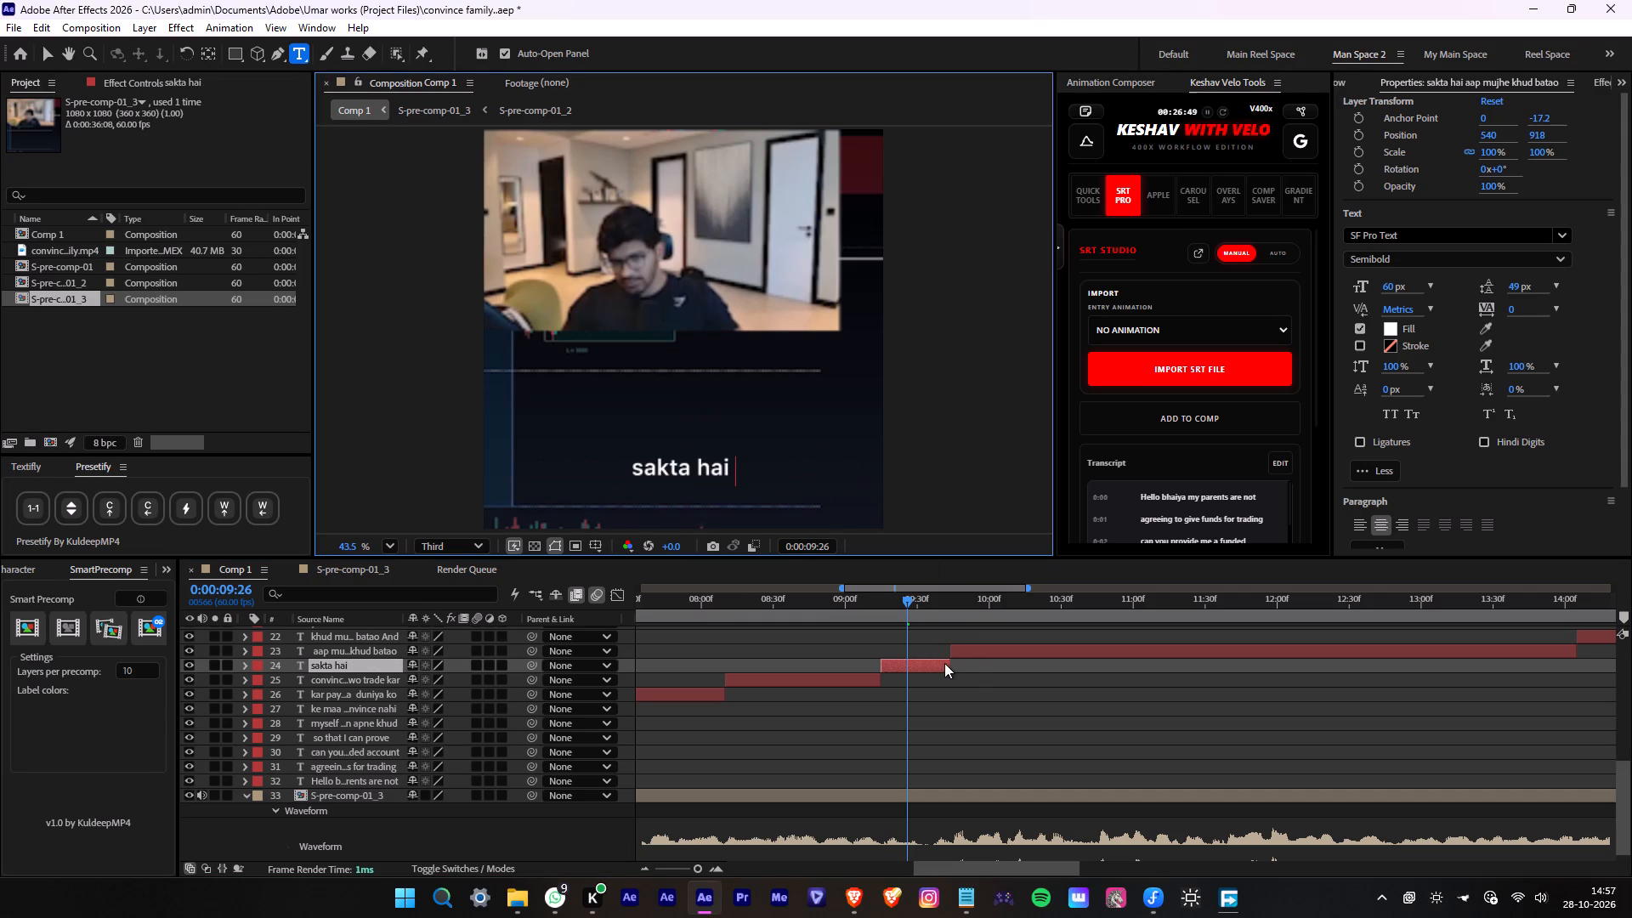
key("ctrl+x")
Extend the end of the "convince karega ki wo trade kar" caption to 0:00:09:44 and delete the empty text layer.
left_click_drag(885, 678, 937, 700)
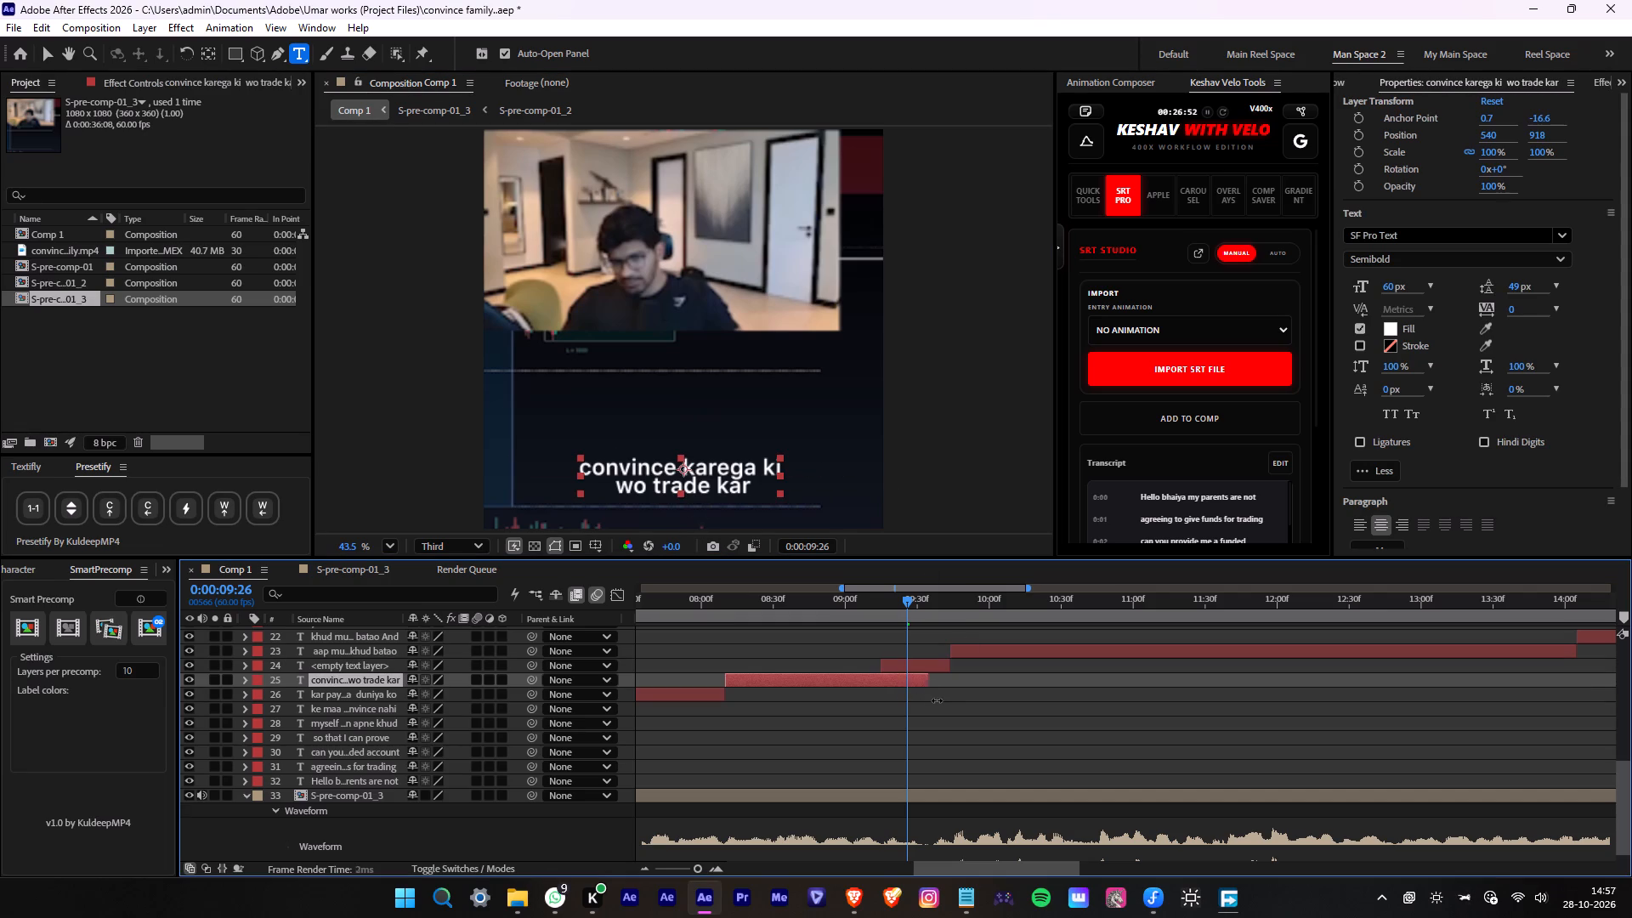
left_click_drag(937, 700, 954, 694)
left_click(941, 669)
key("Delete")
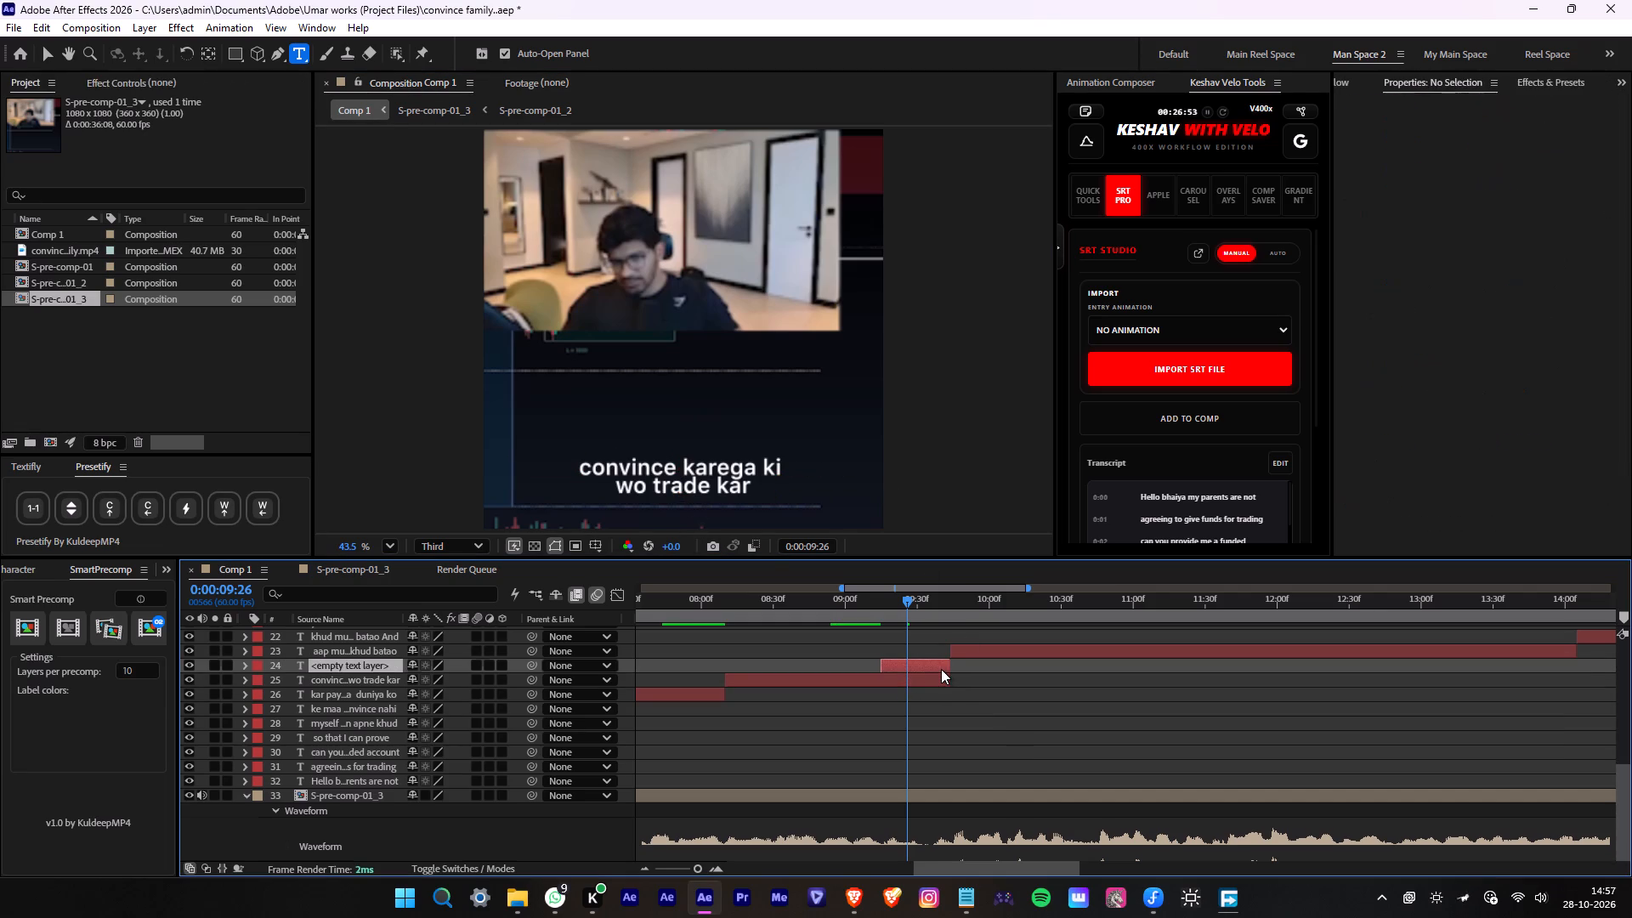
Paste "sakta hai" at the end of the "convince karega ki wo trade kar" caption.
left_click(940, 670)
left_click(747, 483)
key("space")
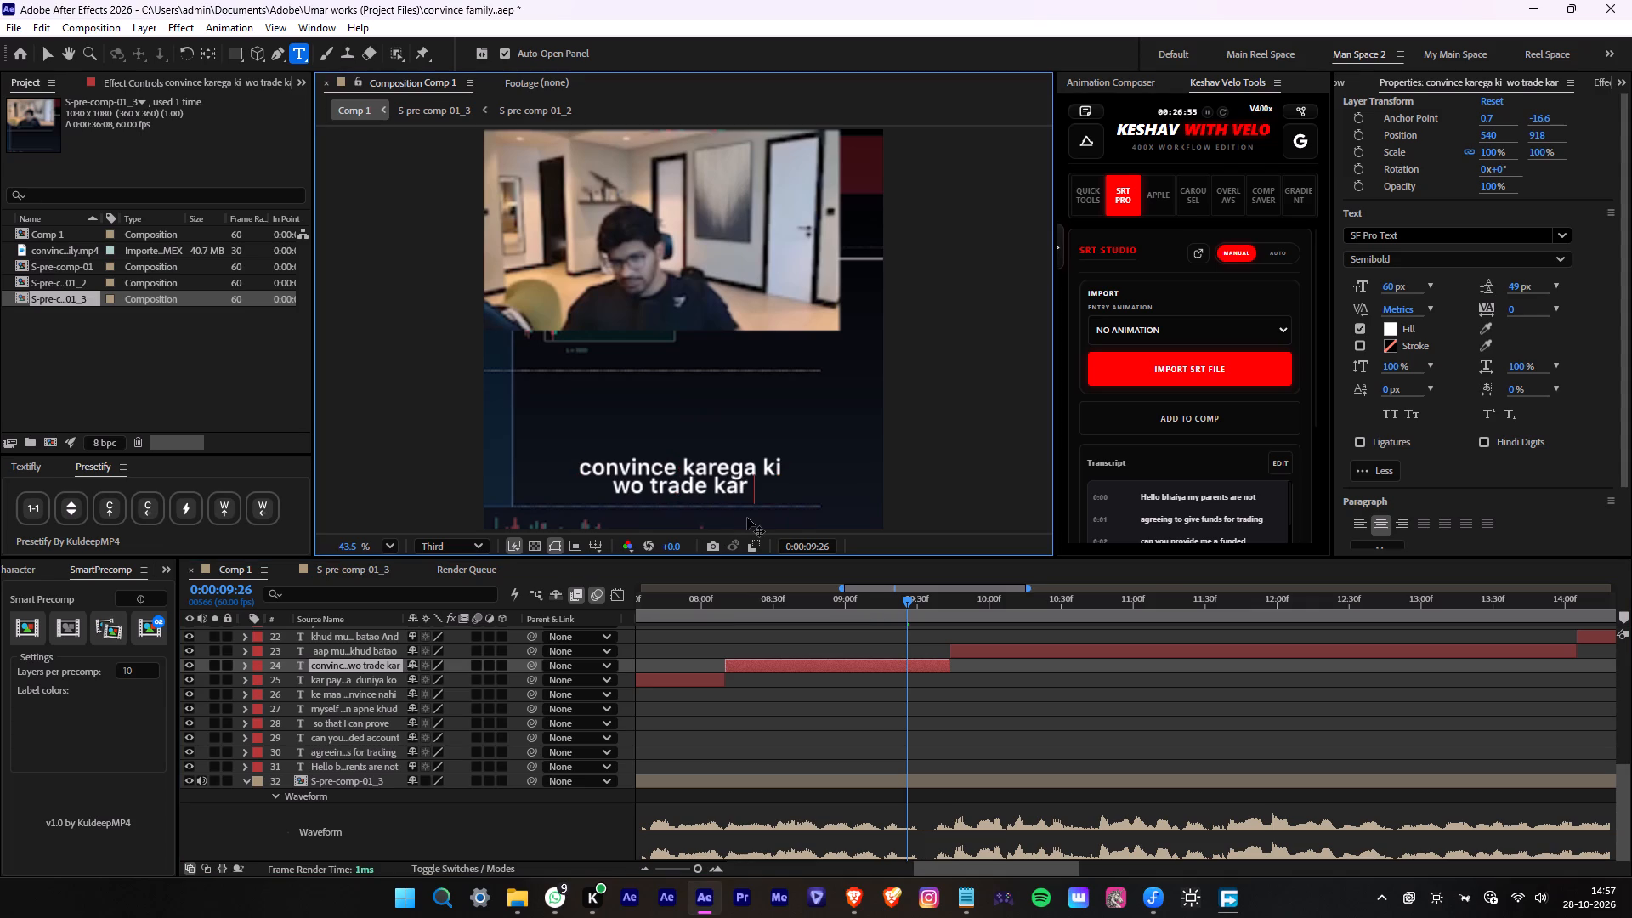
key("ctrl+v")
Split the "aap mujhe khud batao" caption at 0:00:10:44 and delete the remainder.
left_click(957, 649)
key("i")
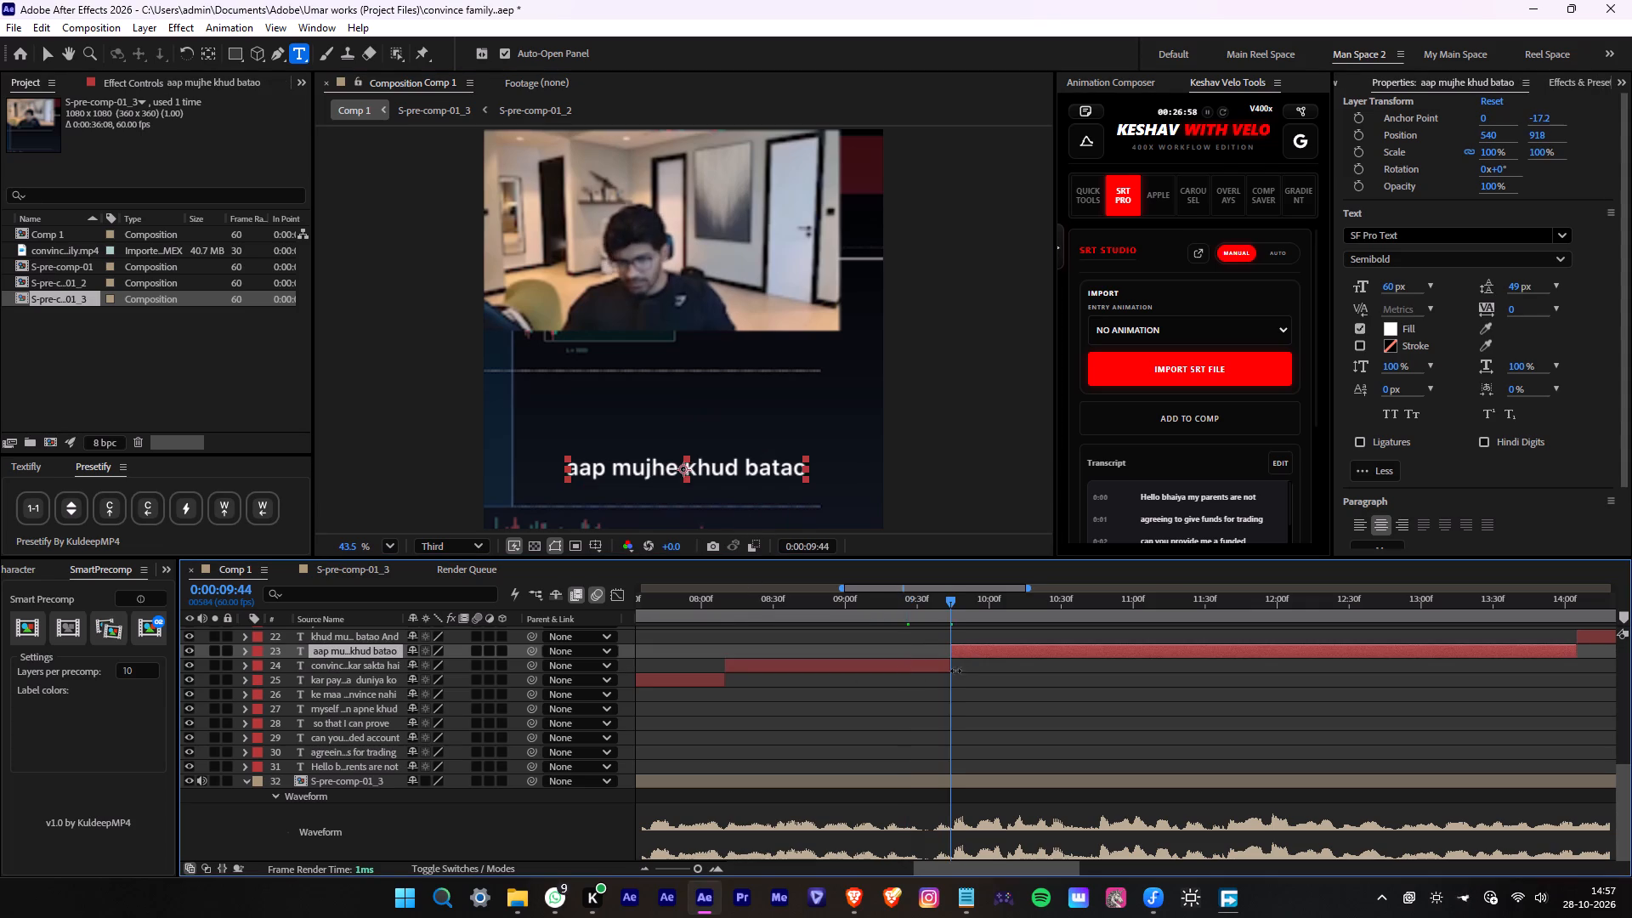
key("space")
middle_click_drag(1167, 697, 1026, 711)
scroll(1133, 710, "down", 1)
scroll(1026, 710, "down", 3)
key("space")
scroll(959, 667, "up", 1, "alt")
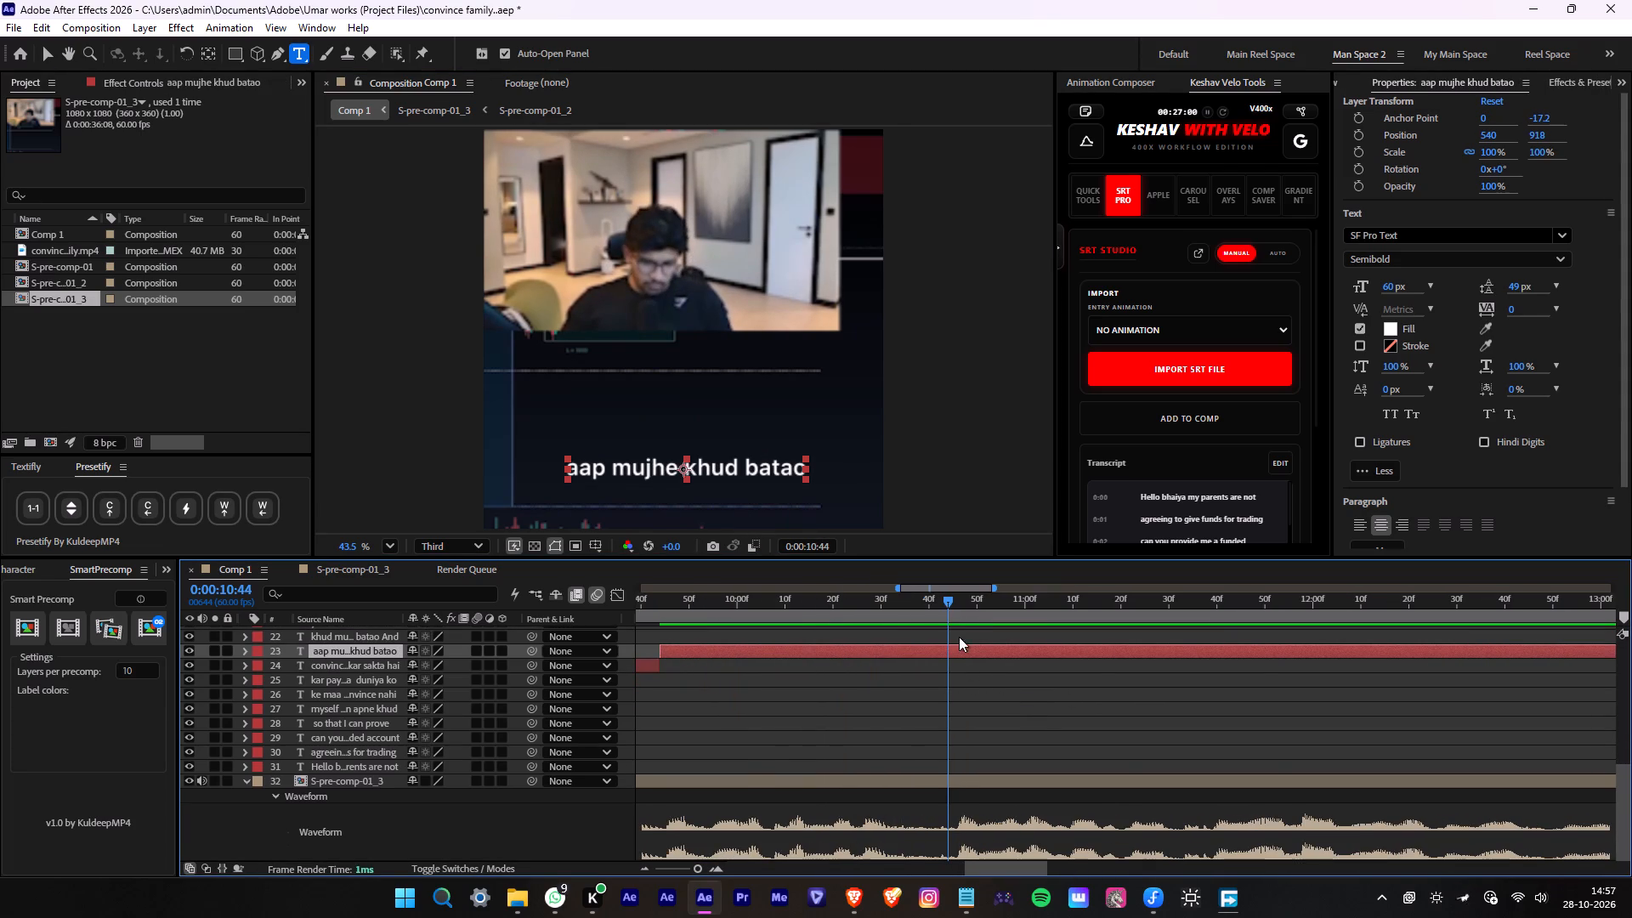
key("alt+d")
key("Delete")
Extend the start of the "khud mujhe soch ke batao And" caption back to 0:00:10:44.
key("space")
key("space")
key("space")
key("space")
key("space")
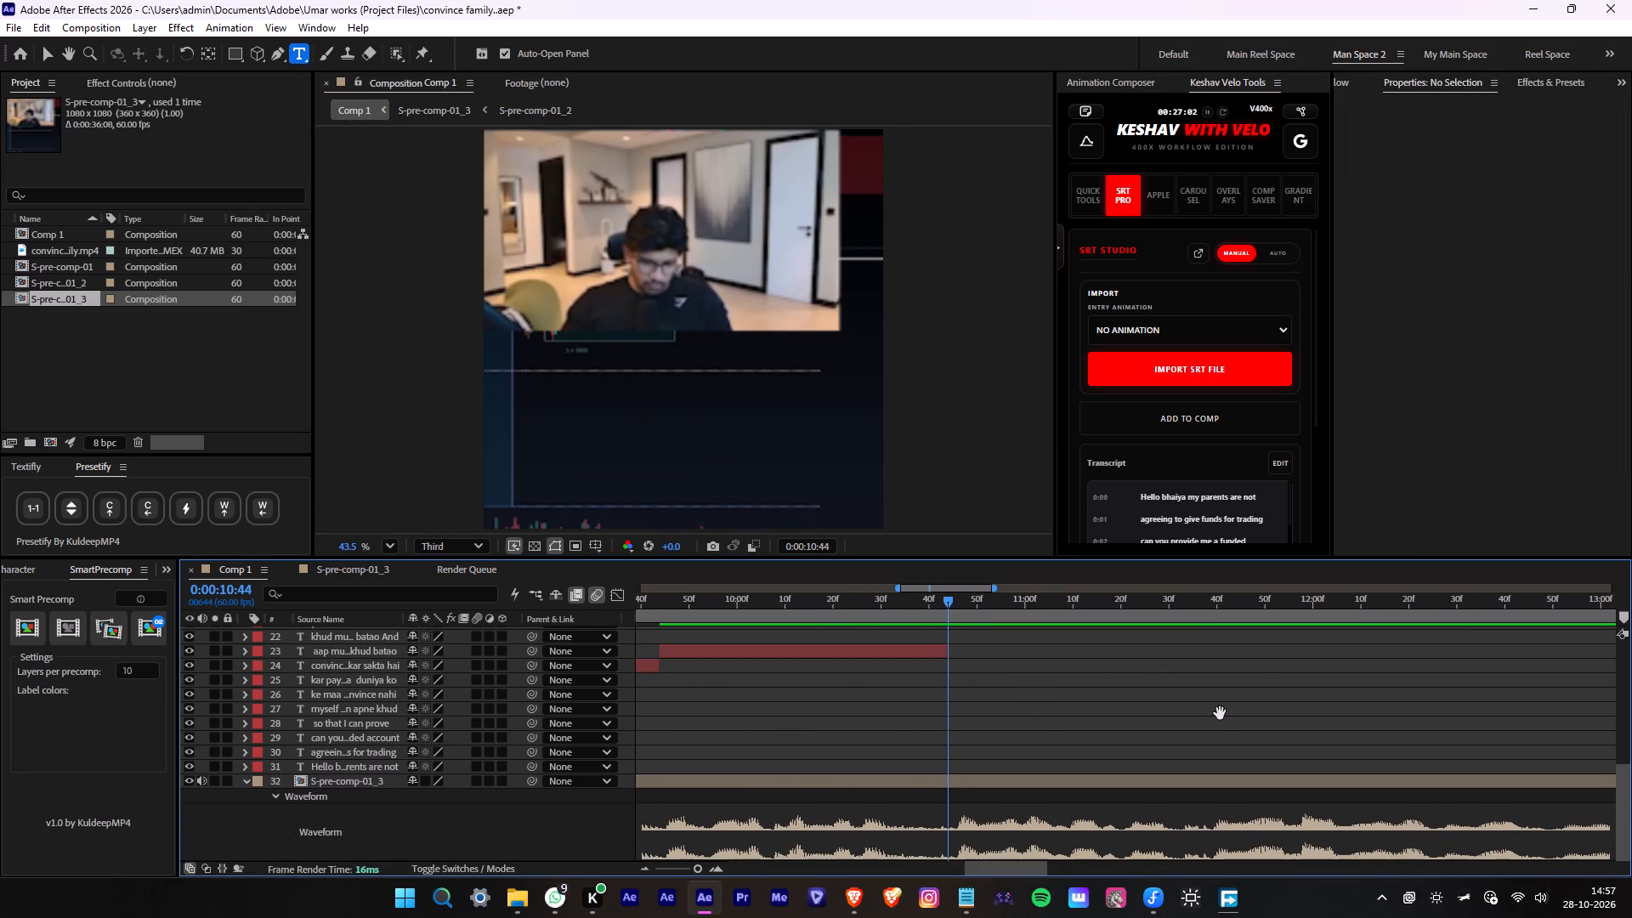
scroll(1222, 715, "down", 7)
left_click_drag(1250, 640, 1102, 662)
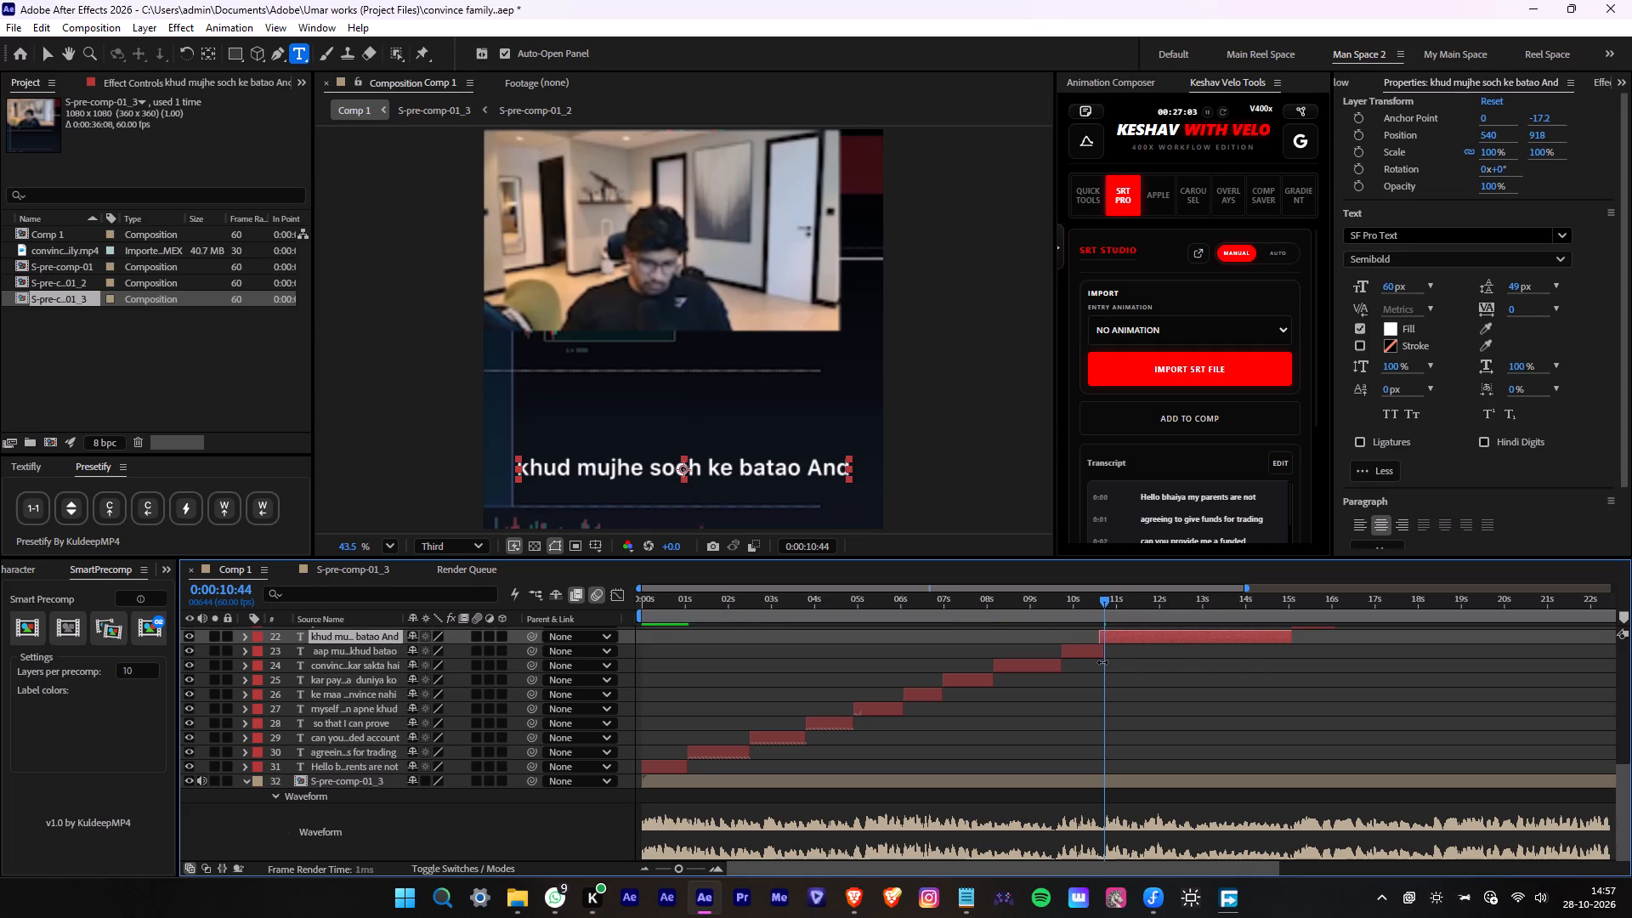
left_click_drag(1102, 662, 1104, 662)
scroll(1102, 660, "up", 4, "alt")
left_click_drag(1109, 639, 1133, 643)
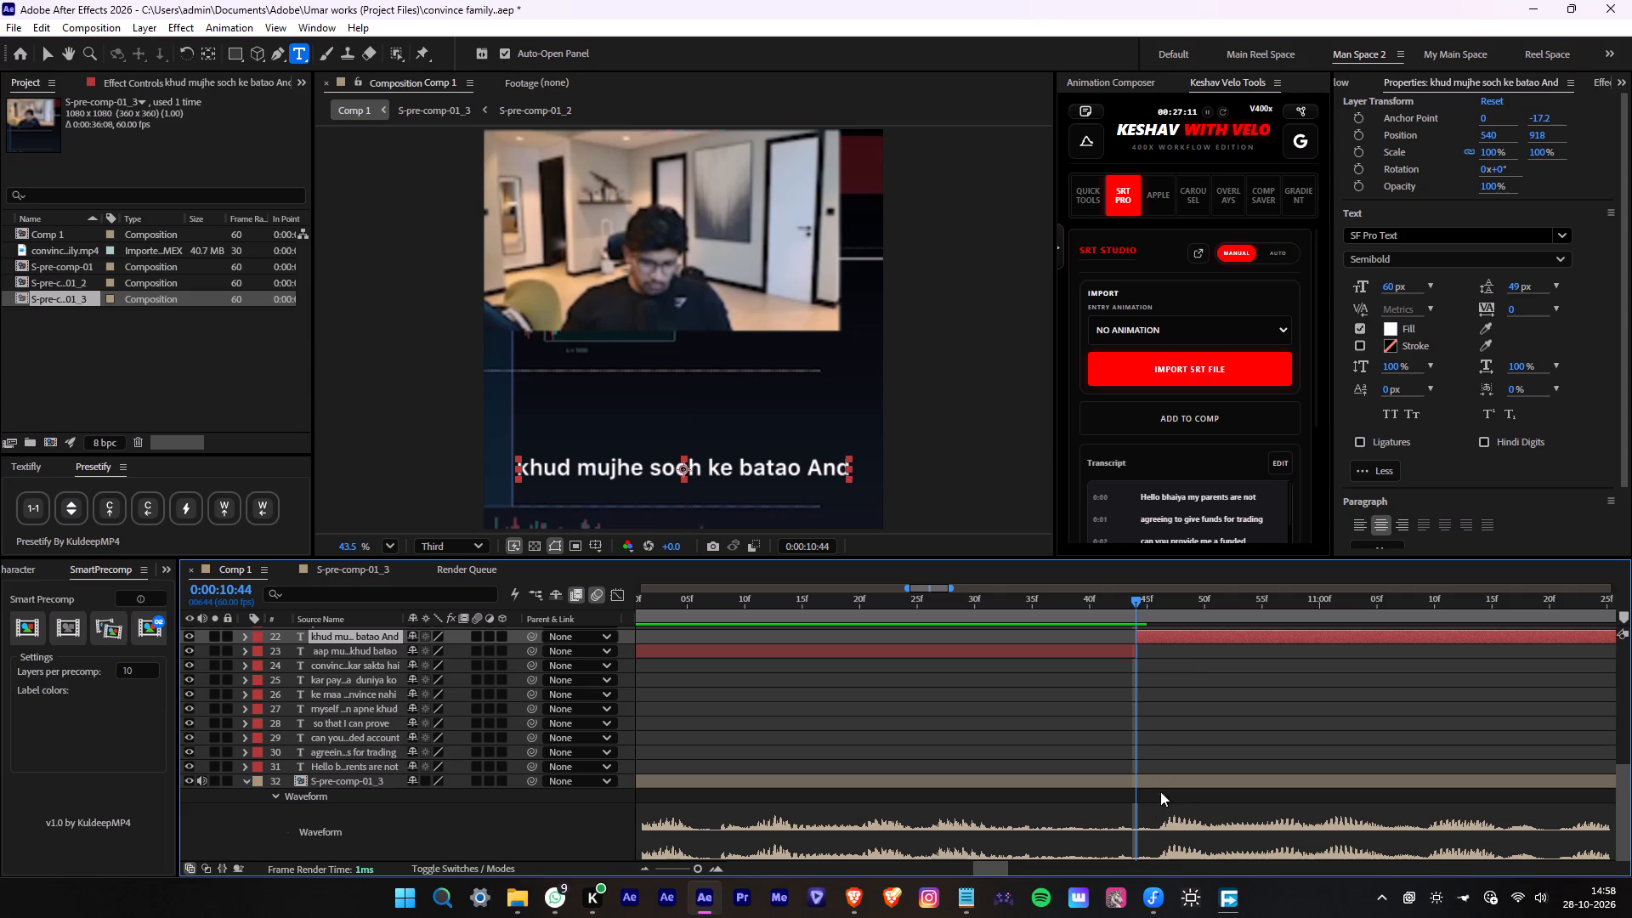
Switch to the Samsung Flow phone mirror, open the Sillycorns chat in the Instagram messages and examine its product cards.
left_click(1157, 882)
left_click(1198, 790)
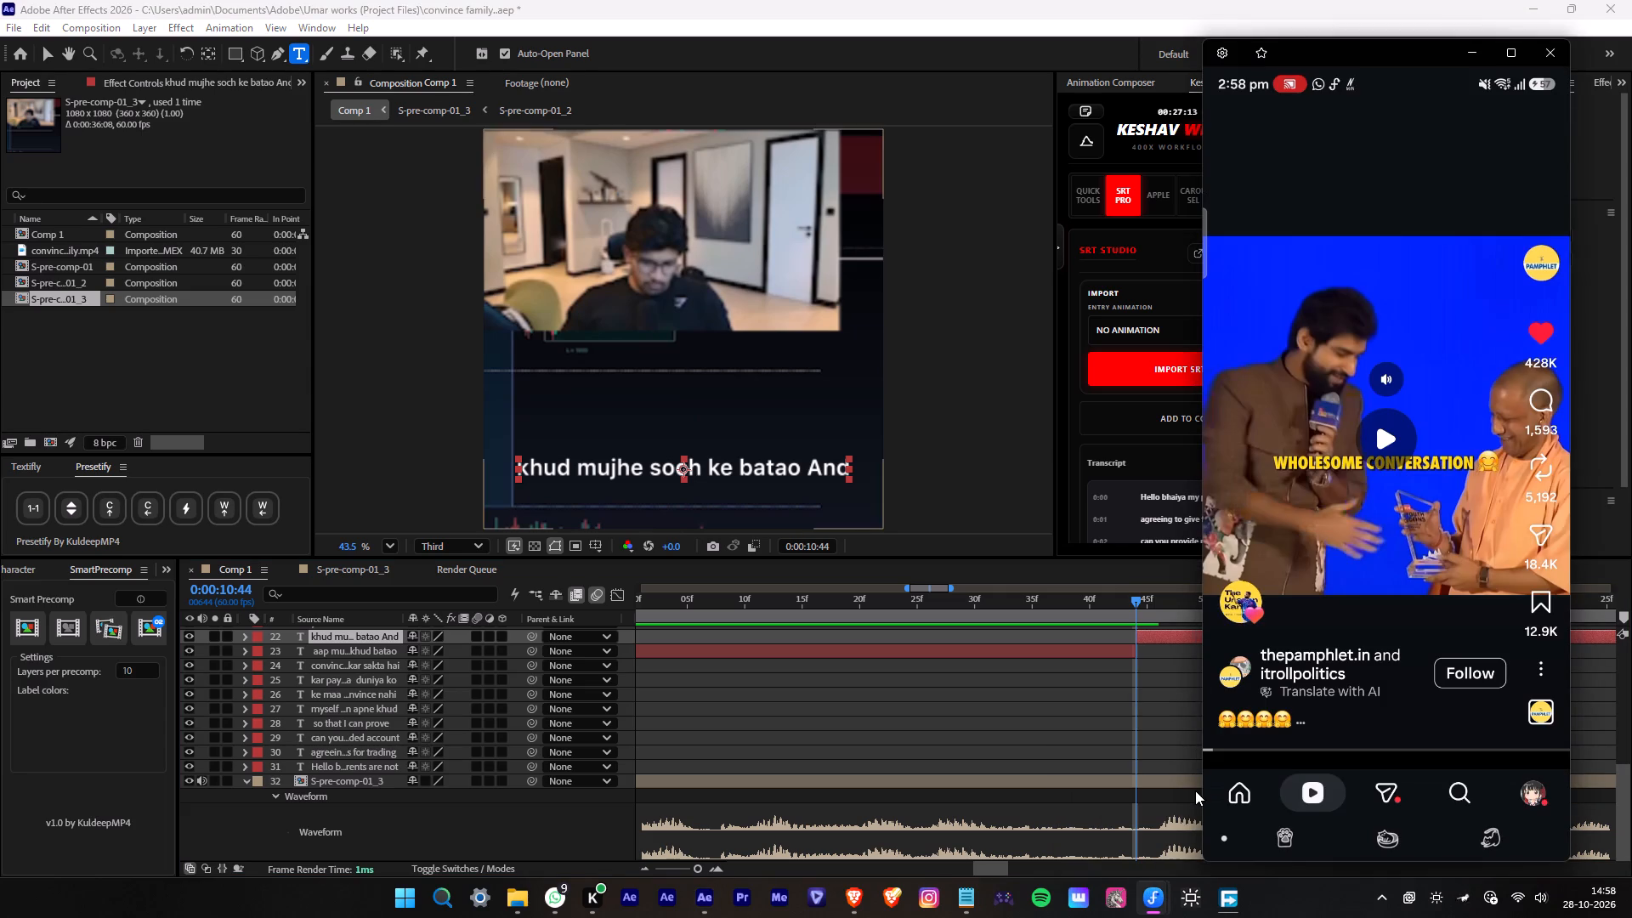
left_click(1395, 790)
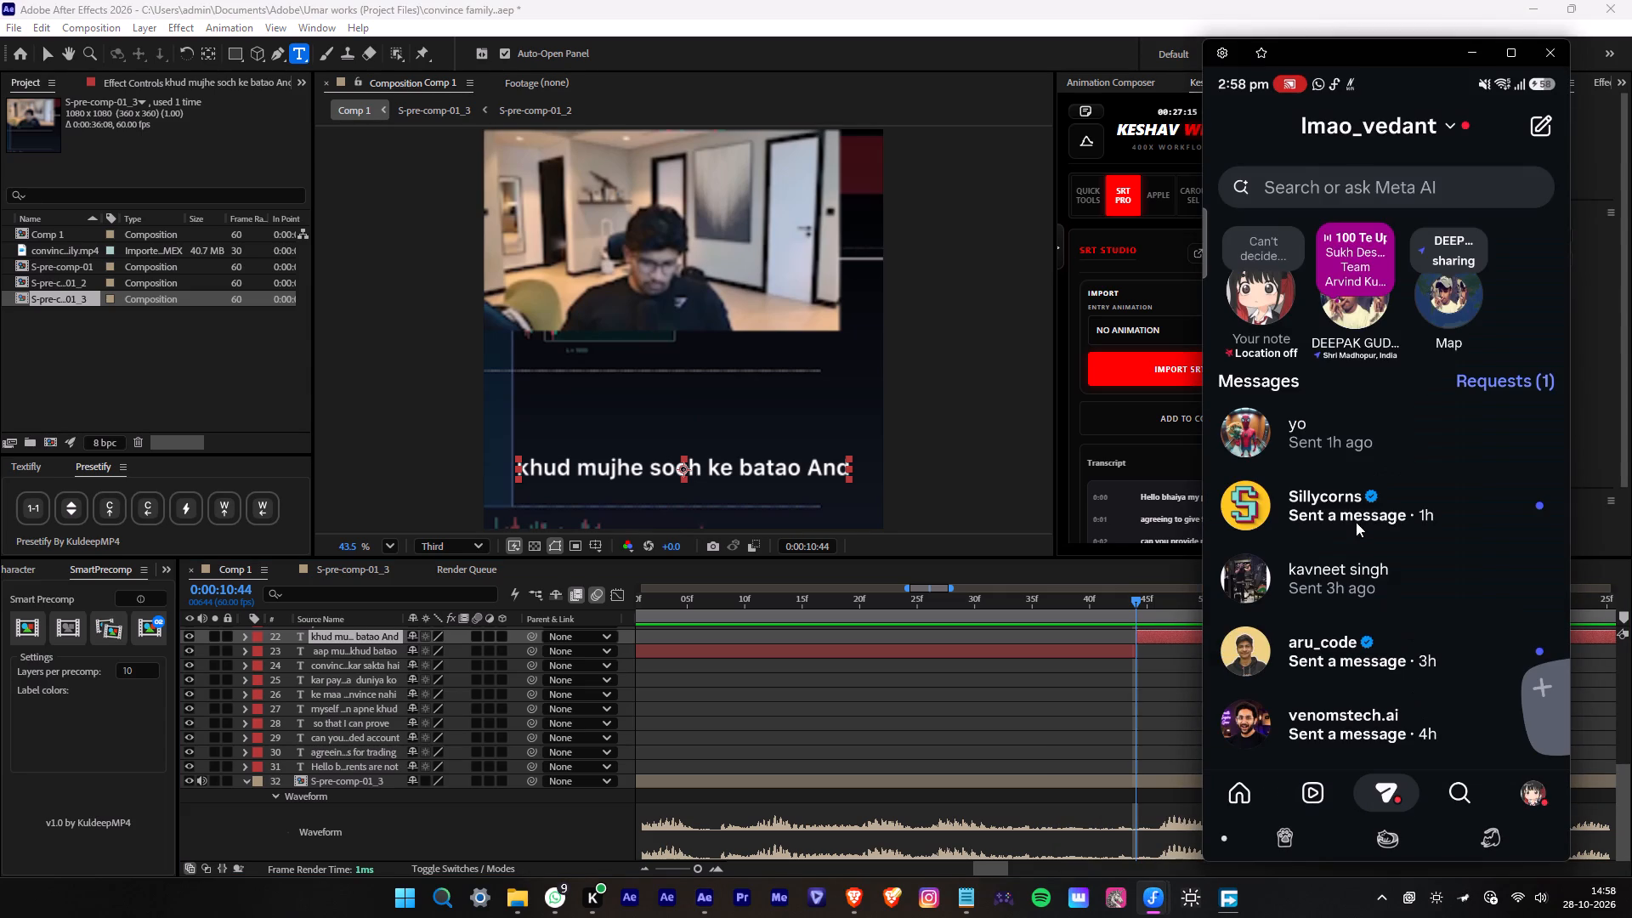
left_click(1356, 507)
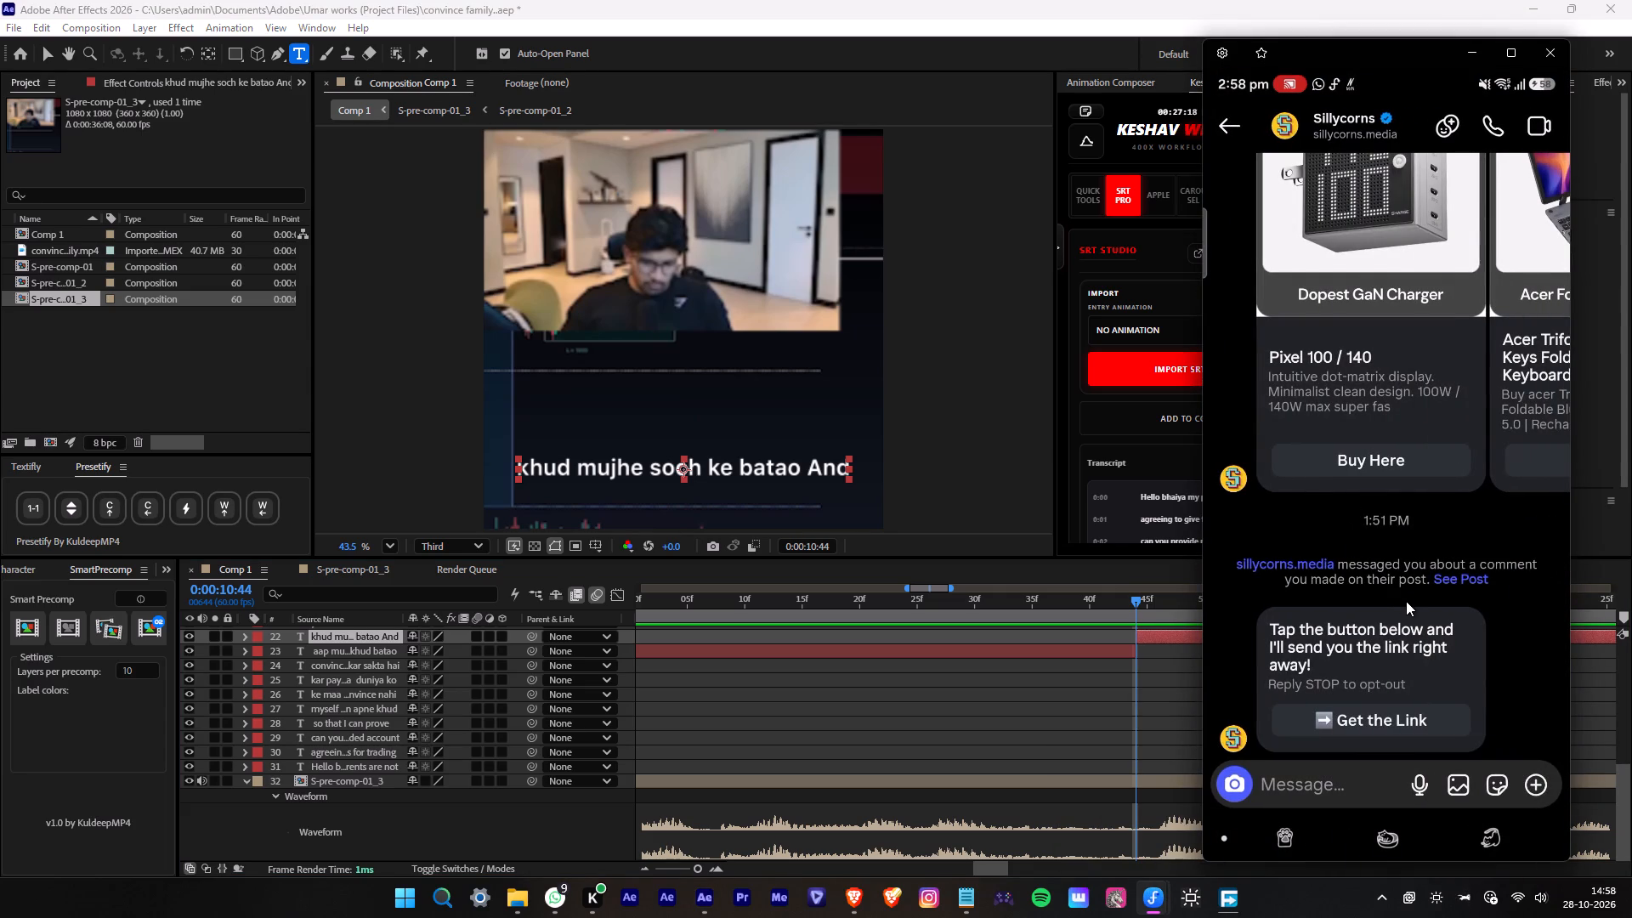
scroll(1406, 601, "up", 4)
left_click_drag(1453, 547, 996, 537)
left_click_drag(1434, 490, 1218, 490)
scroll(1453, 479, "down", 4)
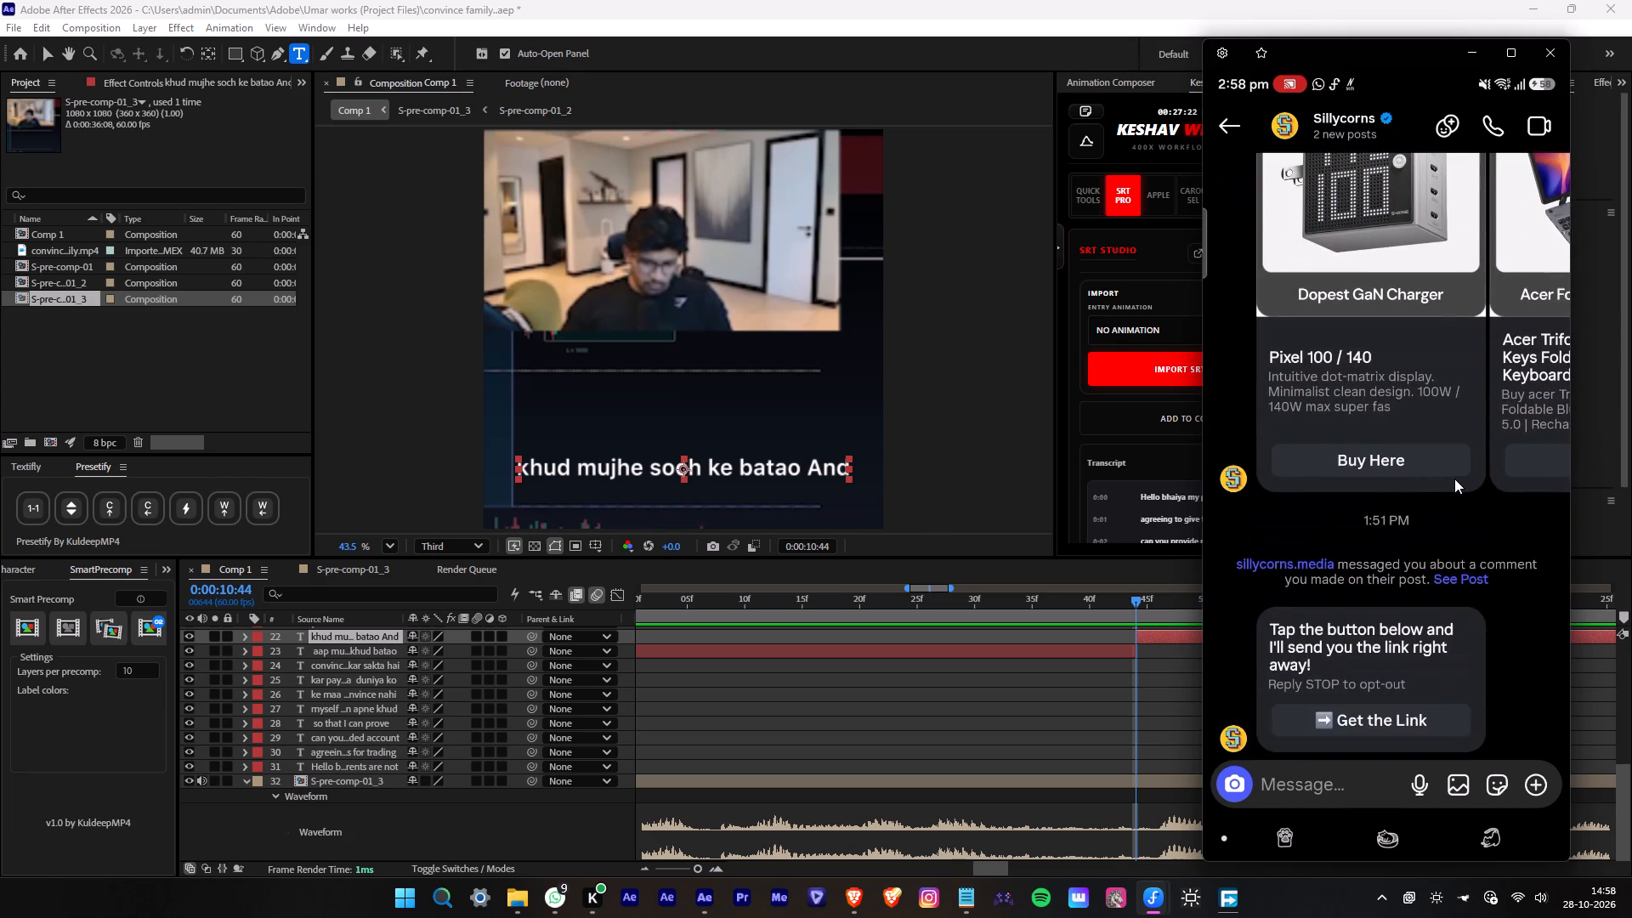
left_click_drag(1439, 437, 1204, 445)
scroll(1420, 439, "up", 2)
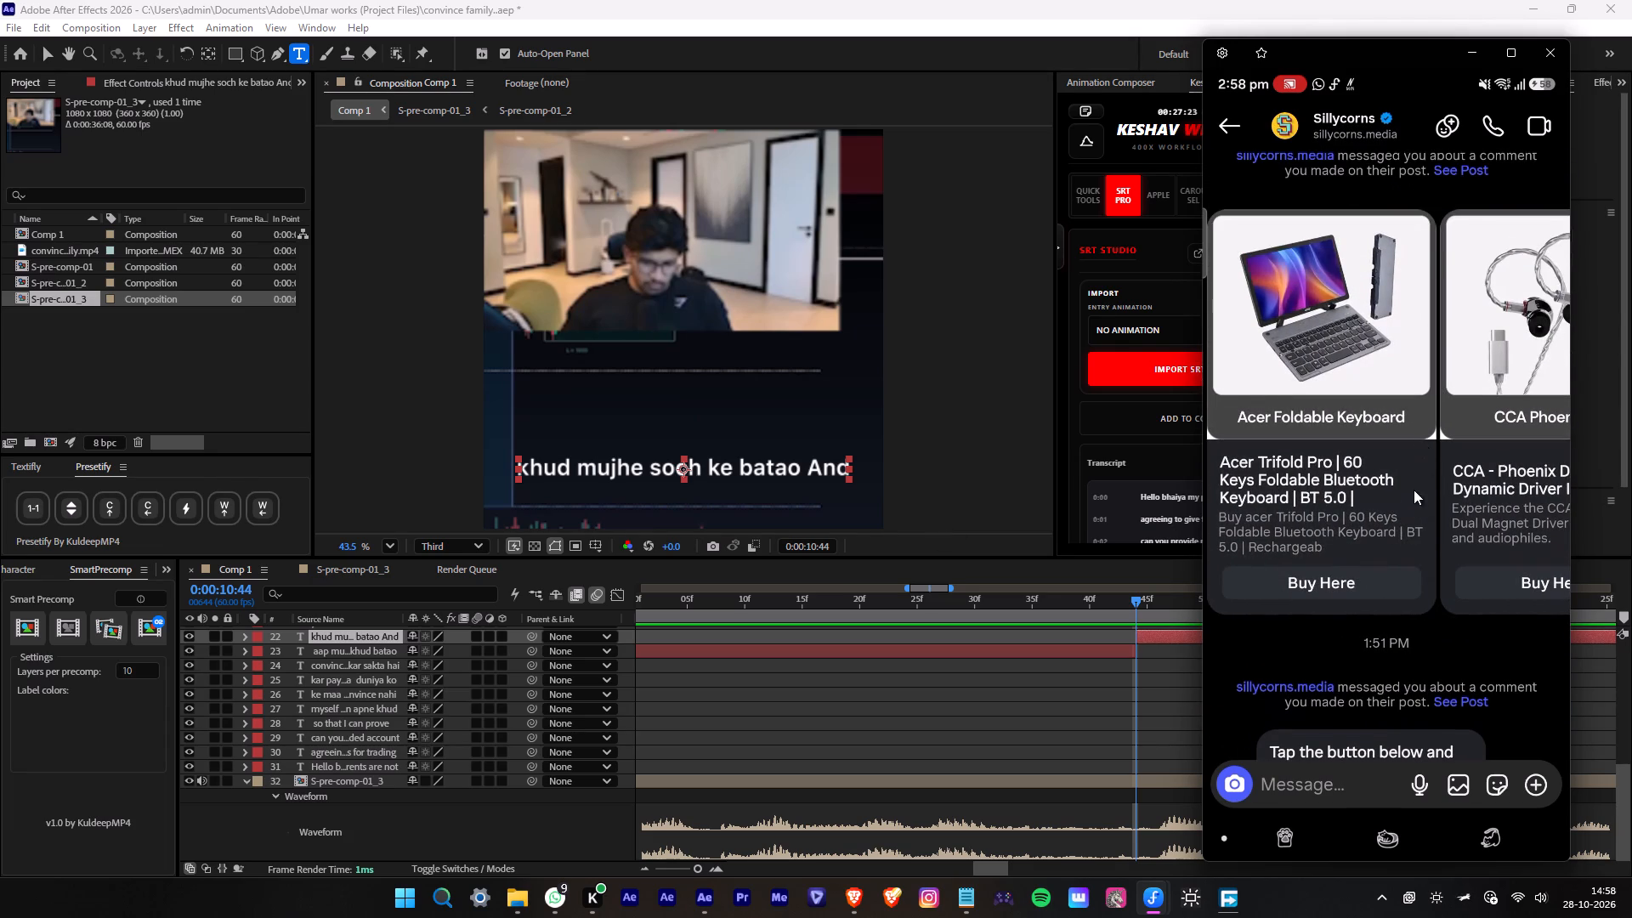
left_click_drag(1406, 501, 1211, 507)
scroll(1405, 527, "down", 5)
Request the product link in the Sillycorns chat and open the shop page for the Eniac Electronic Flexbar.
left_click(1419, 709)
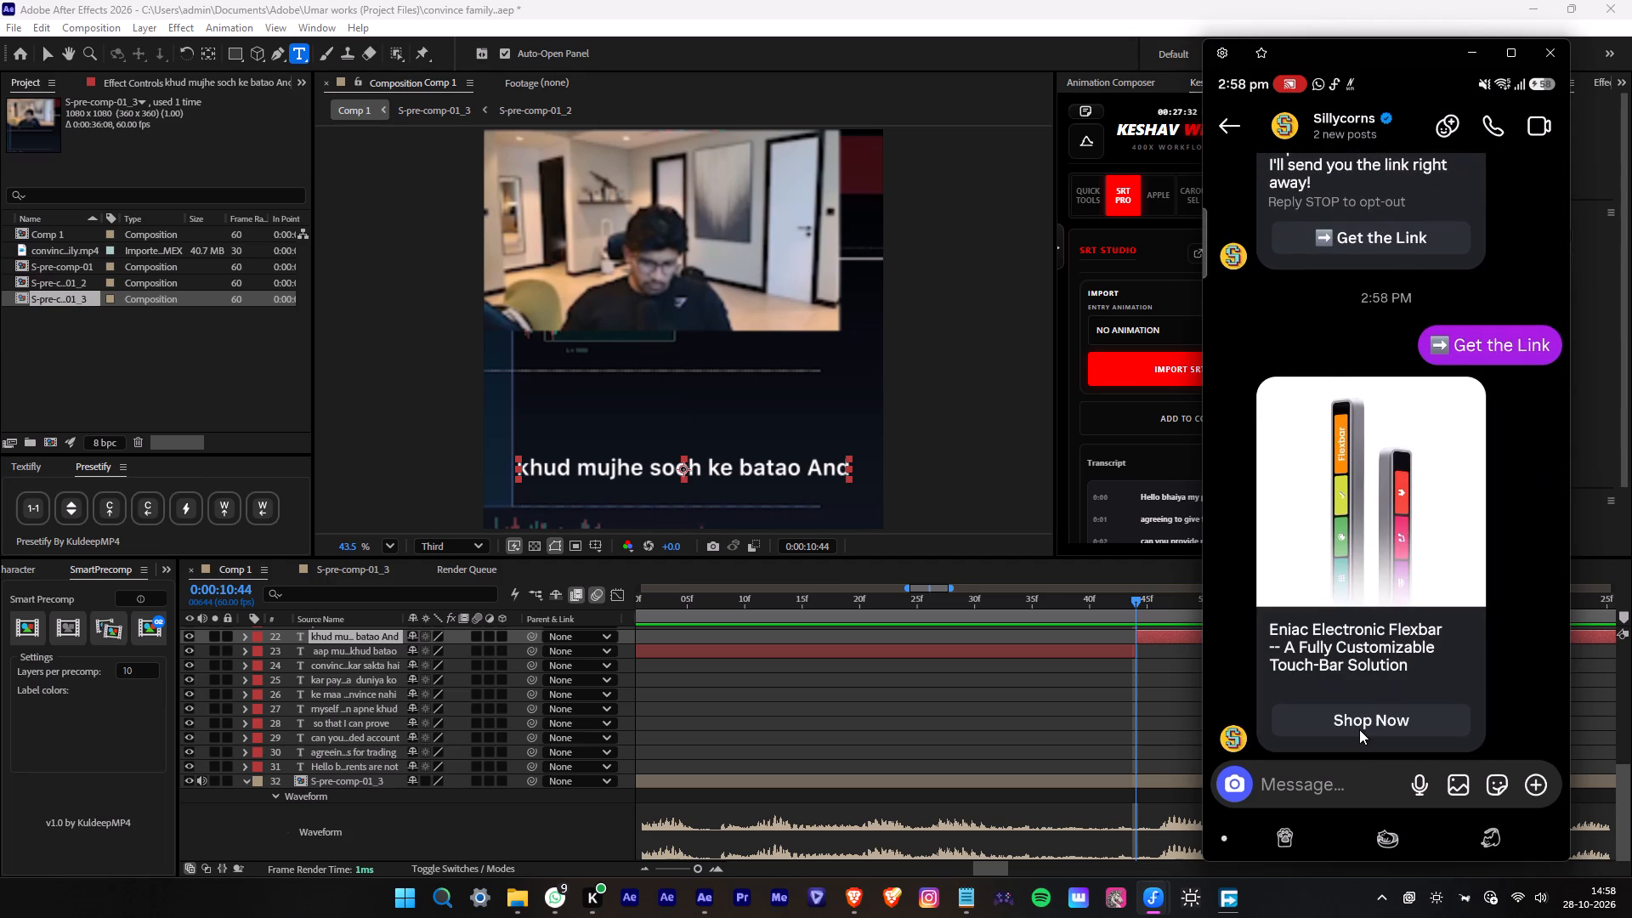
left_click(1359, 728)
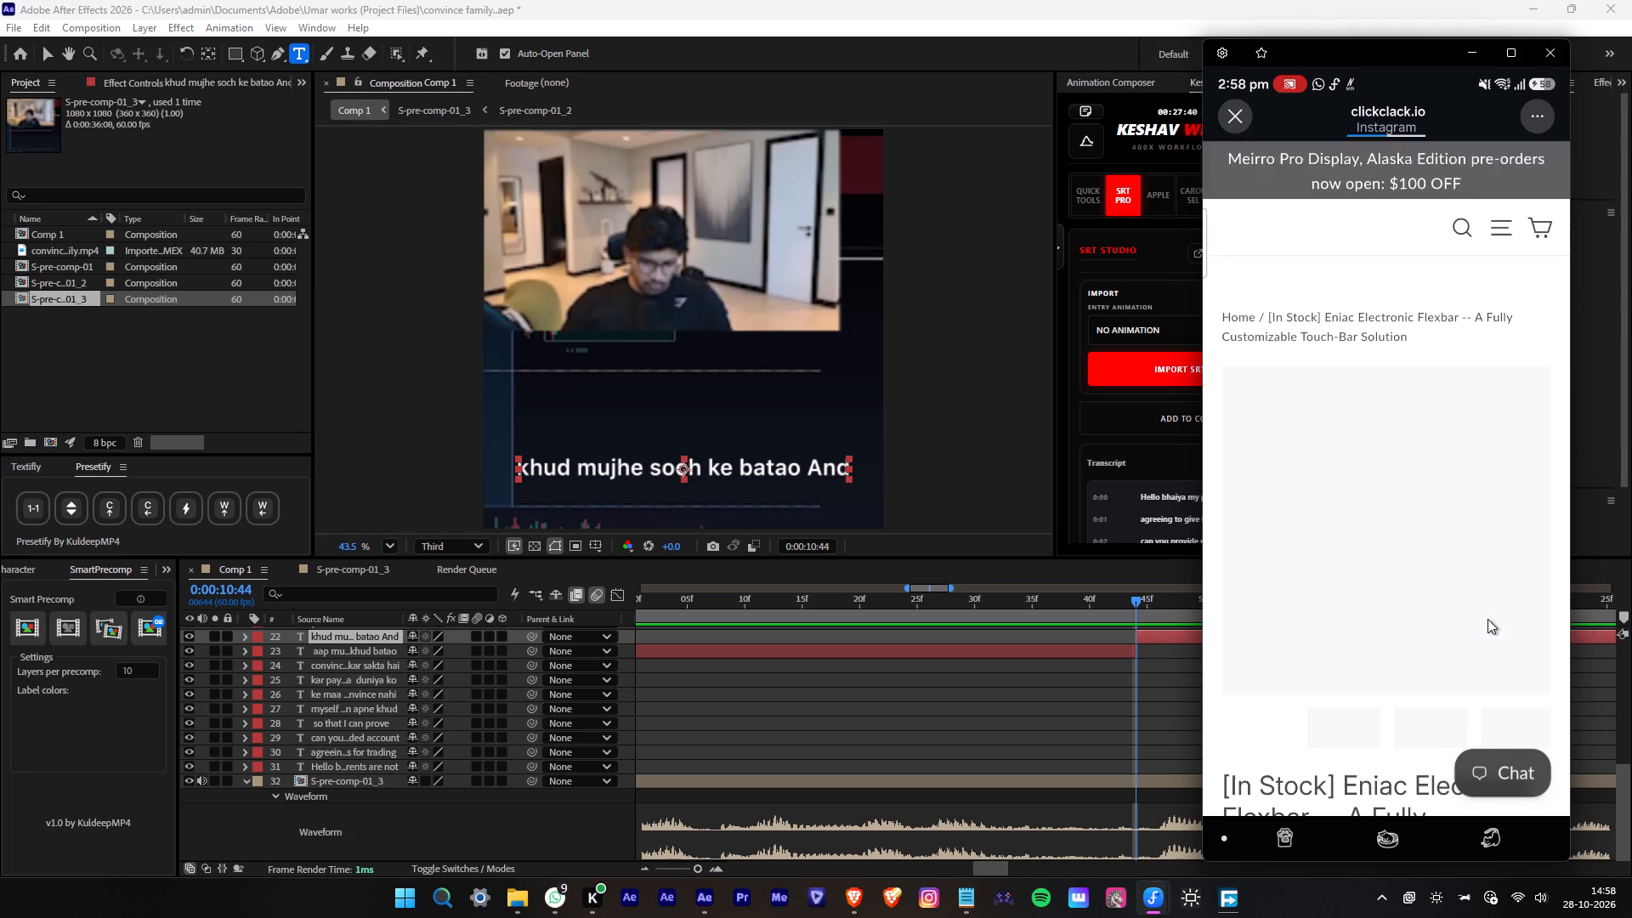
Read through the Eniac Electronic Flexbar product page, checking its images, price, colour options and description.
scroll(1493, 394, "down", 6)
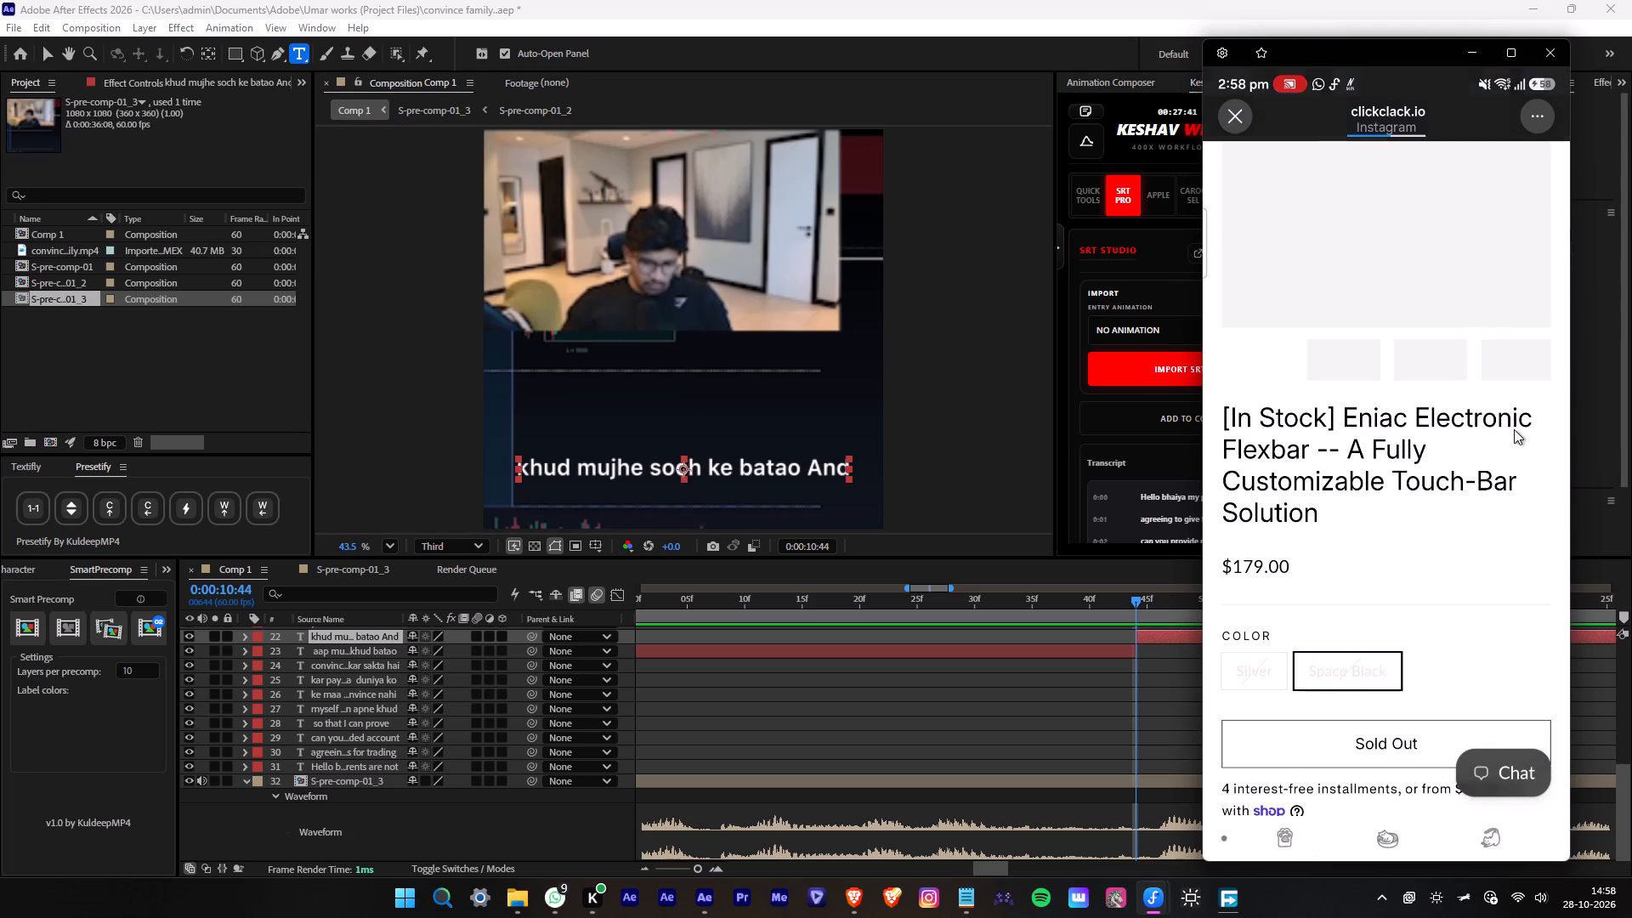
scroll(1514, 429, "up", 4)
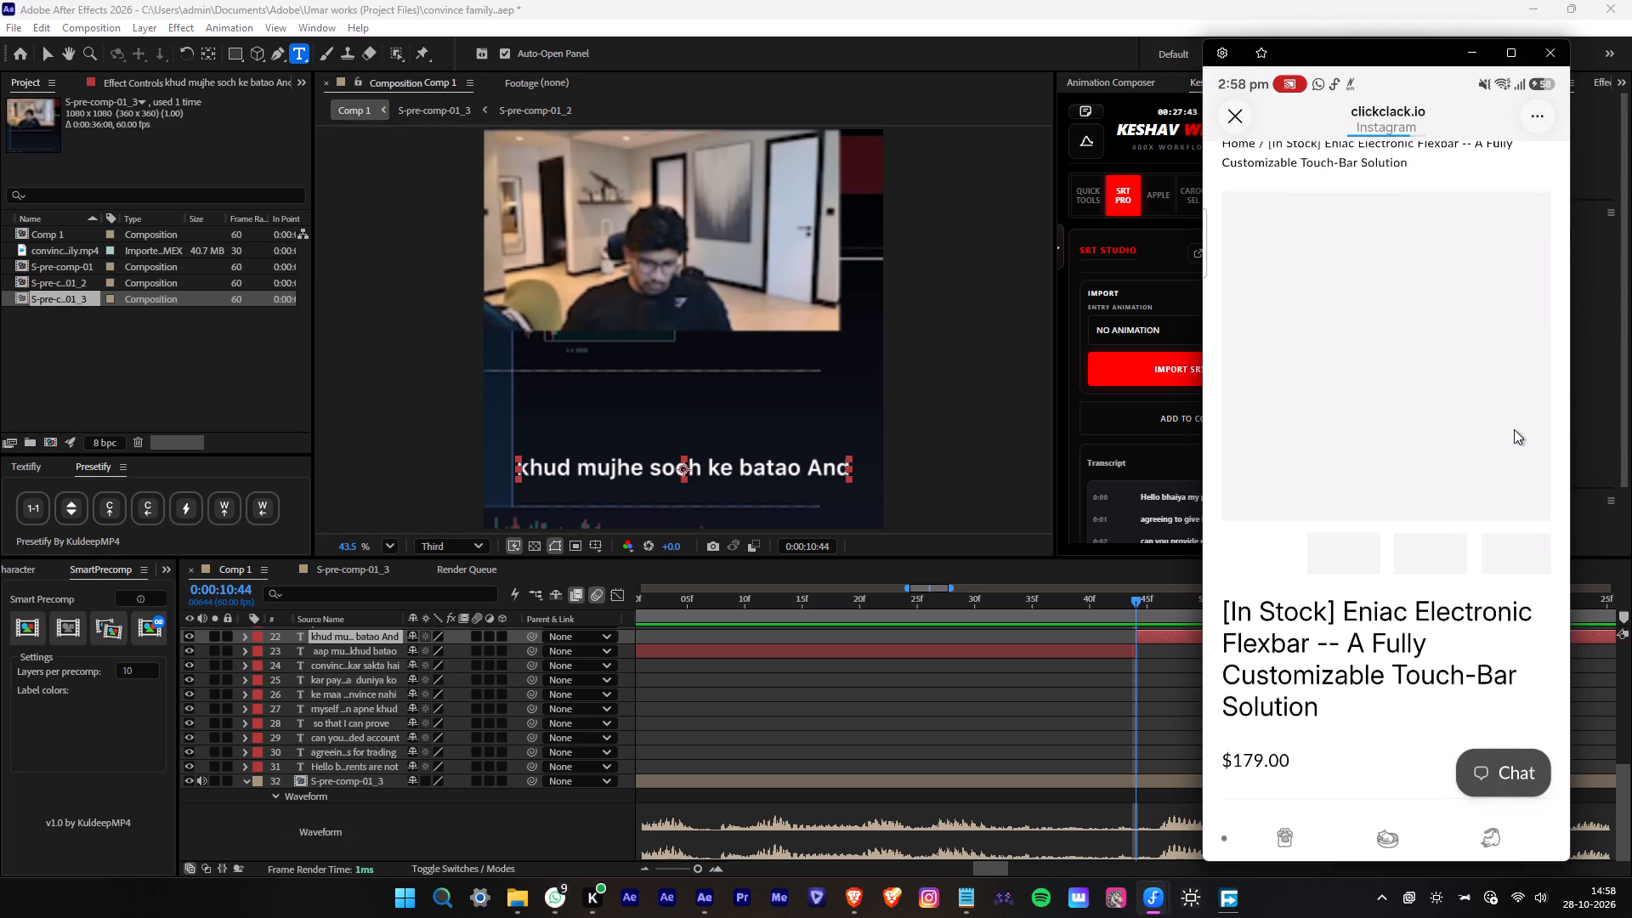
scroll(1514, 429, "up", 4)
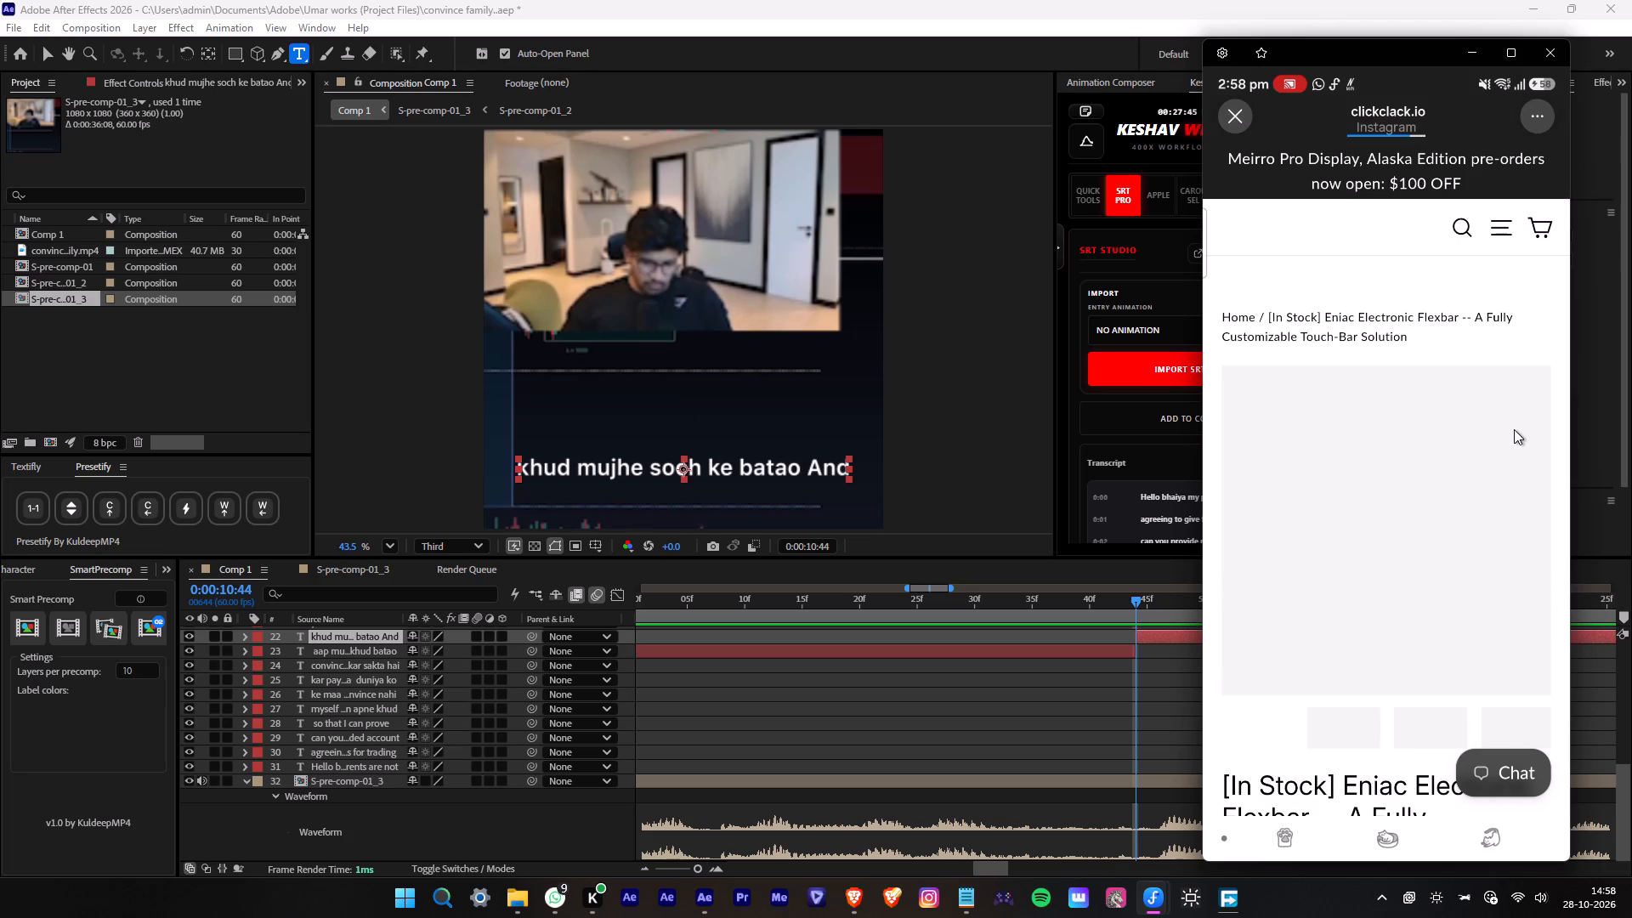
scroll(1508, 399, "down", 6)
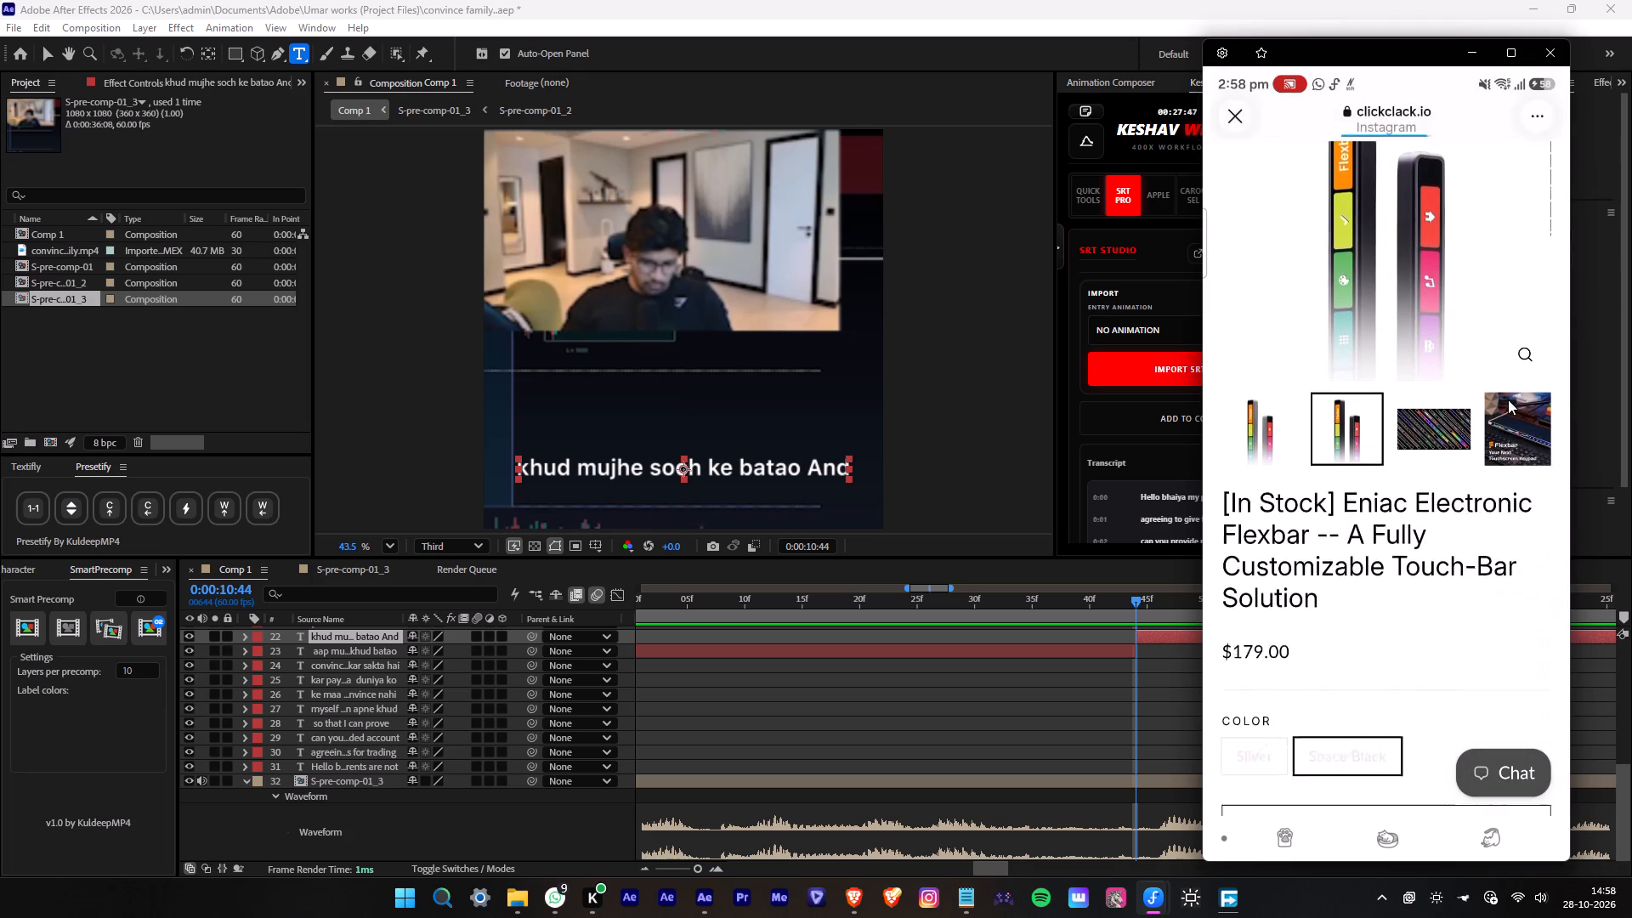
scroll(1510, 412, "down", 9)
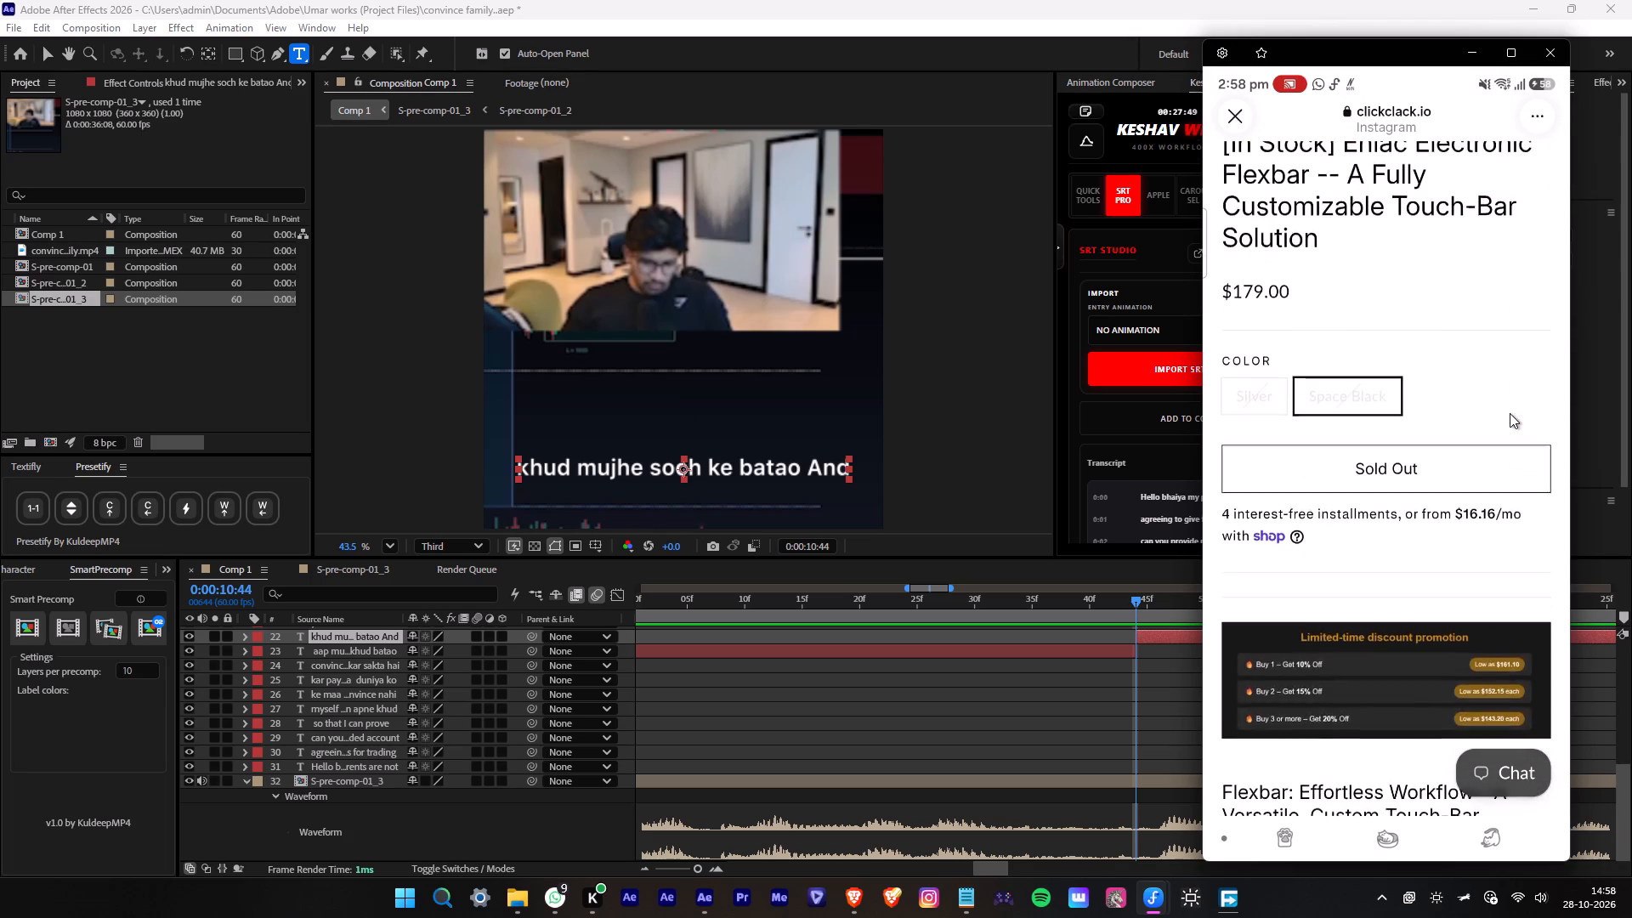
scroll(1510, 413, "down", 11)
scroll(1510, 413, "up", 12)
Open the Flexbar product page in the phone's external browser.
left_click(1530, 127)
left_click(1443, 280)
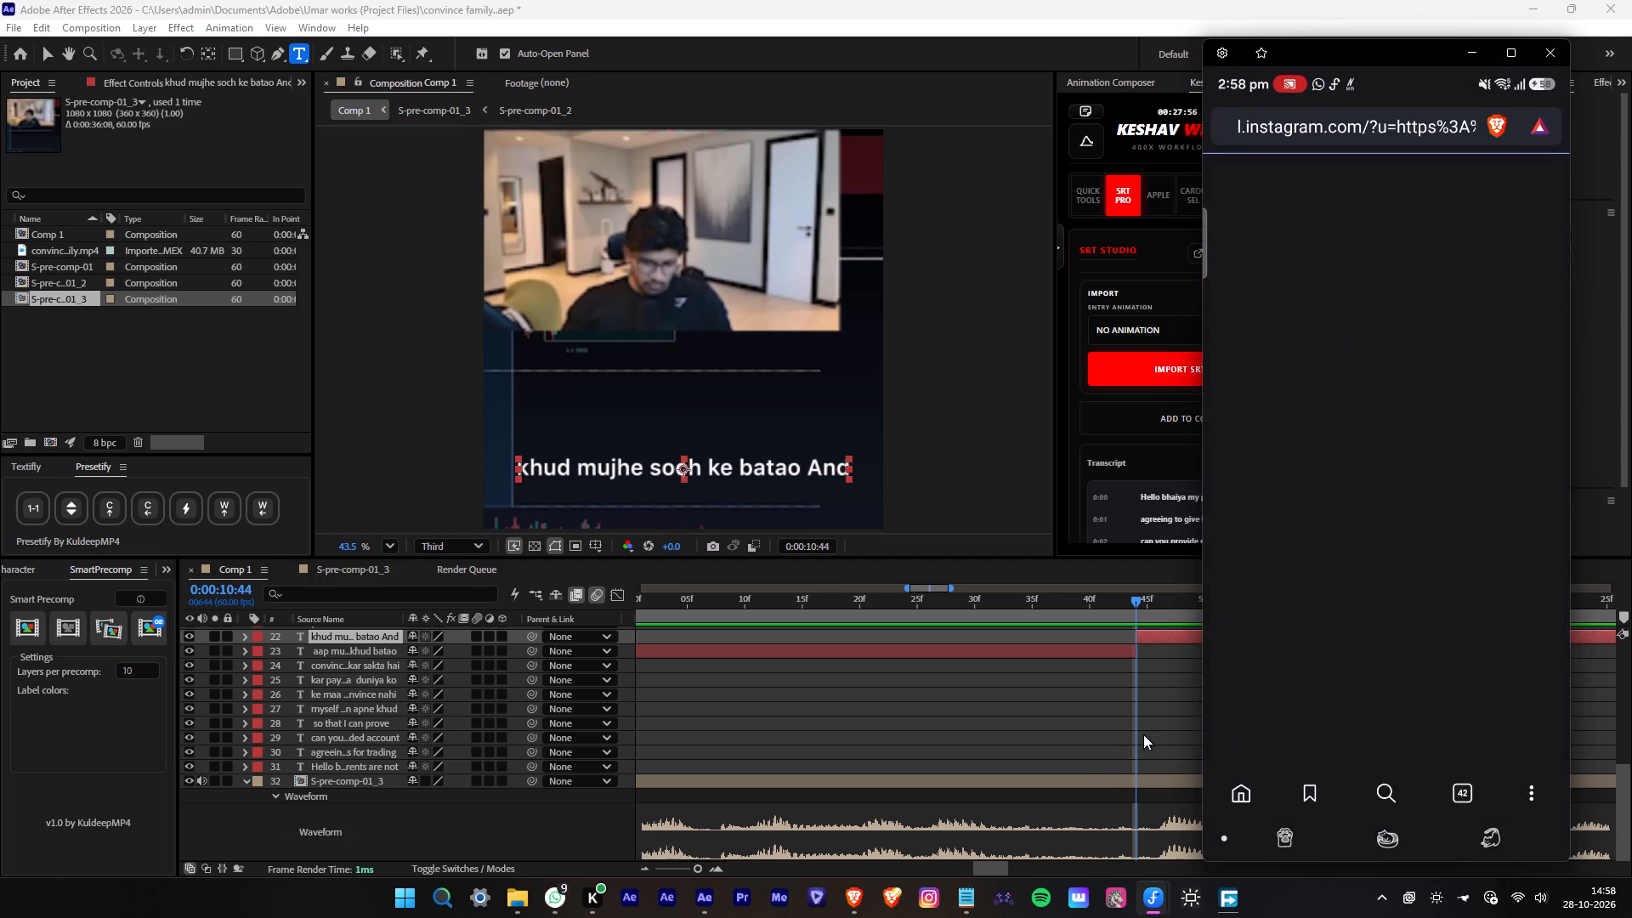
Back in After Effects, split the "khud mujhe soch ke batao And" caption at 0:00:11:49 and delete the remainder.
left_click(1146, 730)
middle_click_drag(1160, 722, 938, 740)
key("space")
middle_click_drag(1240, 722, 1183, 722)
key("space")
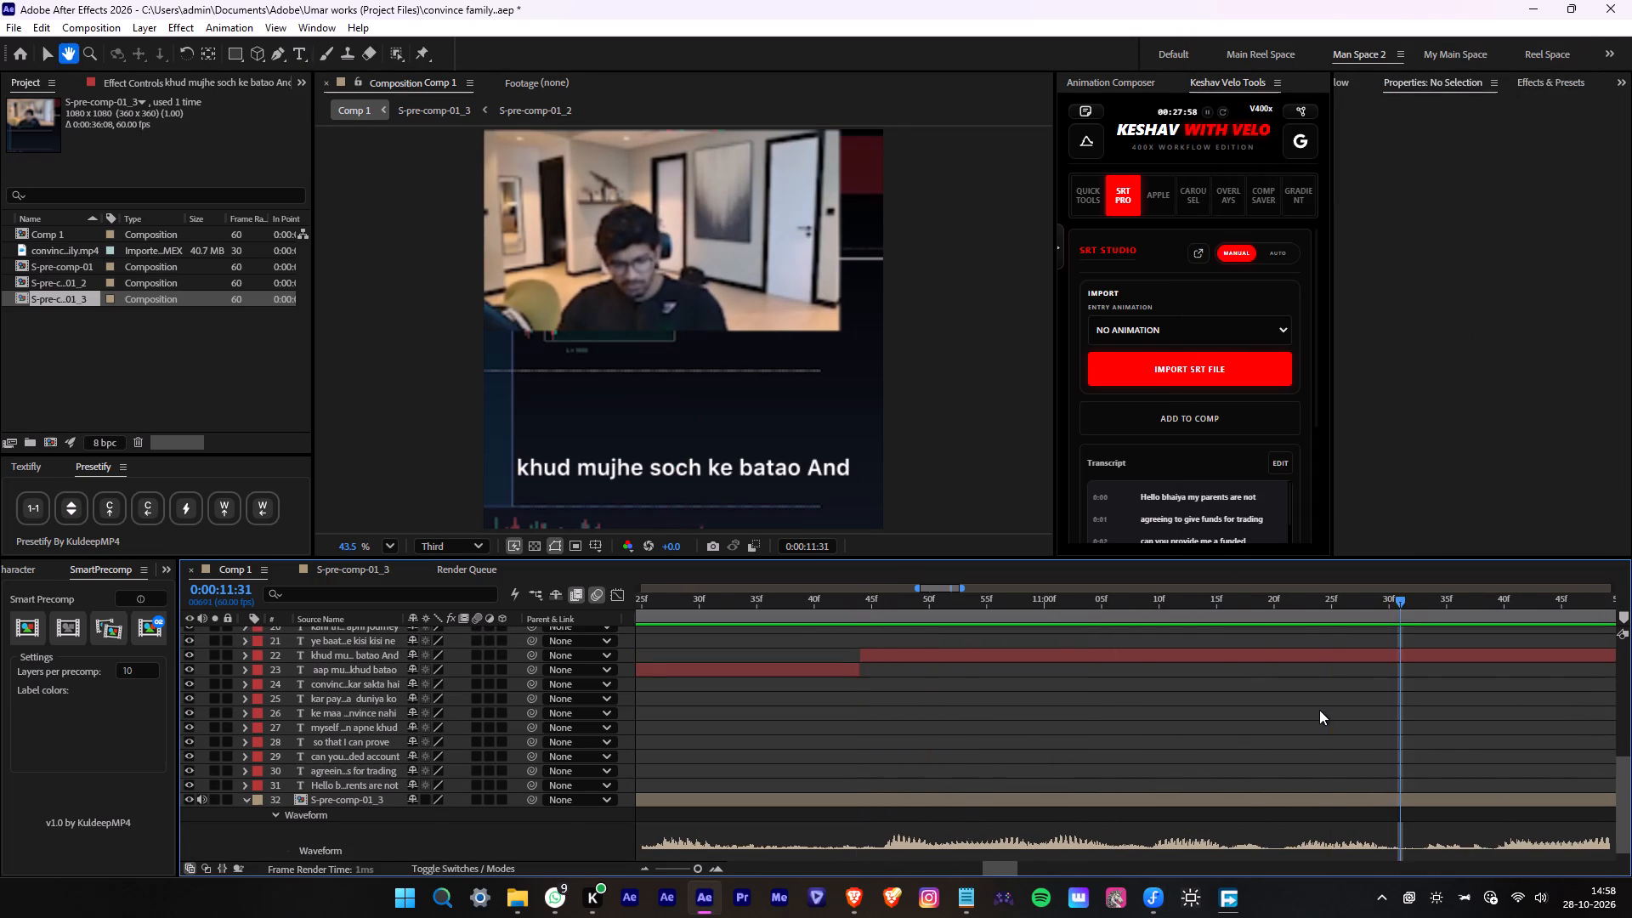
middle_click_drag(1316, 710, 1063, 717)
scroll(1062, 709, "down", 2, "alt")
scroll(1114, 700, "down", 3)
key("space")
scroll(1114, 698, "up", 1, "alt")
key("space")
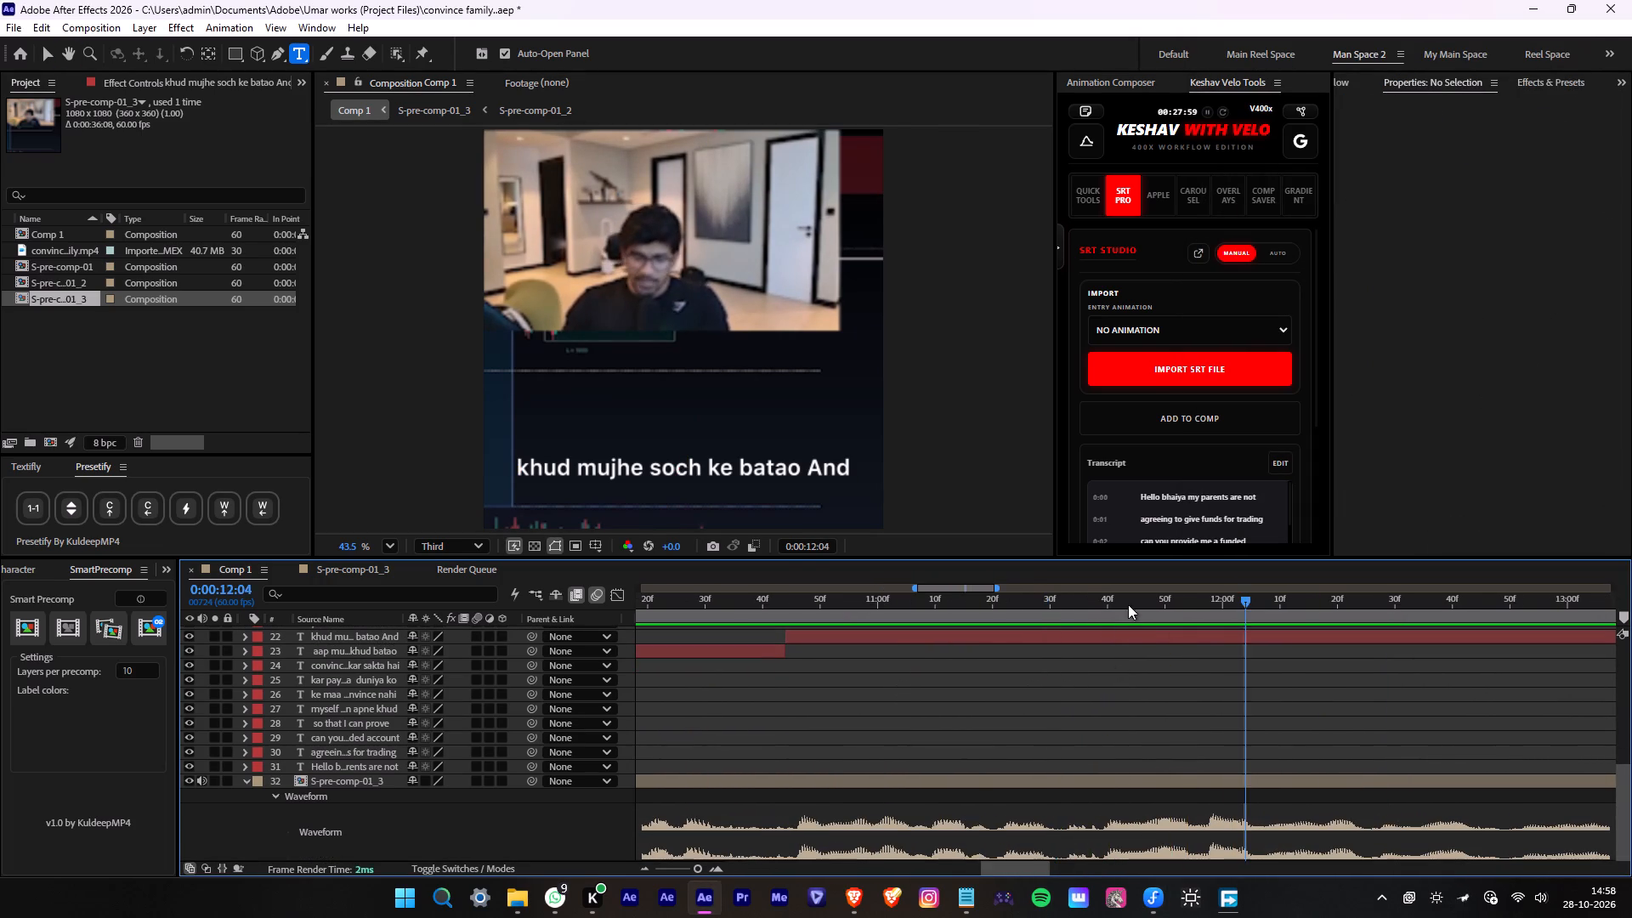
left_click_drag(1136, 599, 1158, 599)
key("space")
left_click(1158, 599)
scroll(1155, 611, "down", 1, "alt")
double_click(1155, 628, "alt")
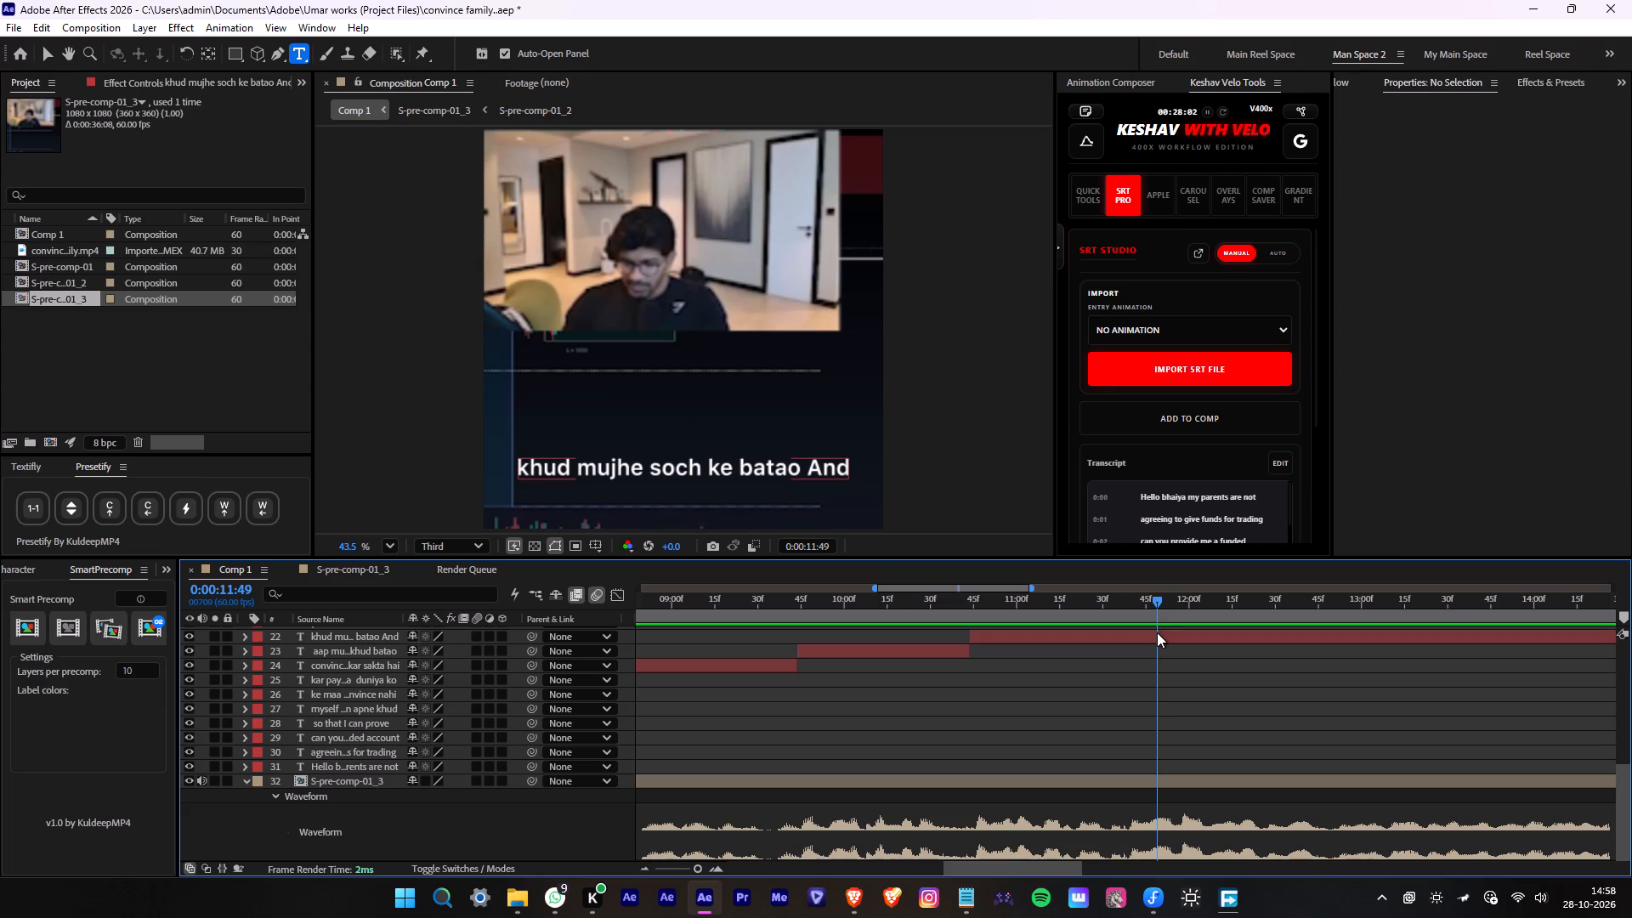
key("alt+d")
scroll(1237, 666, "down", 2)
middle_click_drag(1228, 665, 952, 660)
key("Delete")
Extend the start of the "ye baat mujhe kisi kisi ne" caption back to 0:00:11:49.
scroll(1109, 708, "up", 2)
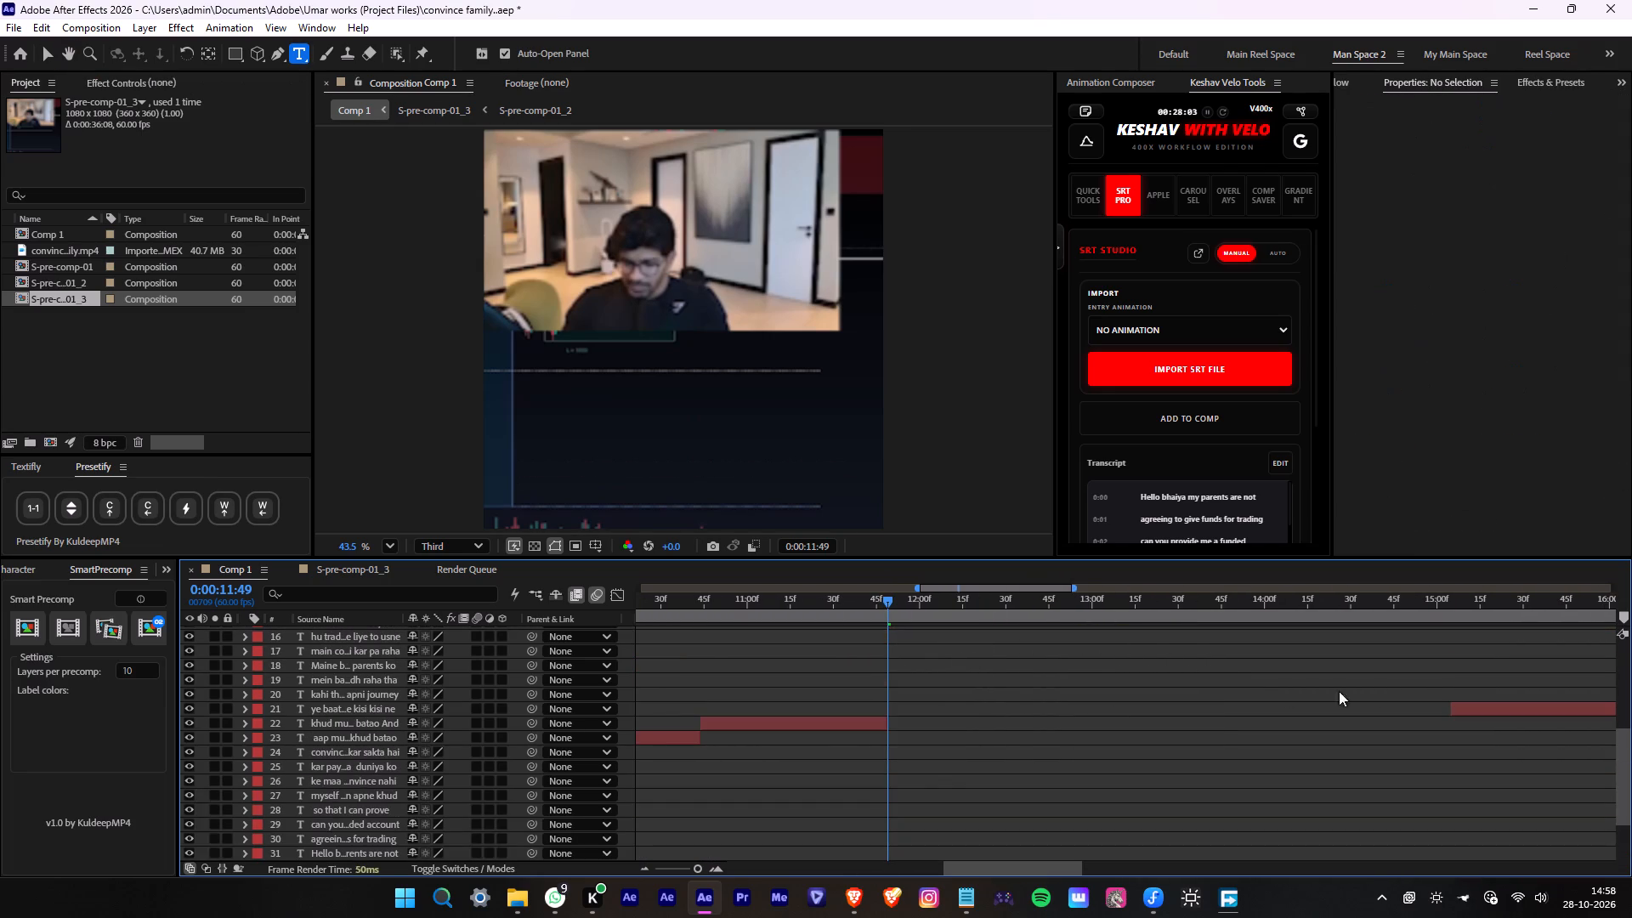
left_click_drag(1442, 704, 910, 747)
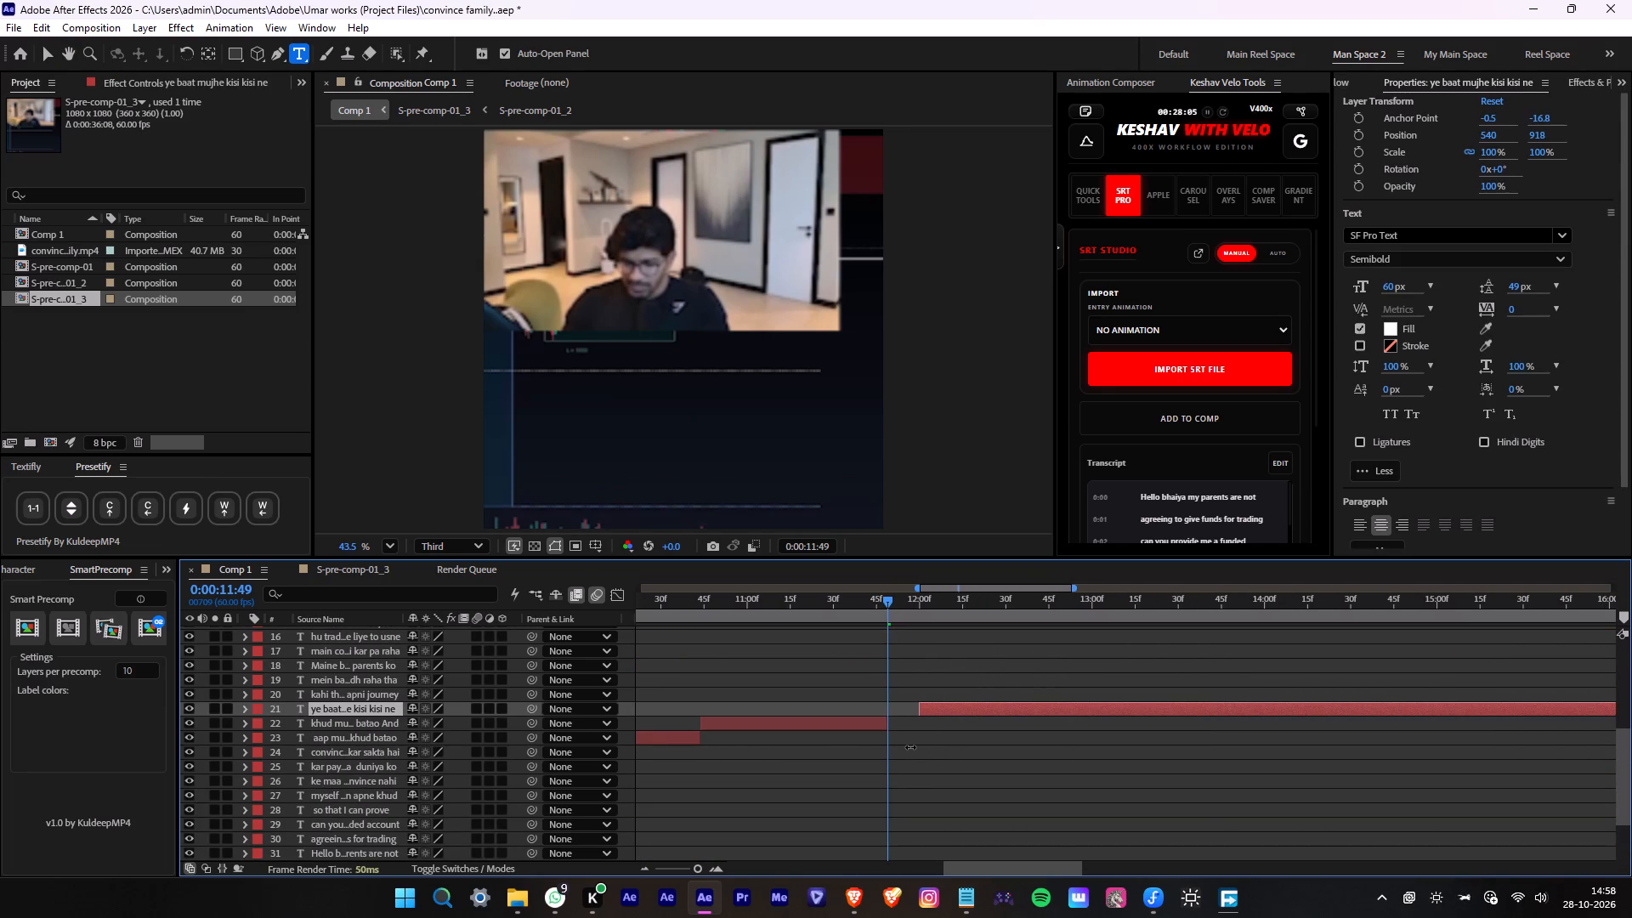
left_click_drag(910, 747, 880, 741)
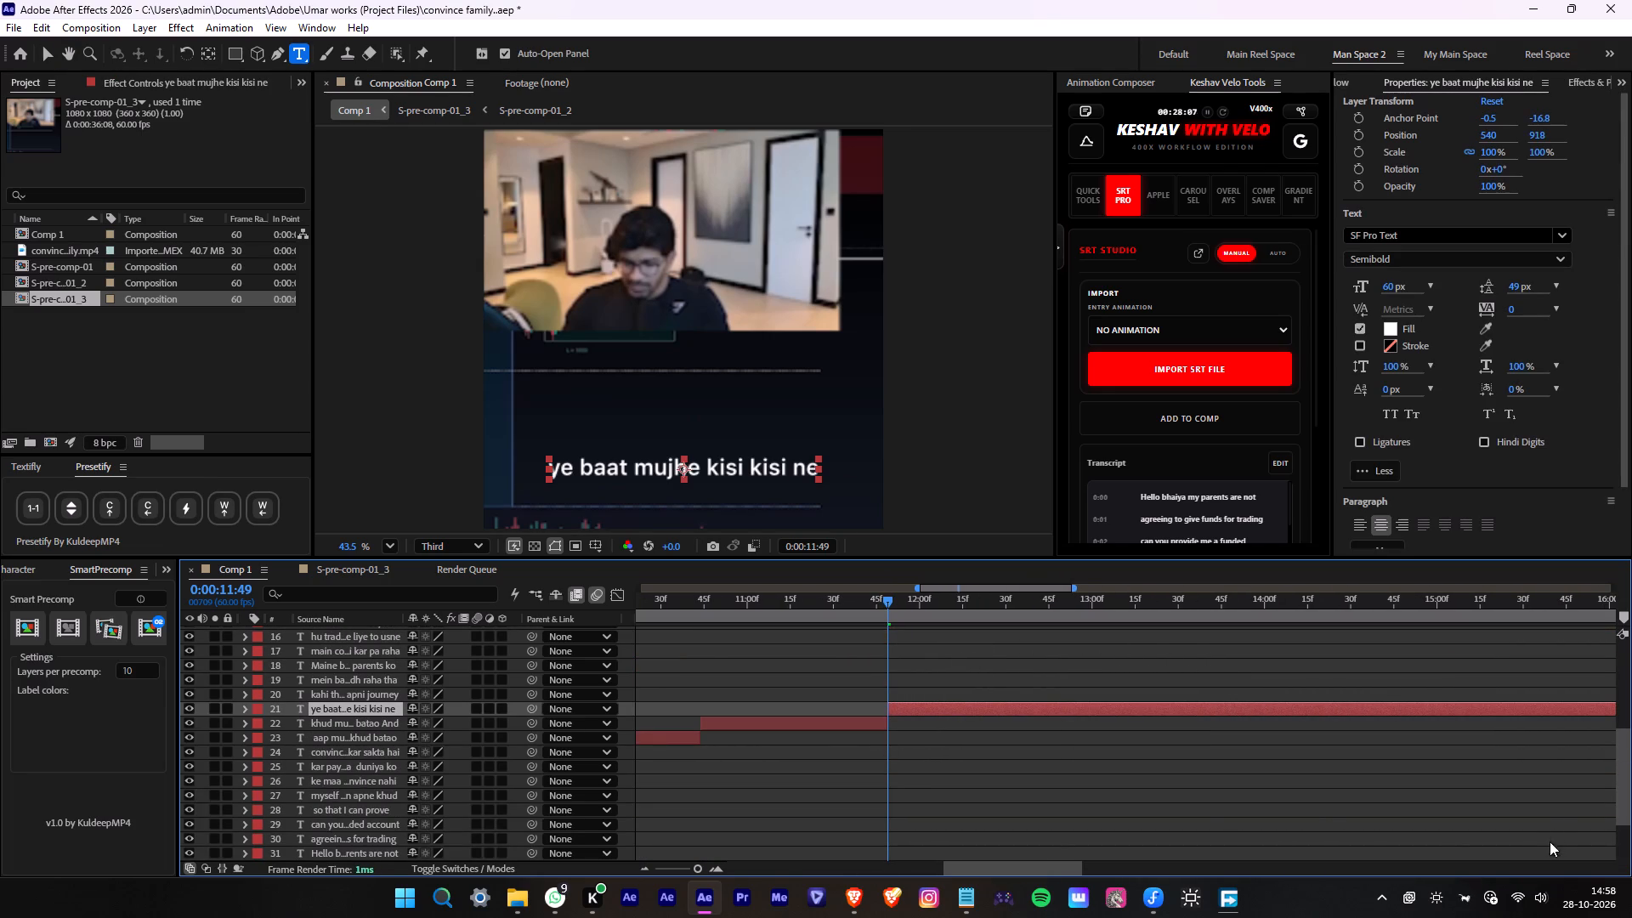
Split the "ye baat mujhe kisi kisi ne" caption where its phrase ends, at 0:00:13:07, and delete the remainder.
scroll(1543, 892, "down", 6)
left_click(1146, 760)
key("space")
middle_click_drag(1280, 768, 1148, 763)
scroll(1227, 768, "up", 1)
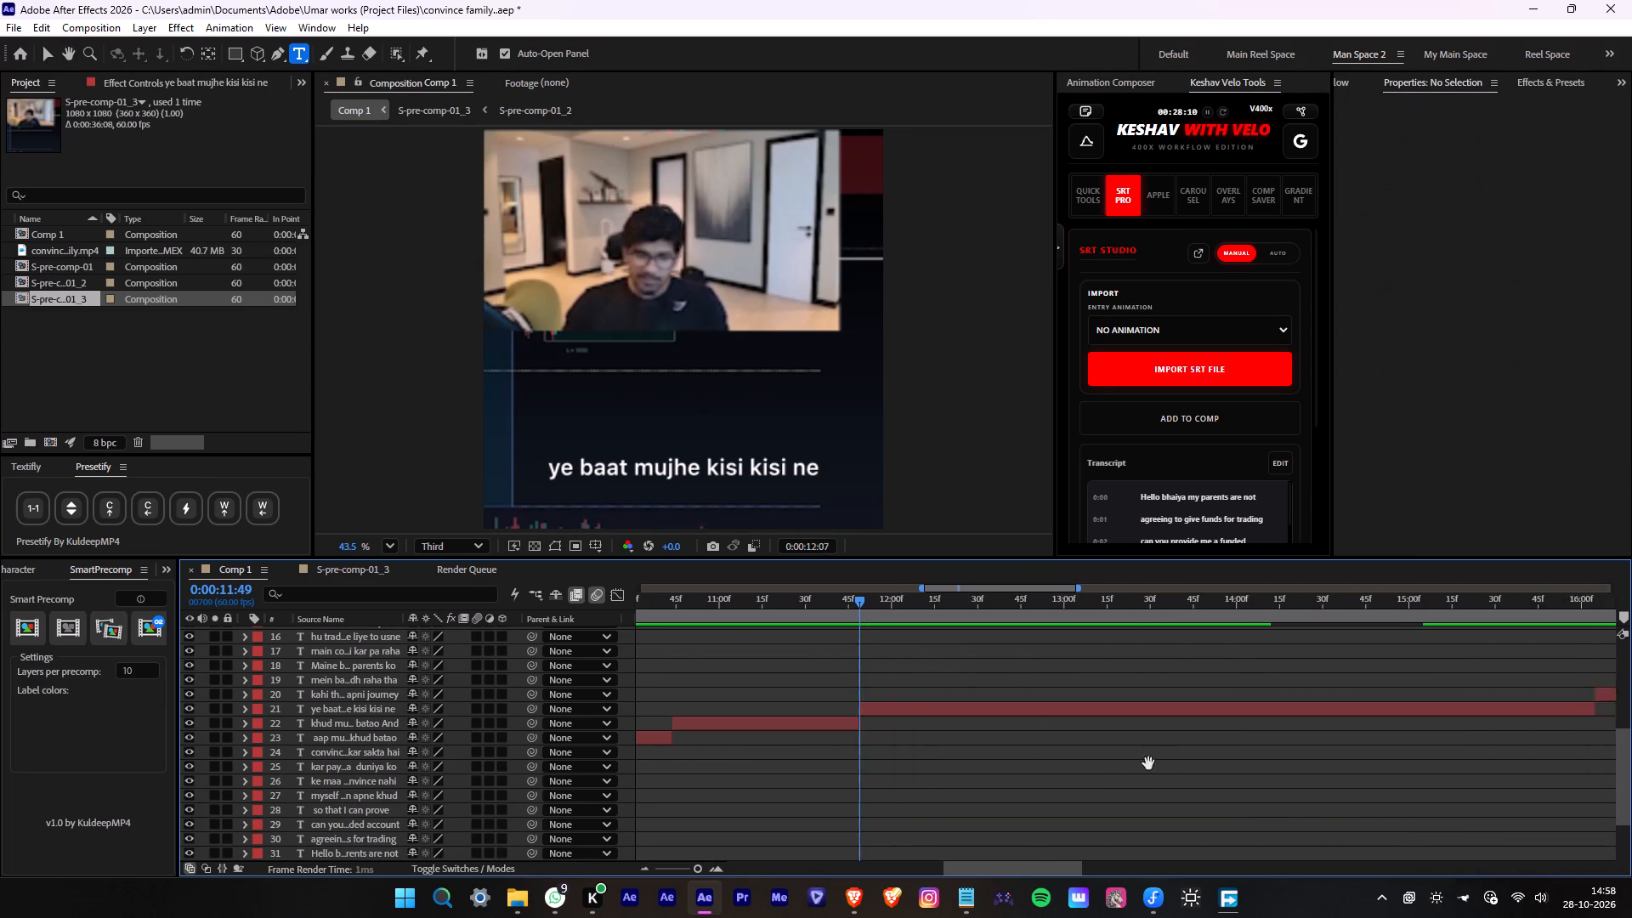
middle_click_drag(1148, 763, 1122, 760)
scroll(1120, 759, "down", 3, "alt")
key("space")
scroll(1119, 750, "down", 3)
scroll(964, 722, "up", 2, "alt")
key("space")
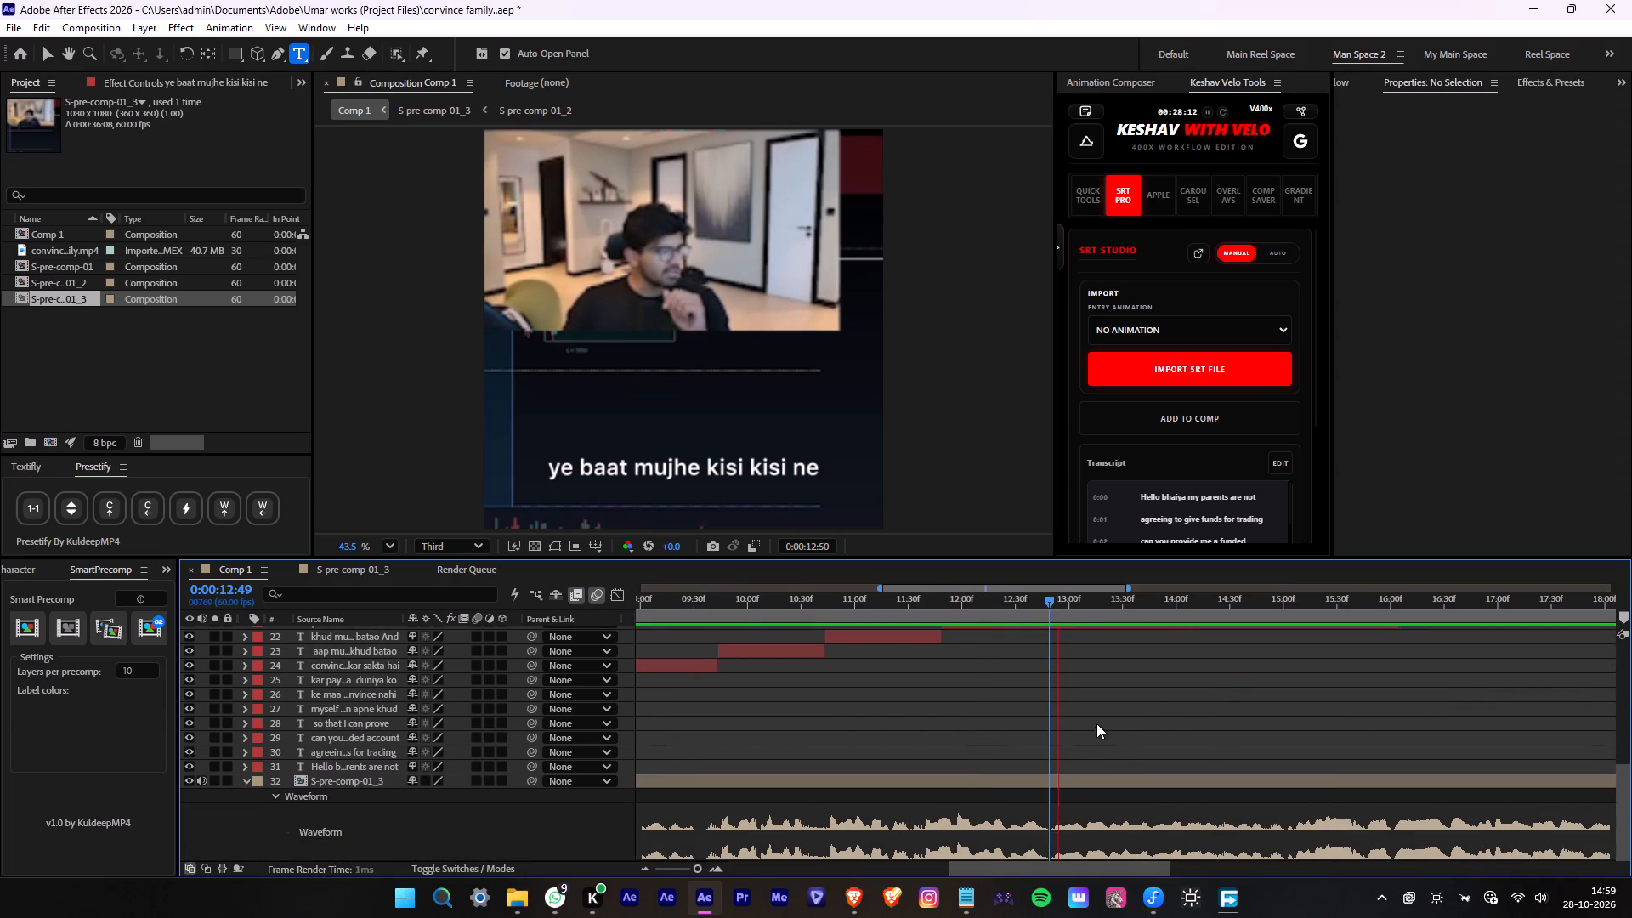
key("space")
scroll(1103, 713, "up", 1, "alt")
left_click(1059, 600)
key("space")
left_click(1059, 600)
scroll(1252, 722, "up", 1)
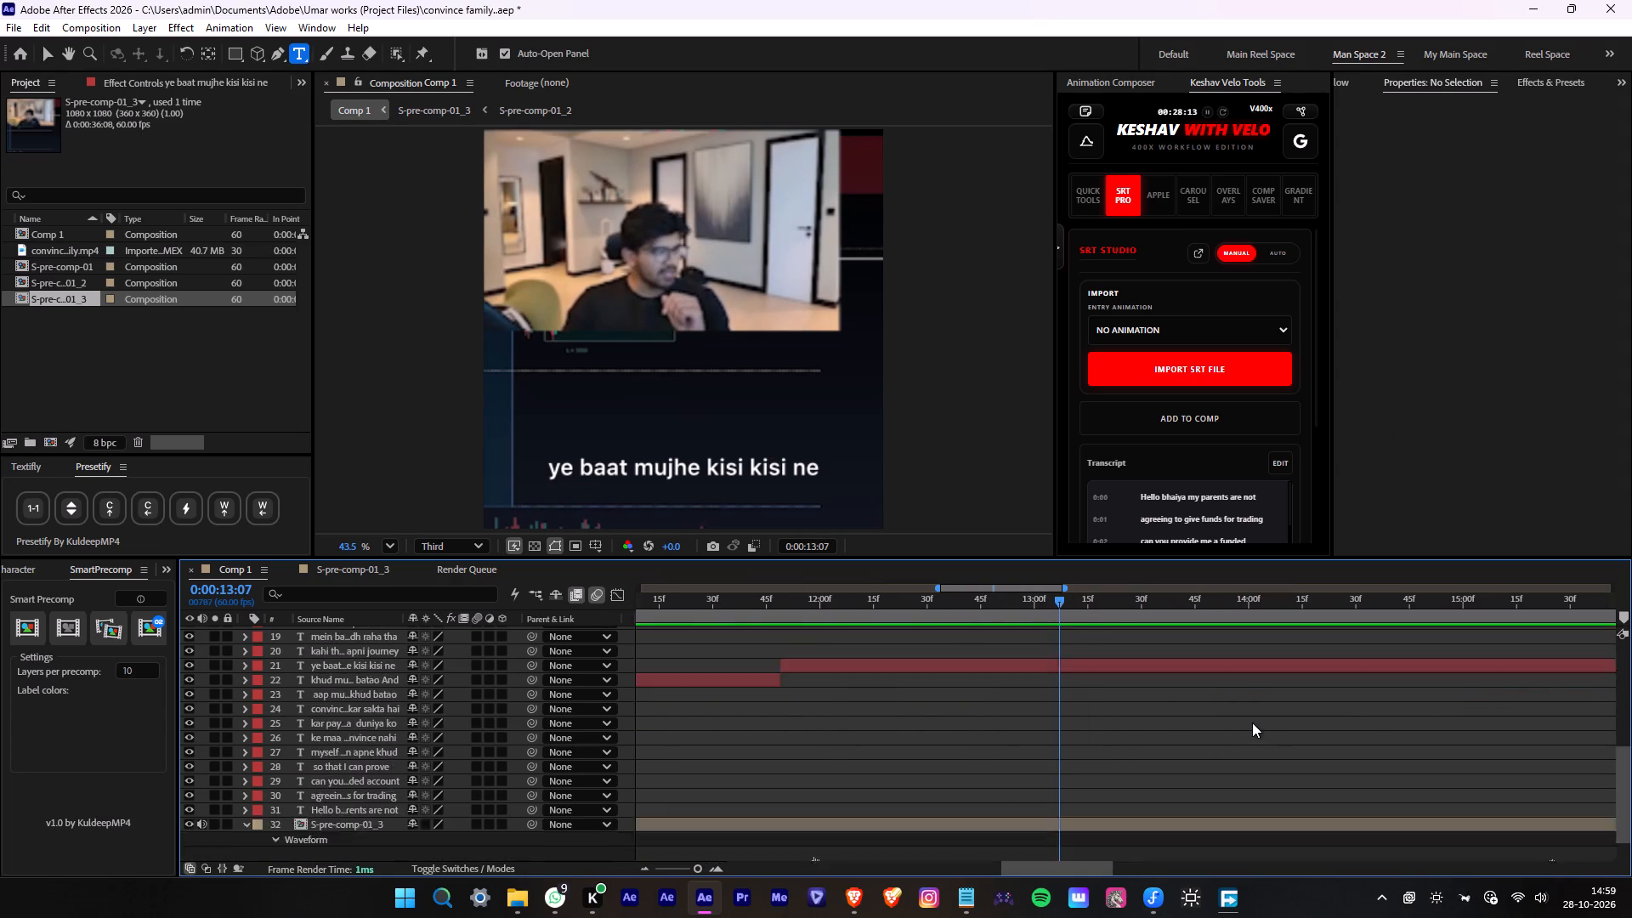
scroll(1252, 722, "up", 1)
key("alt+d")
key("ctrl+z")
left_click(1257, 714)
key("alt+d")
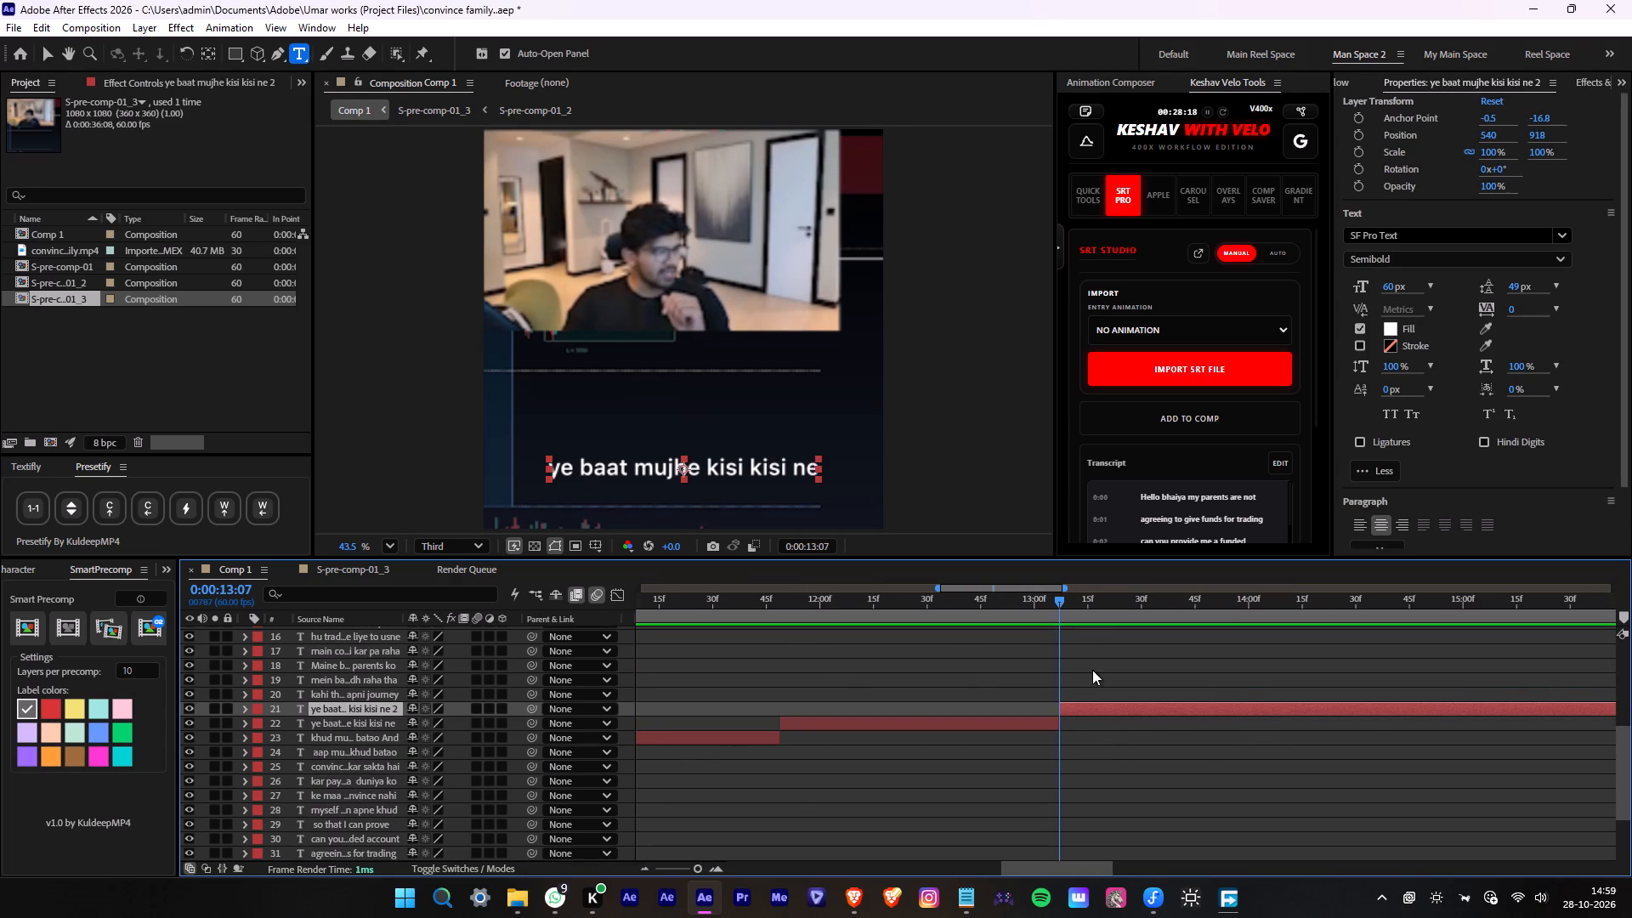
key("Delete")
Extend the start of the "kahi thi jab main apni journey" caption back to 0:00:13:07.
scroll(1125, 696, "down", 2, "alt")
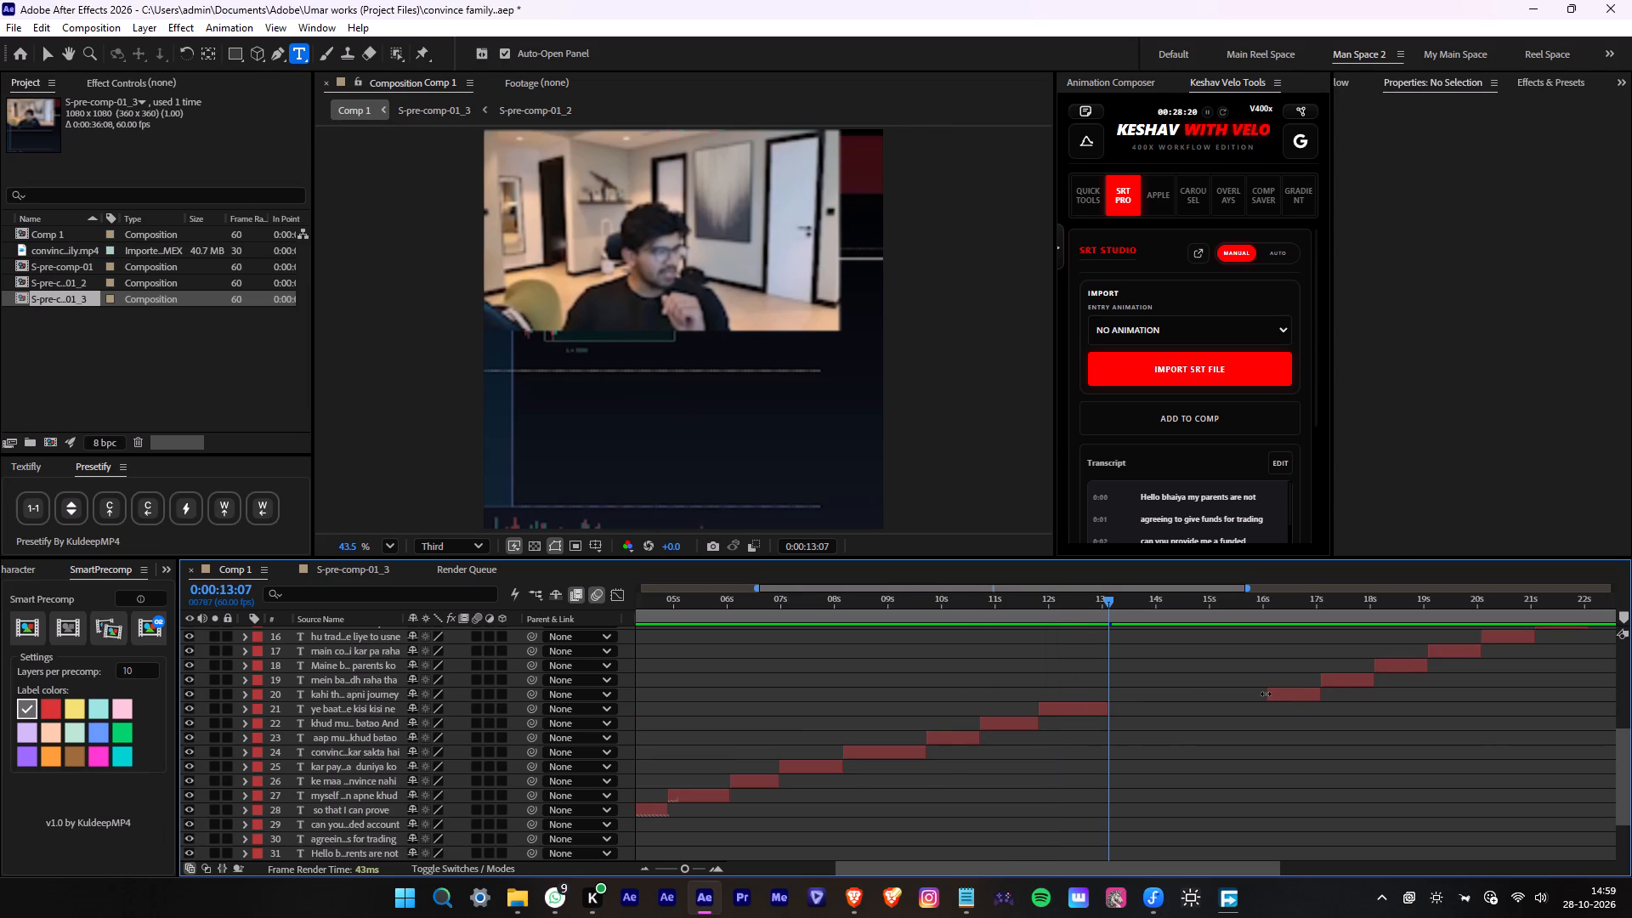
left_click_drag(1266, 694, 1108, 711)
scroll(1120, 706, "up", 4, "alt")
left_click(949, 696)
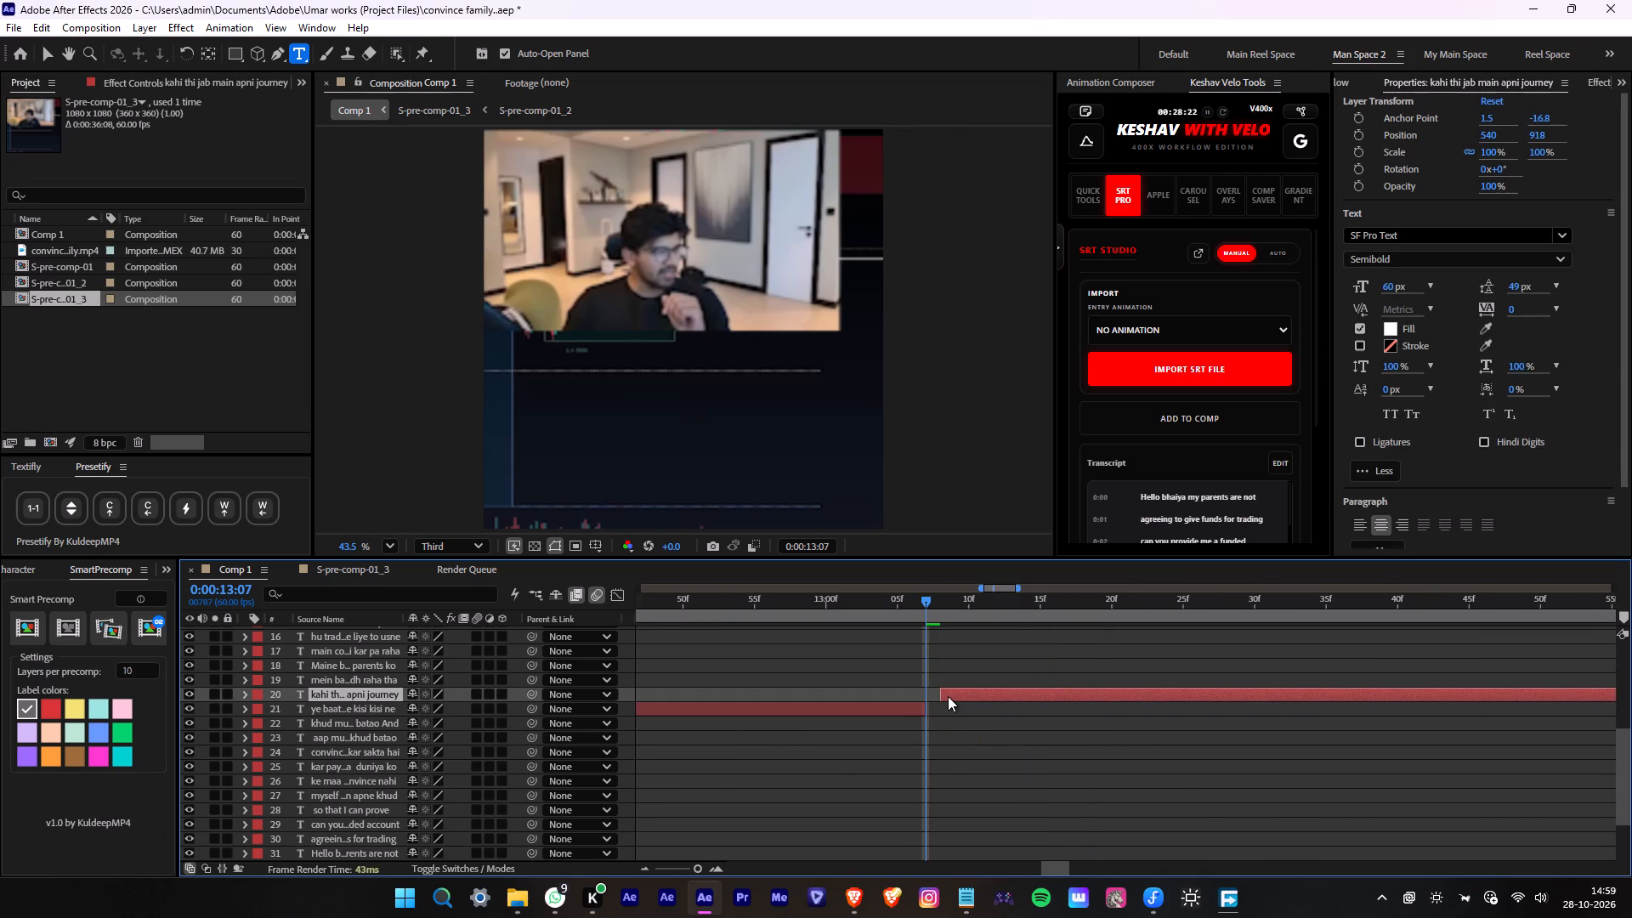
left_click_drag(940, 694, 929, 694)
Change "main" to "mein" in the "kahi thi jab main apni journey" caption and break the line before "apni journey".
key("space")
middle_click_drag(1227, 734, 952, 759)
scroll(1091, 757, "up", 1)
scroll(946, 755, "down", 3, "alt")
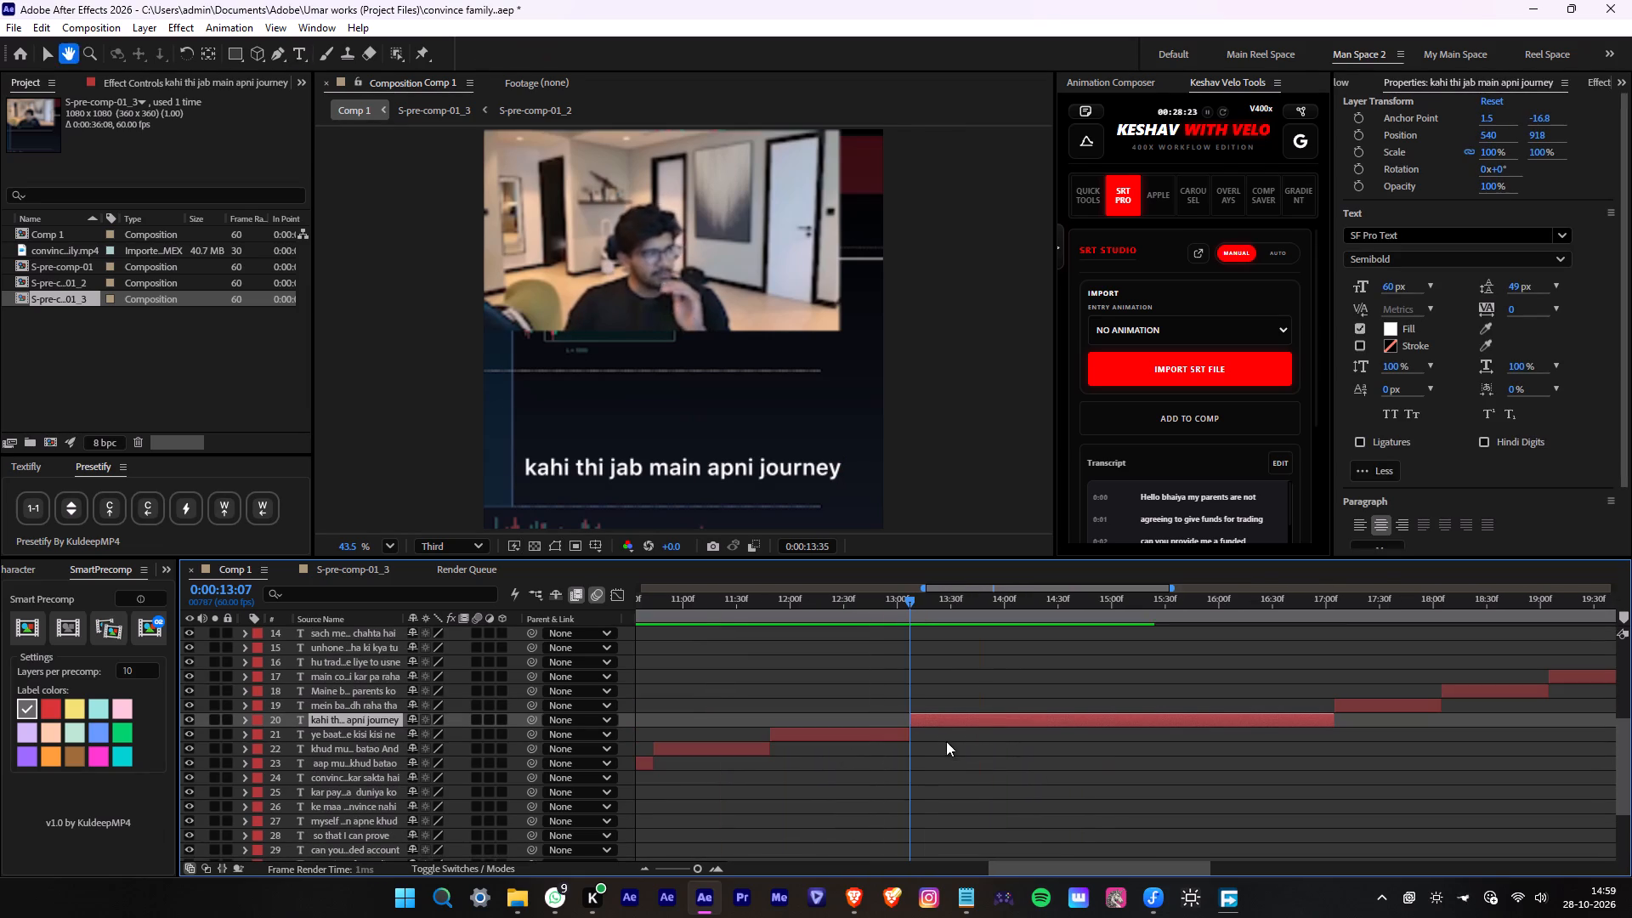
key("space")
left_click(673, 469)
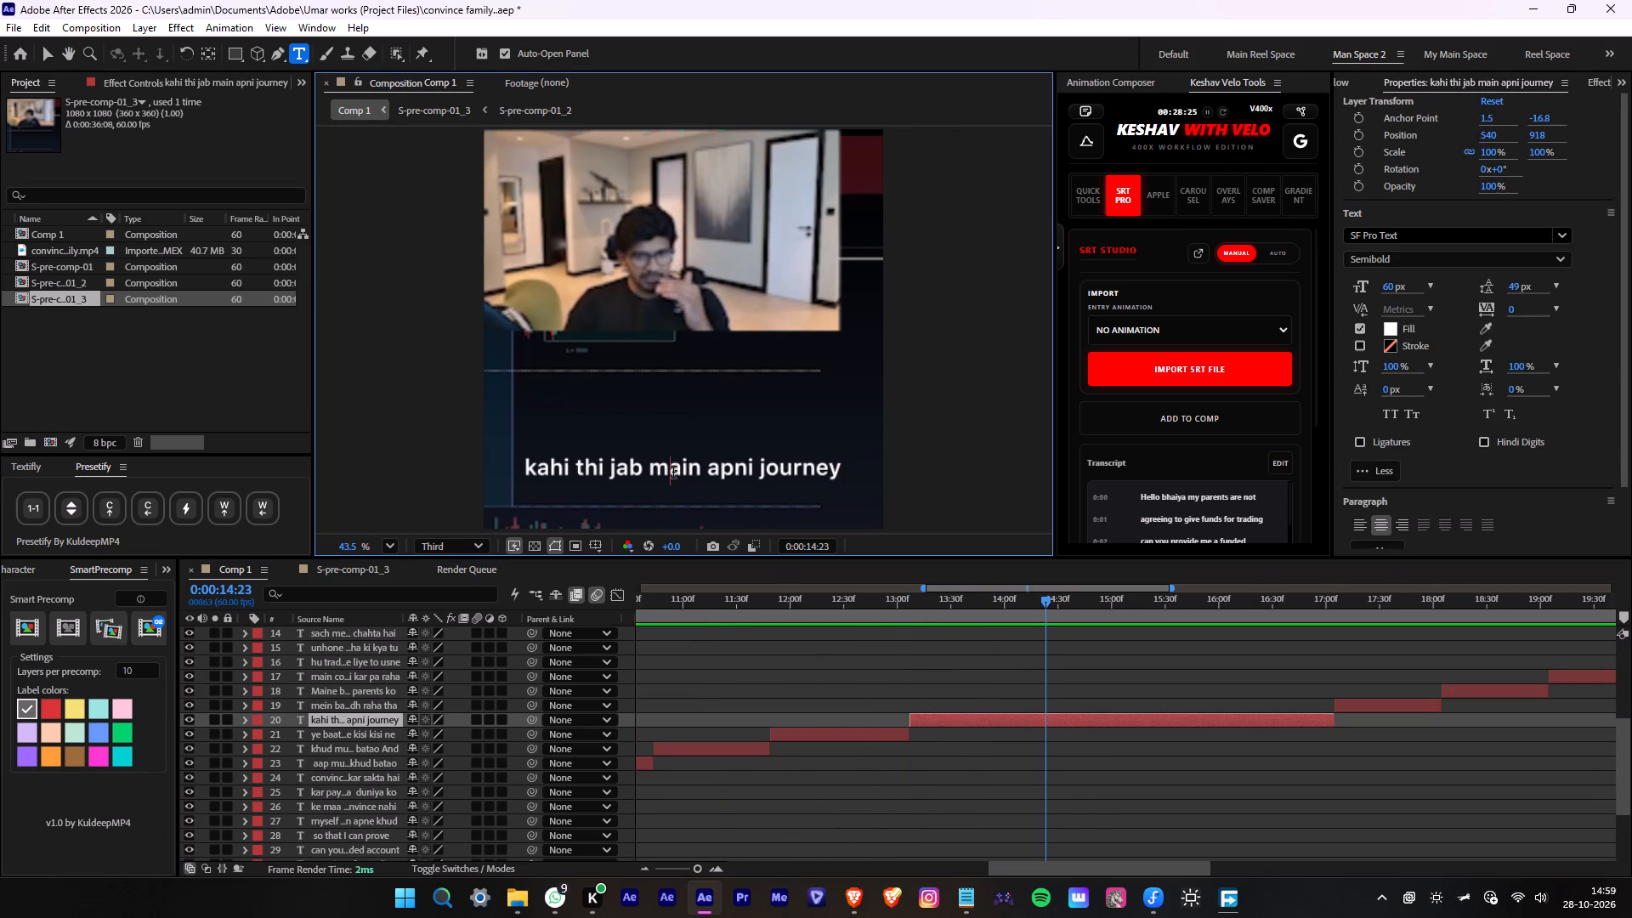
key("e")
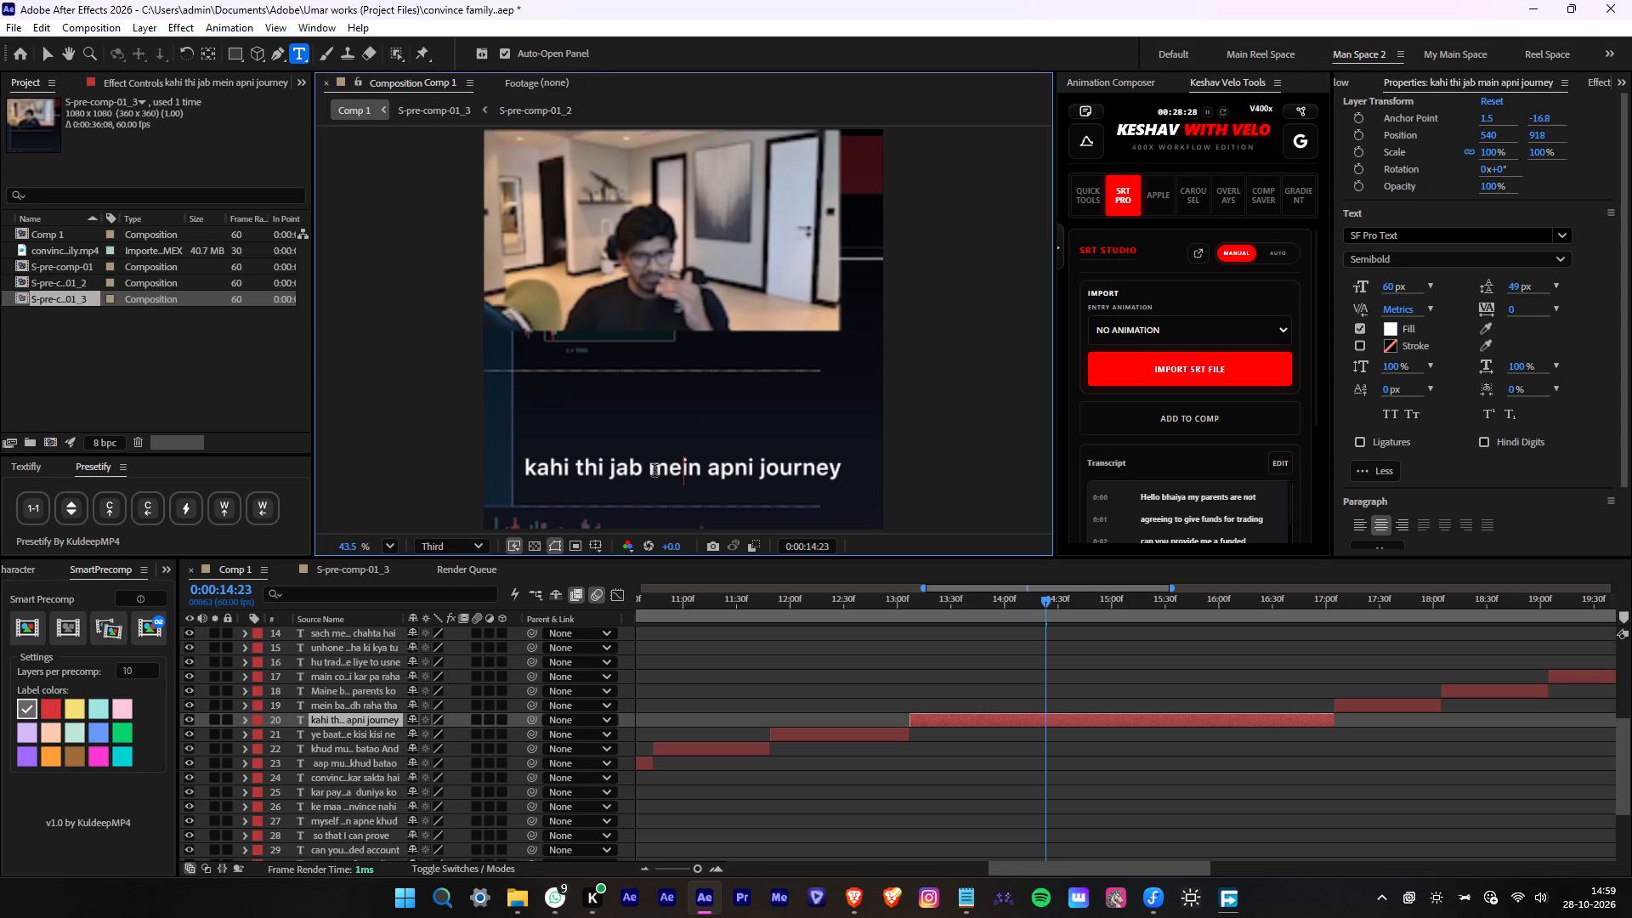
left_click(654, 469)
left_click(705, 473)
key("Return")
left_click(962, 725)
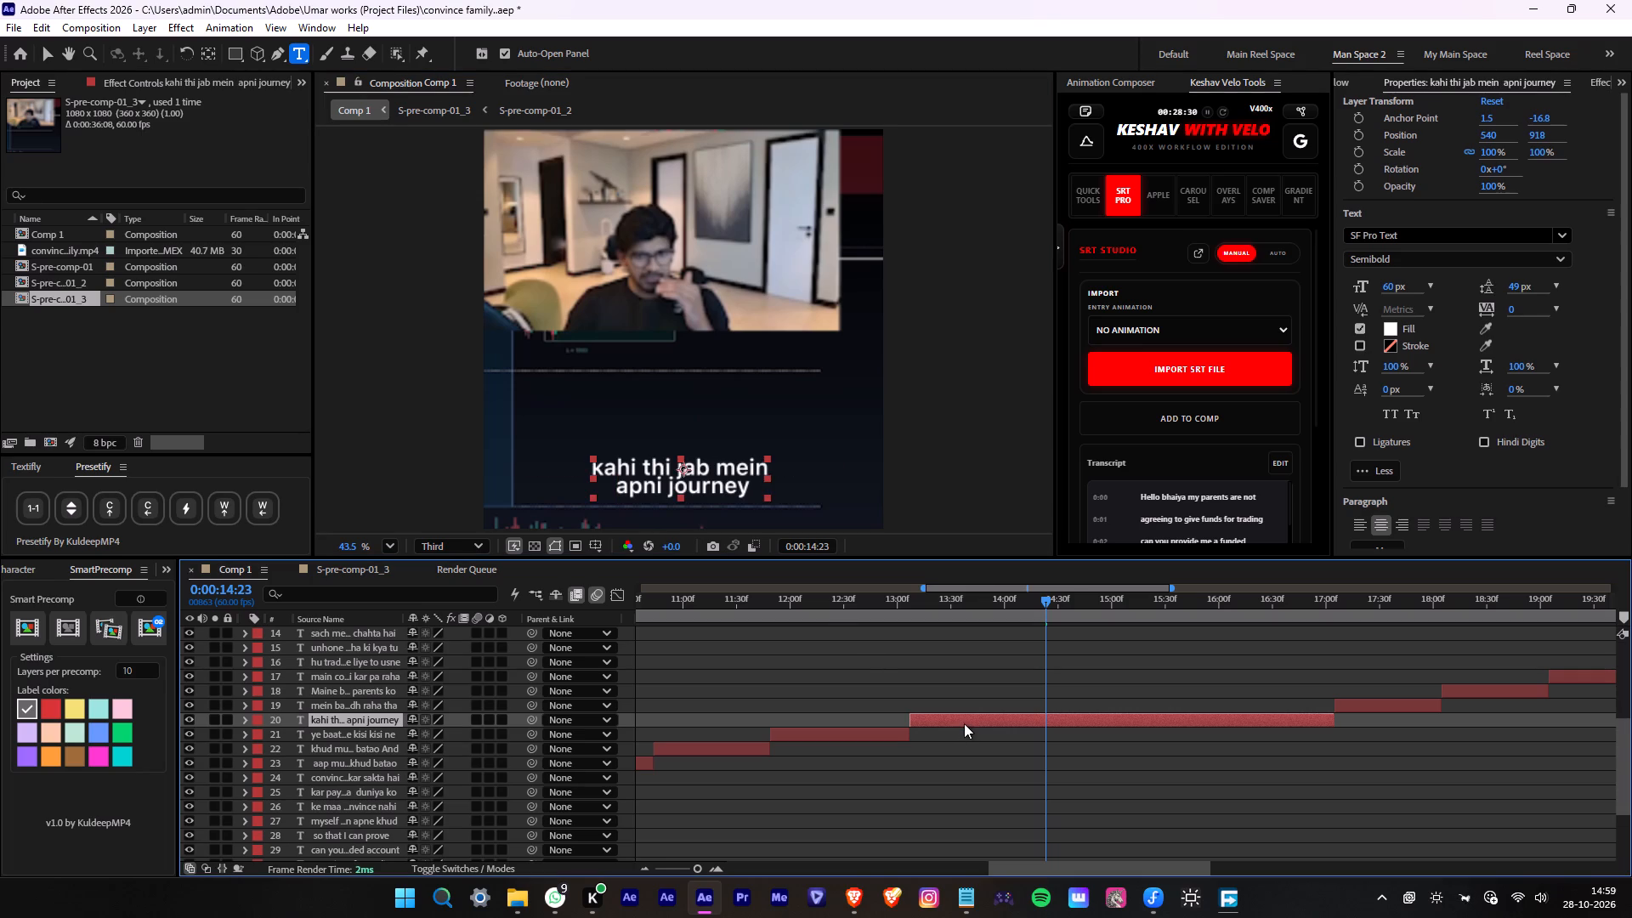
Split the "kahi thi jab mein apni journey" caption where its phrase ends, at 0:00:14:12, and delete the remainder.
key("space")
scroll(1093, 725, "down", 7)
key("space")
scroll(1066, 673, "up", 1, "alt")
left_click_drag(1035, 600, 901, 601)
key("space")
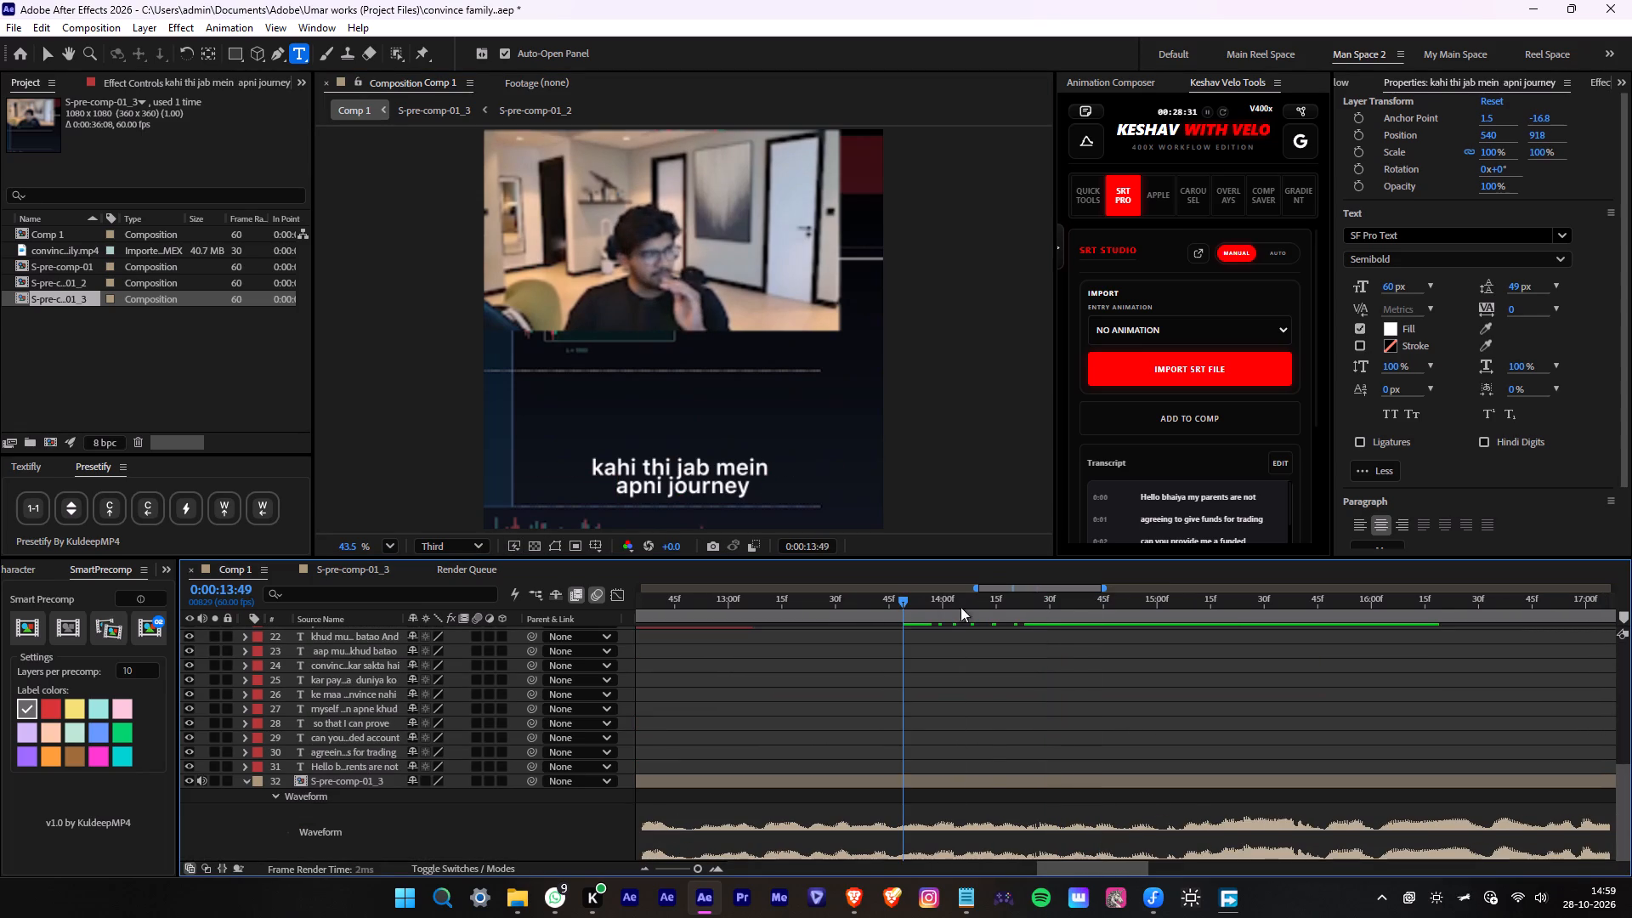
key("space")
left_click_drag(1010, 605, 992, 609)
key("space")
left_click(992, 609)
scroll(1125, 681, "up", 3)
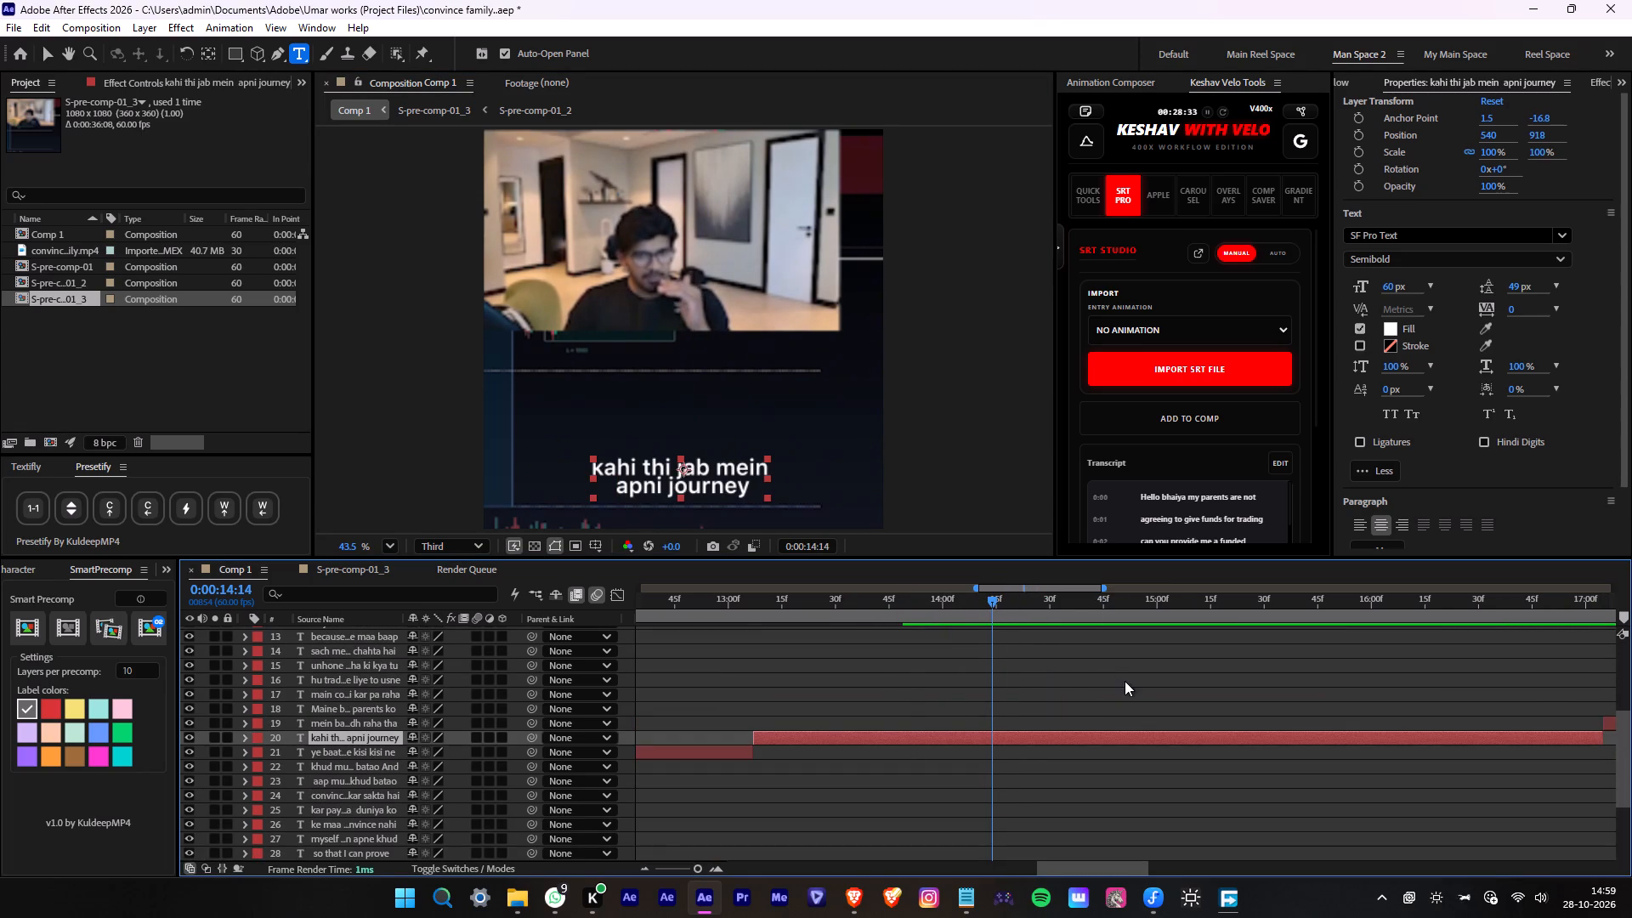
left_click(972, 626)
key("space")
left_click_drag(966, 612, 933, 612)
key("space")
left_click_drag(933, 612, 944, 613)
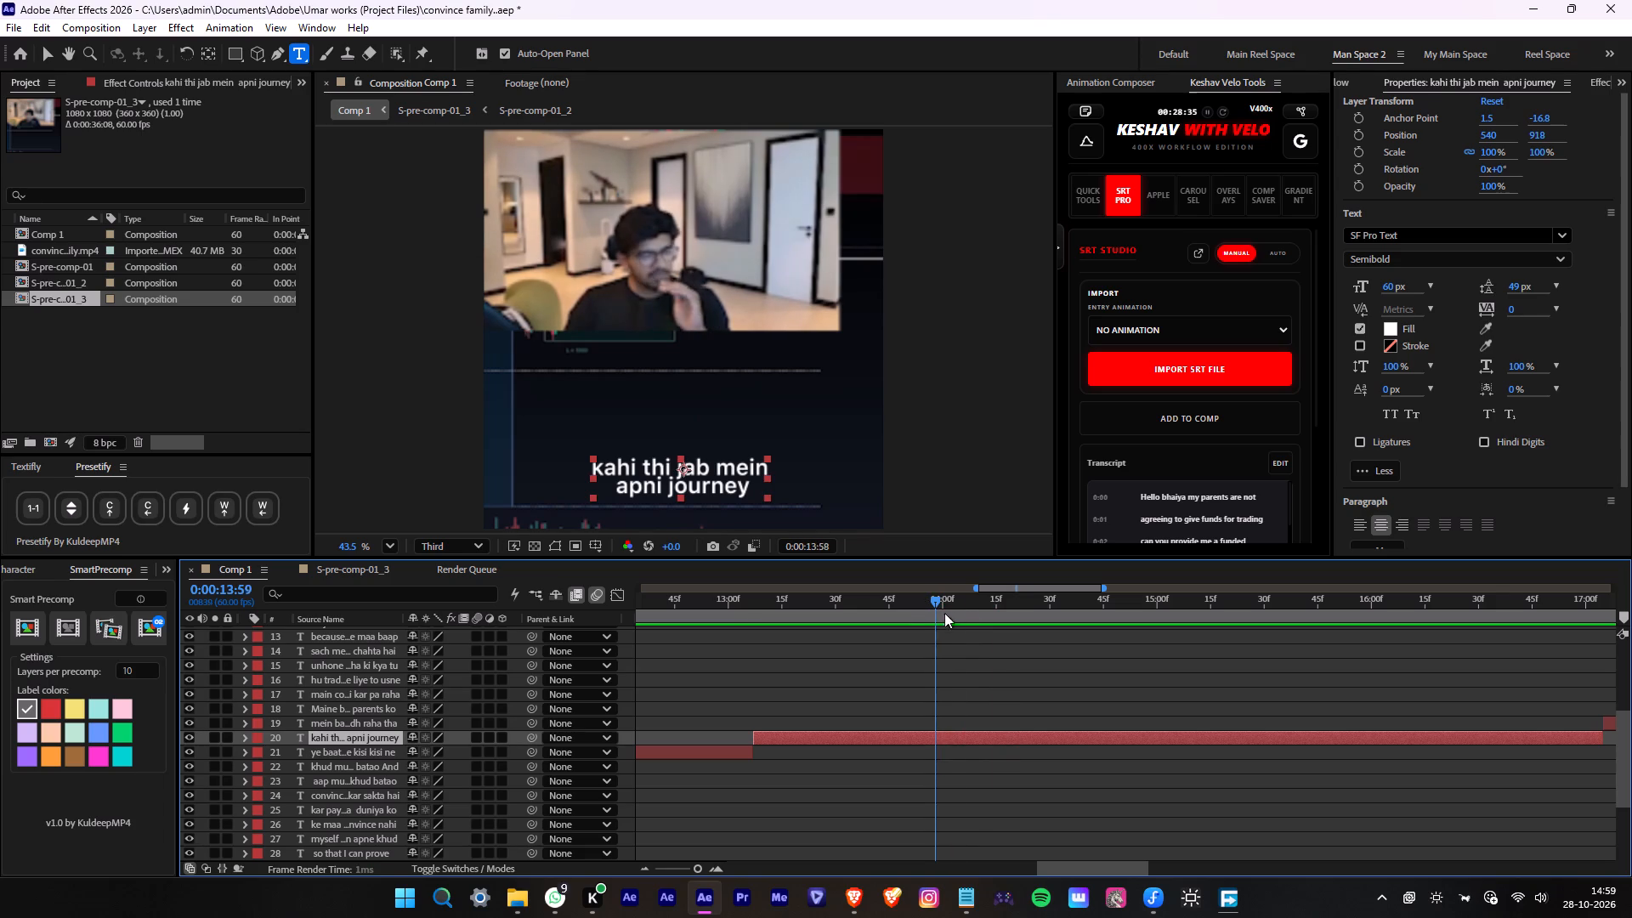
left_click_drag(944, 613, 987, 615)
key("space")
left_click(987, 615)
key("alt+d")
key("Delete")
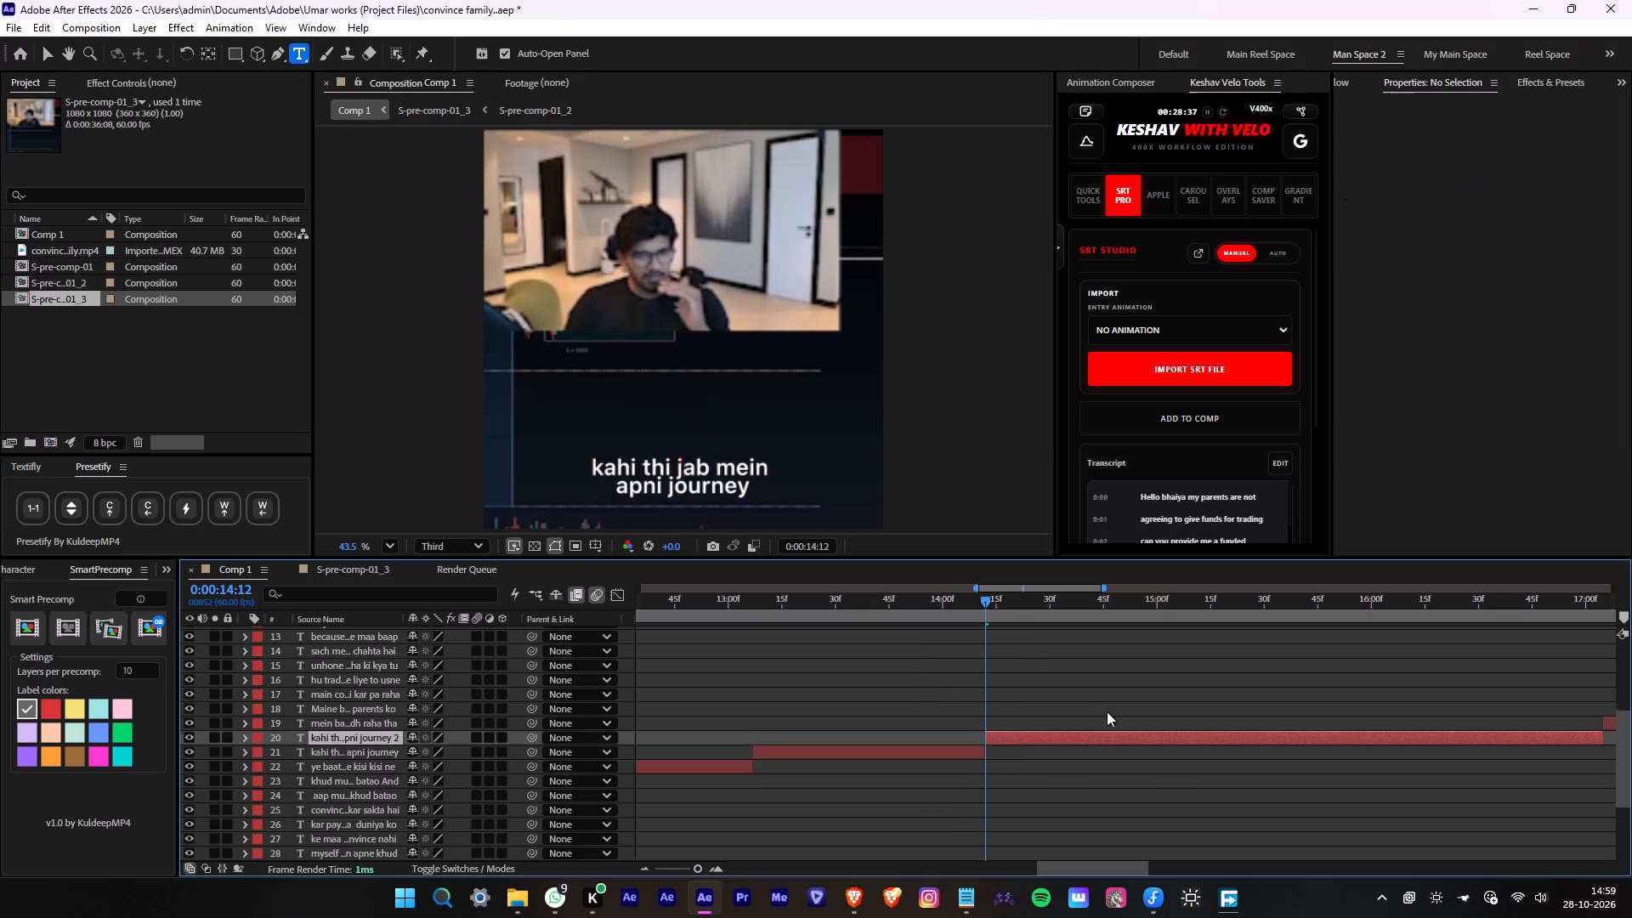
Extend the start of the "mein bas aage badh raha tha" caption back to 0:00:14:12.
scroll(1147, 734, "down", 2, "alt")
left_click_drag(1263, 722, 1107, 738)
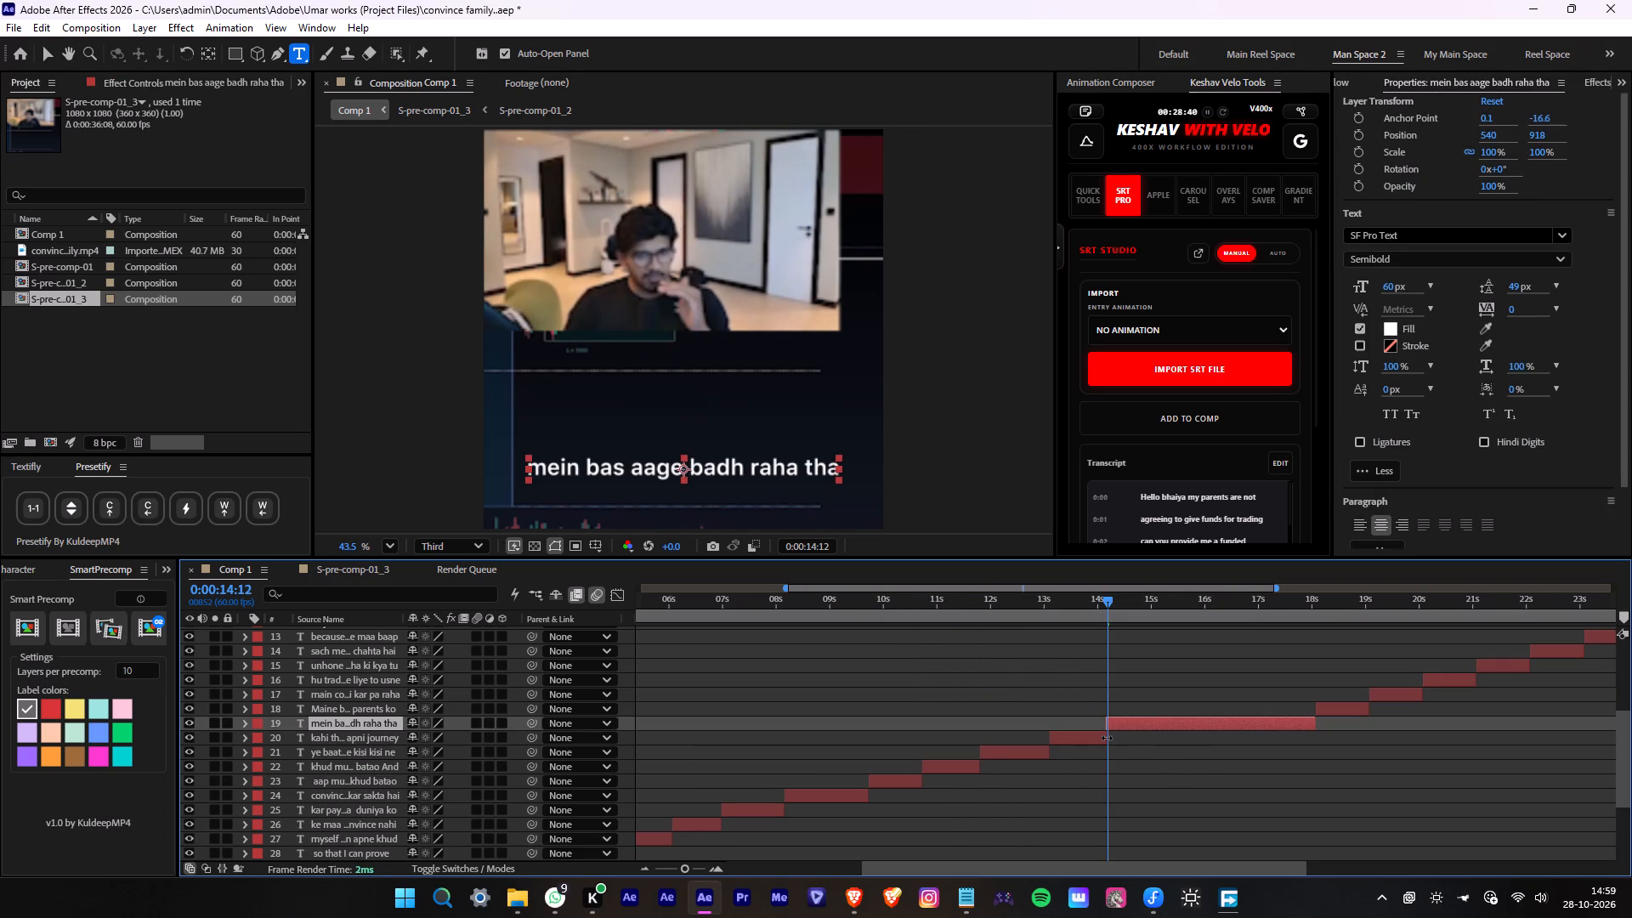
left_click_drag(1107, 738, 1107, 737)
scroll(1107, 731, "up", 3, "alt")
left_click_drag(1100, 725, 1113, 726)
scroll(1116, 726, "down", 1, "alt")
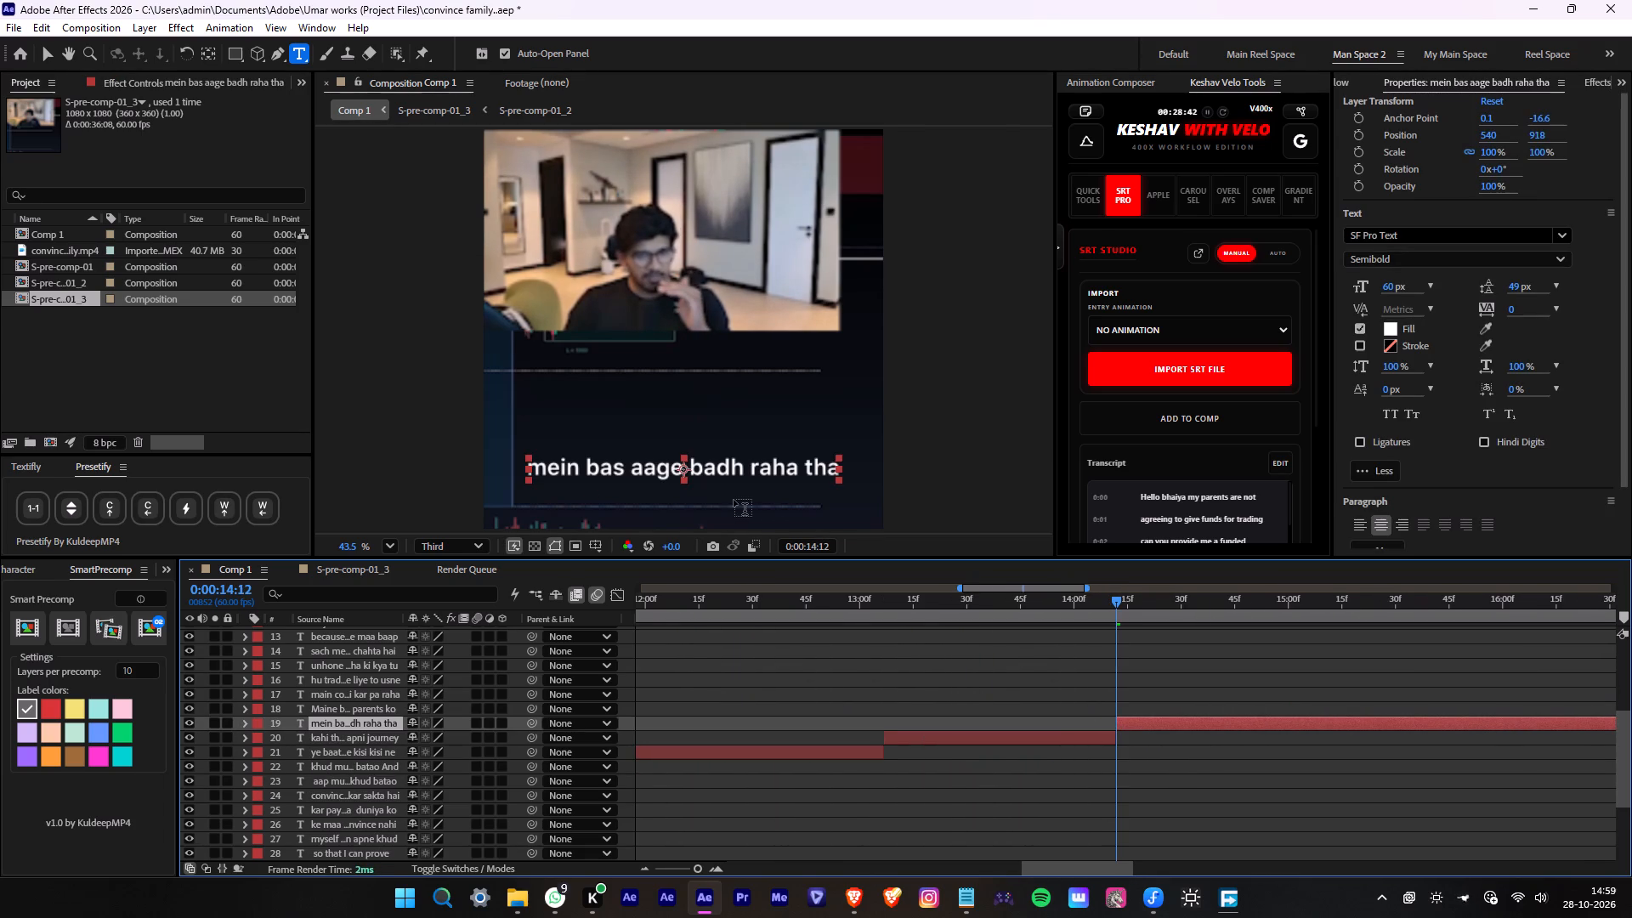
Break the "mein bas aage badh raha tha" caption onto two lines after "mein bas".
left_click(632, 468)
key("Return")
left_click(1177, 722)
Split the "mein bas aage badh raha tha" caption where its phrase ends, at 0:00:15:06, and delete the remainder.
key("space")
middle_click_drag(1319, 774, 1000, 747)
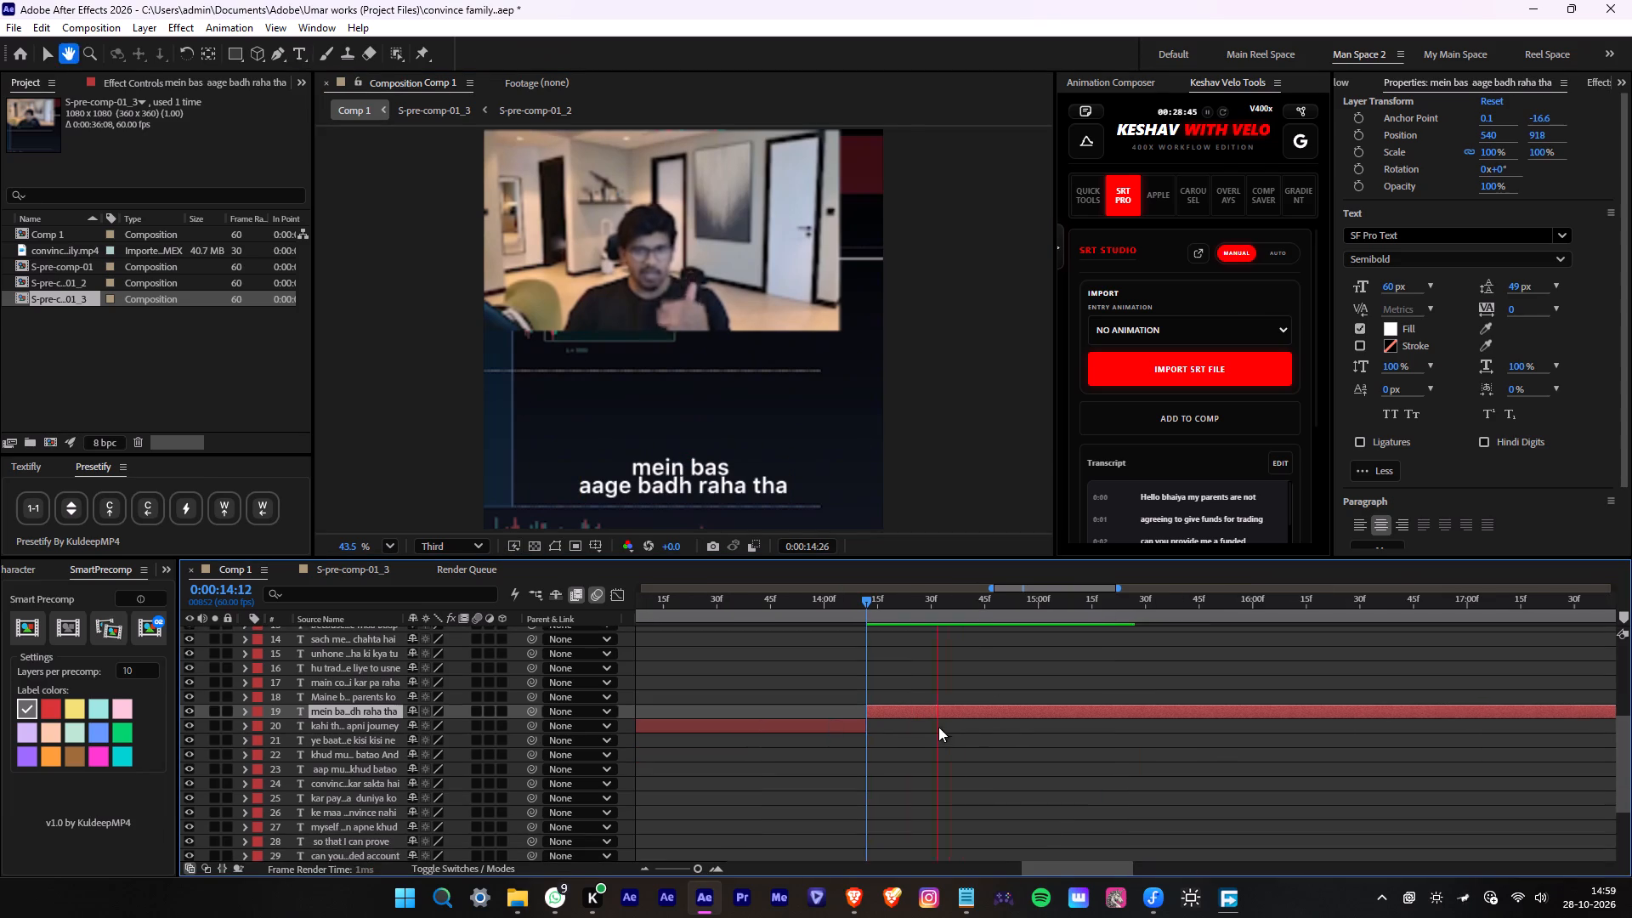
scroll(944, 726, "down", 6)
key("space")
left_click_drag(1114, 616, 1058, 613)
key("space")
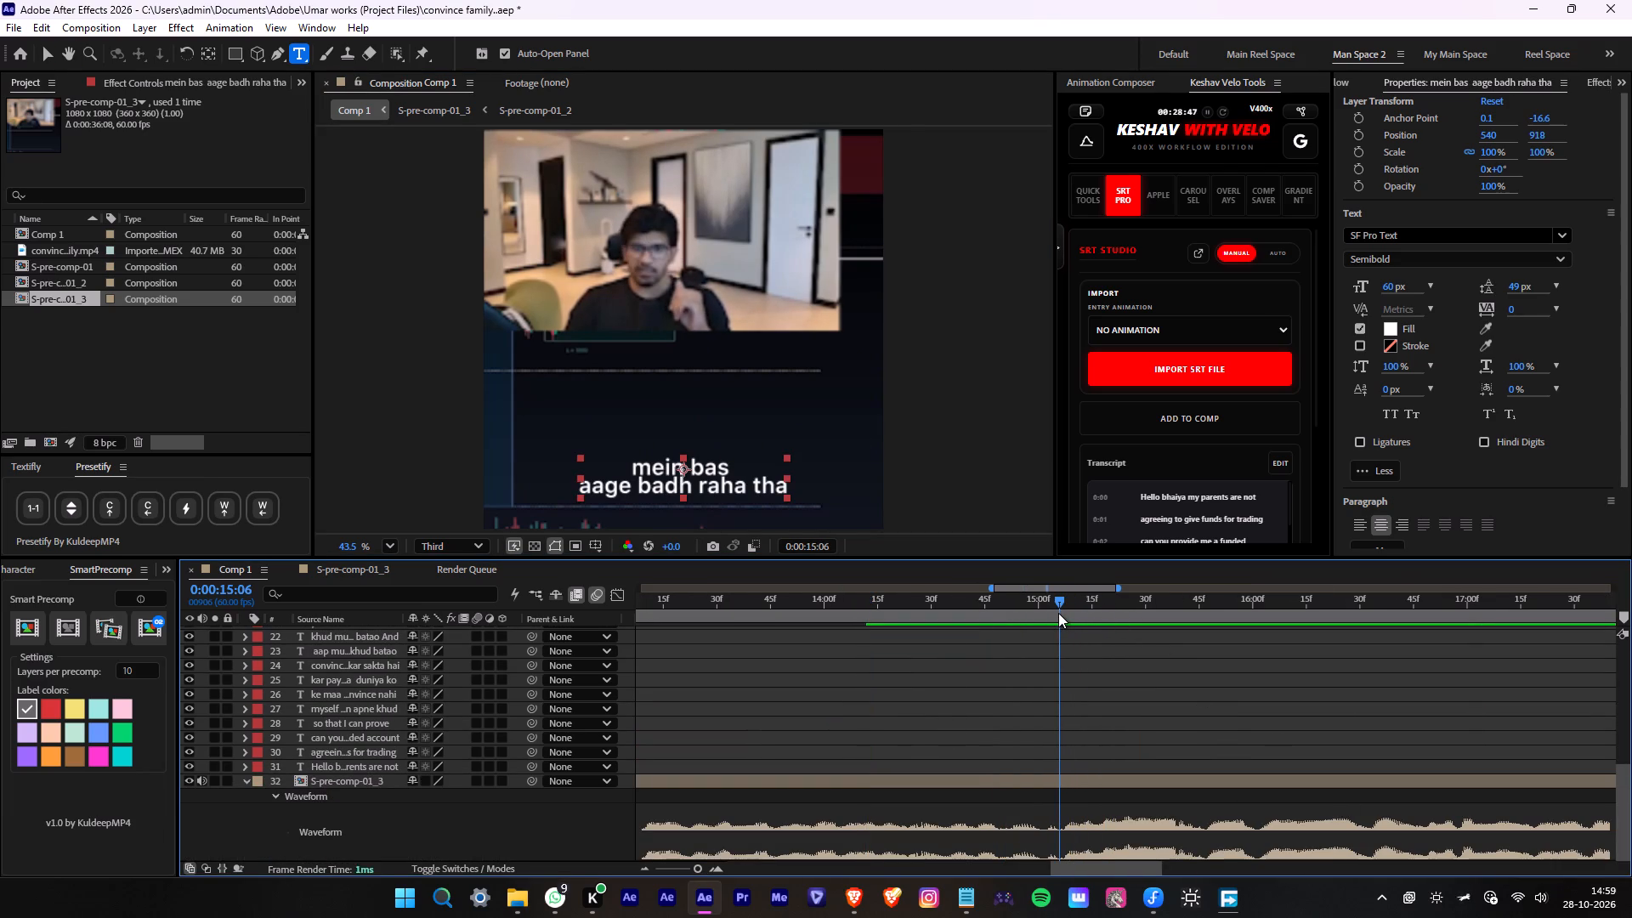
left_click(1058, 613)
scroll(1409, 730, "up", 2)
key("alt+d")
middle_click_drag(1408, 731, 1210, 731)
key("BackSpace")
key("Delete")
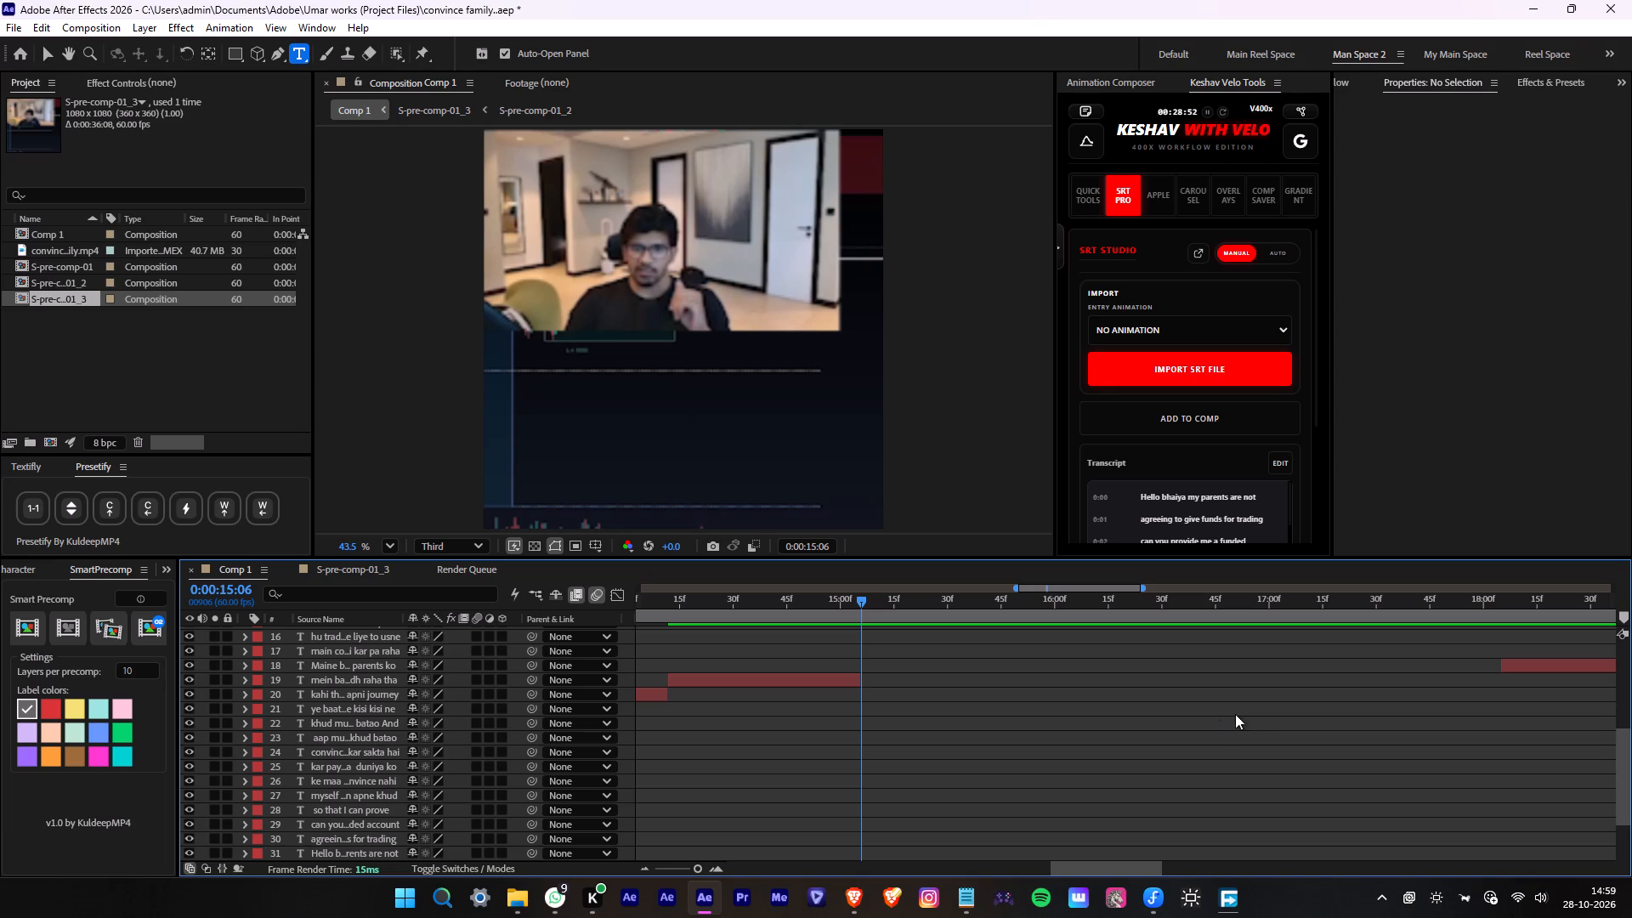
Extend the start of the "Maine bola yaar mere parents ko" caption back to 0:00:15:06.
left_click_drag(1497, 668, 977, 704)
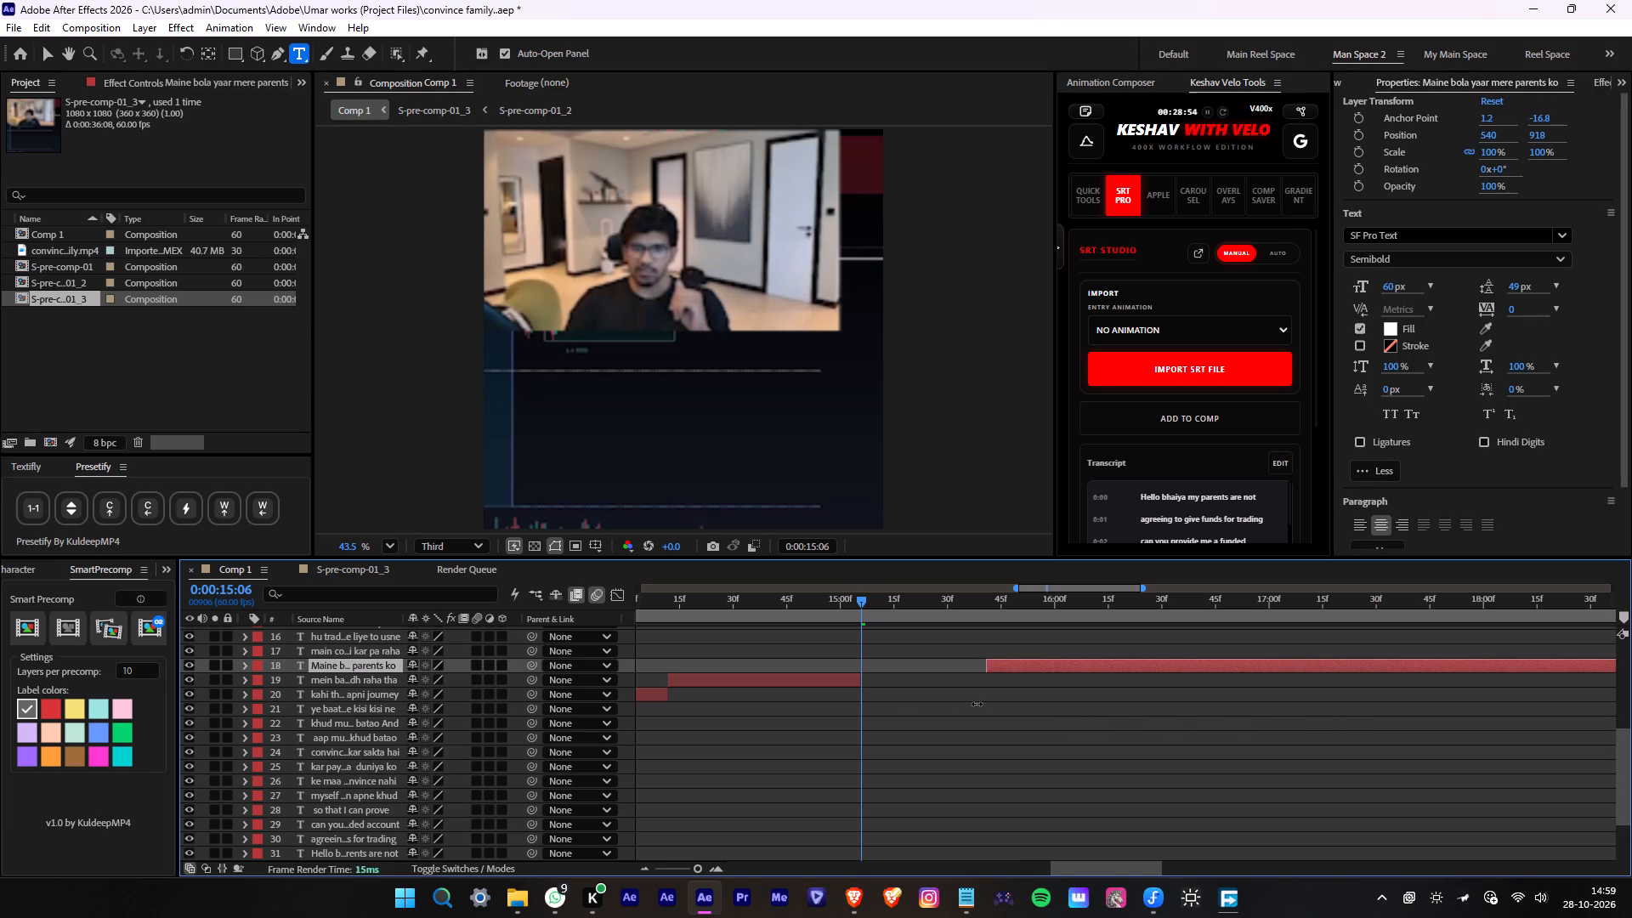
left_click_drag(977, 704, 857, 700)
Break the "Maine bola yaar mere parents ko" caption onto two lines after "Maine bola yaar".
key("space")
scroll(1259, 726, "down", 1, "alt")
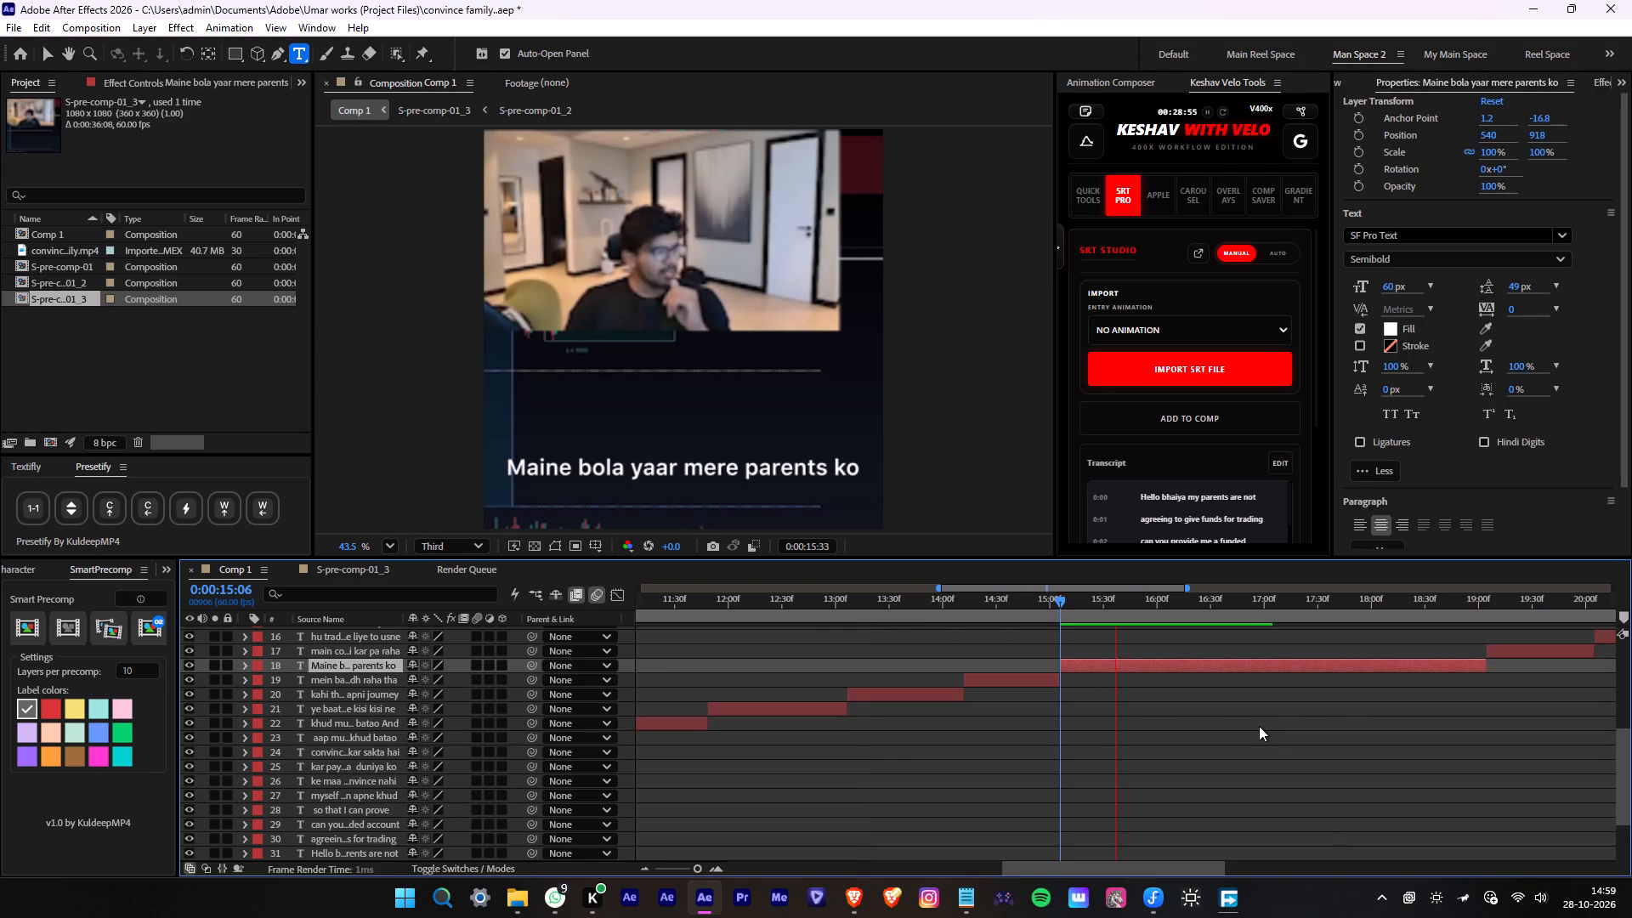
middle_click_drag(1215, 726, 1011, 721)
key("space")
left_click(687, 473)
key("Return")
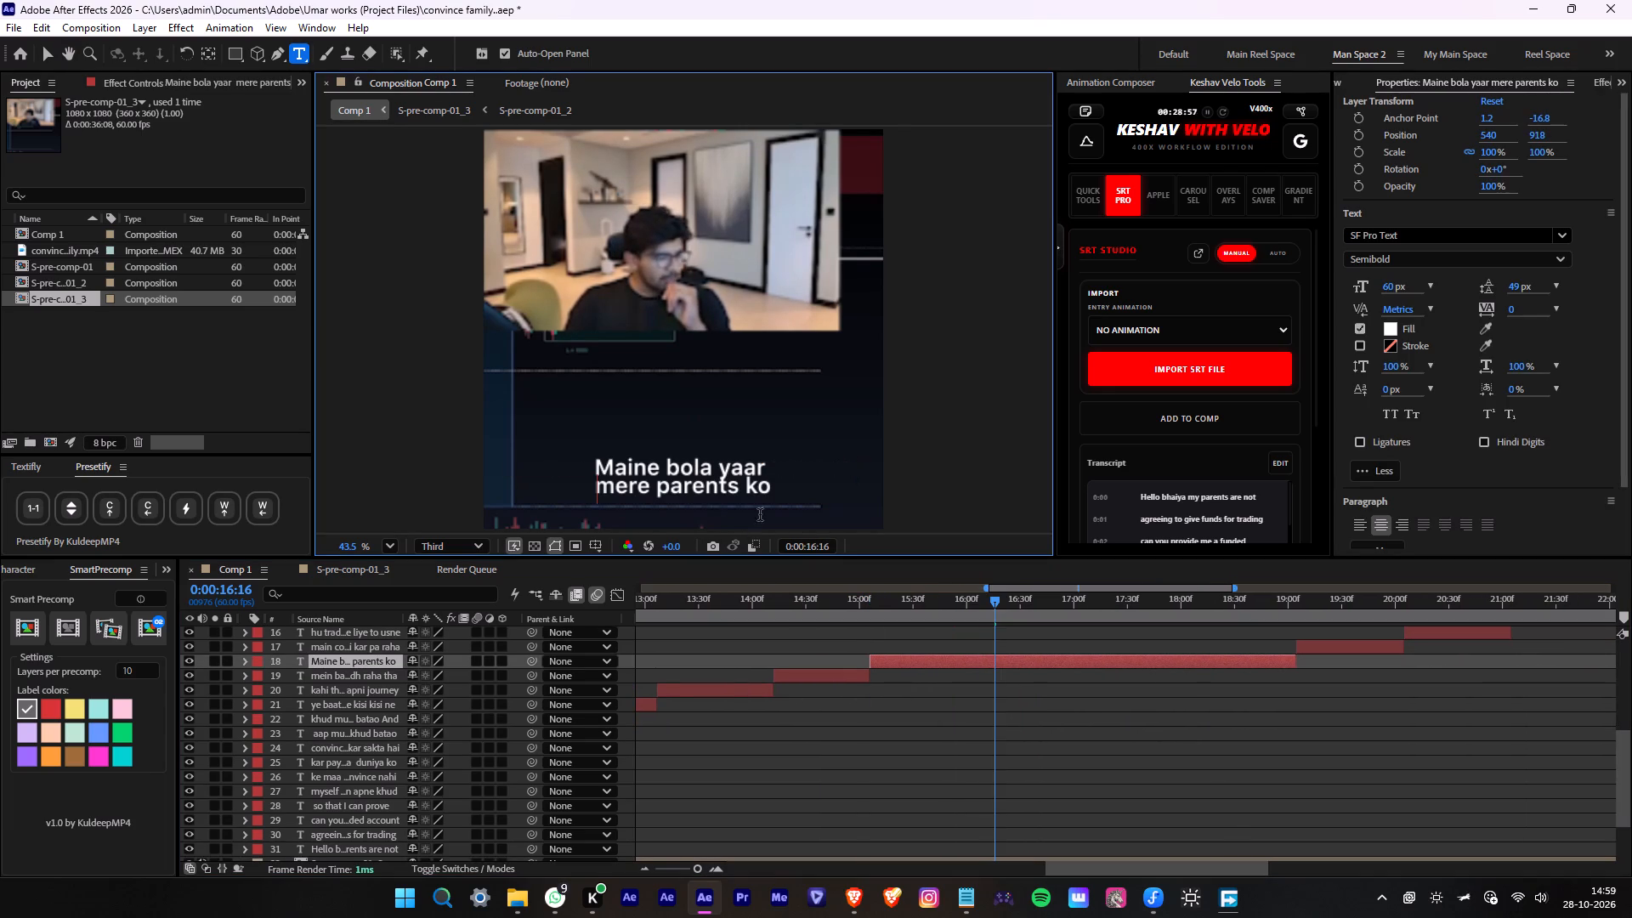
key("space")
key("ctrl+z")
scroll(1099, 706, "down", 1)
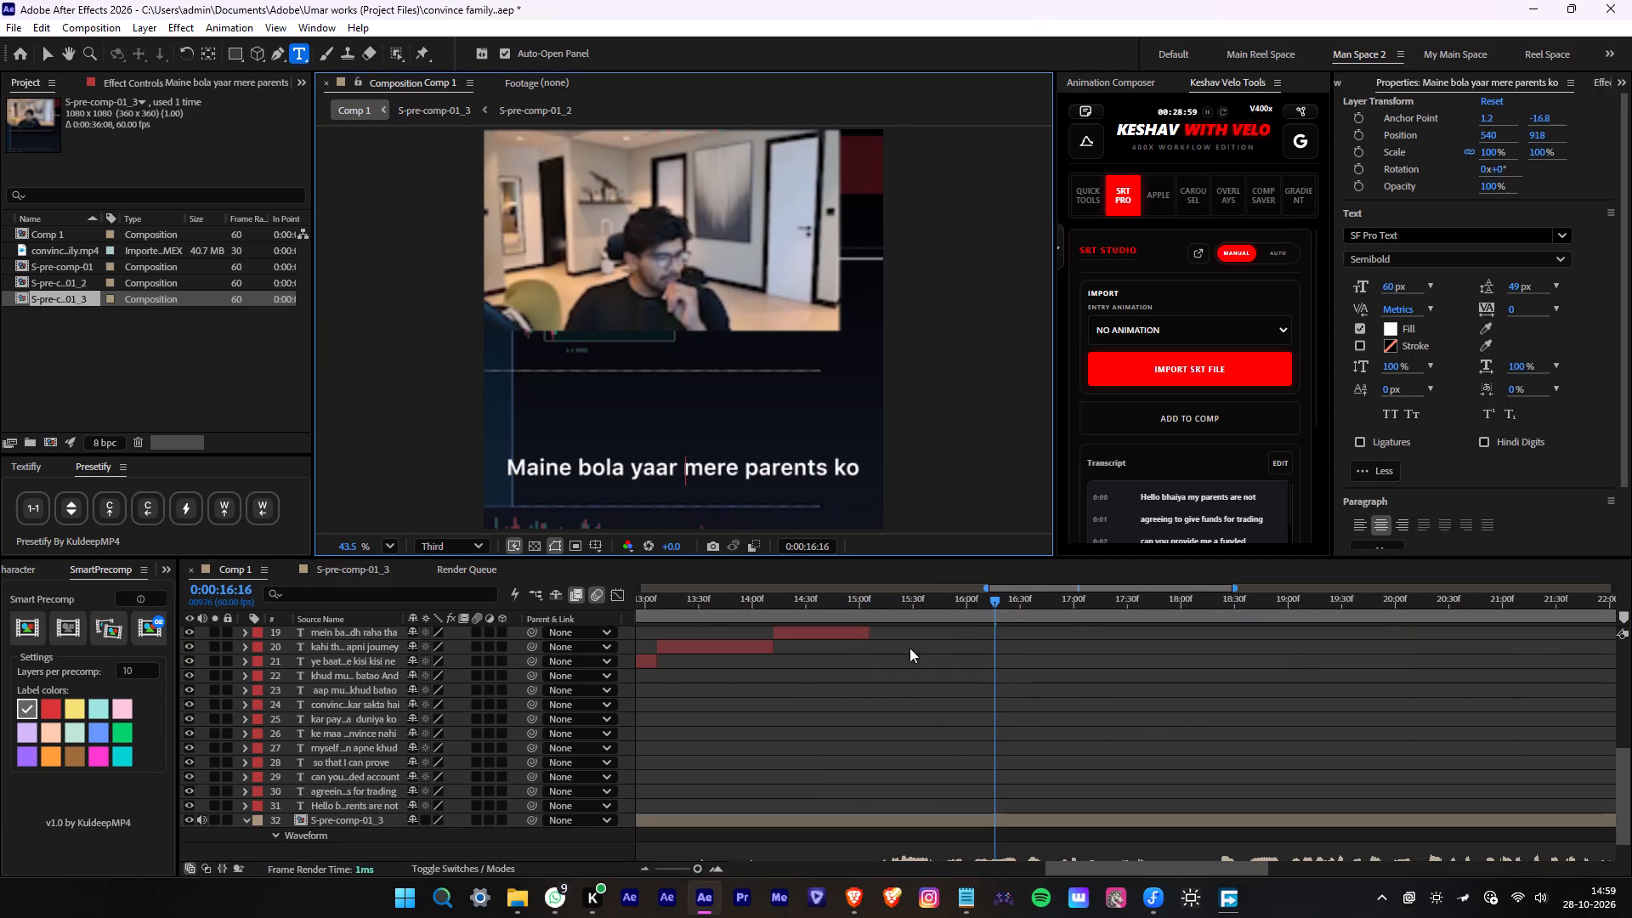
key("Return")
left_click(1054, 704)
Split the "Maine bola yaar mere parents ko" caption where its phrase ends, at 0:00:16:55, and delete the remainder.
key("space")
scroll(1055, 704, "down", 2)
scroll(1017, 694, "up", 1, "alt")
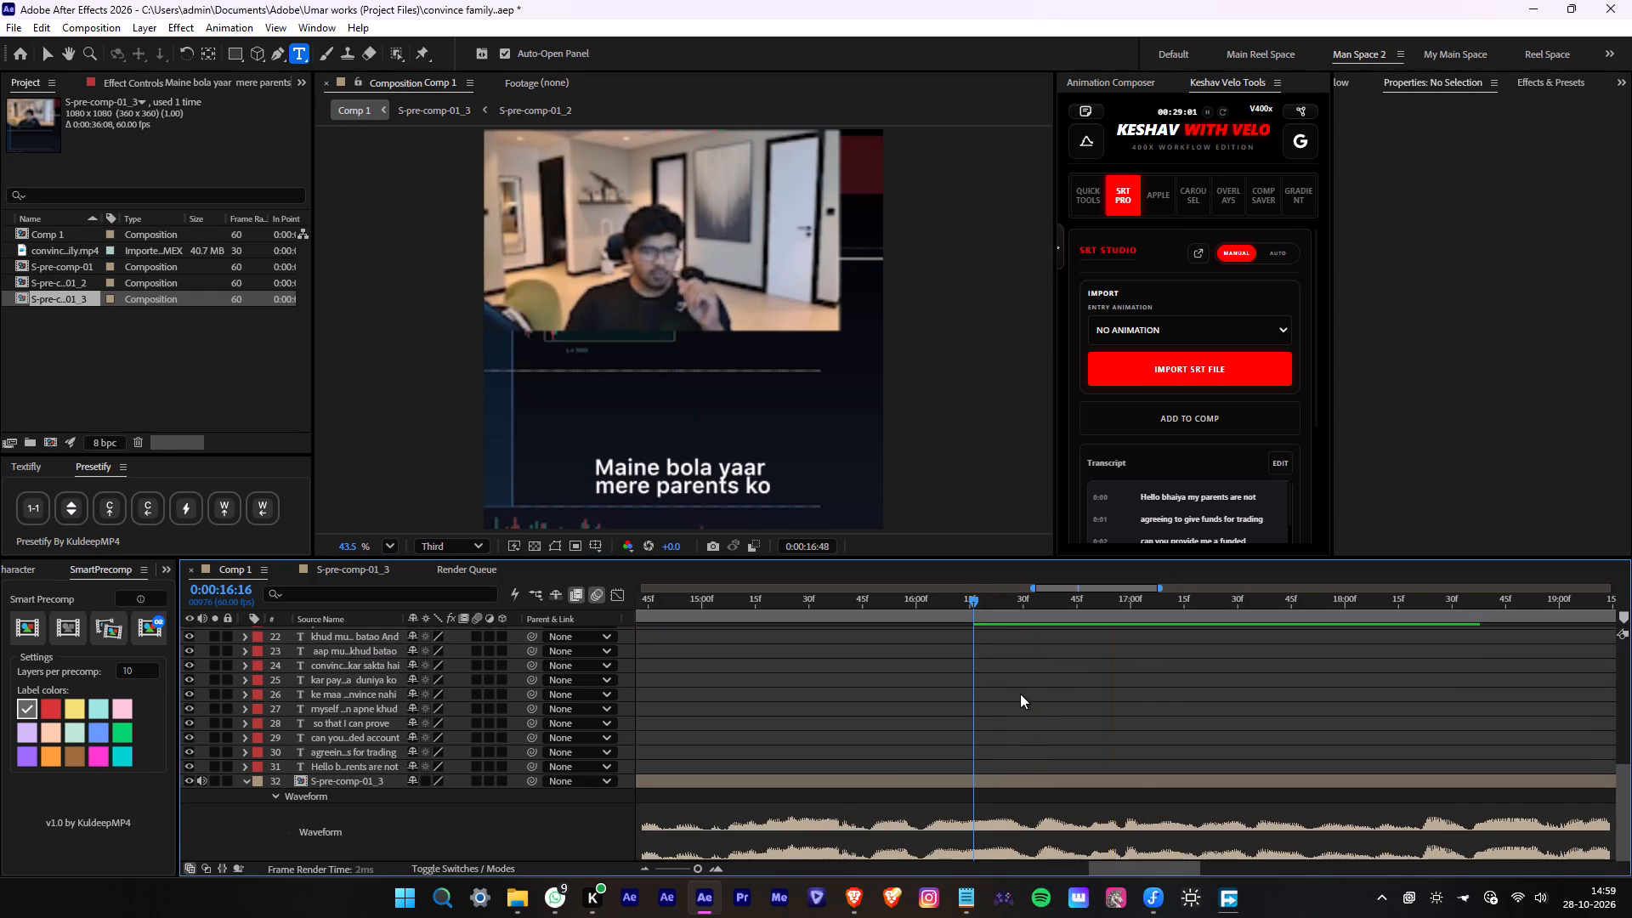
key("space")
scroll(1176, 676, "down", 1, "alt")
left_click_drag(1174, 595, 1145, 592)
key("space")
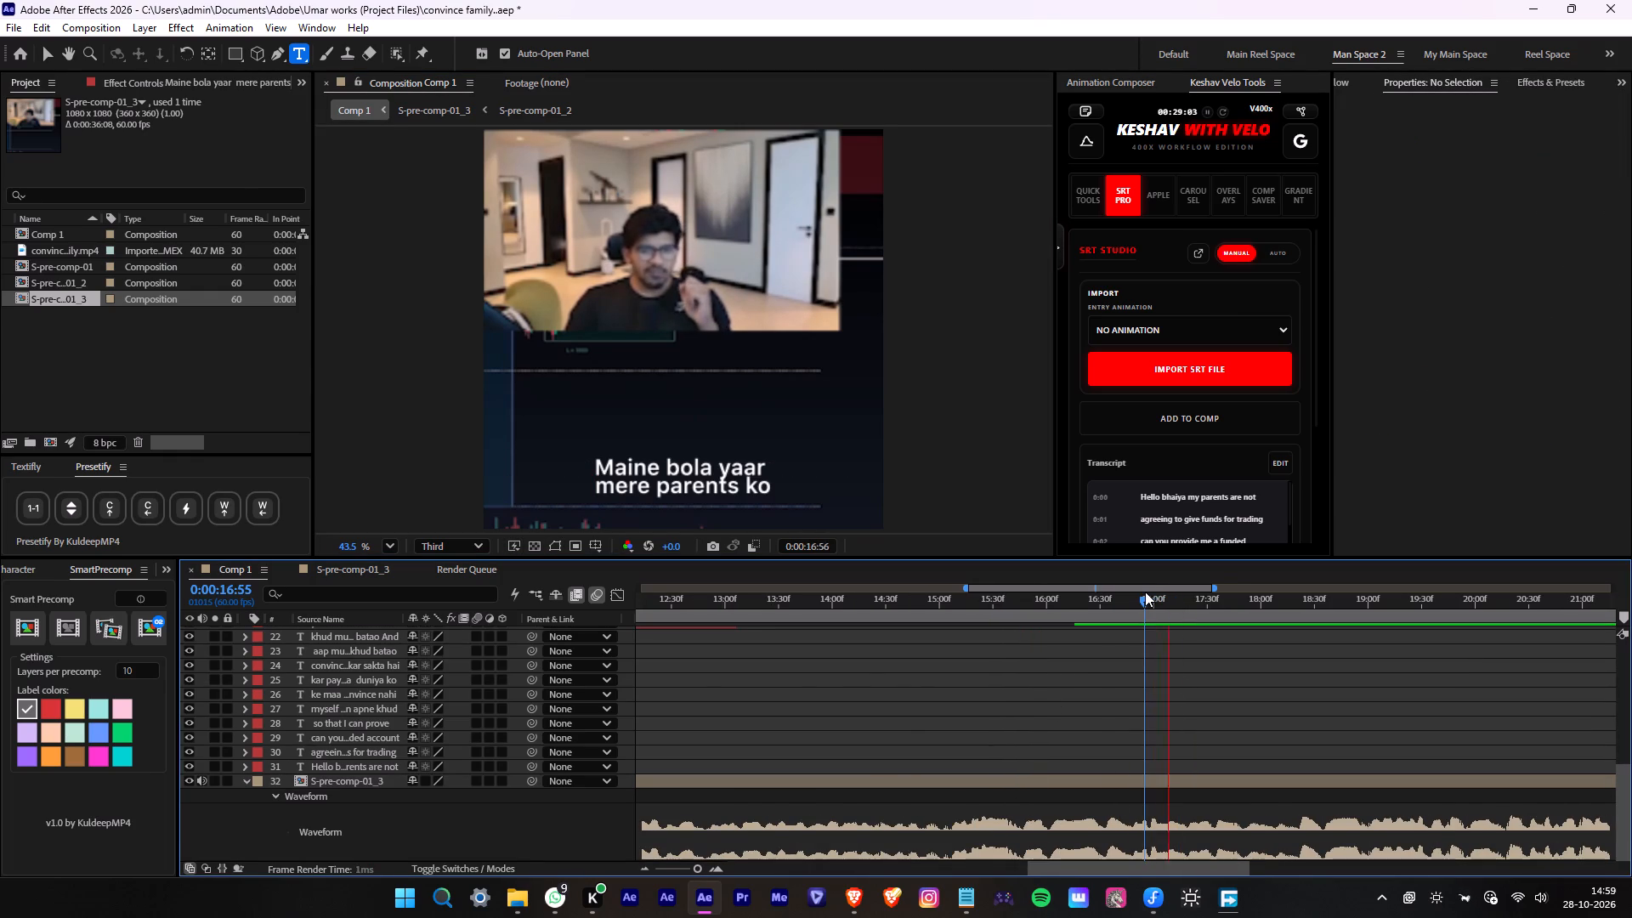
left_click(1145, 592)
left_click_drag(1143, 592, 1135, 592)
scroll(1113, 637, "down", 5, "alt")
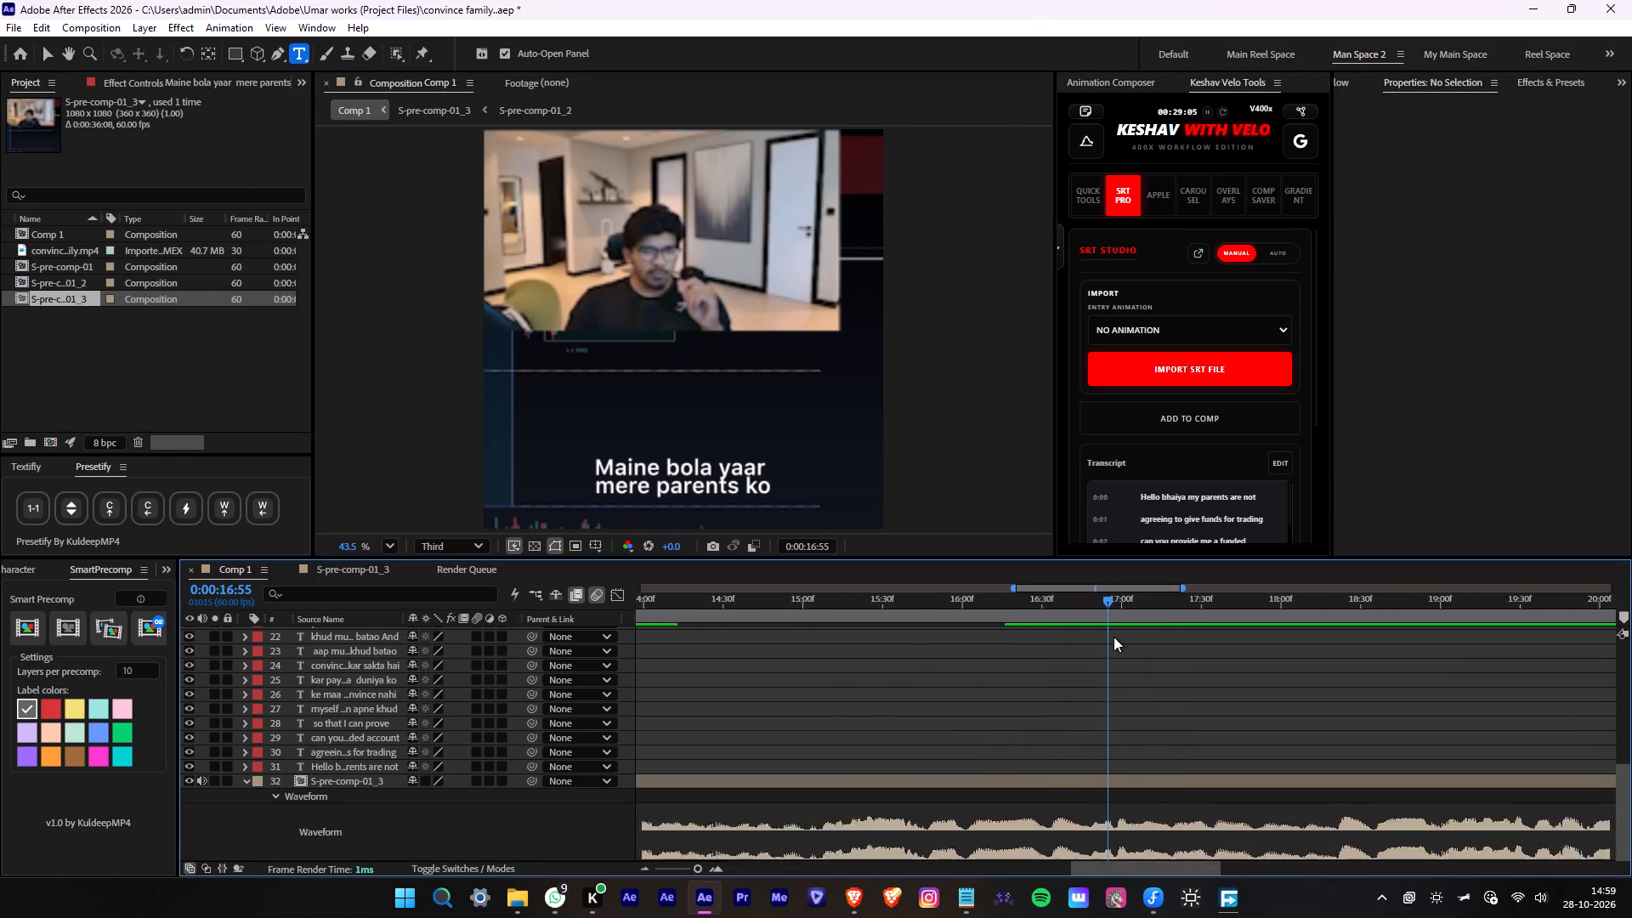
scroll(1113, 637, "down", 1, "alt")
scroll(1180, 656, "up", 6)
scroll(1215, 751, "down", 2)
left_click(1159, 748)
key("alt+d")
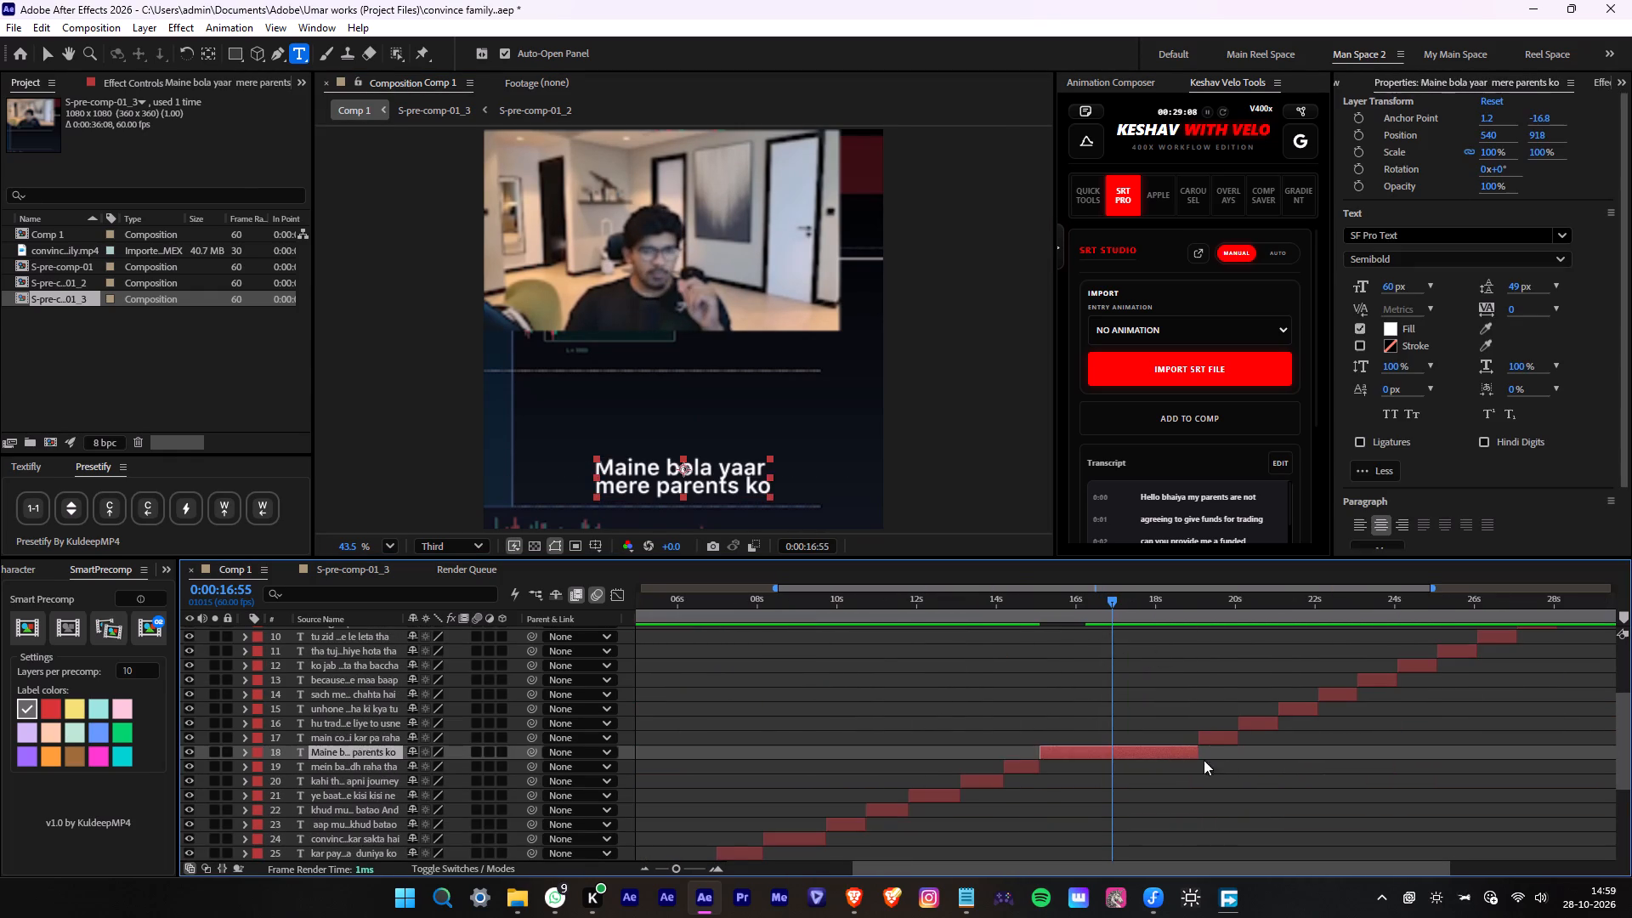
key("Delete")
Extend the start of the "main convince nahi kar pa raha" caption back to 0:00:16:55.
scroll(1191, 747, "up", 2, "alt")
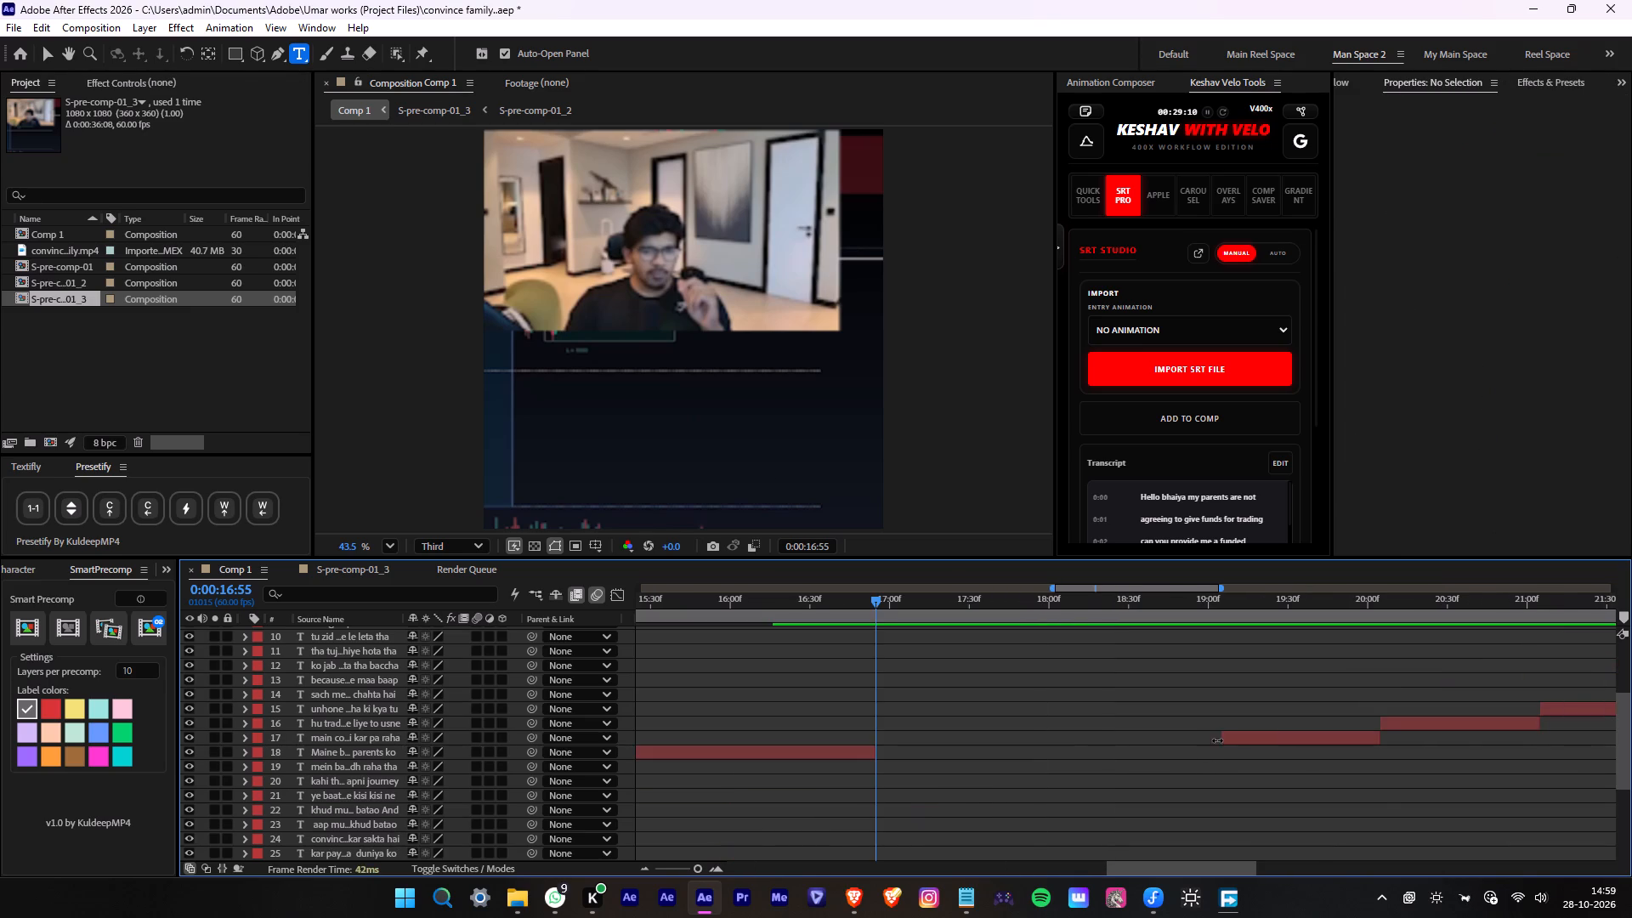
left_click_drag(1217, 739, 872, 752)
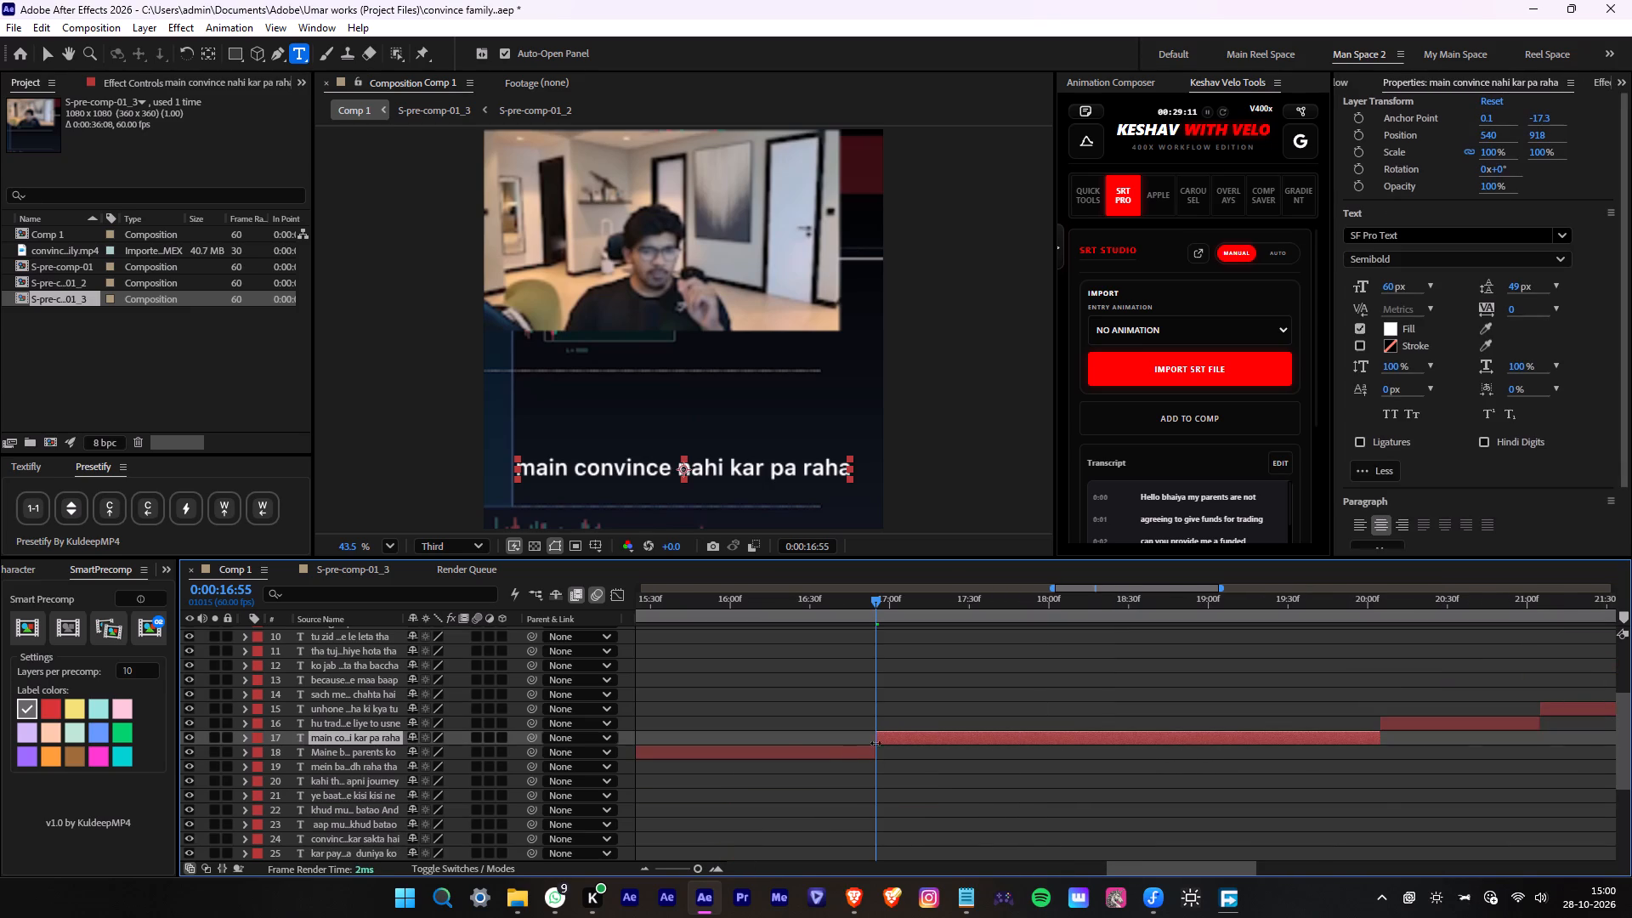
Break the "main convince nahi kar pa raha" caption onto two lines after "main convince".
left_click(666, 468)
key("Return")
left_click(911, 767)
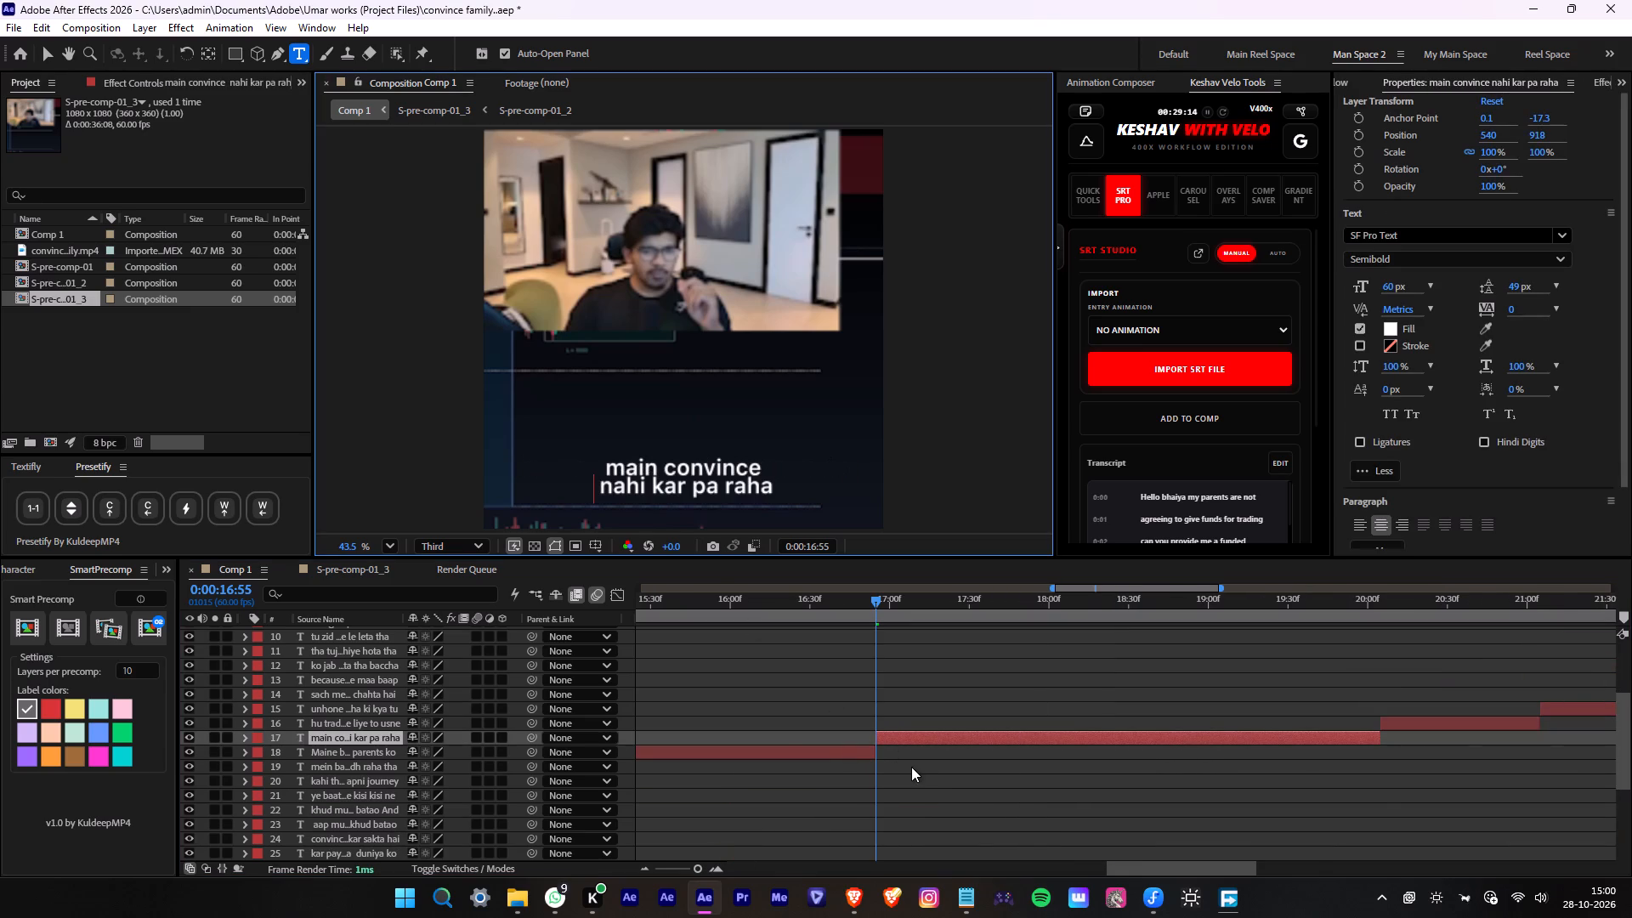
Split the "main convince nahi kar pa raha" caption where its phrase ends, at 0:00:17:53, and delete the remainder.
key("space")
scroll(968, 741, "down", 4)
middle_click_drag(1050, 745, 1009, 736)
key("space")
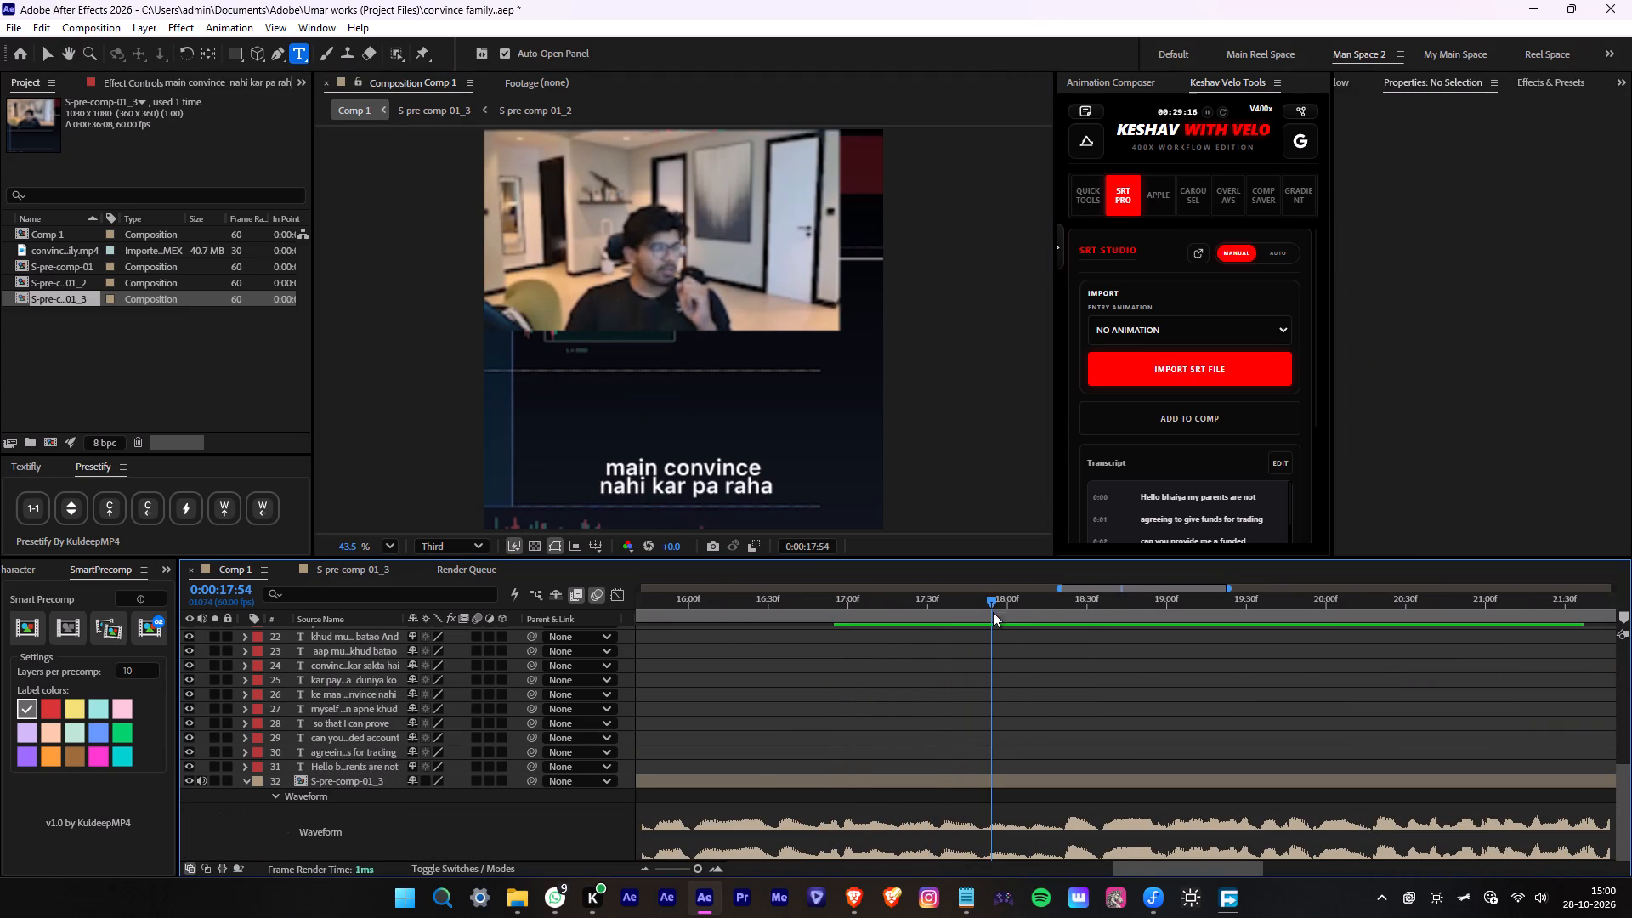
left_click_drag(989, 609, 937, 607)
key("space")
key("space")
left_click(988, 609)
key("space")
left_click(988, 609)
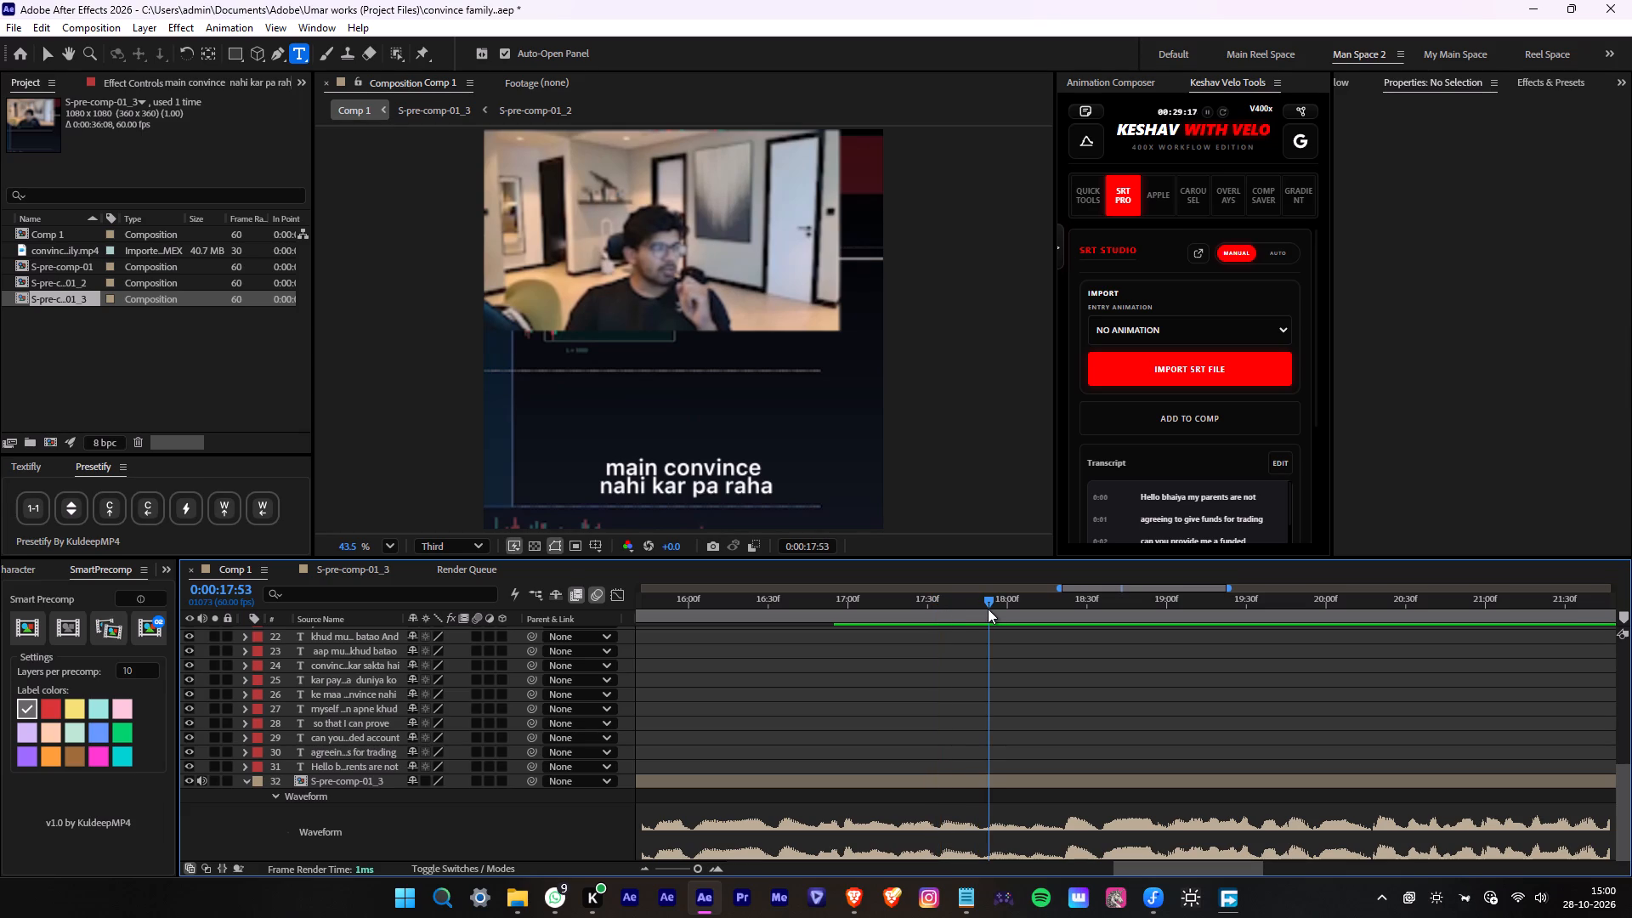
scroll(1059, 662, "up", 2)
left_click(1050, 649)
key("alt+d")
key("Delete")
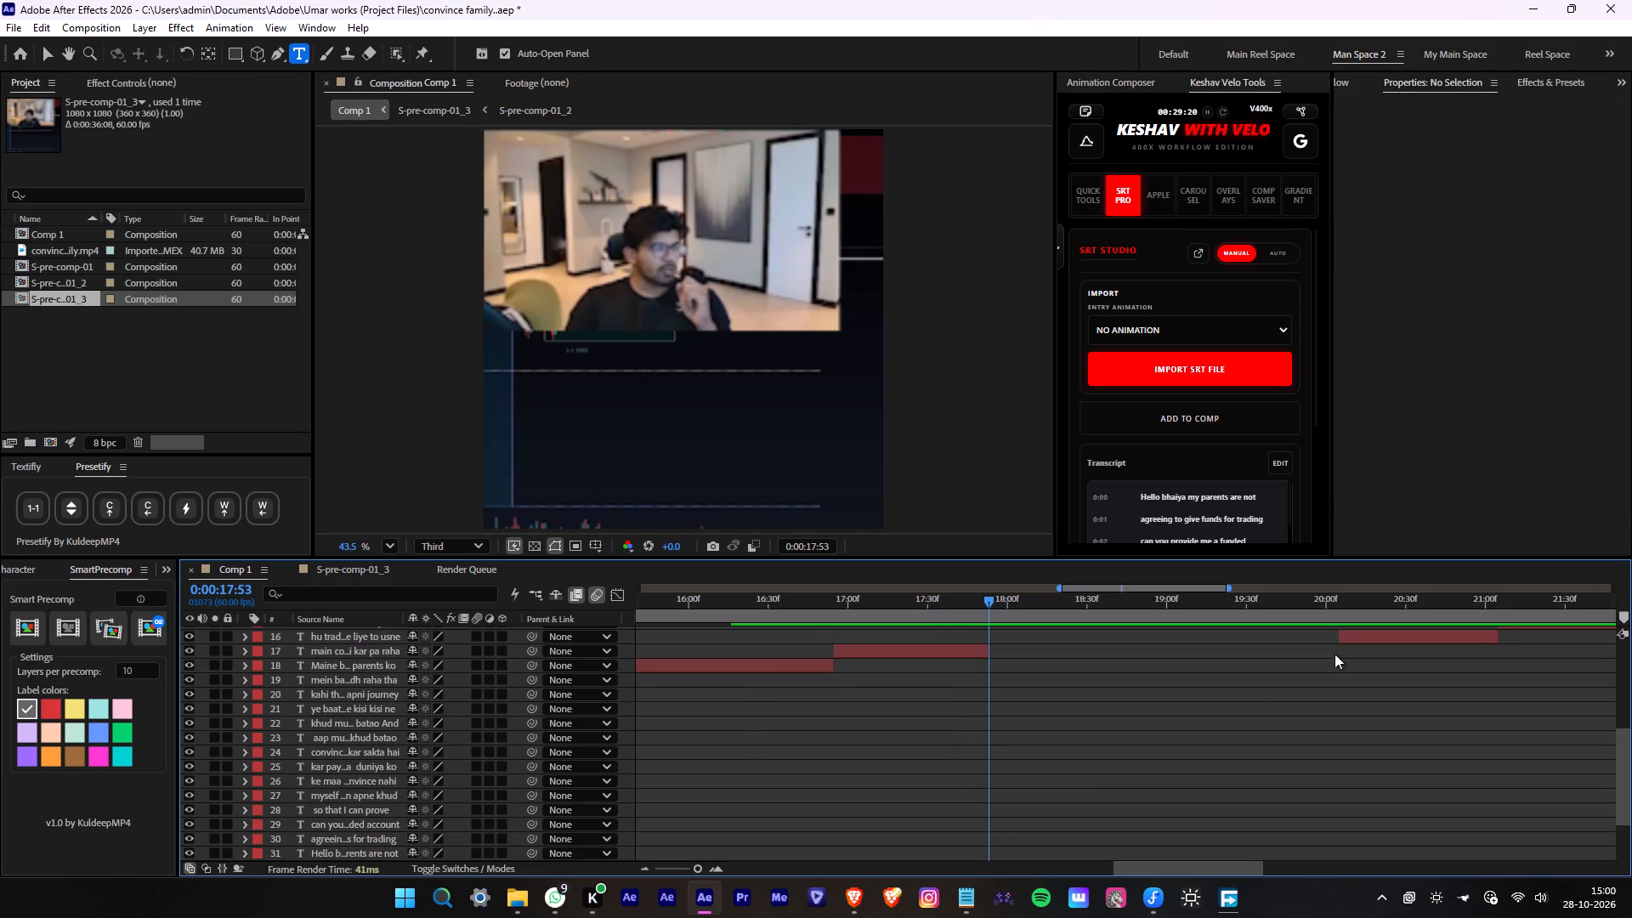
Extend the start of the "hu trading ke liye to usne" caption back to 0:00:17:53.
left_click_drag(1338, 637, 988, 661)
Break the "hu trading ke liye to usne" caption onto two lines before "to usne".
key("space")
scroll(1193, 683, "up", 1)
middle_click_drag(1191, 686, 952, 692)
key("space")
left_click(739, 473)
key("Return")
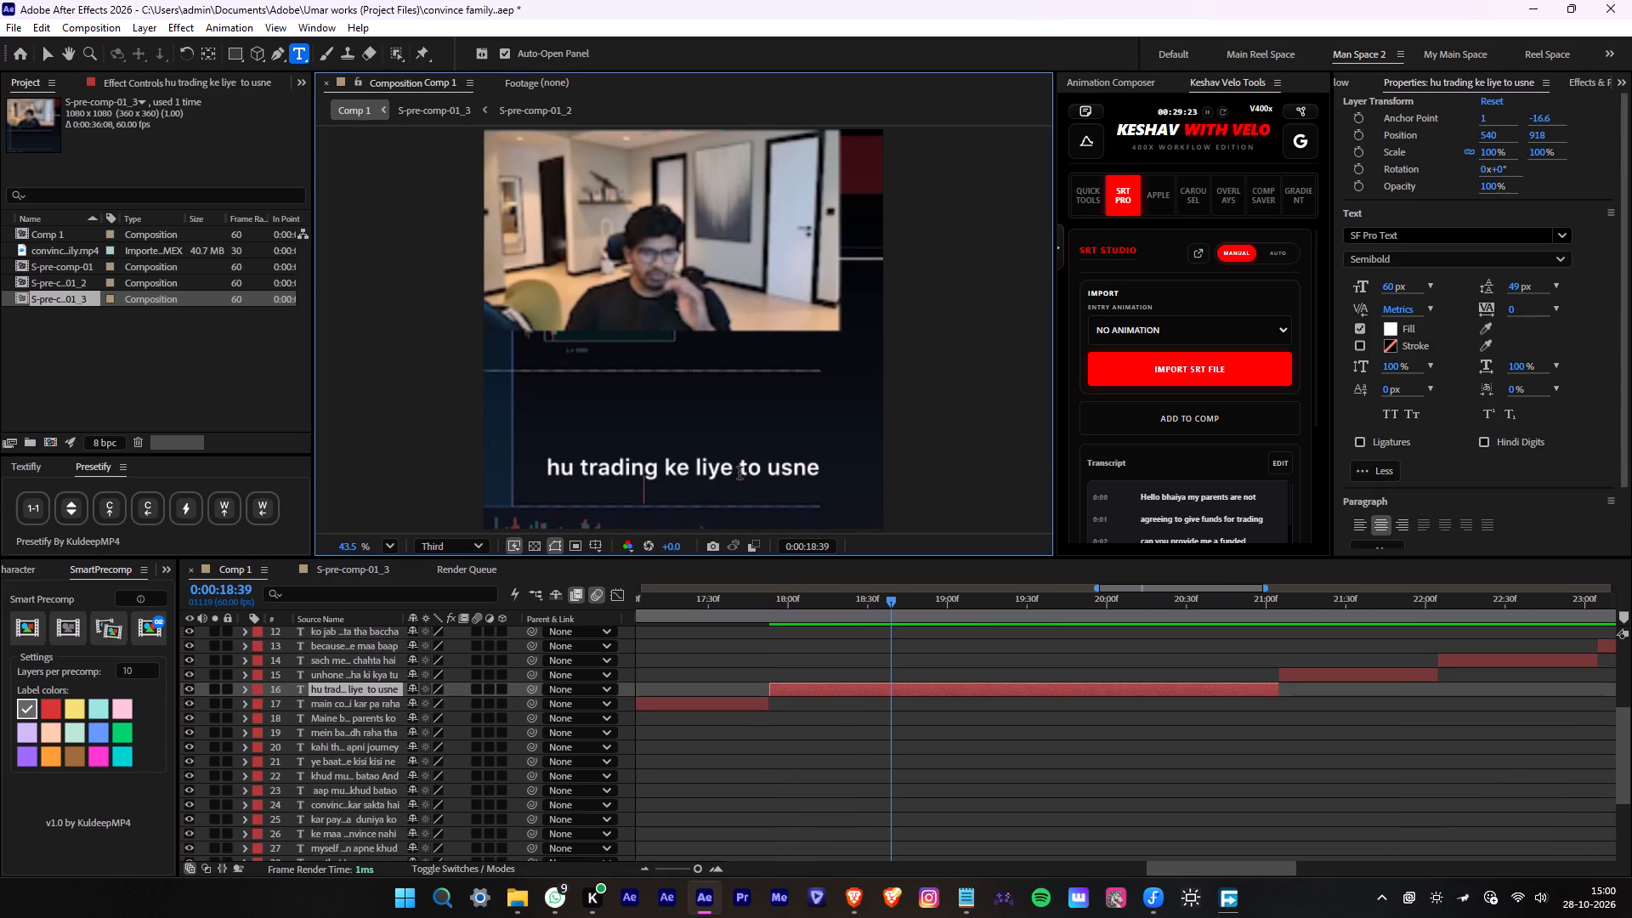
left_click(665, 490)
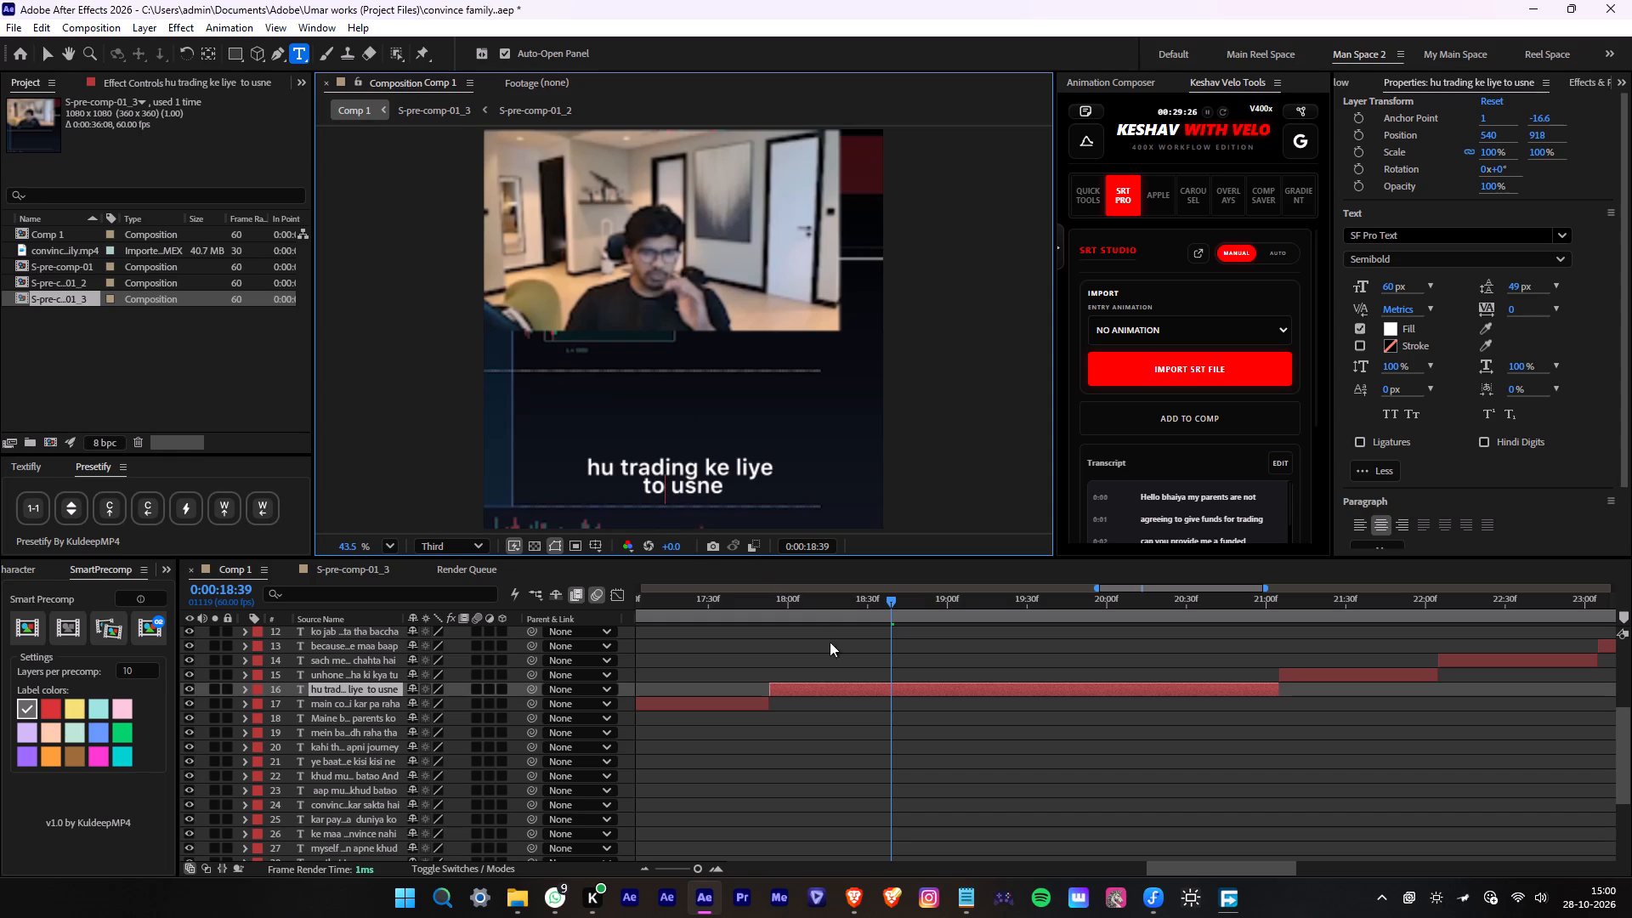
Correct "to" to "toh" in the "hu trading ke liye to usne" caption.
key("h")
left_click(879, 686)
Split the S-pre-comp-01_3 footage layer at 0:00:18:58.
key("space")
scroll(922, 677, "down", 4)
key("space")
left_click_drag(969, 609, 943, 609)
key("space")
left_click(943, 609)
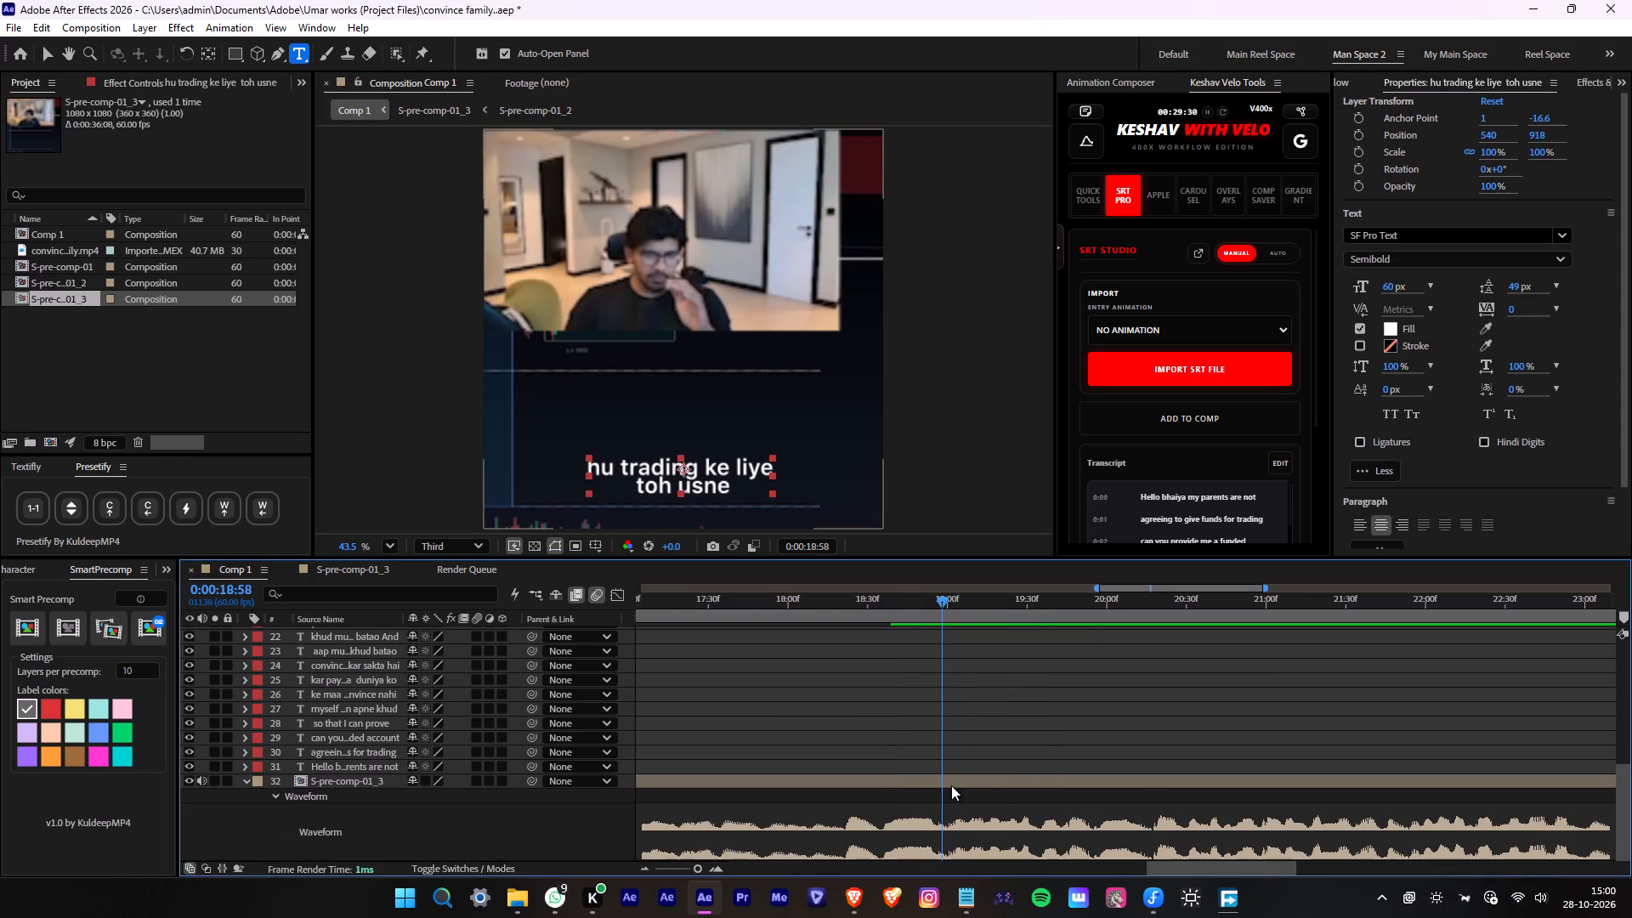
left_click(951, 784)
key("alt+d")
Split the earlier S-pre-comp-01_3 piece at 0:00:18:21 and delete the section between there and 0:00:18:58.
left_click_drag(897, 598, 842, 604)
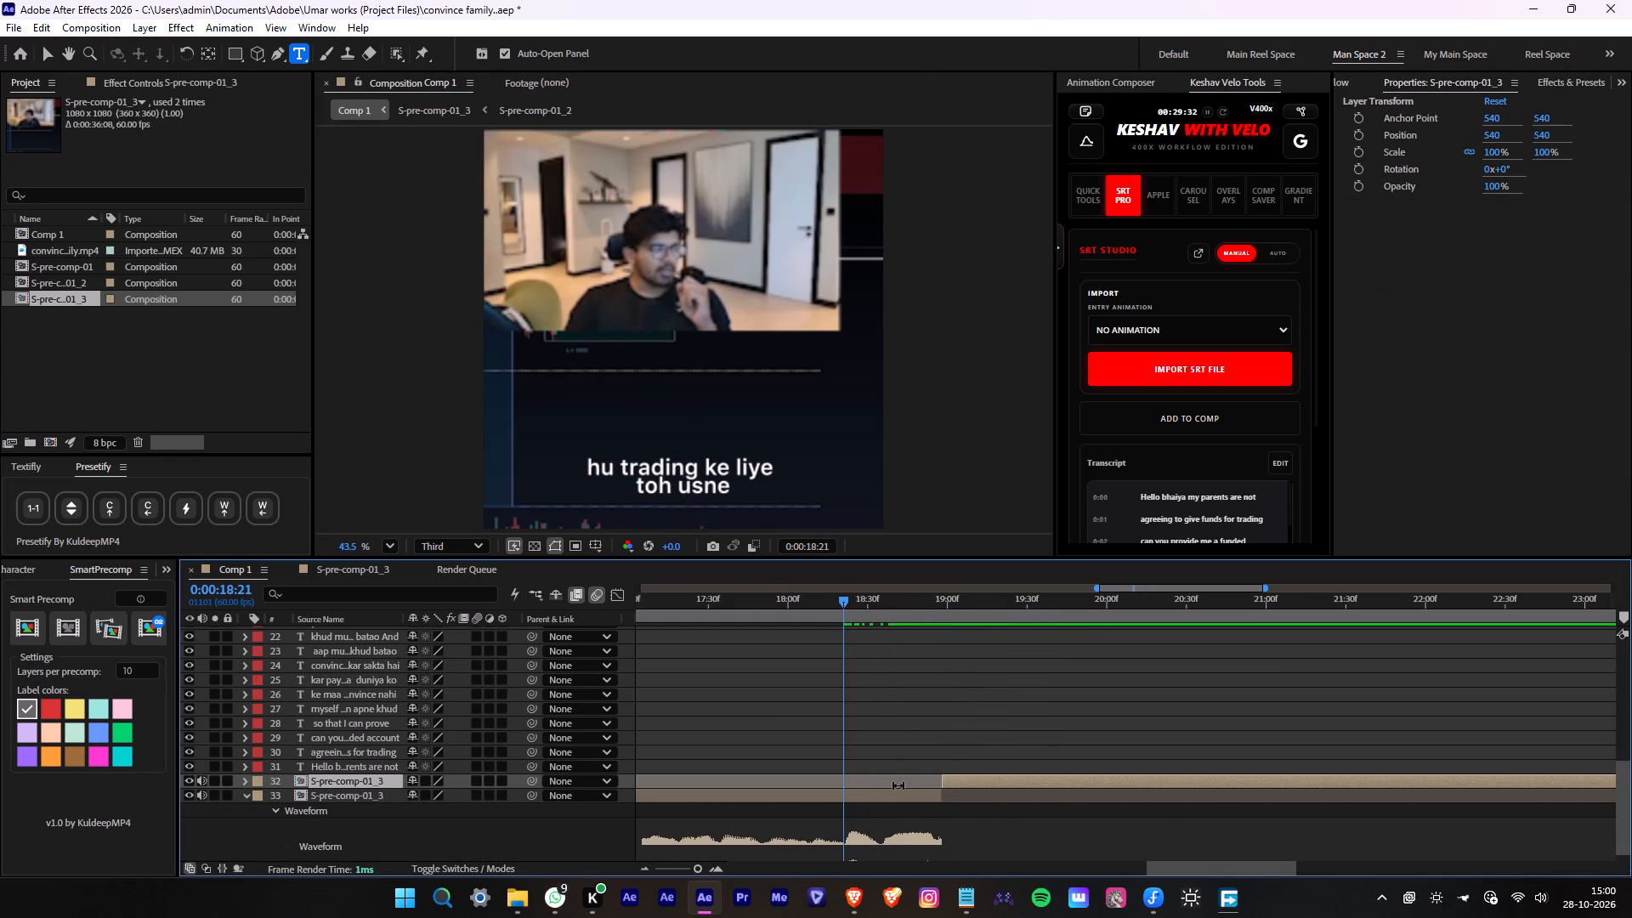
left_click(898, 785)
left_click(896, 790)
key("alt+d")
key("Delete")
Slide the remaining S-pre-comp-01_3 footage back to start at 0:00:18:21, closing the gap.
left_click_drag(966, 781, 904, 785)
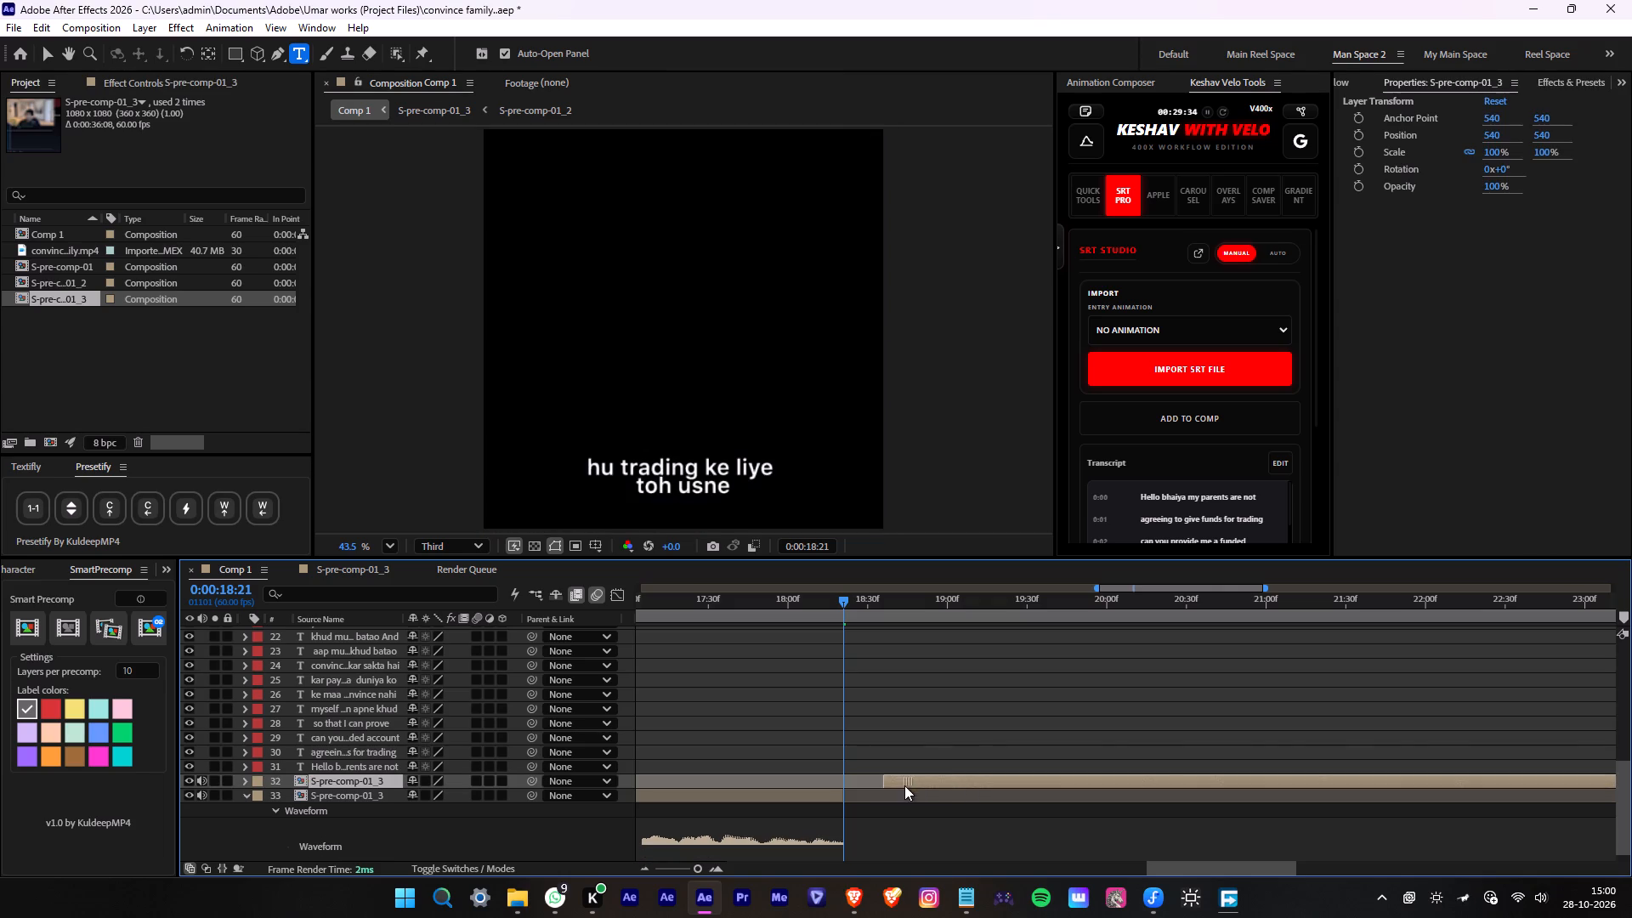
left_click_drag(904, 785, 867, 776)
Play back across the footage join at 0:00:18:21 to check the cut against the speech and captions.
left_click_drag(833, 608, 683, 612)
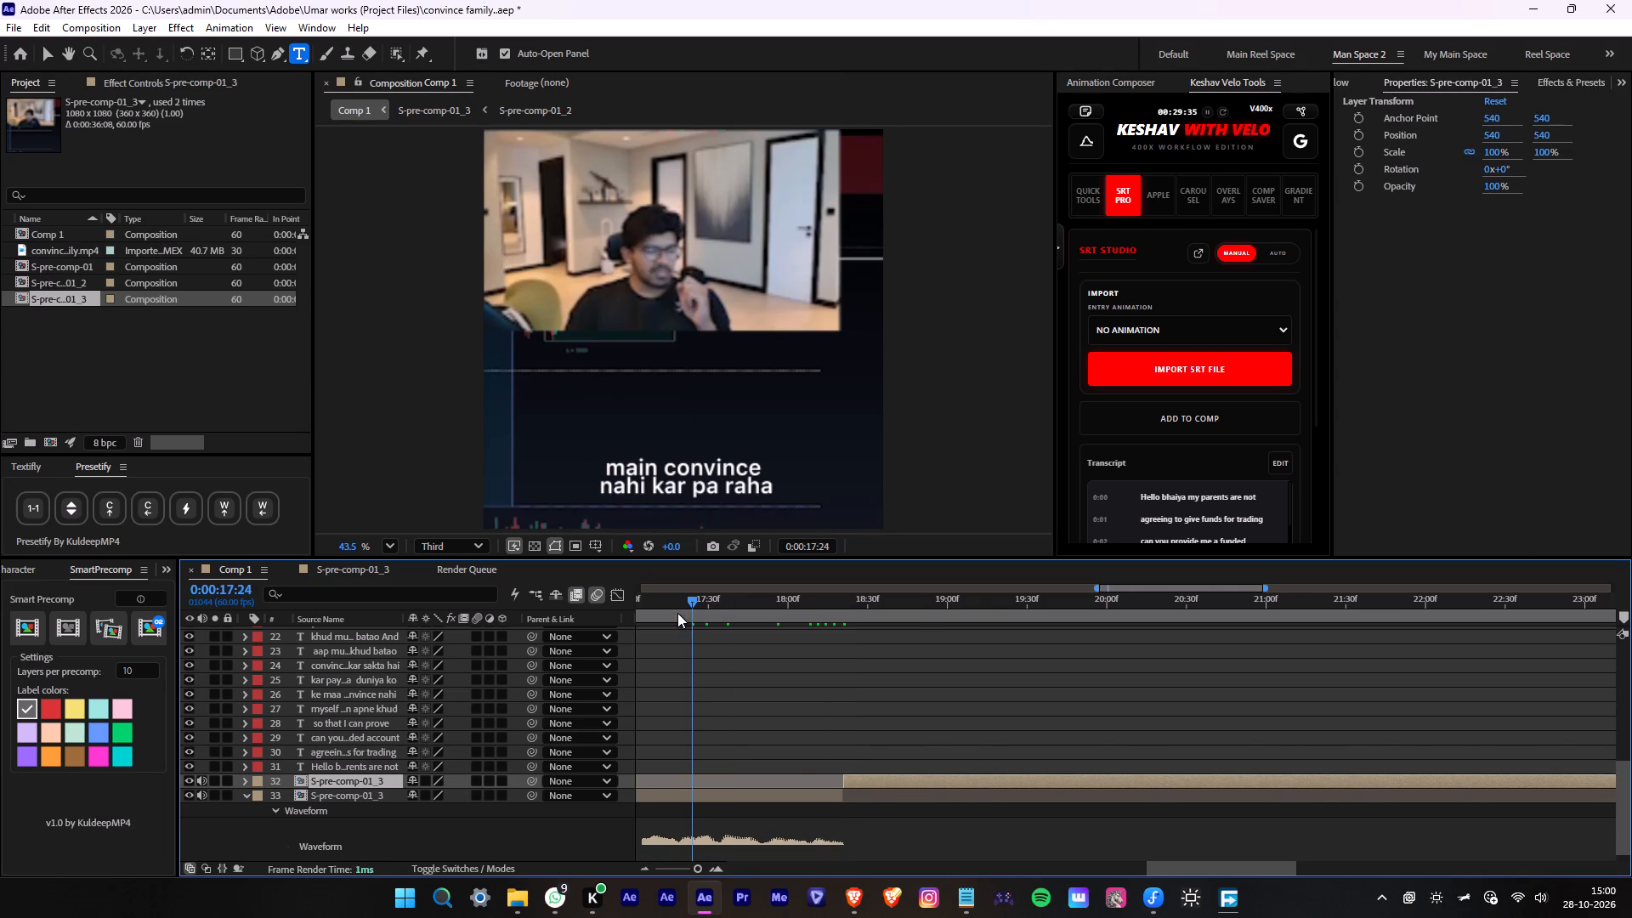
key("space")
key("space")
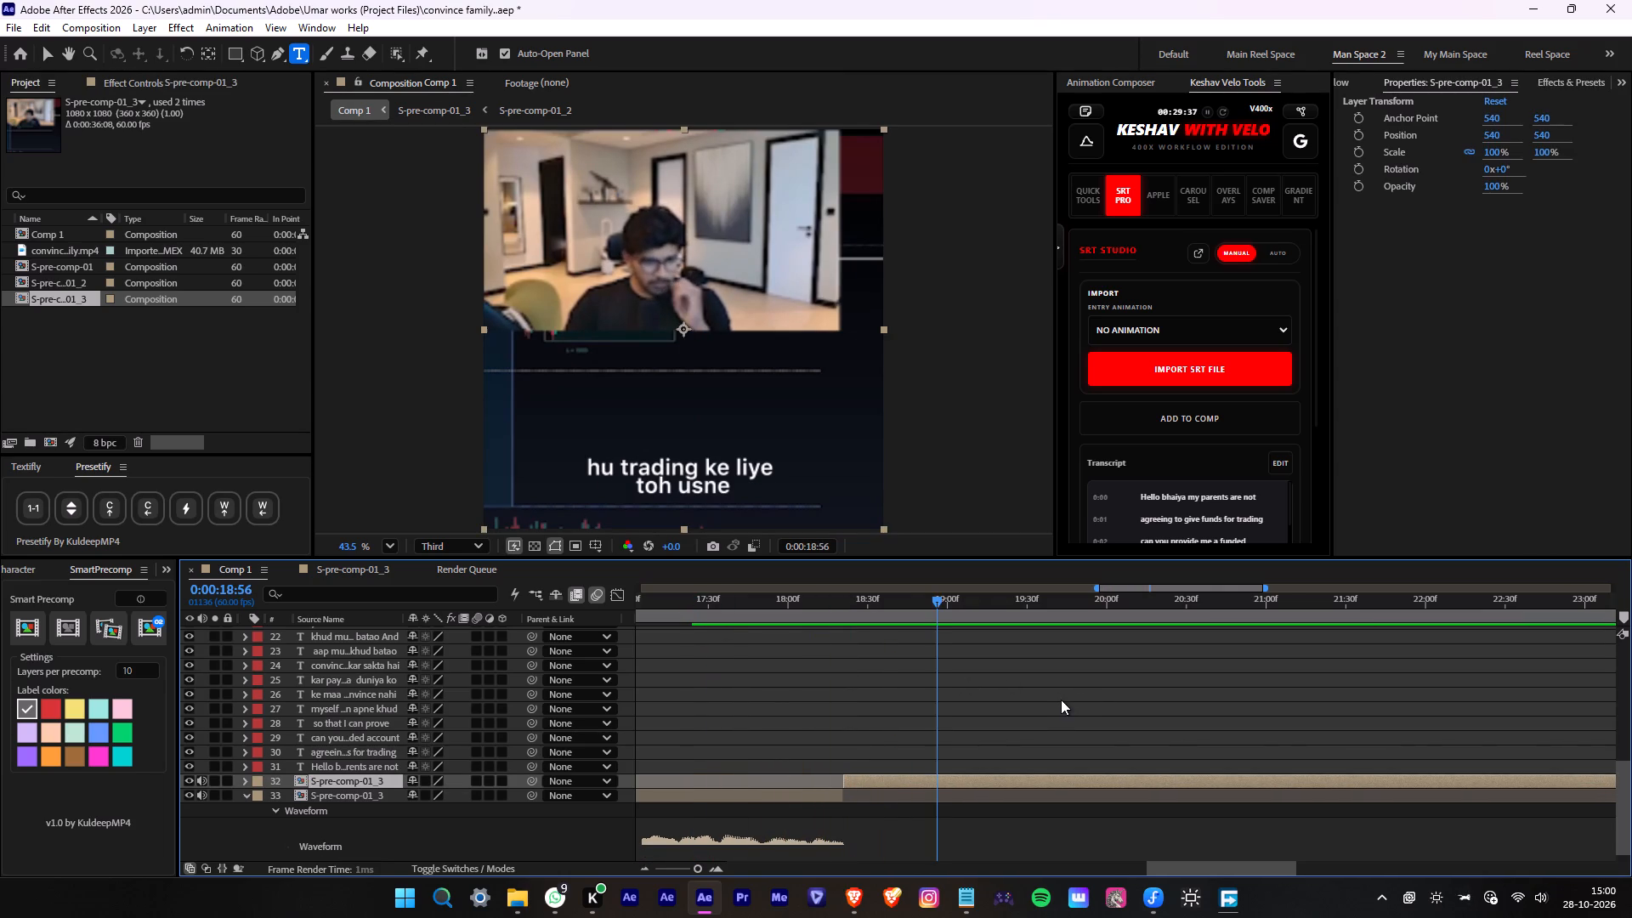
key("i")
scroll(1057, 699, "up", 4)
key("space")
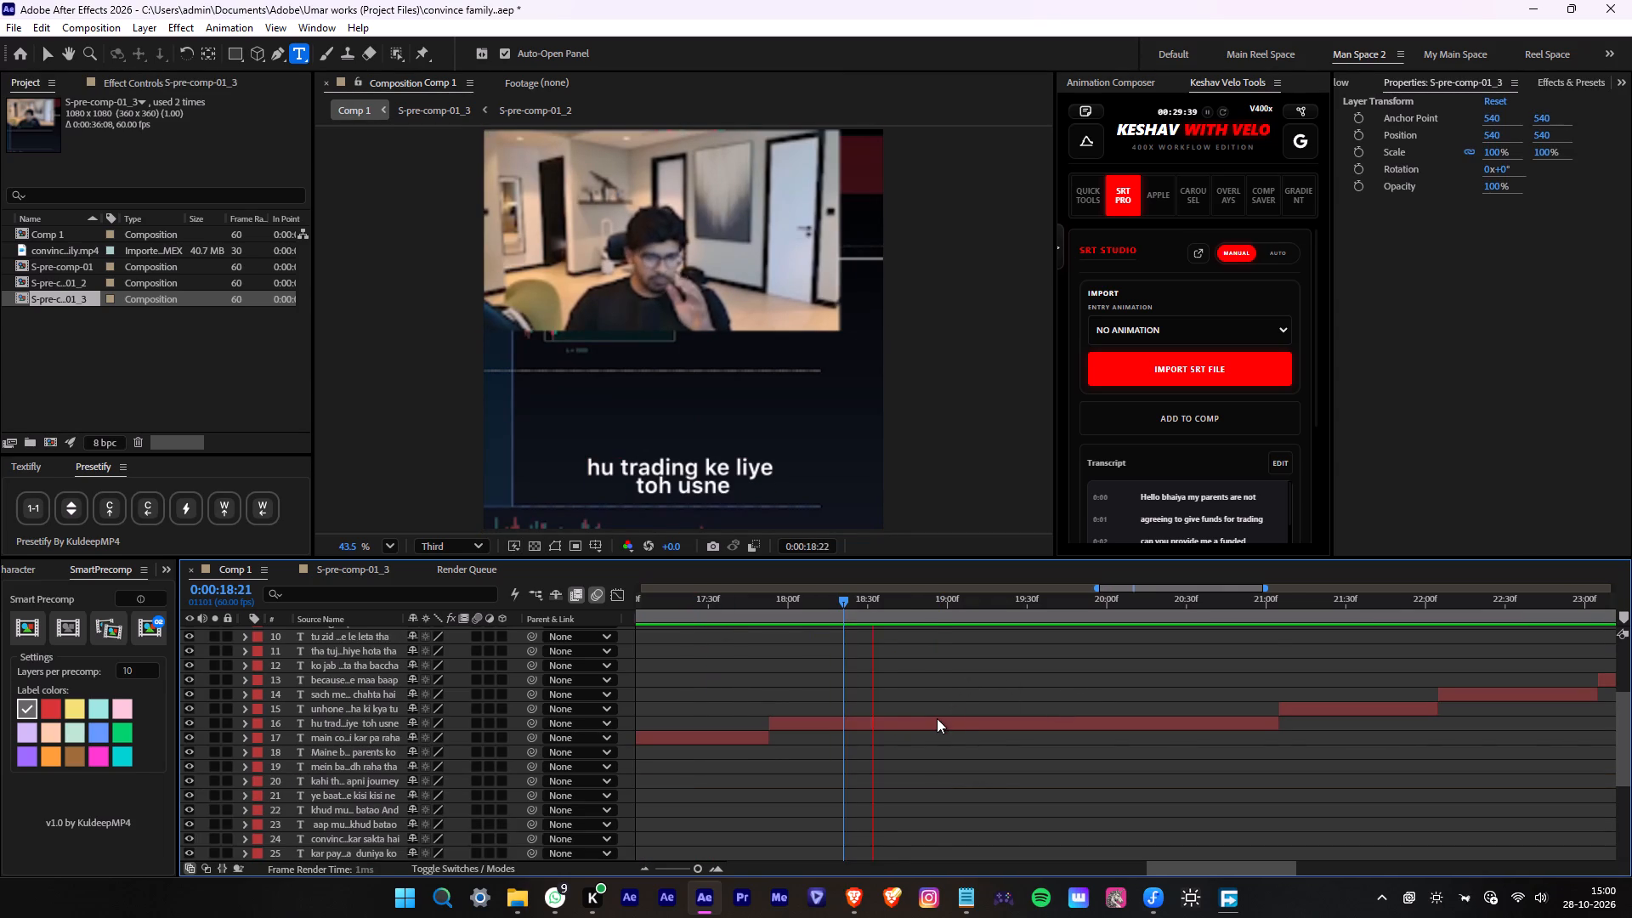
key("space")
scroll(868, 666, "down", 5)
left_click_drag(864, 601, 861, 601)
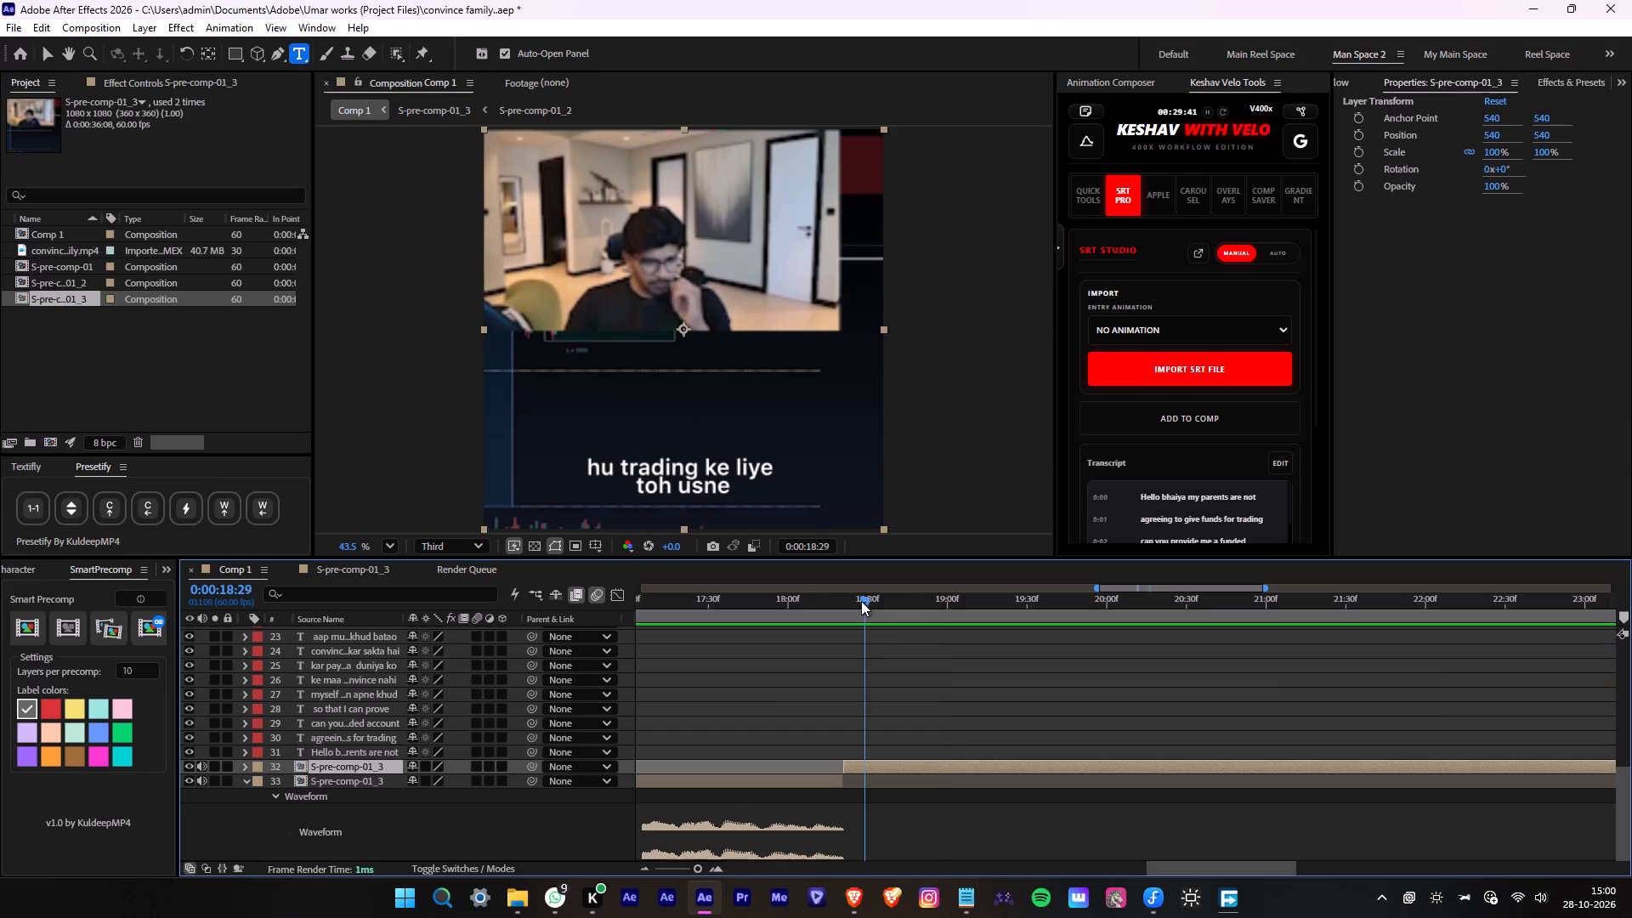
left_click_drag(861, 601, 667, 612)
key("space")
key("space")
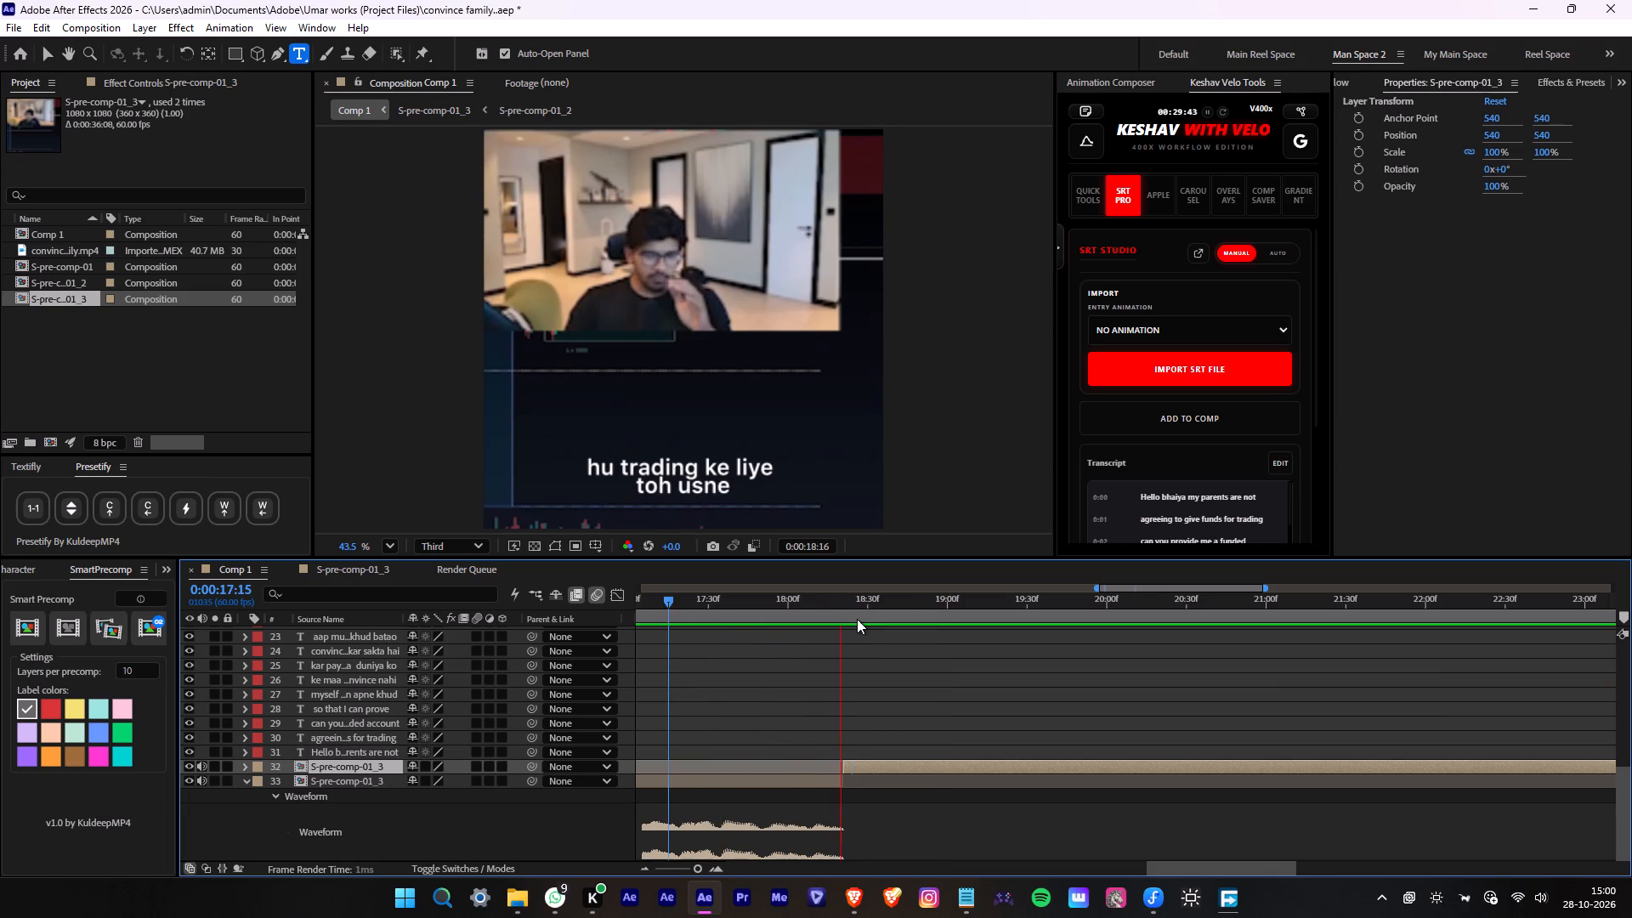
Split the "hu trading ke liye toh usne" caption at 0:00:18:21 and delete the remainder.
left_click_drag(857, 618, 844, 617)
scroll(907, 650, "up", 4)
left_click(914, 711)
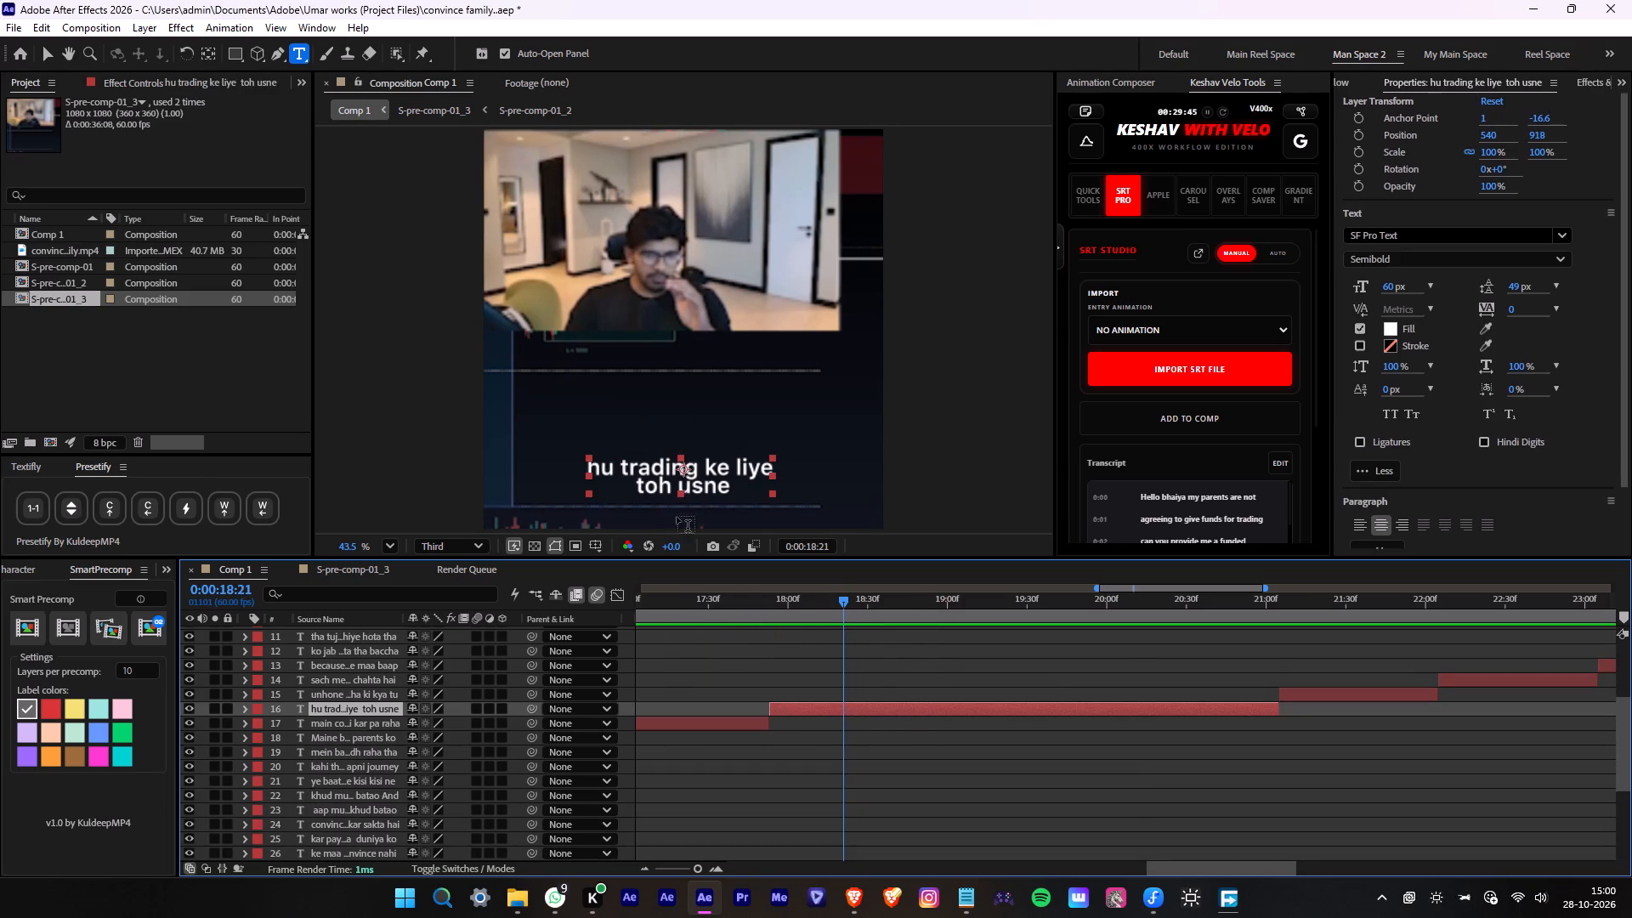
key("alt+d")
key("Delete")
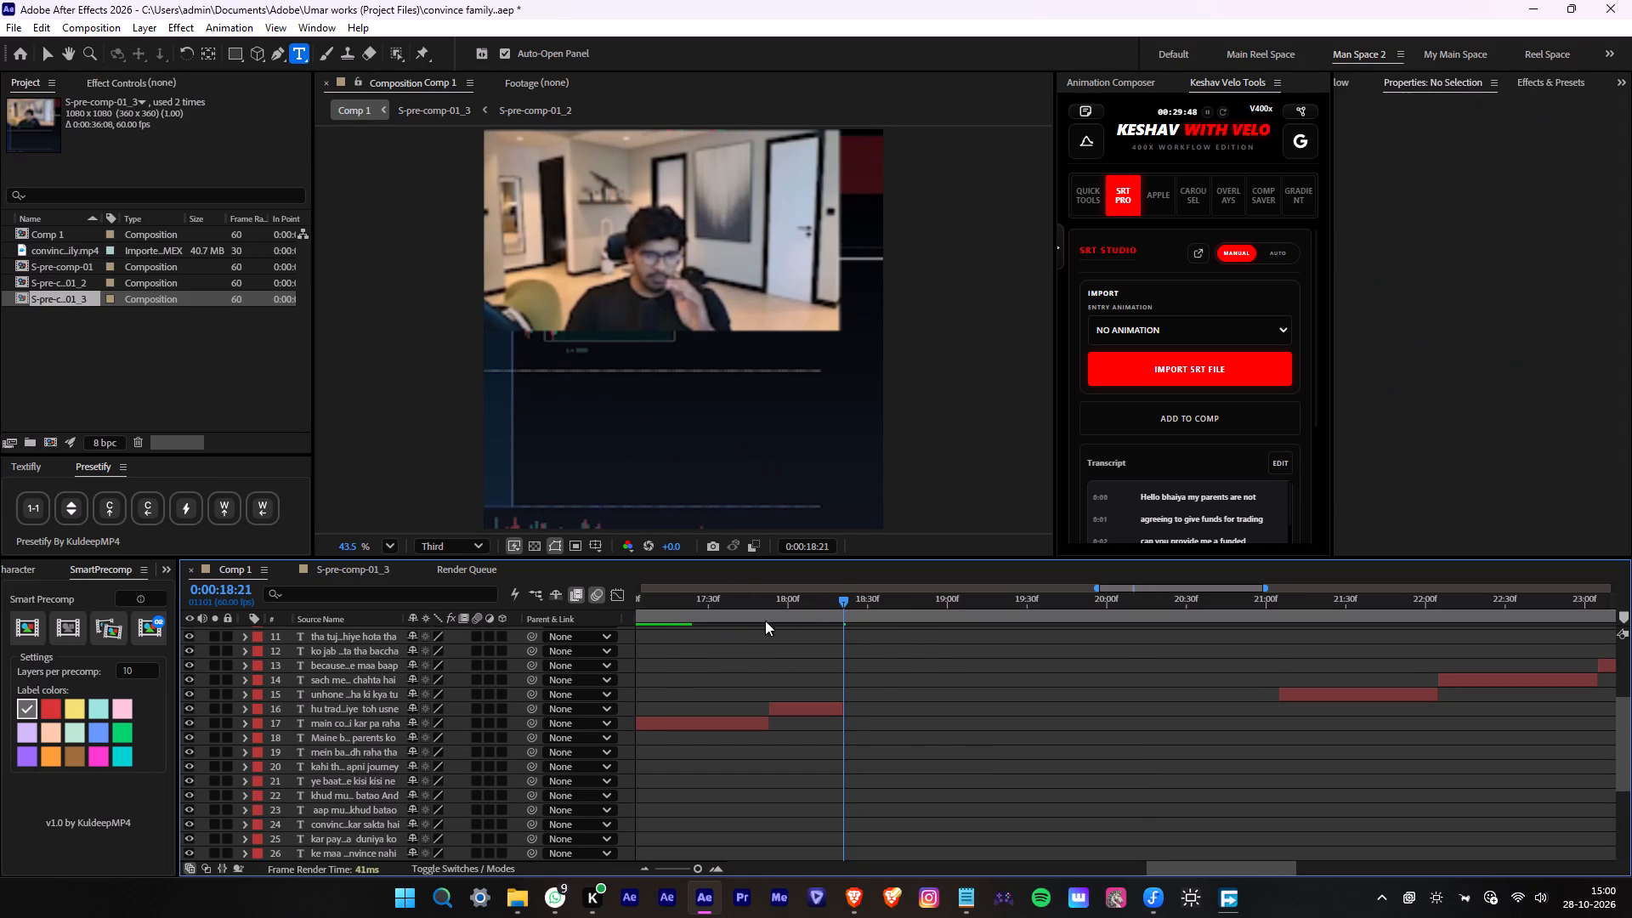
Remove the second line "toh usne" from the "hu trading ke liye" caption.
left_click(806, 613)
left_click(794, 708)
triple_click(683, 489)
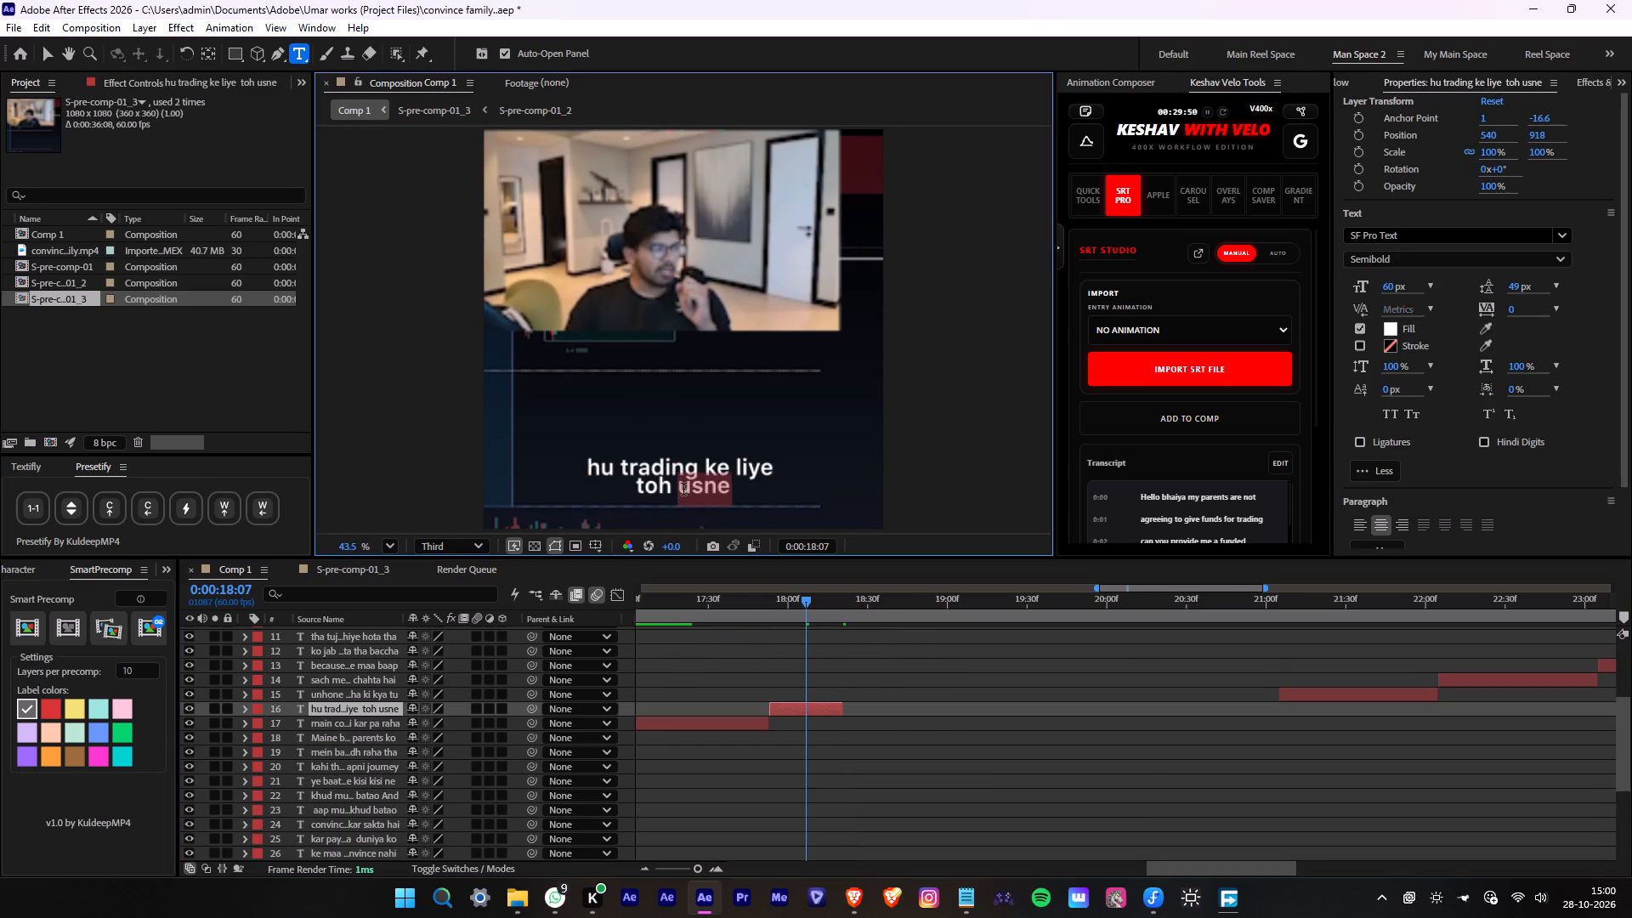
key("BackSpace")
Extend the start of the "unhone mujhe poocha ki kya tu" caption back to 0:00:18:21.
scroll(837, 609, "up", 3)
left_click_drag(846, 609, 861, 610)
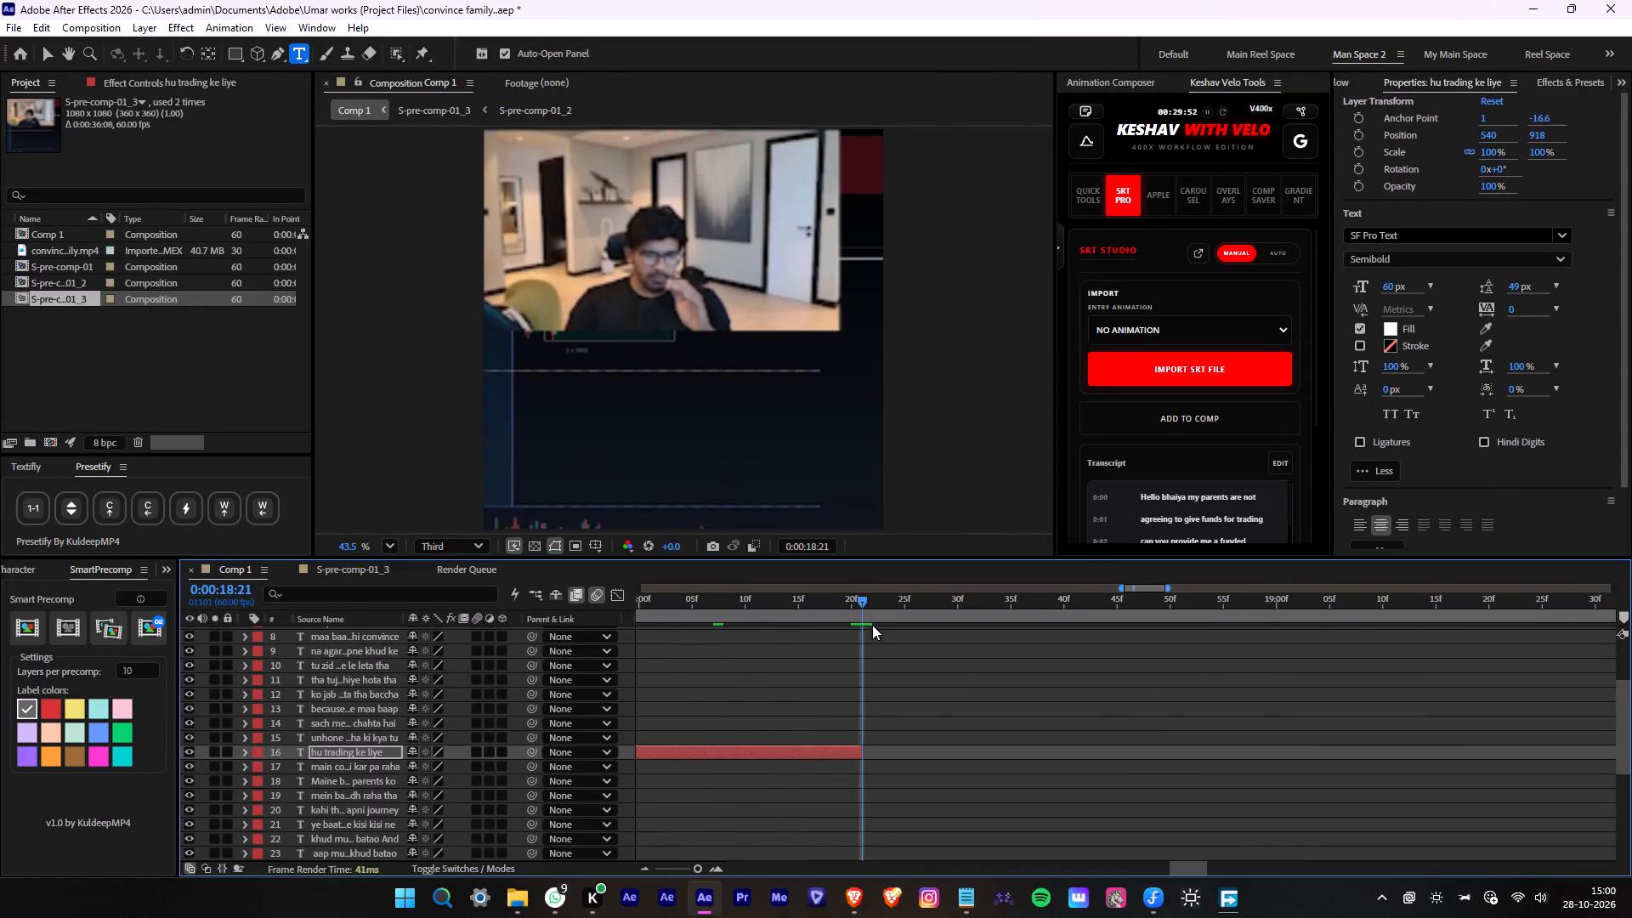
scroll(873, 626, "down", 4, "alt")
scroll(955, 668, "down", 5)
left_click(951, 701)
left_click(921, 765)
scroll(940, 747, "up", 5)
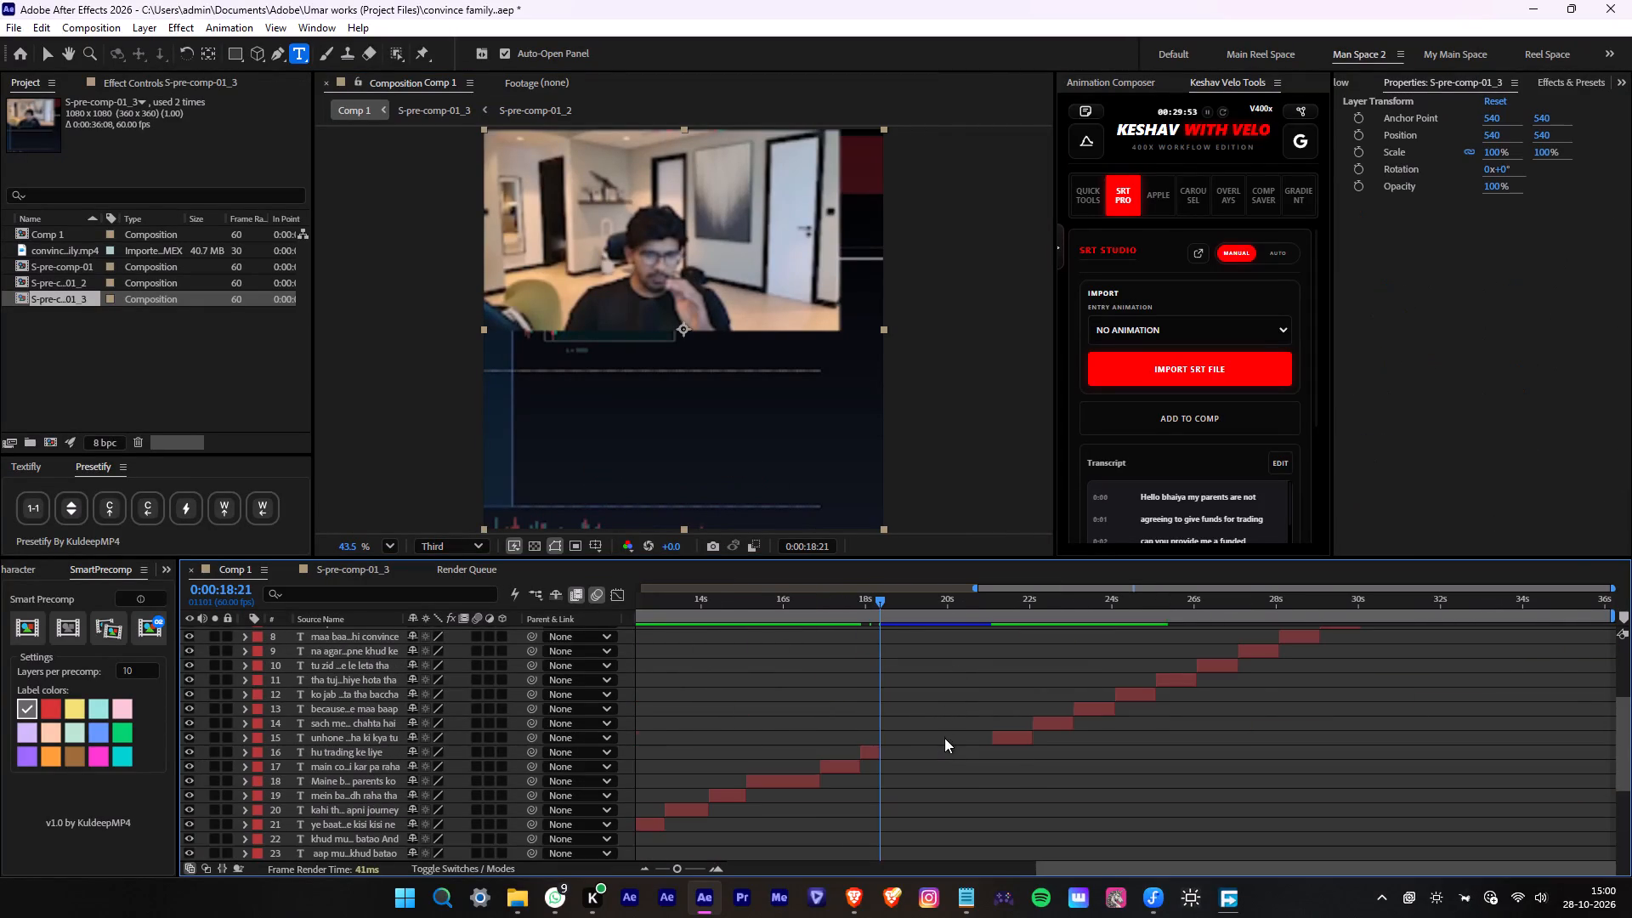
left_click_drag(985, 734, 873, 753)
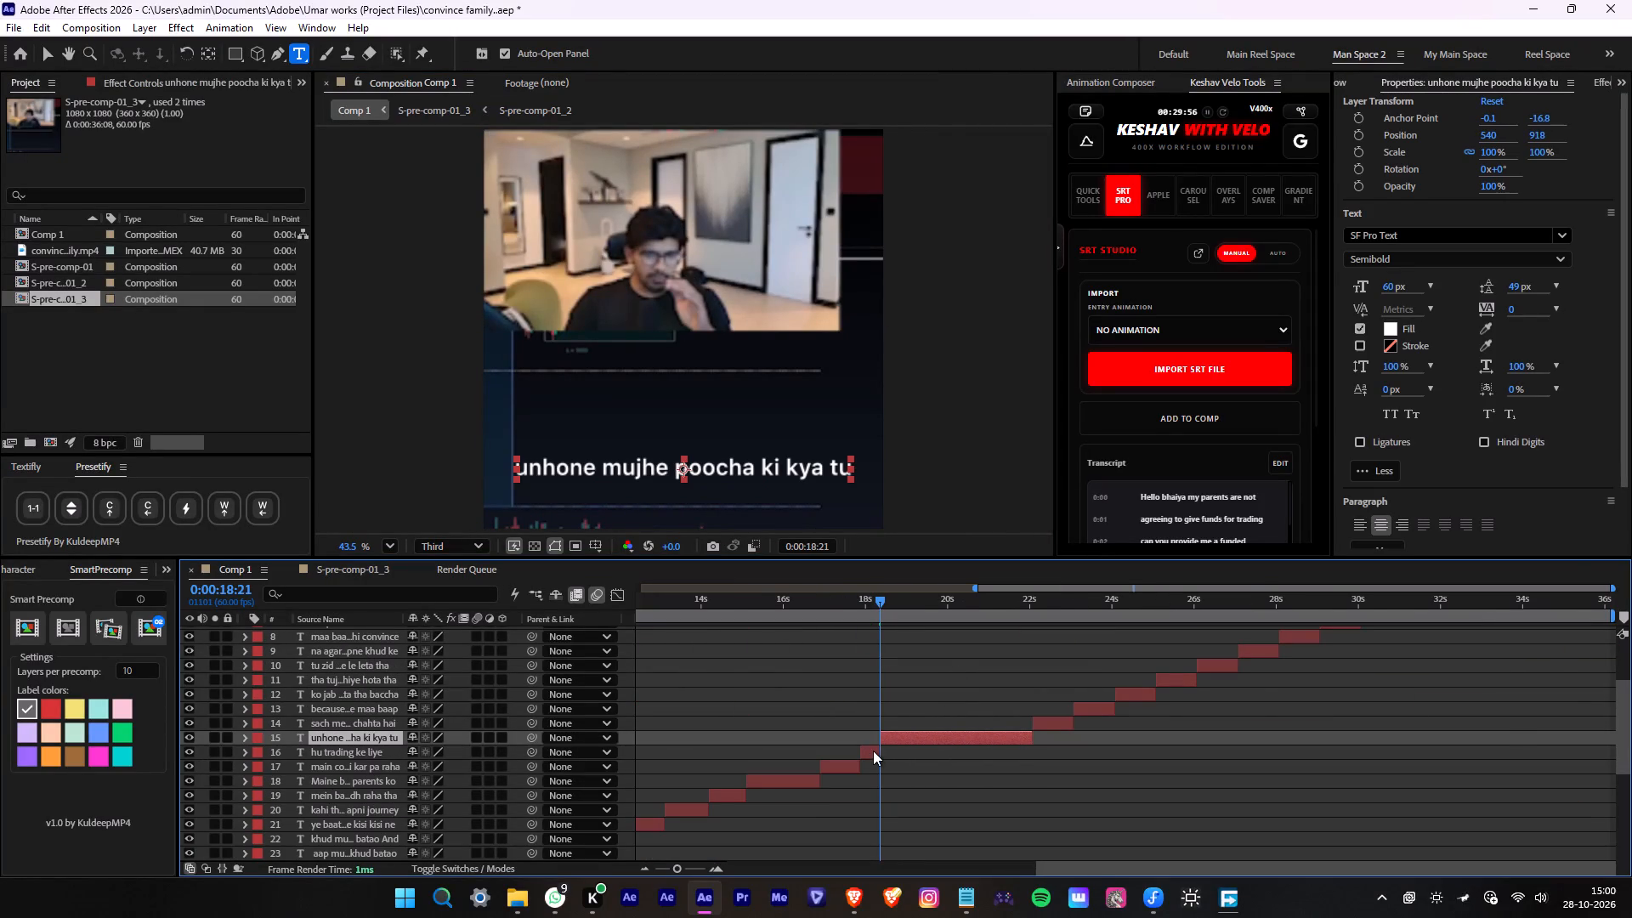
Break the "unhone mujhe poocha ki kya tu" caption onto two lines before "ki kya tu".
scroll(873, 751, "up", 2, "alt")
left_click(758, 468)
key("Return")
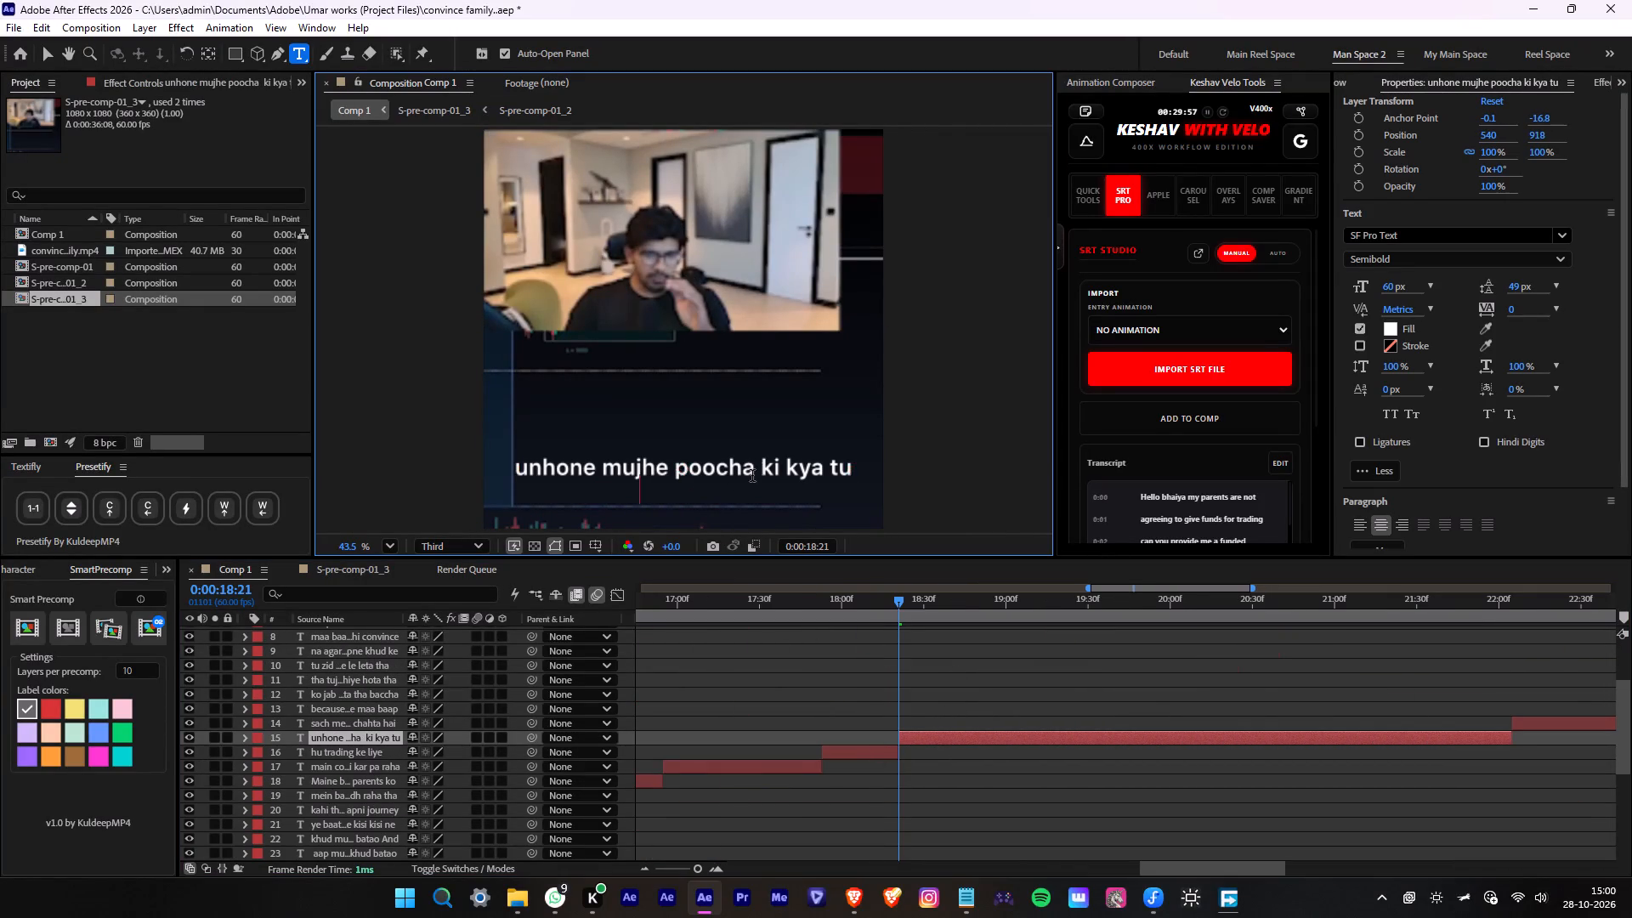
left_click(950, 736)
Reveal the audio waveform of the S-pre-comp-01_3 piece that starts at 0:00:18:21.
key("space")
middle_click_drag(1208, 792, 1162, 789)
scroll(1190, 792, "down", 4)
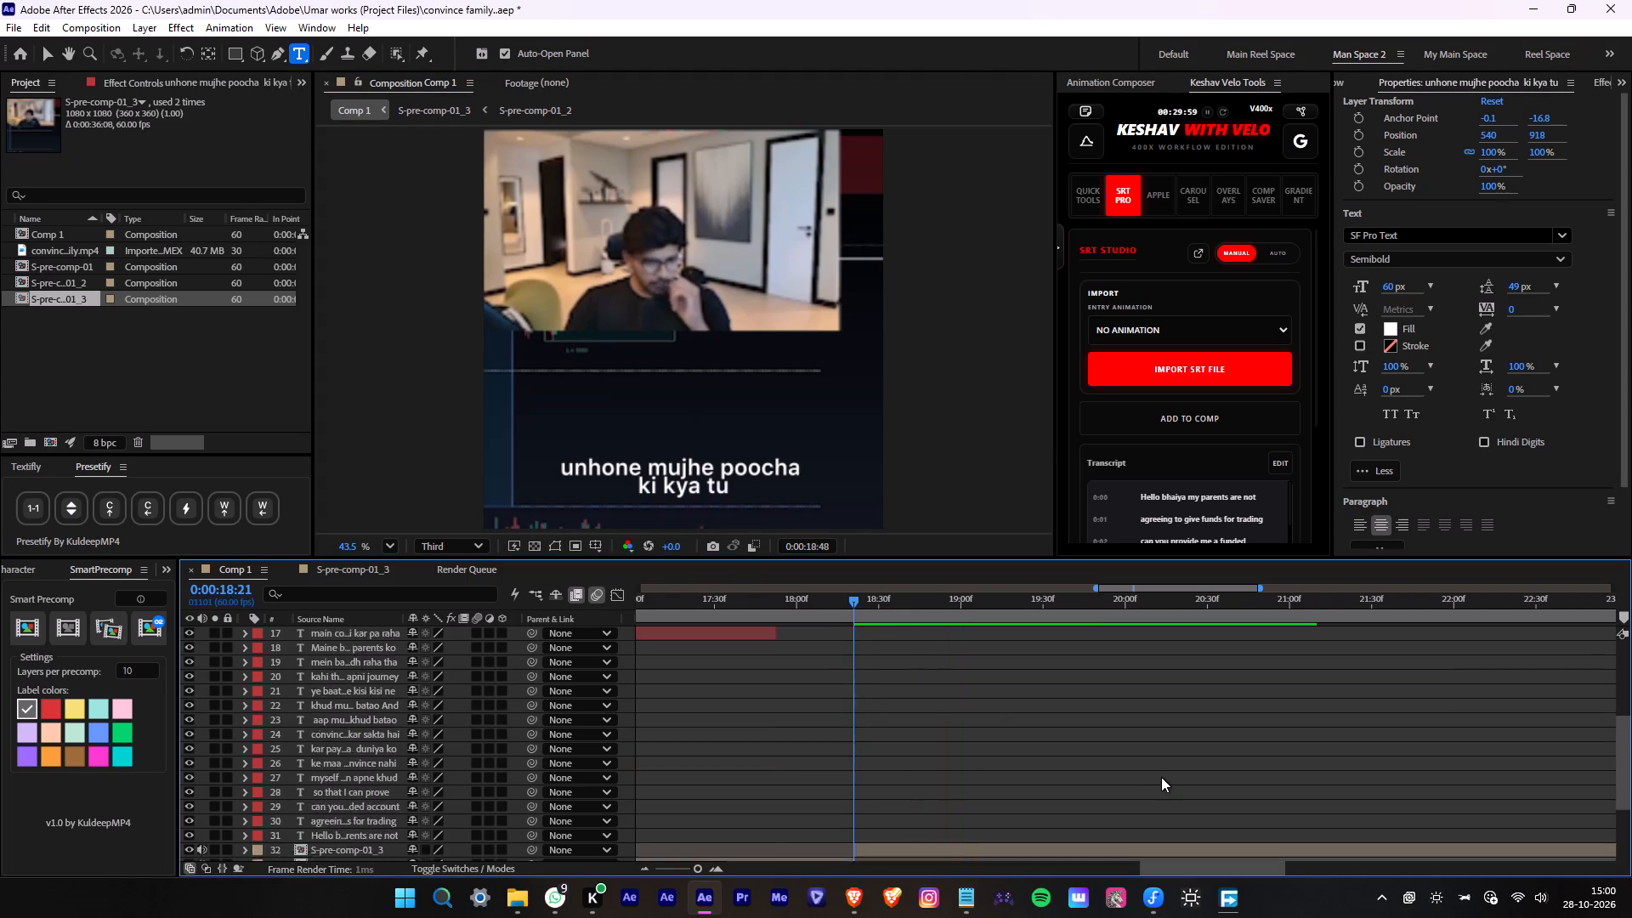
scroll(1161, 777, "down", 3)
key("space")
left_click(1162, 773)
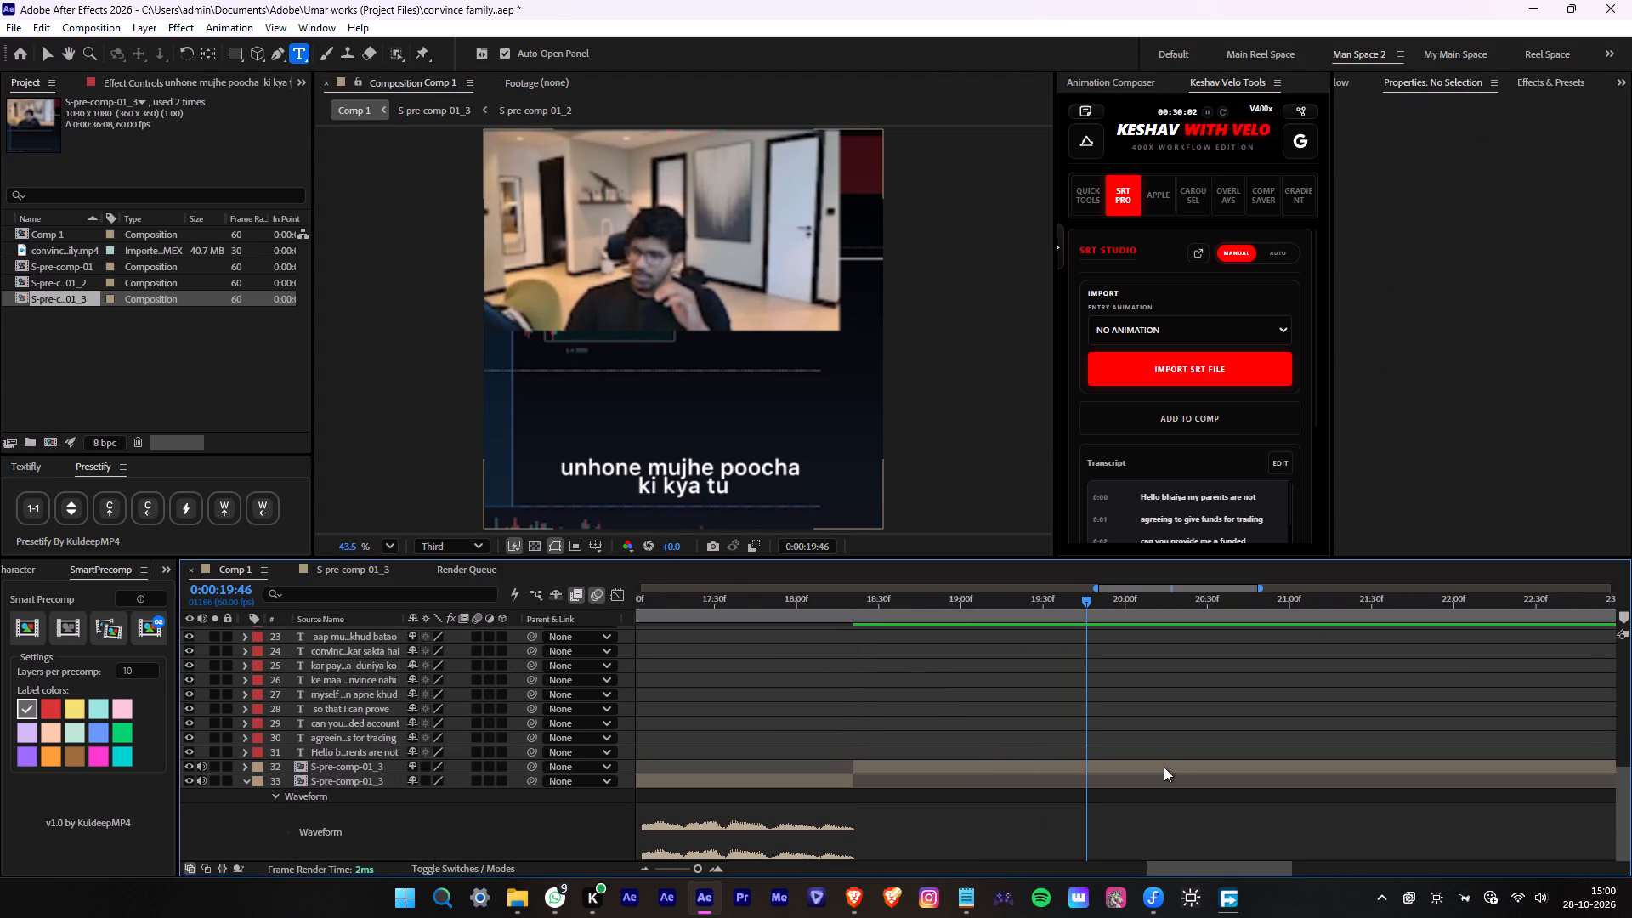
left_click(1164, 766)
type("ll")
Split the "unhone mujhe poocha ki kya tu" caption where its phrase ends, at 0:00:19:55, and delete the remainder.
key("space")
key("space")
left_click_drag(1136, 609, 1114, 615)
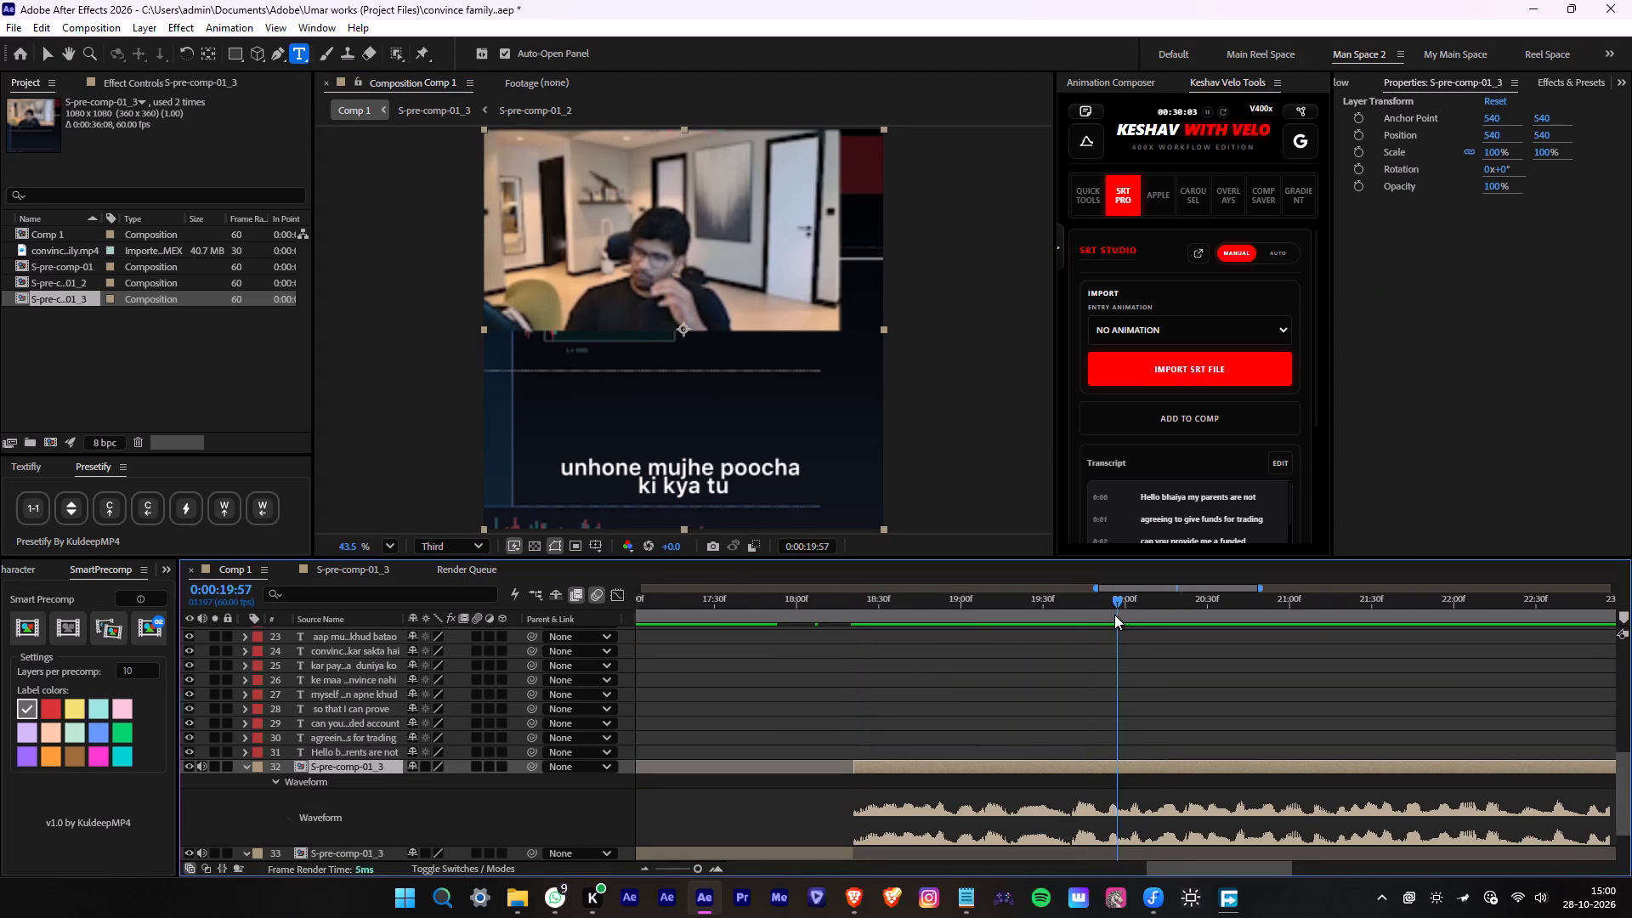
left_click_drag(1114, 615, 1110, 615)
key("space")
left_click(1110, 615)
scroll(1202, 675, "up", 4)
key("alt+d")
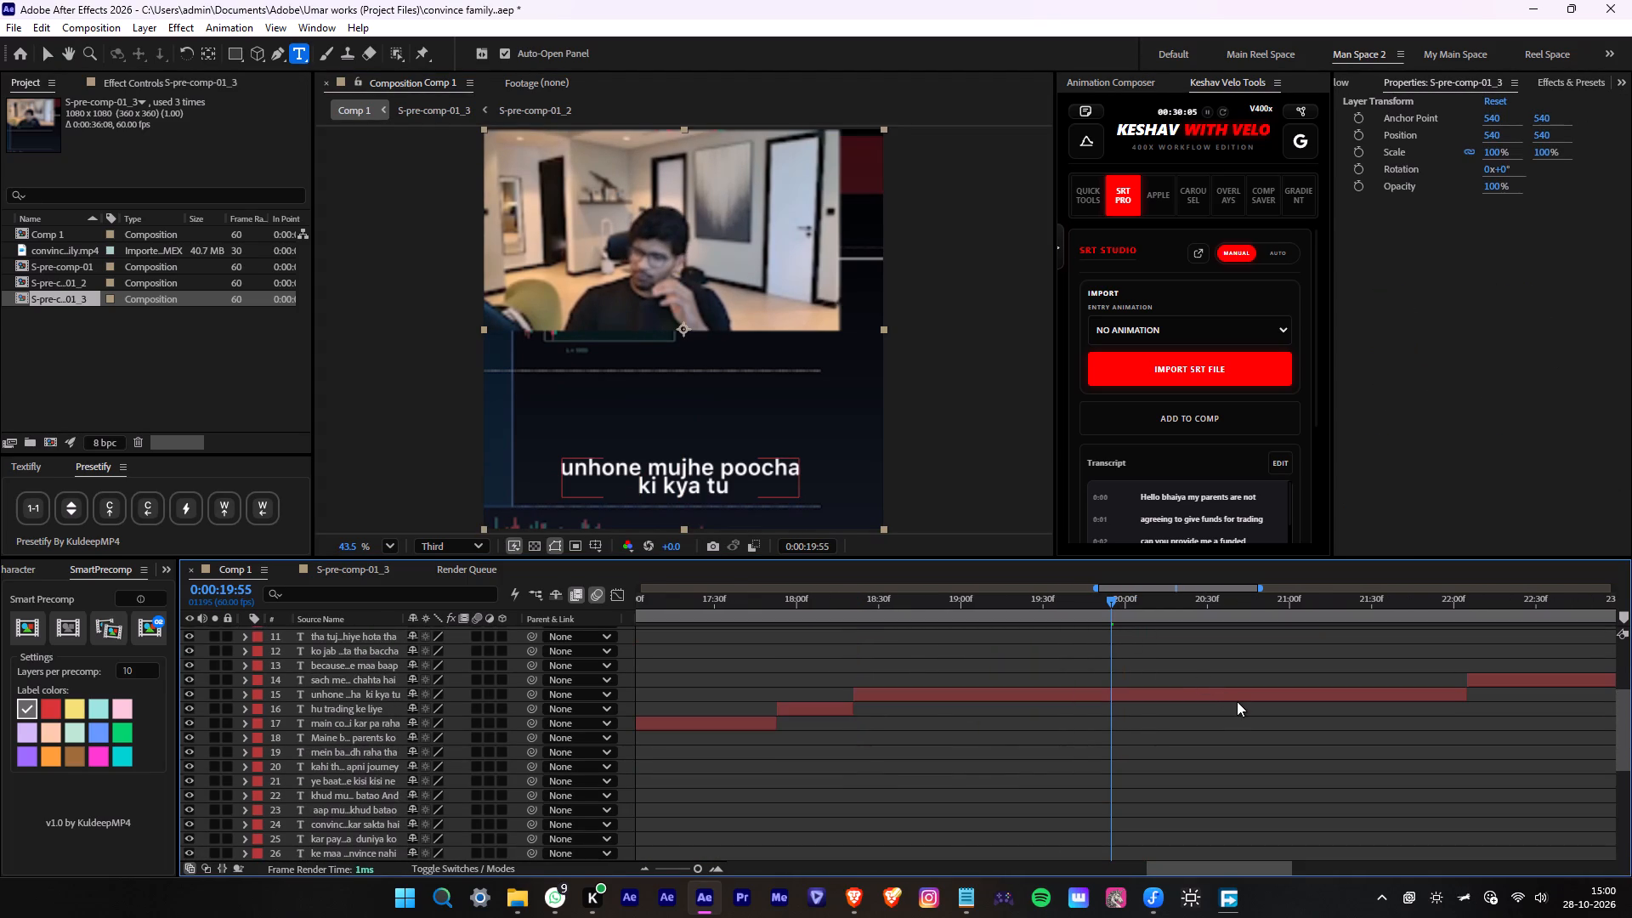
key("ctrl+z")
left_click(1235, 698)
key("alt+d")
key("Delete")
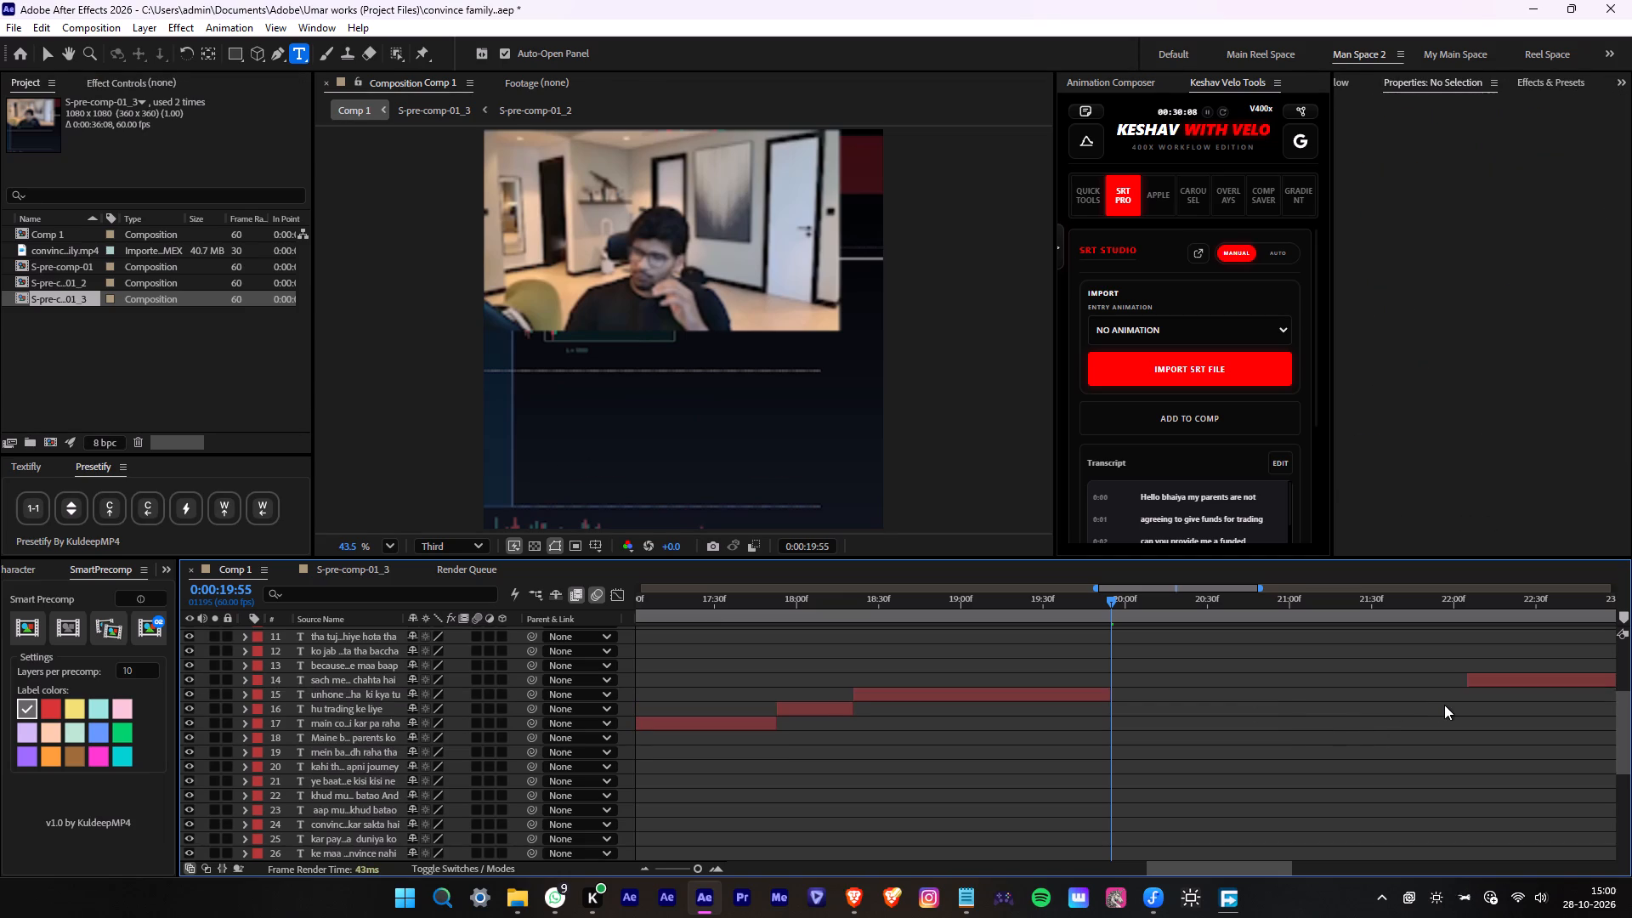
Extend the start of the "sach mein trading karna chahta hai" caption back to 0:00:19:55.
scroll(1445, 707, "down", 5)
scroll(1445, 708, "up", 4)
left_click_drag(1467, 639, 1122, 682)
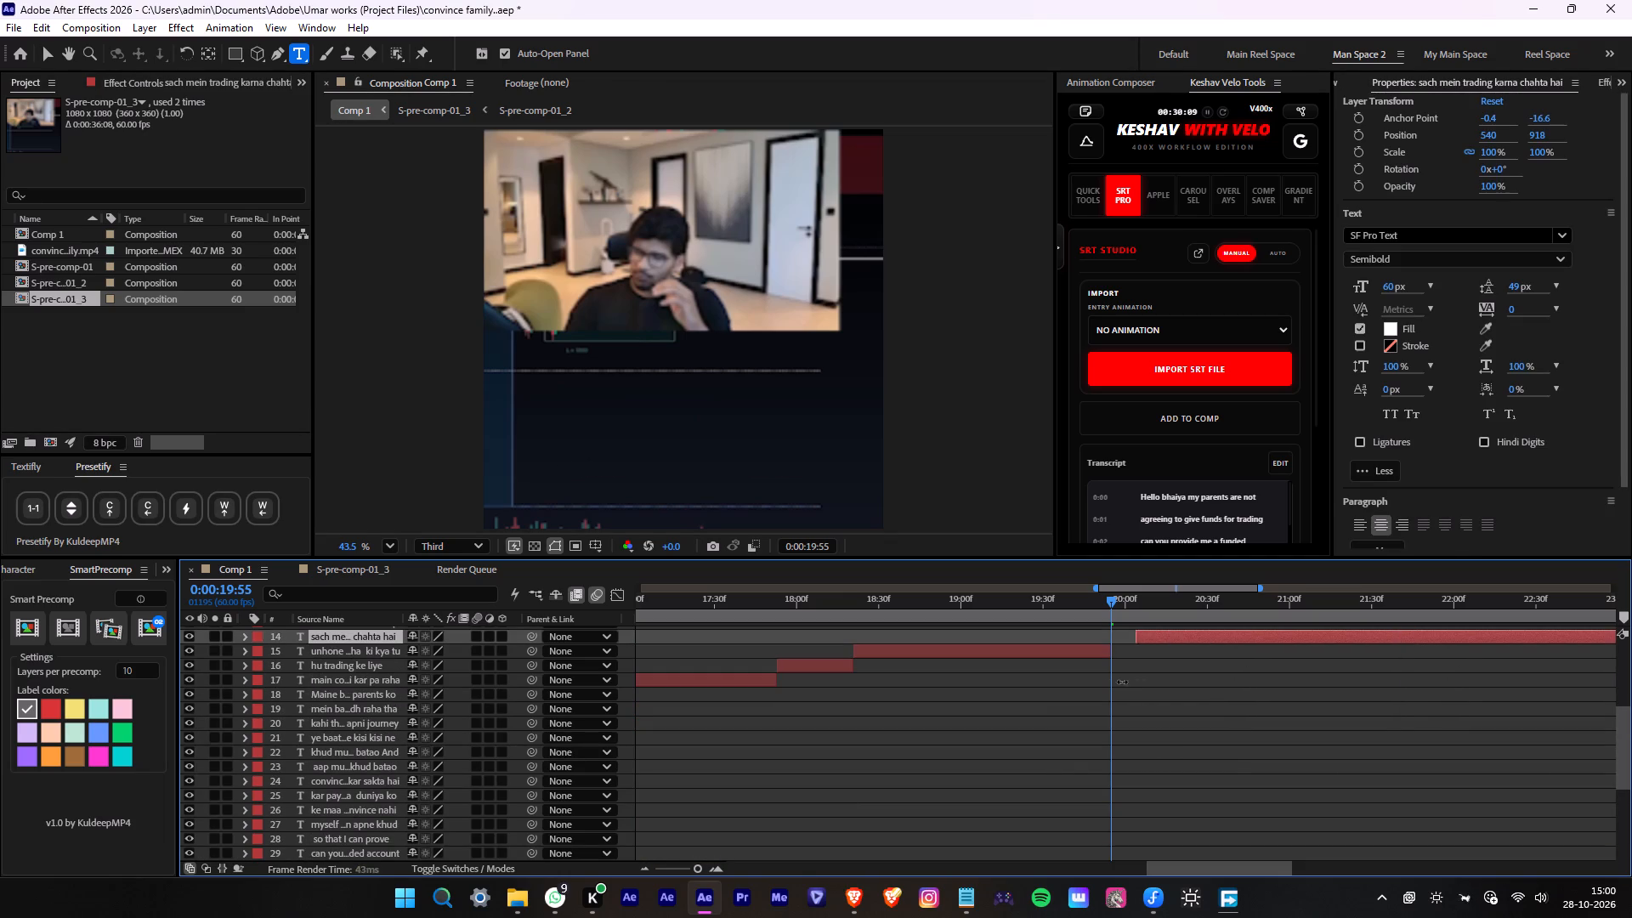
left_click_drag(1122, 682, 1111, 681)
Break the "sach mein trading karna chahta hai" caption onto two lines after "sach mein trading".
key("space")
middle_click_drag(1357, 705, 856, 722)
scroll(1356, 705, "up", 1)
key("space")
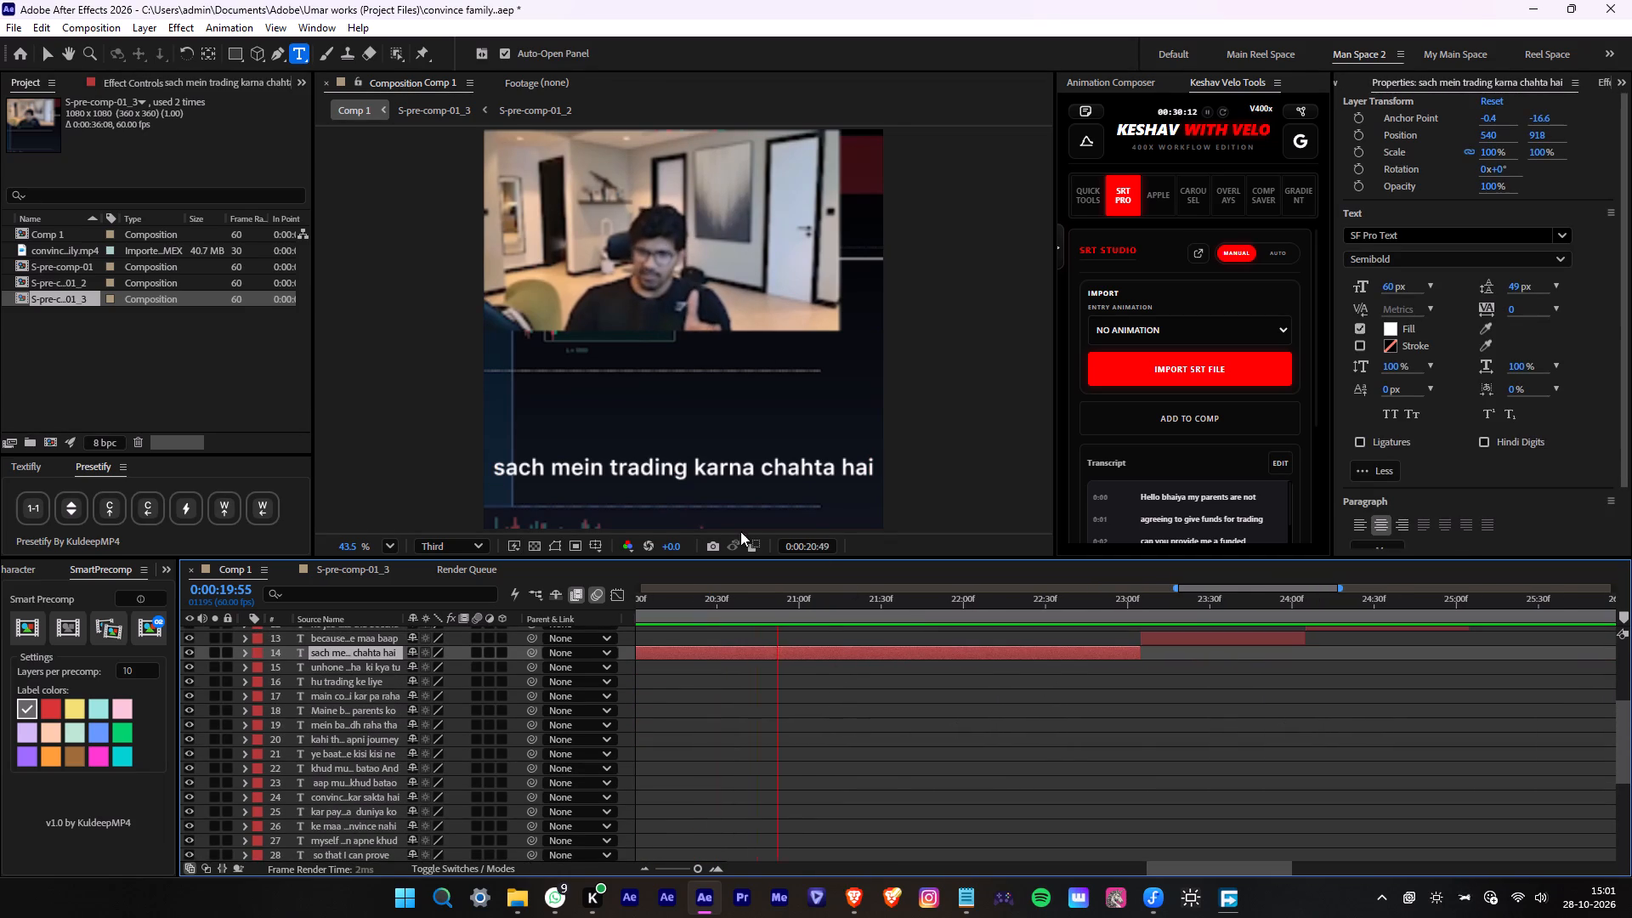
left_click(688, 463)
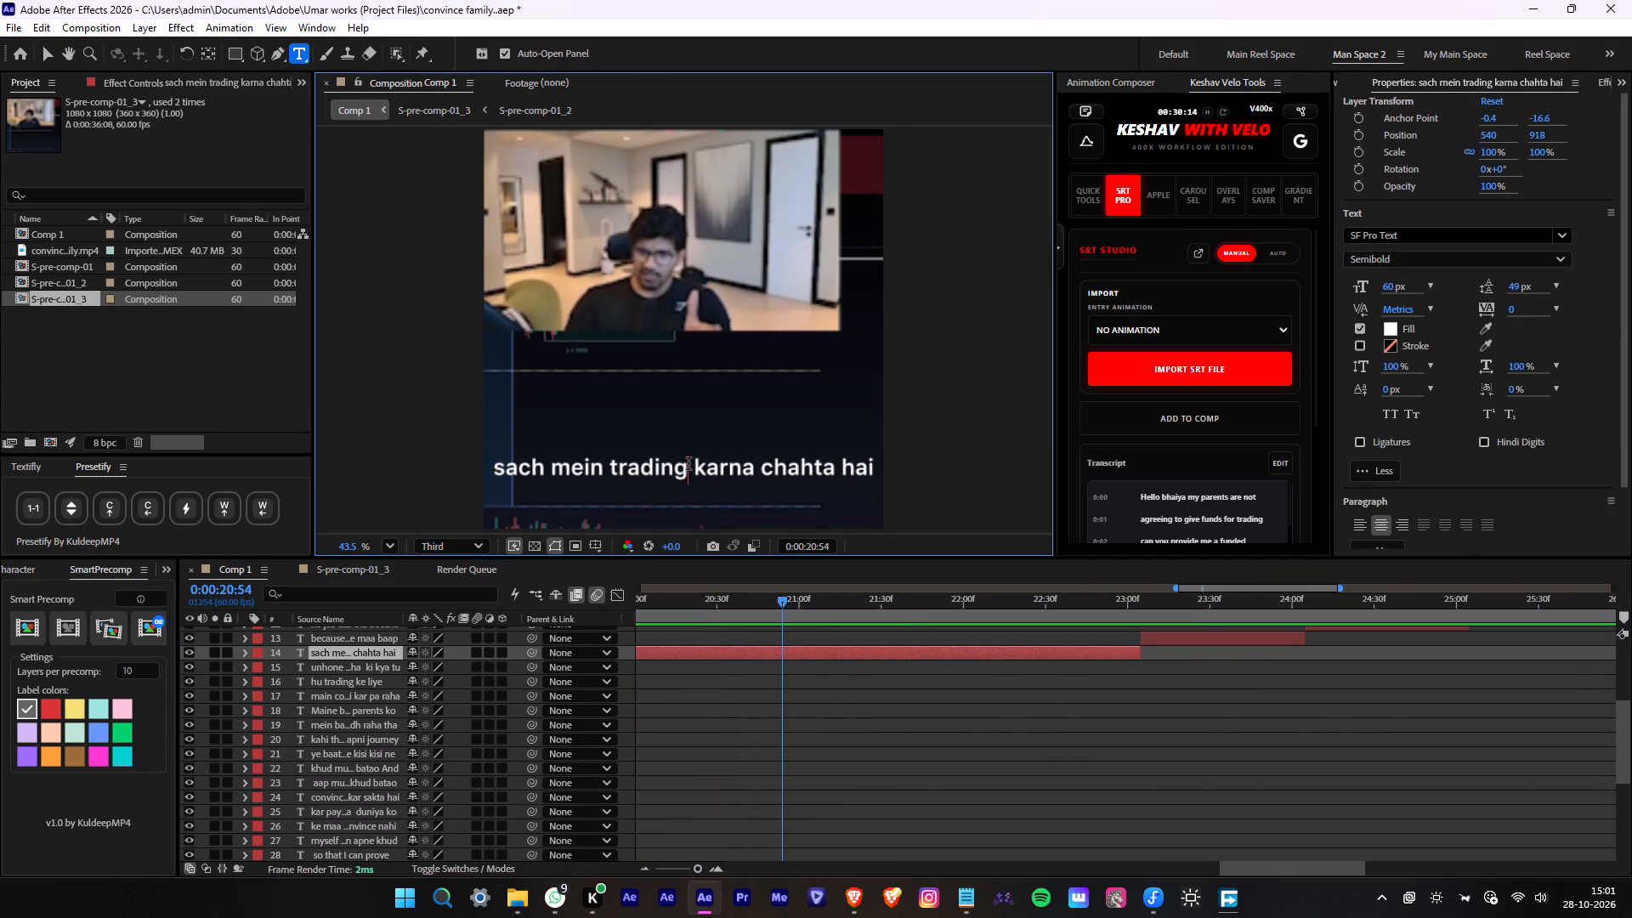
key("Return")
left_click(832, 730)
Split the "sach mein trading karna chahta hai" caption where its phrase ends, at 0:00:21:18, and delete the remainder.
left_click(845, 658)
key("space")
scroll(987, 656, "down", 6)
key("space")
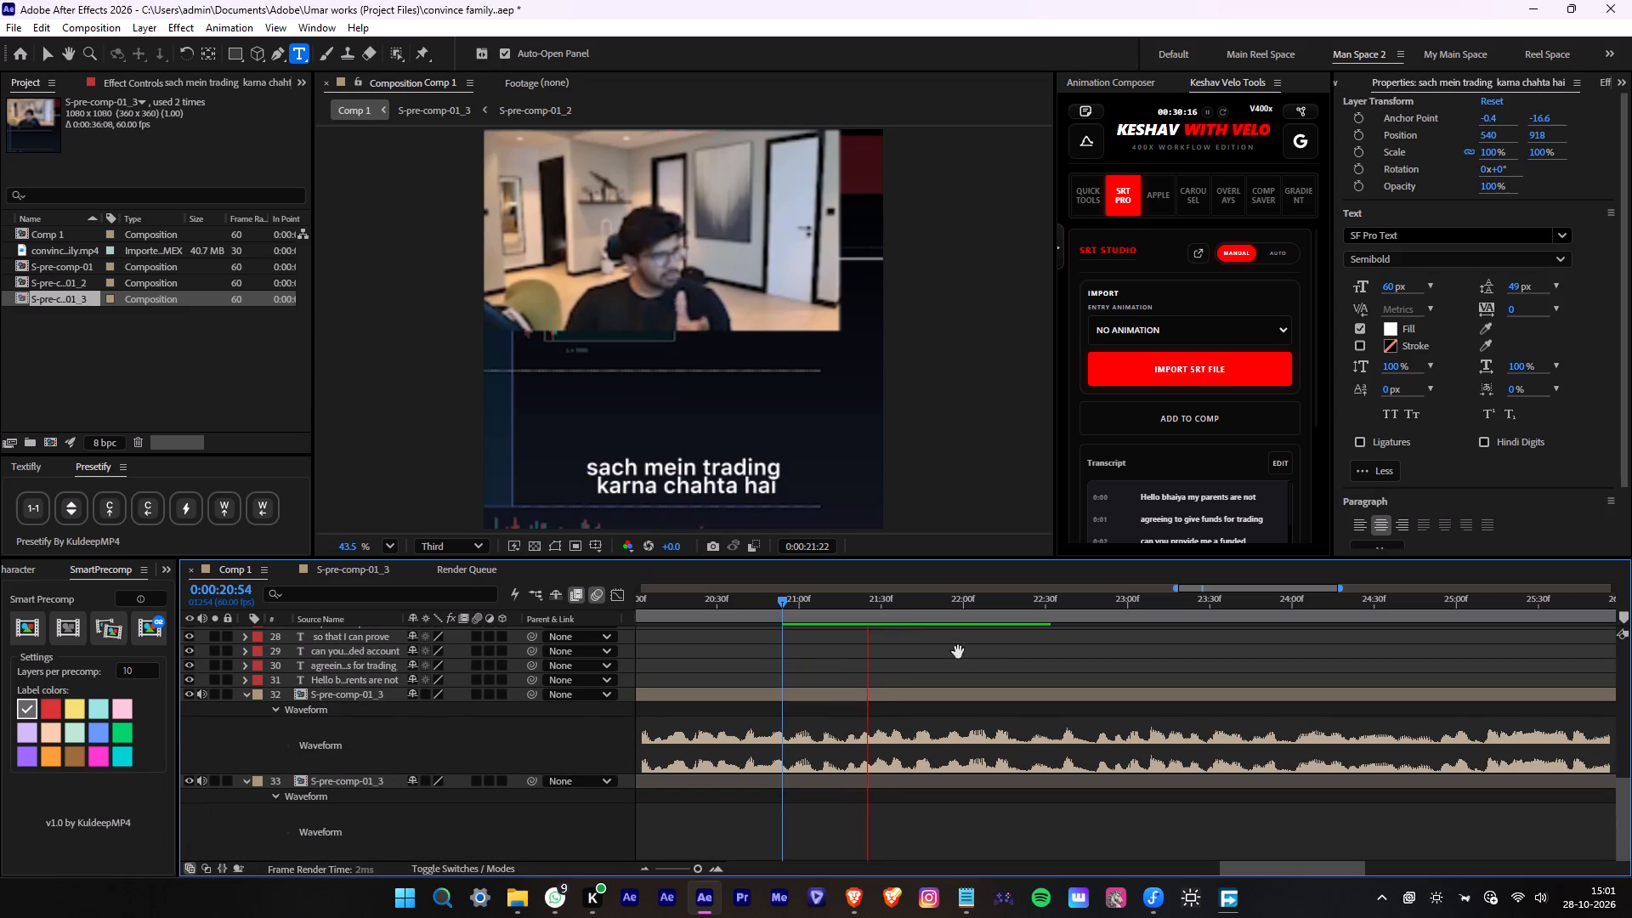
left_click_drag(893, 605, 843, 609)
key("space")
left_click(848, 612)
scroll(1164, 706, "up", 5)
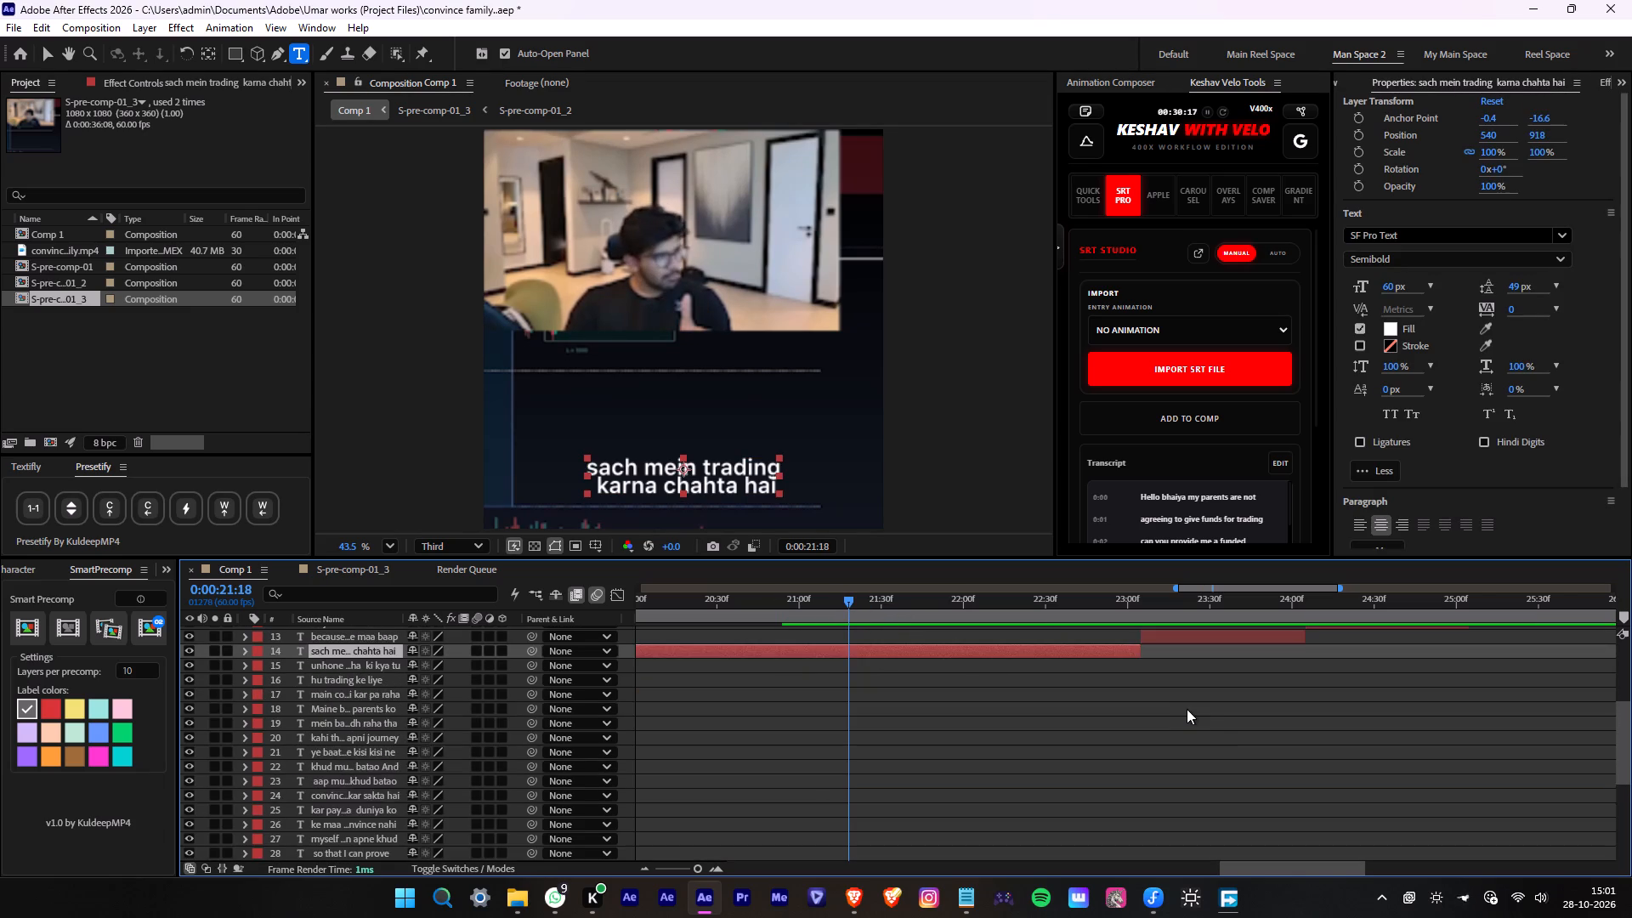
key("alt+d")
key("Delete")
Extend the start of the "because agar tu apne maa baap" caption back to 0:00:21:18.
left_click_drag(1140, 640, 869, 663)
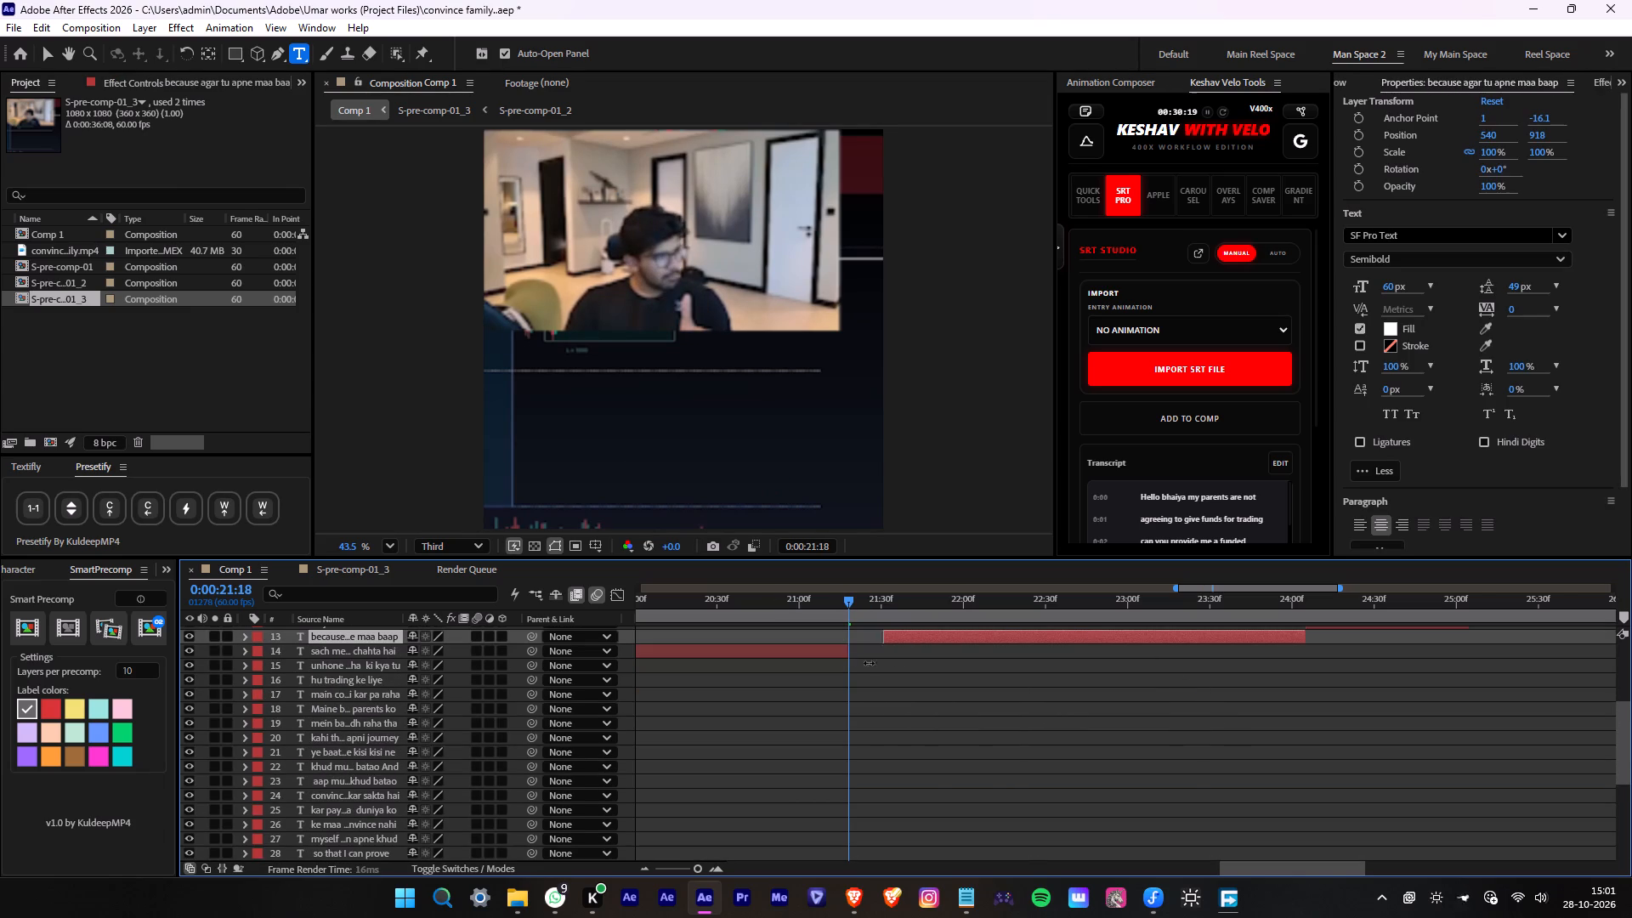
left_click_drag(869, 663, 847, 660)
Break the "because agar tu apne maa baap" caption onto two lines after "because agar tu".
key("space")
middle_click_drag(986, 670, 875, 734)
scroll(917, 716, "down", 1)
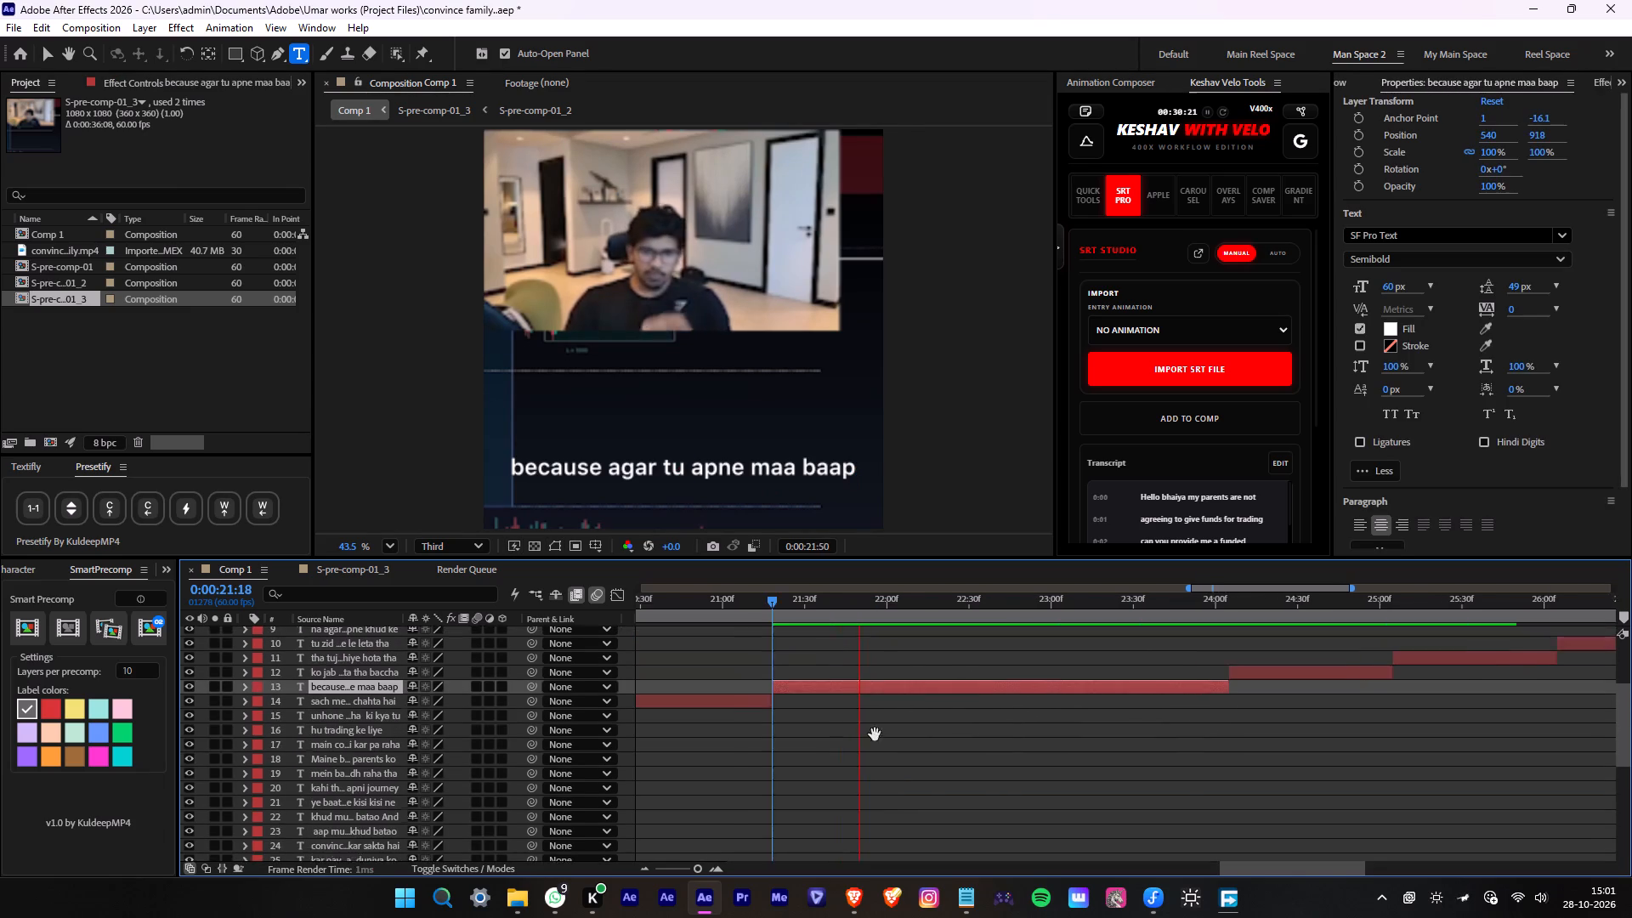
middle_click_drag(875, 734, 872, 734)
key("space")
left_click(693, 467)
key("Return")
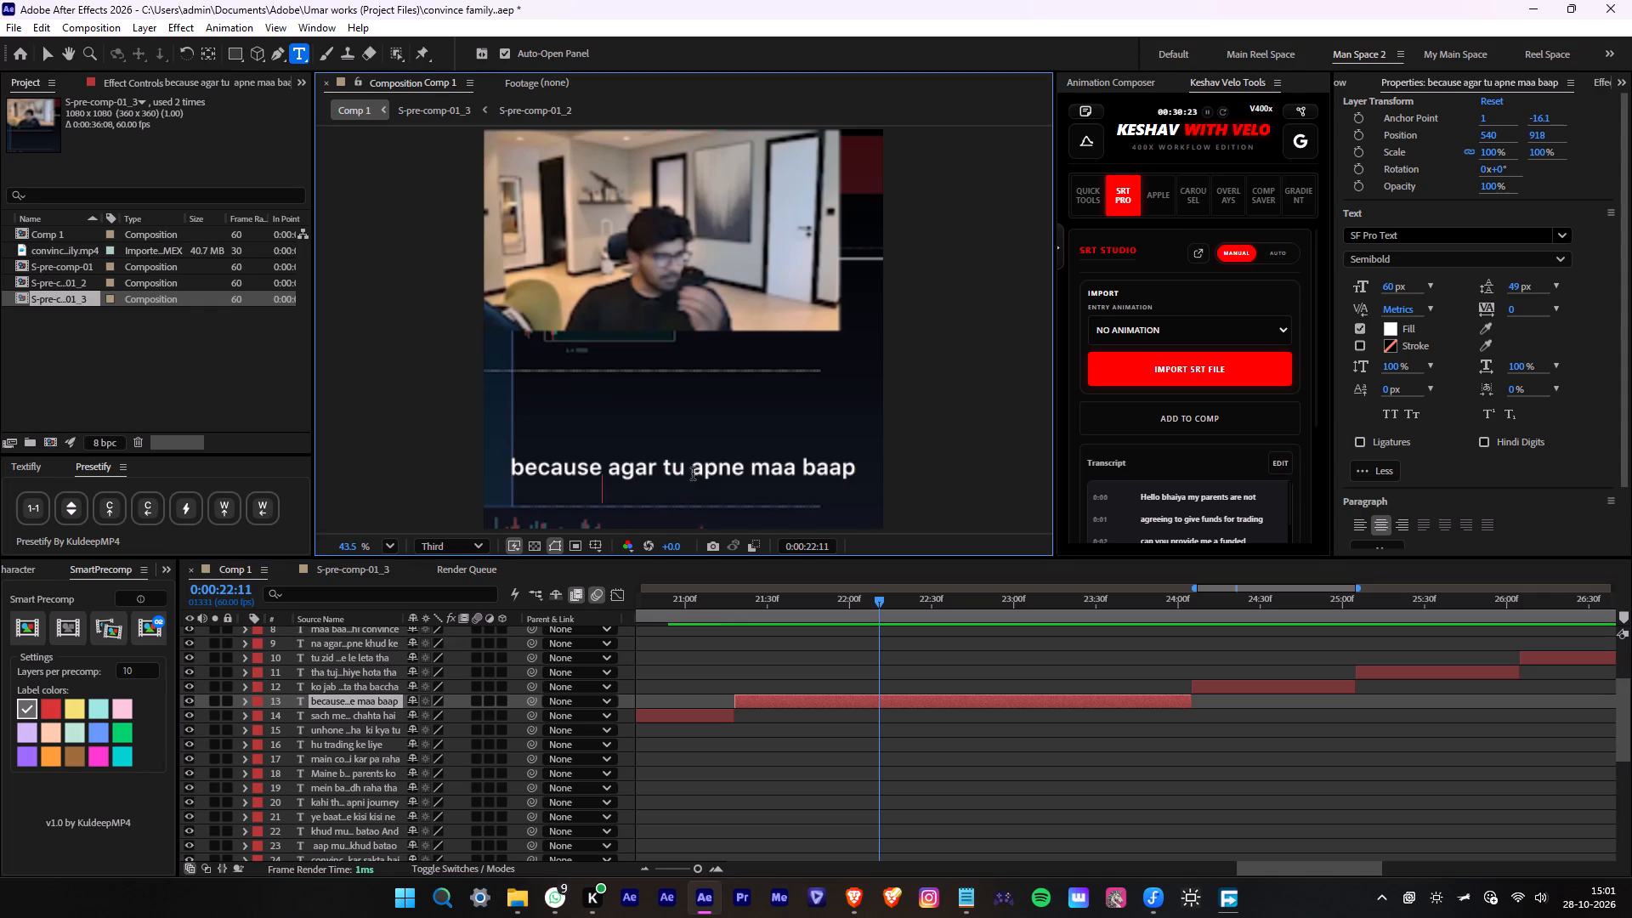
left_click(912, 728)
Play back the "because agar tu apne maa baap" phrase against the waveform to check its wording and end point.
key("space")
scroll(1113, 717, "down", 3)
key("space")
scroll(991, 683, "down", 2)
left_click_drag(955, 615, 926, 614)
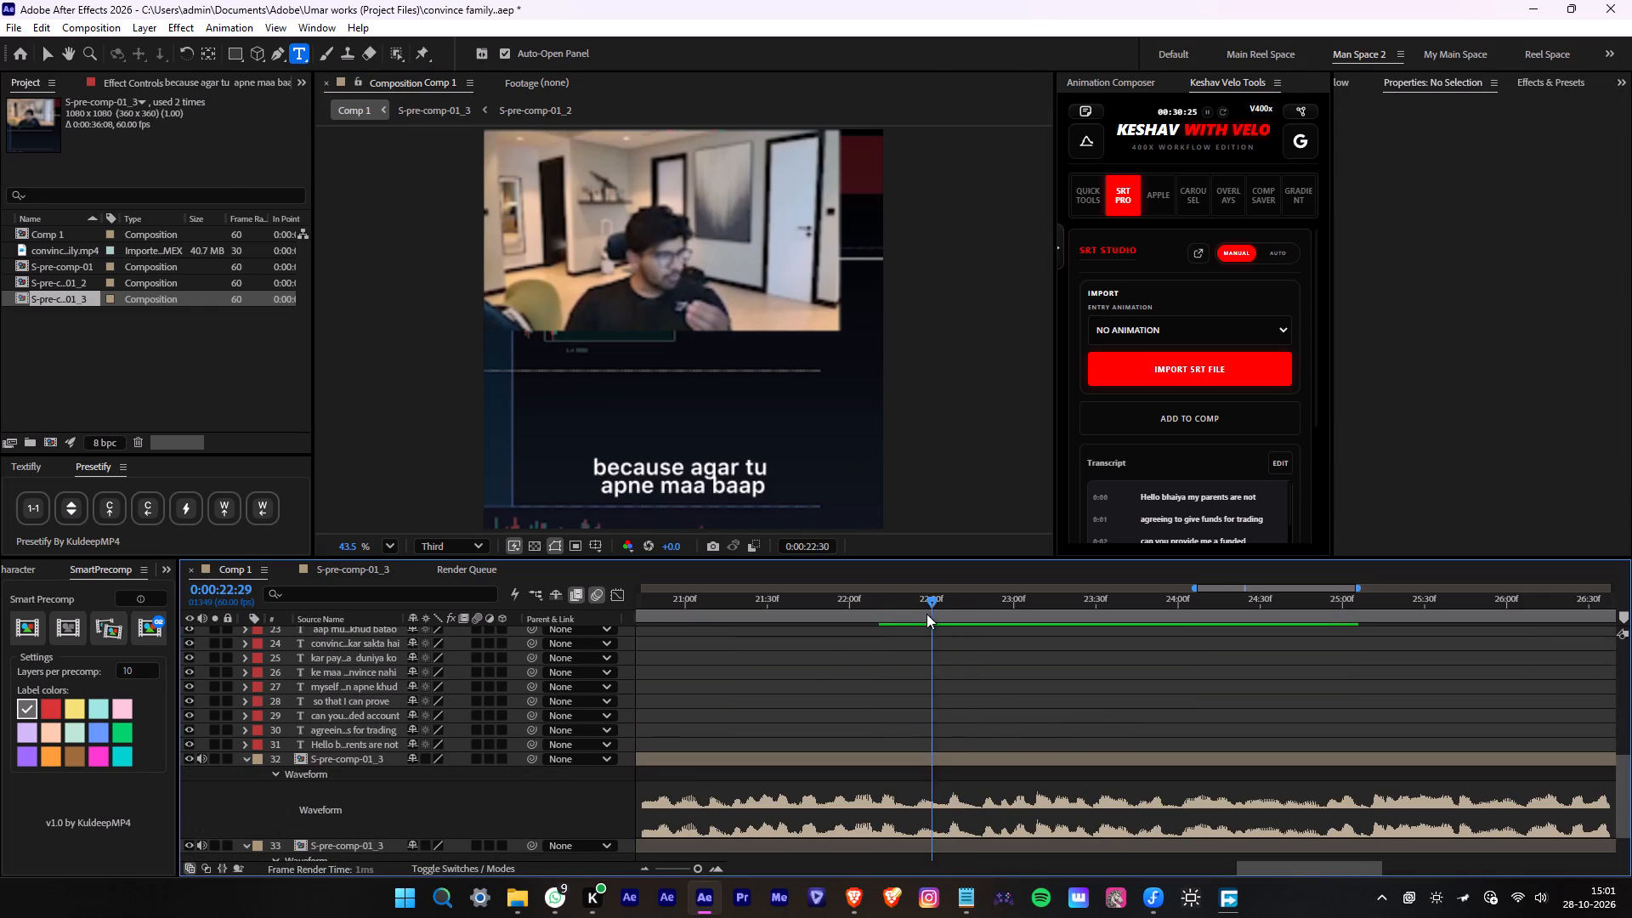
left_click_drag(926, 614, 904, 609)
key("space")
left_click_drag(904, 609, 913, 609)
scroll(1107, 666, "up", 5)
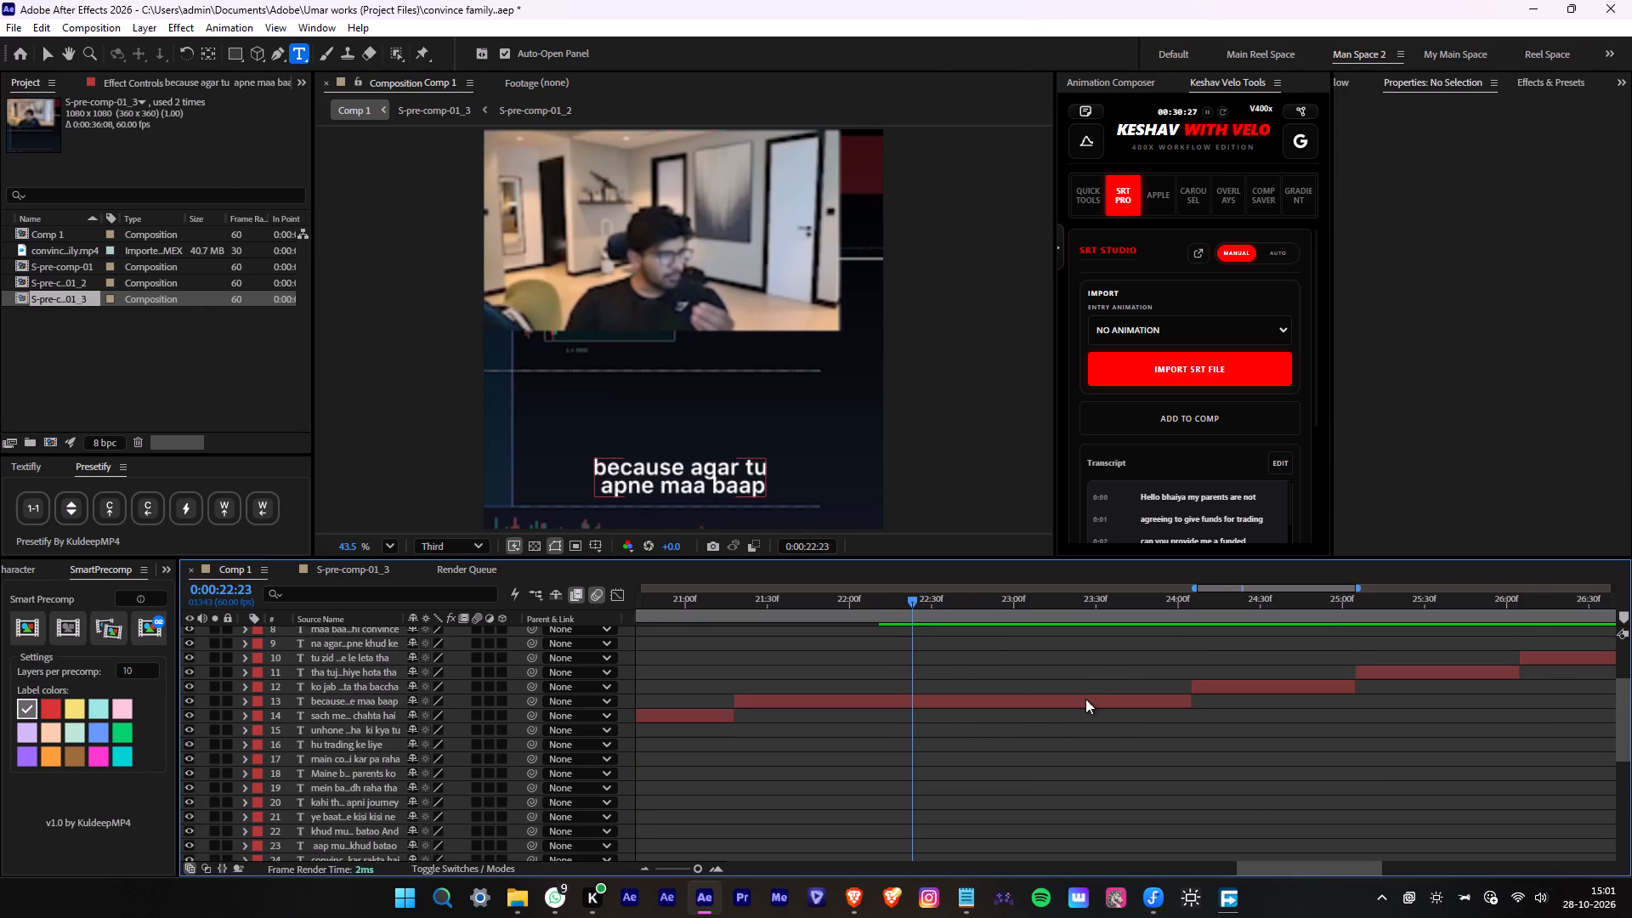
Add "ko" at the end of the "because agar tu apne maa baap" caption, keeping the layer's timing.
left_click(1085, 700)
left_click(762, 493)
key("ctrl+z")
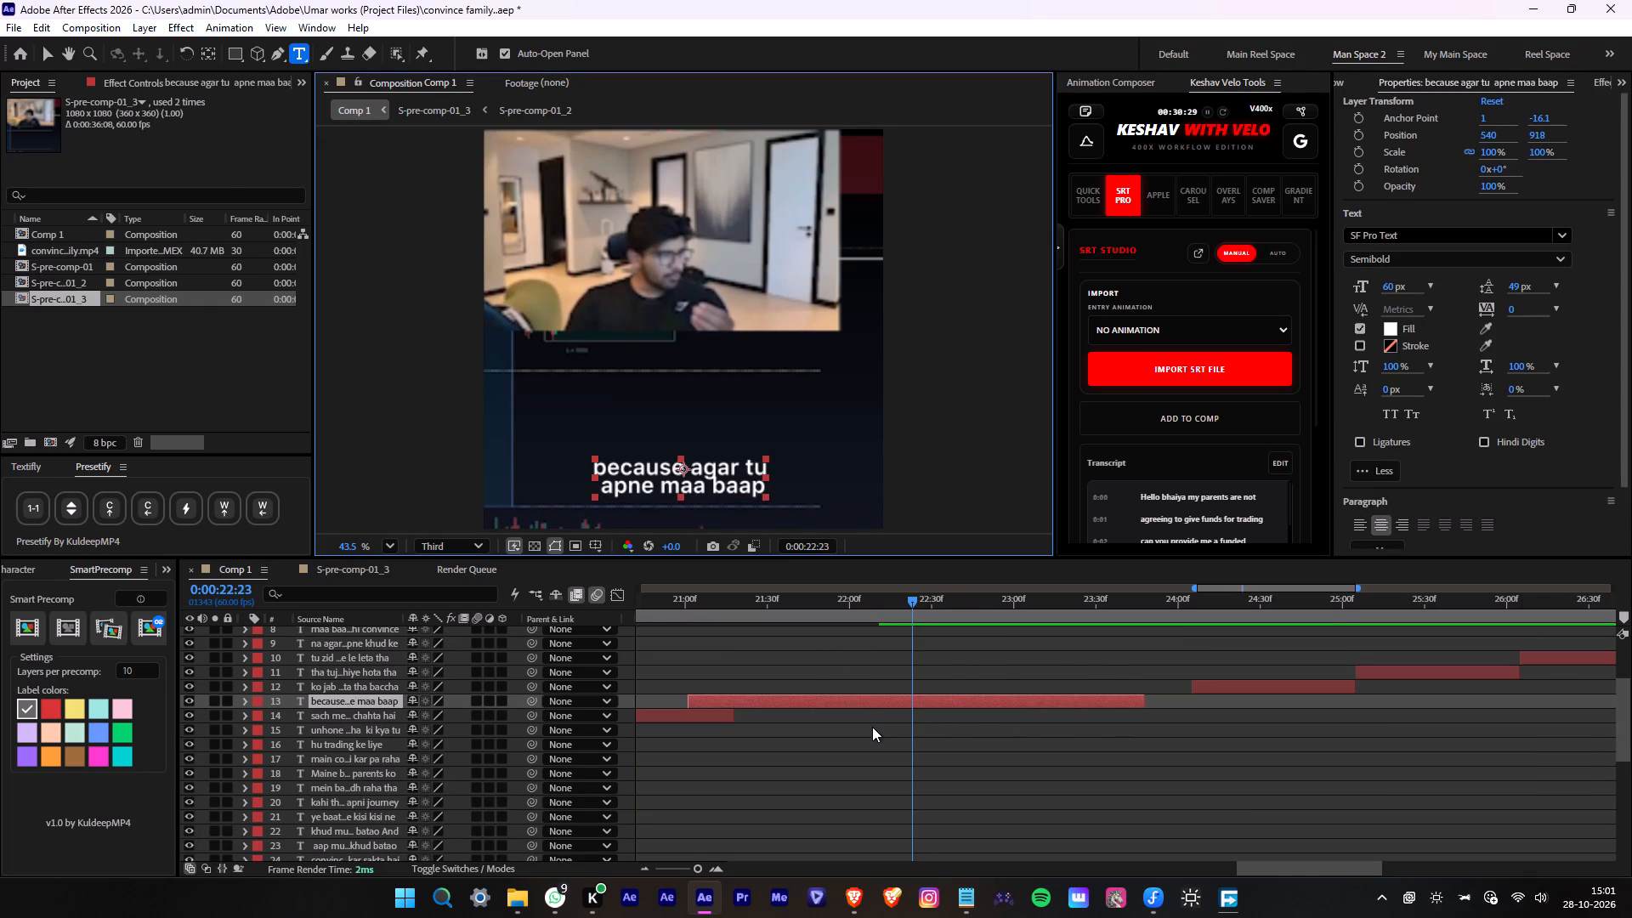
key("ctrl+z")
left_click(762, 492)
key("space")
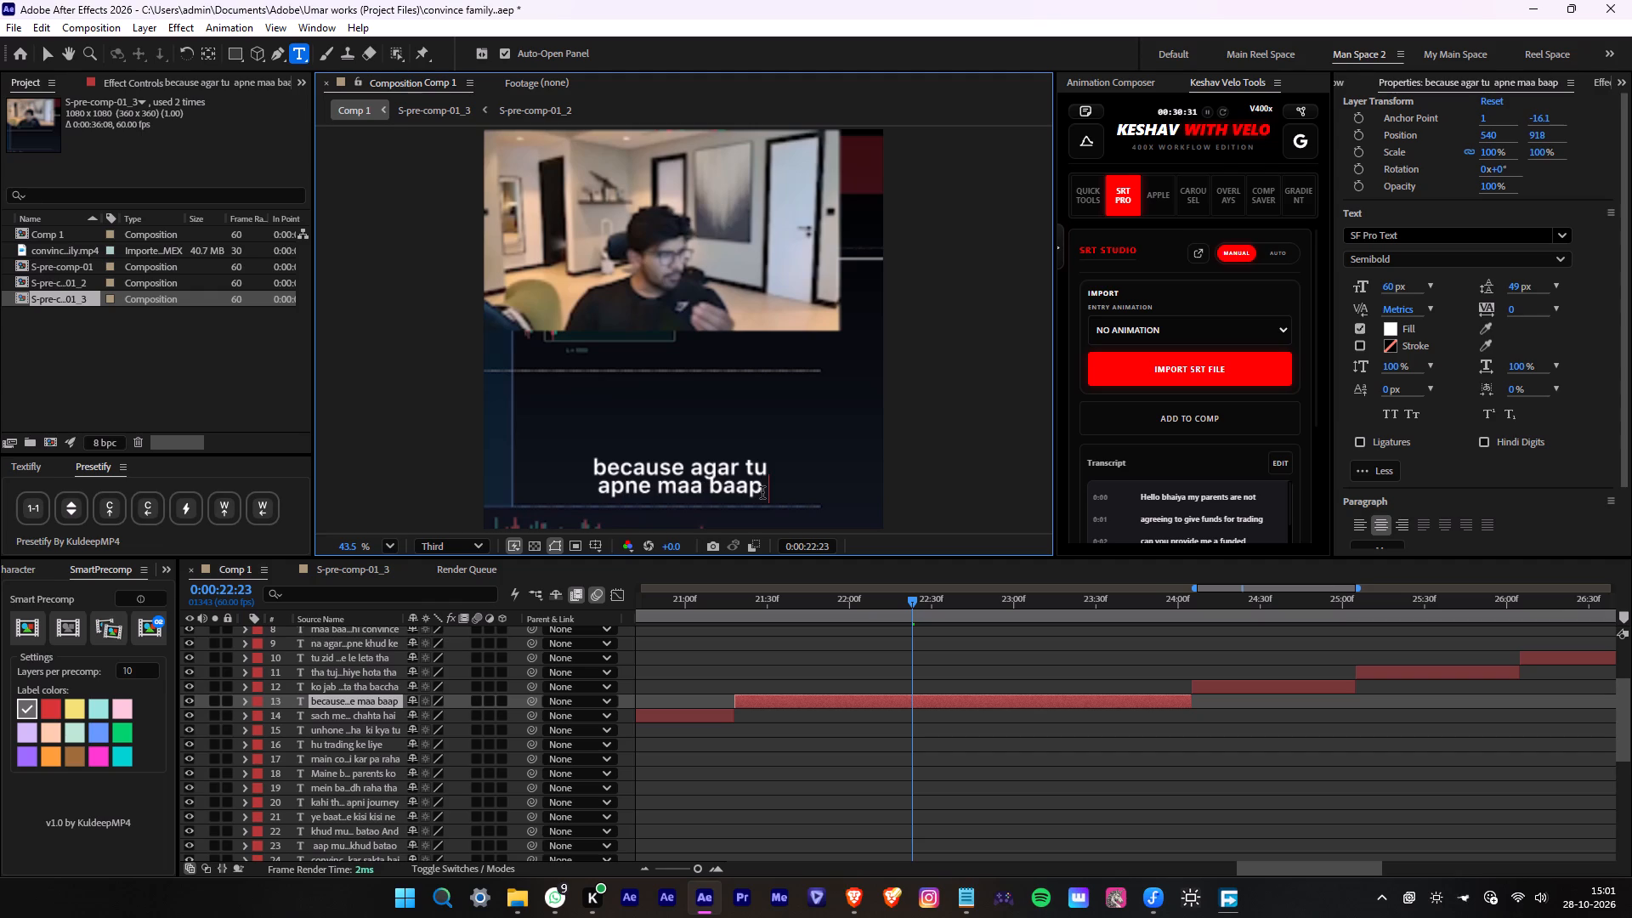
type("ko")
left_click(975, 774)
Split the "because agar tu apne maa baap ko" caption where its phrase ends, at 0:00:22:36, and delete the remainder.
left_click(957, 700)
scroll(955, 700, "down", 6)
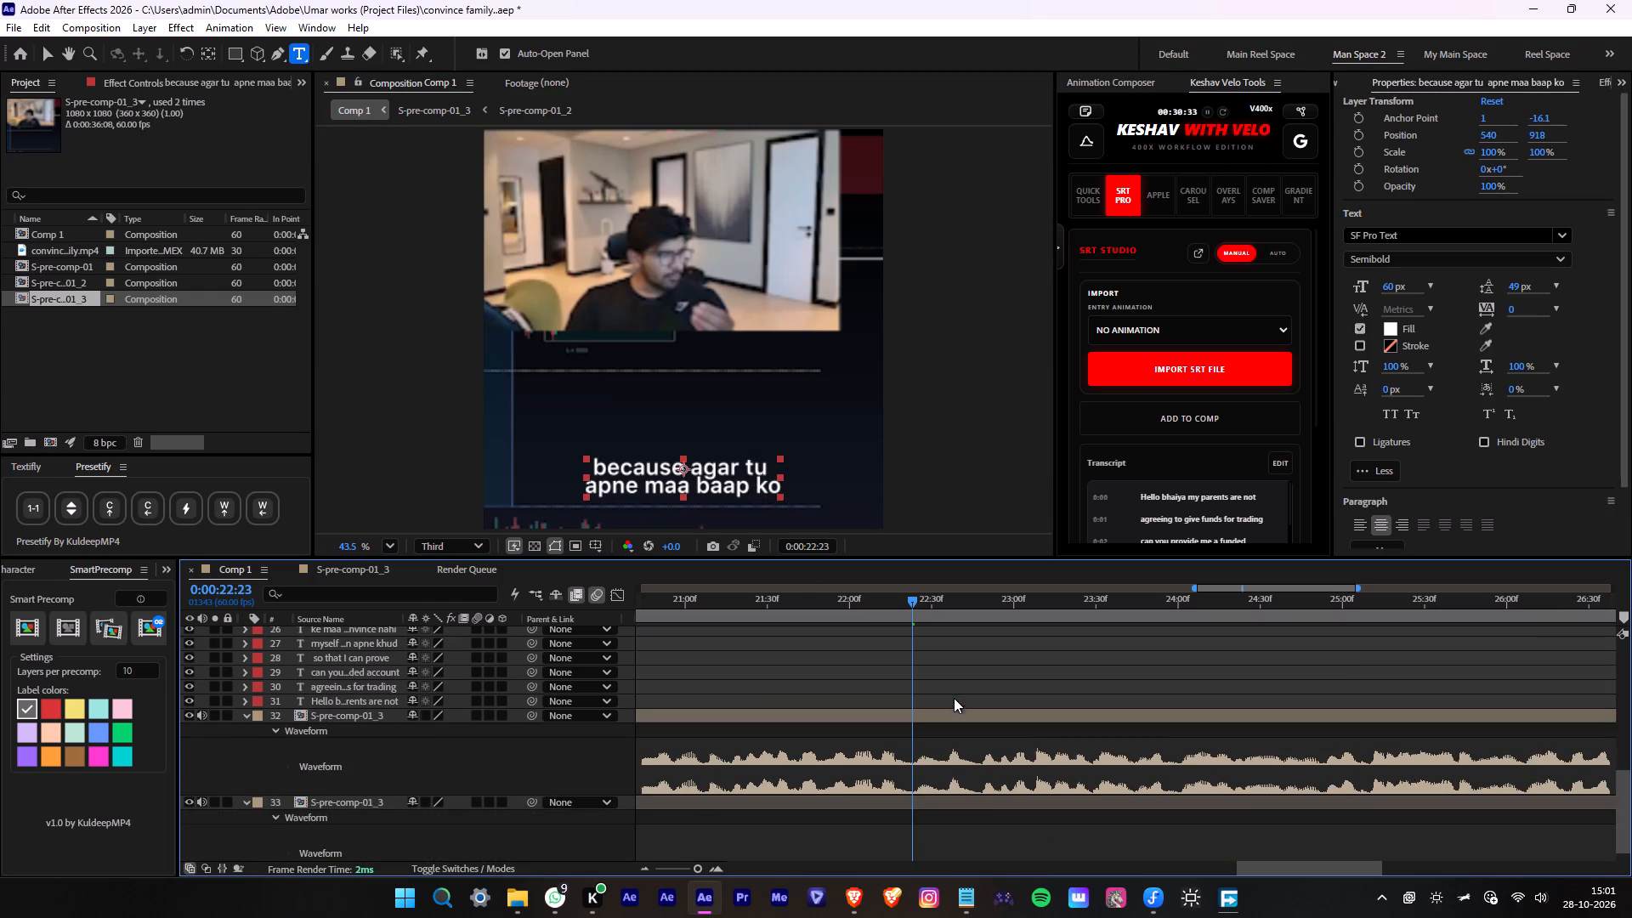
left_click(927, 609)
key("space")
left_click_drag(927, 609, 948, 611)
key("space")
left_click(948, 611)
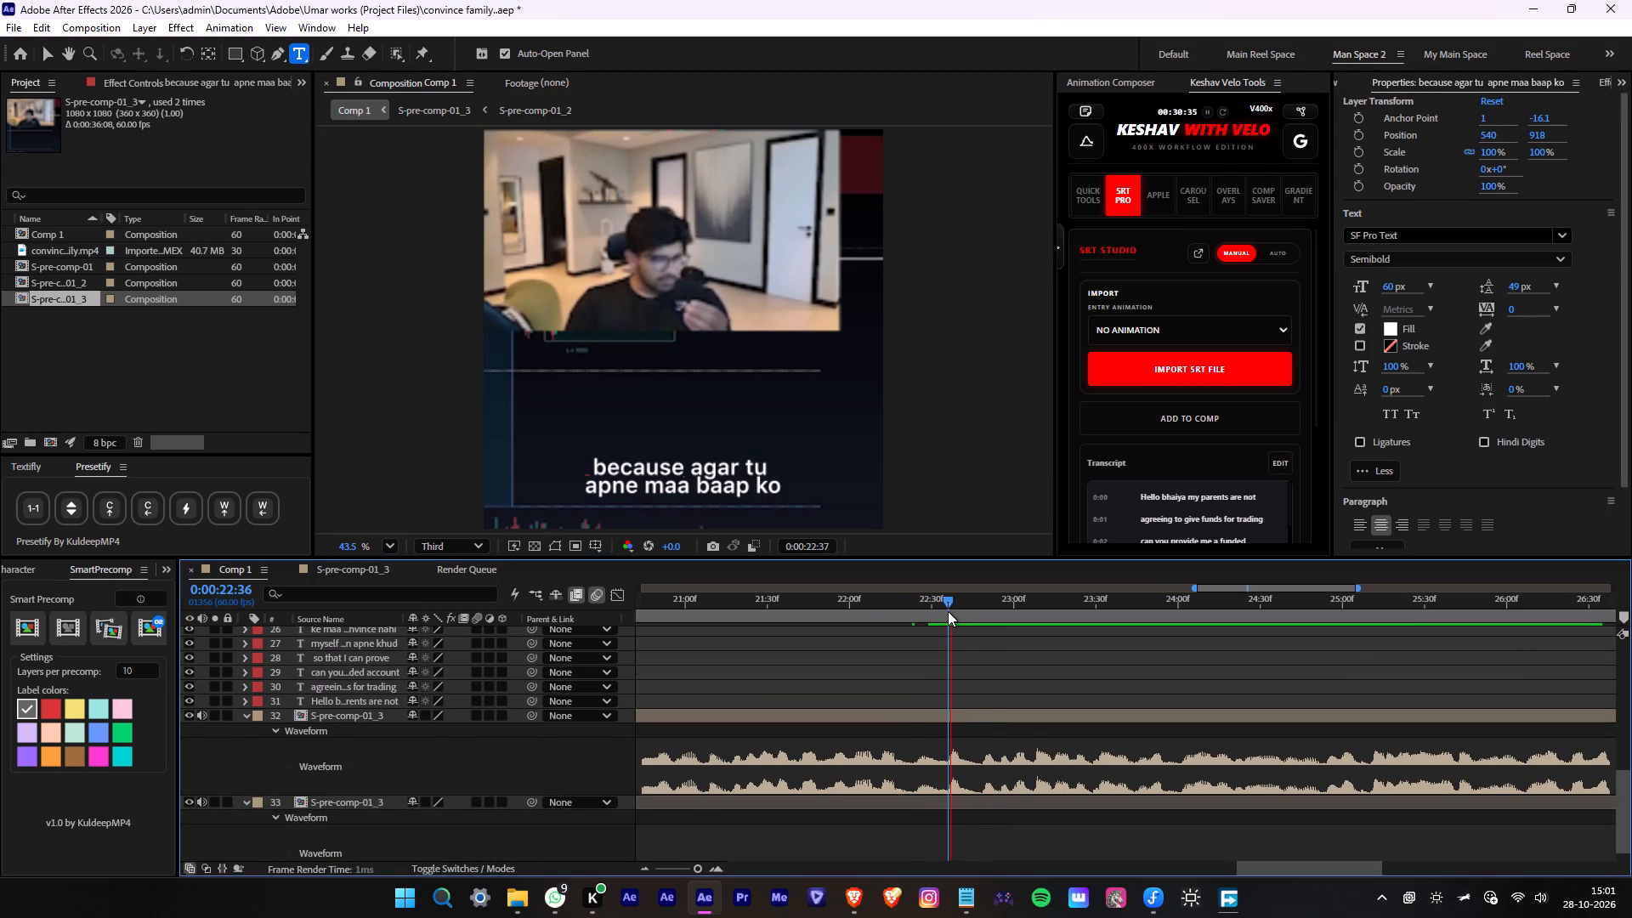
scroll(1130, 700, "up", 5)
key("alt+d")
key("Delete")
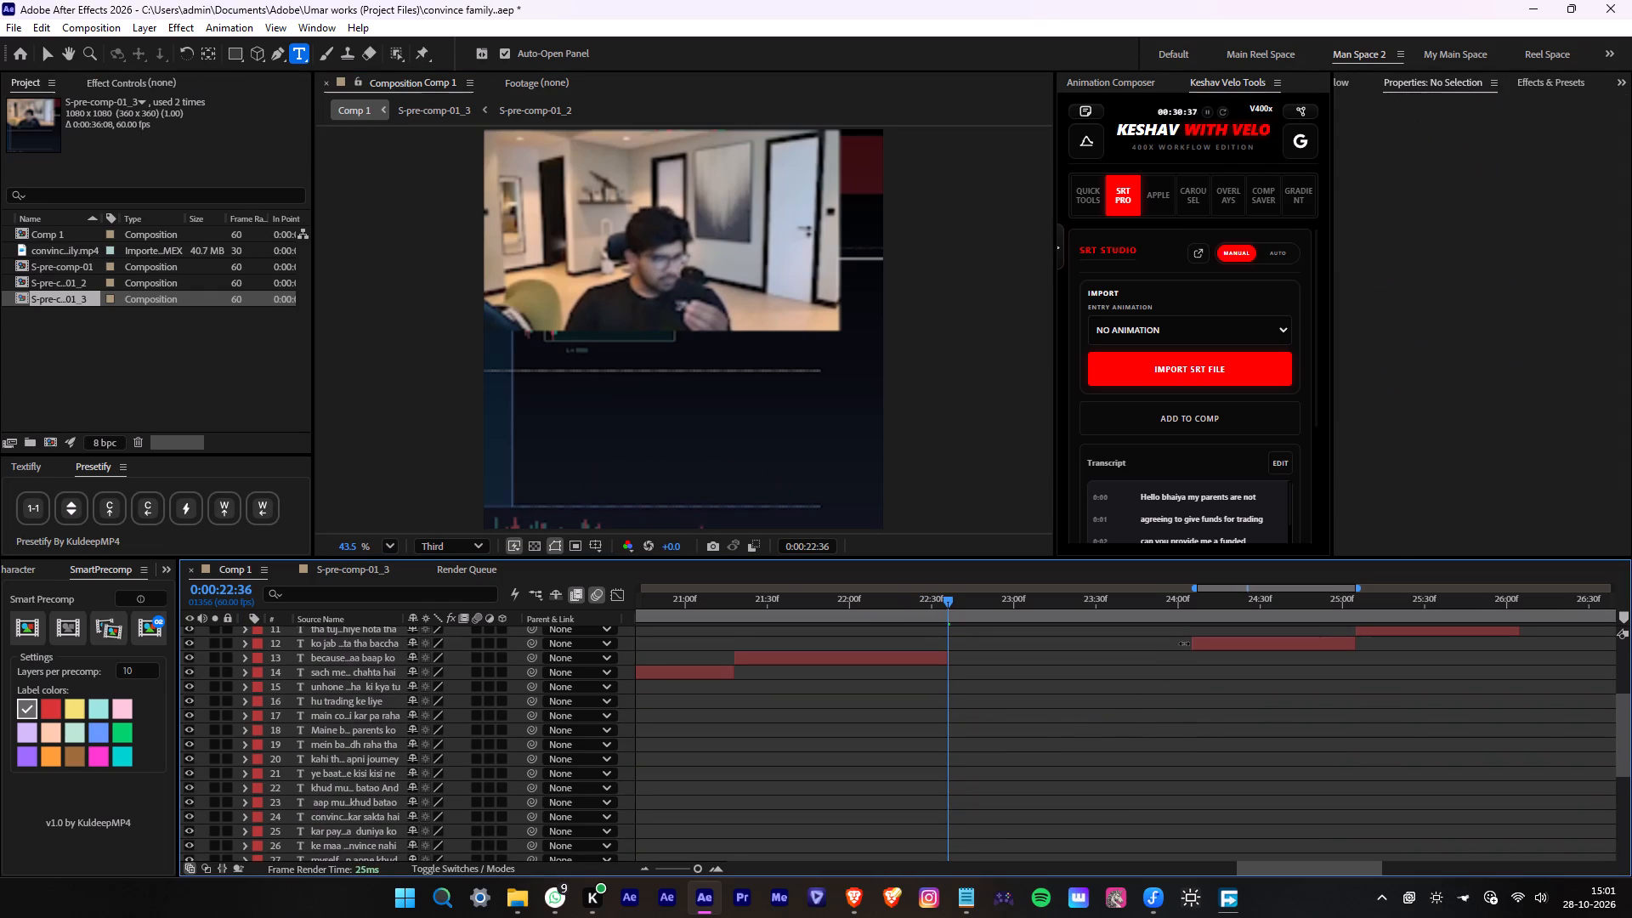
Extend the start of the "ko jab tu chota tha baccha" caption back to the end of the preceding caption, around 0:00:22:36.
left_click_drag(1186, 643, 940, 662)
Play back the "ko jab tu chota tha baccha" phrase and add "tha" at the end of its caption.
key("space")
middle_click_drag(1104, 729, 836, 761)
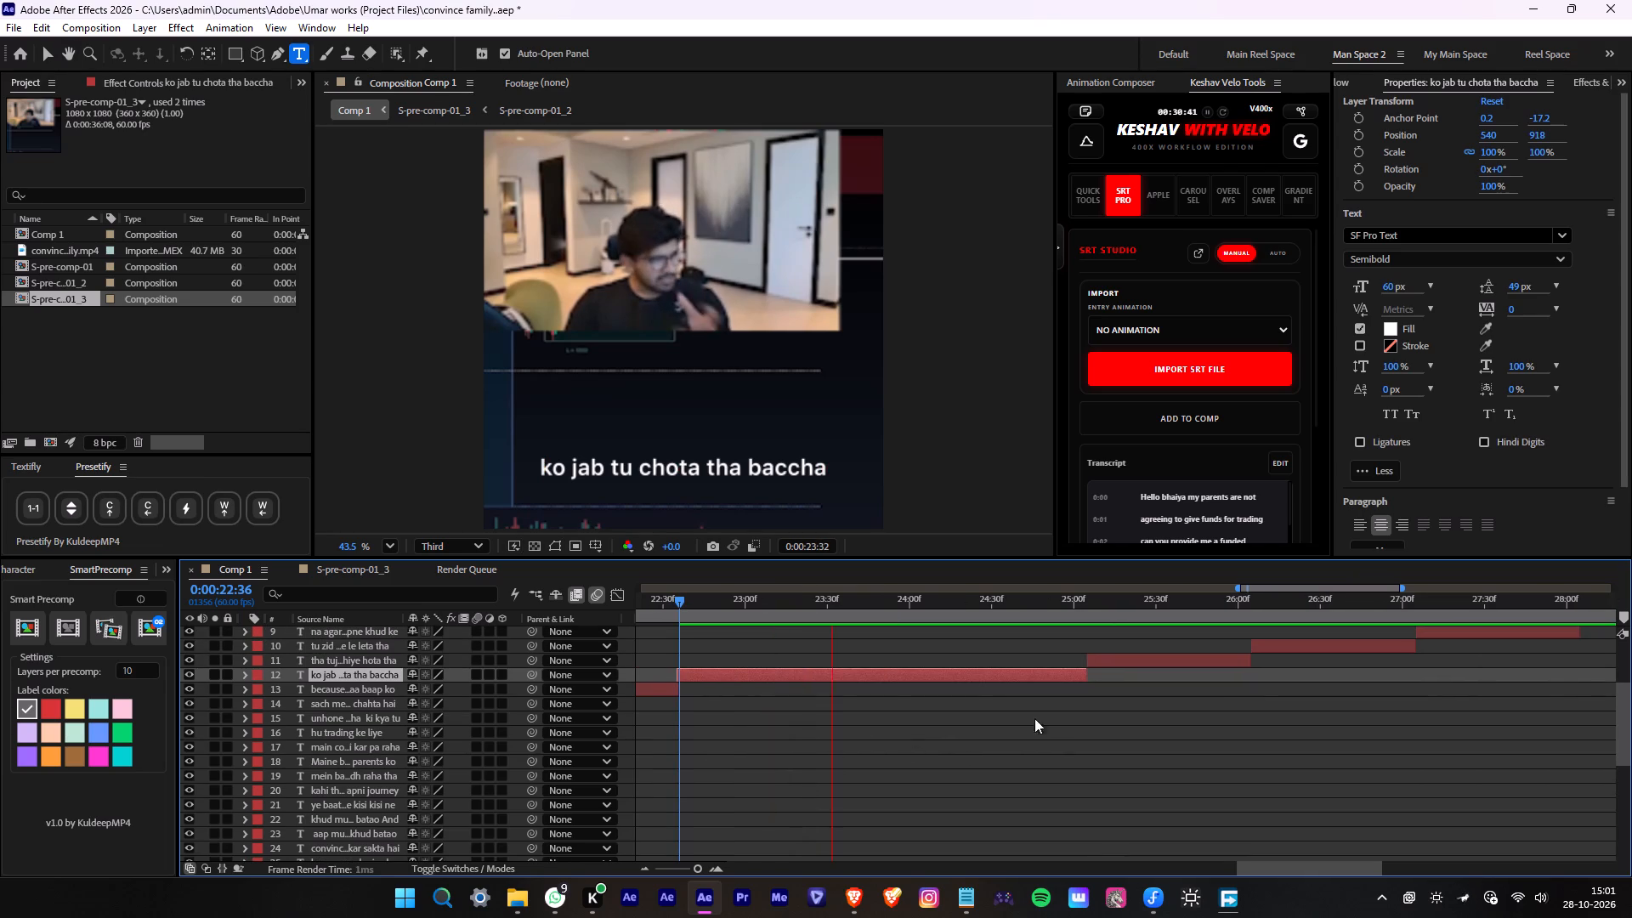
key("space")
left_click(818, 466)
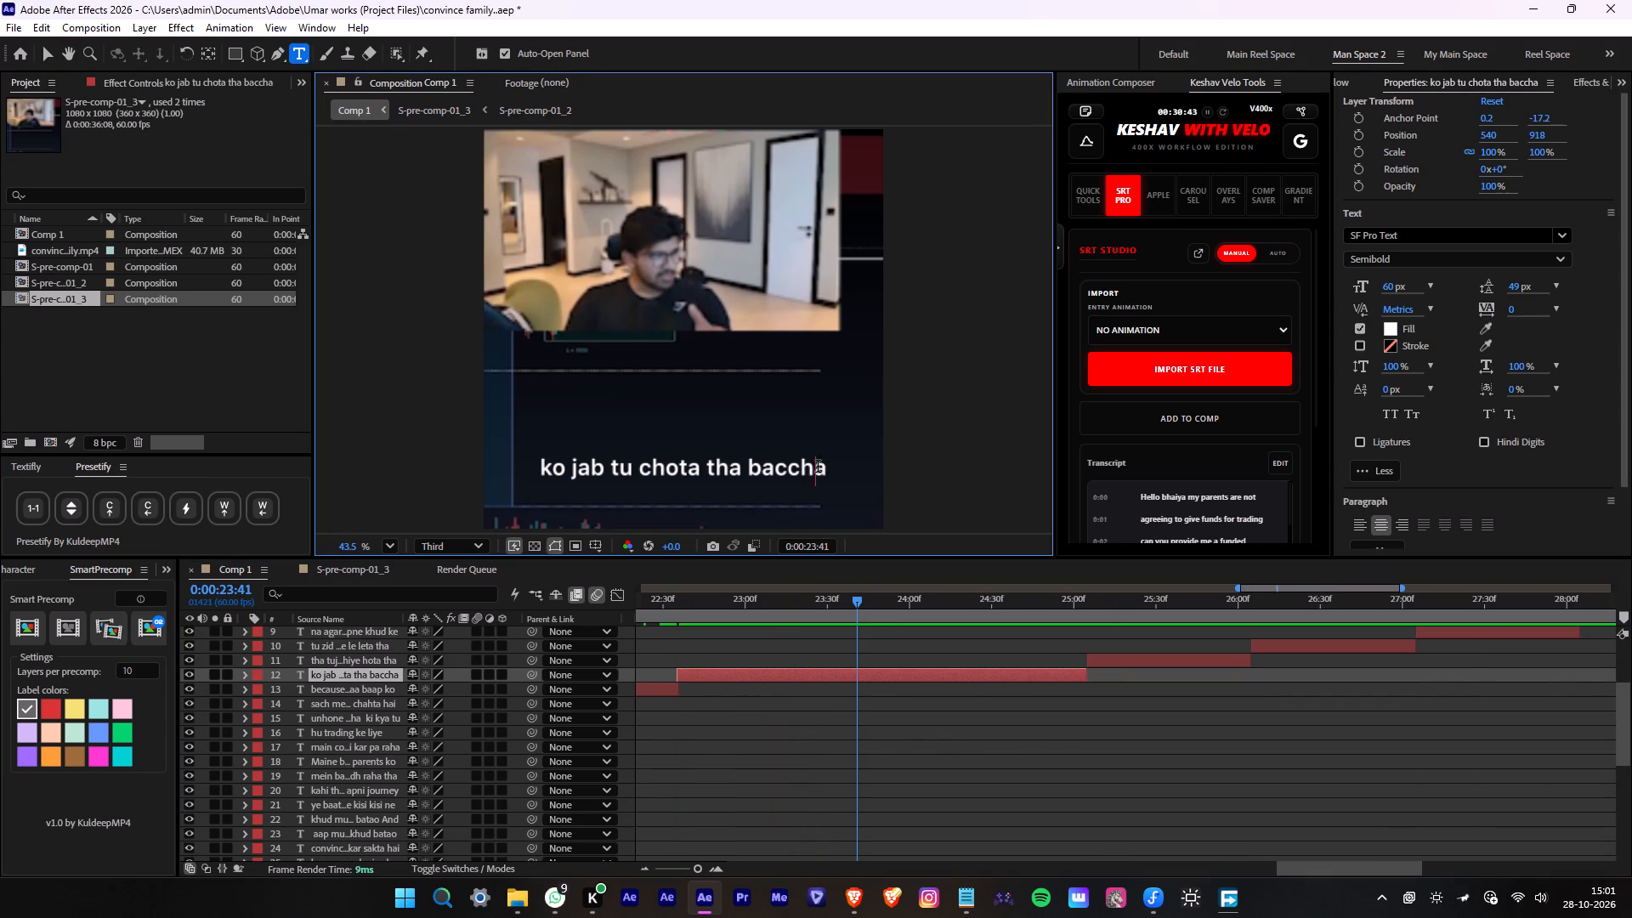
left_click(828, 466)
key("space")
type("th")
key("a")
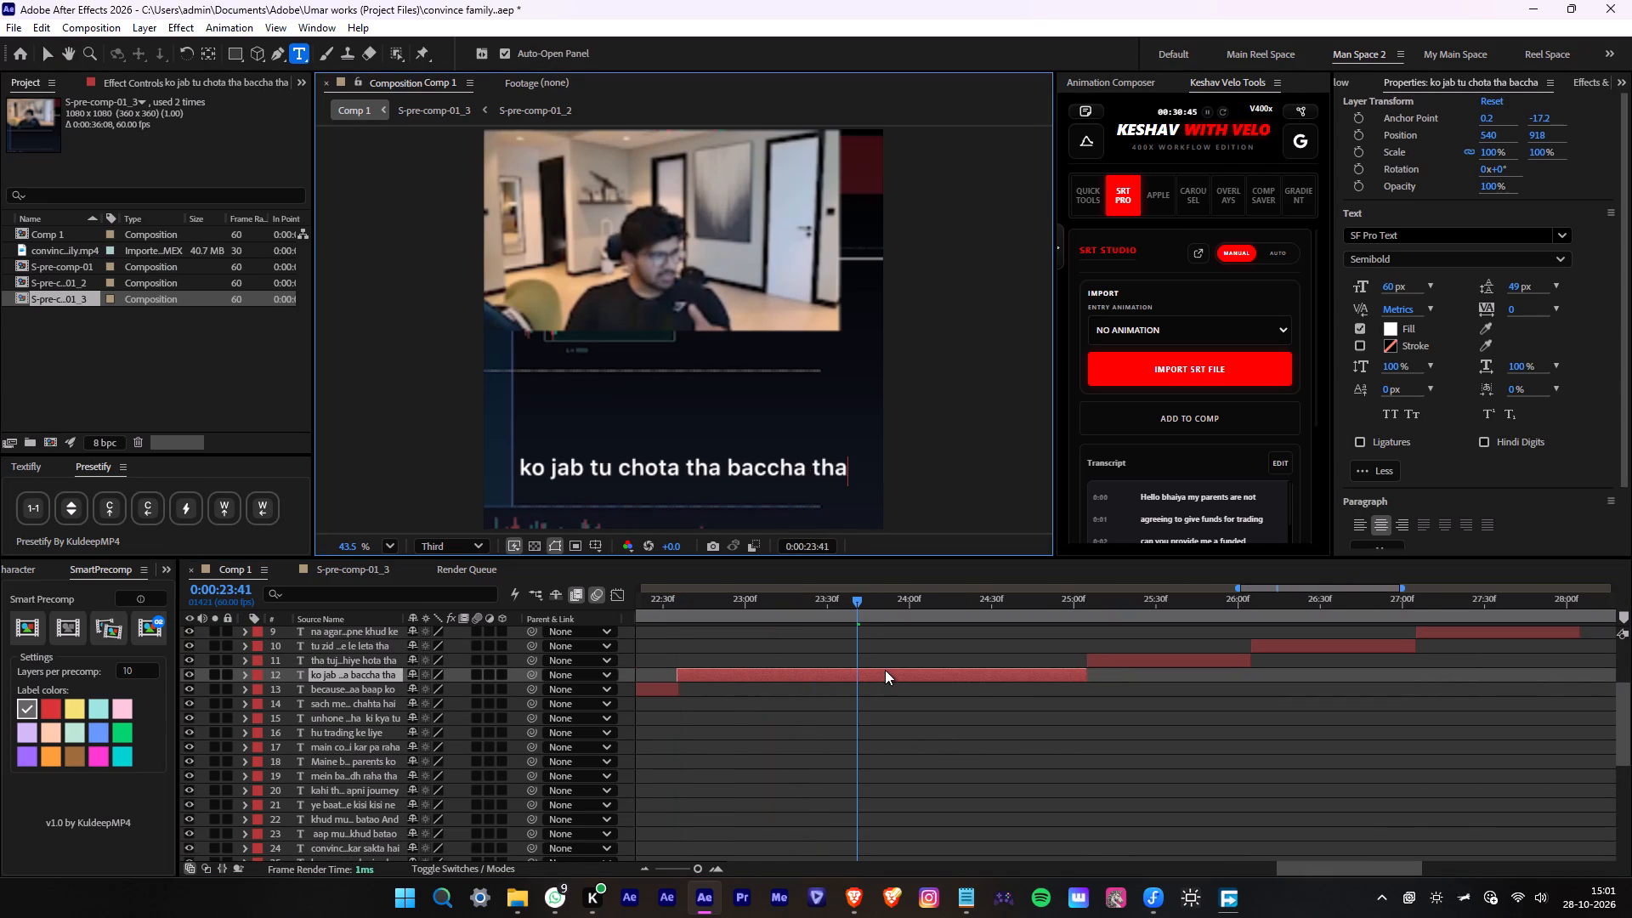
Find the end of the "ko jab tu chota tha baccha tha" phrase by playback, split its caption at 0:00:23:46 and delete the remainder.
scroll(887, 671, "down", 5)
left_click(881, 660)
left_click_drag(852, 593, 821, 599)
key("space")
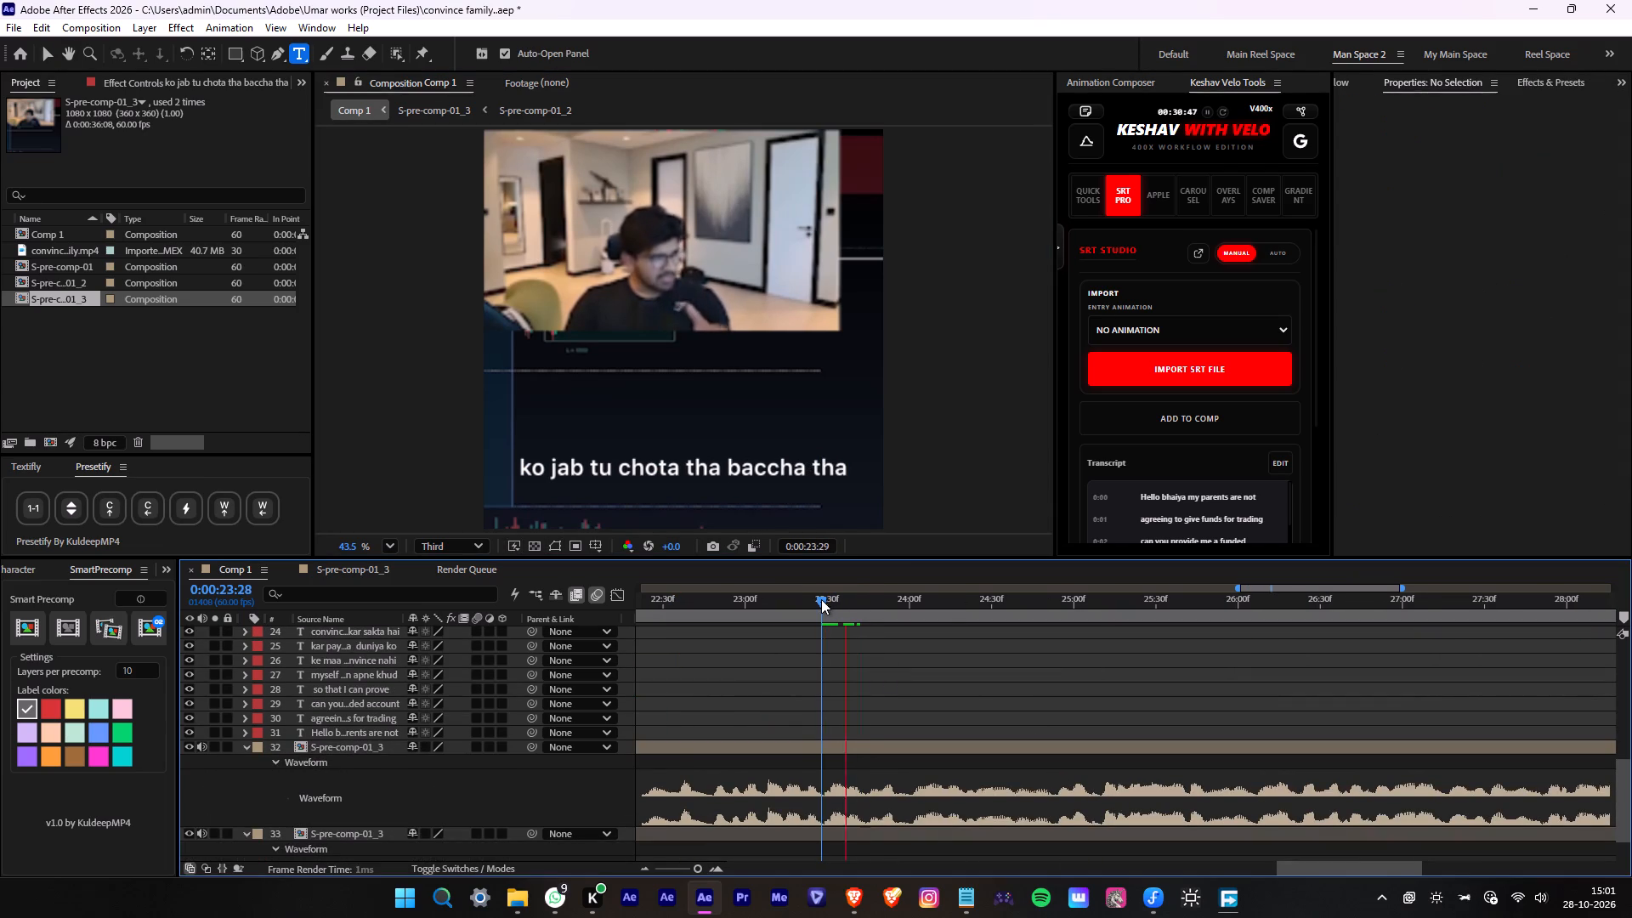
left_click_drag(821, 599, 870, 605)
key("space")
left_click(869, 605)
scroll(913, 666, "up", 5)
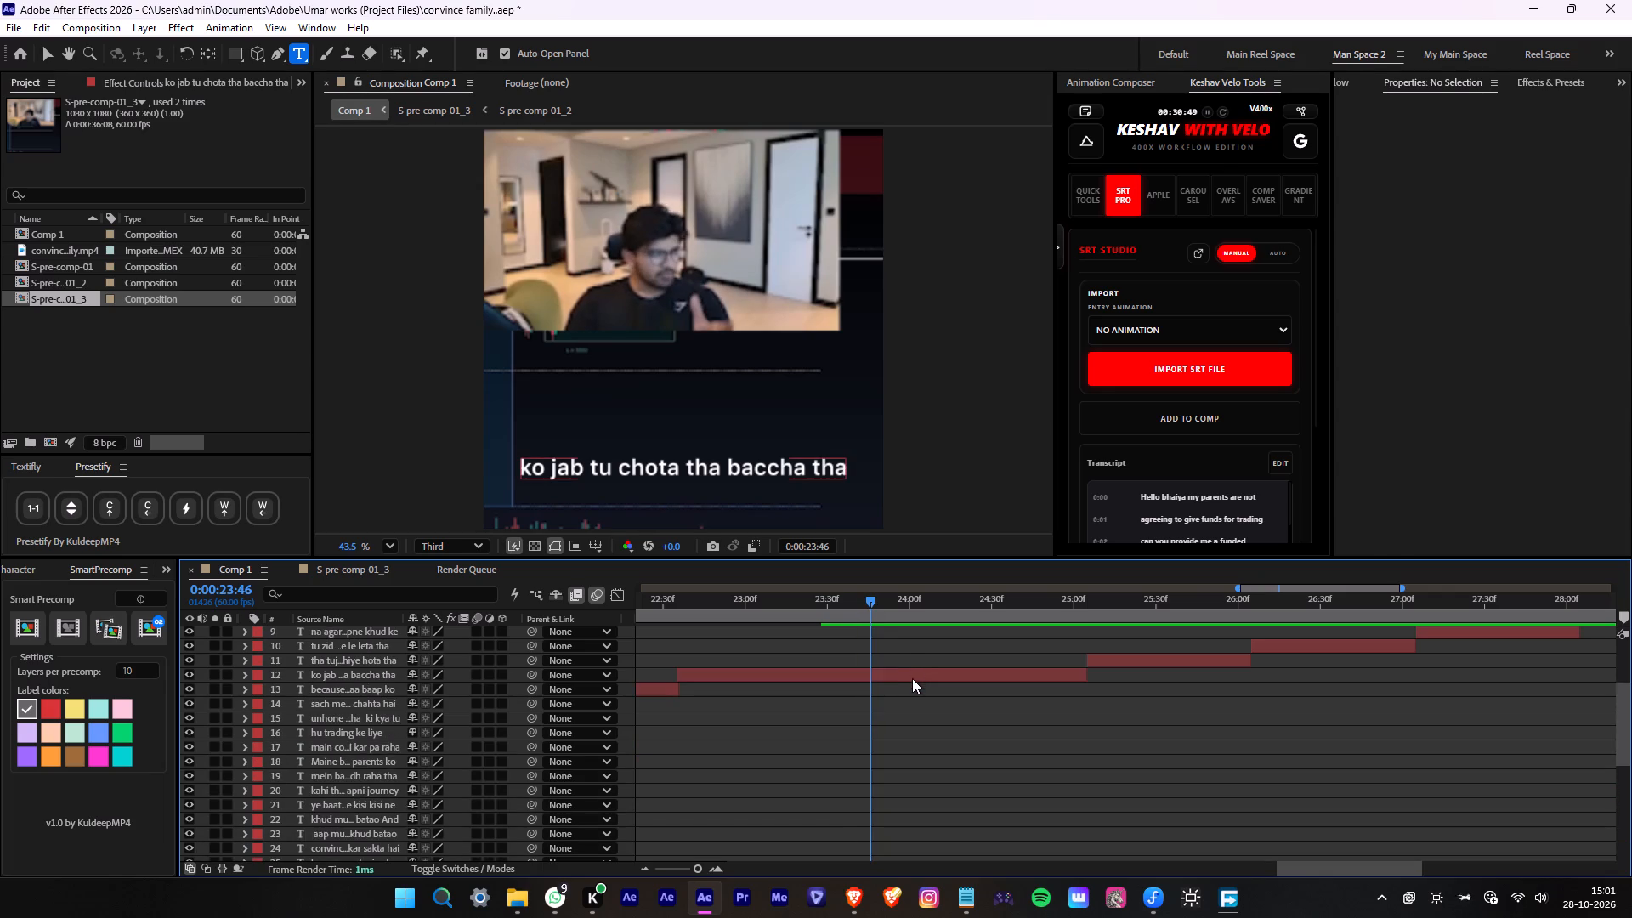
left_click(912, 678)
key("alt+d")
key("Delete")
Break the "ko jab tu chota tha baccha tha" caption onto two lines after "ko jab tu chota tha".
left_click(814, 602)
left_click(779, 665)
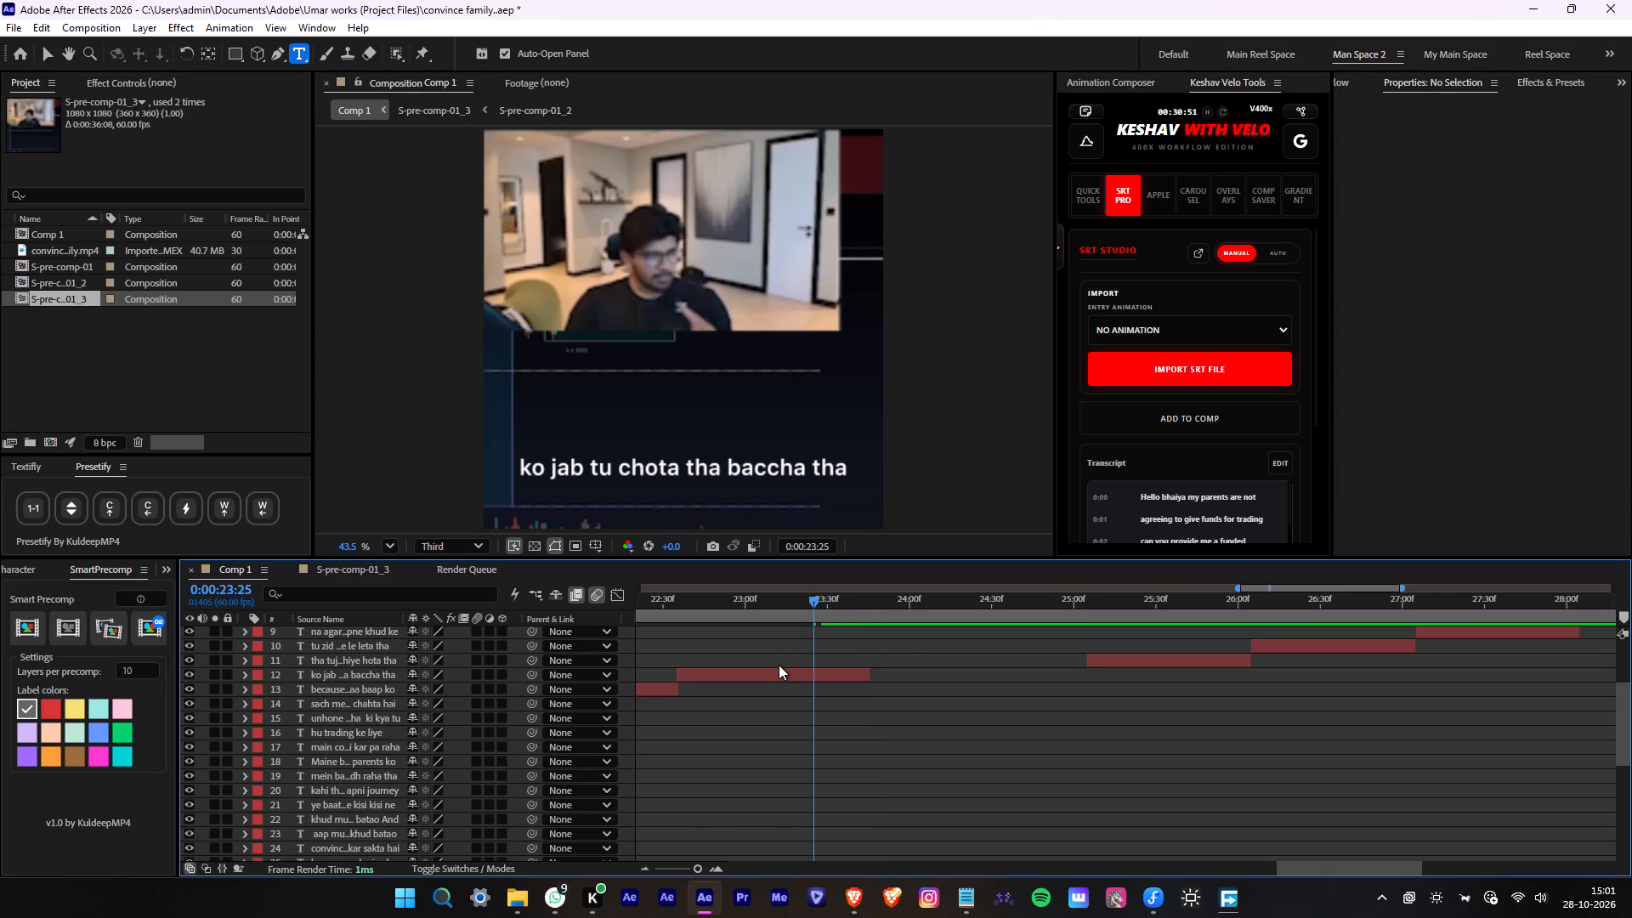
left_click(777, 655)
left_click(782, 677)
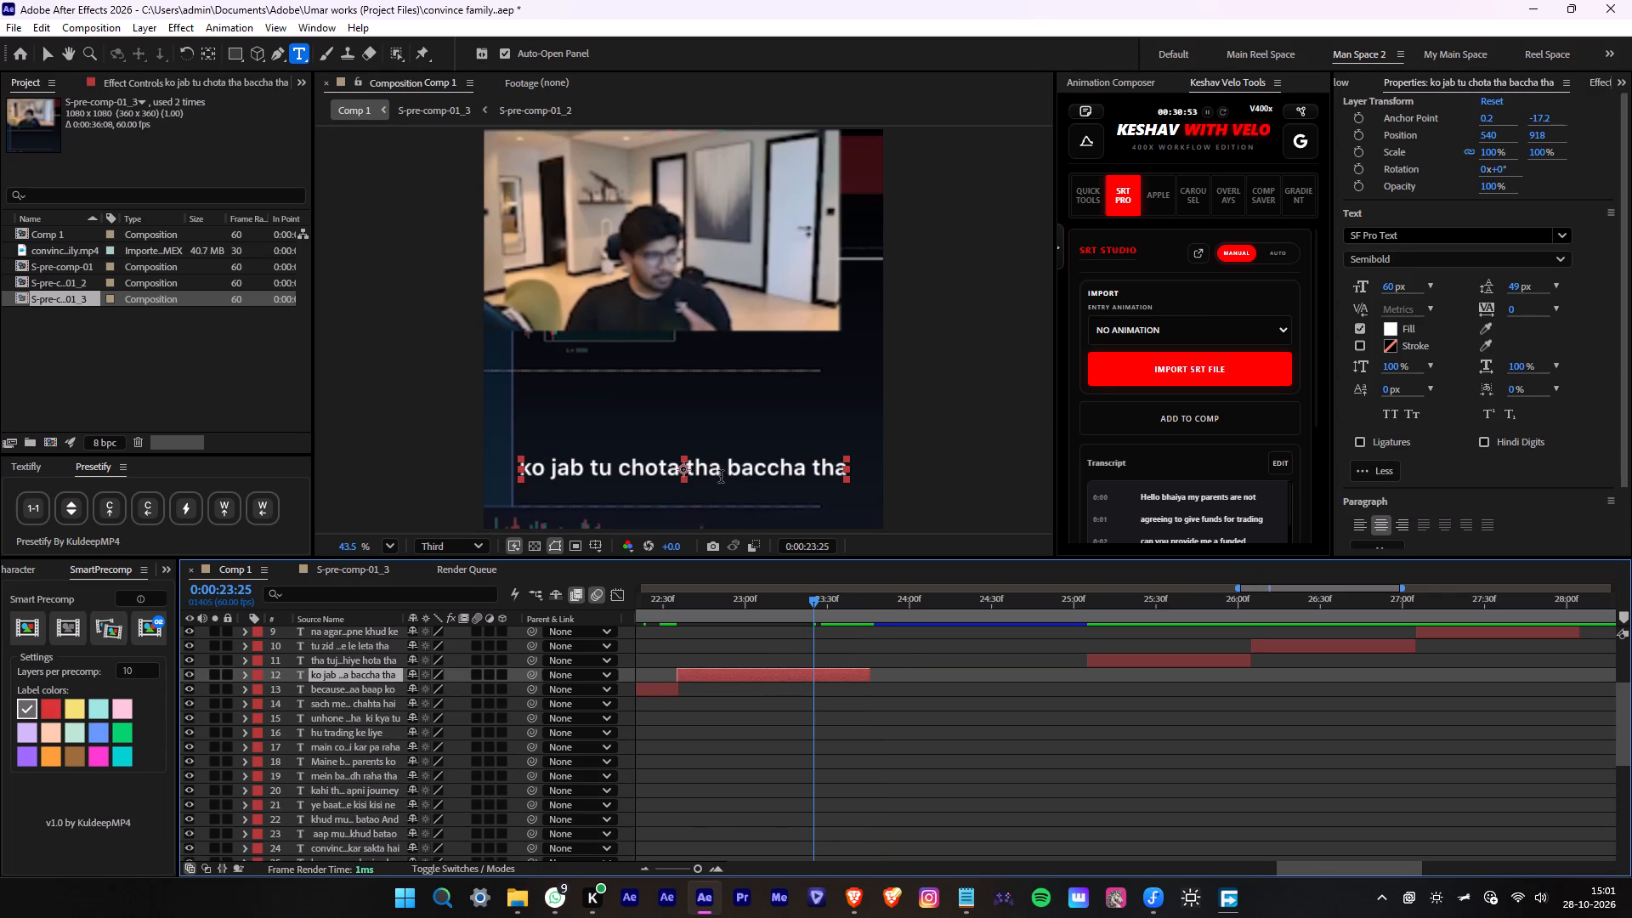
left_click(721, 476)
left_click(723, 469)
key("Return")
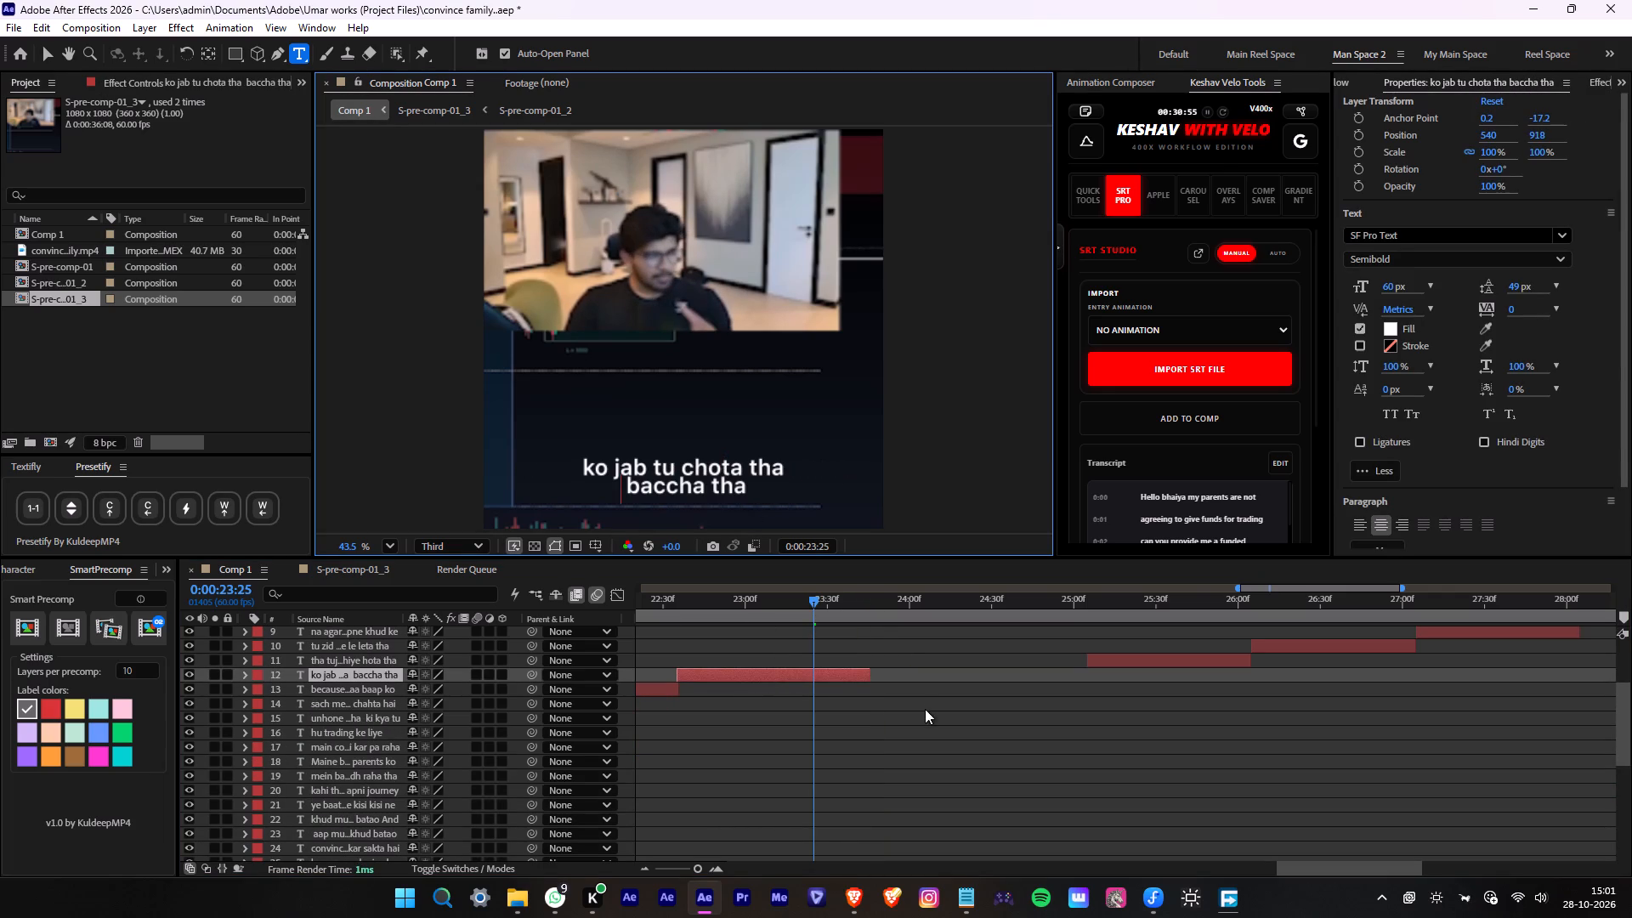
Fine-trim the start of the "ko jab tu chota tha baccha tha" caption to meet the end of the "because agar tu" caption.
left_click(860, 680)
scroll(867, 672, "up", 3, "alt")
left_click(899, 596)
scroll(902, 616, "down", 3, "alt")
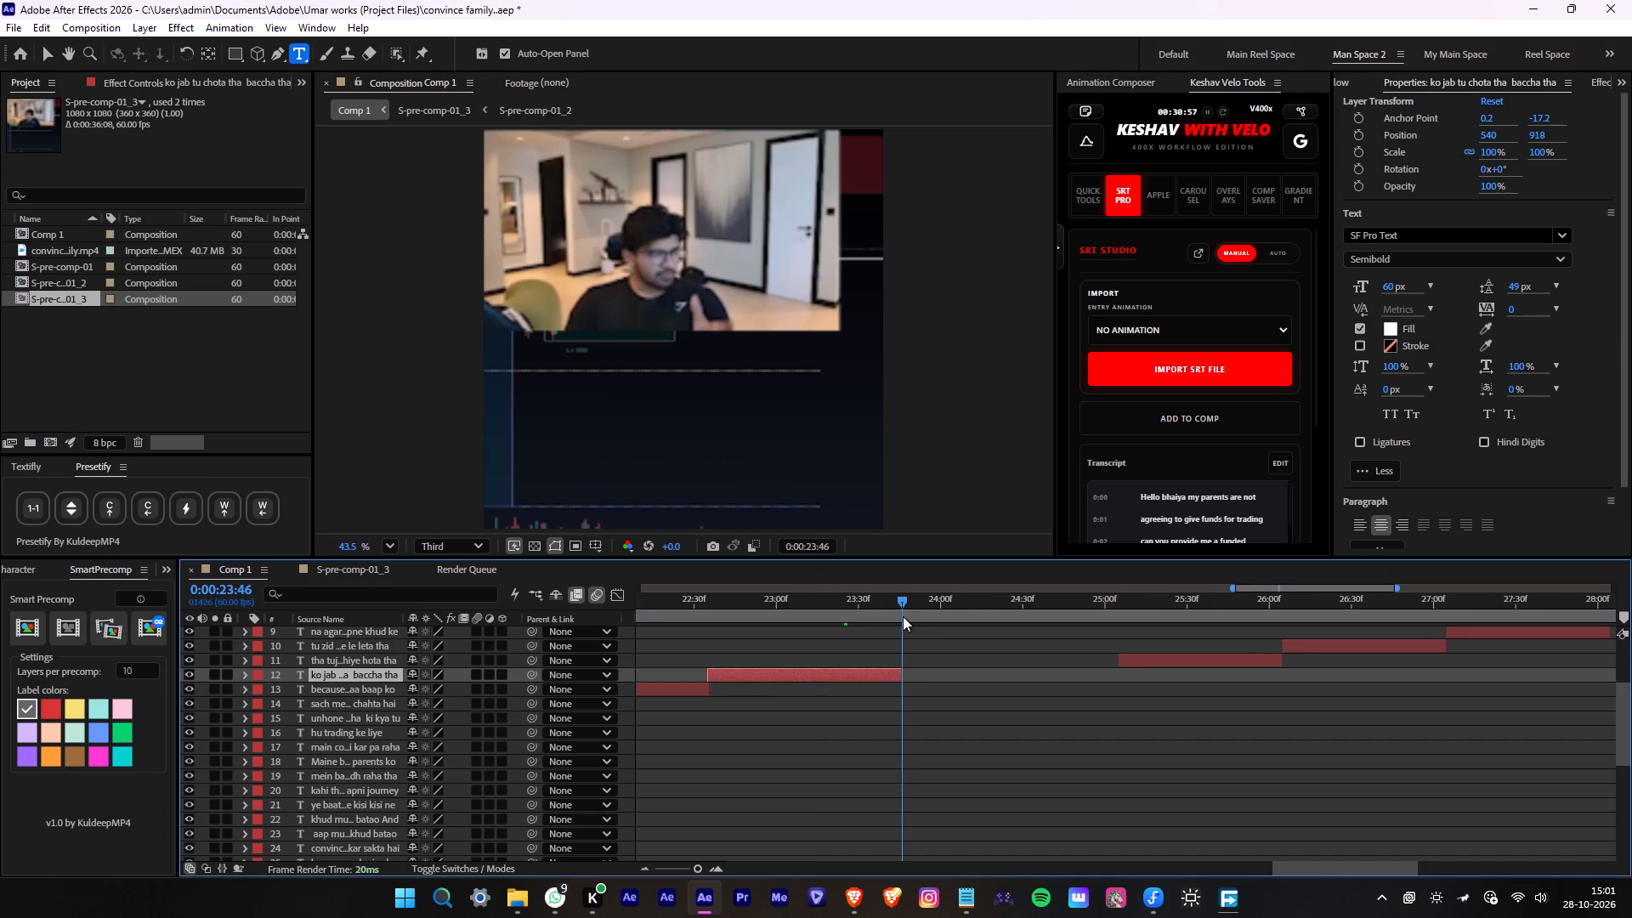
scroll(694, 674, "up", 3, "alt")
left_click_drag(748, 673, 756, 673)
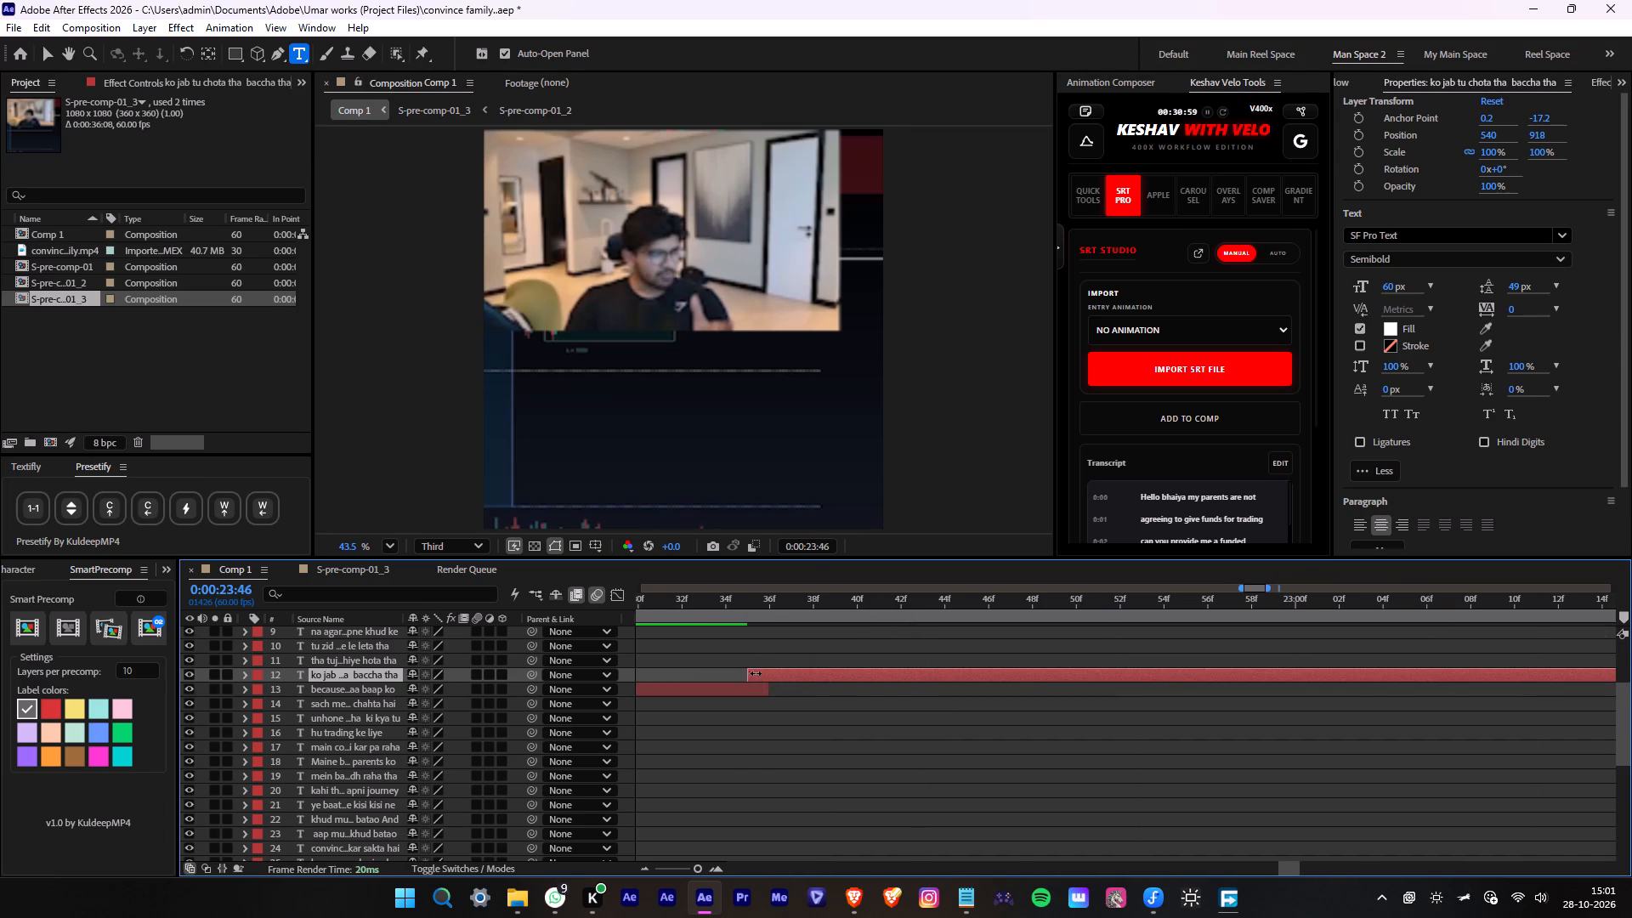
left_click_drag(756, 673, 763, 673)
scroll(764, 673, "down", 4, "alt")
Extend the start of the "tha tujhe khilauna chahiye hota tha" caption back to 0:00:23:46, where the preceding caption ends.
left_click_drag(1267, 725, 1233, 722)
left_click_drag(968, 664, 886, 682)
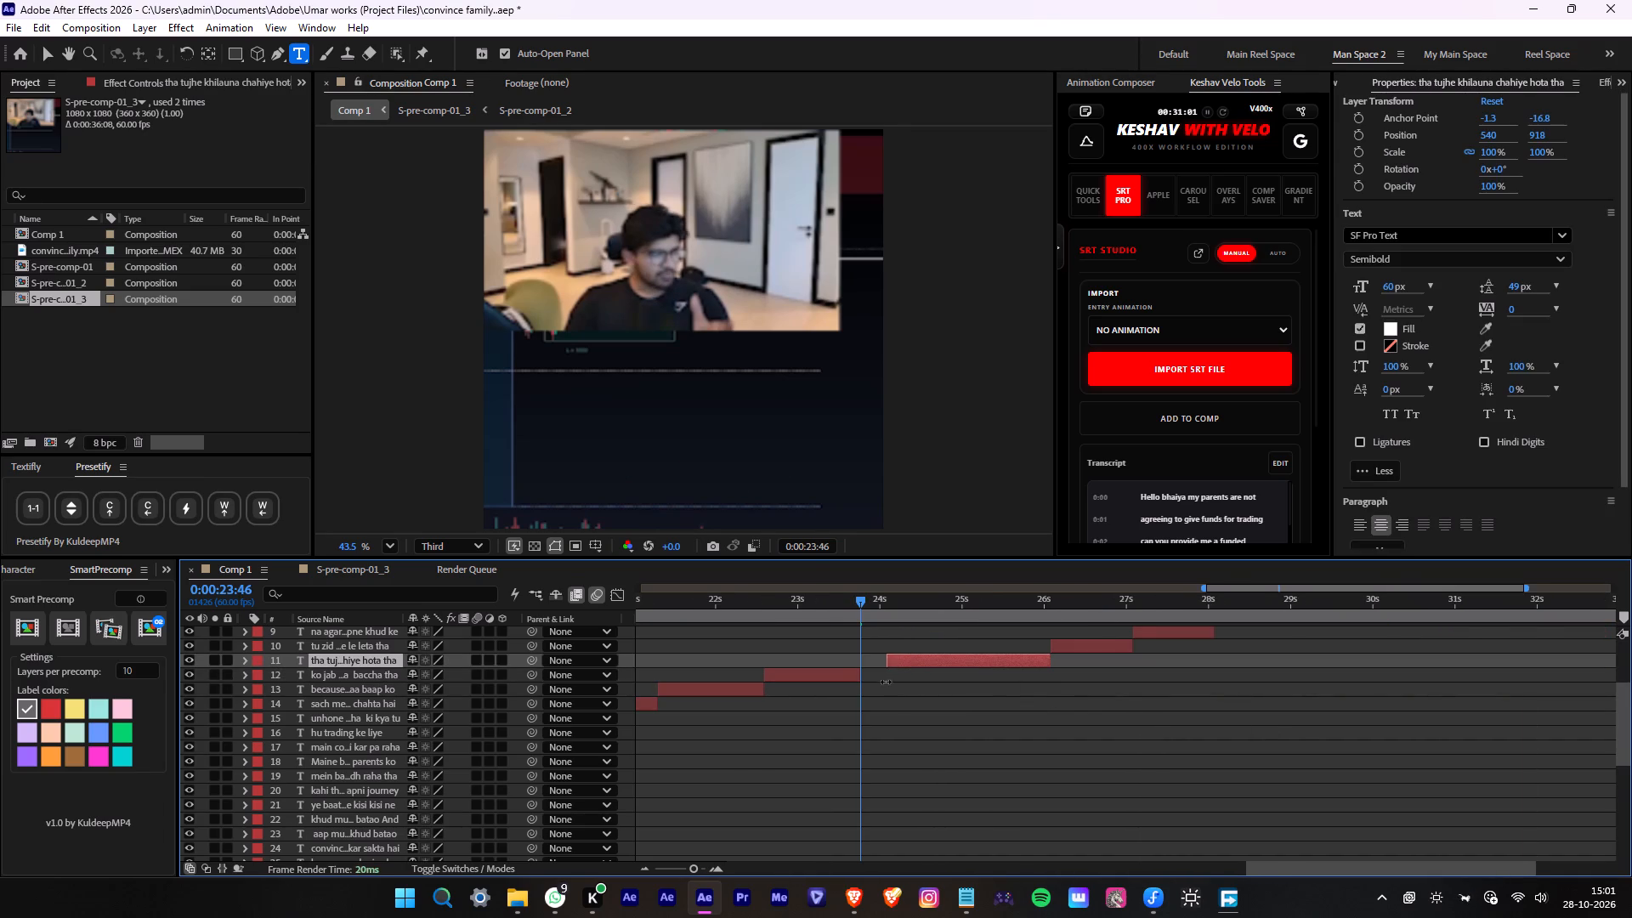
left_click_drag(886, 682, 859, 677)
Play back the "tha tujhe khilauna chahiye hota tha" phrase and remove the leading "tha" from its caption.
key("space")
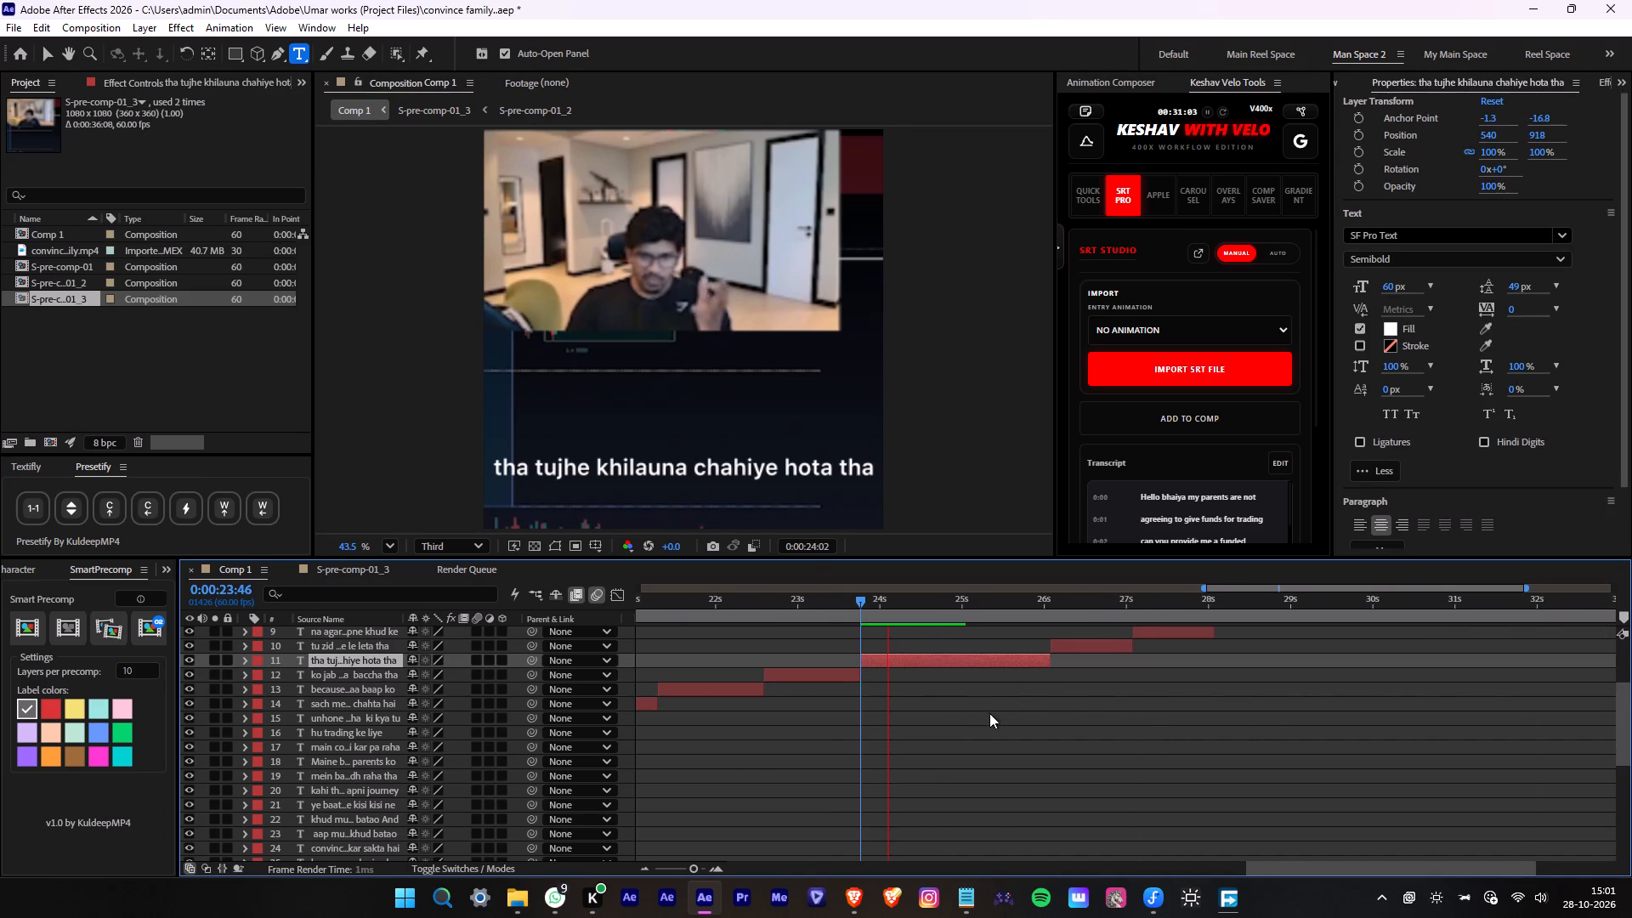
key("space")
left_click_drag(531, 471, 445, 462)
key("BackSpace")
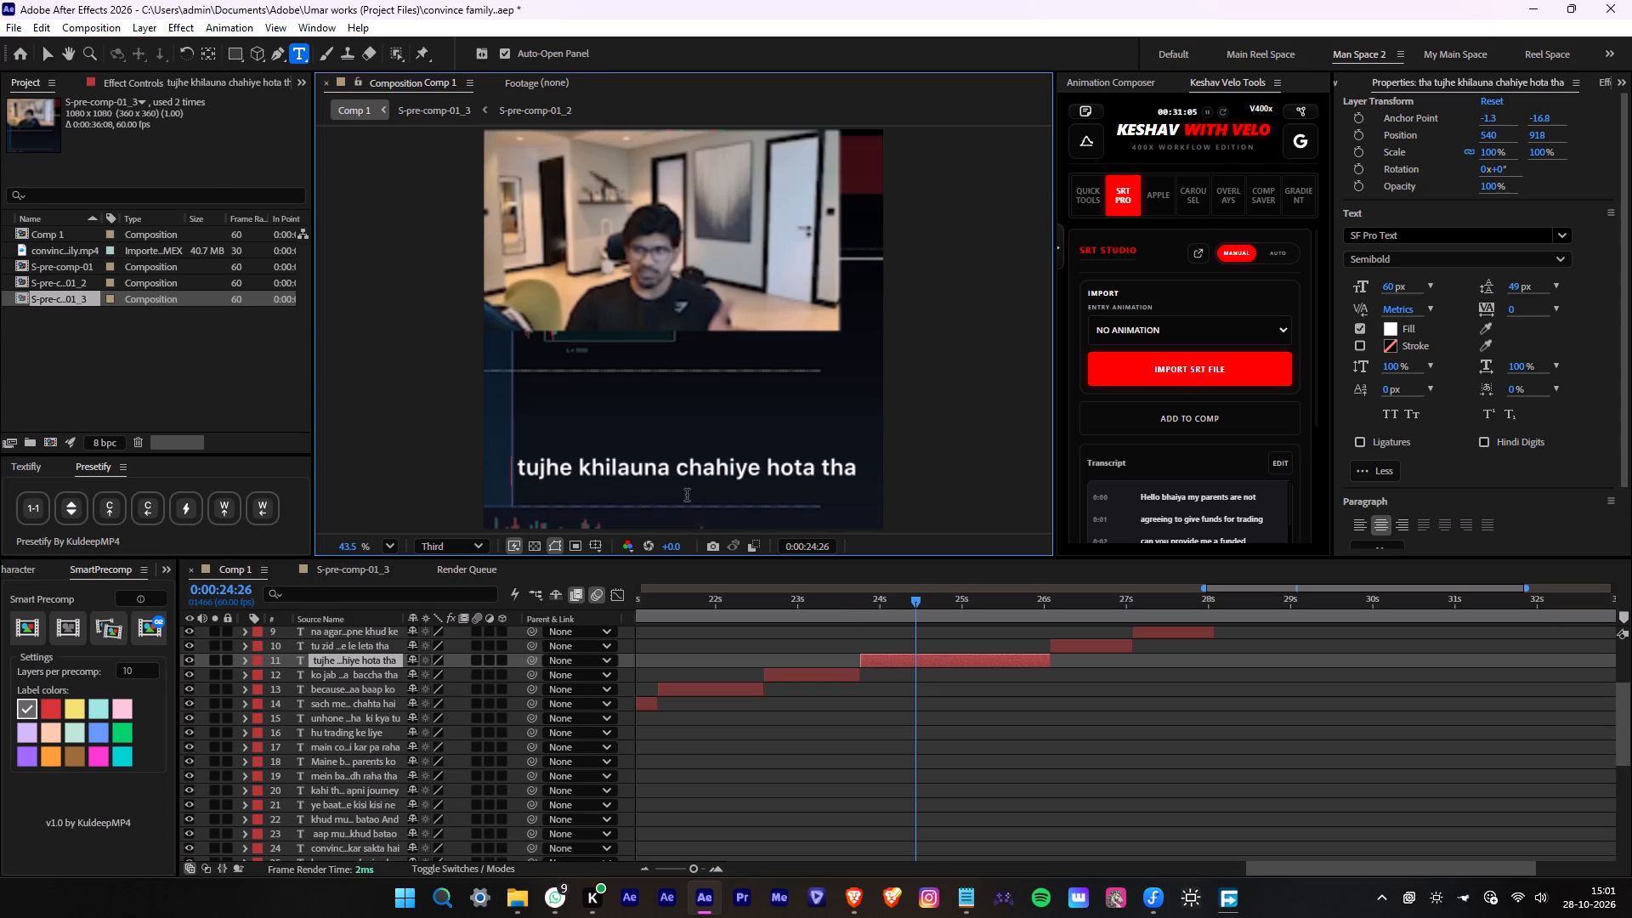
Play back the "tujhe khilauna chahiye hota tha" phrase against the waveform and place the playhead at its end, 0:00:24:53.
left_click_drag(902, 609, 807, 607)
key("space")
scroll(980, 689, "down", 5)
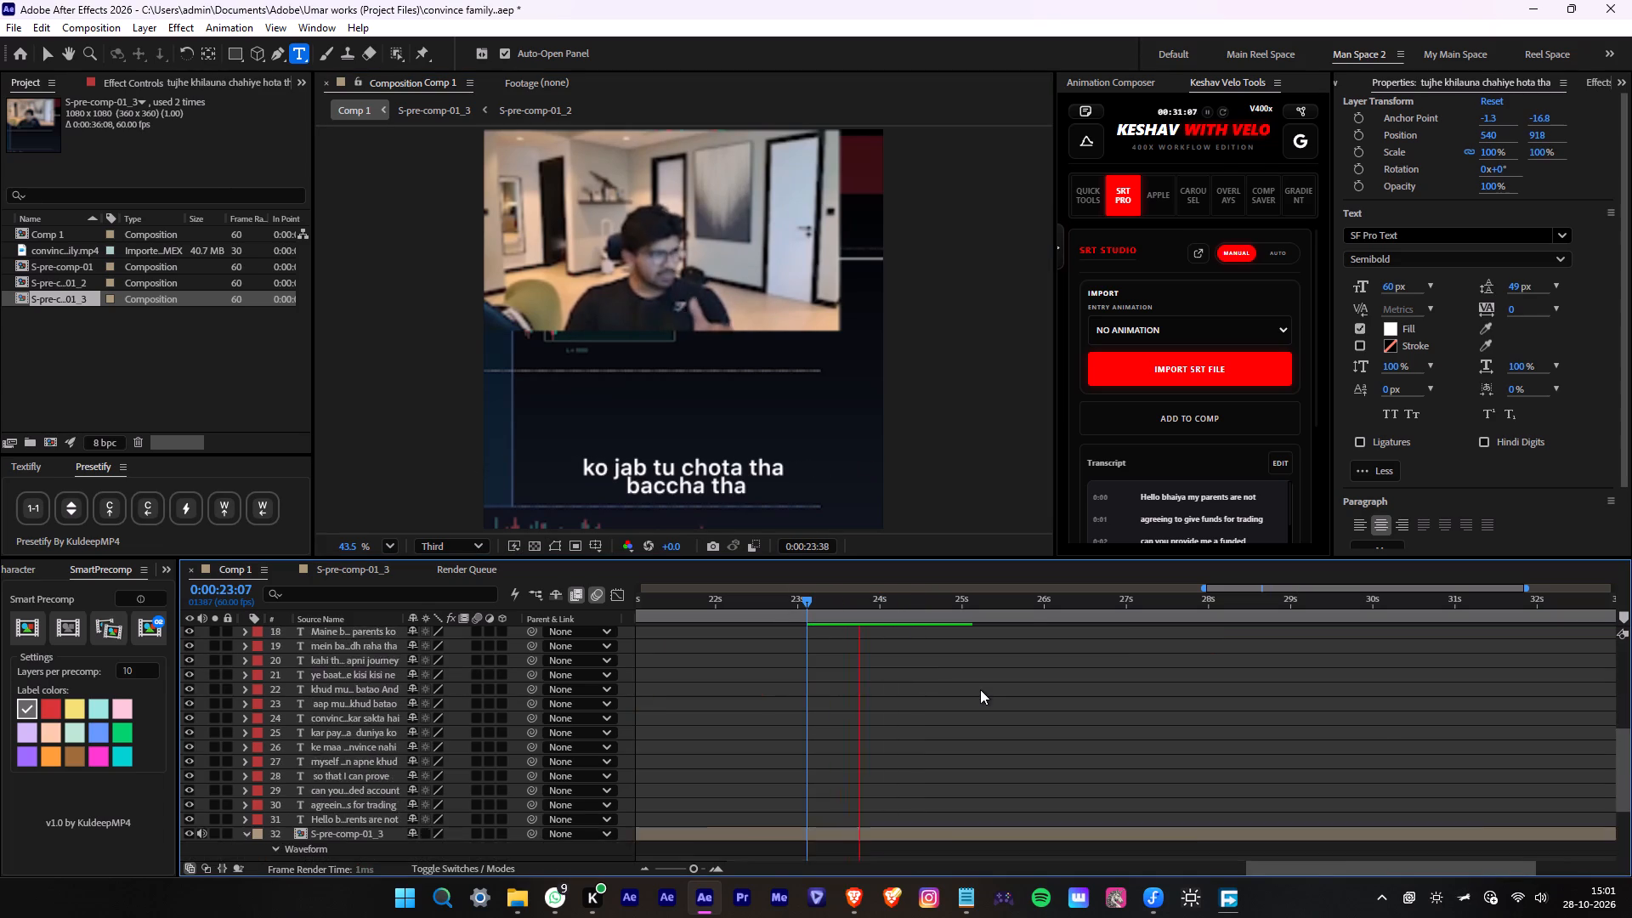
scroll(980, 689, "down", 2)
scroll(926, 658, "up", 1, "alt")
key("space")
left_click_drag(986, 605, 977, 604)
key("space")
left_click(977, 604)
Break the "tujhe khilauna chahiye hota tha" caption onto two lines after "tujhe khilauna".
scroll(994, 620, "up", 5)
scroll(764, 514, "up", 4)
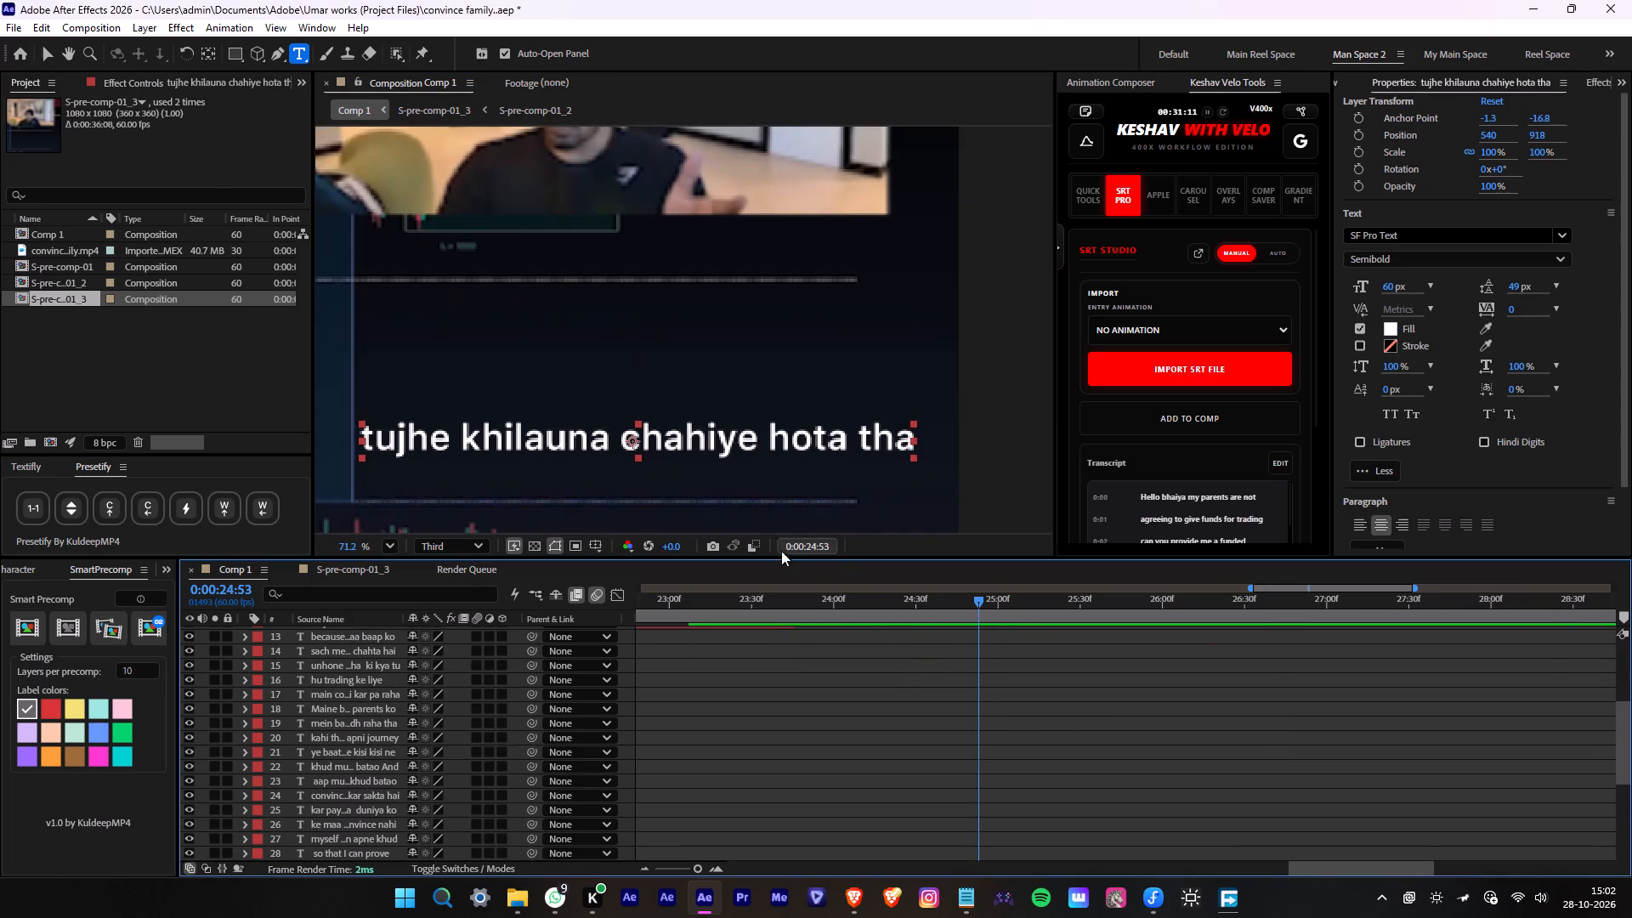
scroll(926, 652, "down", 3)
scroll(1035, 683, "down", 3)
scroll(1035, 683, "up", 6)
scroll(778, 444, "down", 3)
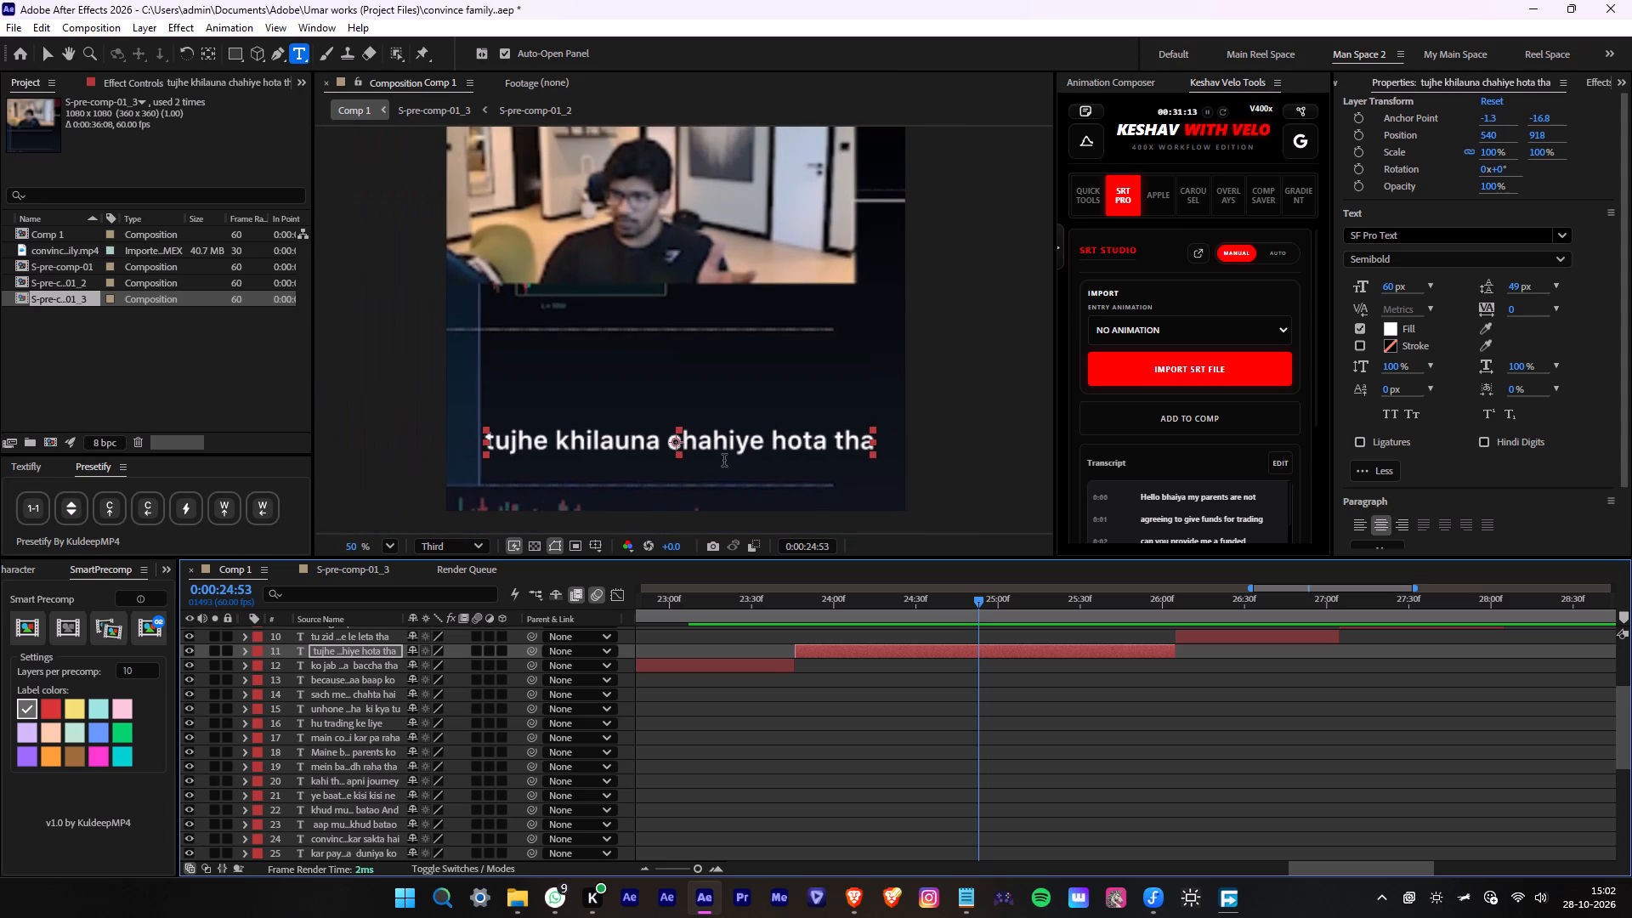
left_click(666, 440)
key("Return")
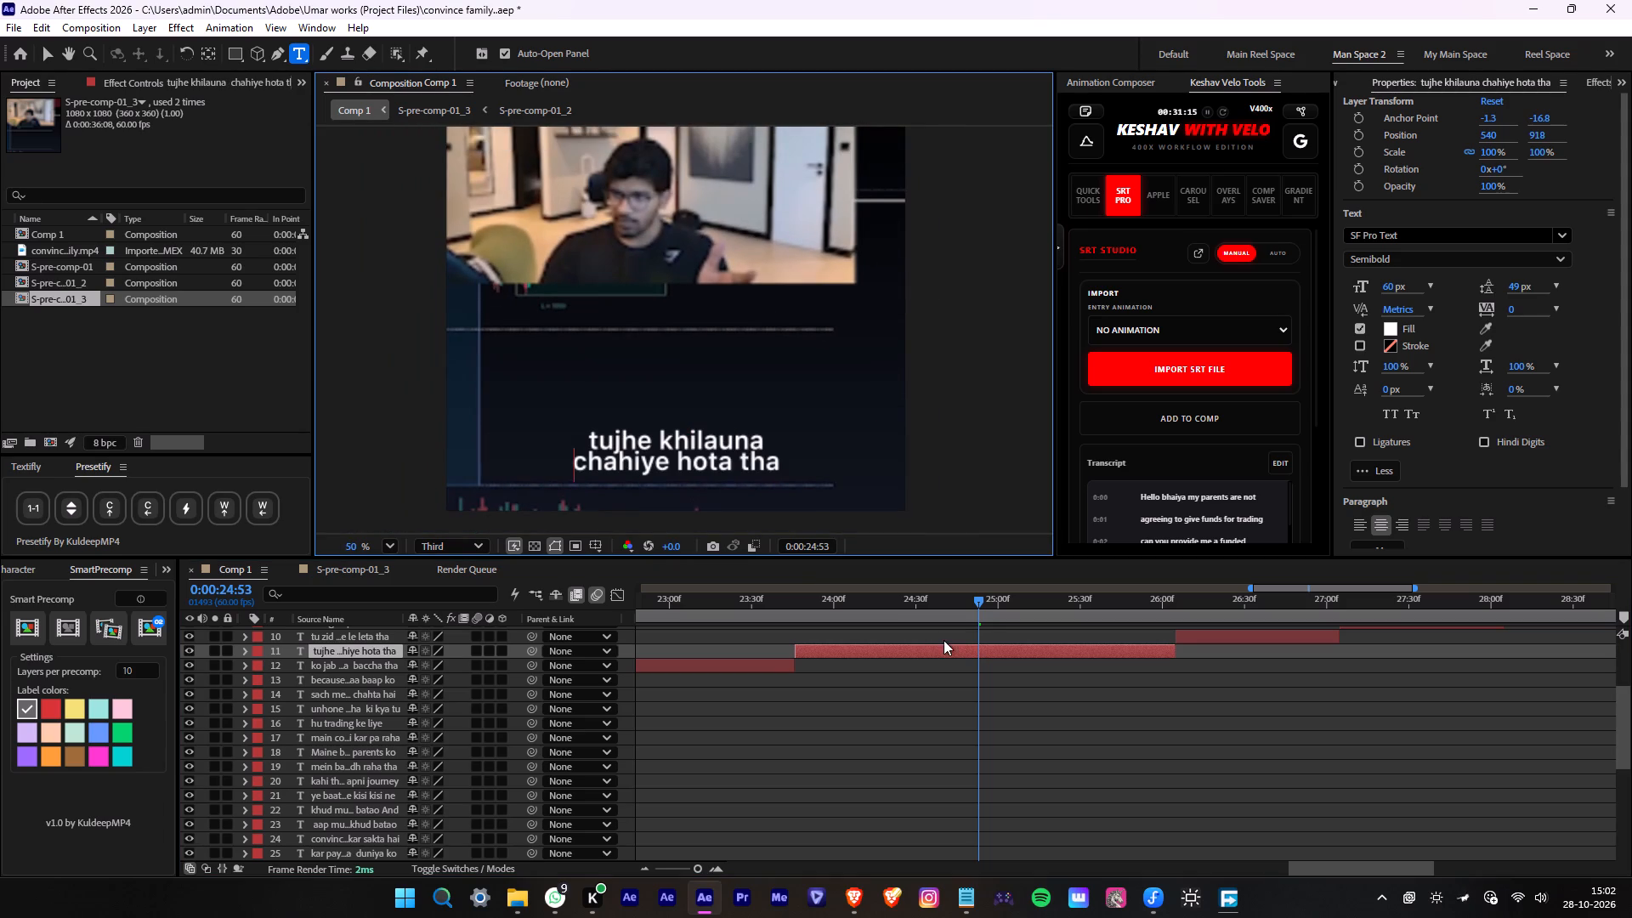
Split the "tujhe khilauna chahiye hota tha" caption at 0:00:24:53 and delete the remainder.
left_click(943, 640)
left_click(949, 654)
key("alt+d")
key("Delete")
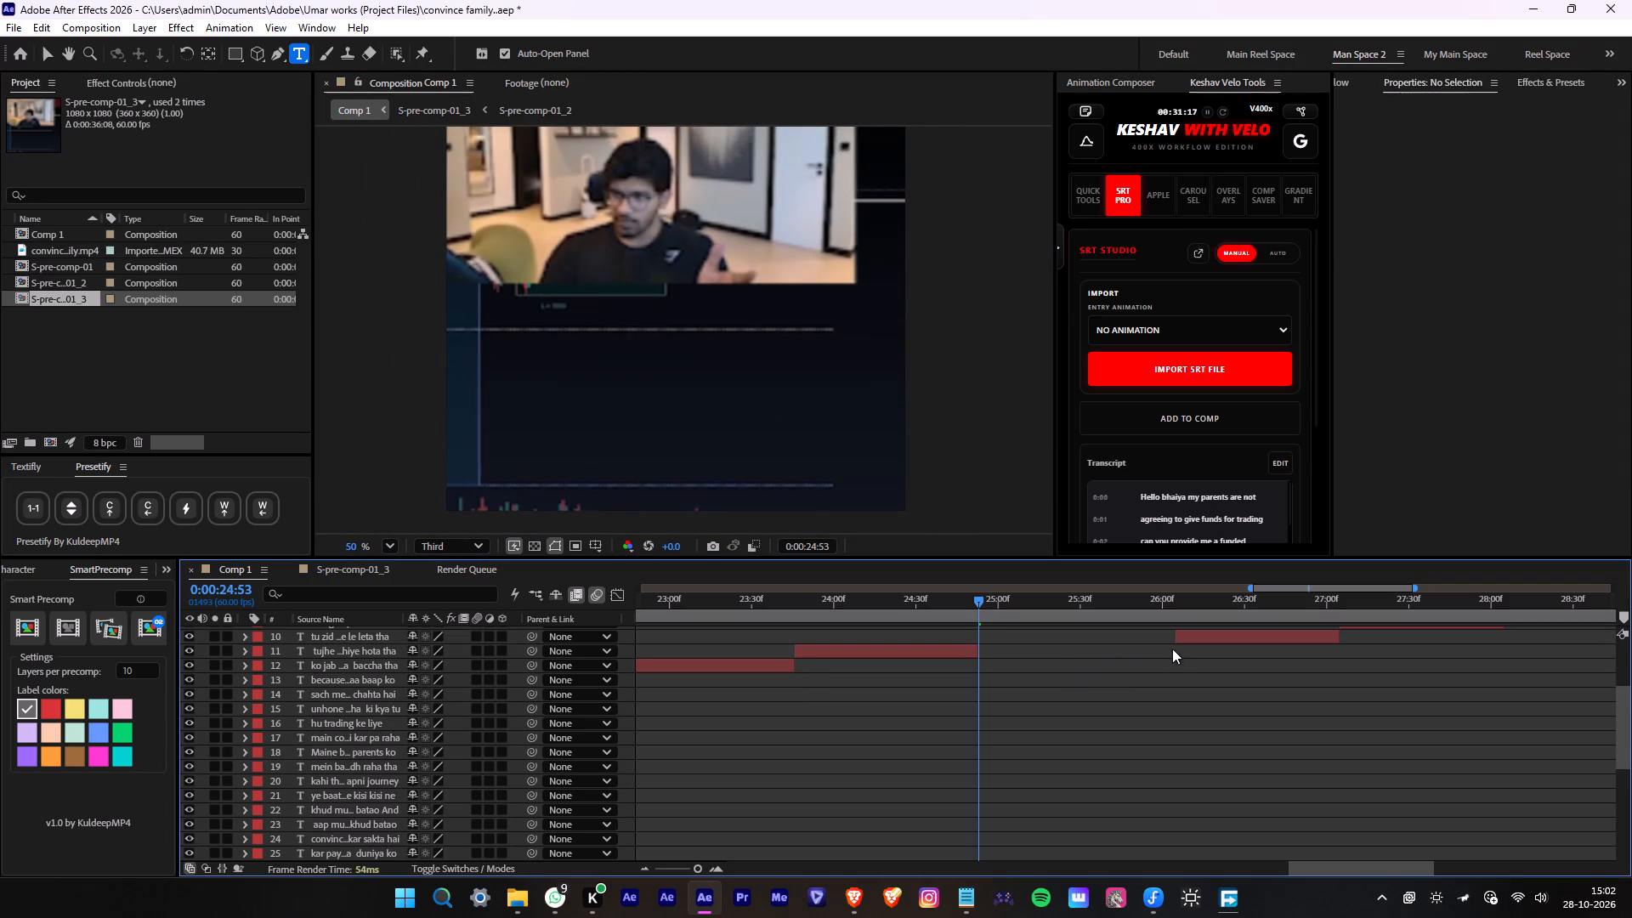
Extend the start of the "tu zid karke le leta tha" caption back to 0:00:24:53.
left_click_drag(1174, 637, 977, 663)
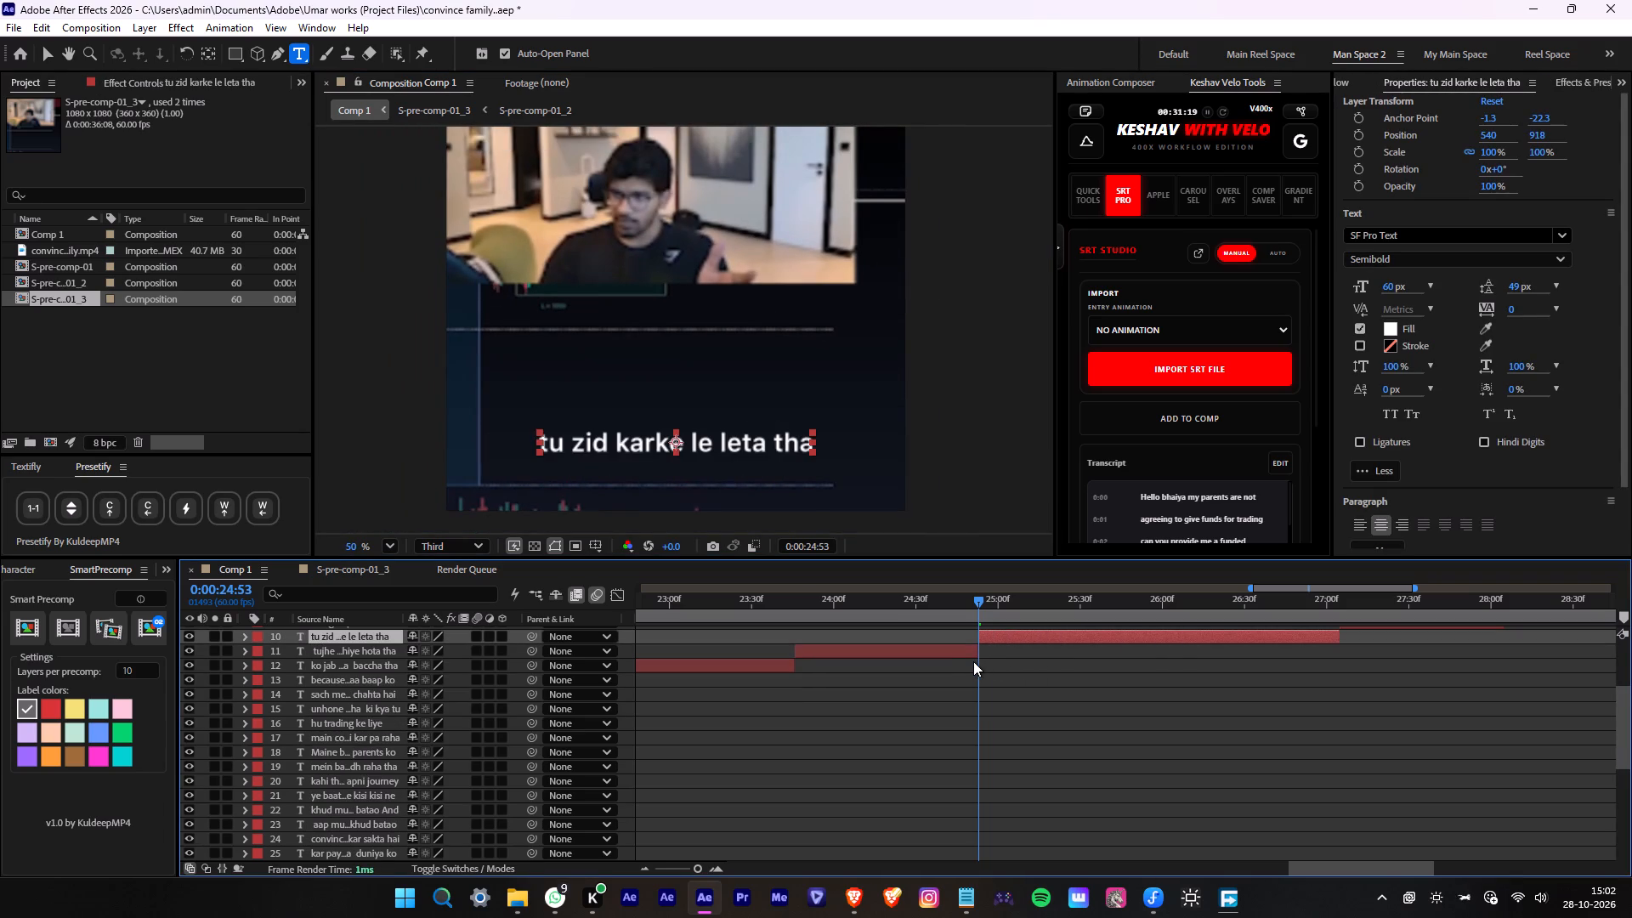
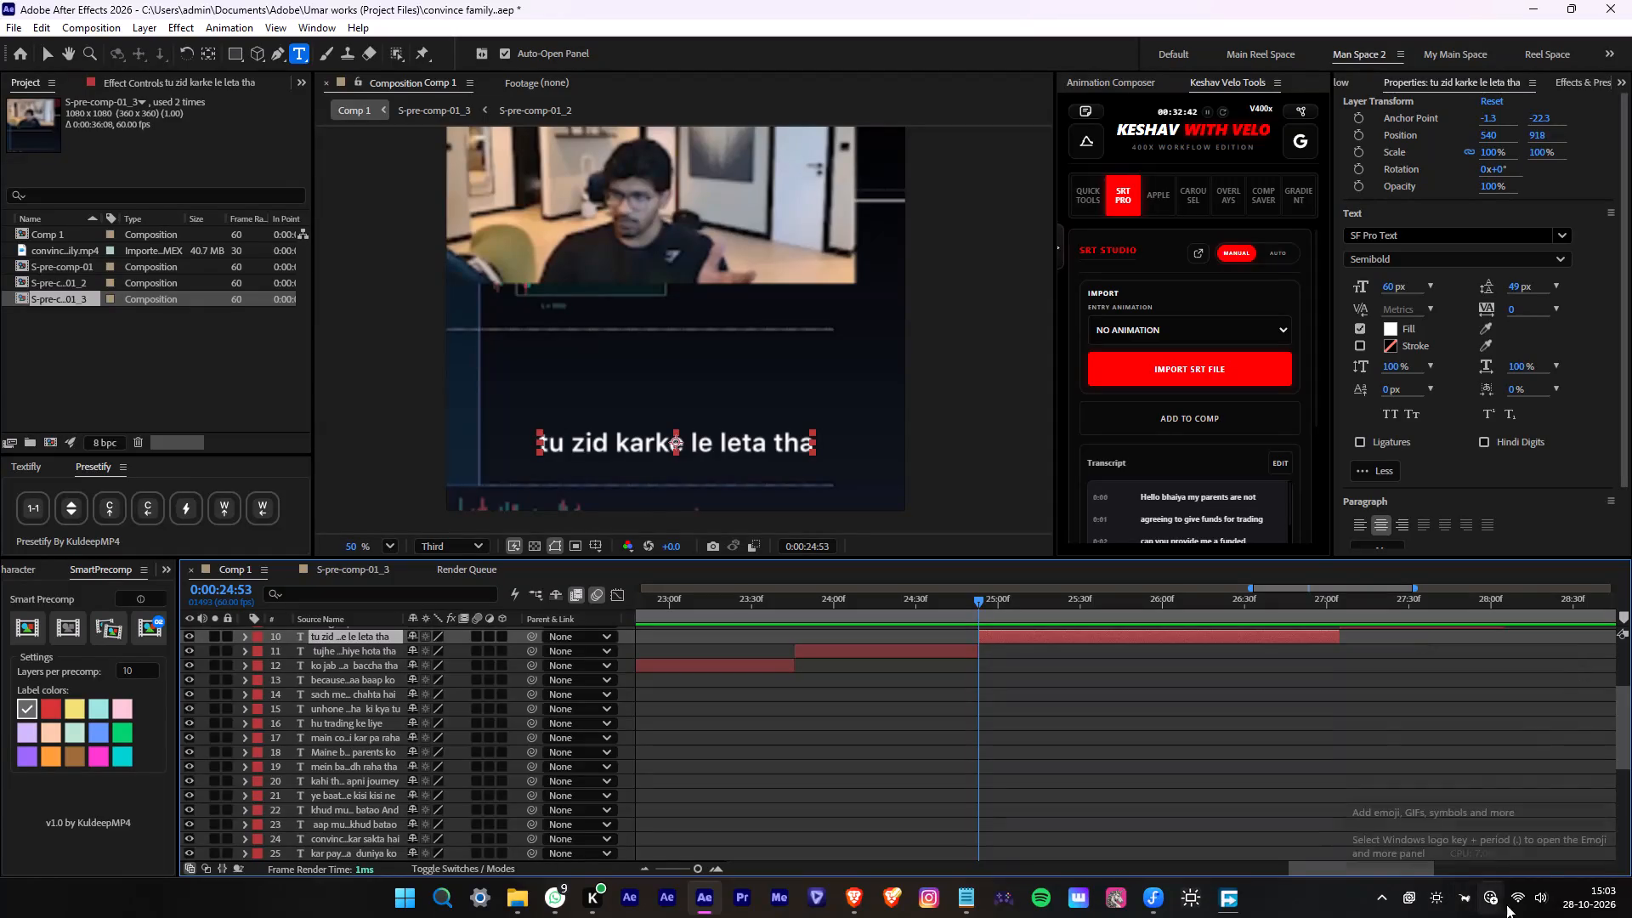
Switch to the mirrored phone screen in Samsung Flow.
left_click(1525, 904)
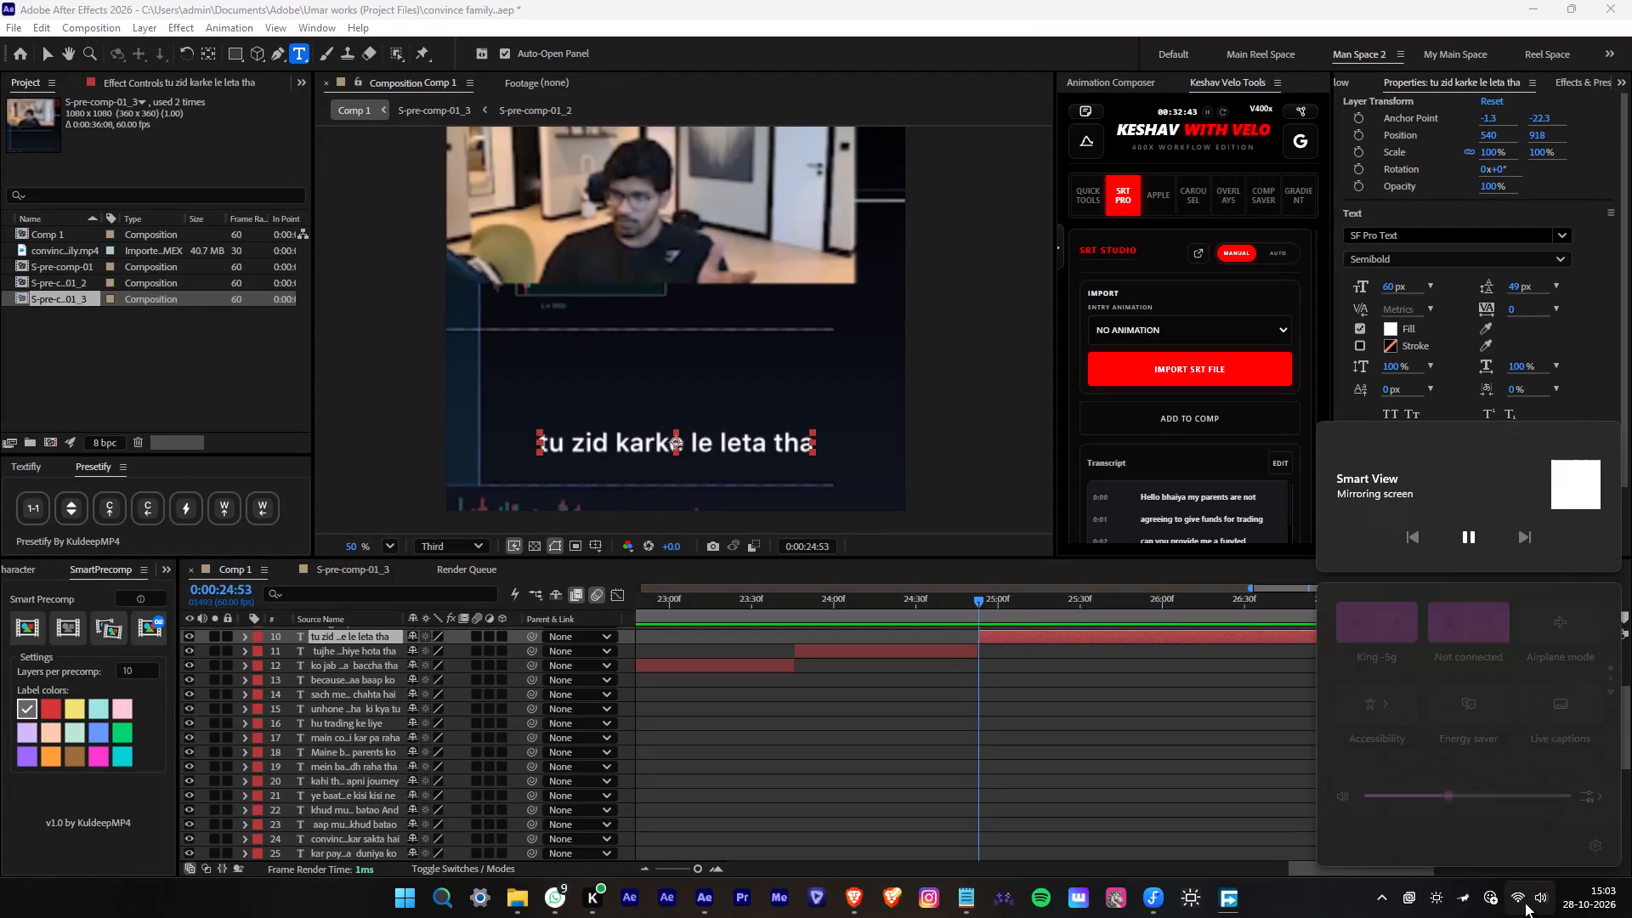
left_click(1151, 895)
left_click(1187, 790)
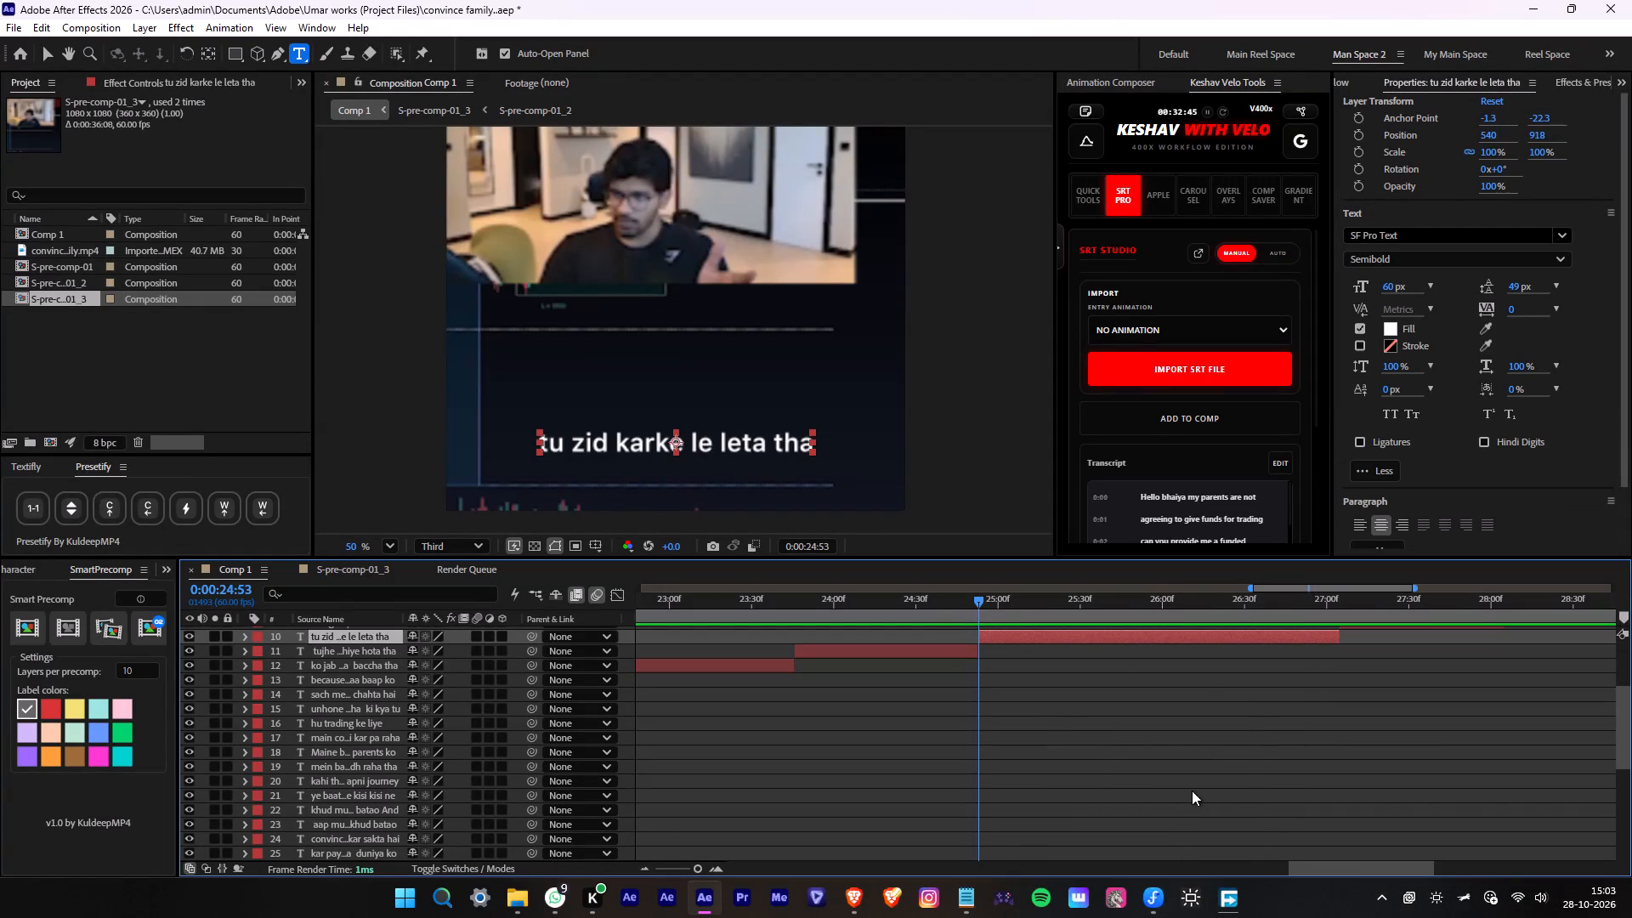
left_click(1220, 797)
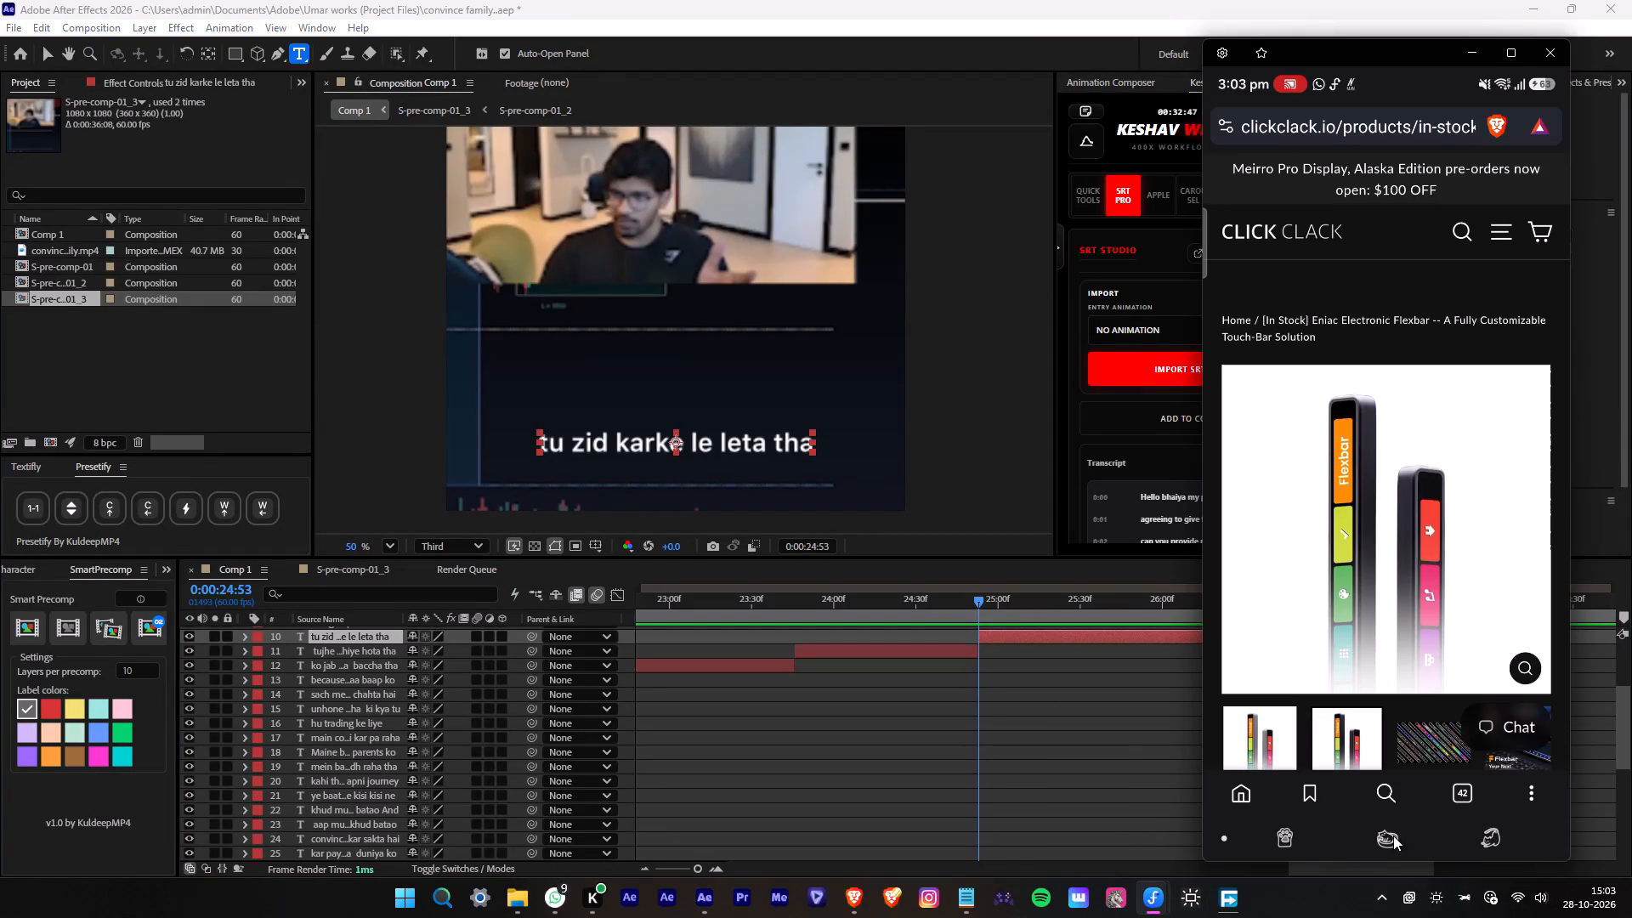
Look over the Eniac Electronic Flexbar product page on the mirrored phone, choosing the Silver colour to check its price and availability.
scroll(1399, 490, "down", 9)
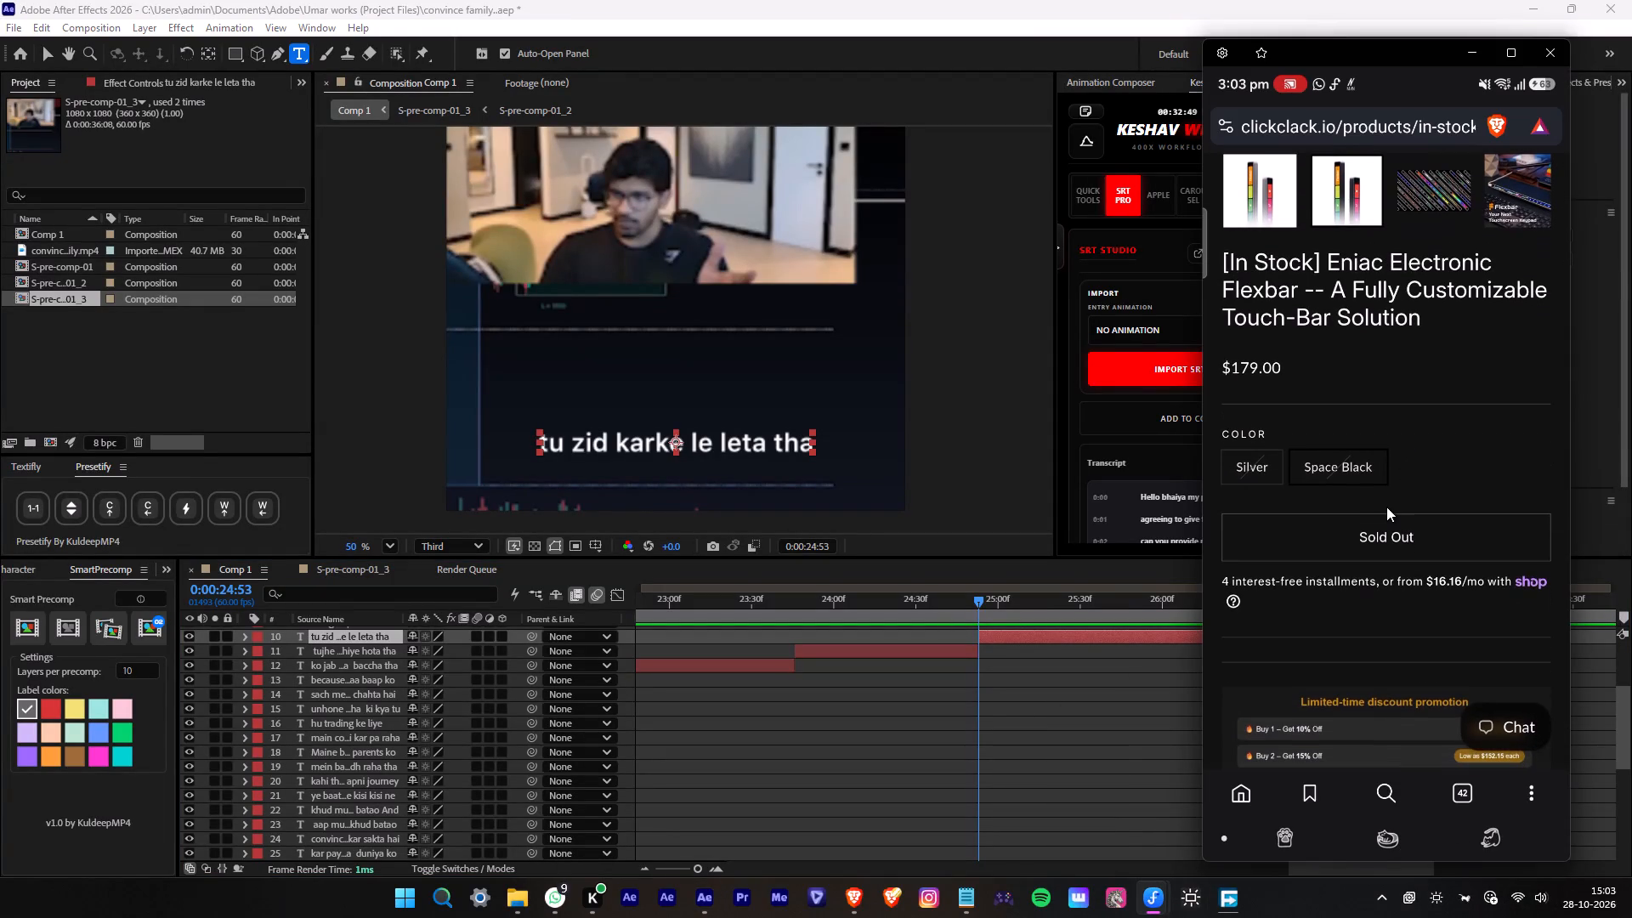
scroll(1388, 506, "down", 4)
scroll(1388, 506, "up", 5)
left_click(1258, 479)
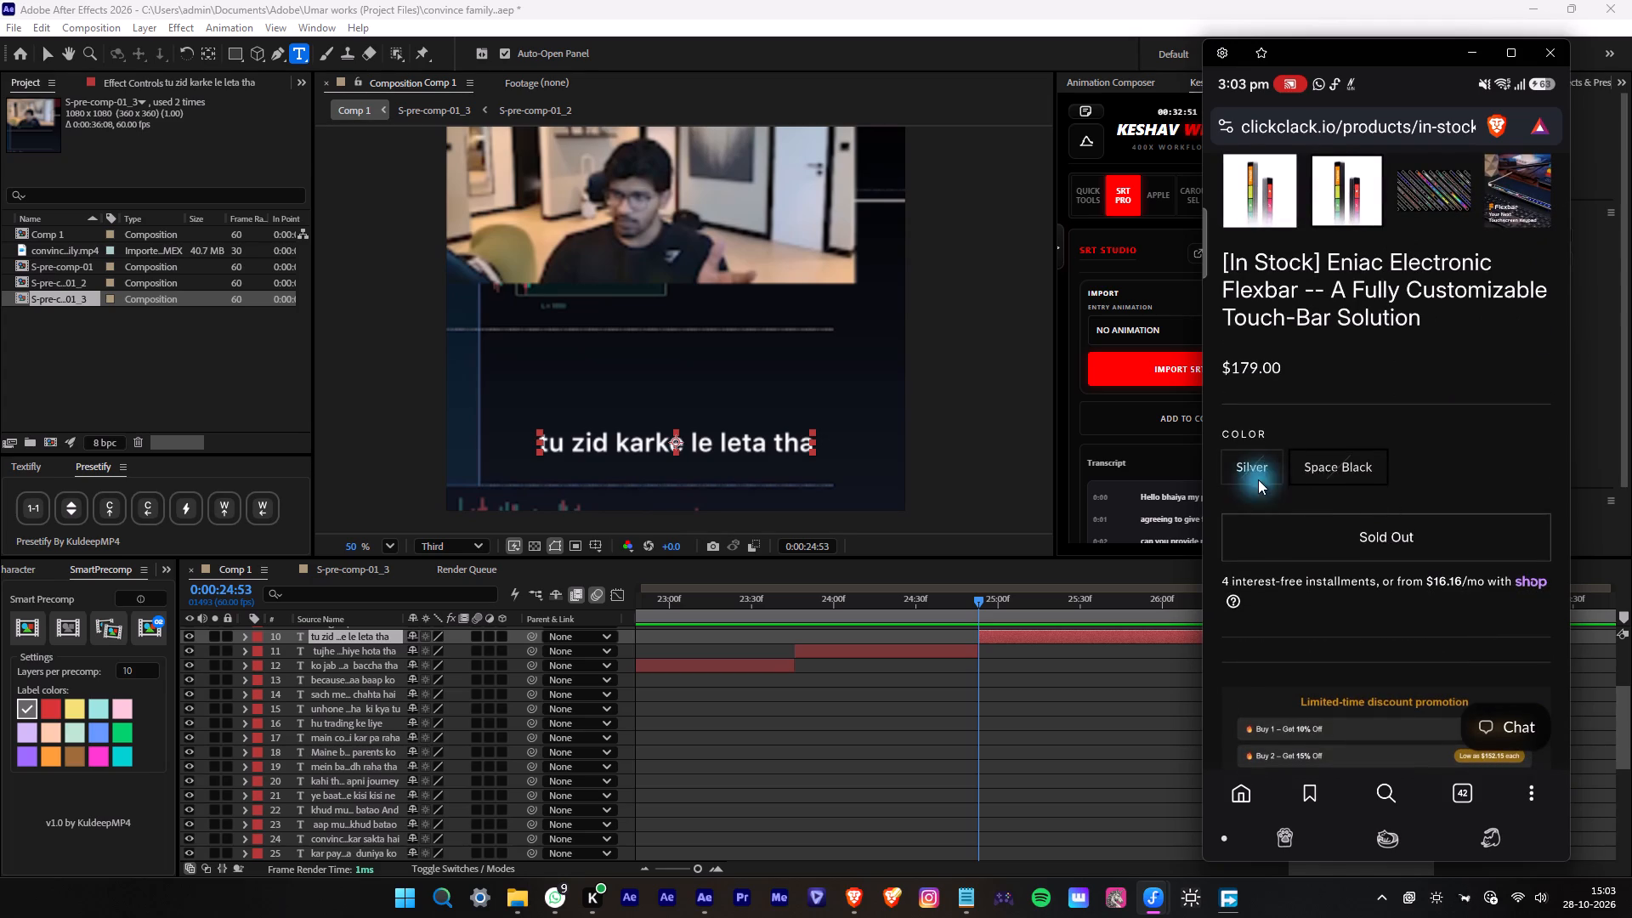
scroll(1261, 482, "down", 3)
scroll(1263, 484, "up", 4)
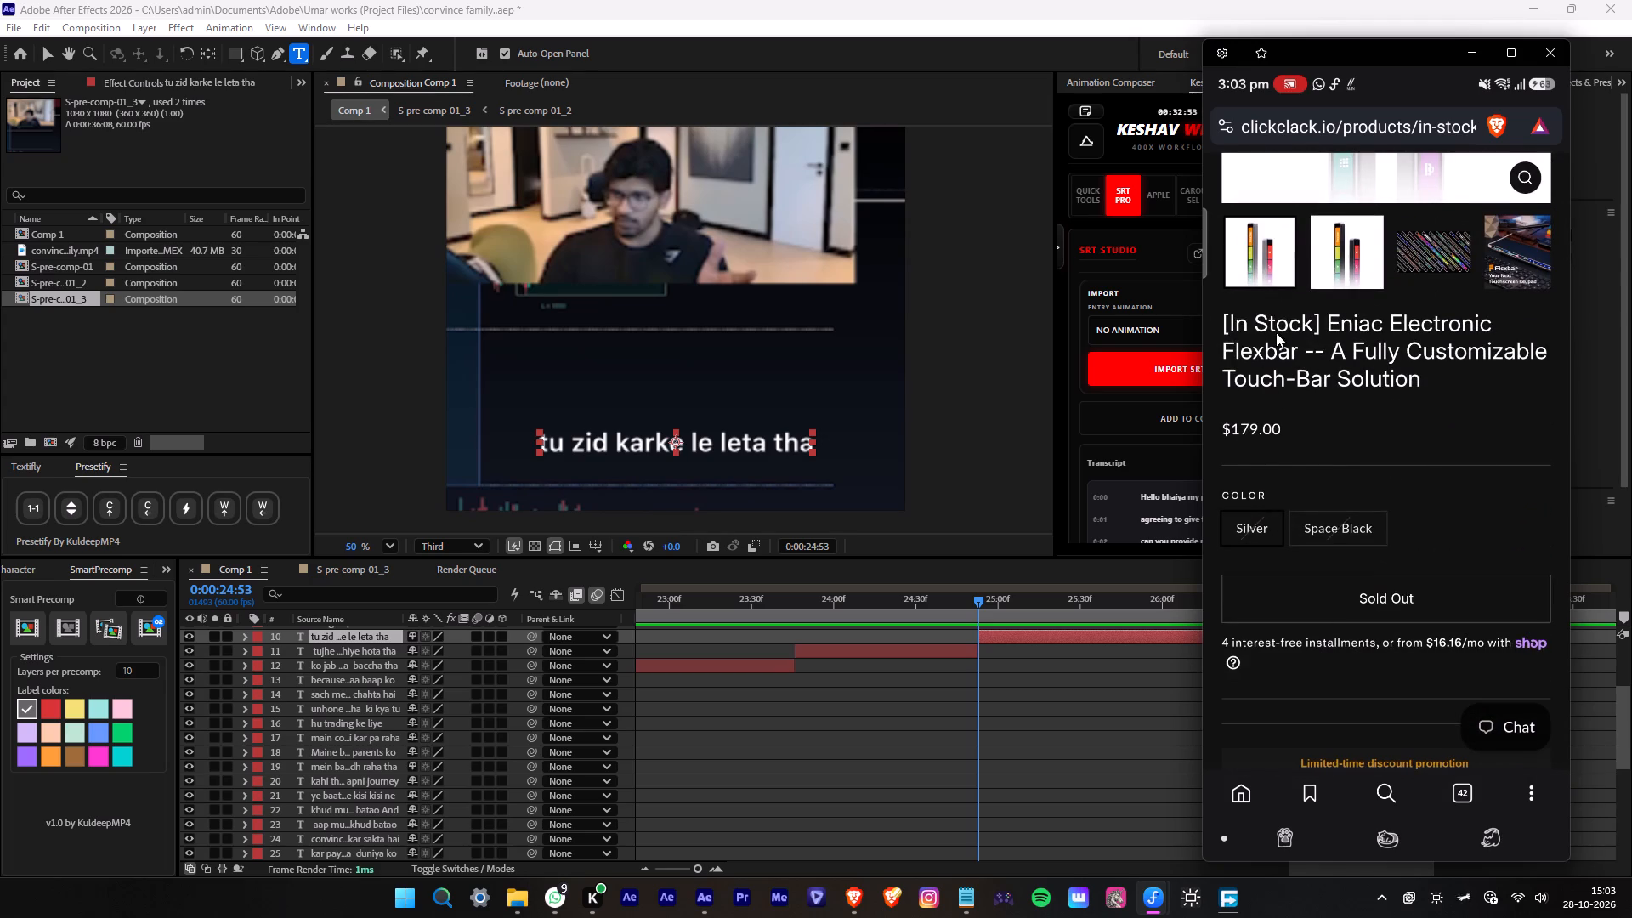
Try to select the Eniac Electronic Flexbar product title text, and go back up to the product images.
left_click_drag(1323, 315, 1370, 373)
double_click(1358, 360)
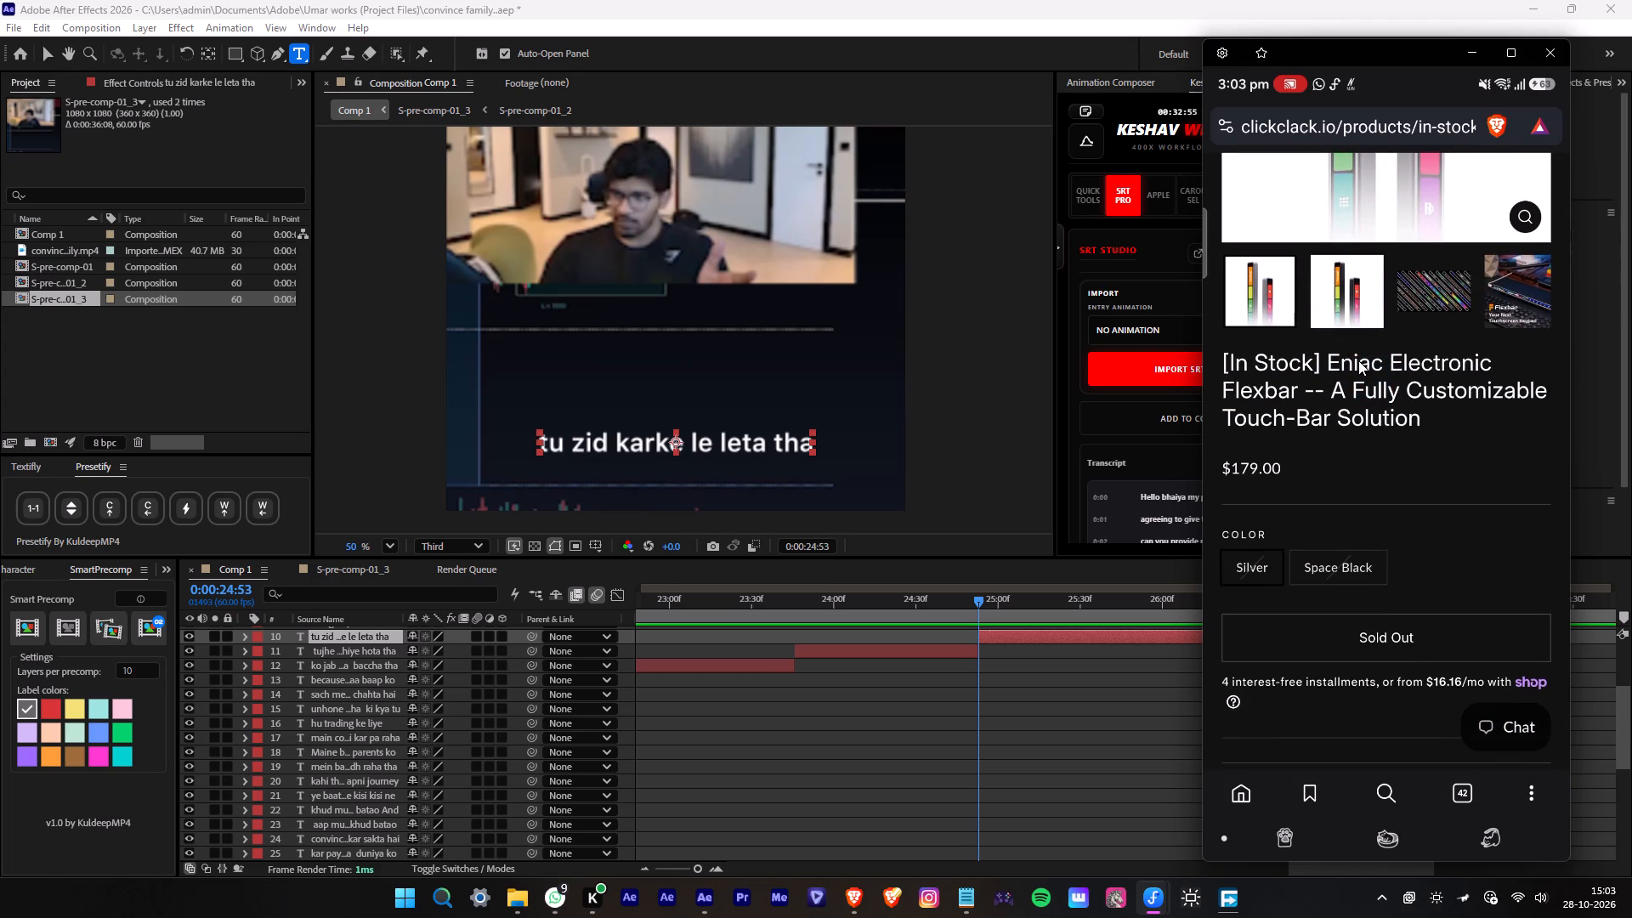
double_click(1358, 360)
scroll(1358, 360, "up", 9)
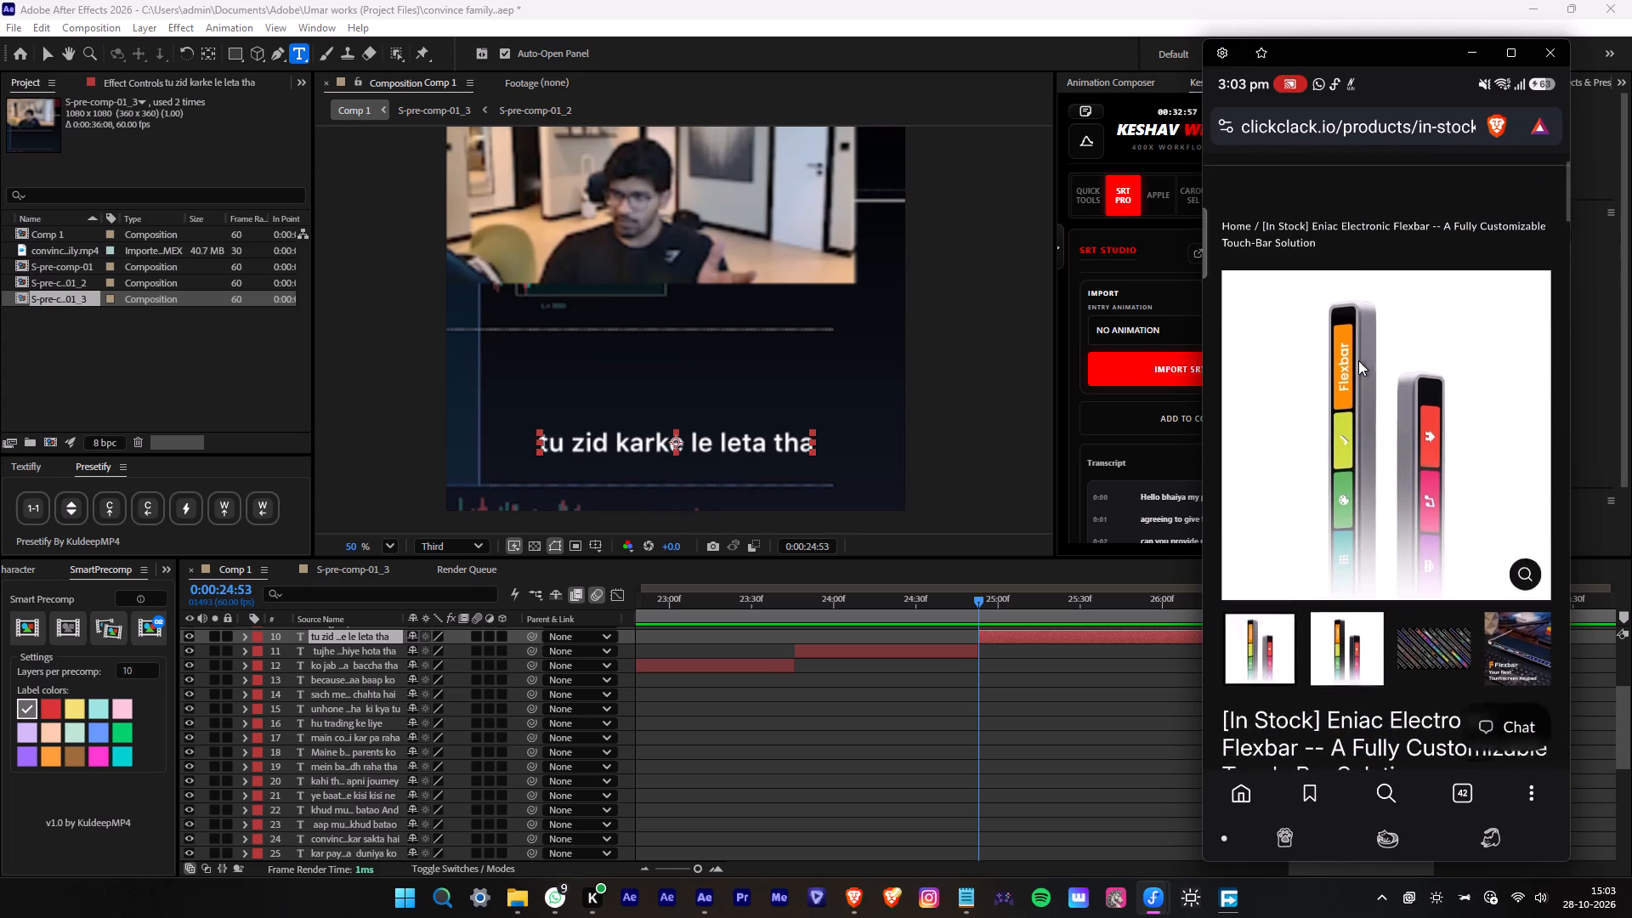
Leave the browser page on the mirrored phone in Samsung Flow and enable the phone's Bluetooth.
scroll(1358, 360, "up", 6)
left_click(1415, 829)
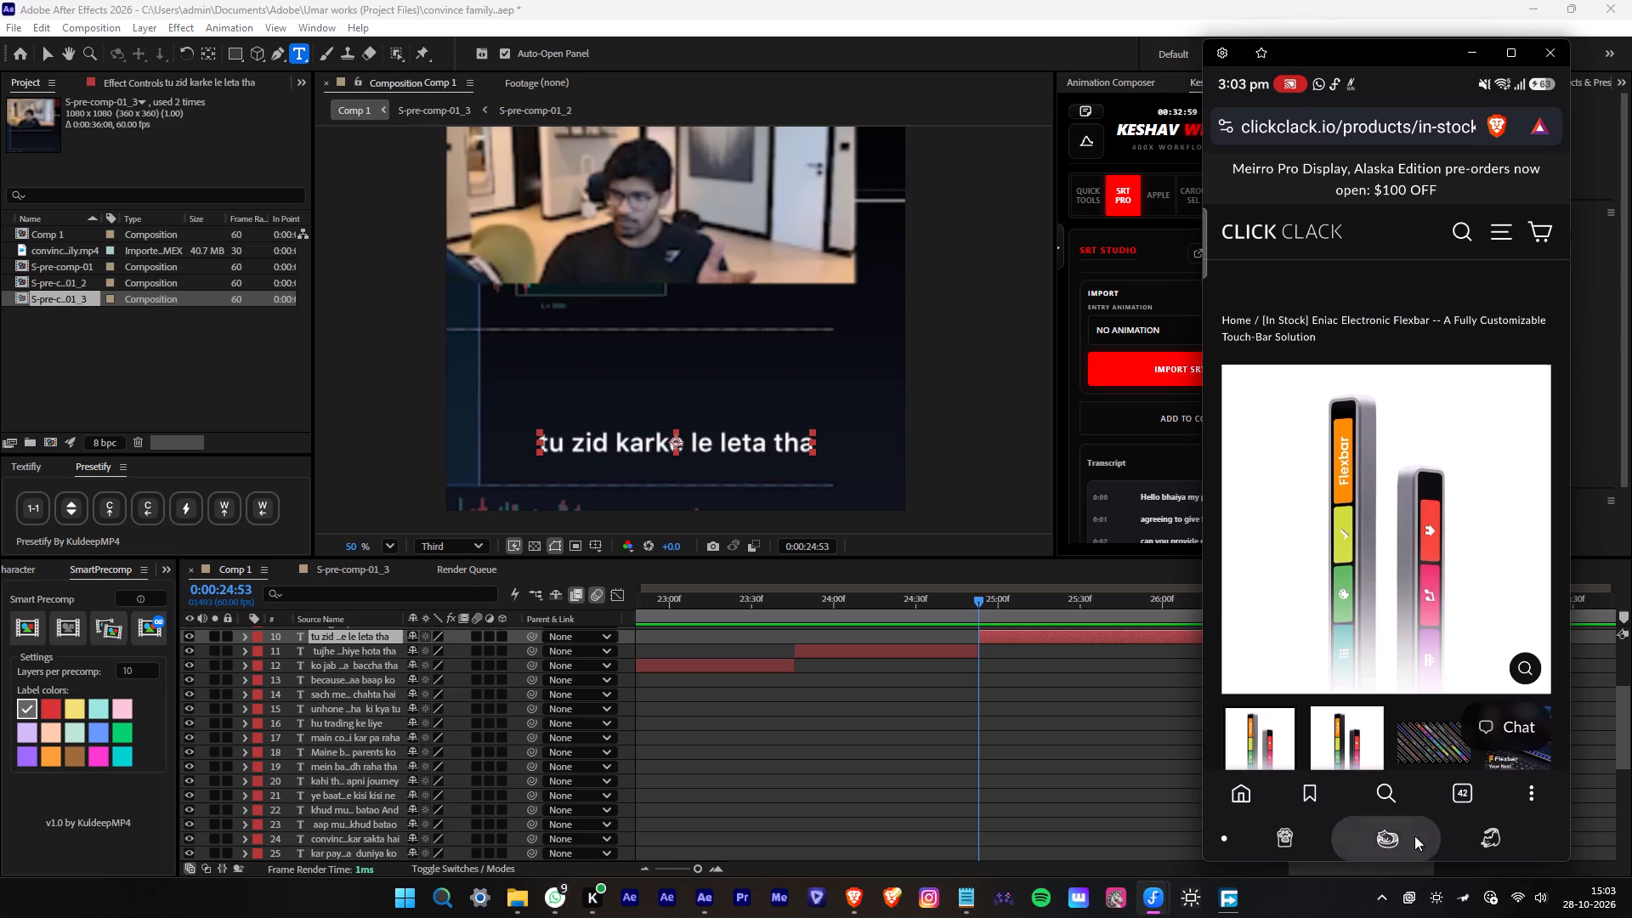
left_click_drag(1370, 75, 1357, 649)
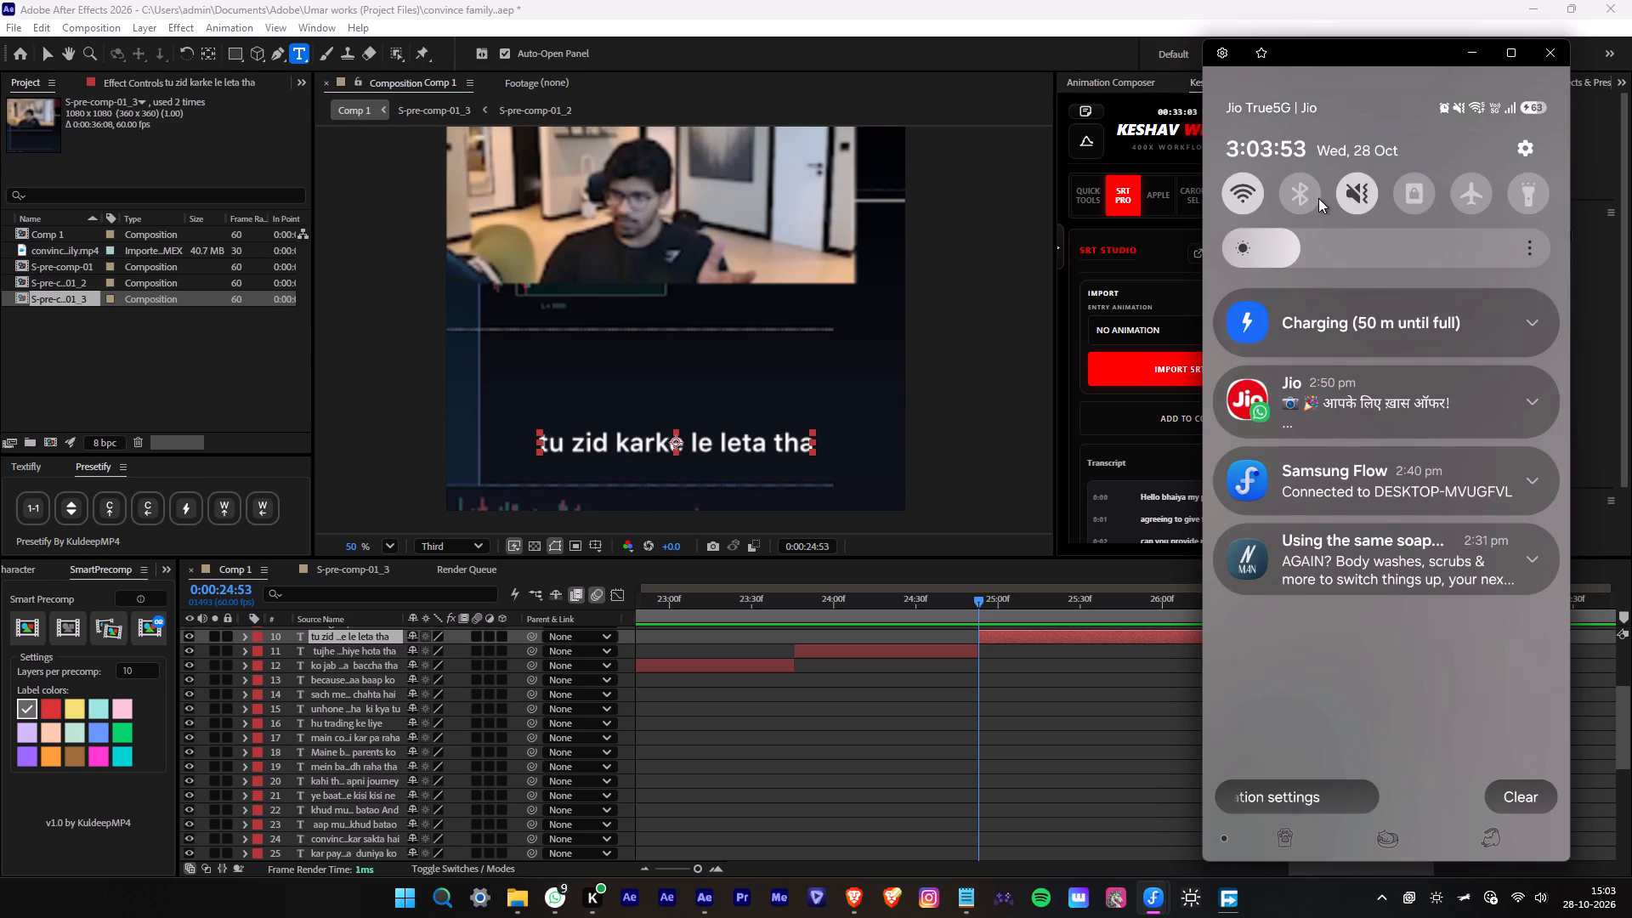
left_click(1318, 198)
left_click(1288, 734)
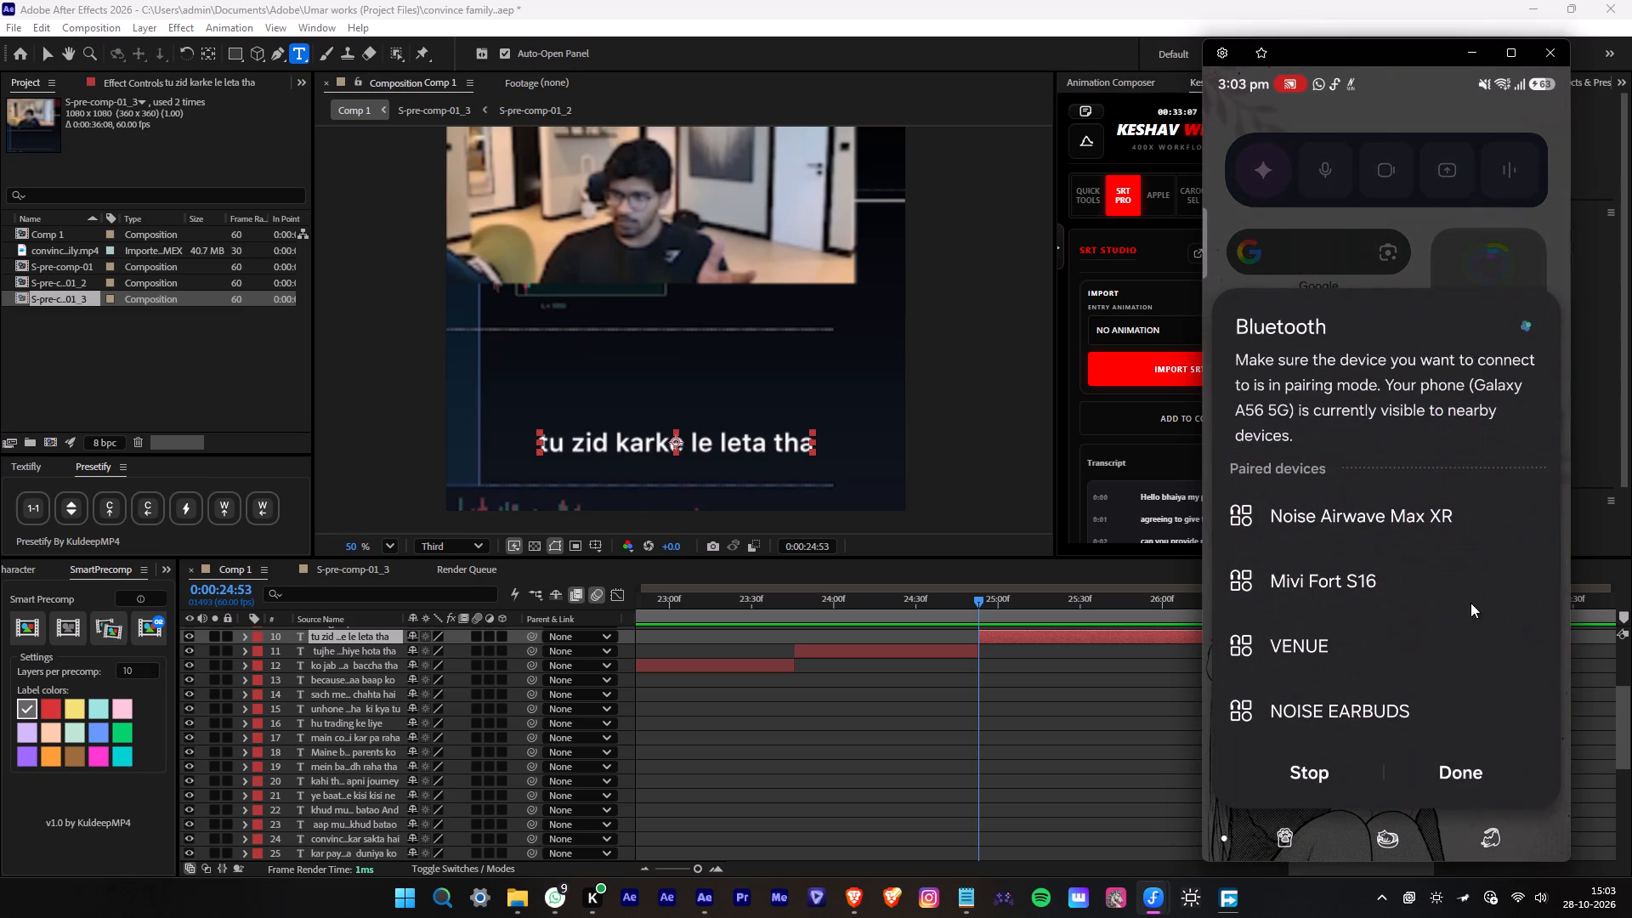
left_click(1453, 773)
Open Liked Songs in the phone's music app, connect playback to Redmi TV and play "No Snitching".
left_click(1396, 522)
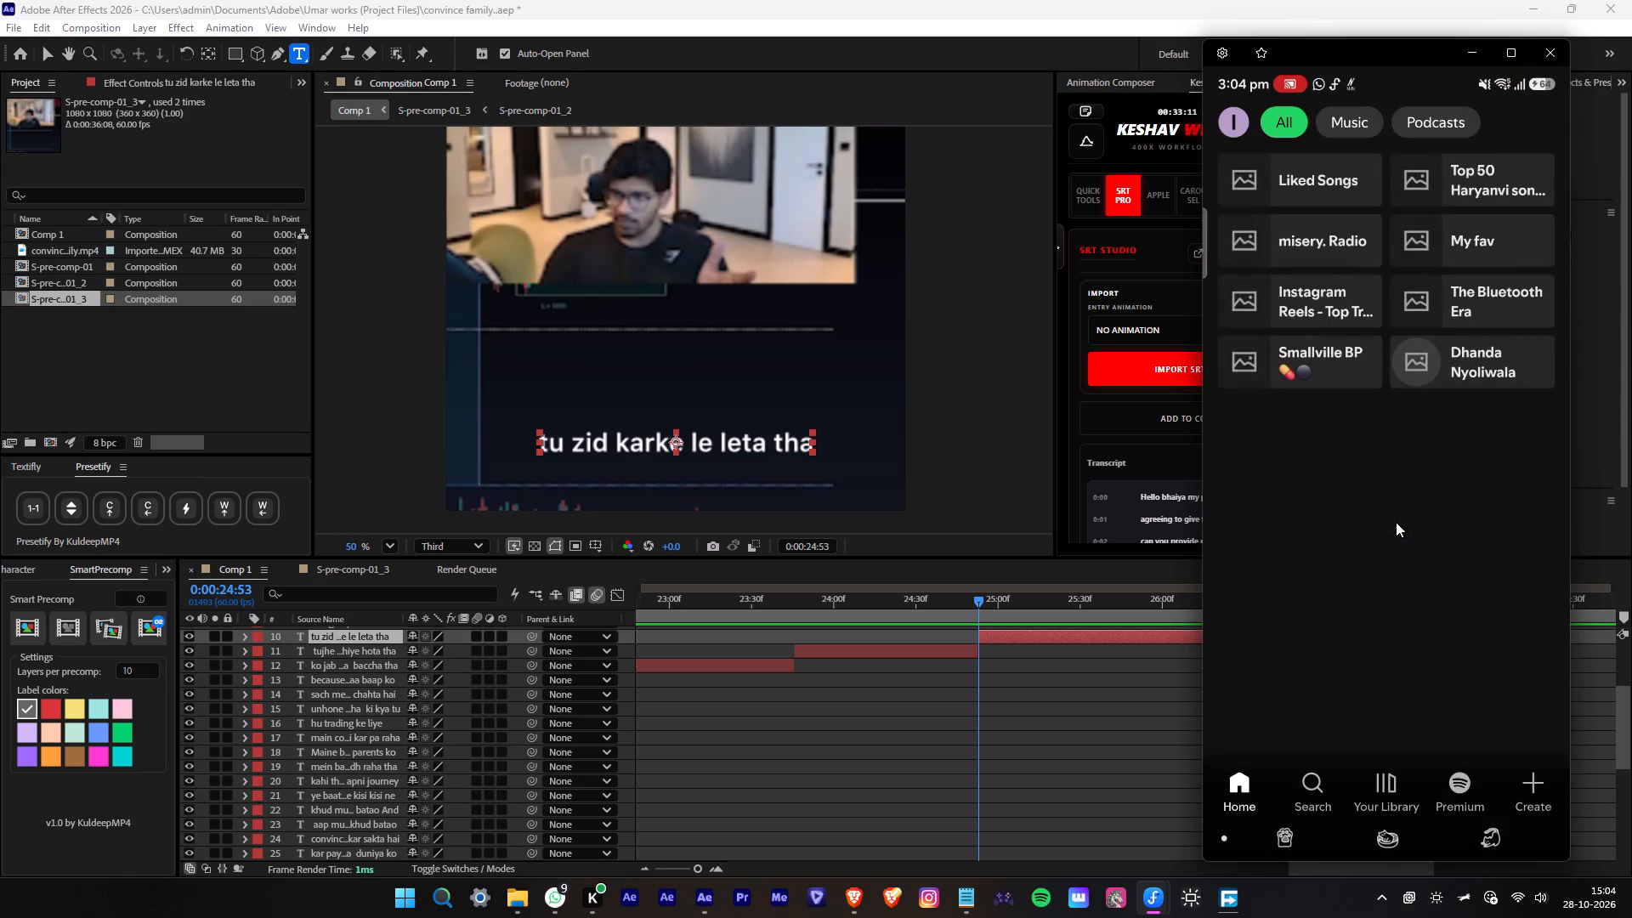
left_click(1314, 168)
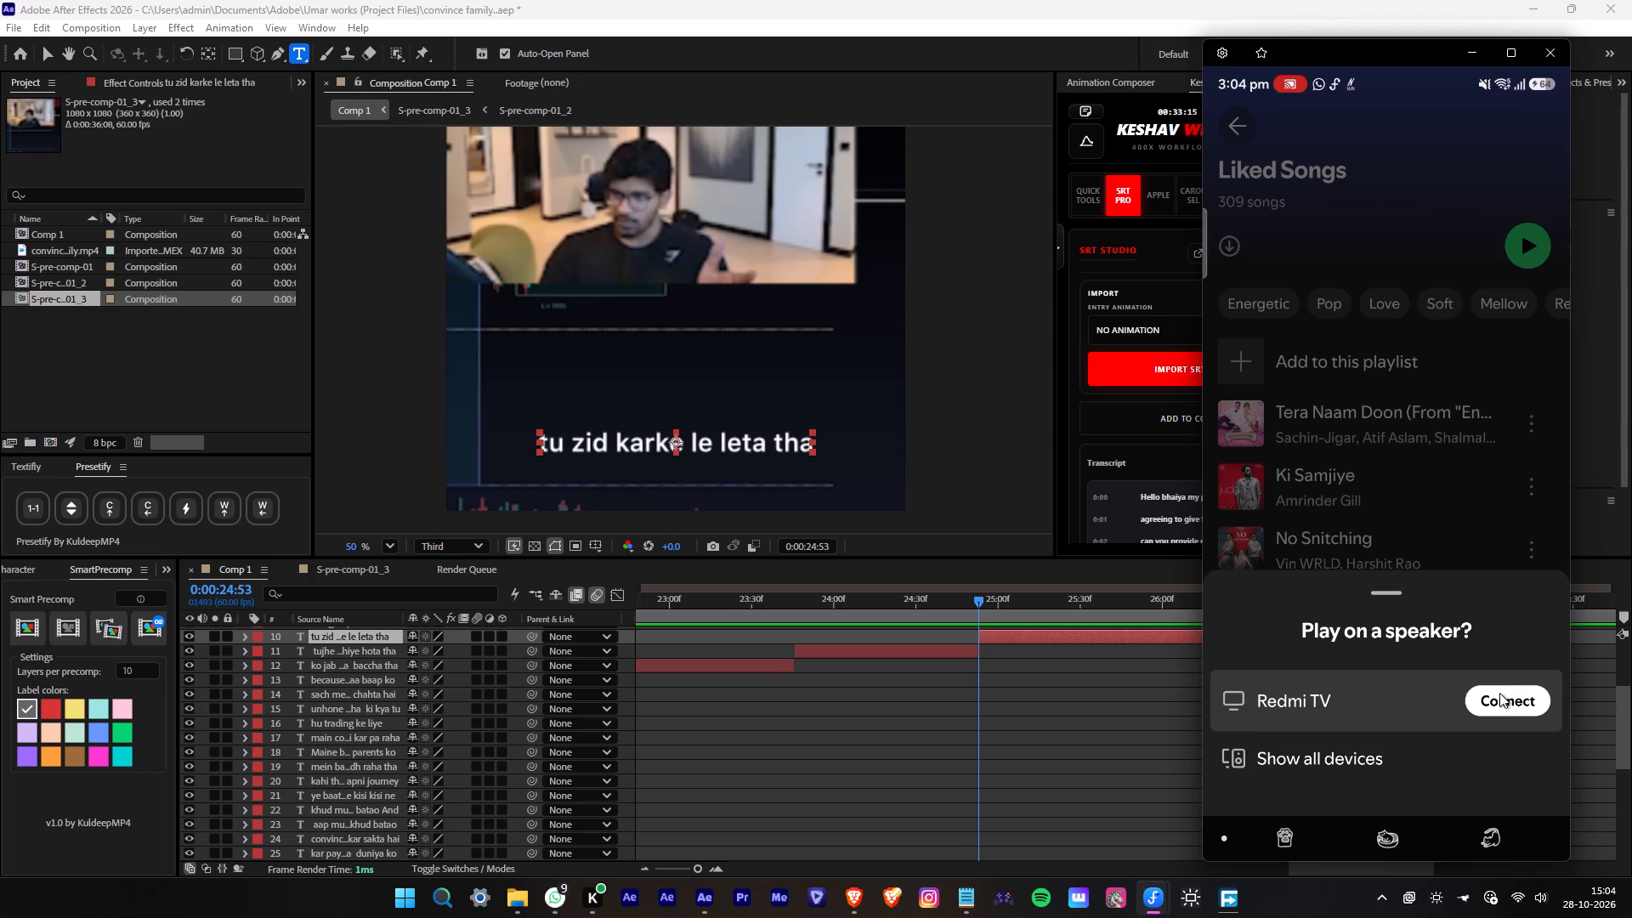
left_click(1499, 693)
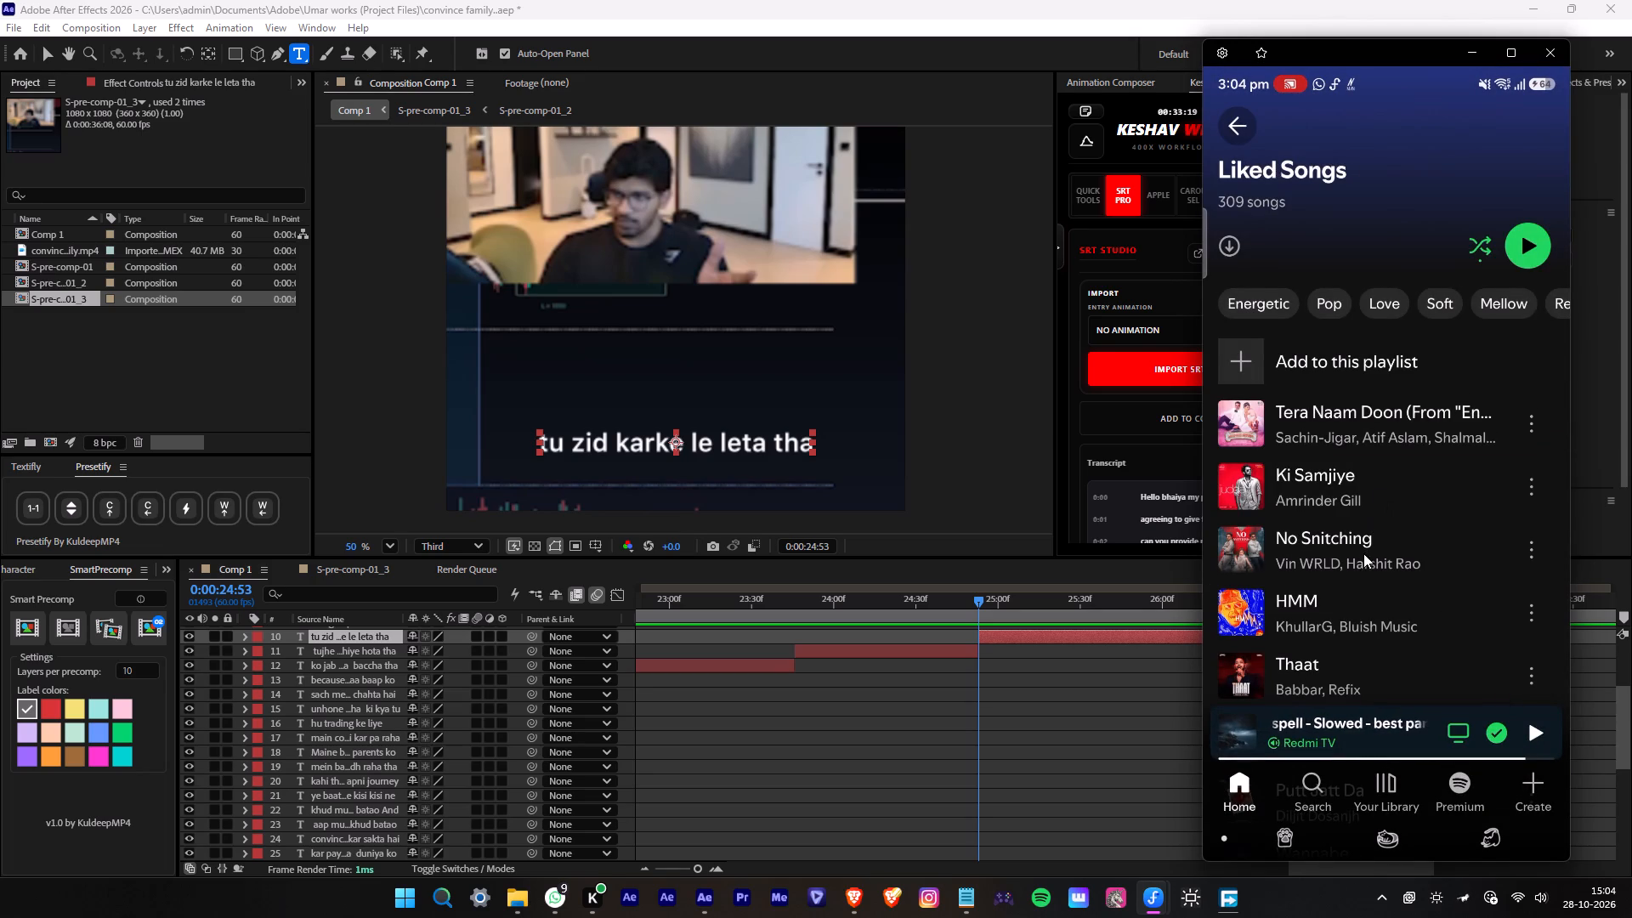
left_click(1365, 544)
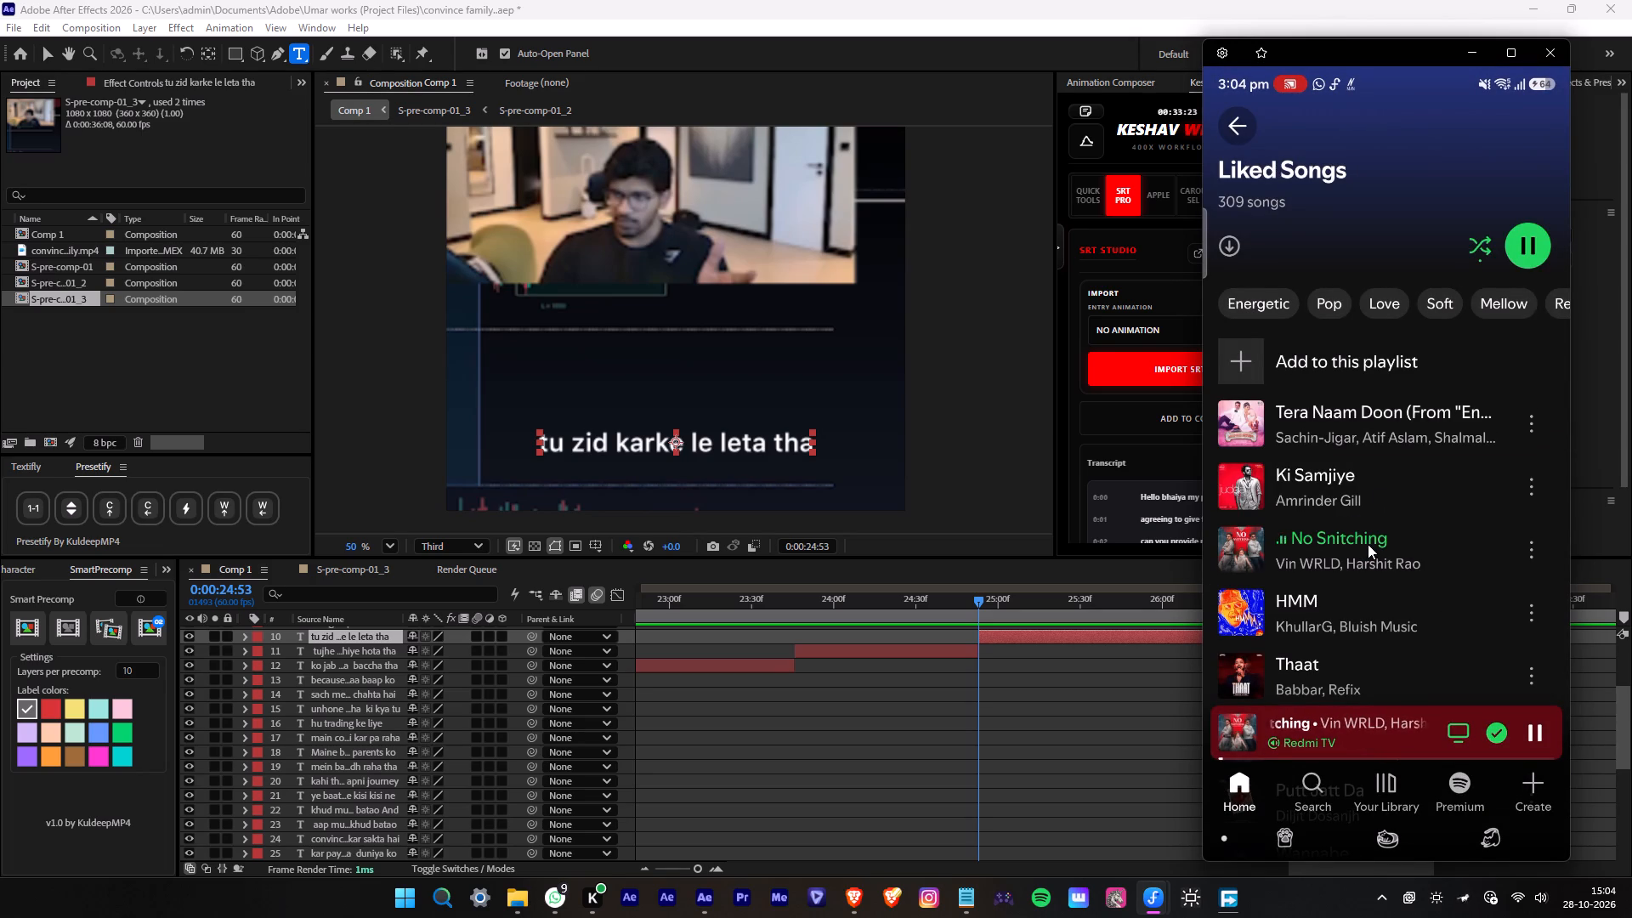
Return to After Effects, play back the "tu zid karke le leta tha" phrase and append "na" to its caption.
left_click(1058, 649)
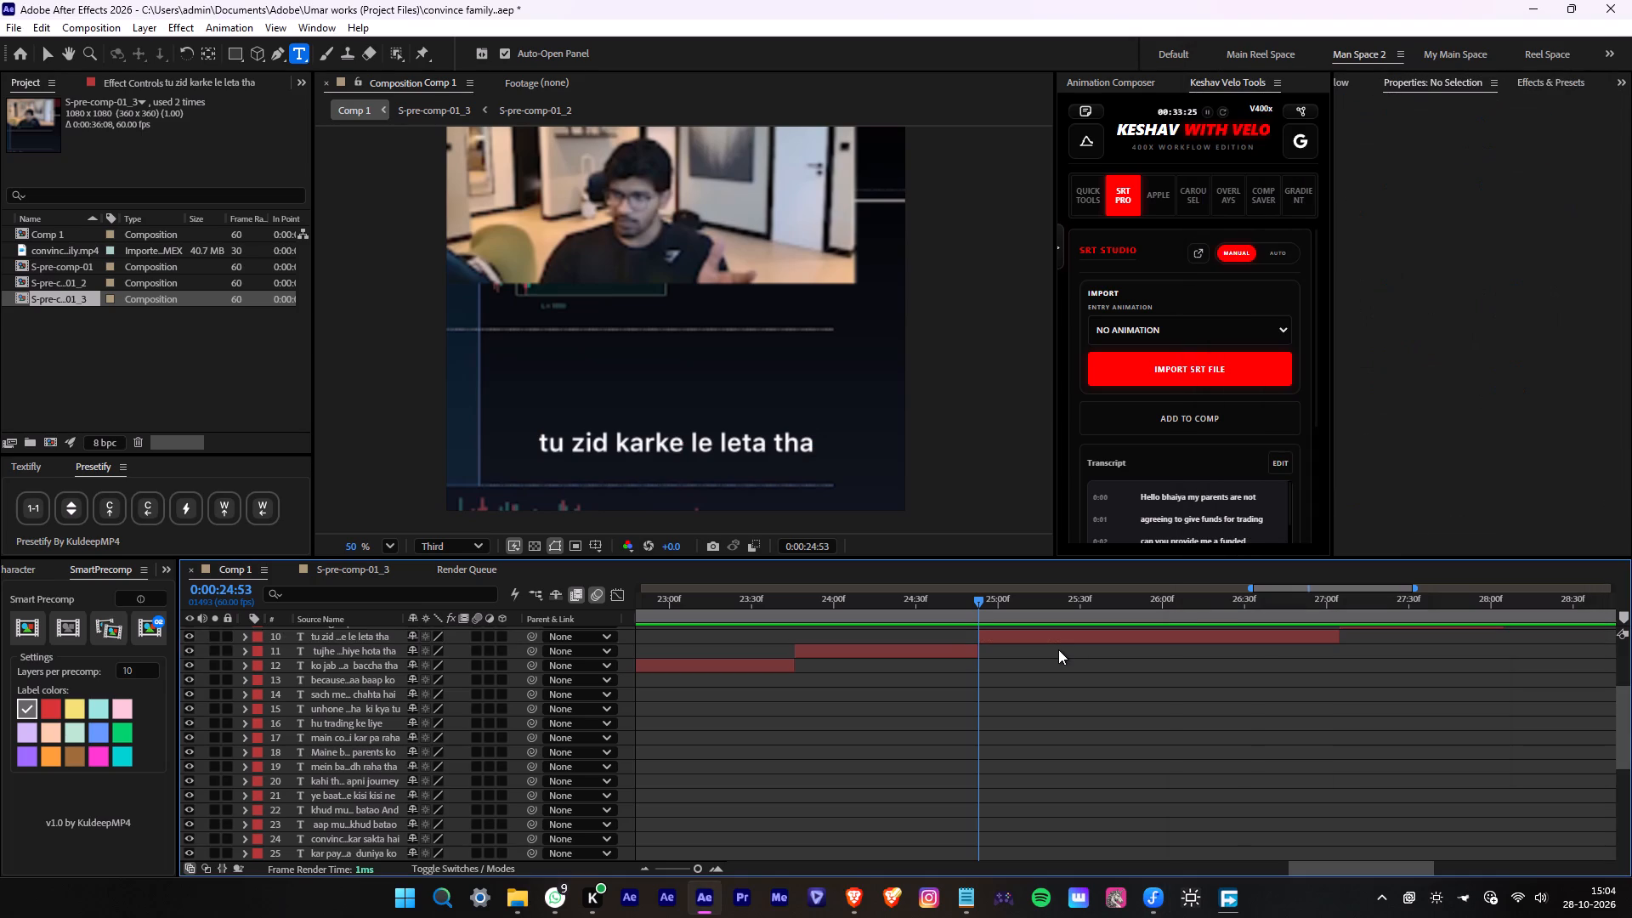
key("space")
scroll(1171, 698, "up", 1)
middle_click_drag(1170, 698, 914, 740)
key("space")
scroll(918, 726, "down", 7)
key("space")
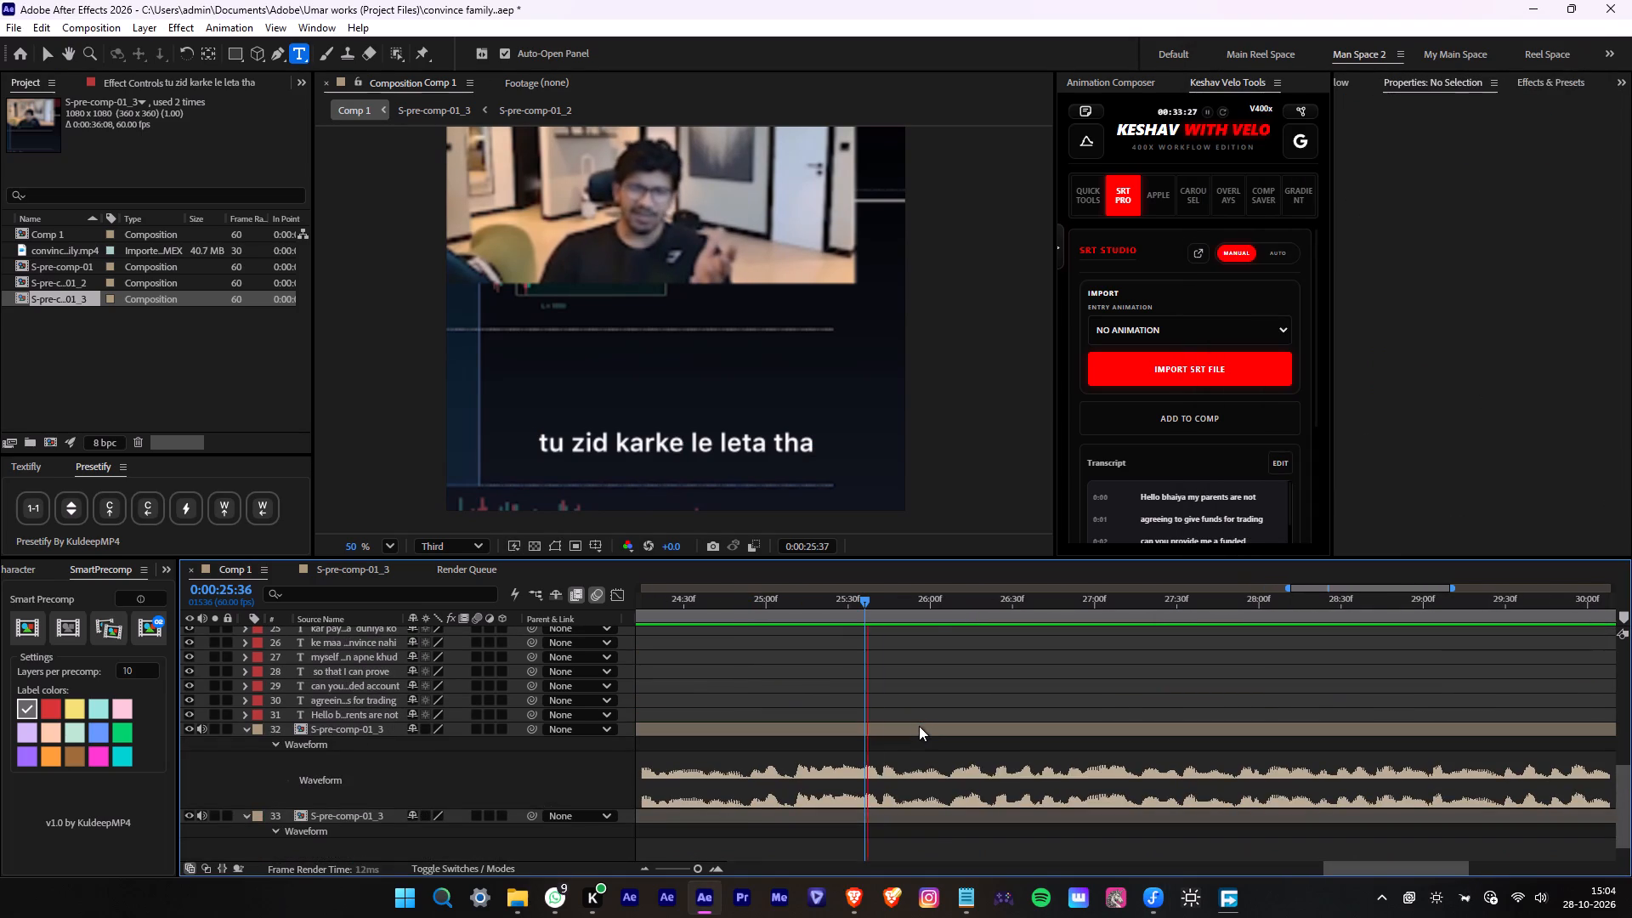
key("space")
left_click_drag(936, 618, 922, 616)
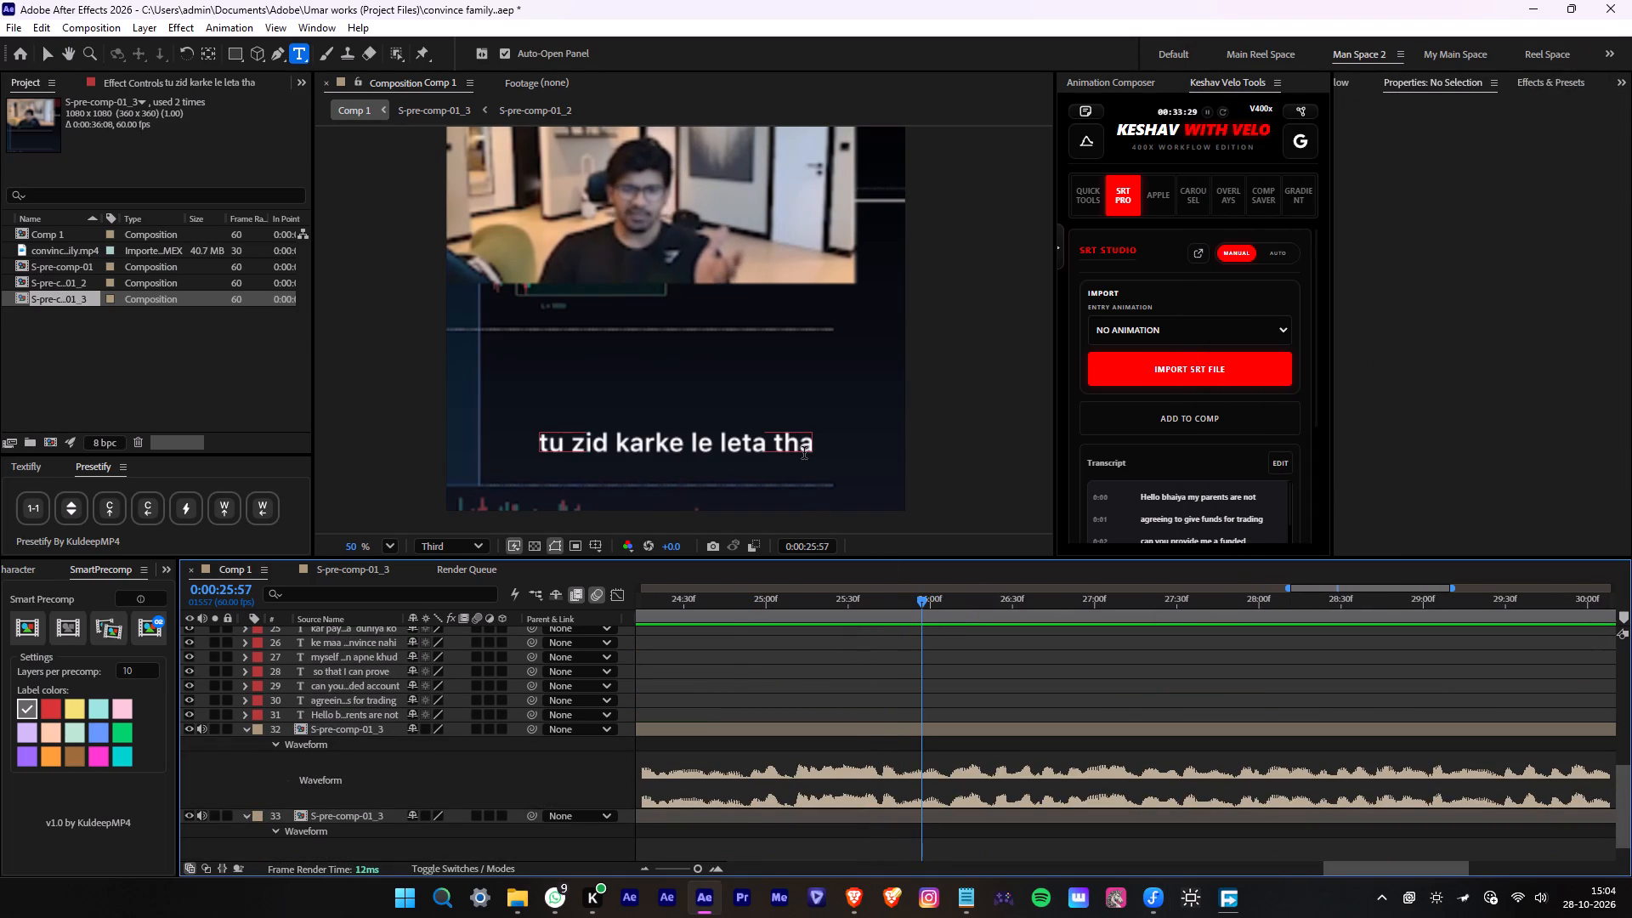
left_click(807, 445)
left_click(807, 445)
key("space")
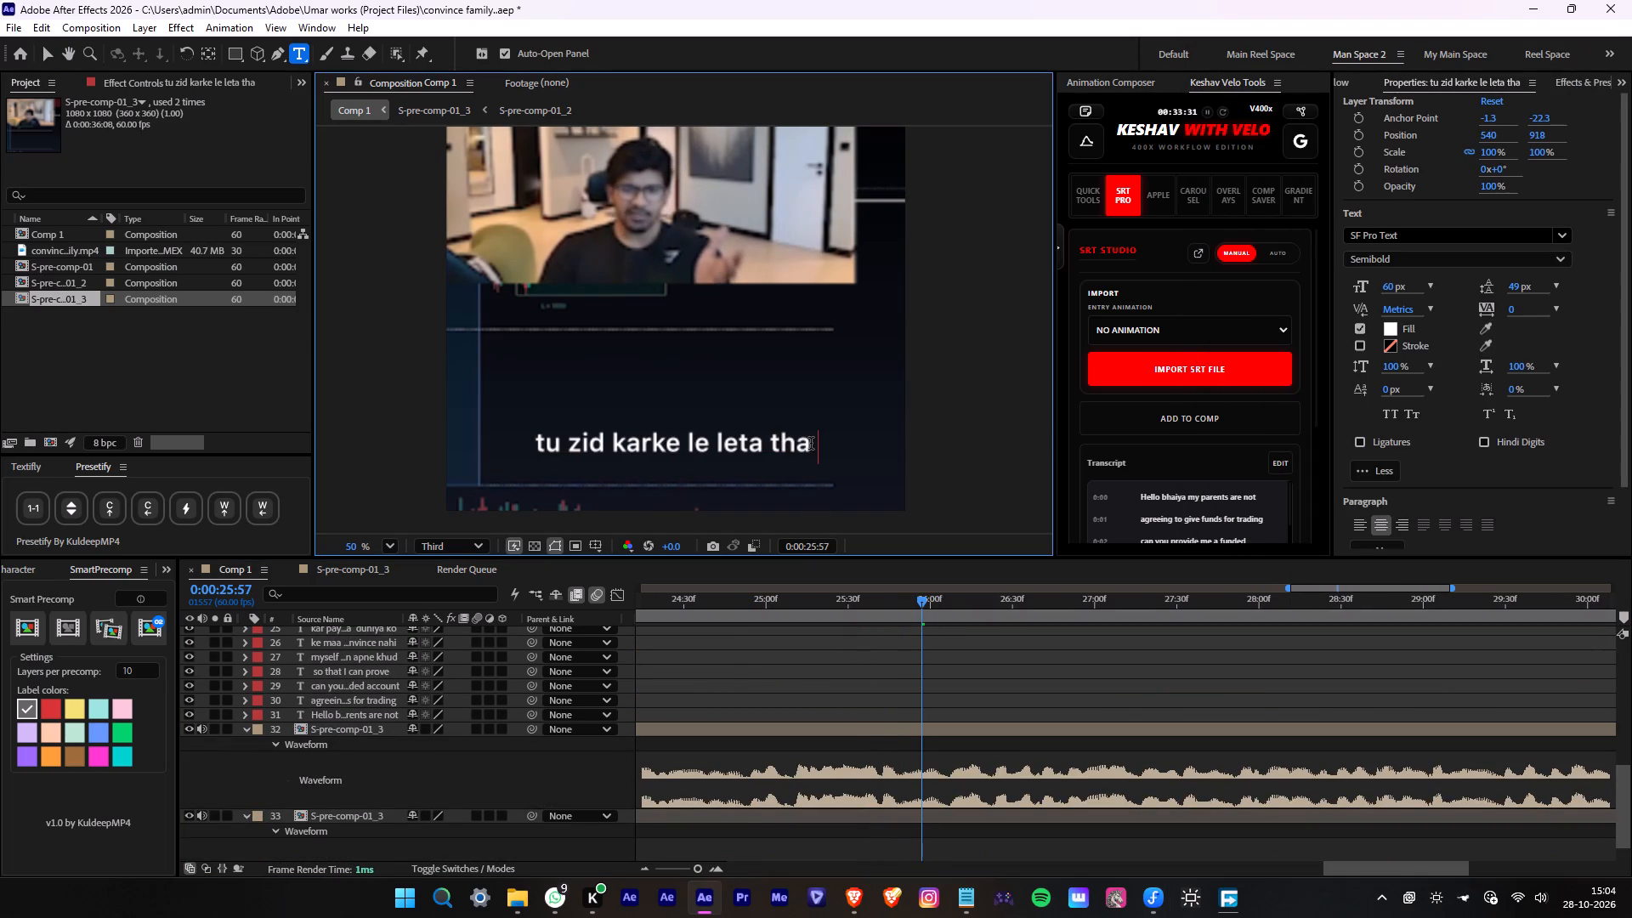
type("na")
Split the "tu zid karke le leta tha na" caption at the phrase's end, 0:00:26:07, and delete the remainder.
left_click_drag(899, 602, 890, 602)
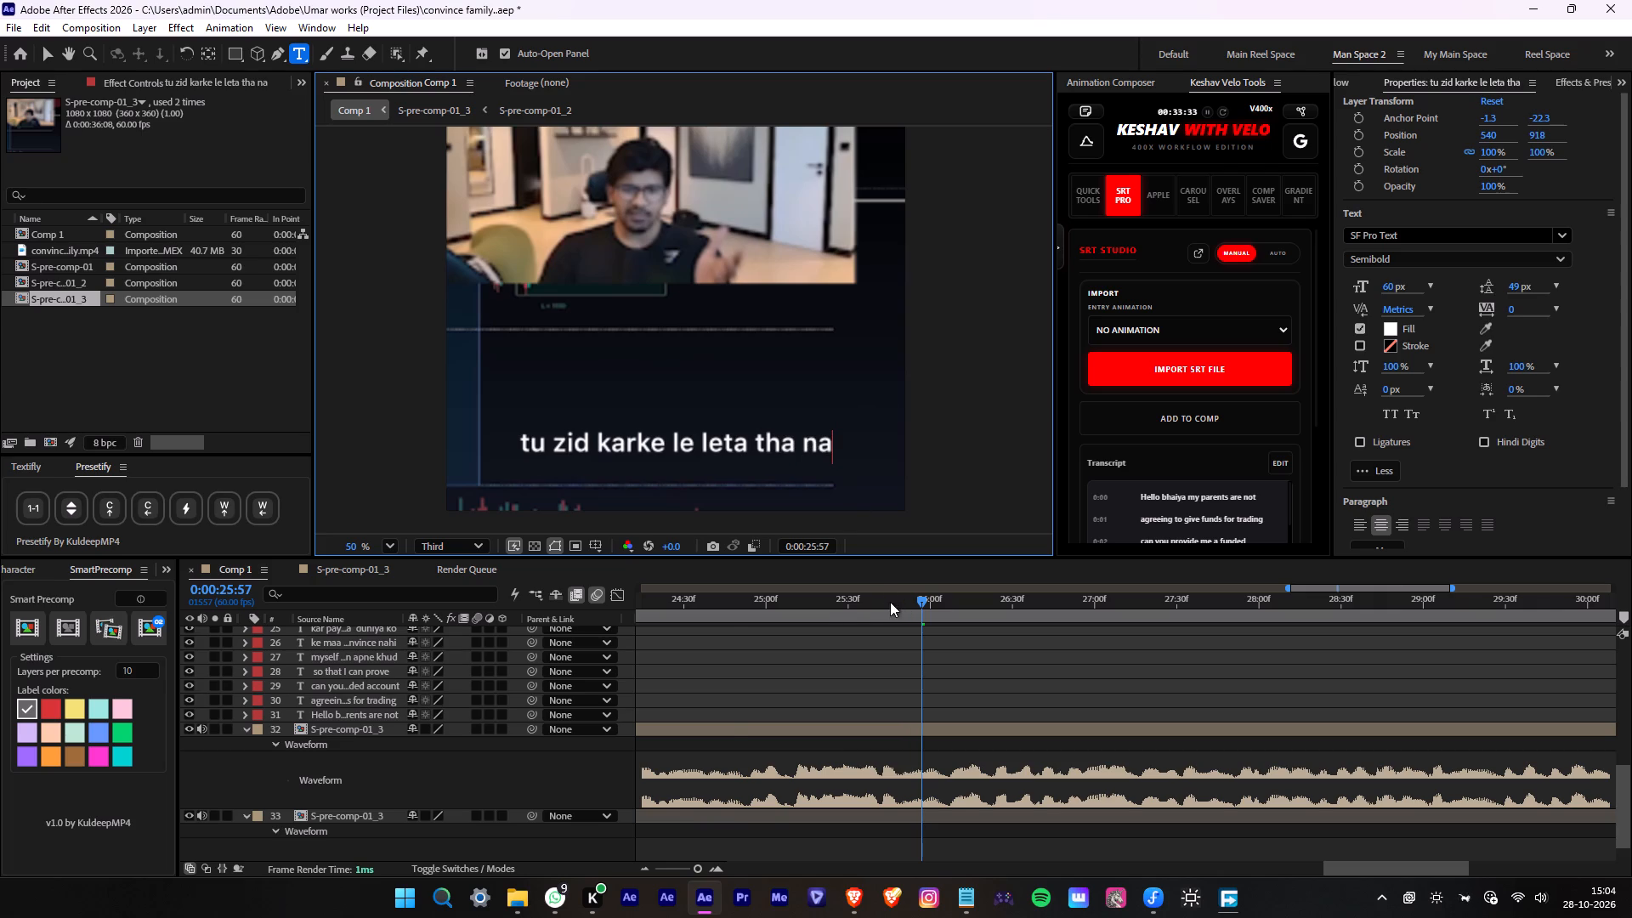
left_click_drag(890, 602, 733, 608)
key("space")
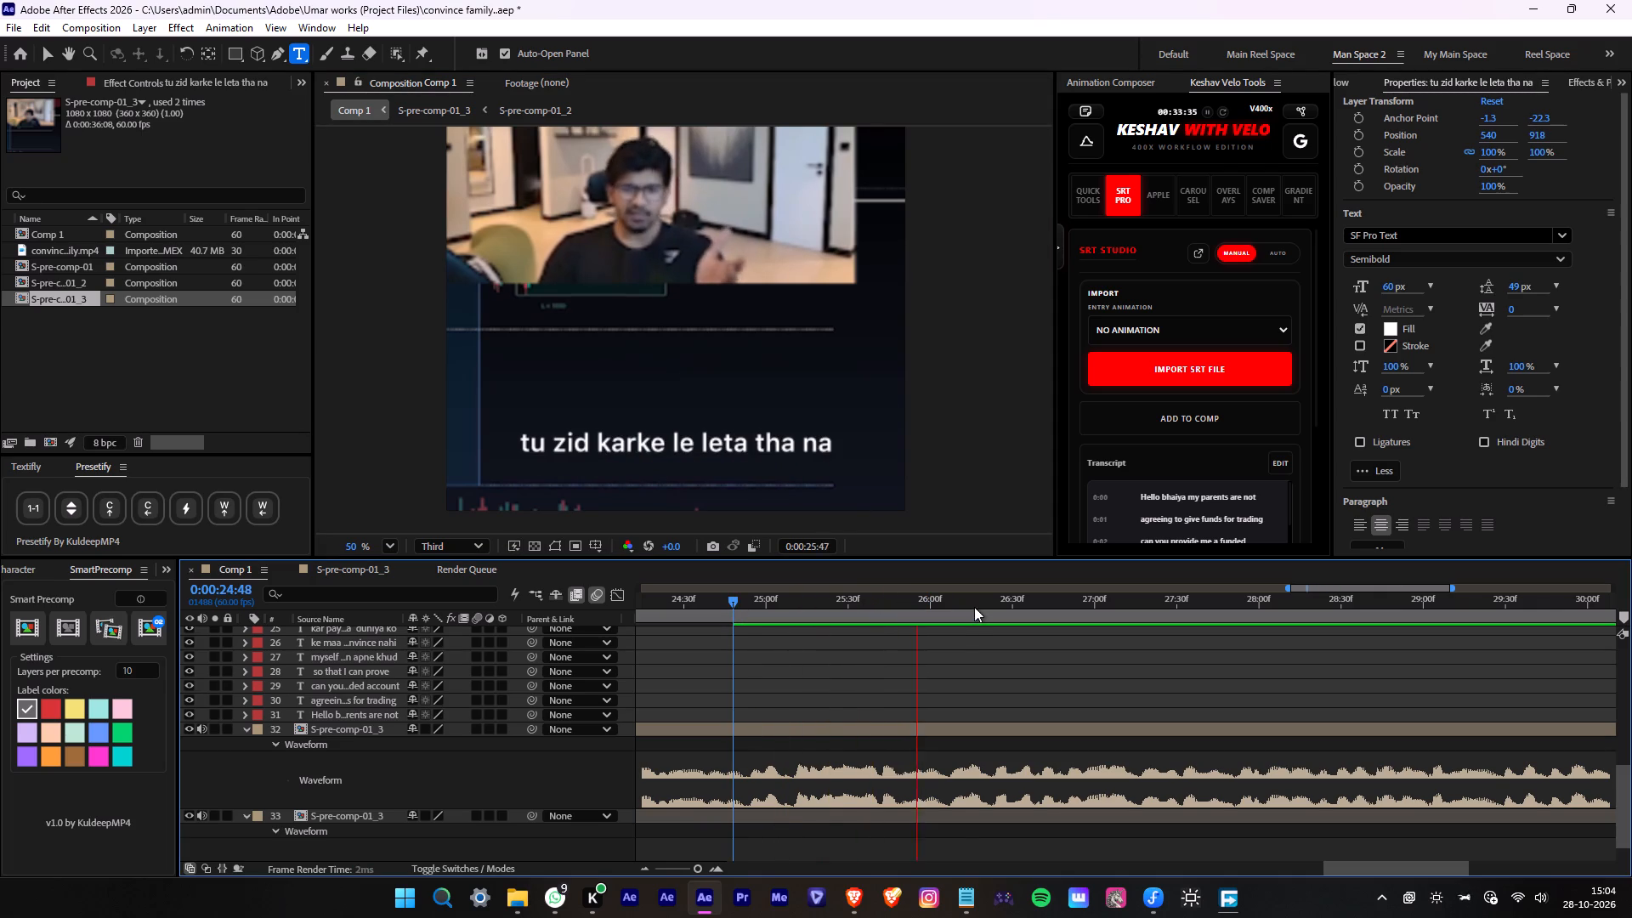
key("space")
left_click_drag(954, 607, 945, 604)
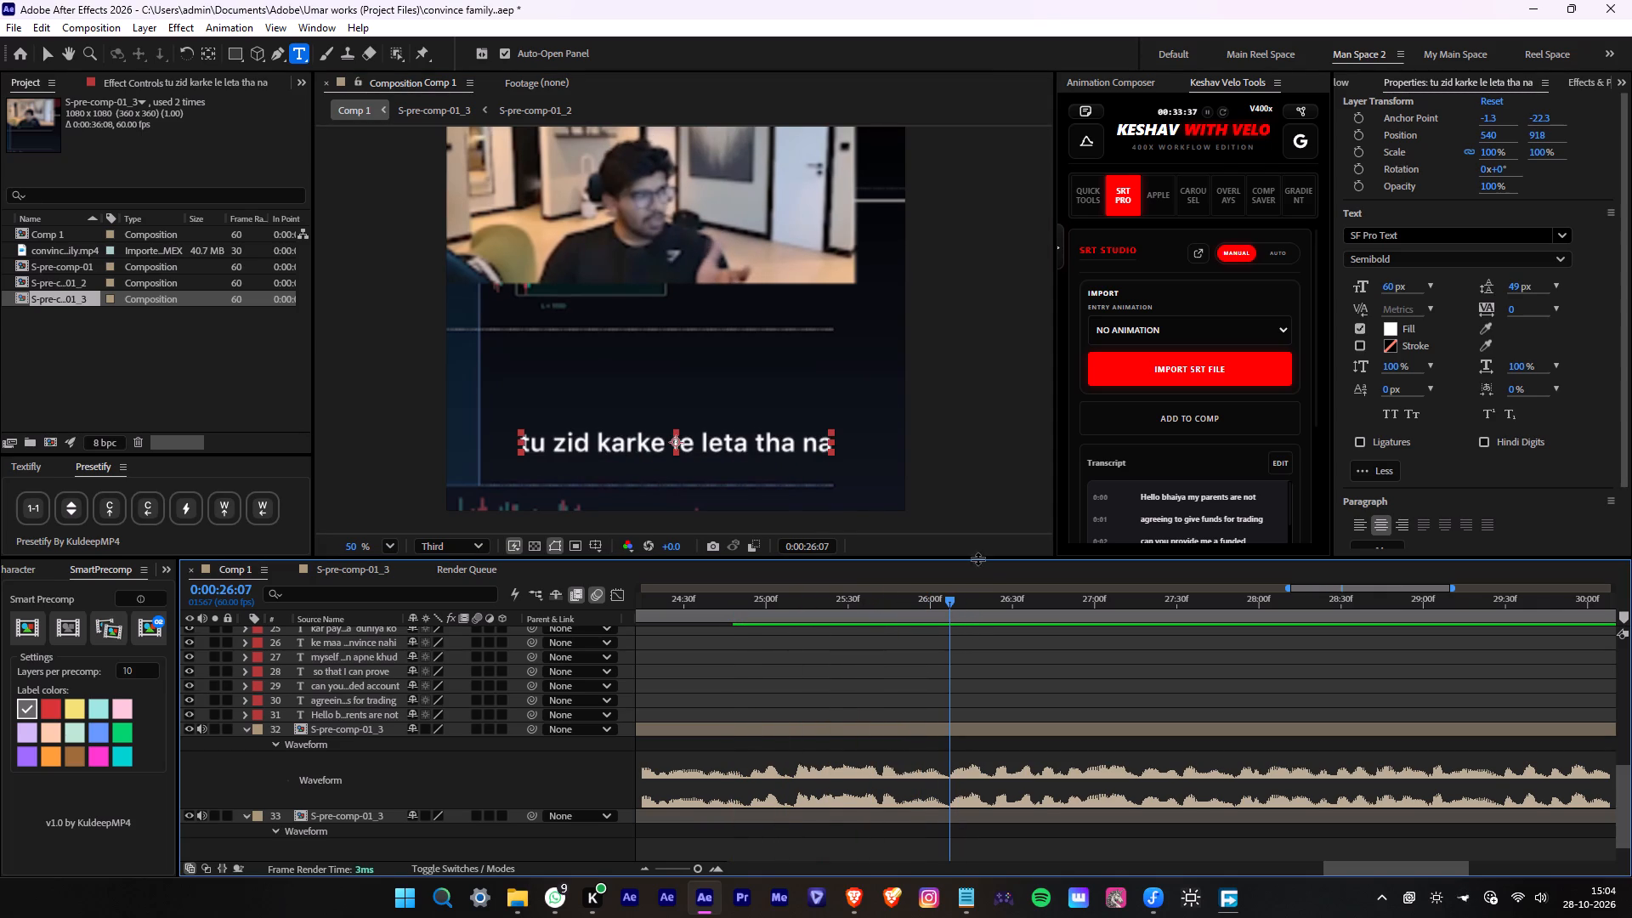
key("space")
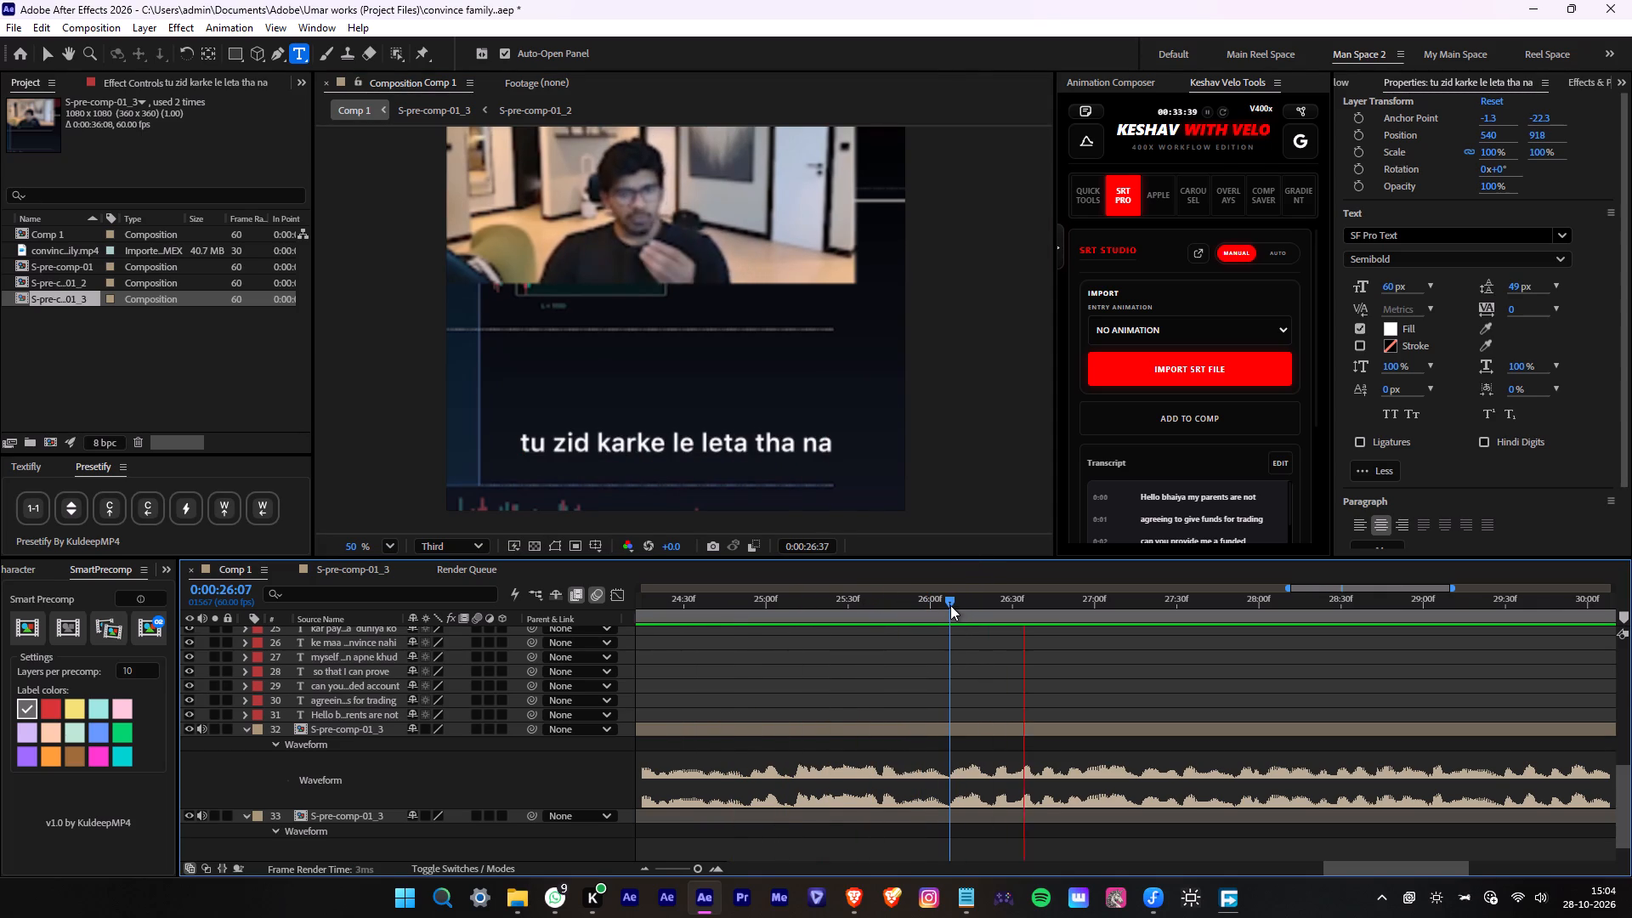
left_click(950, 605)
scroll(1085, 680, "up", 5)
left_click(1039, 633)
scroll(1062, 653, "up", 2)
key("alt+d")
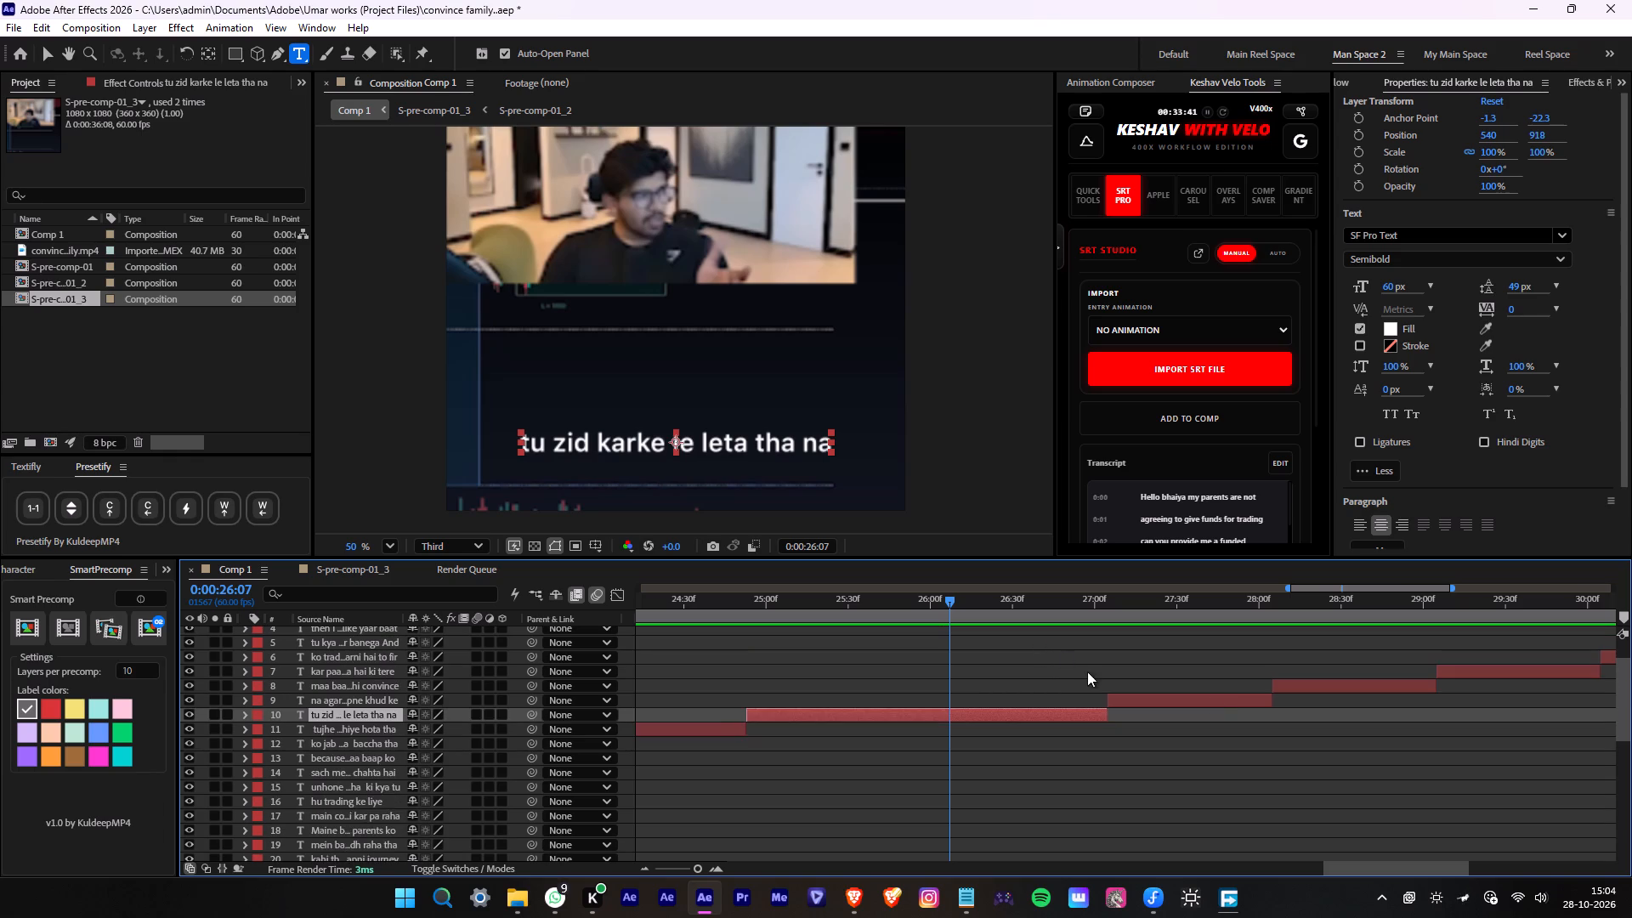
key("Delete")
Extend the start of the "na agar tu apne khud ke" caption back to 0:00:26:07.
left_click_drag(1109, 702, 992, 722)
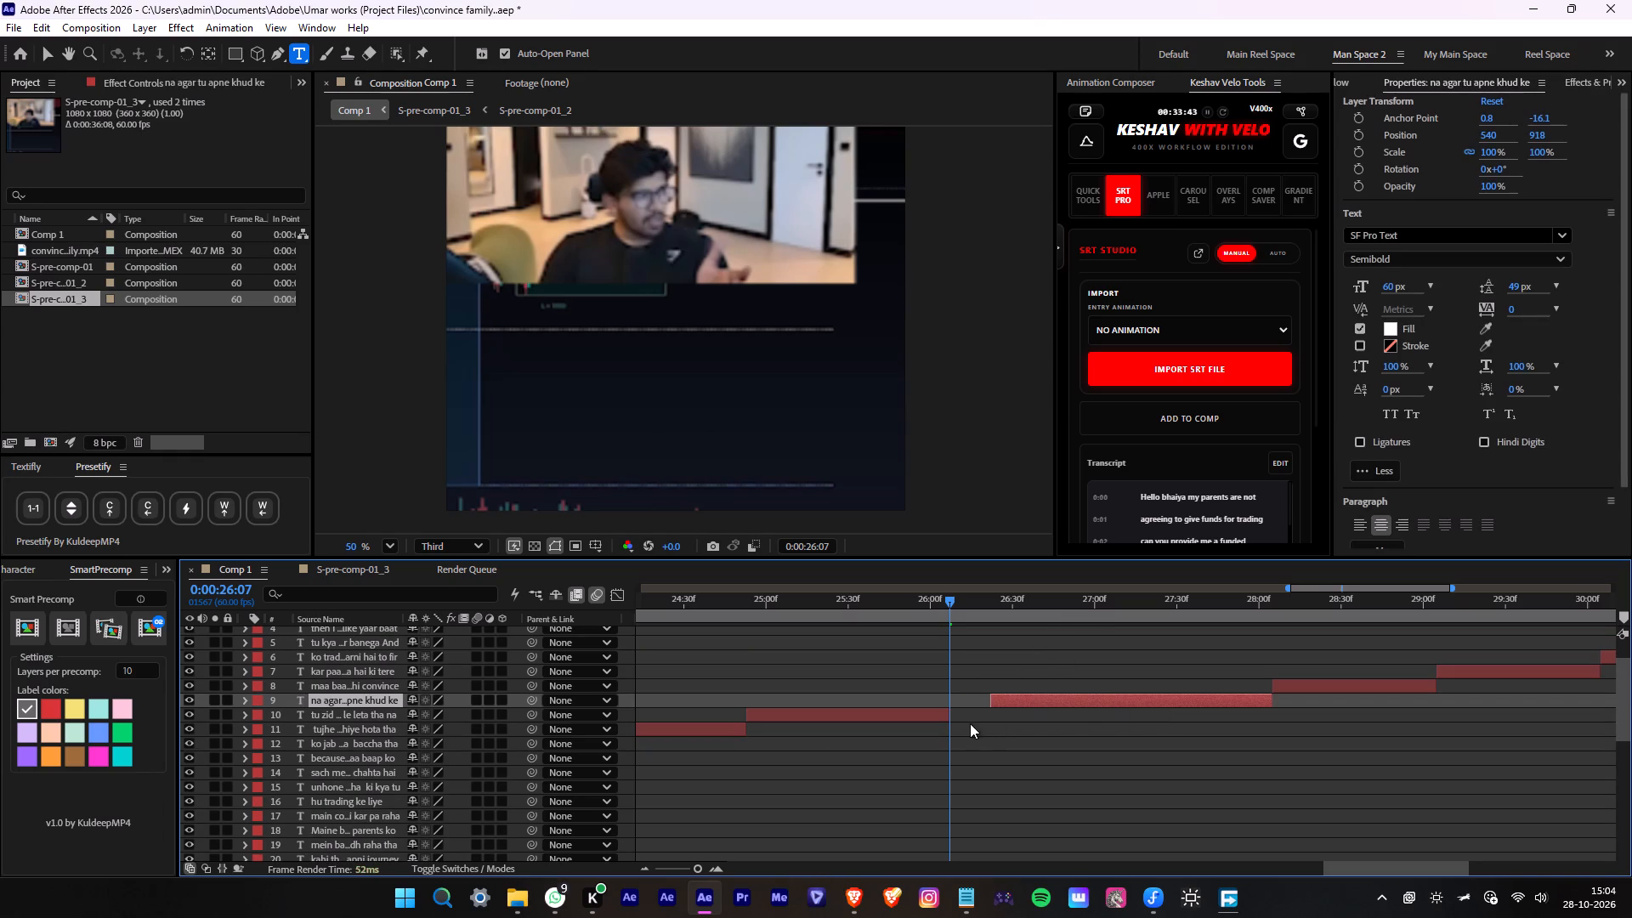
left_click_drag(992, 704, 949, 710)
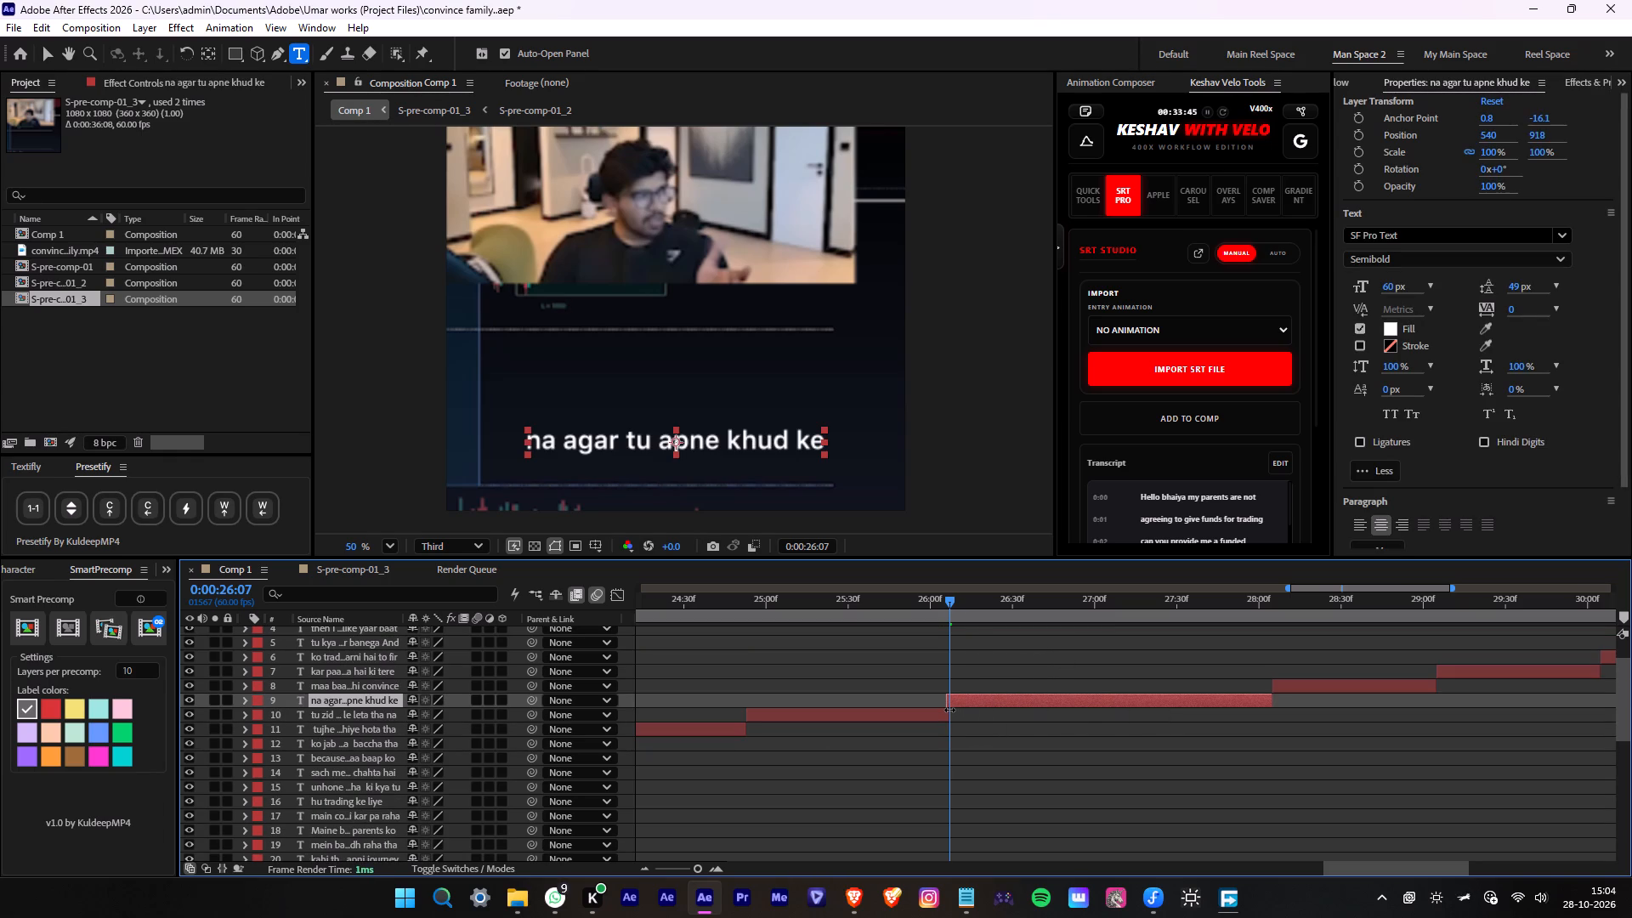
left_click_drag(949, 710, 951, 707)
Remove the opening word "na" from the "na agar tu apne khud ke" caption.
left_click_drag(548, 441, 440, 445)
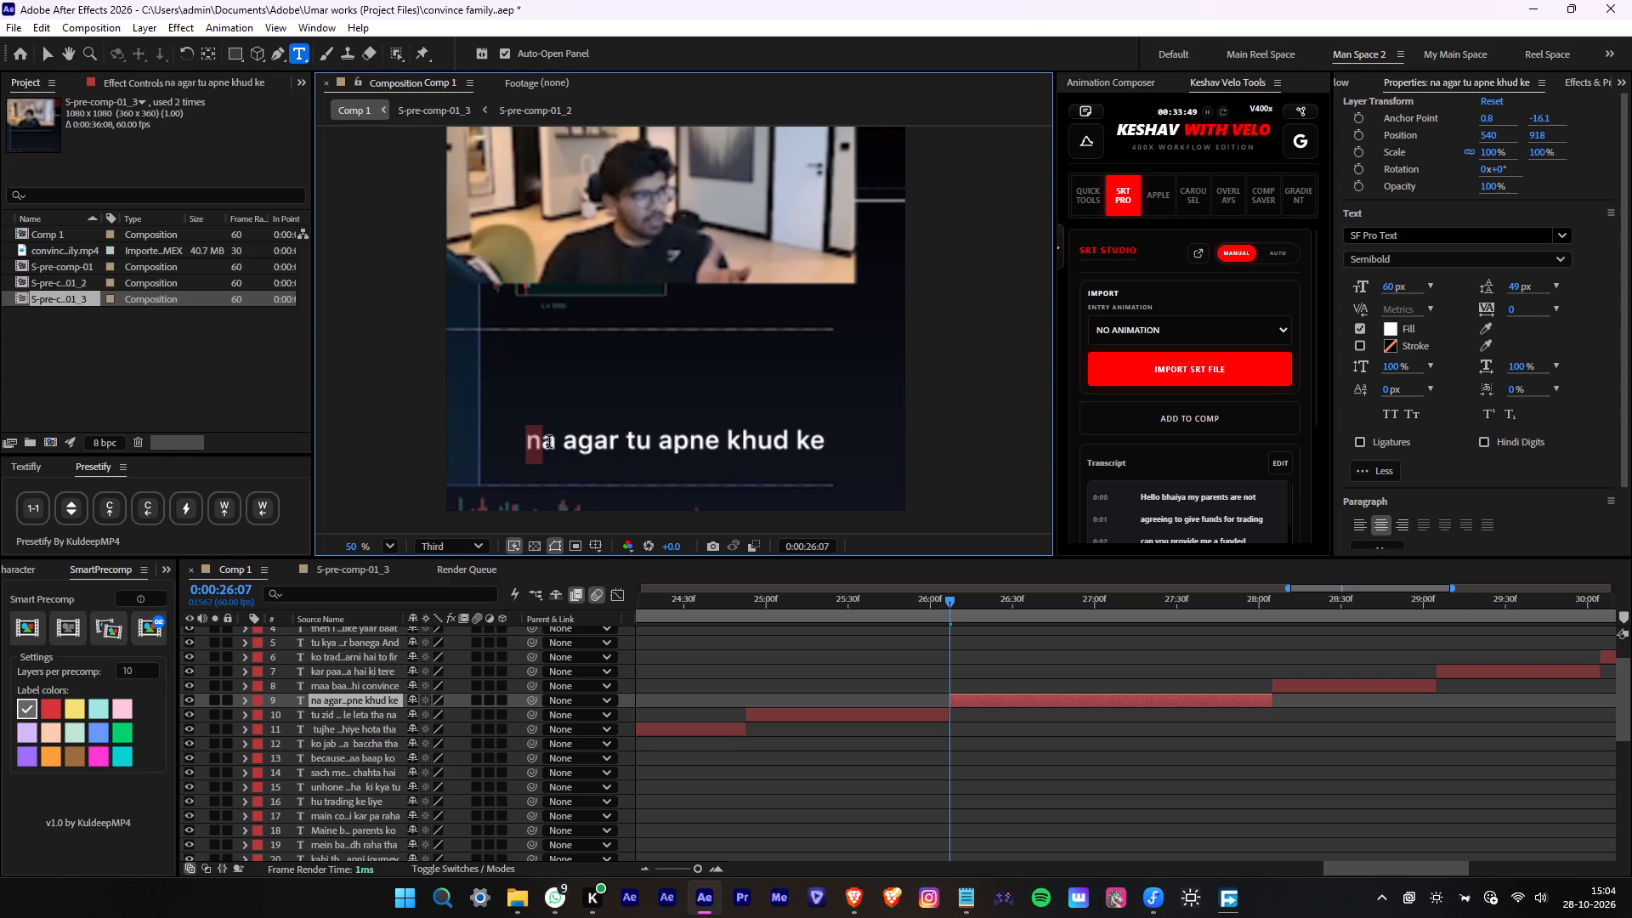
left_click_drag(553, 441, 501, 450)
key("BackSpace")
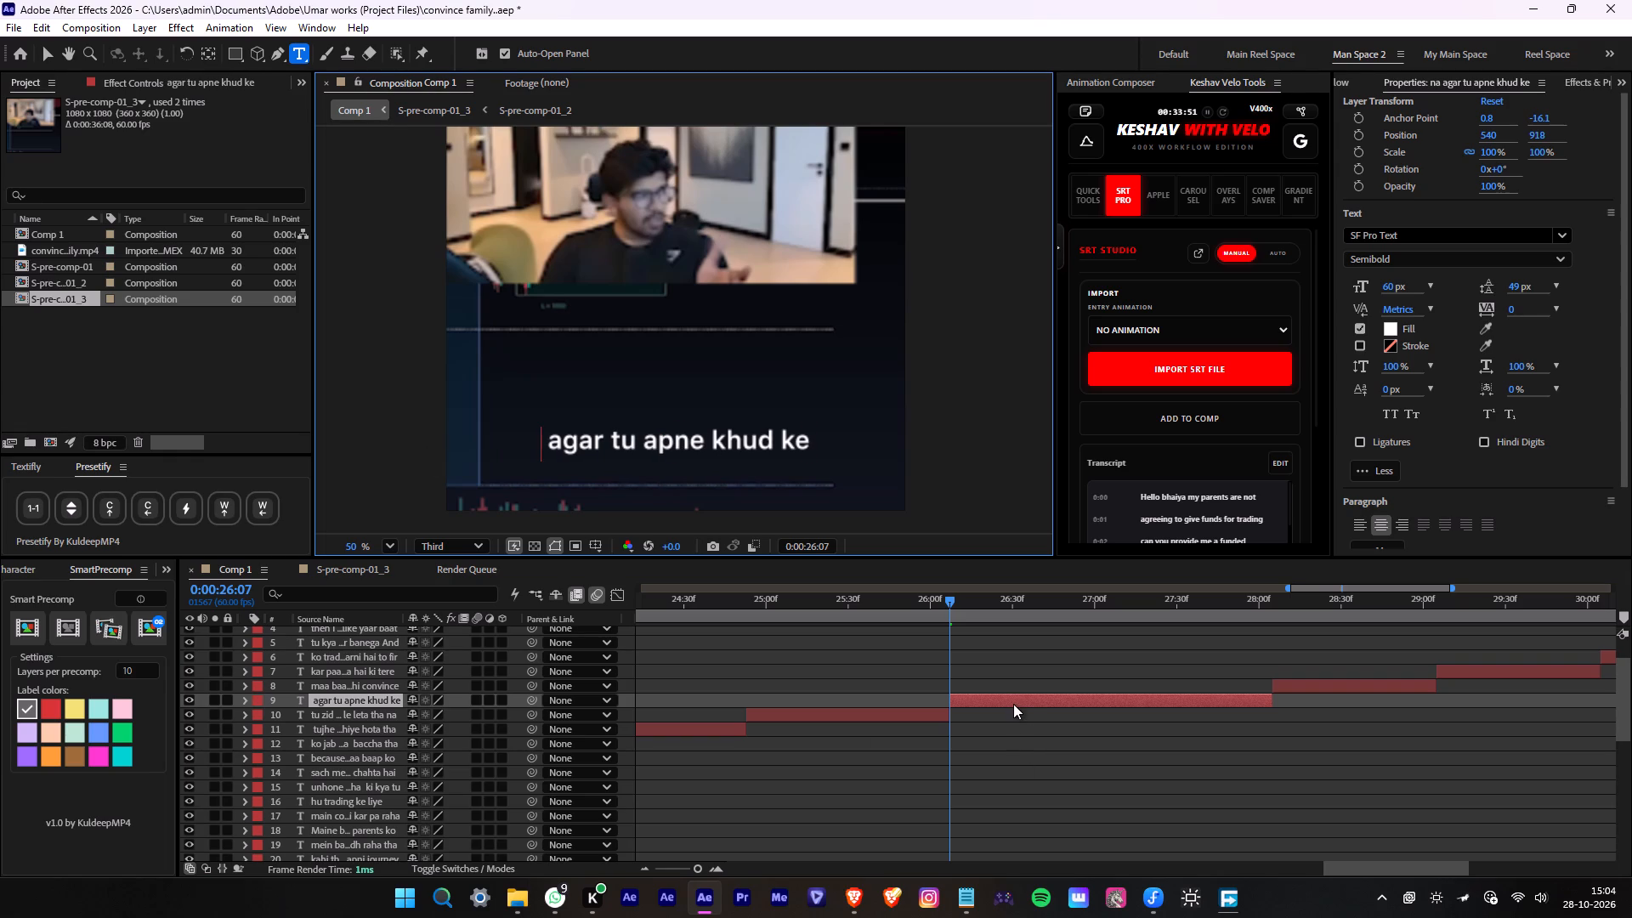
Split the "agar tu apne khud ke" caption at the end of its spoken phrase, 0:00:26:54, and delete the remainder.
left_click(1013, 704)
key("space")
scroll(1189, 739, "down", 4)
key("space")
middle_click_drag(1240, 744, 1231, 746)
scroll(1233, 745, "down", 3)
scroll(1125, 698, "down", 2, "alt")
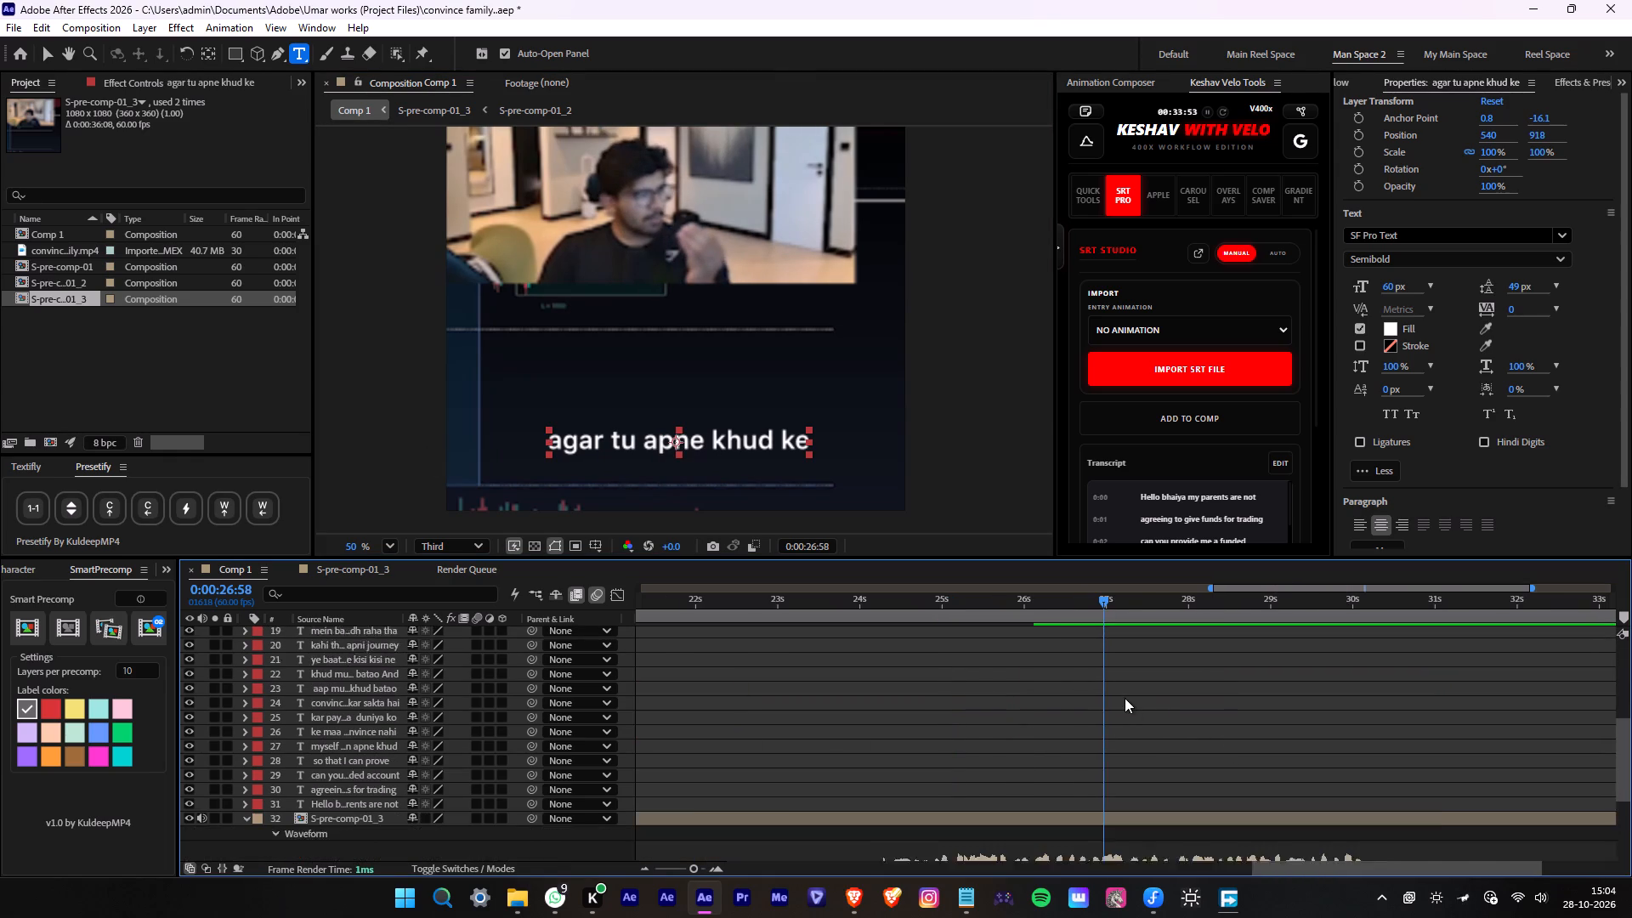
scroll(1125, 698, "down", 1, "alt")
scroll(1125, 698, "up", 1, "alt")
left_click_drag(1085, 609, 1072, 608)
key("space")
left_click(1074, 608)
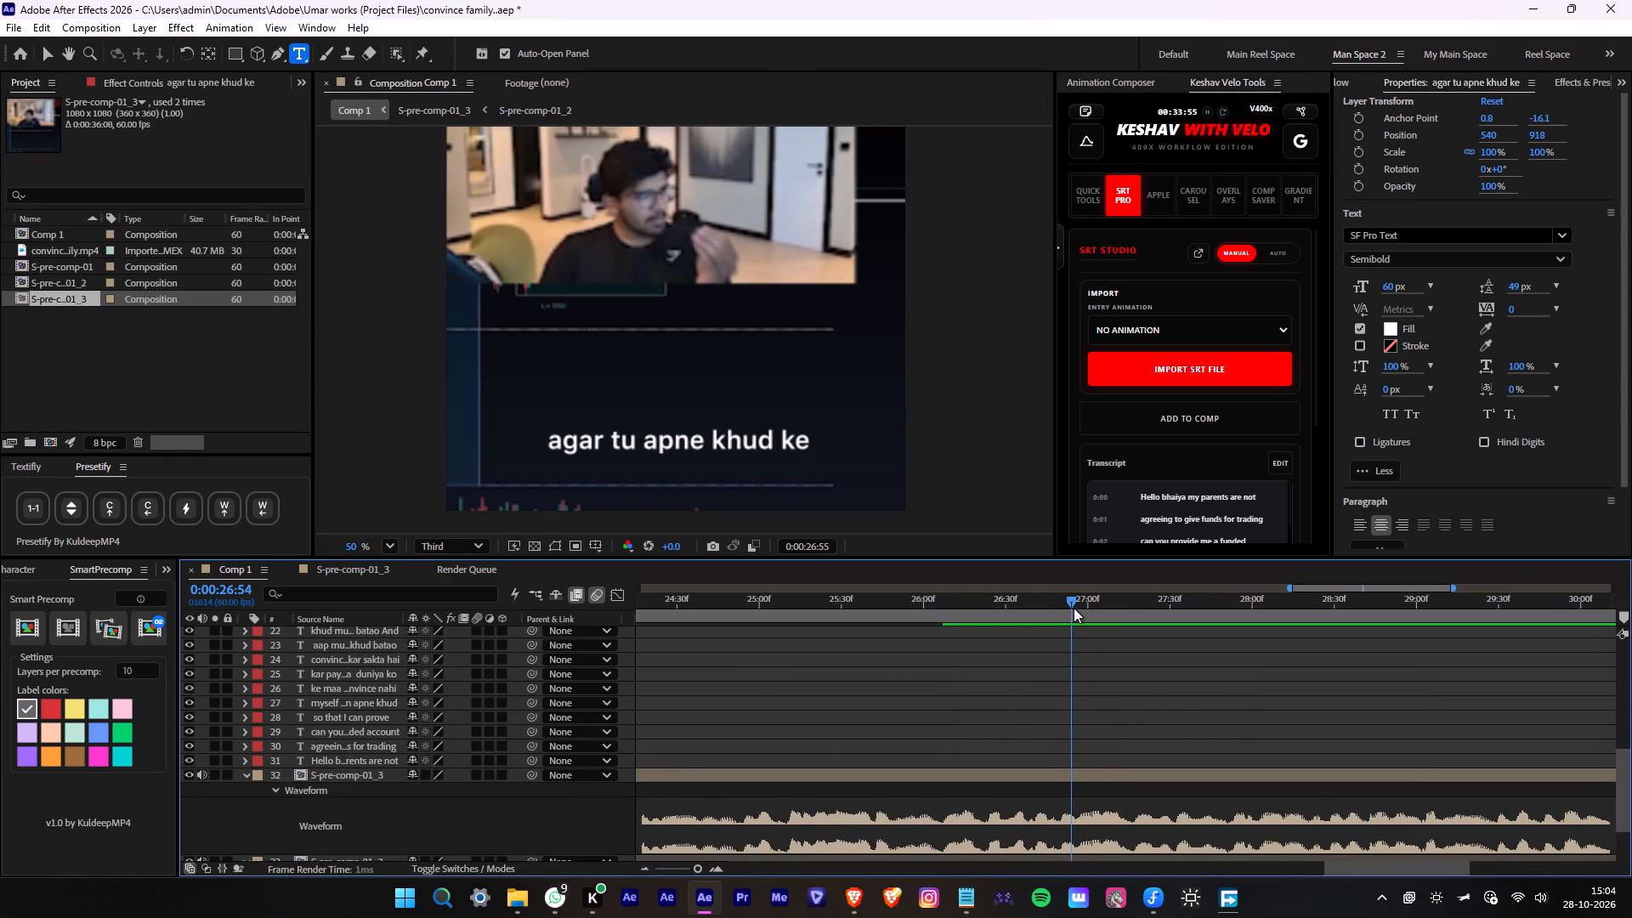
scroll(1205, 668, "up", 5)
key("alt+d")
key("Delete")
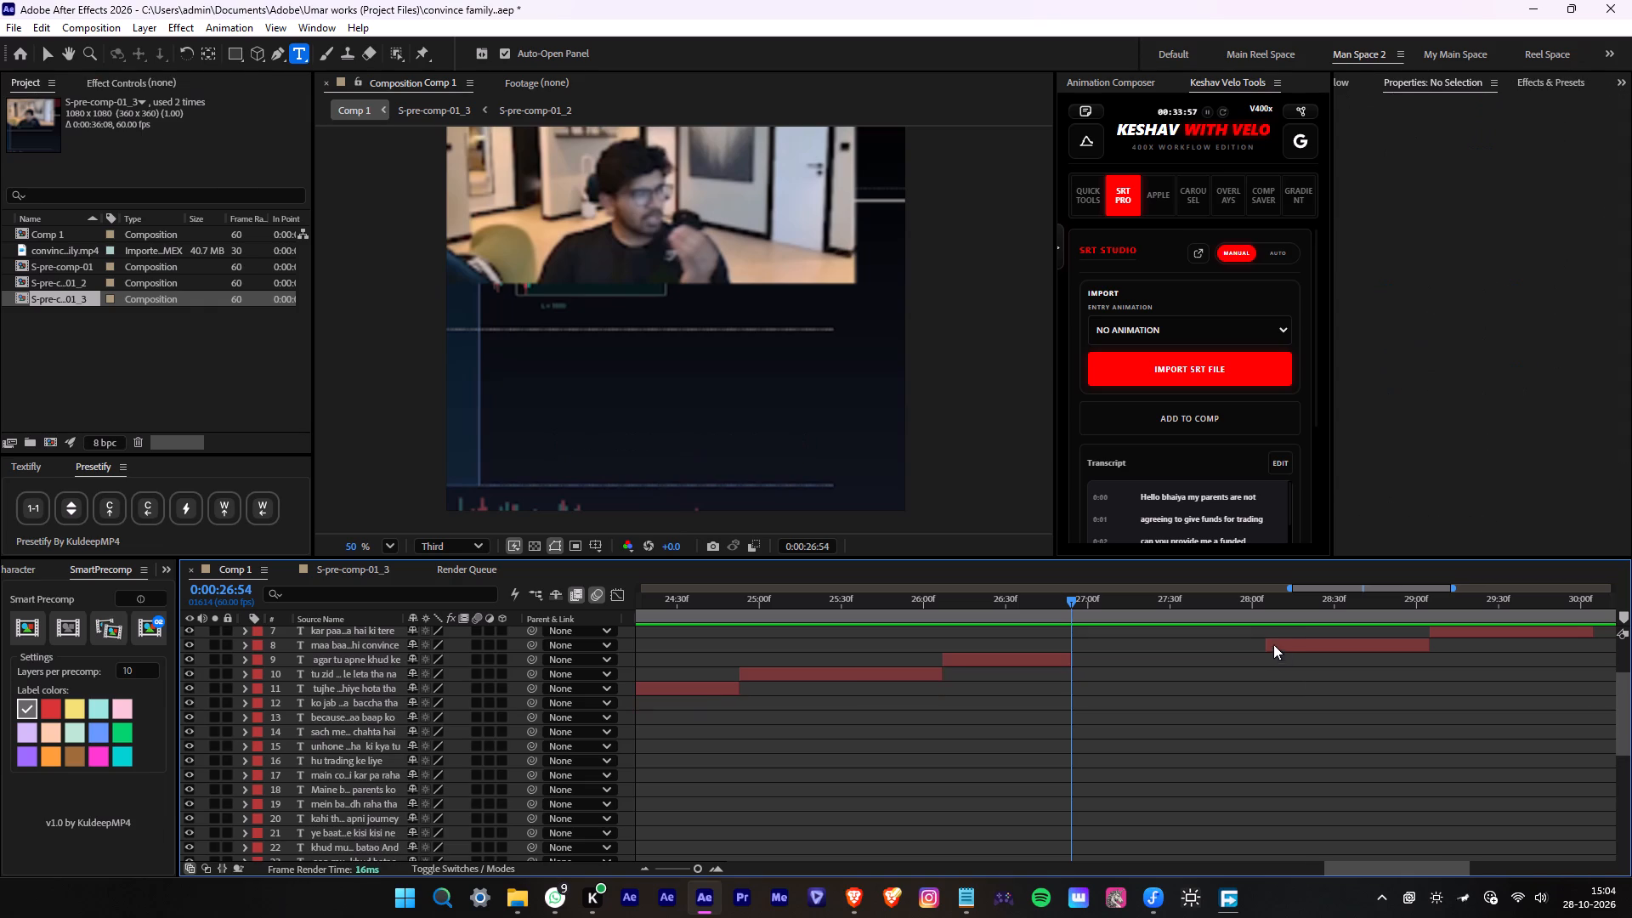
Extend the start of the "maa baap ko hi nahi convince" caption back to 0:00:26:54.
left_click_drag(1261, 644, 1066, 674)
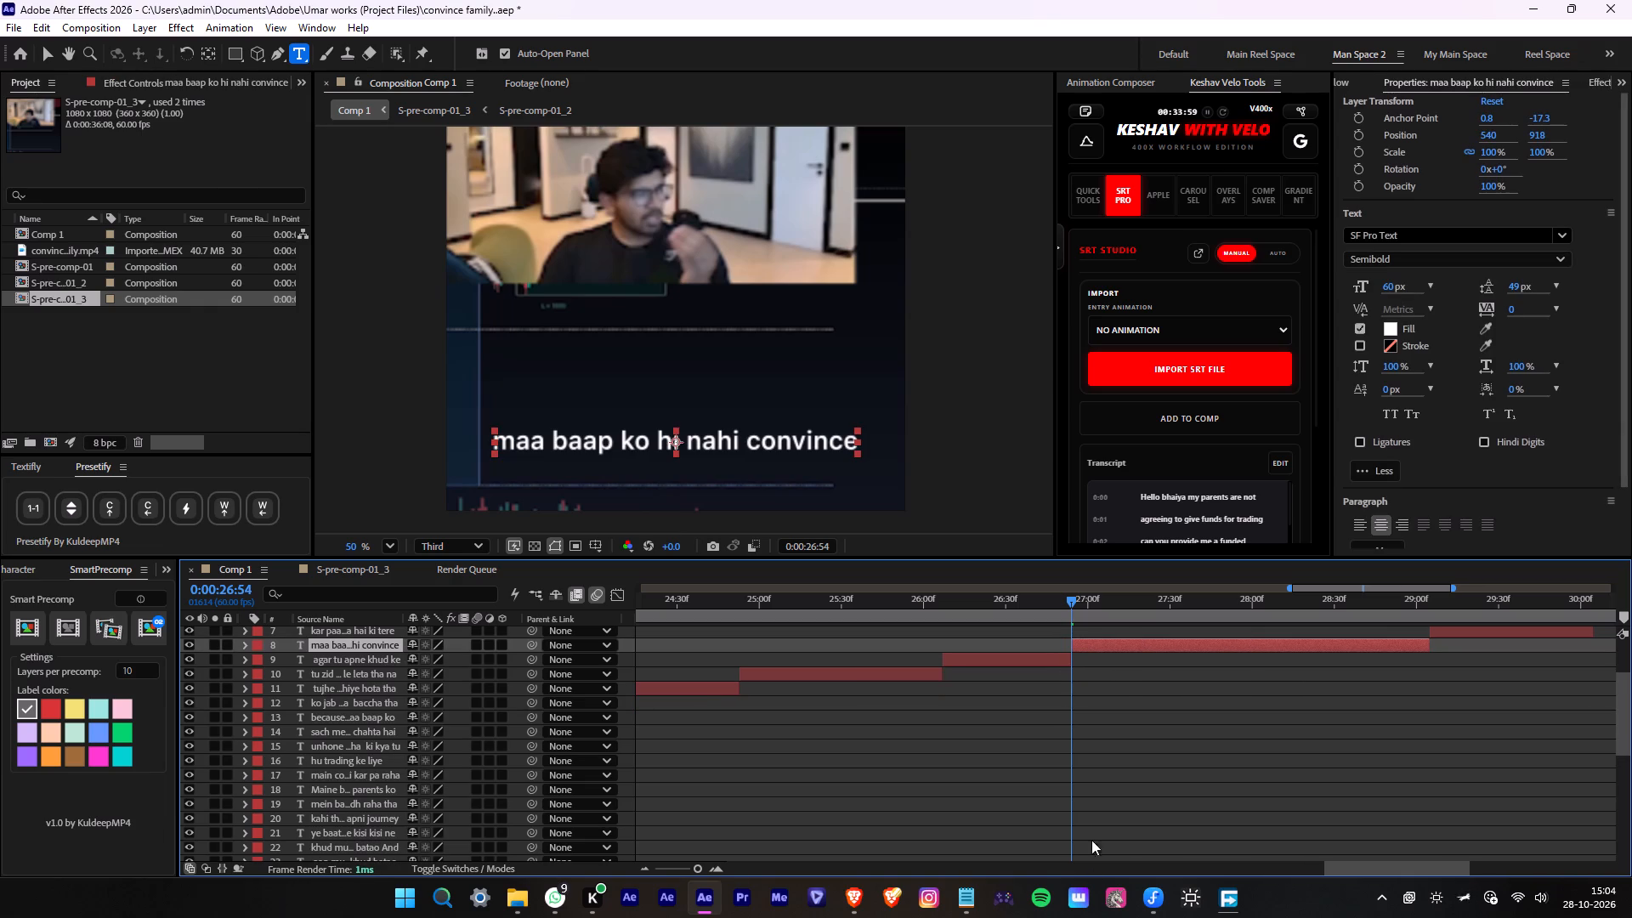
Switch to the mirrored phone in Samsung Flow, resume "No Snitching" and return to the After Effects timeline.
left_click(1219, 779)
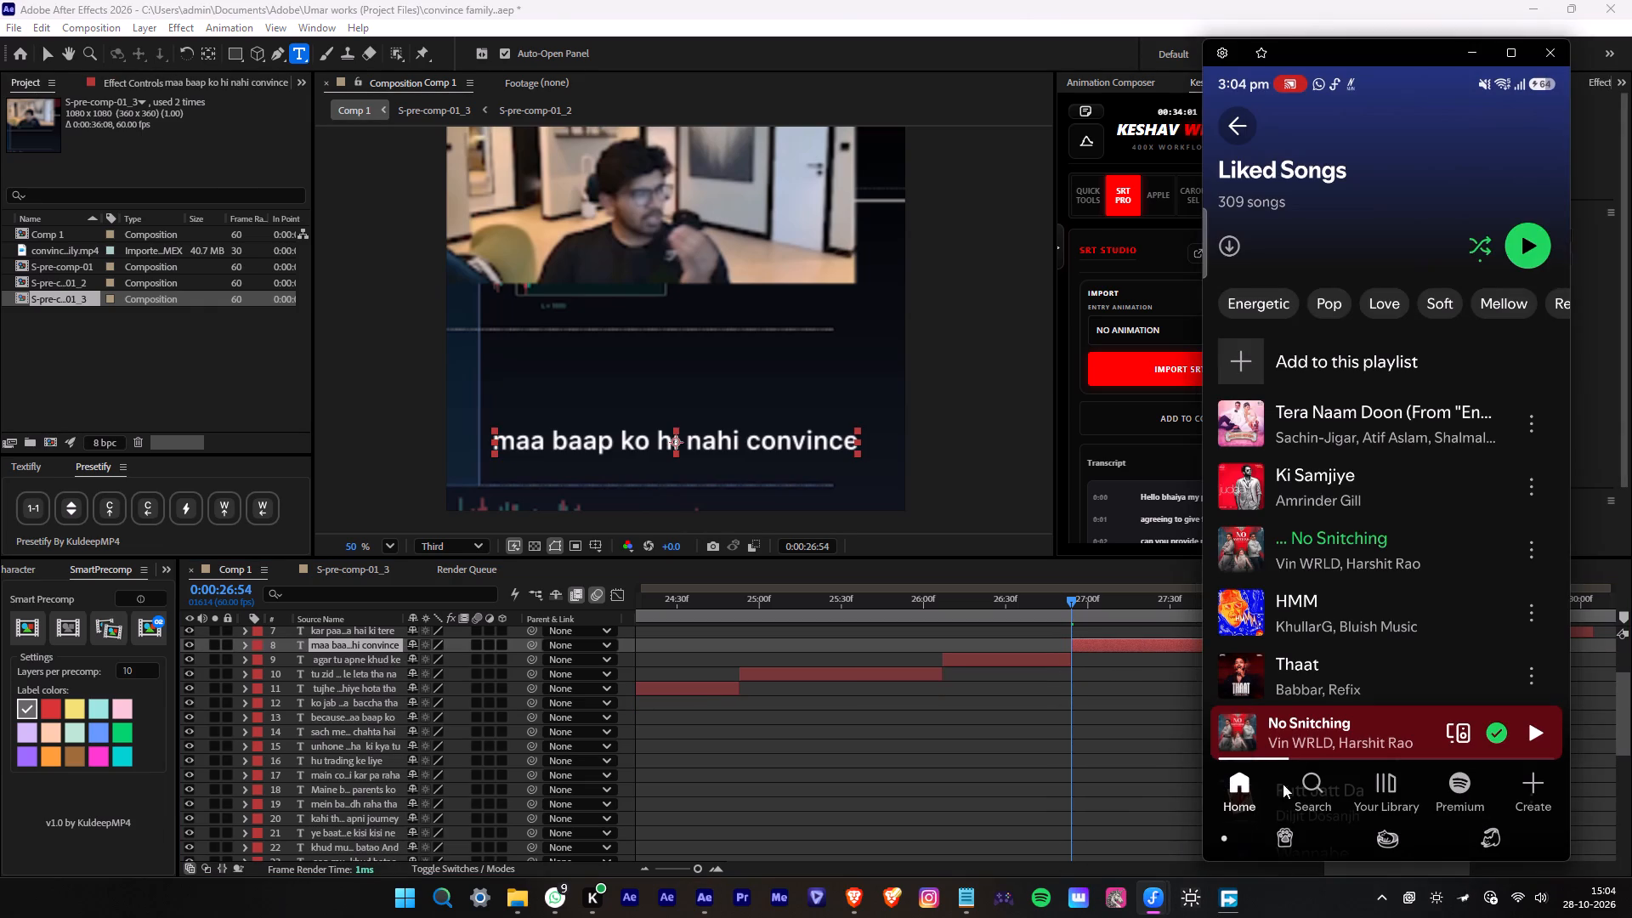
left_click(1521, 735)
left_click(1020, 733)
left_click(1102, 641)
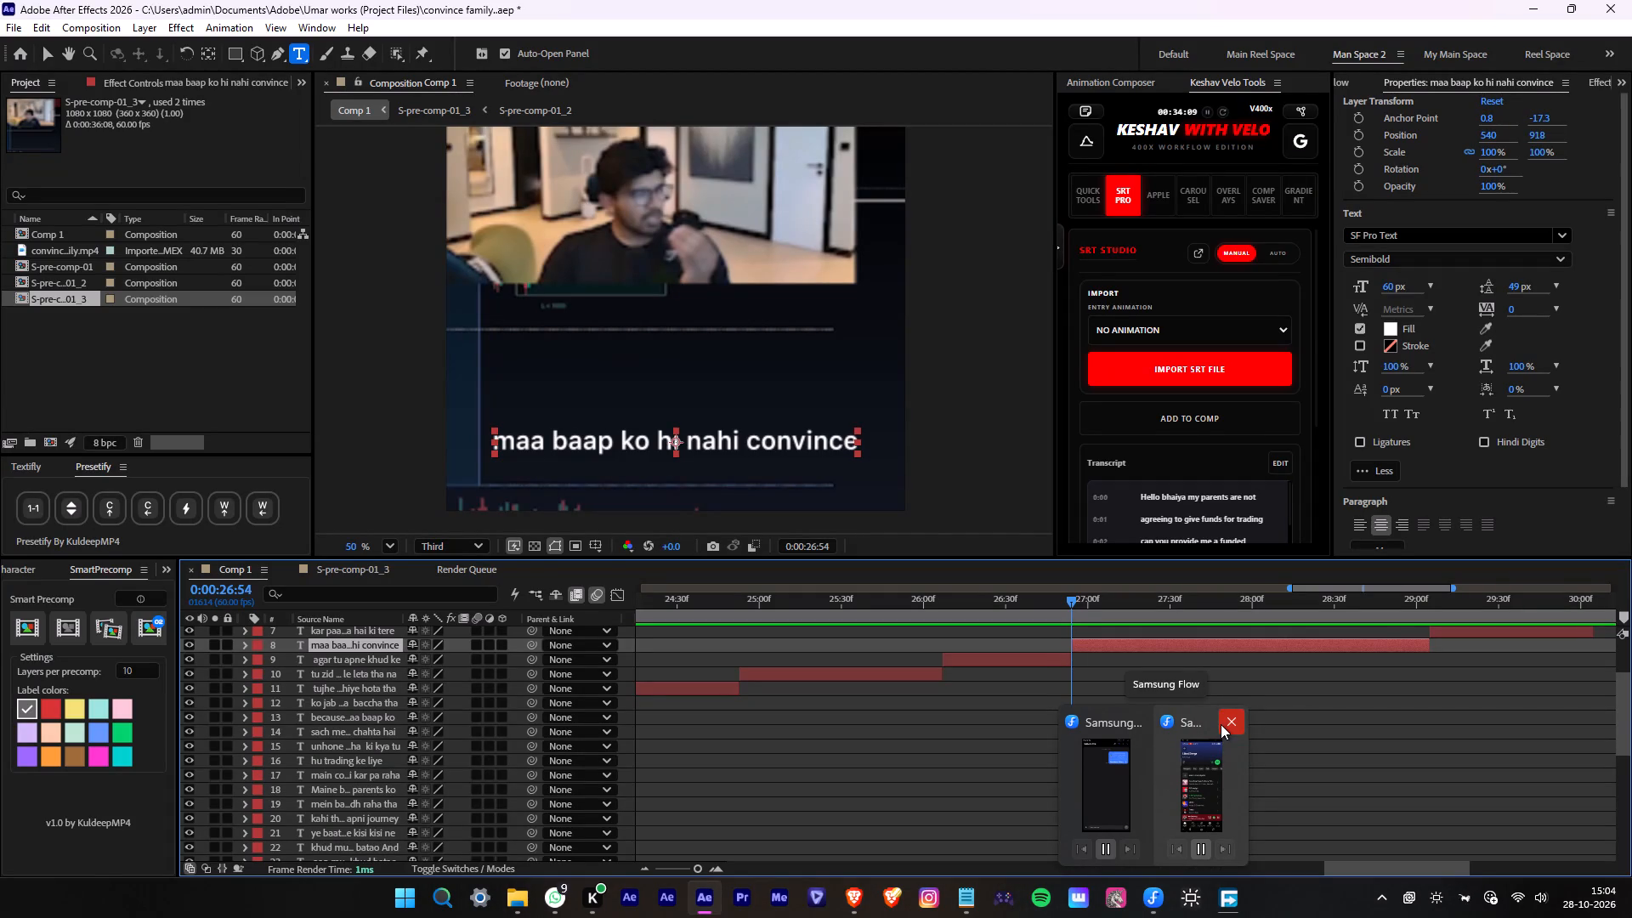
left_click(1132, 743)
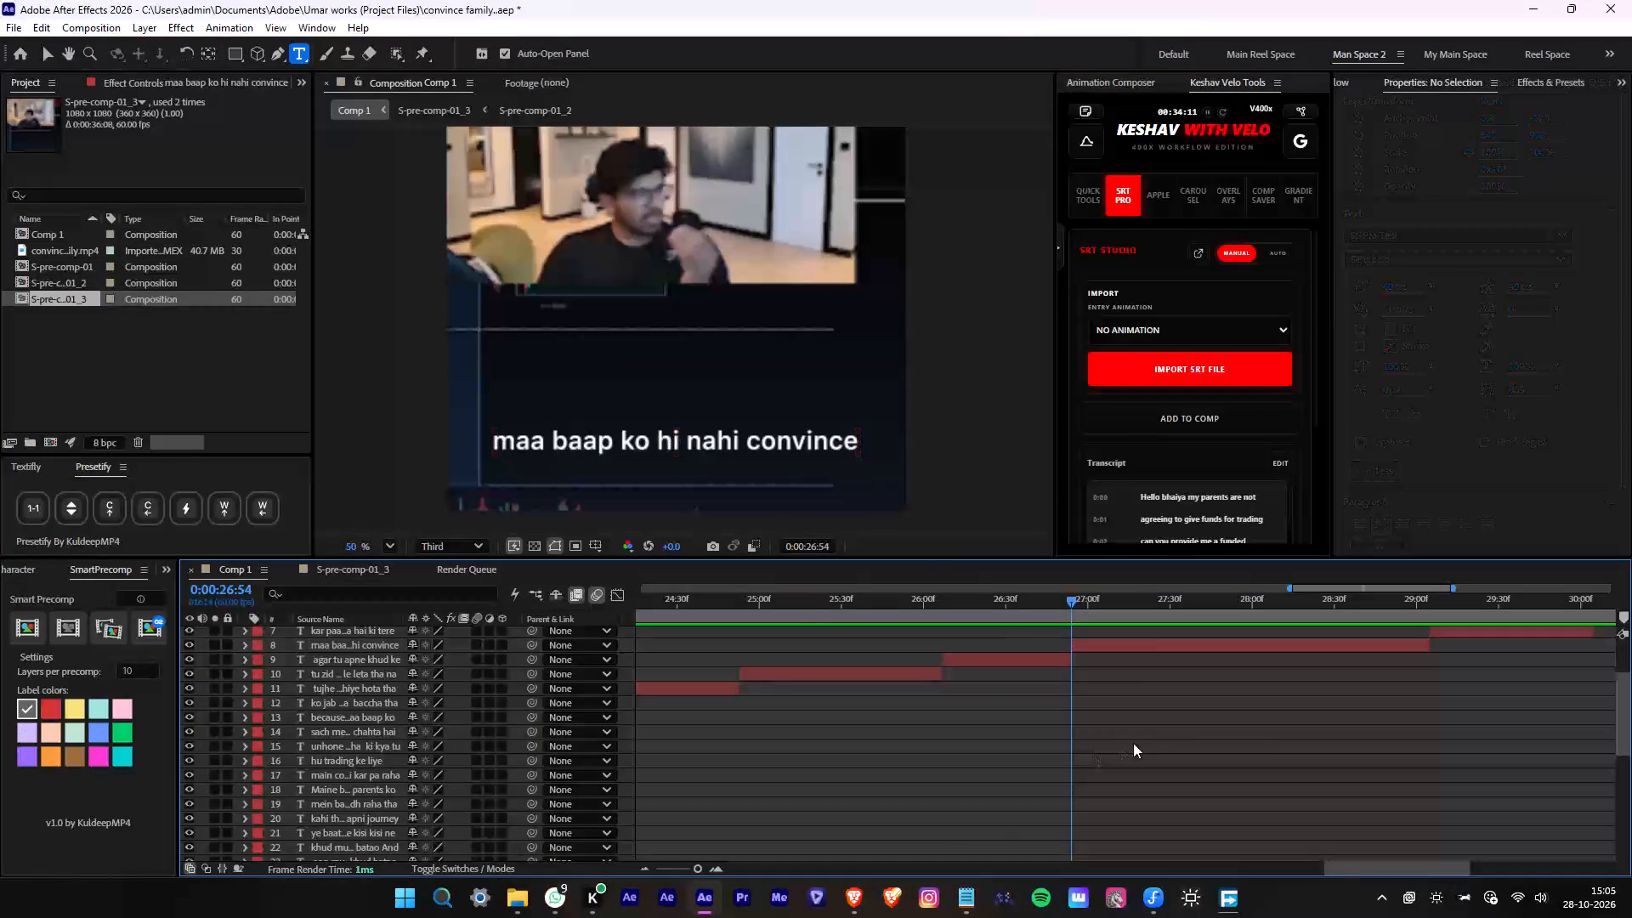
Split the "maa baap ko hi nahi convince" caption at the end of its spoken phrase, 0:00:27:53, and delete the remainder.
key("space")
middle_click_drag(1253, 743, 986, 745)
scroll(973, 740, "down", 6)
key("space")
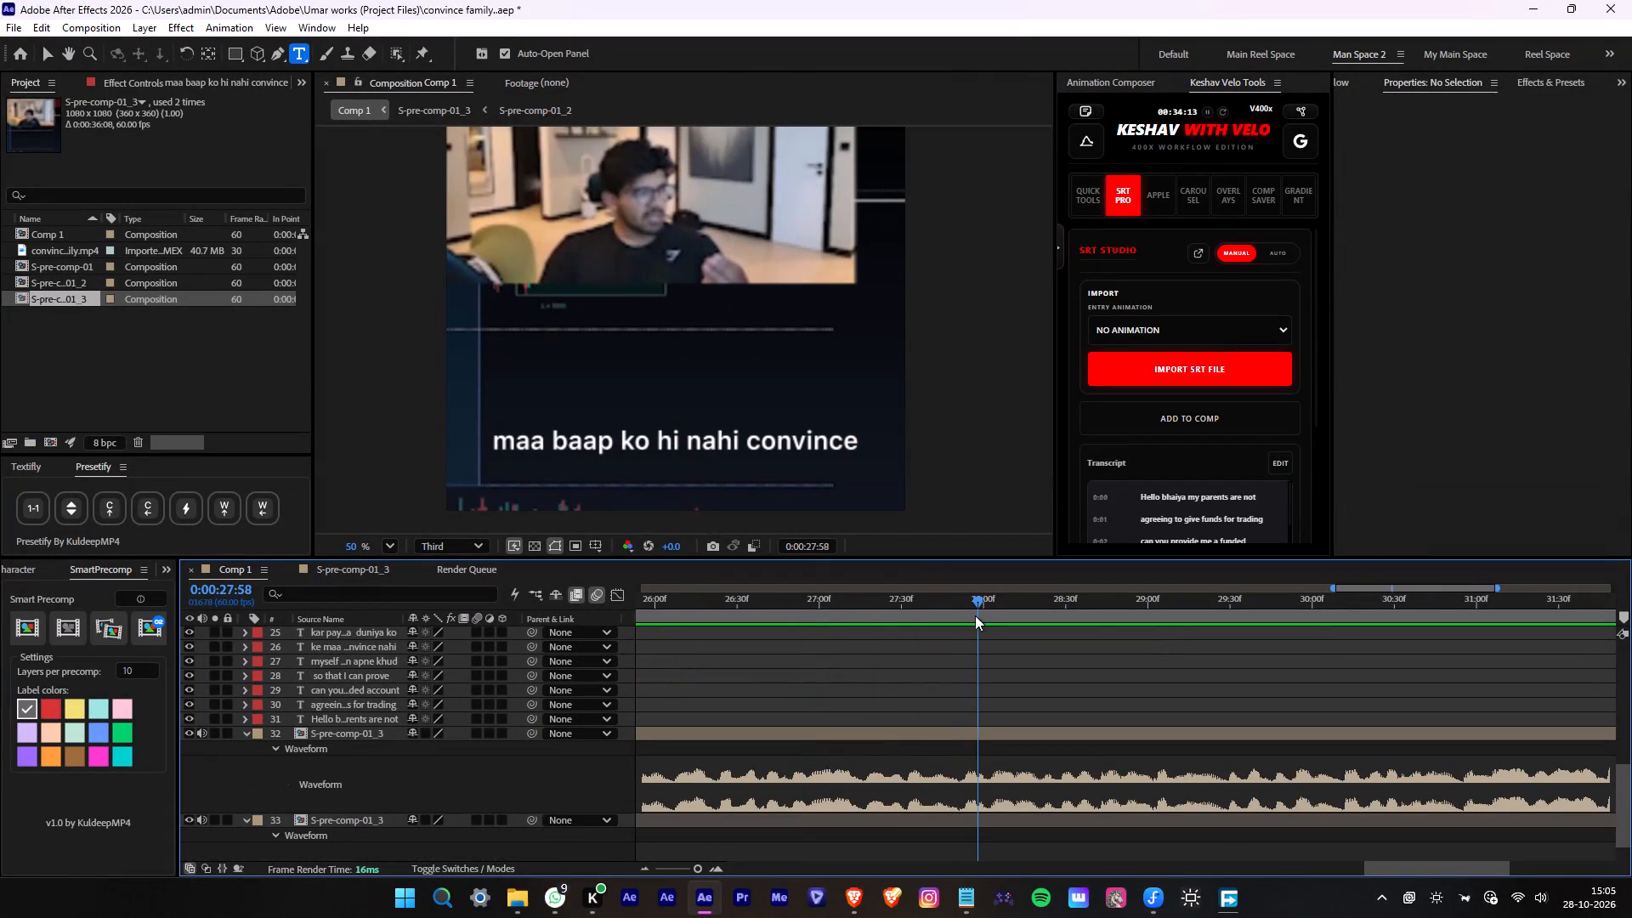
left_click_drag(976, 614, 846, 614)
key("space")
key("space")
left_click_drag(929, 609, 963, 613)
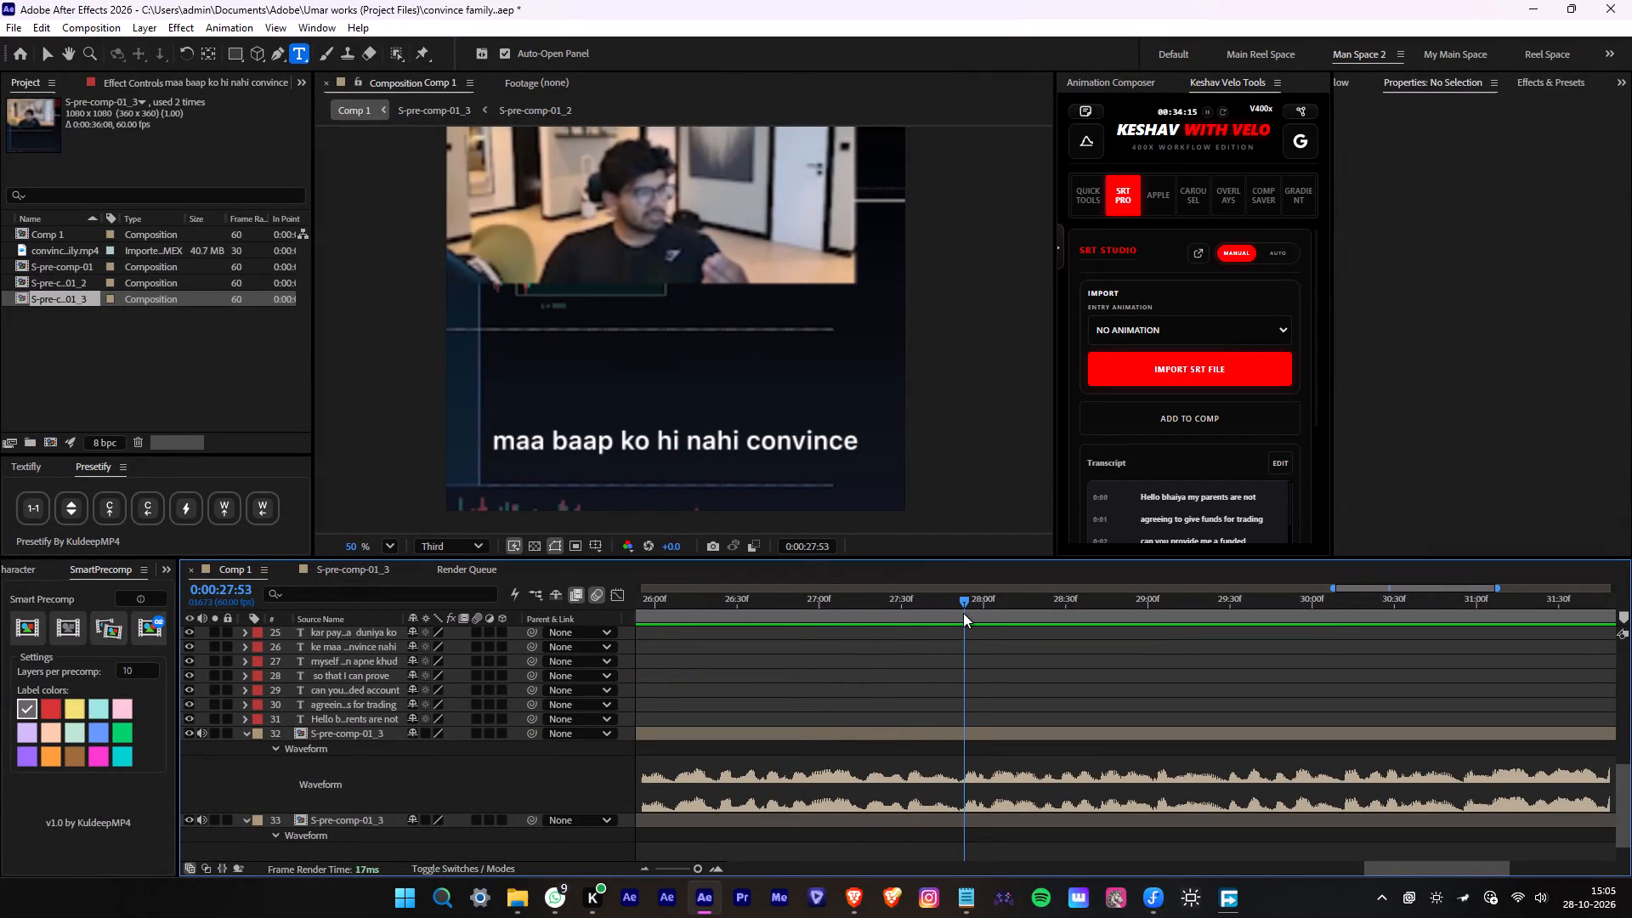
key("space")
left_click(963, 613)
scroll(1133, 673, "up", 6)
left_click(1098, 651)
key("alt+d")
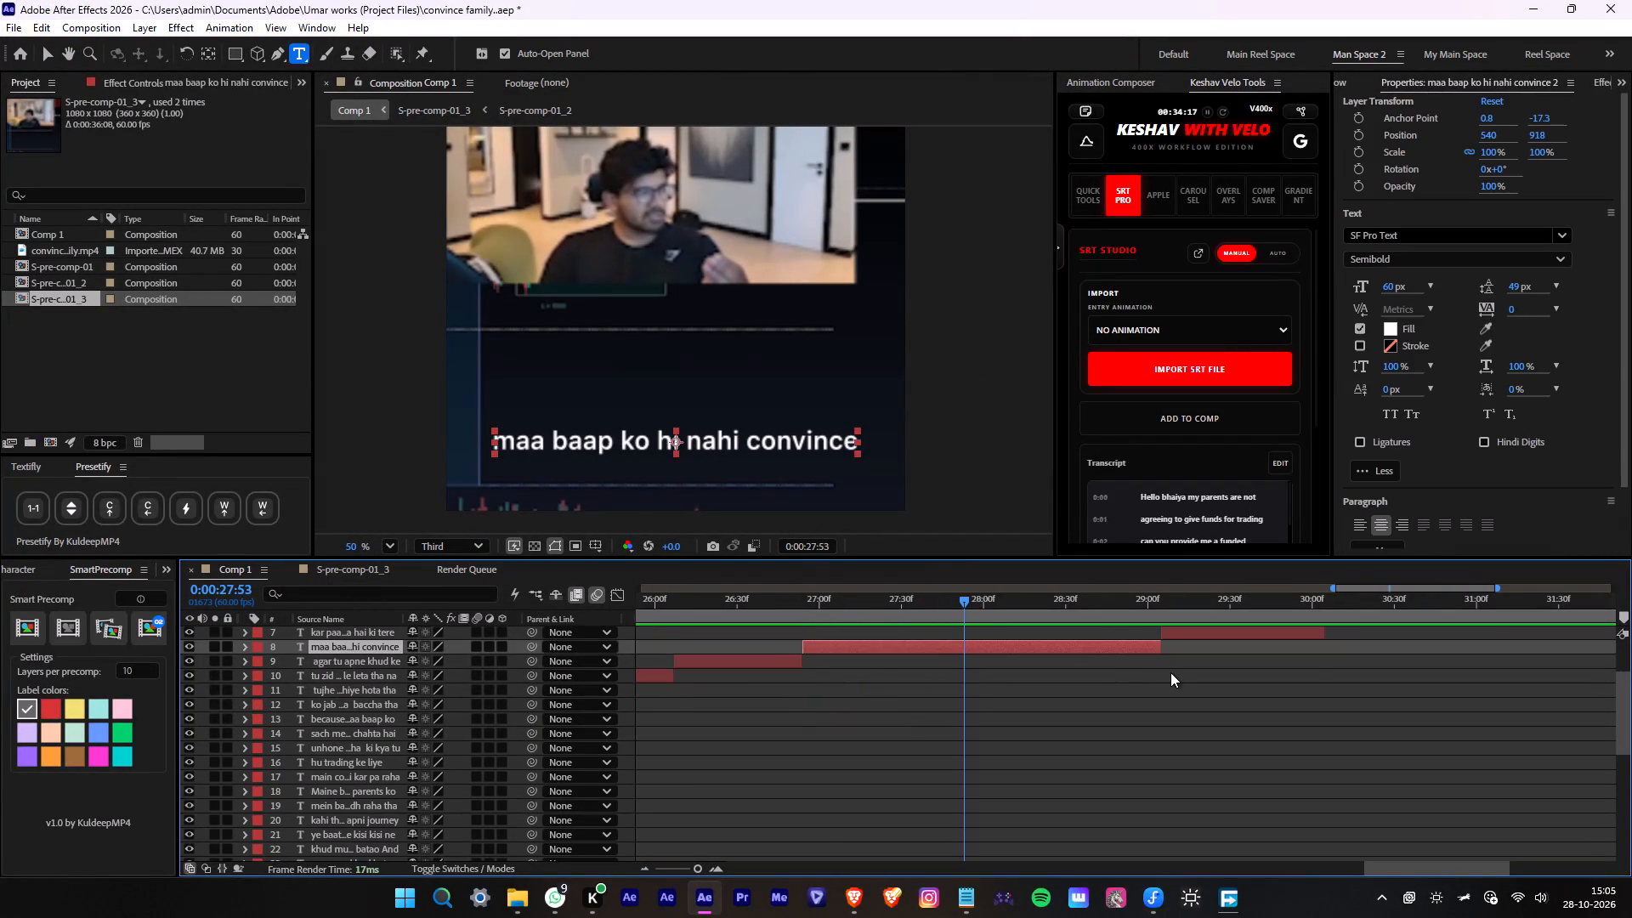
scroll(1170, 672, "up", 1)
key("Delete")
Extend the start of the "kar paa raha hai ki tere" caption back to 0:00:27:53.
left_click_drag(1161, 677, 967, 707)
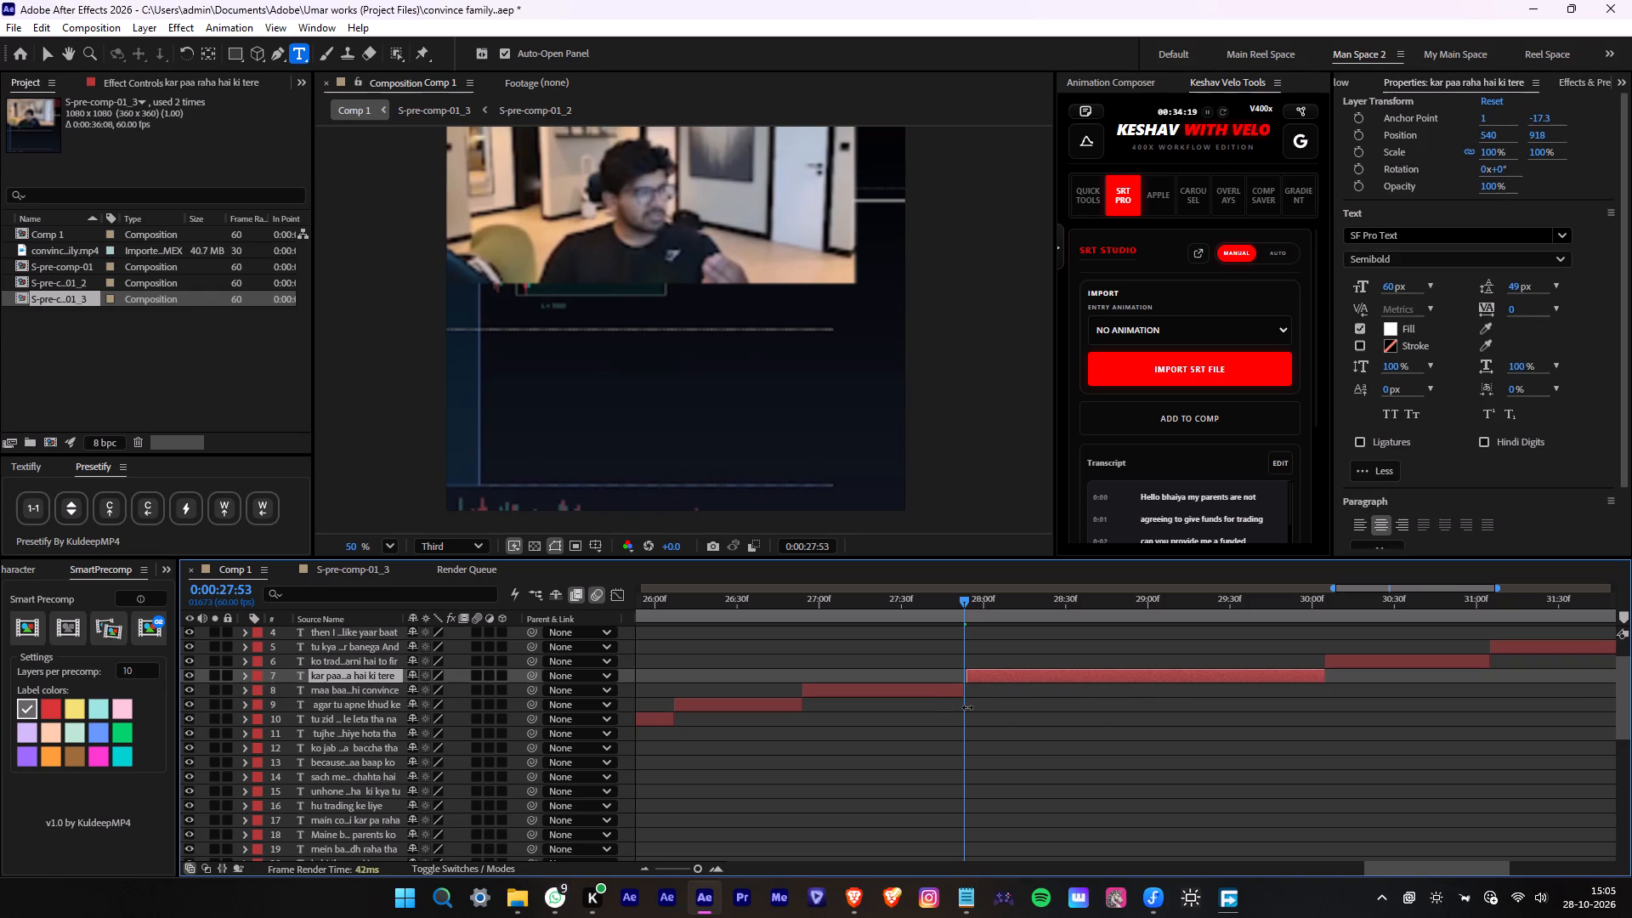
left_click_drag(967, 707, 964, 703)
Play back the "kar paa raha hai ki tere" phrase to 0:00:28:44 and change the caption's last word to "tereko".
key("space")
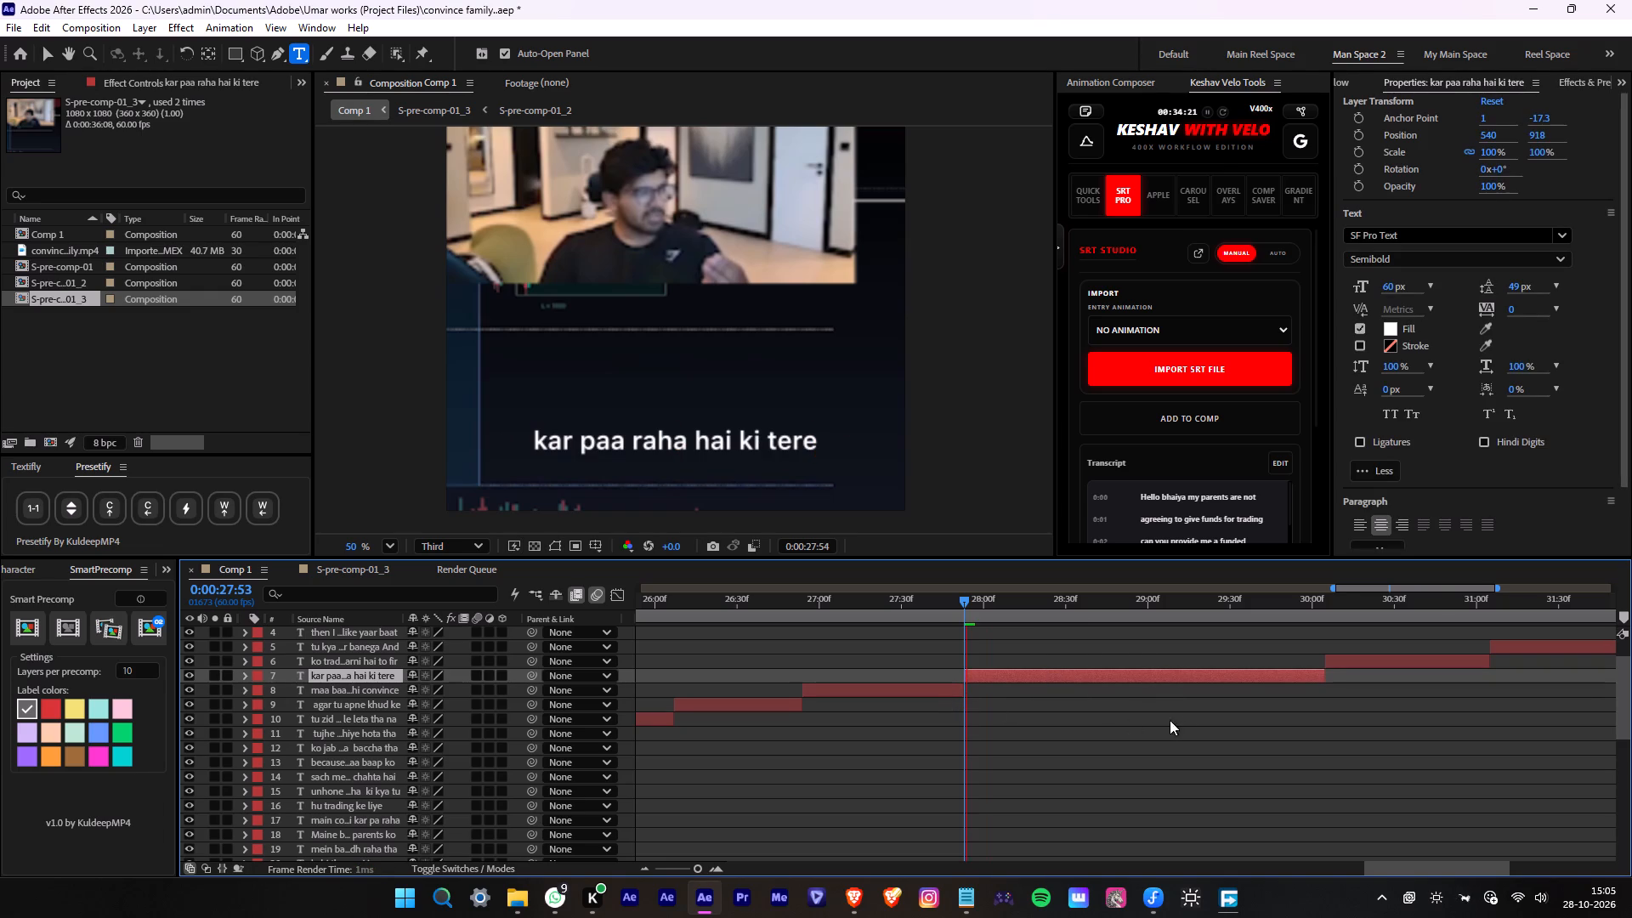
middle_click_drag(1179, 719, 1028, 726)
key("space")
scroll(1006, 716, "down", 8)
left_click_drag(948, 609, 956, 609)
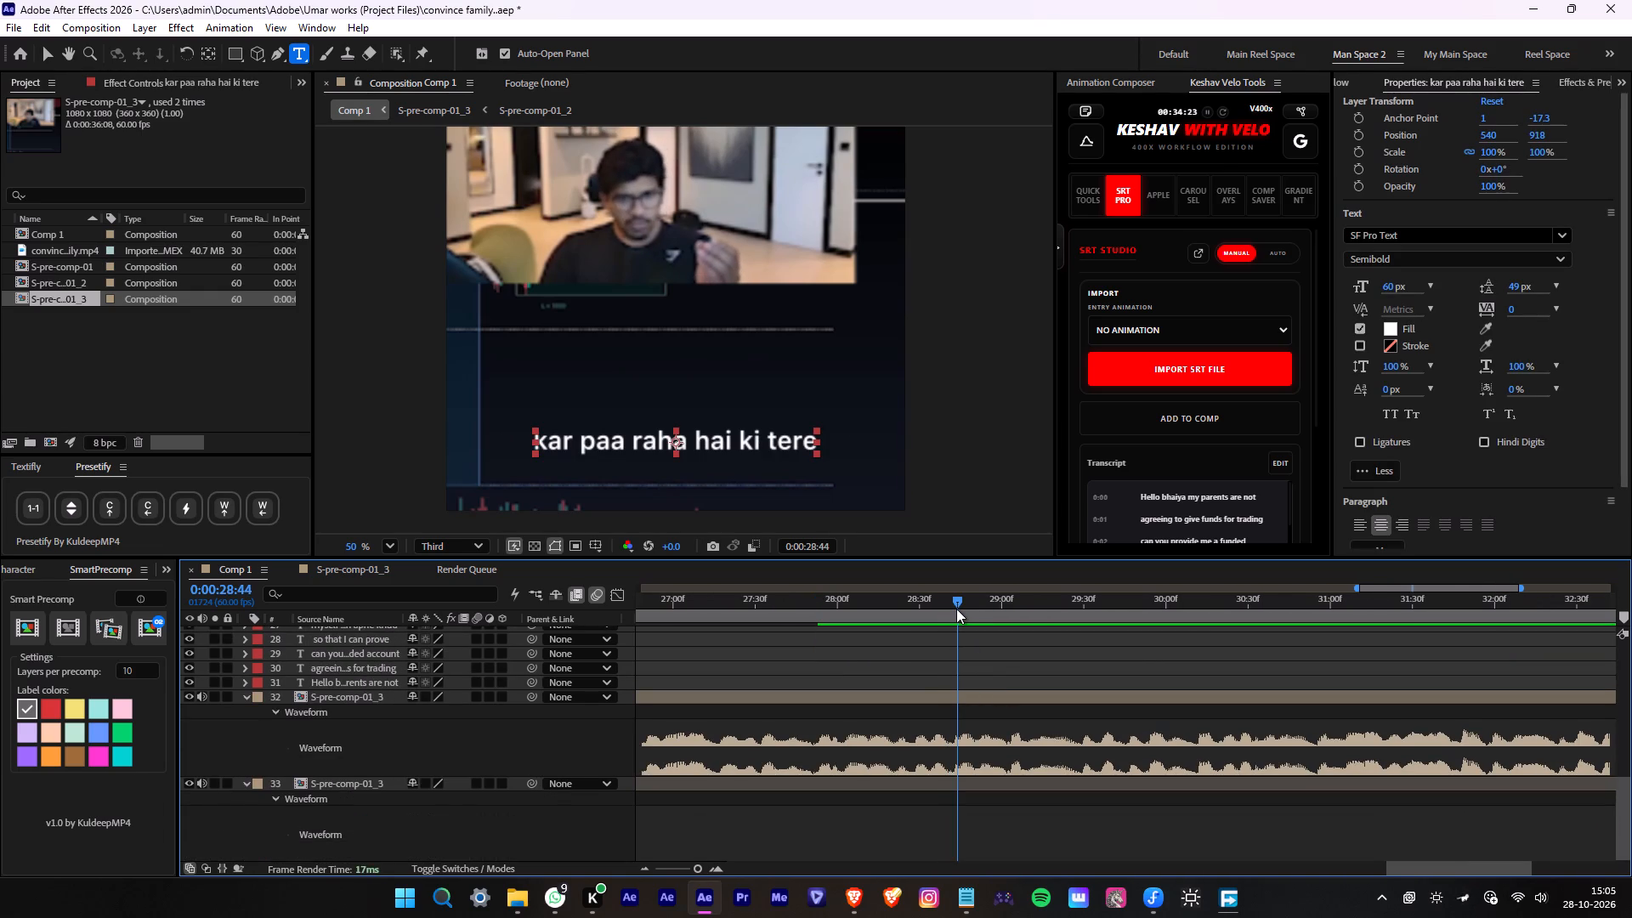
key("space")
left_click(956, 609)
scroll(1093, 669, "up", 7)
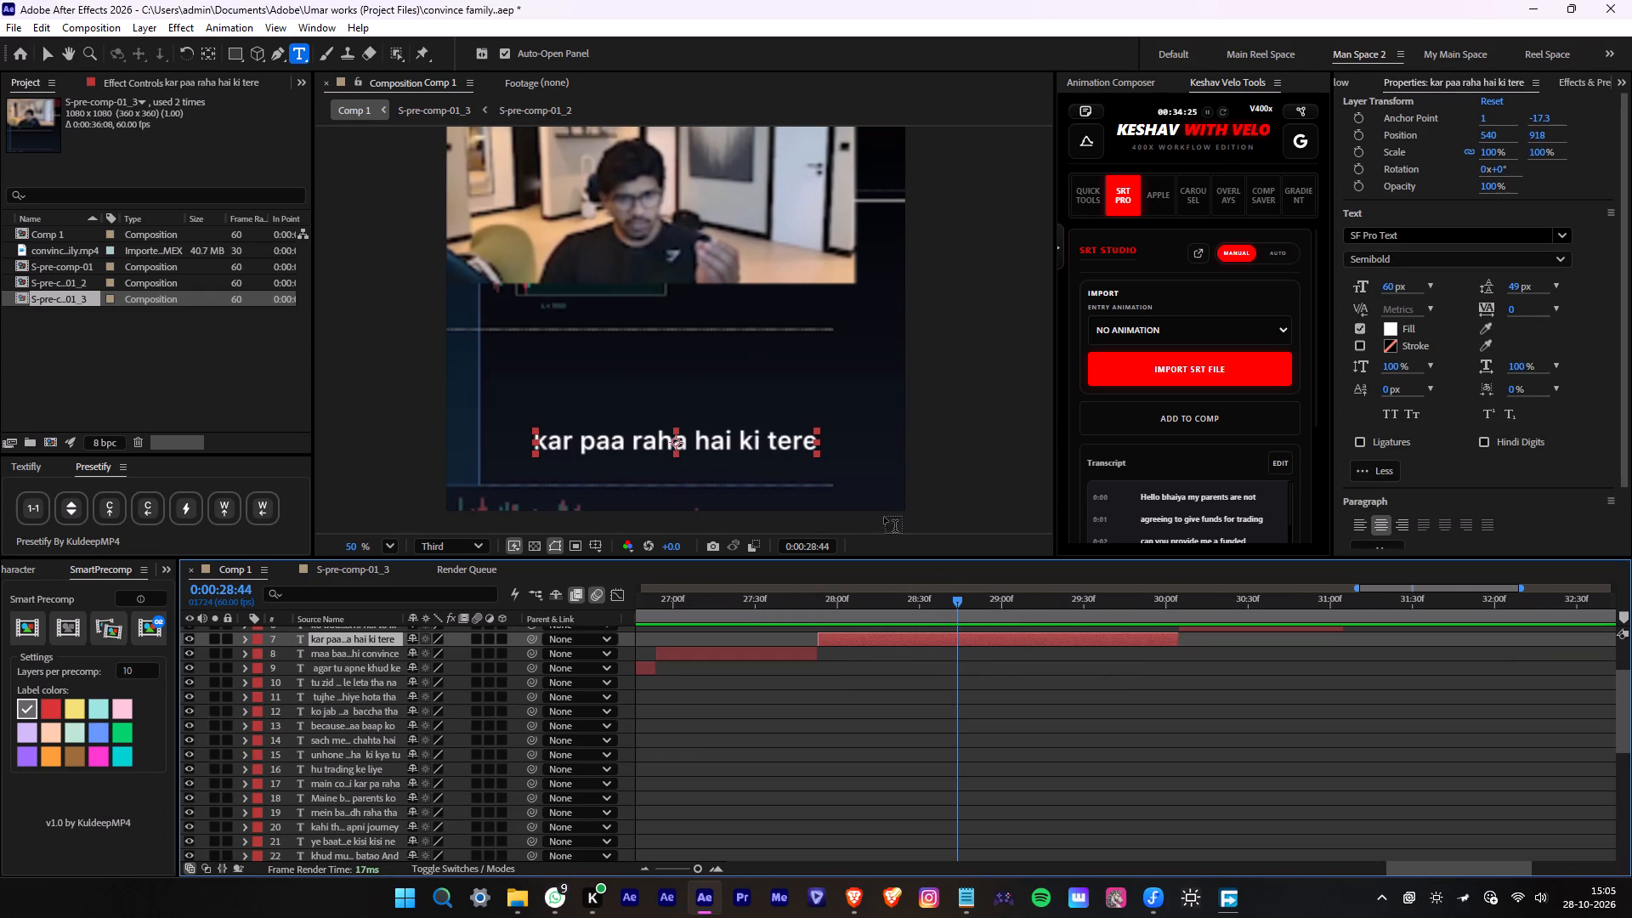
left_click(813, 444)
type("ko")
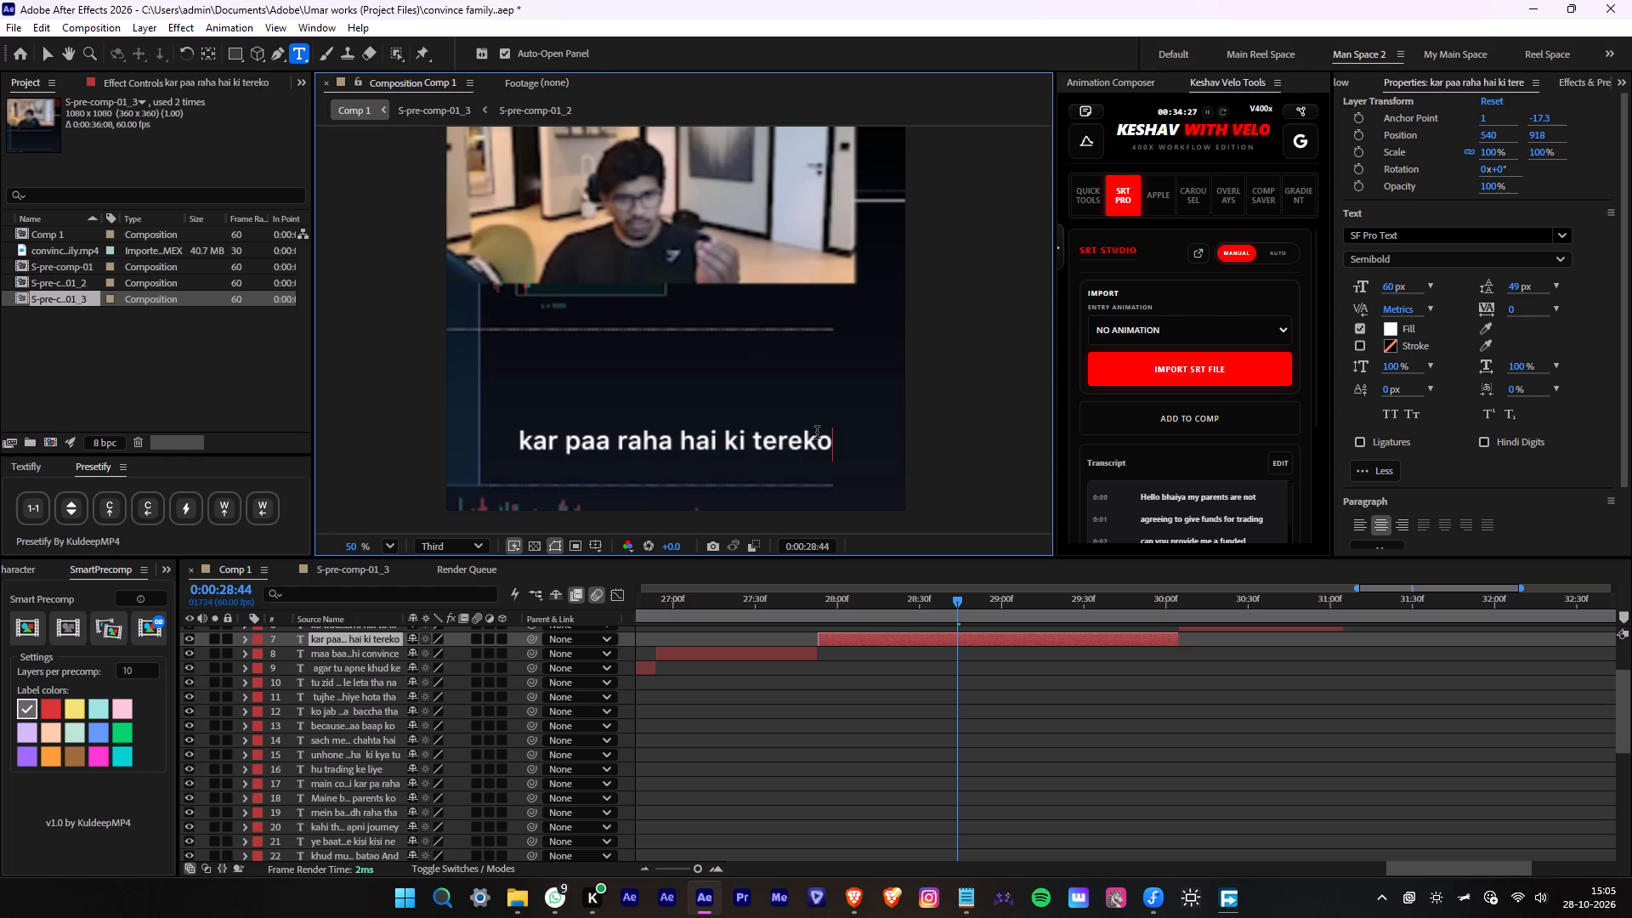
Break the "kar paa raha hai ki tereko" caption so that "tereko" sits on a second line.
left_click(750, 440)
key("Return")
left_click(937, 631)
left_click(939, 633)
Split the "kar paa raha hai ki tereko" caption at 0:00:28:44 and delete the remainder.
scroll(1040, 668, "up", 1)
key("alt+d")
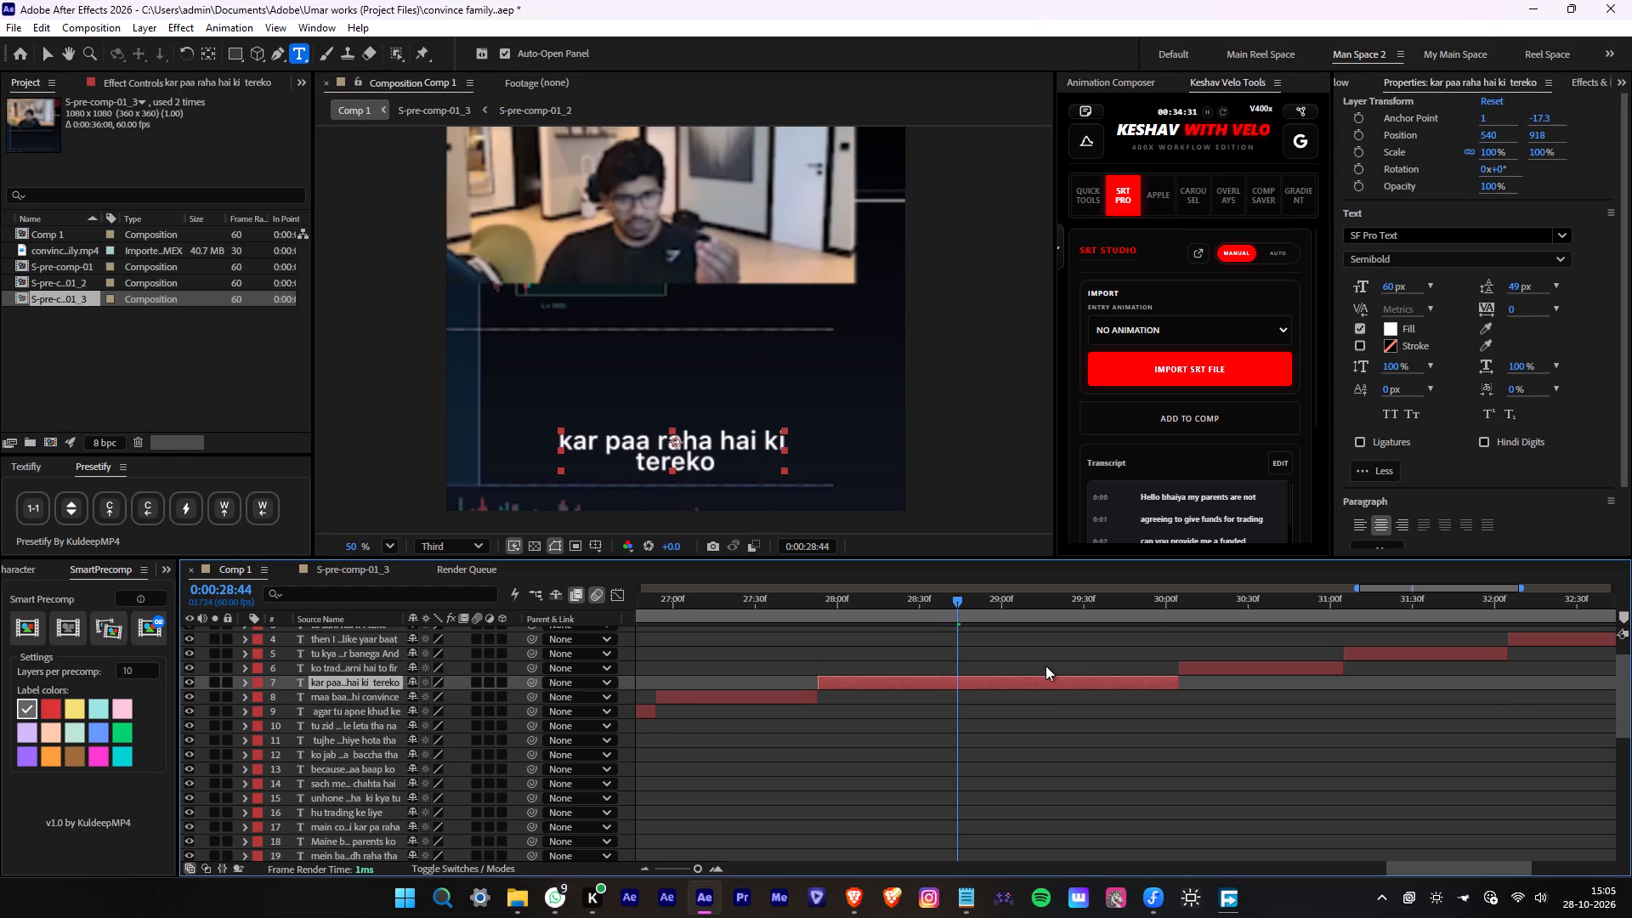
key("Delete")
Extend the start of the "ko trading karni hai to fir" caption back to 0:00:28:44.
left_click_drag(1175, 672, 938, 694)
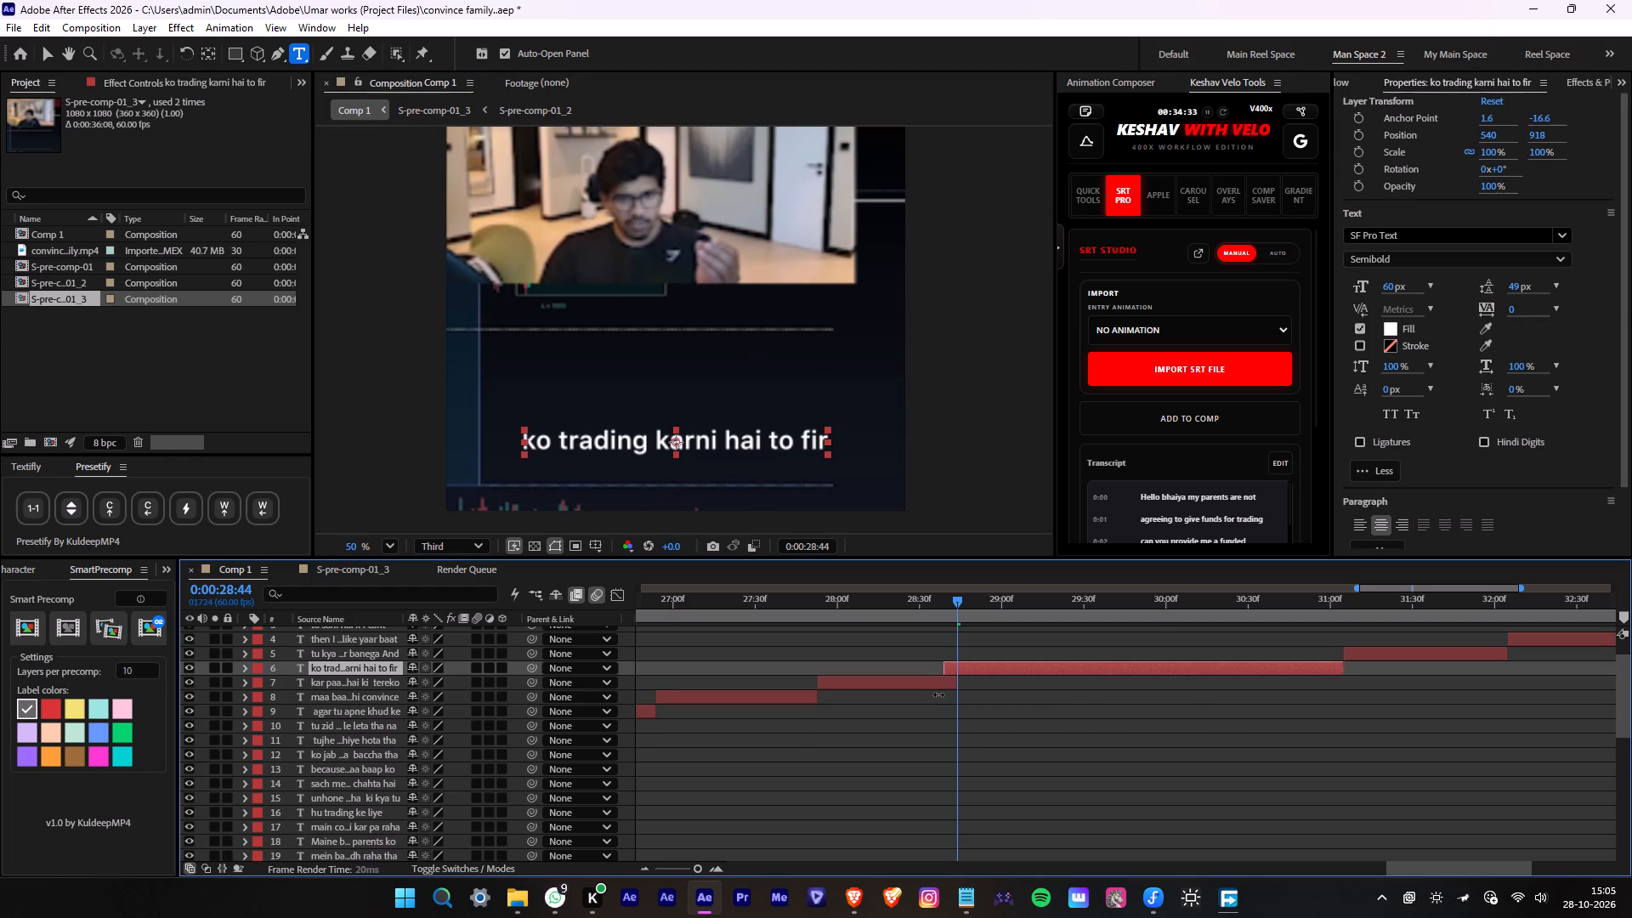
left_click_drag(938, 694, 954, 689)
Play the phrase to 0:00:29:19 and reword its caption as "trading karni hai" with "toh fir" on a second line.
key("space")
scroll(1041, 713, "up", 1)
middle_click_drag(1041, 713, 958, 721)
key("space")
left_click_drag(547, 441, 479, 439)
key("BackSpace")
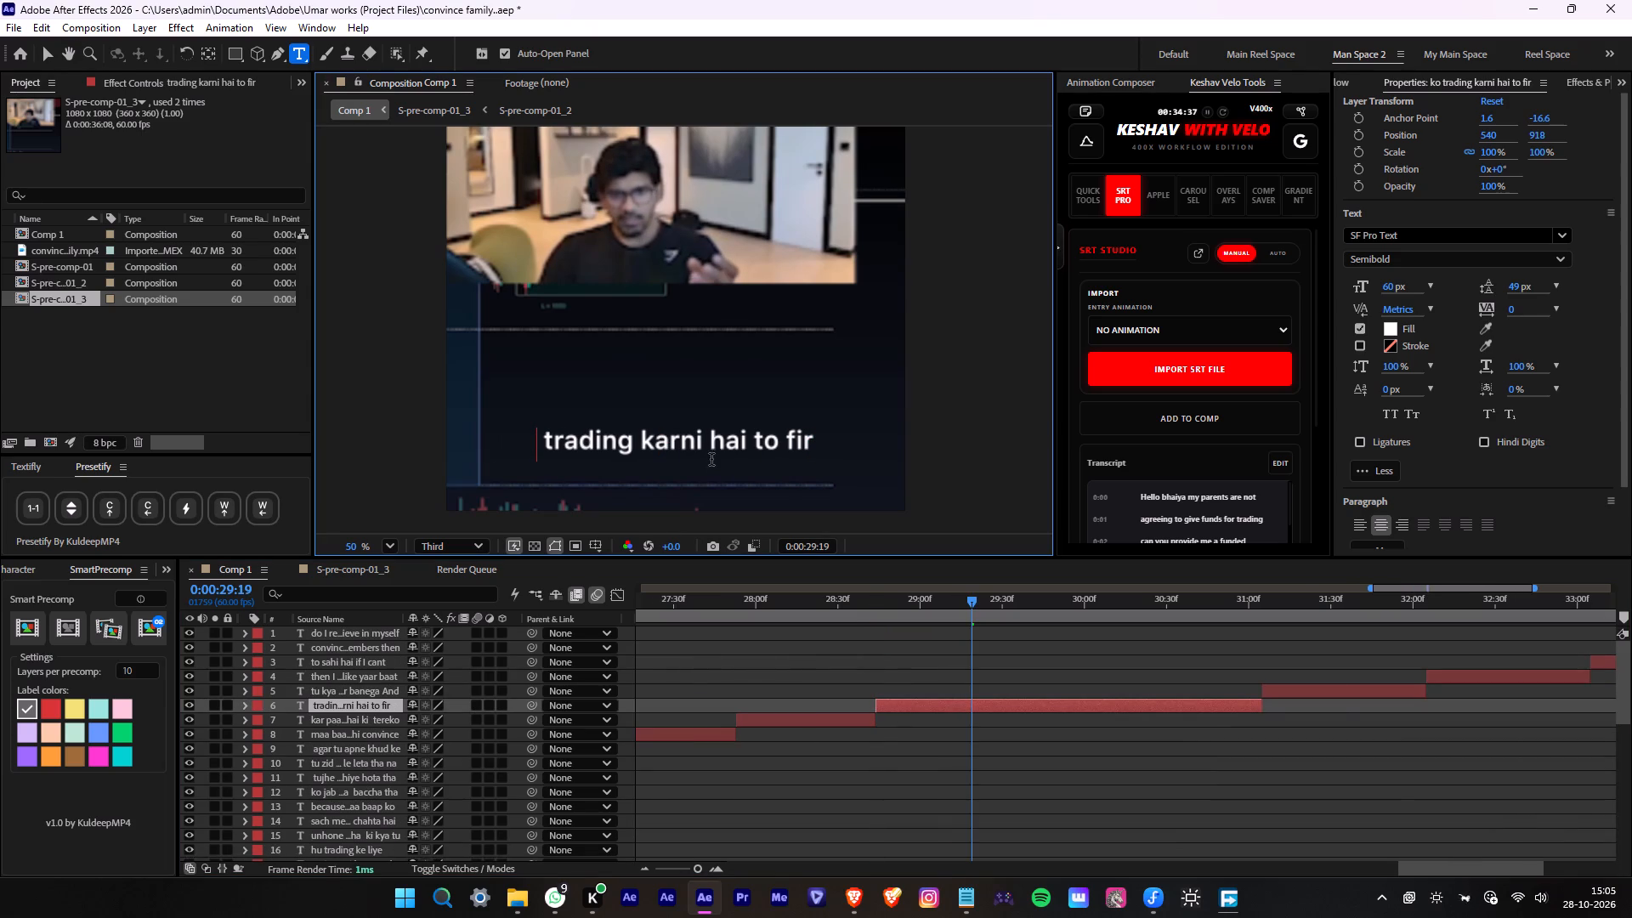
left_click(755, 442)
key("Return")
left_click(666, 462)
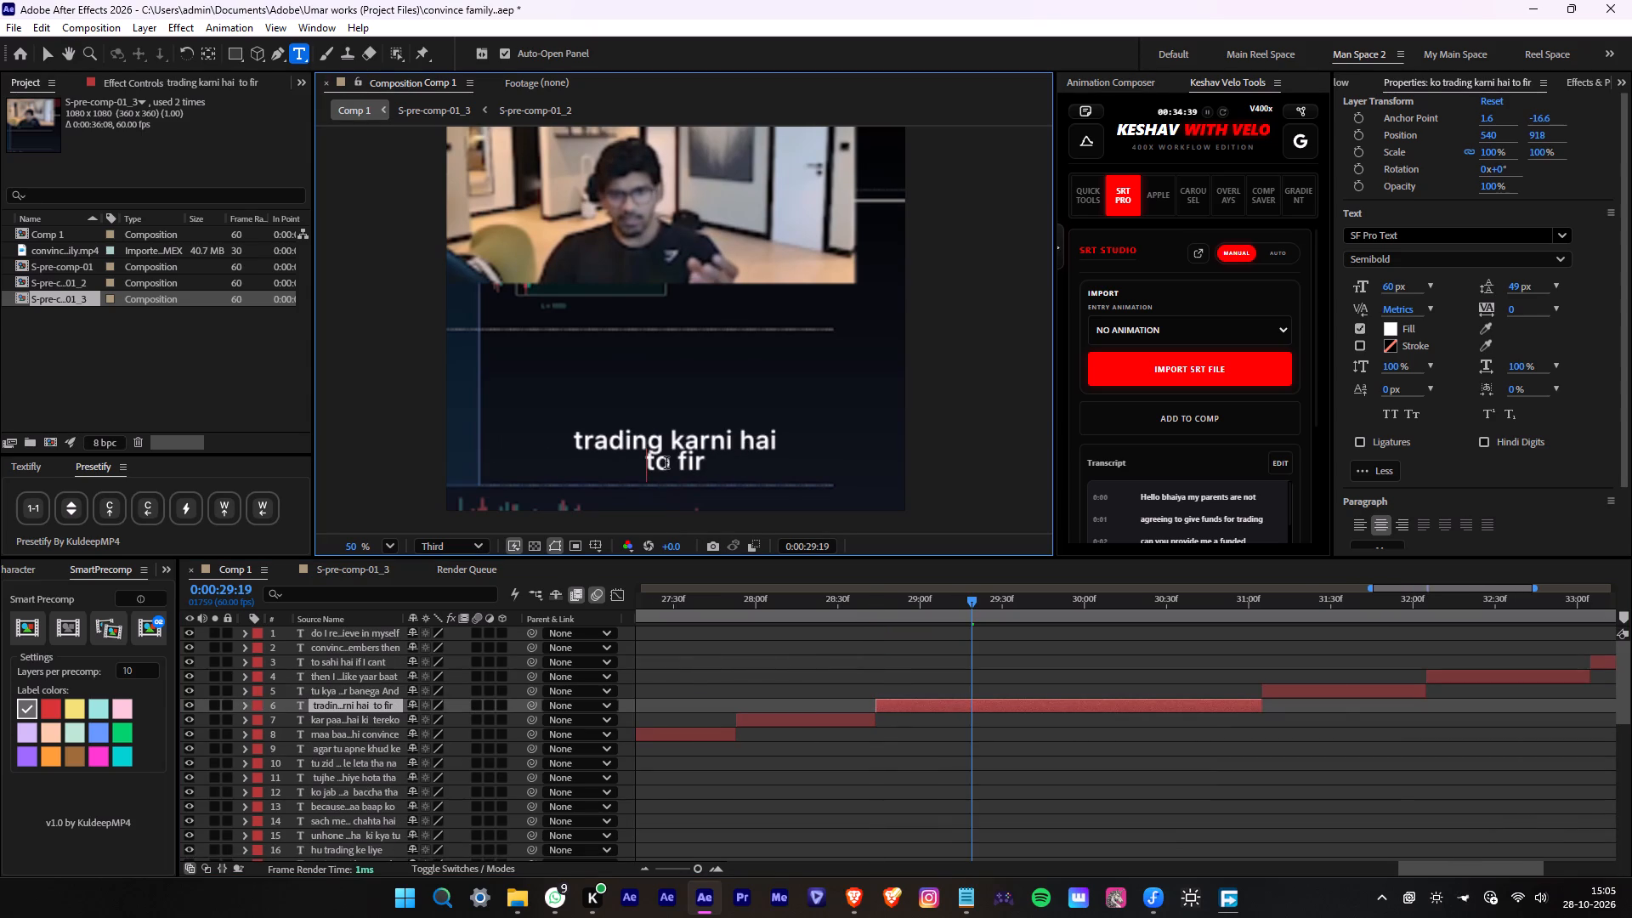
key("h")
Play back the "trading karni hai toh fir" phrase, split its caption at the phrase's end, 0:00:29:44, and delete the remainder.
left_click_drag(970, 604, 741, 606)
key("space")
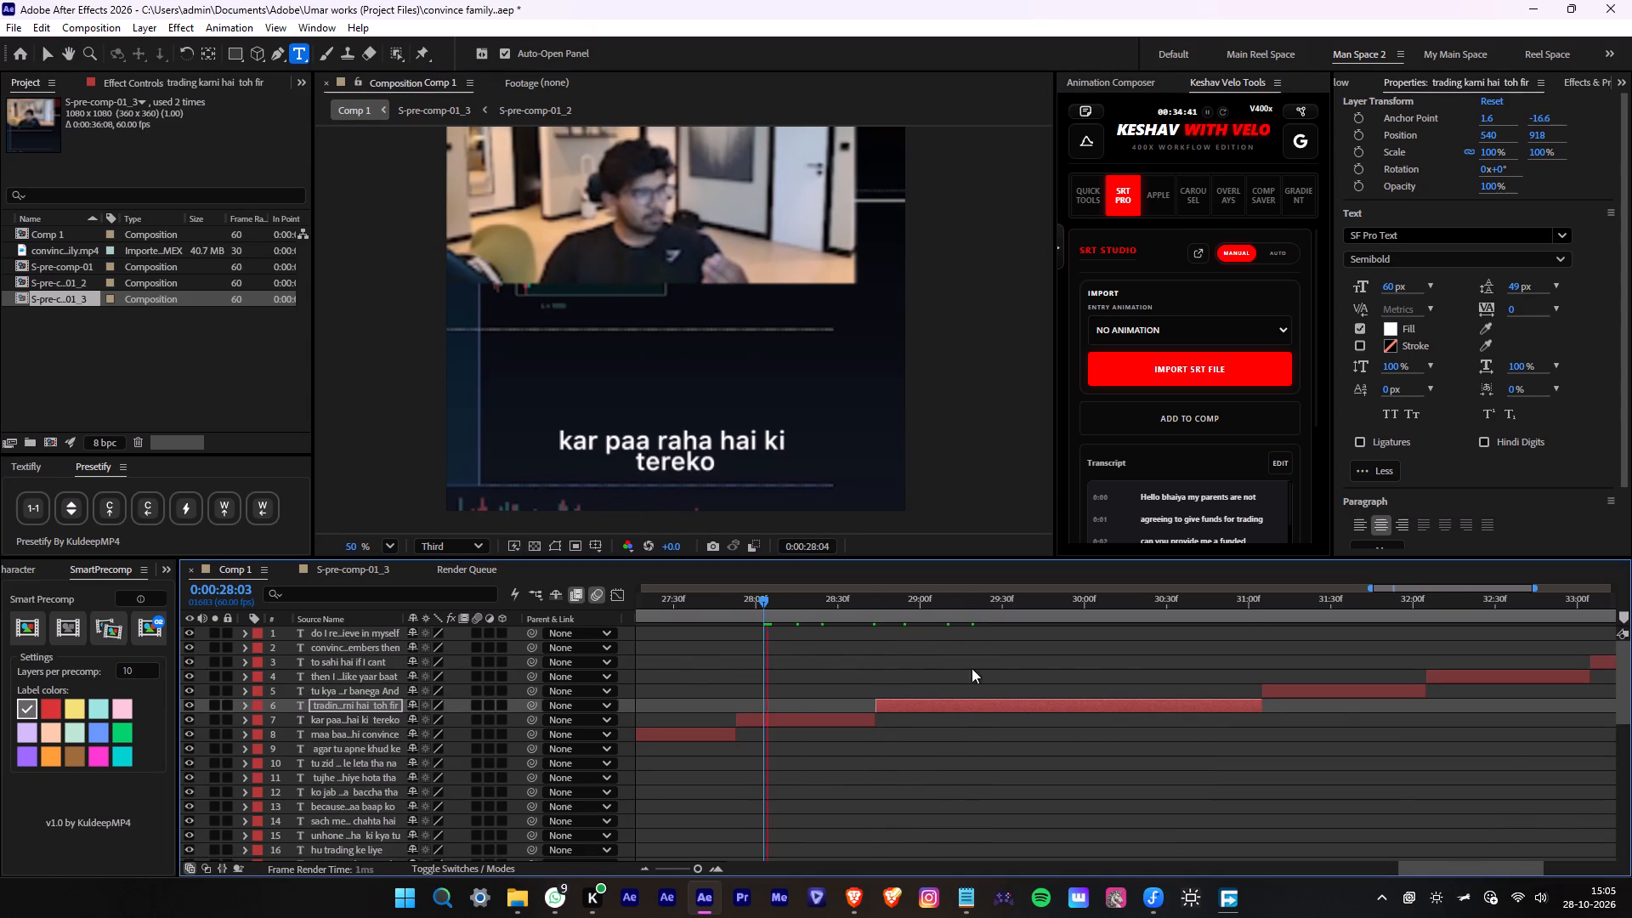
scroll(1129, 683, "down", 10)
key("space")
left_click_drag(1019, 596, 1041, 600)
key("space")
left_click(1041, 600)
scroll(1134, 639, "up", 9)
key("alt+d")
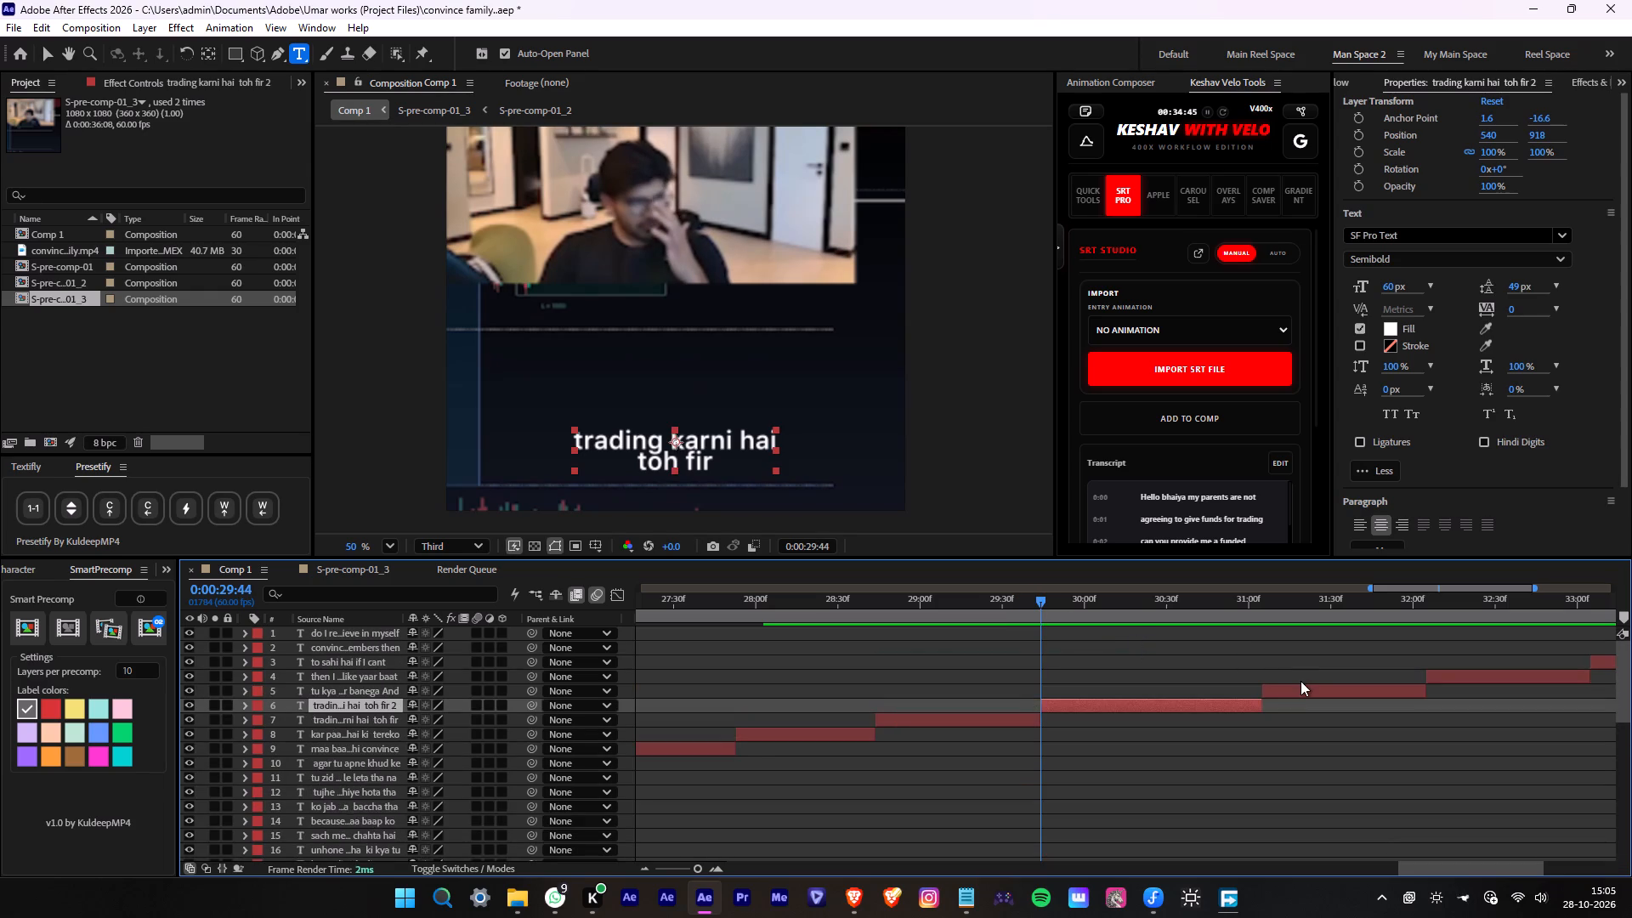
key("Delete")
Extend the start of the "tu kya ghanta trader banega And" caption back to 0:00:29:44.
left_click_drag(1264, 689, 1045, 698)
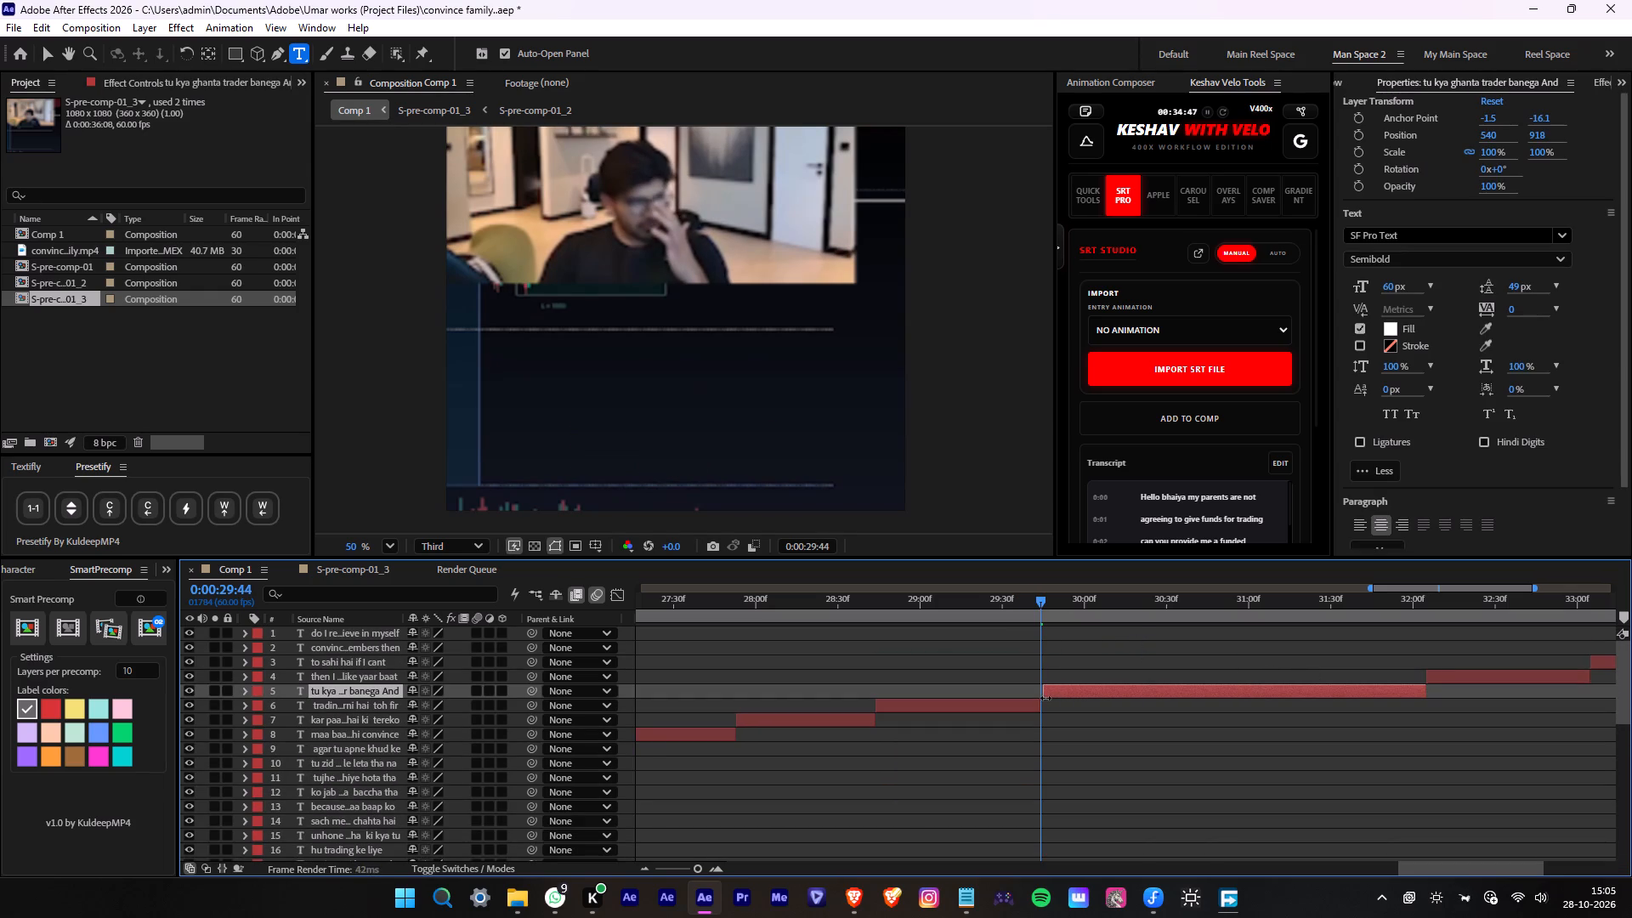
left_click_drag(1045, 698, 1043, 697)
Play the phrase to 0:00:30:33 and break its caption so that "banega And" sits on a second line.
key("space")
middle_click_drag(1425, 749, 1239, 760)
key("space")
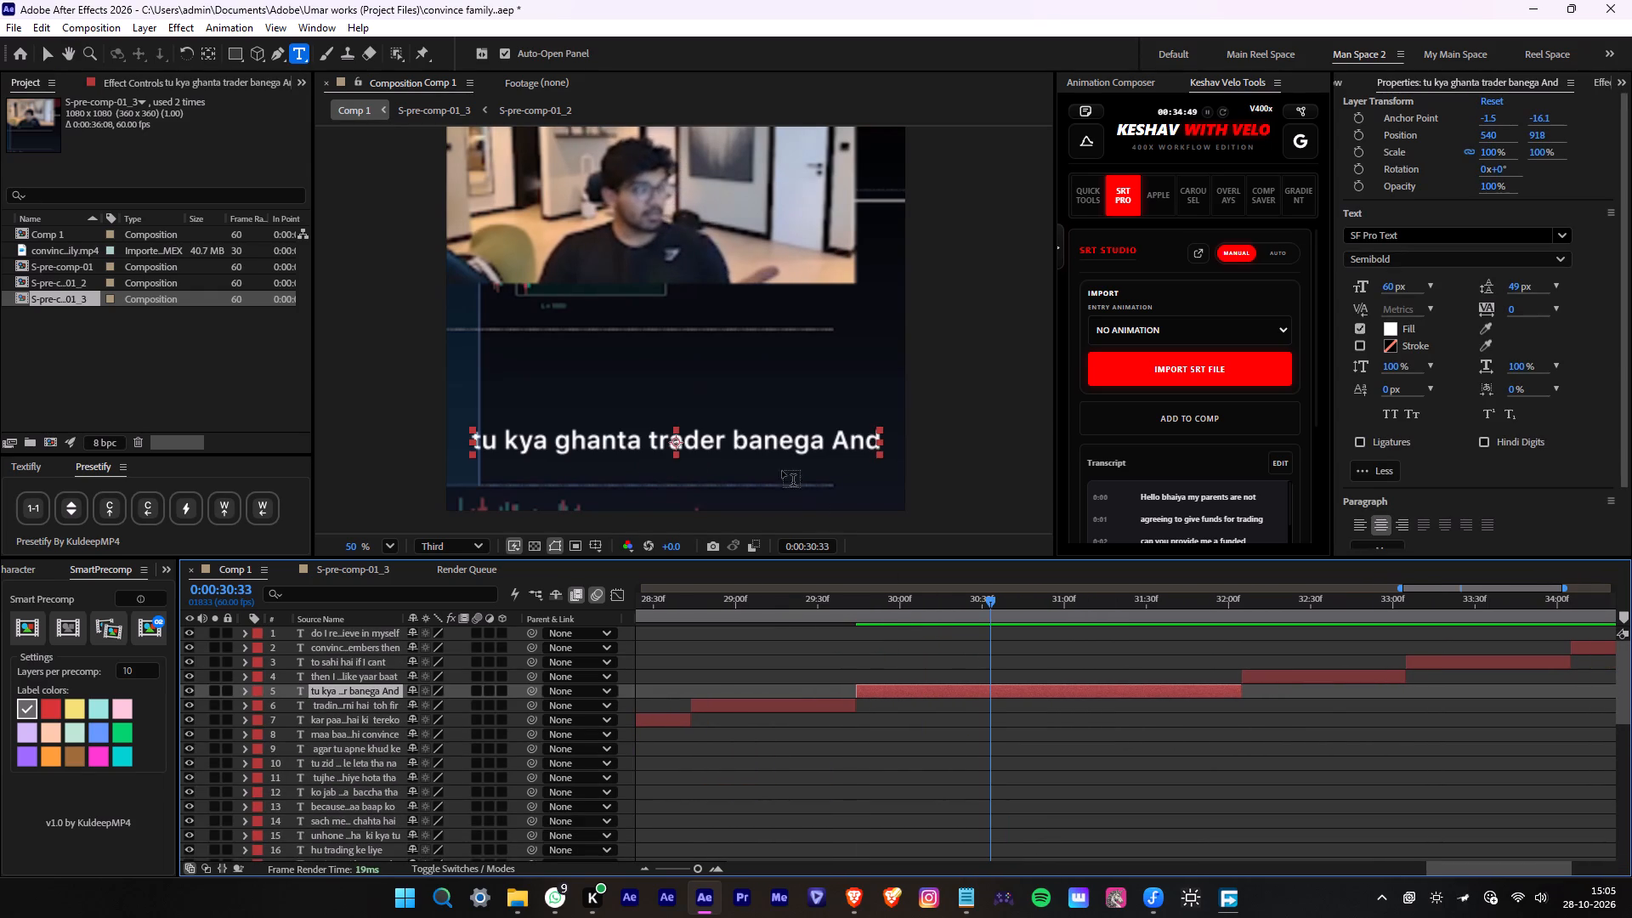
left_click(733, 446)
key("Return")
Play back the "tu kya ghanta trader banega And" phrase, split its caption at 0:00:31:03 and delete the remainder.
left_click_drag(1008, 614, 834, 619)
key("space")
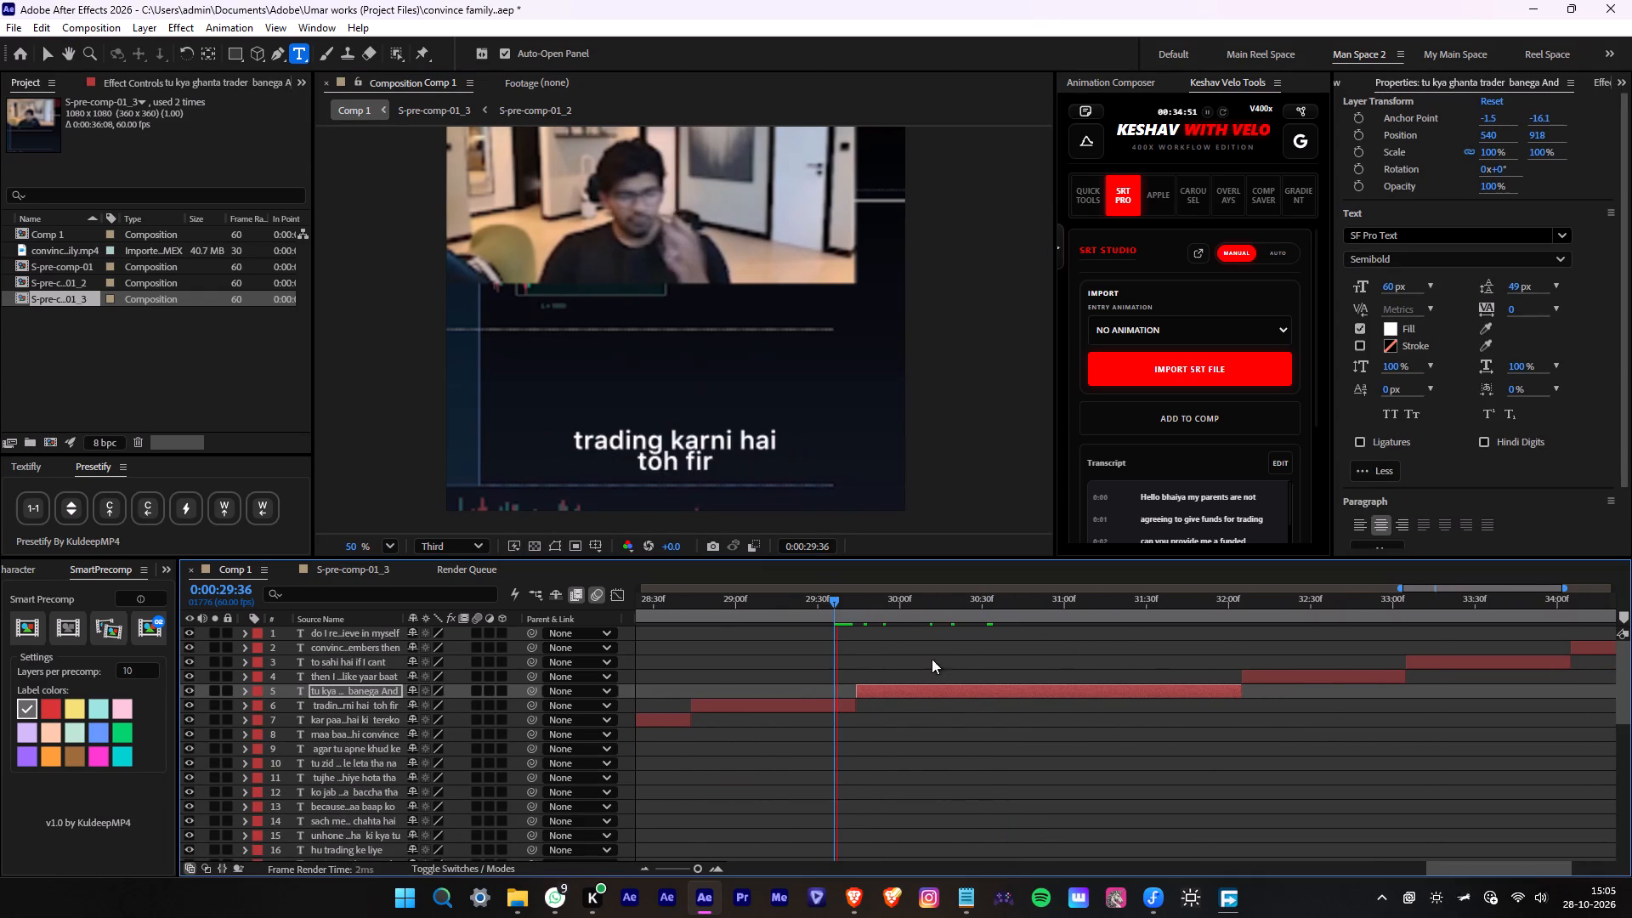
scroll(1141, 681, "down", 11)
key("space")
left_click_drag(1058, 611, 1062, 615)
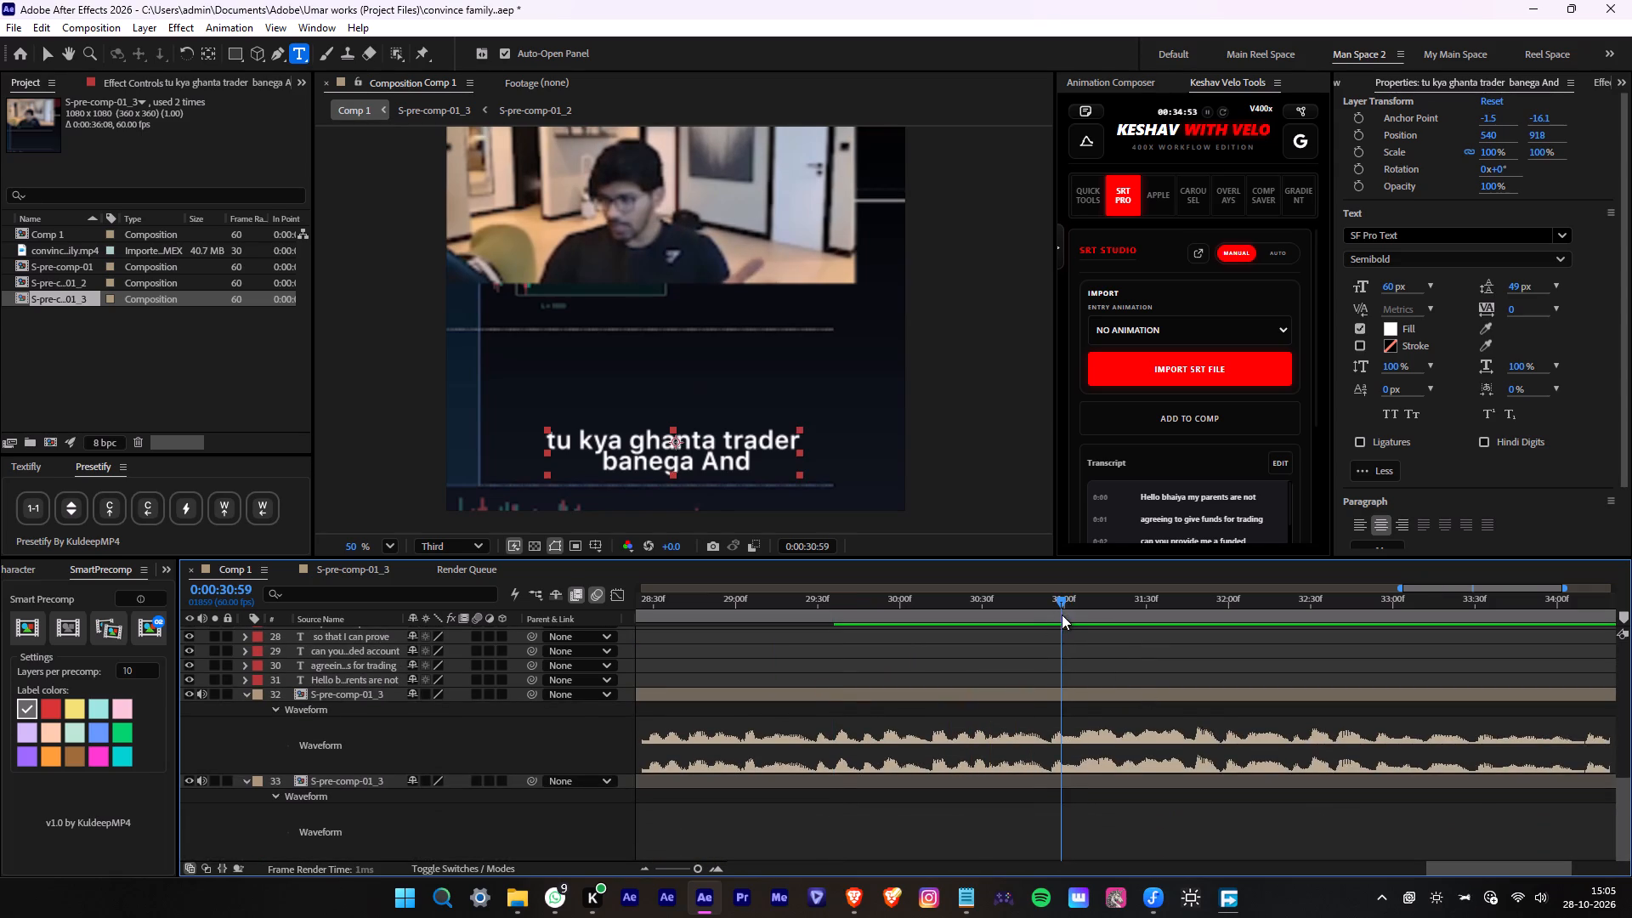
left_click_drag(1062, 615, 1073, 615)
key("space")
left_click(1073, 615)
scroll(1131, 641, "up", 10)
key("alt+d")
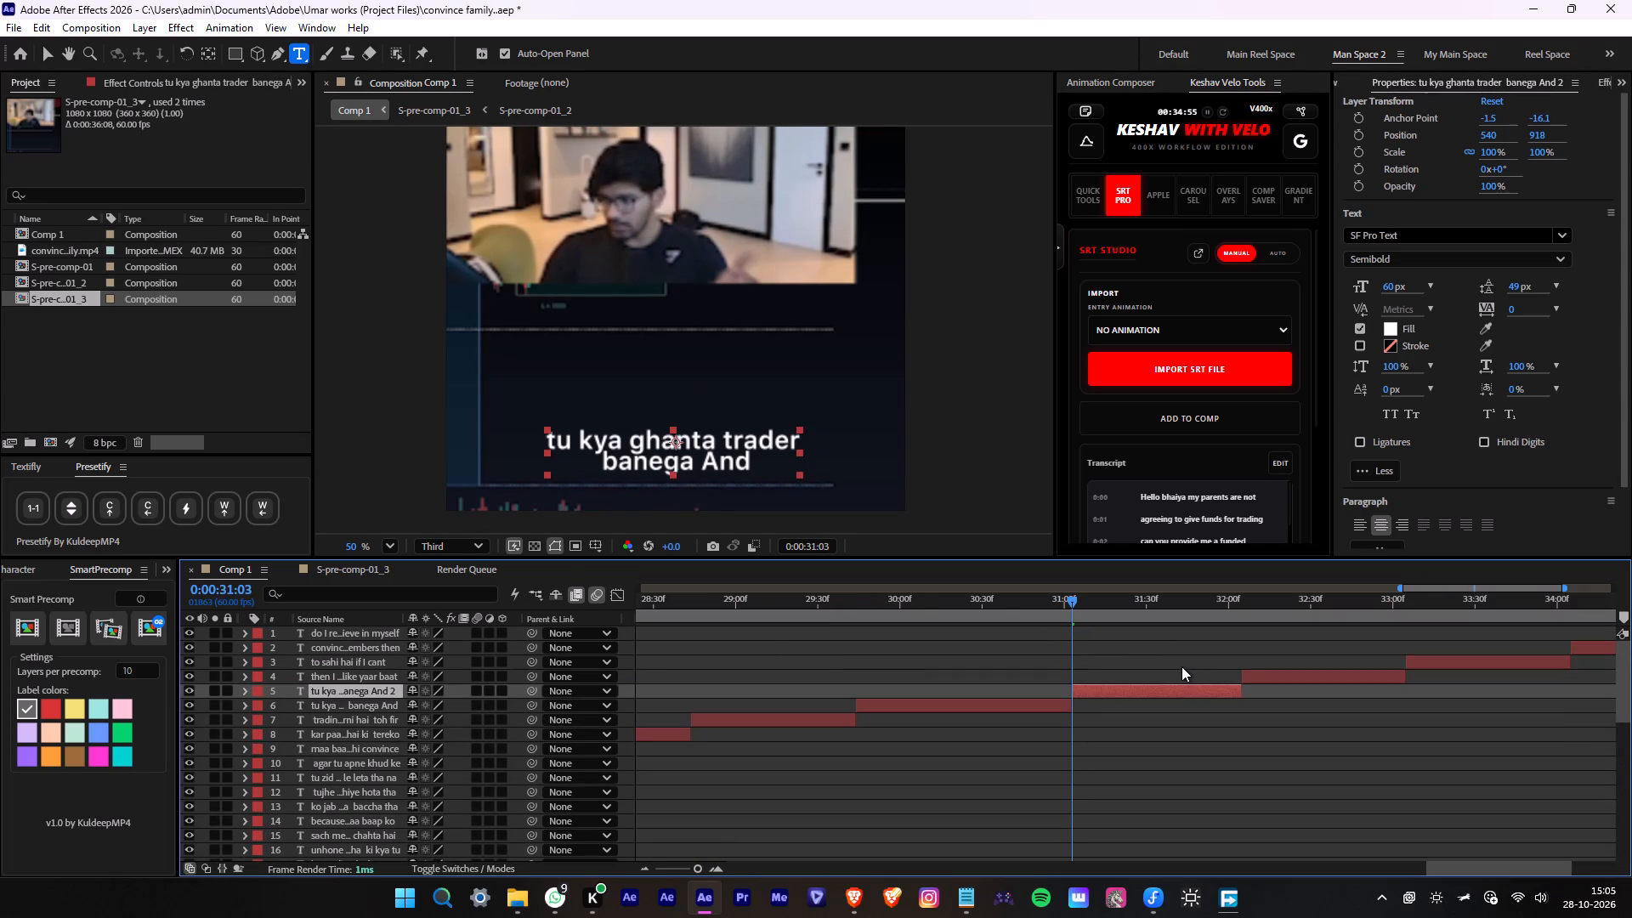
key("Delete")
Extend the start of the "then I was like yaar baat" caption back to 0:00:31:03.
left_click_drag(1243, 681, 1081, 693)
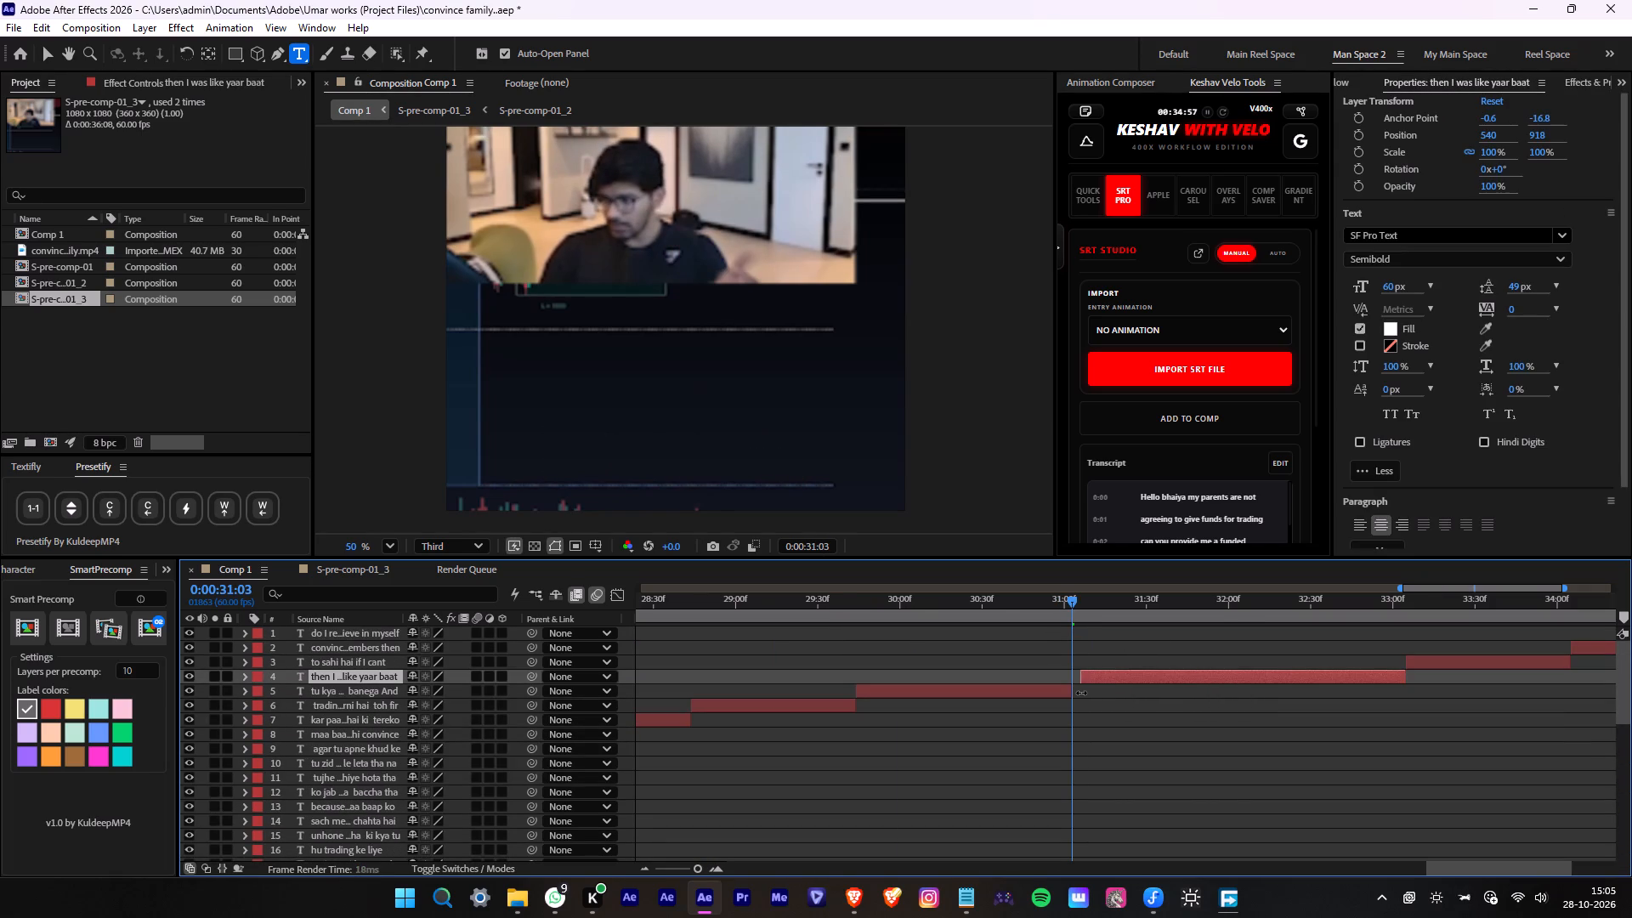
left_click_drag(1081, 693, 1073, 688)
Play the "then I was like yaar baat" phrase to find its end, split the caption at 0:00:31:53 and delete the remainder.
key("space")
middle_click_drag(1242, 728, 902, 729)
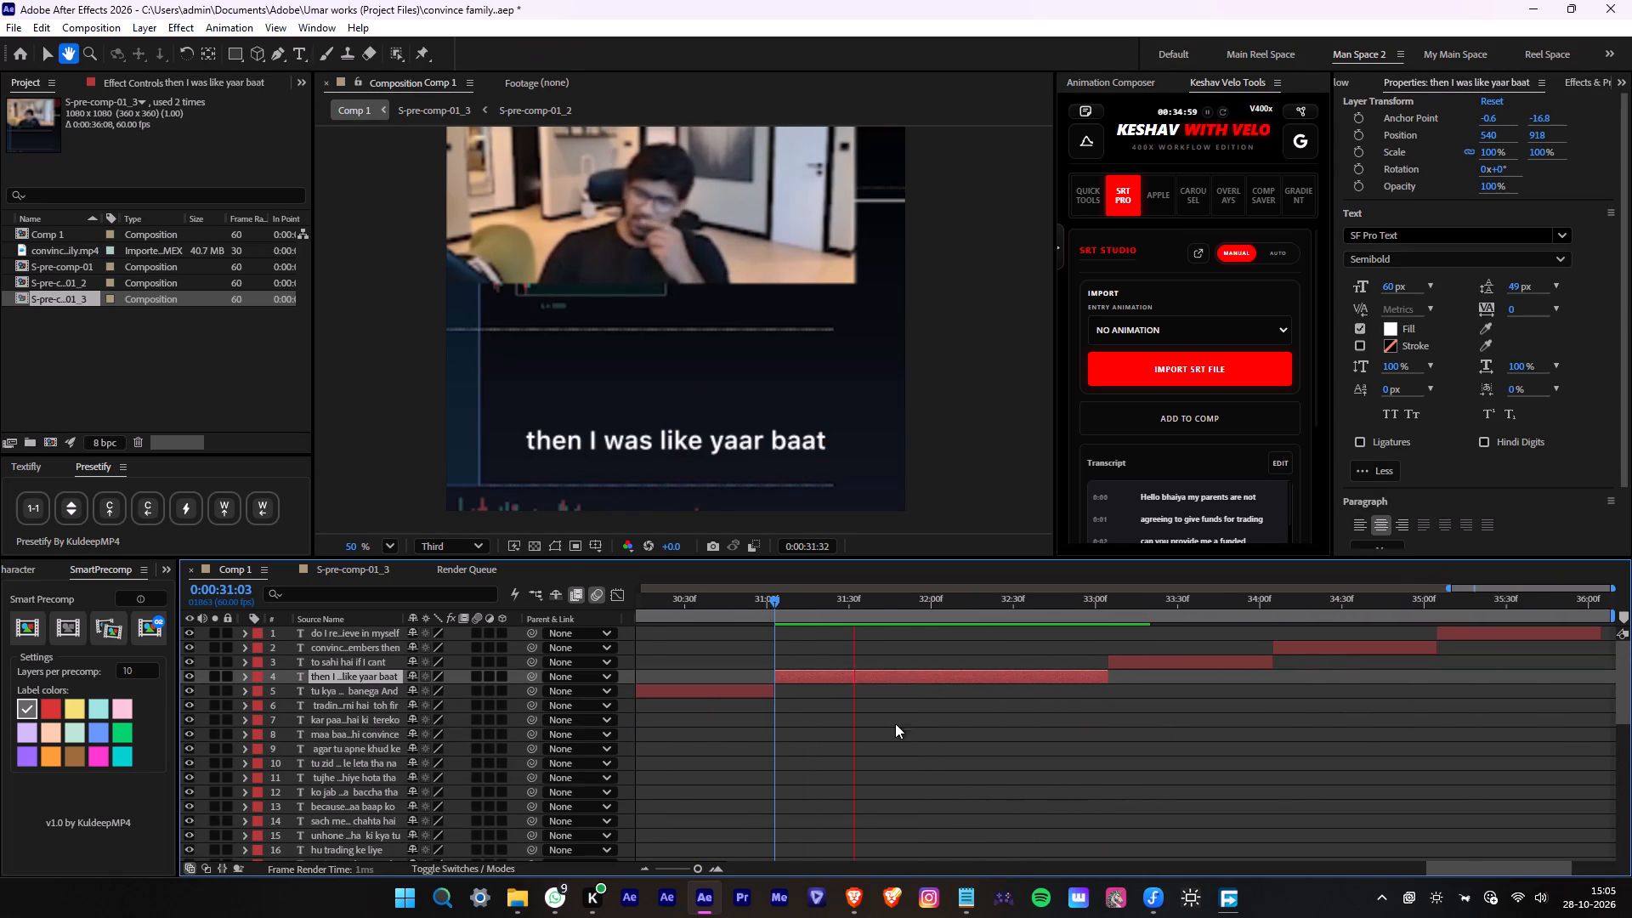
key("space")
scroll(930, 671, "down", 8)
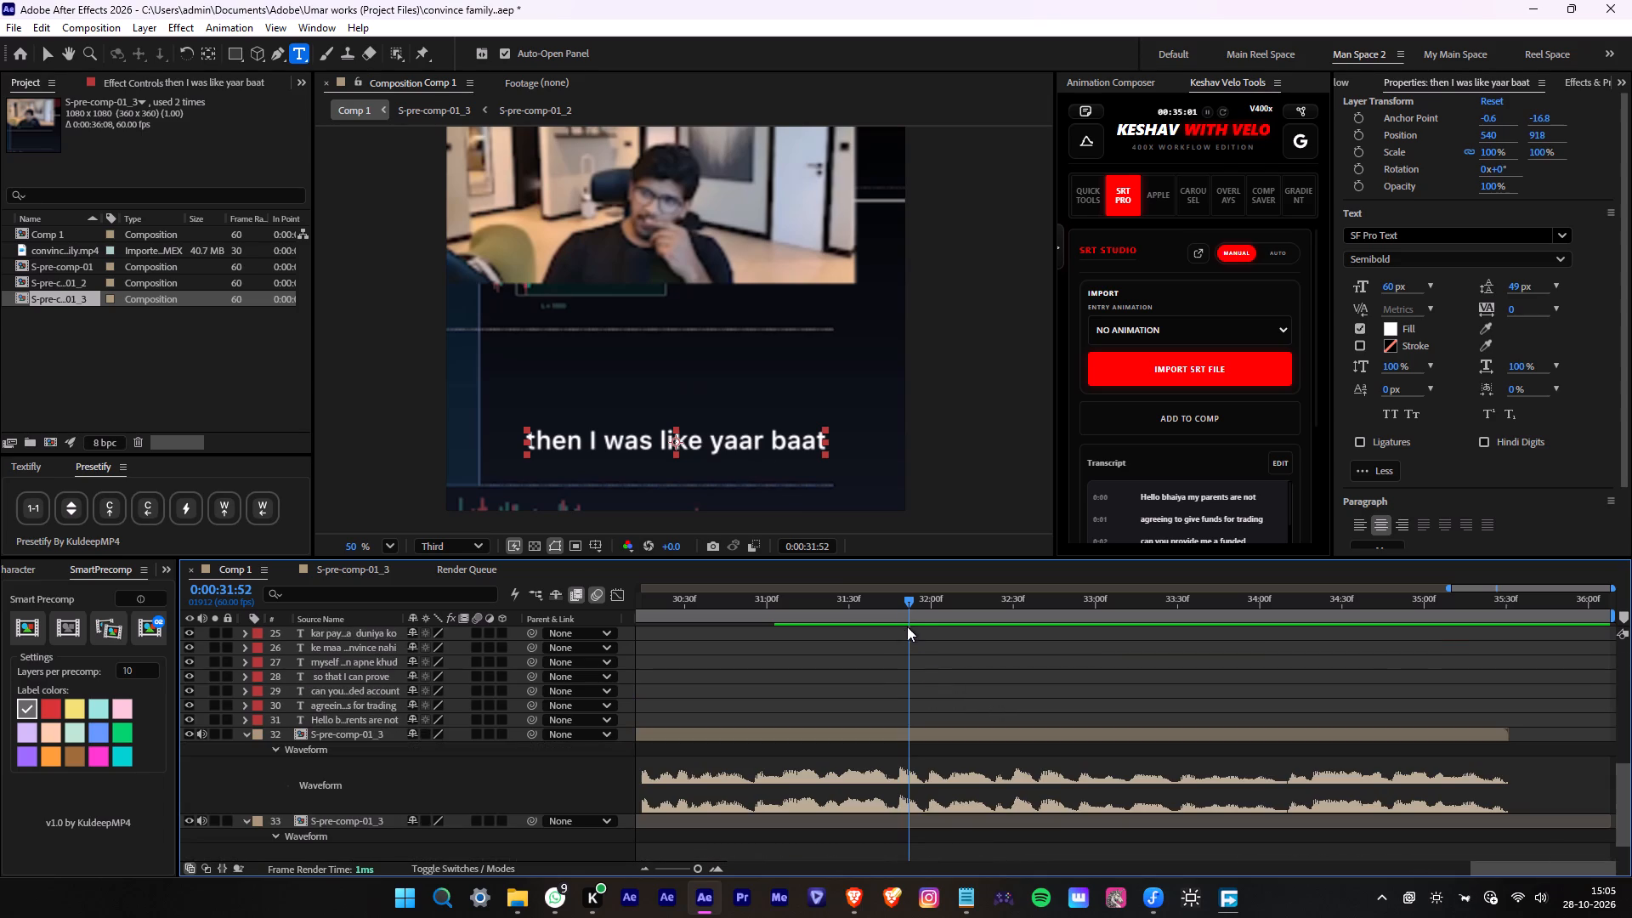
left_click(903, 611)
key("space")
left_click_drag(899, 609, 841, 609)
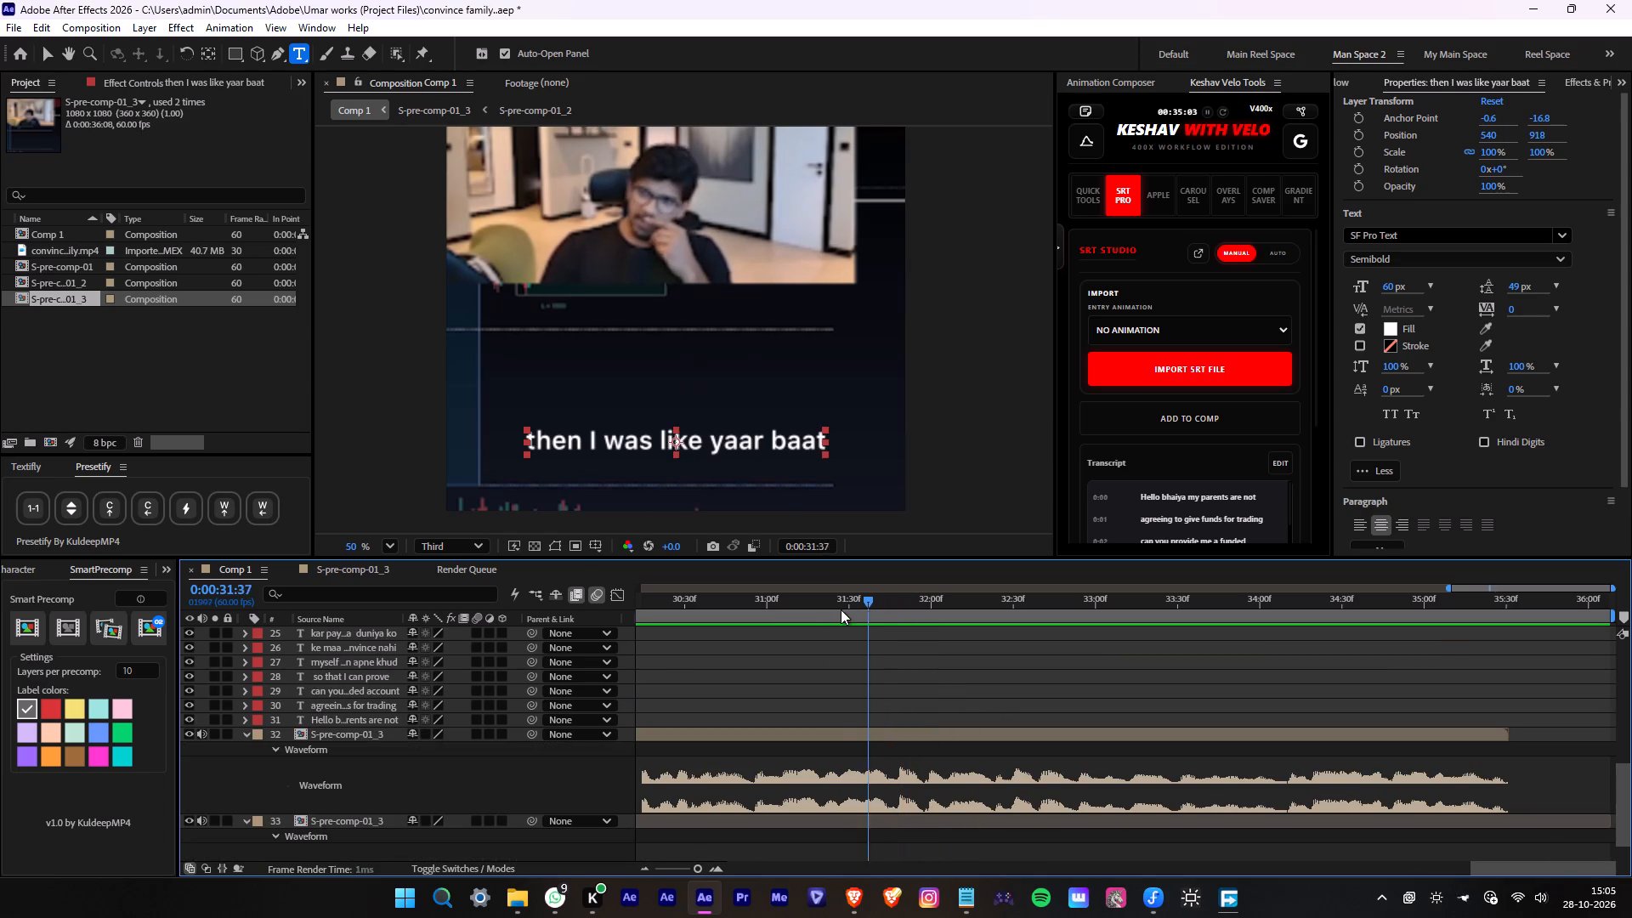
left_click_drag(841, 609, 829, 610)
key("space")
key("space")
left_click_drag(881, 611, 898, 611)
key("space")
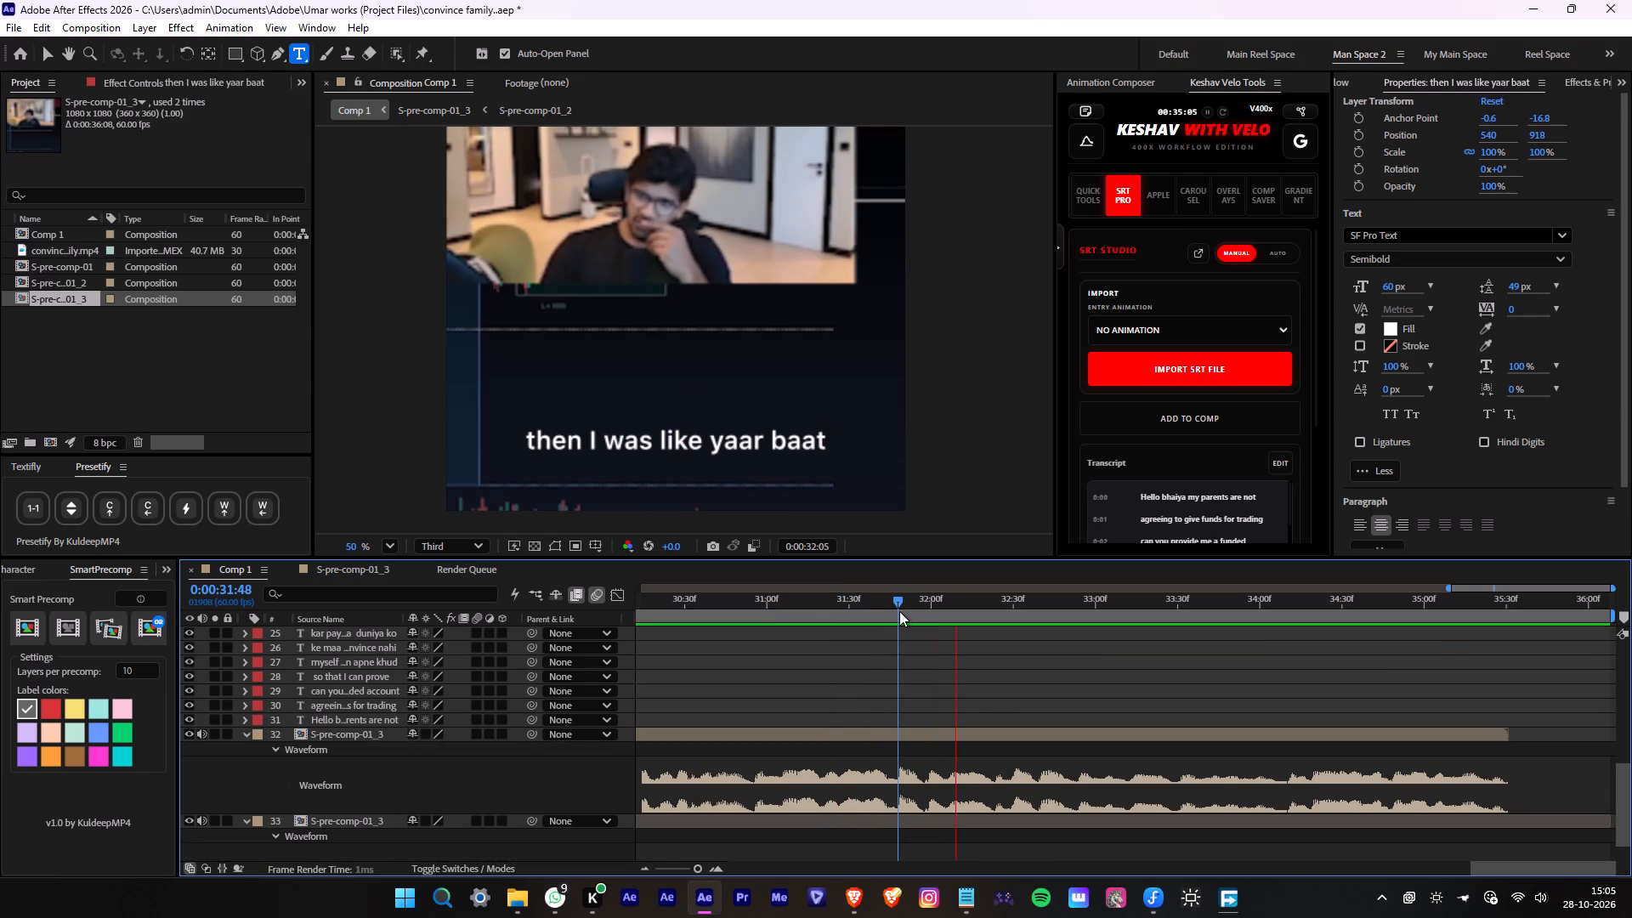
left_click_drag(899, 611, 912, 611)
key("space")
left_click(912, 611)
scroll(1036, 665, "up", 9)
key("alt+d")
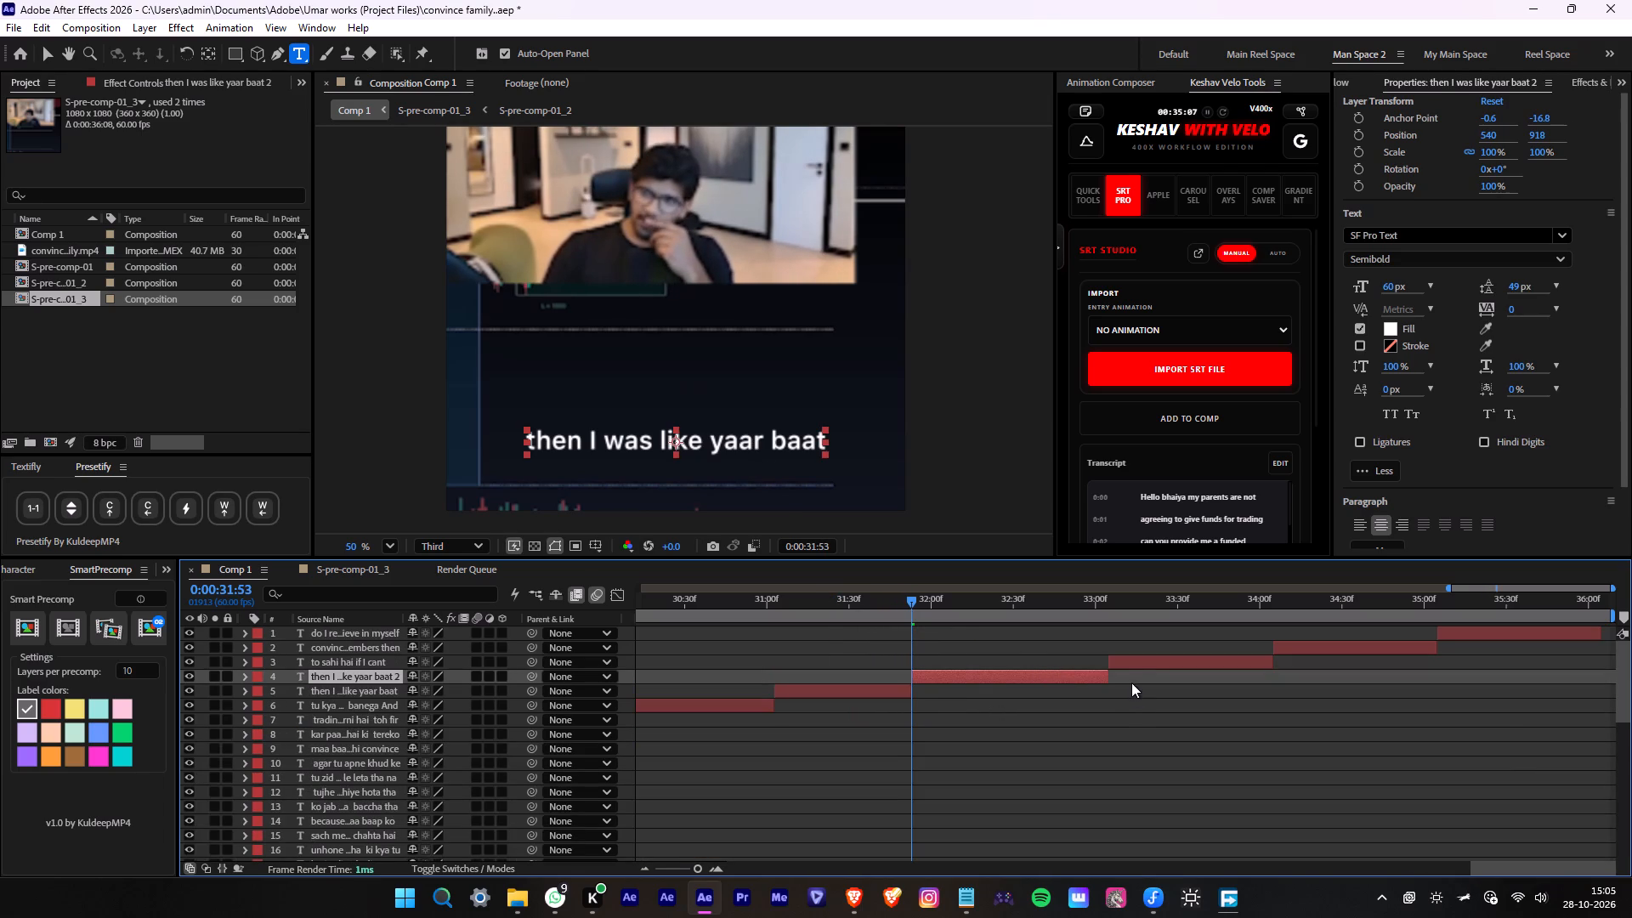
key("Delete")
Extend the start of the "to sahi hai if I cant" caption back to 0:00:31:53.
left_click_drag(1108, 660, 910, 681)
Play the phrase to 0:00:32:30 and correct "cant" to "can't" in its caption.
key("space")
key("space")
scroll(1189, 688, "down", 7)
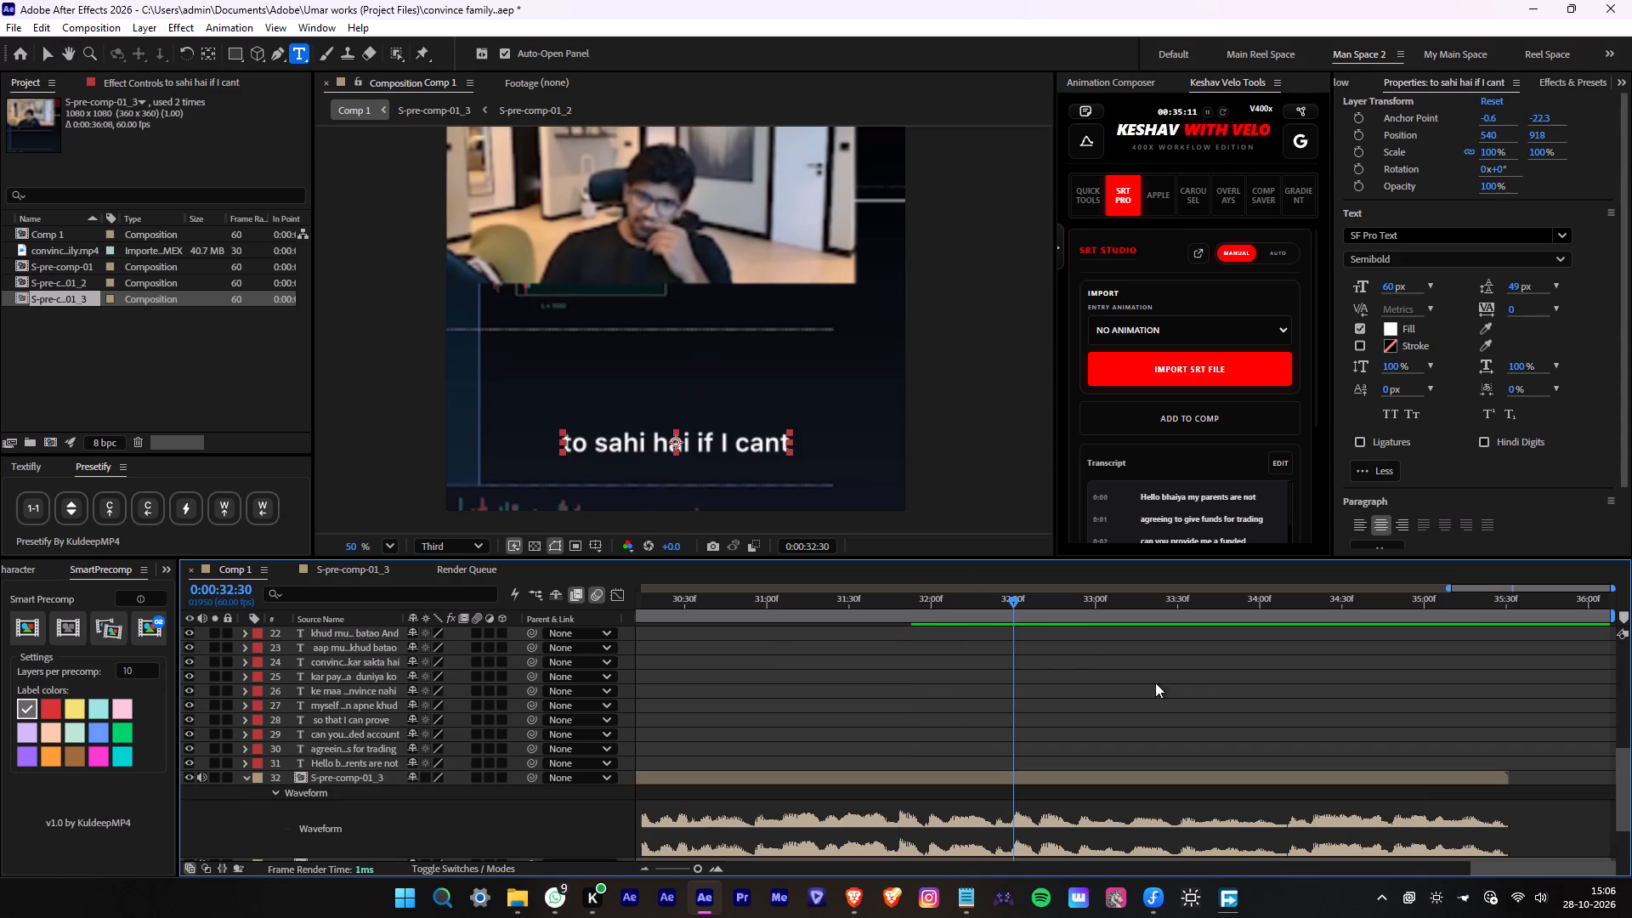
left_click(785, 451)
key("semicolon")
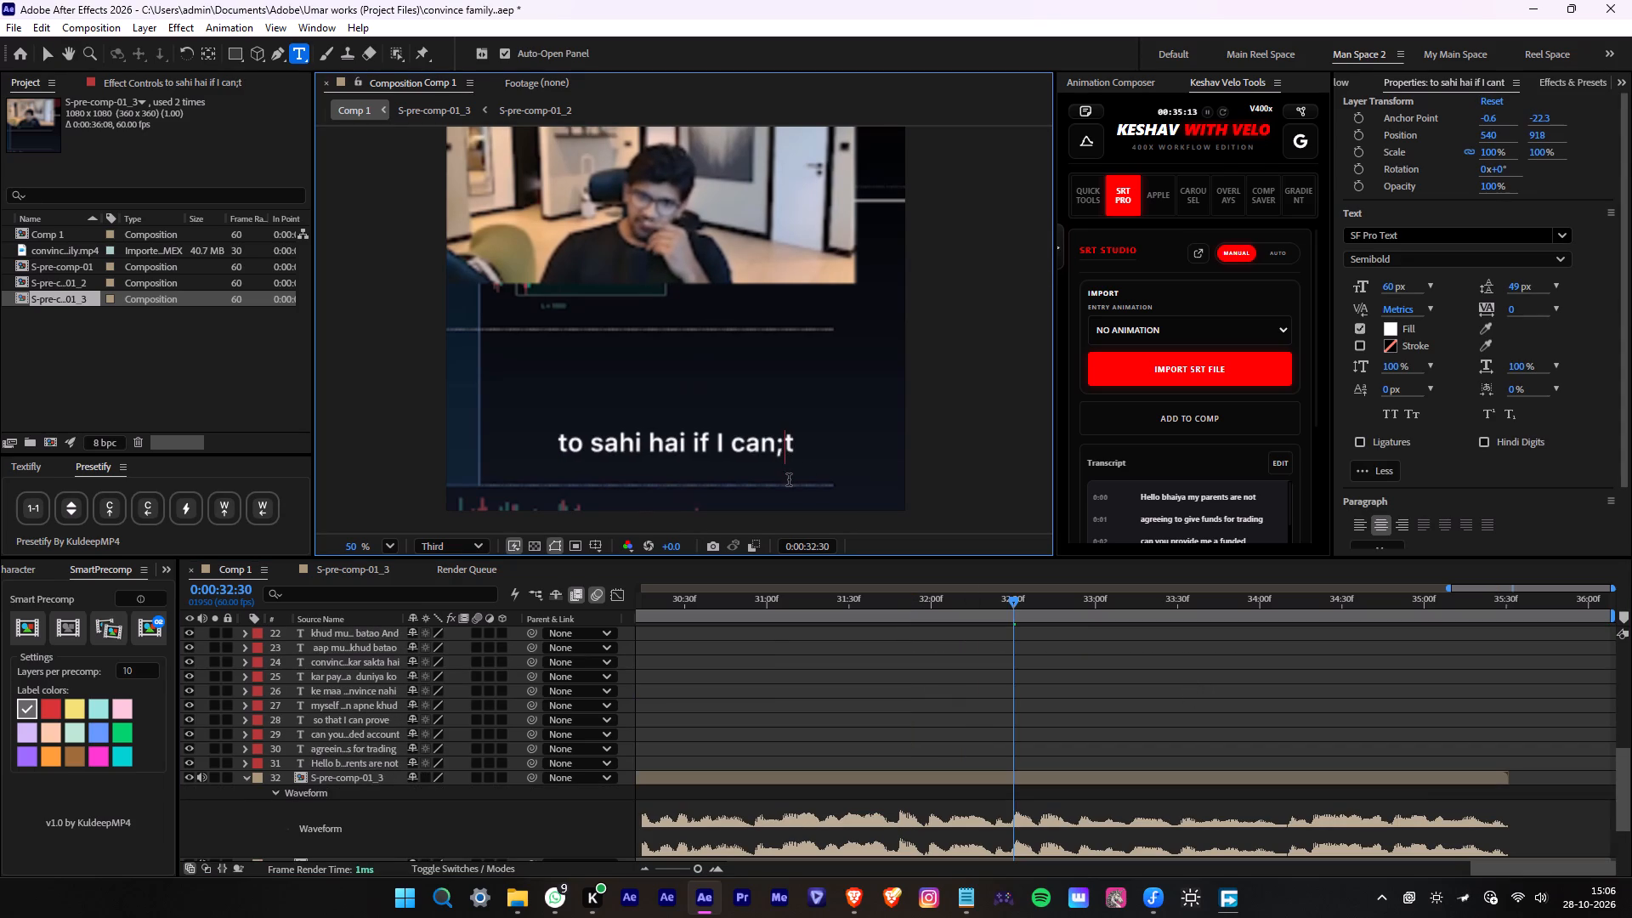
key("BackSpace")
key("apostrophe")
left_click(987, 609)
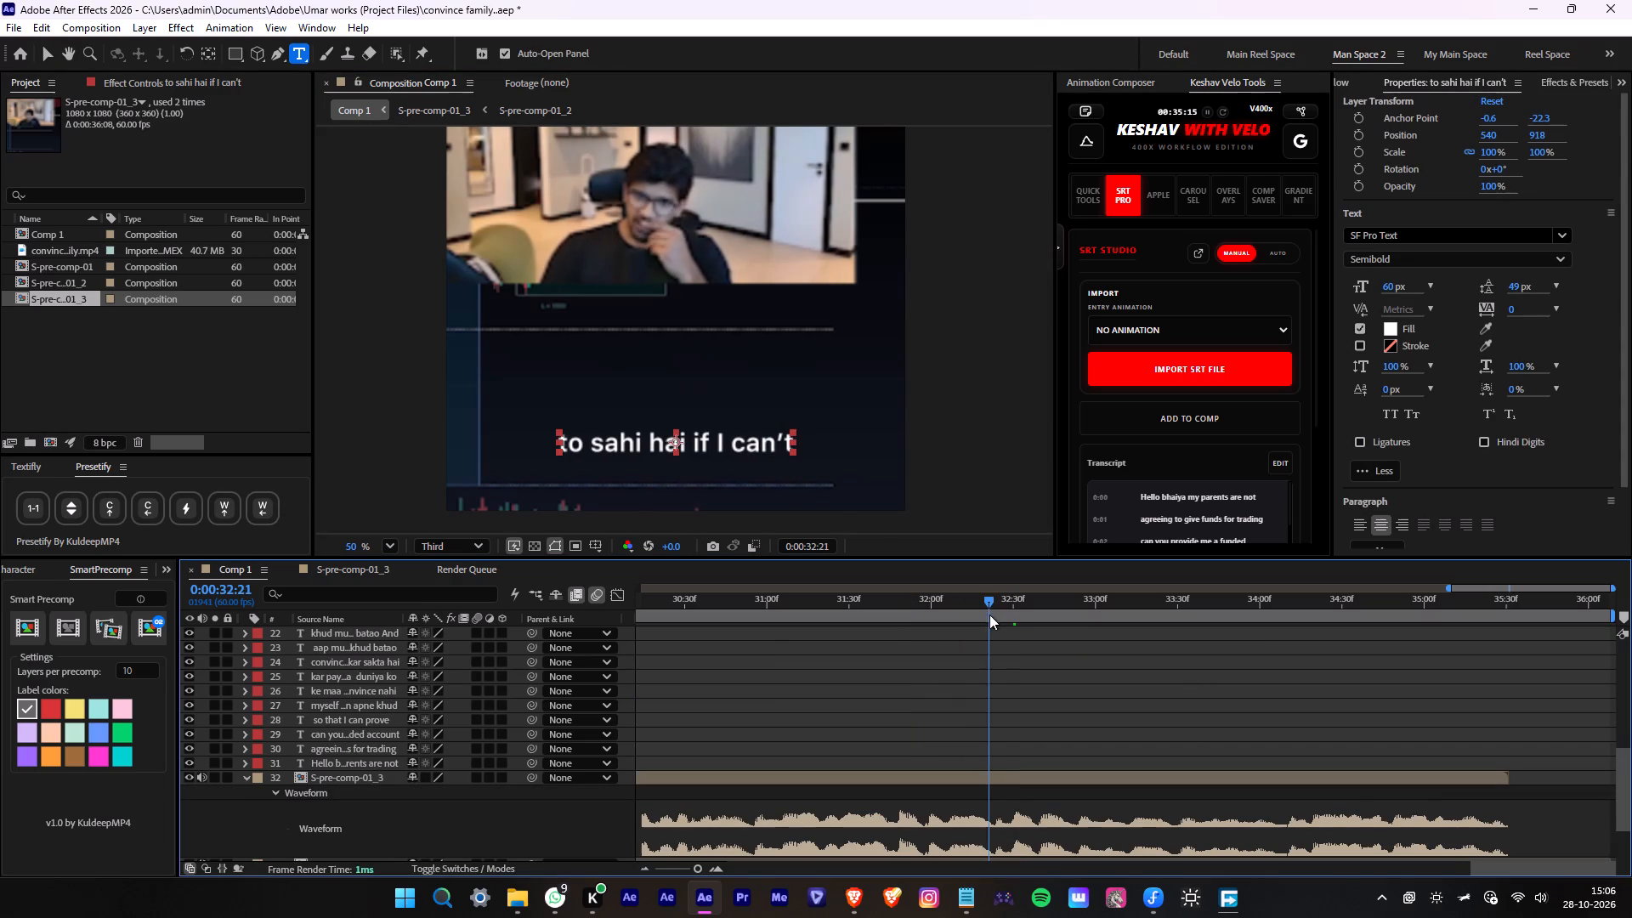
Play back the "to sahi hai if I can't" phrase, split its caption at 0:00:32:51 and delete the remainder.
left_click_drag(996, 617, 875, 609)
key("space")
scroll(1127, 639, "down", 4)
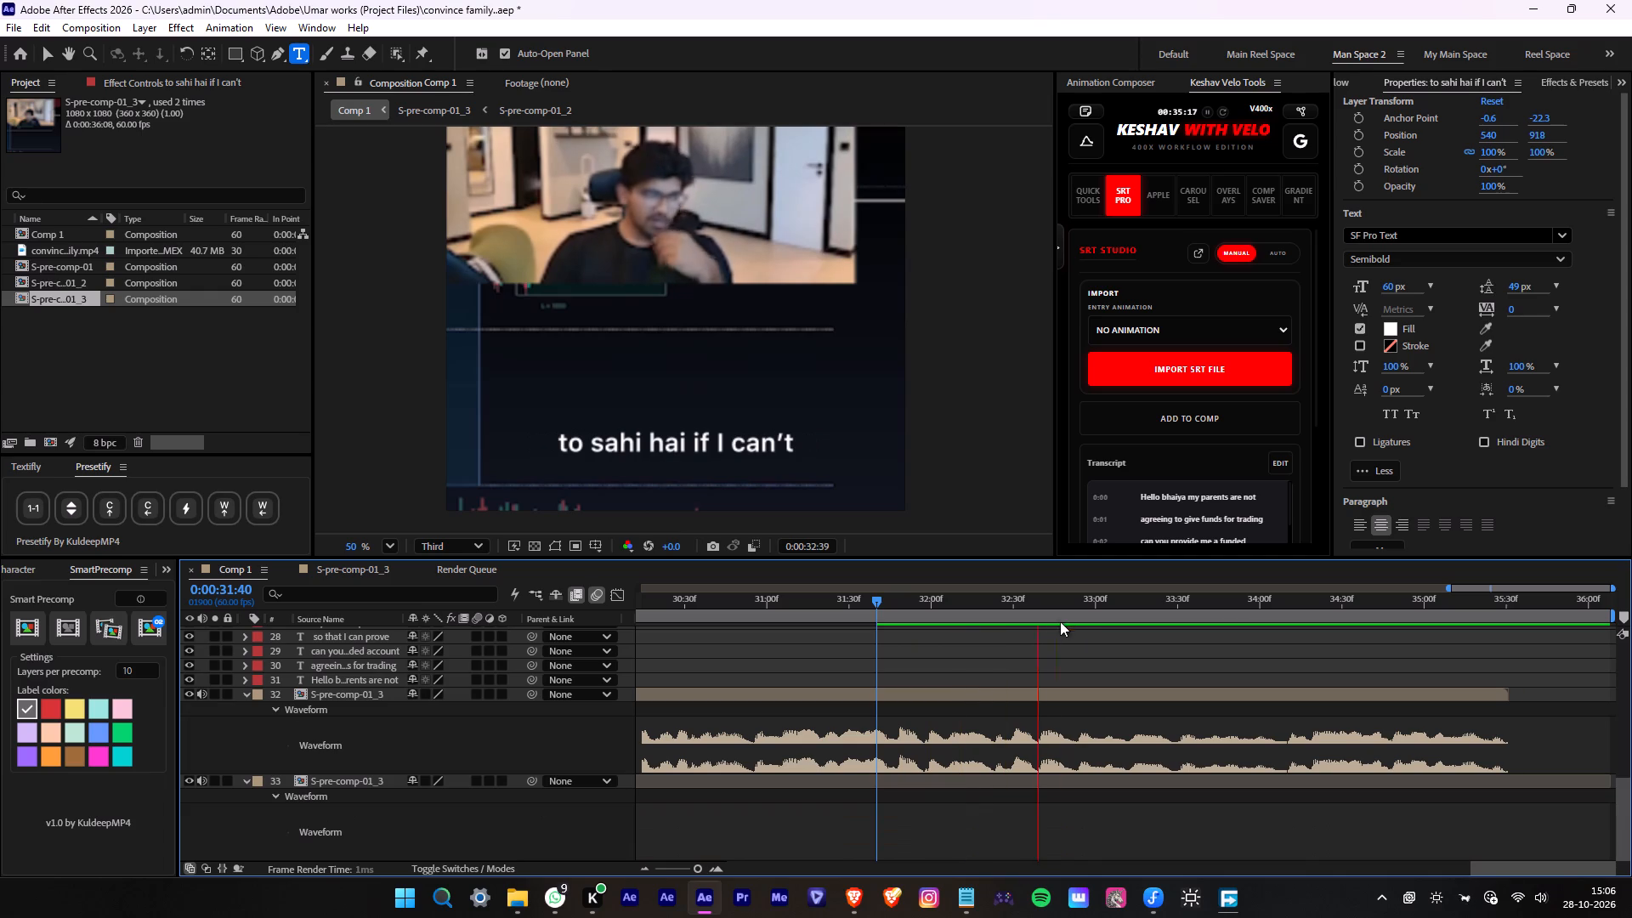
key("space")
left_click(1074, 617)
key("space")
left_click(1071, 611)
scroll(1183, 687, "up", 10)
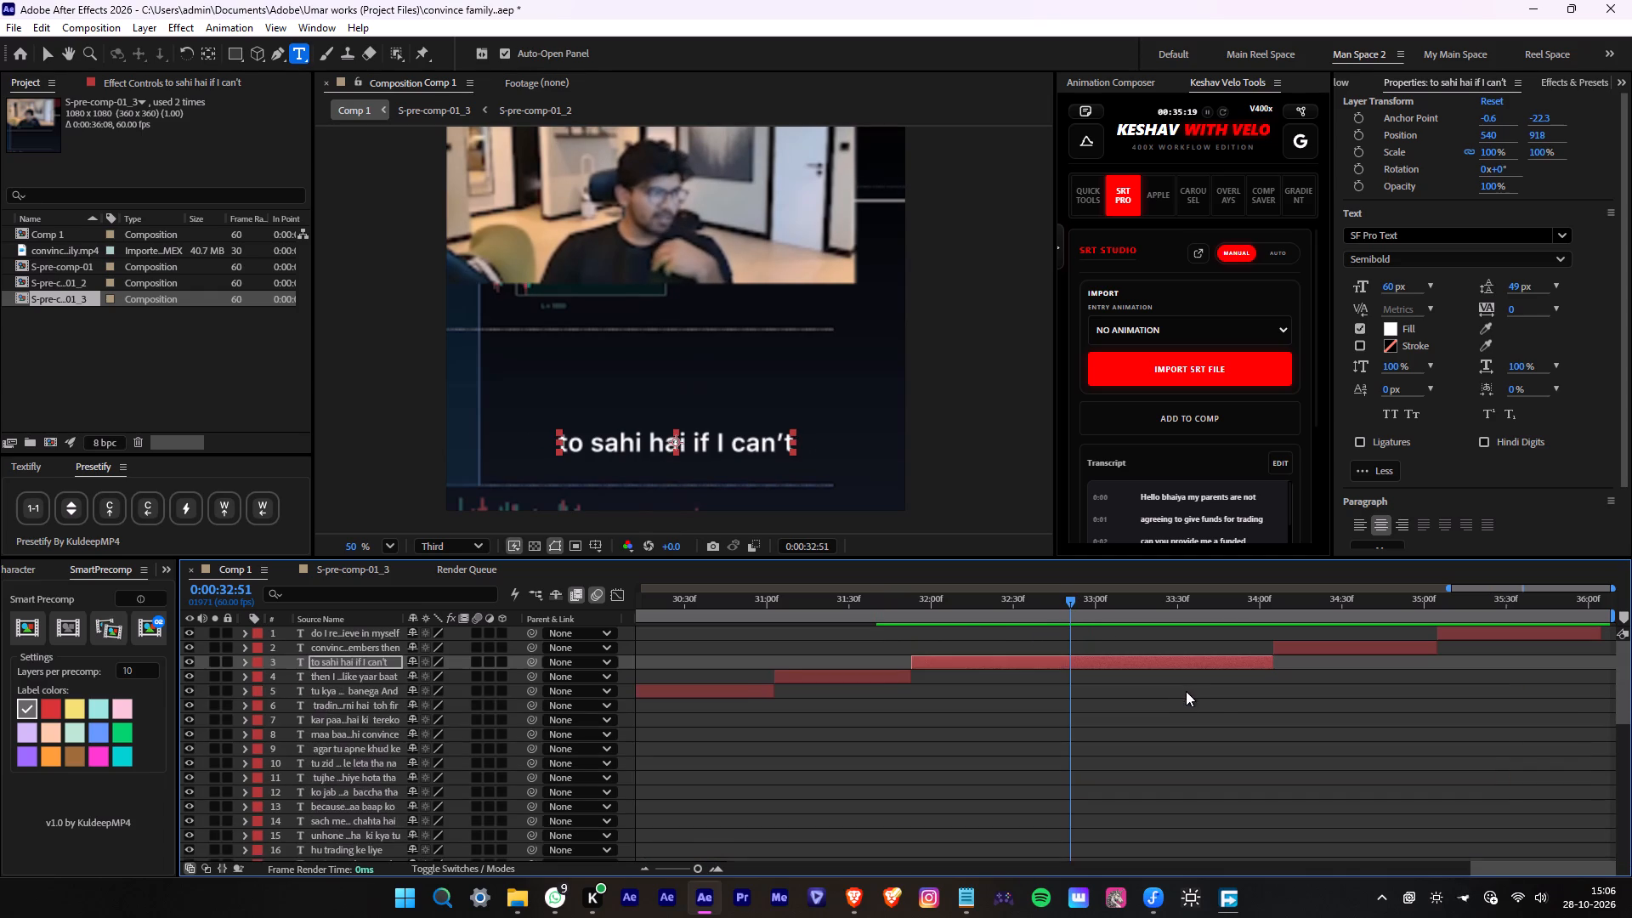
key("alt+d")
key("Delete")
Extend the start of the "convince my own family members then" caption back to 0:00:32:51.
left_click_drag(1270, 646, 1072, 678)
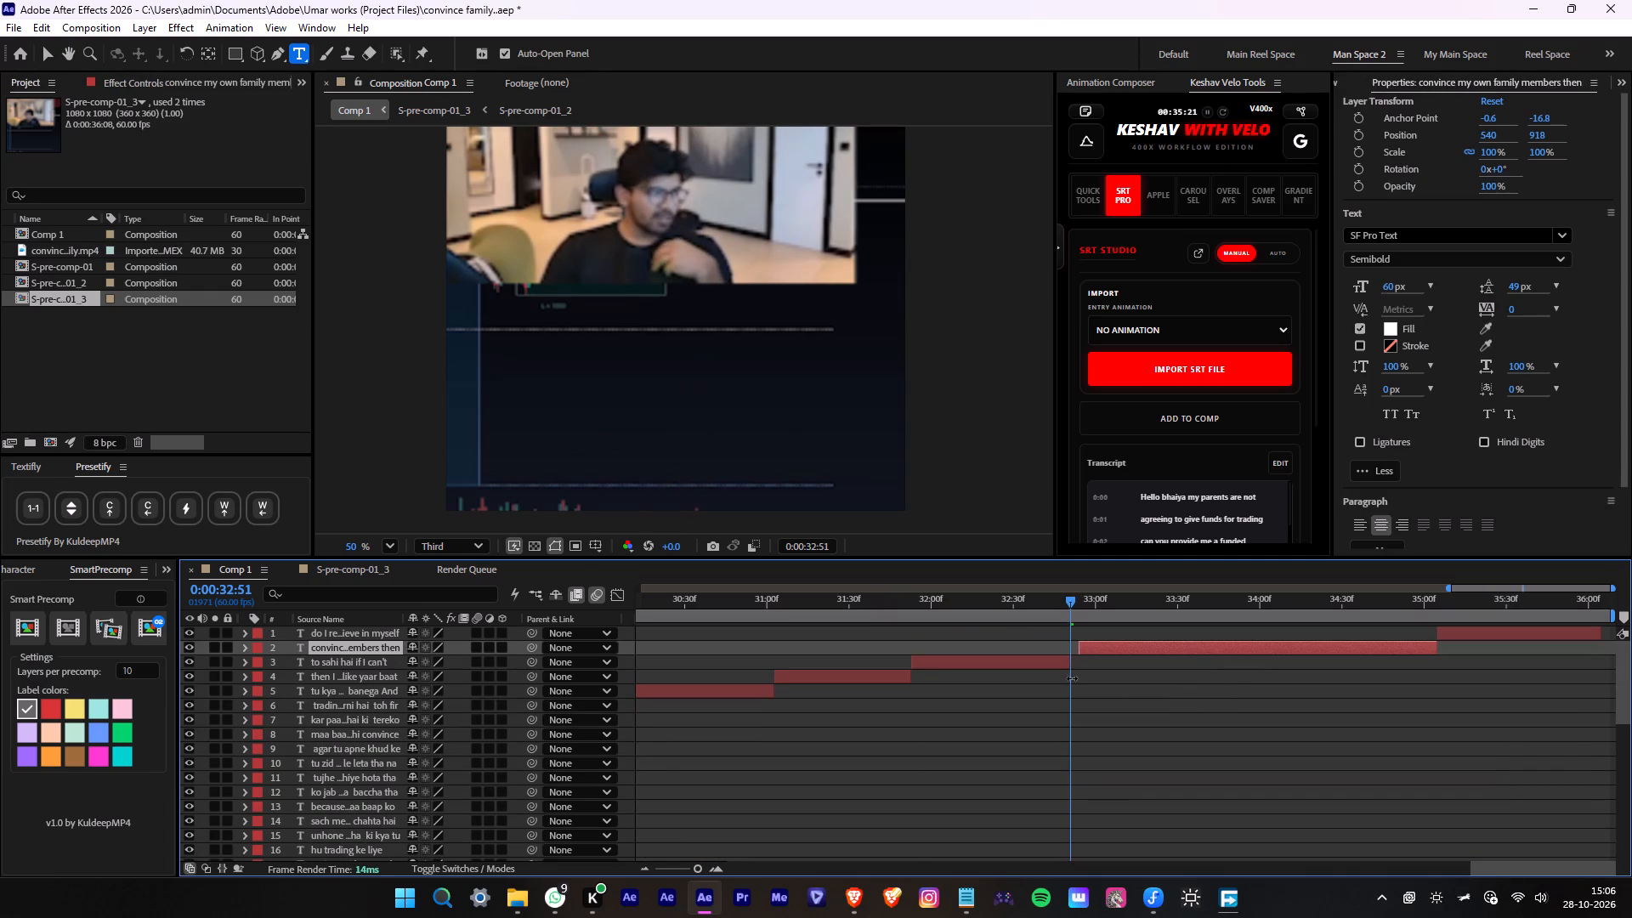
left_click_drag(1072, 678, 1067, 677)
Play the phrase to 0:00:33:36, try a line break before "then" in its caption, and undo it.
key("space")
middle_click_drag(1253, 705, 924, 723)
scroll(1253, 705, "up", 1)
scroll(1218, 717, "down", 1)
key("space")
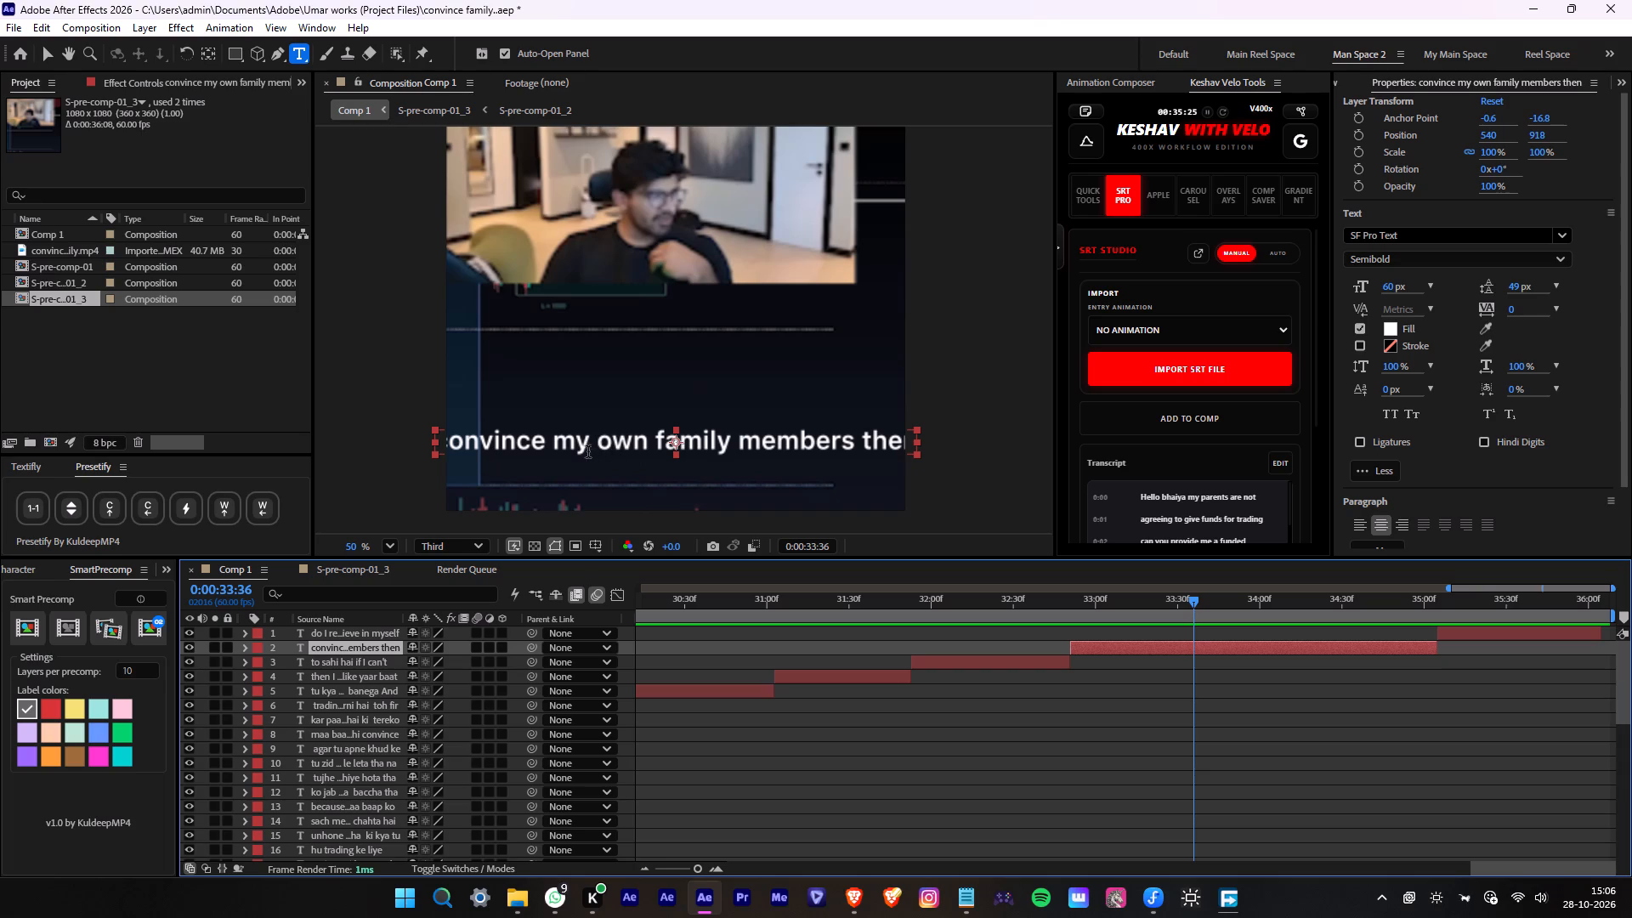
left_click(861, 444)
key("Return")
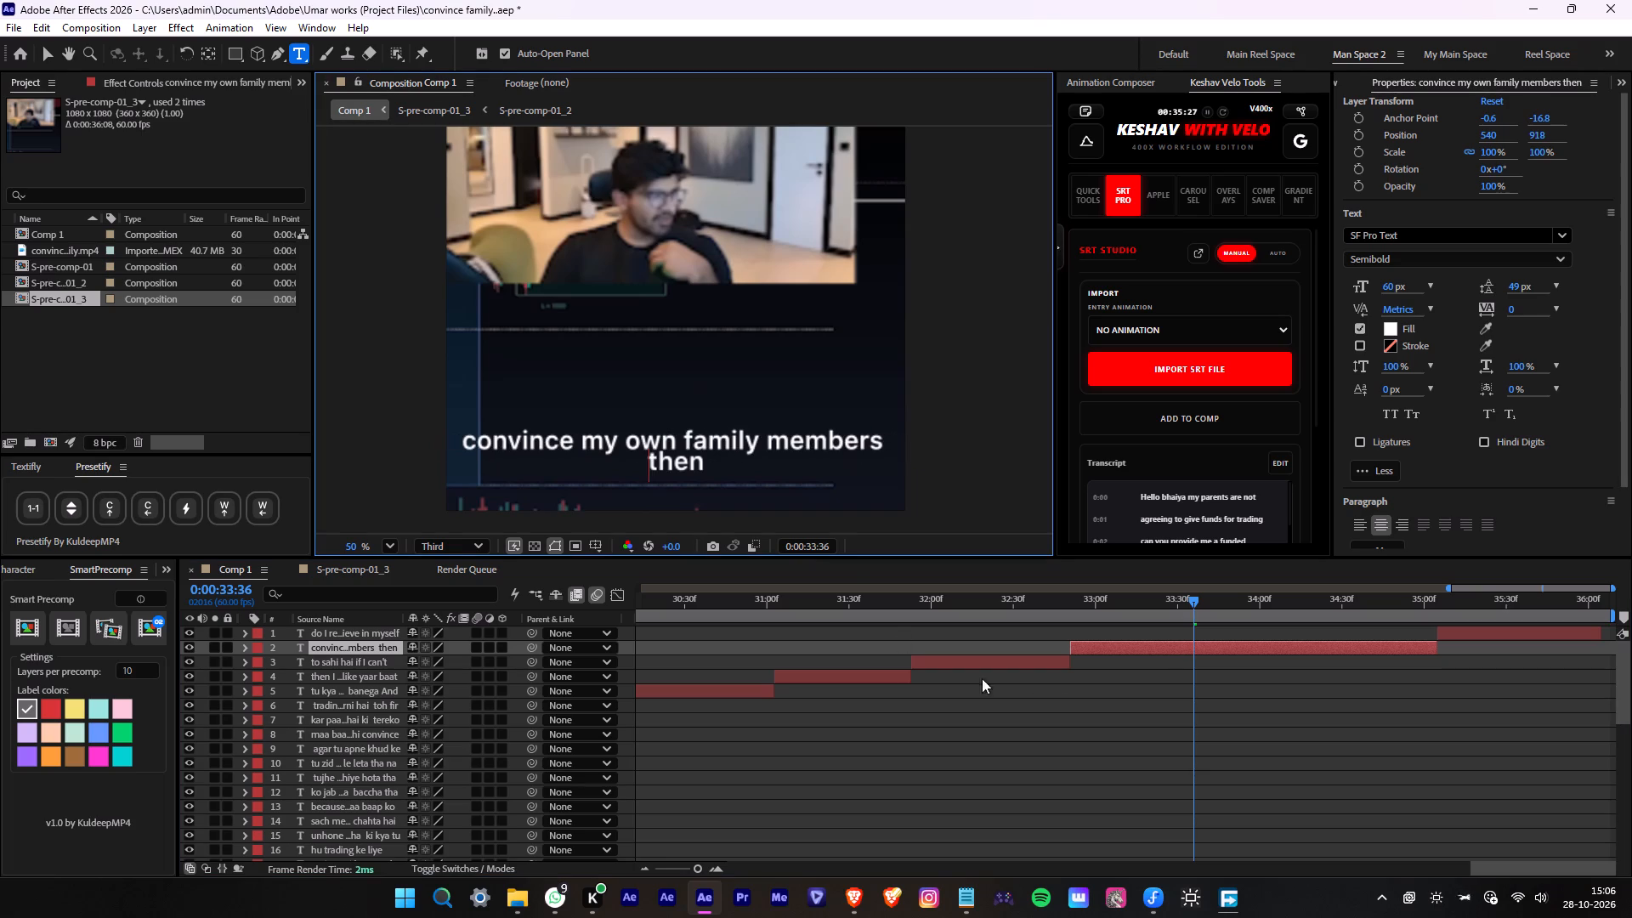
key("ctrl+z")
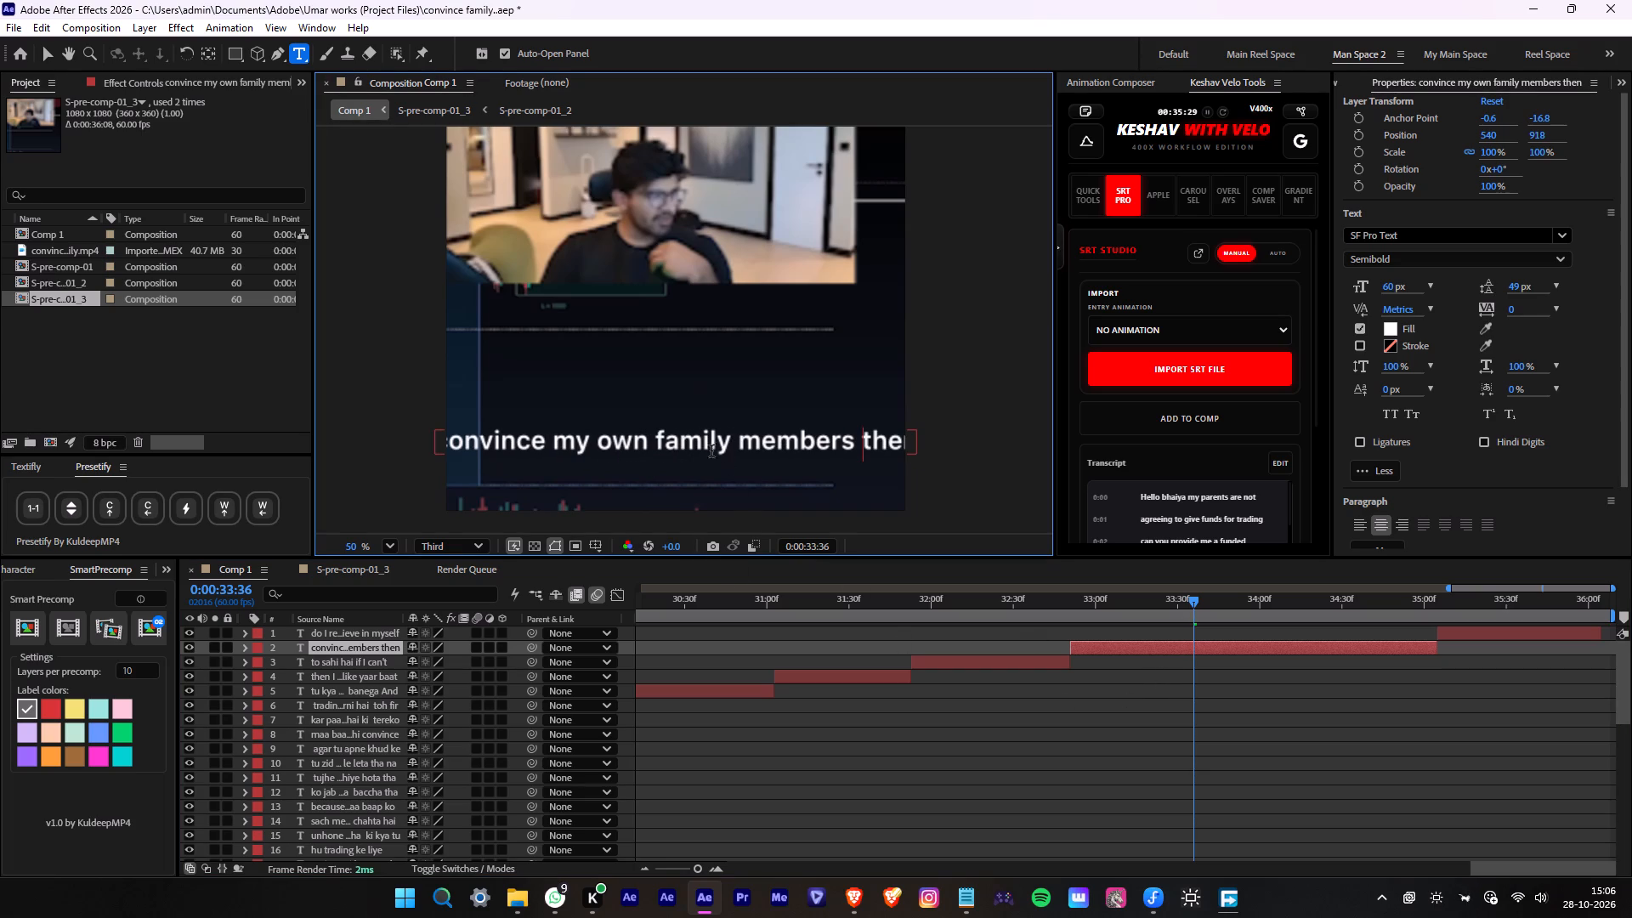
Break the "convince my own family members then" caption so that "family members then" sits on a second line.
left_click(651, 442)
key("Return")
Play back the "convince my own family members then" phrase, split its caption at 0:00:34:18 and delete the remainder.
left_click_drag(1185, 615, 928, 607)
key("space")
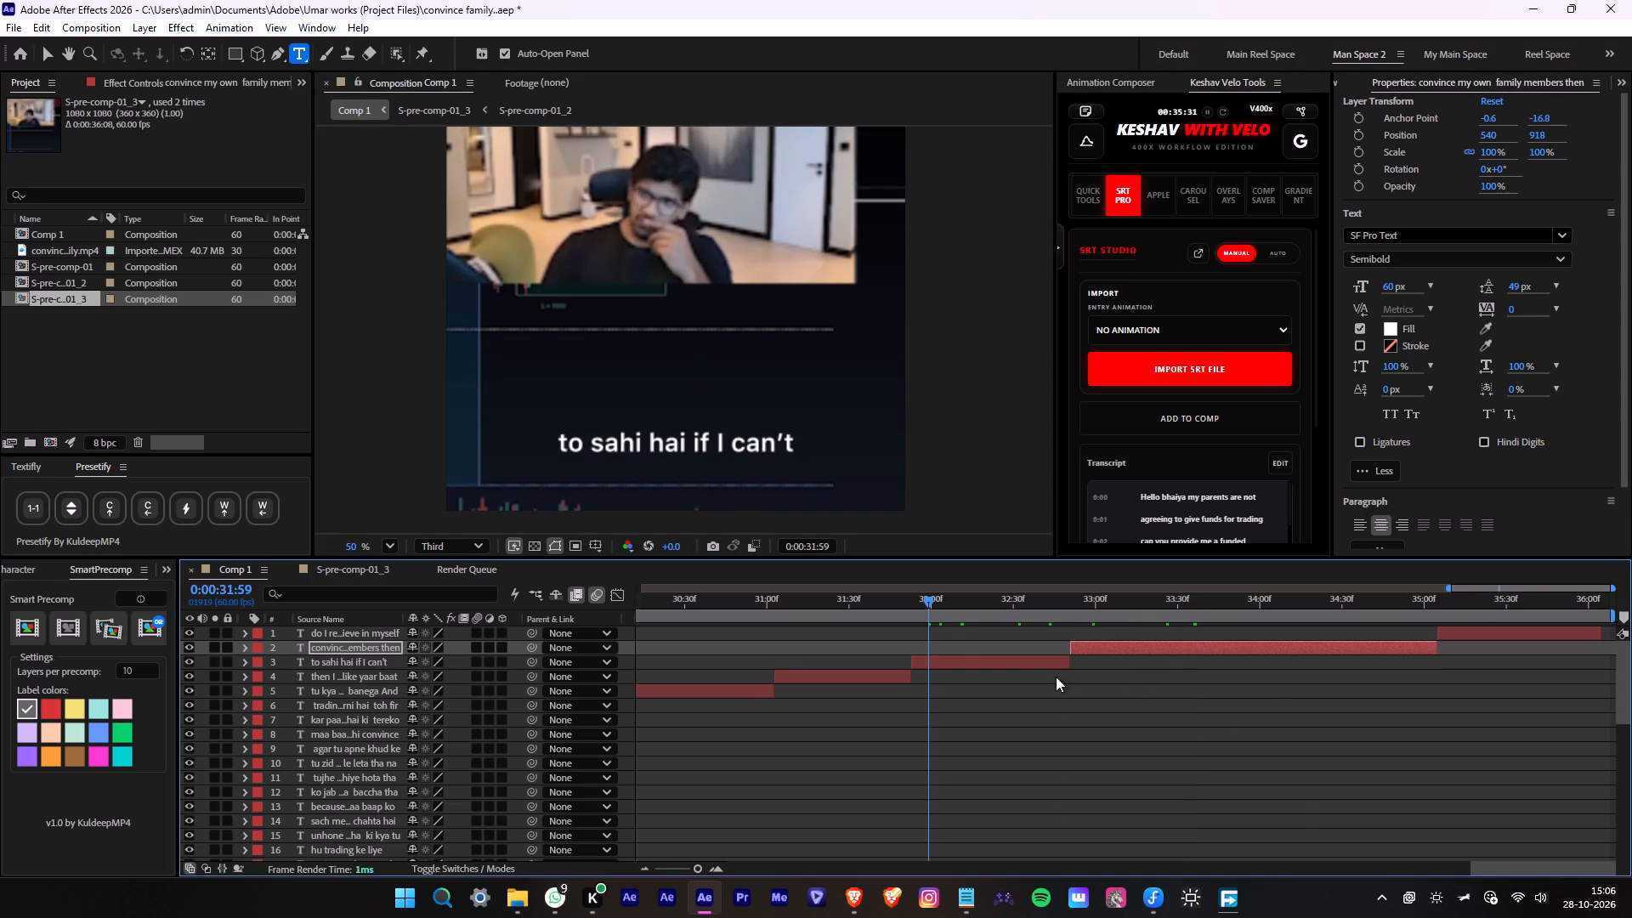
key("space")
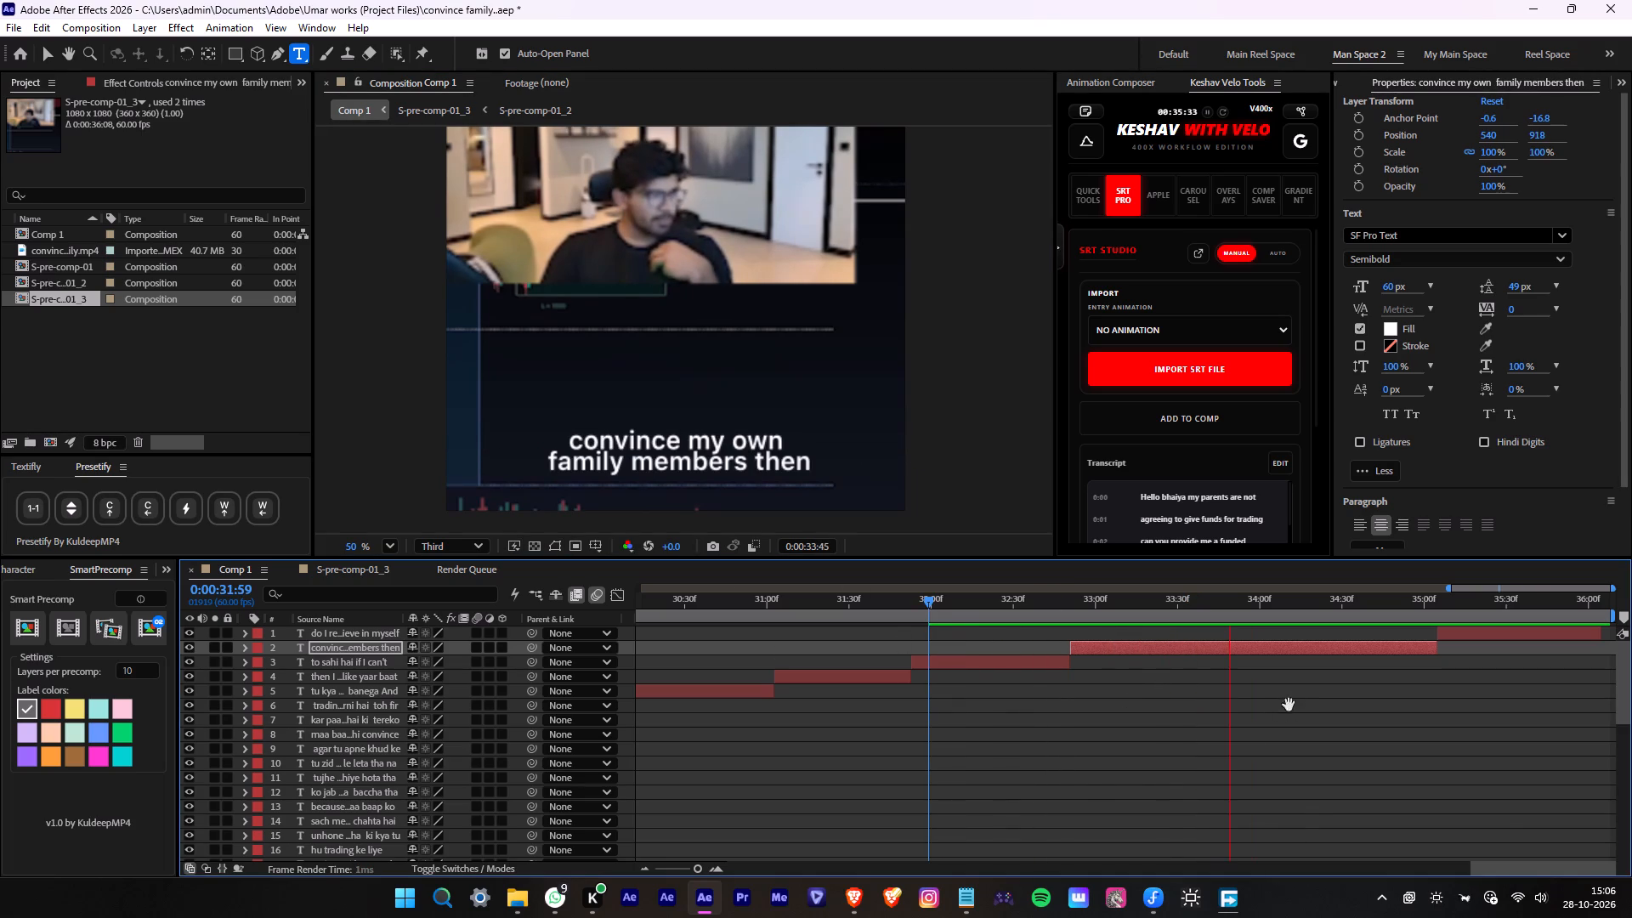
scroll(1295, 701, "down", 8)
key("space")
key("space")
left_click_drag(1300, 617, 1291, 617)
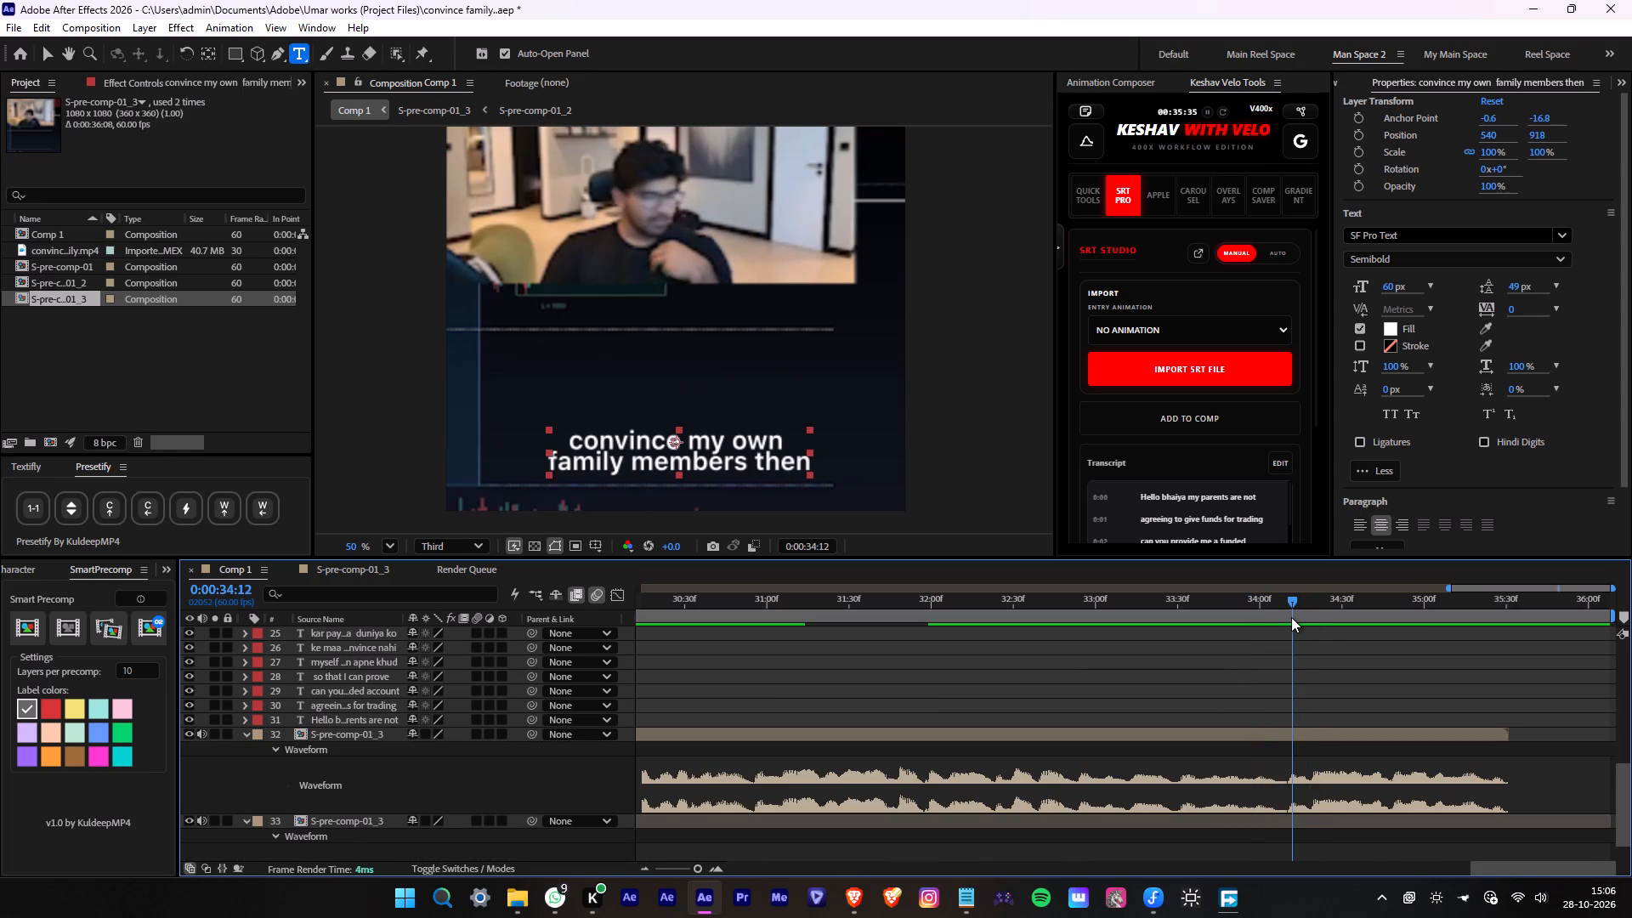
key("space")
left_click(1290, 617)
left_click_drag(1296, 611, 1306, 610)
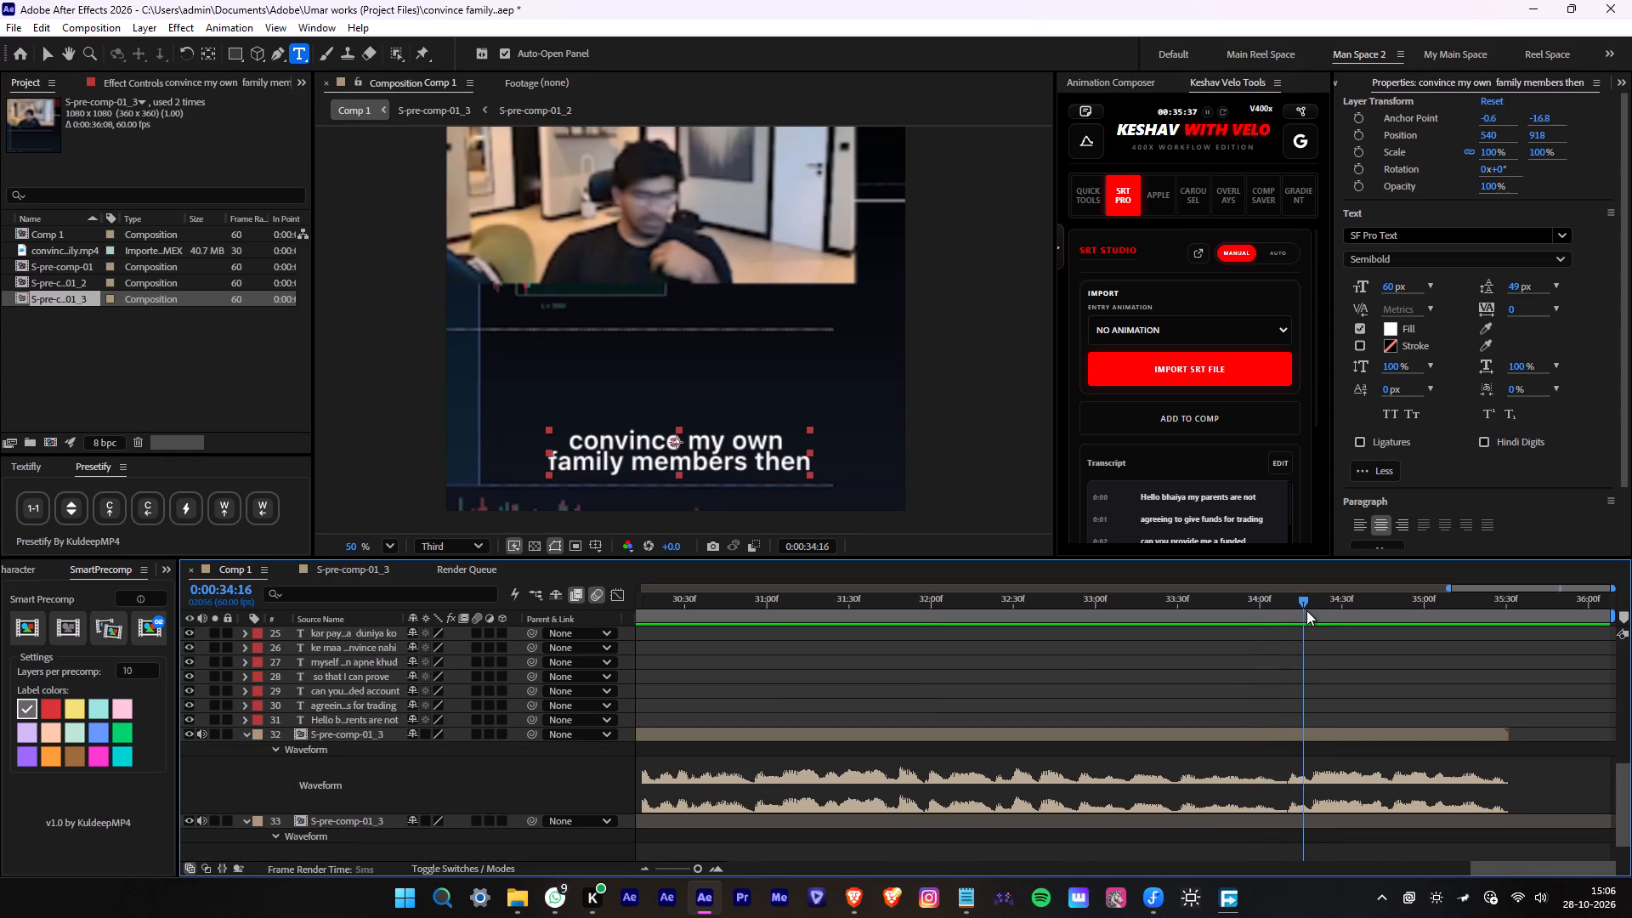
left_click_drag(1306, 610, 1308, 610)
key("space")
left_click(1308, 610)
scroll(1341, 632, "up", 11)
key("alt+d")
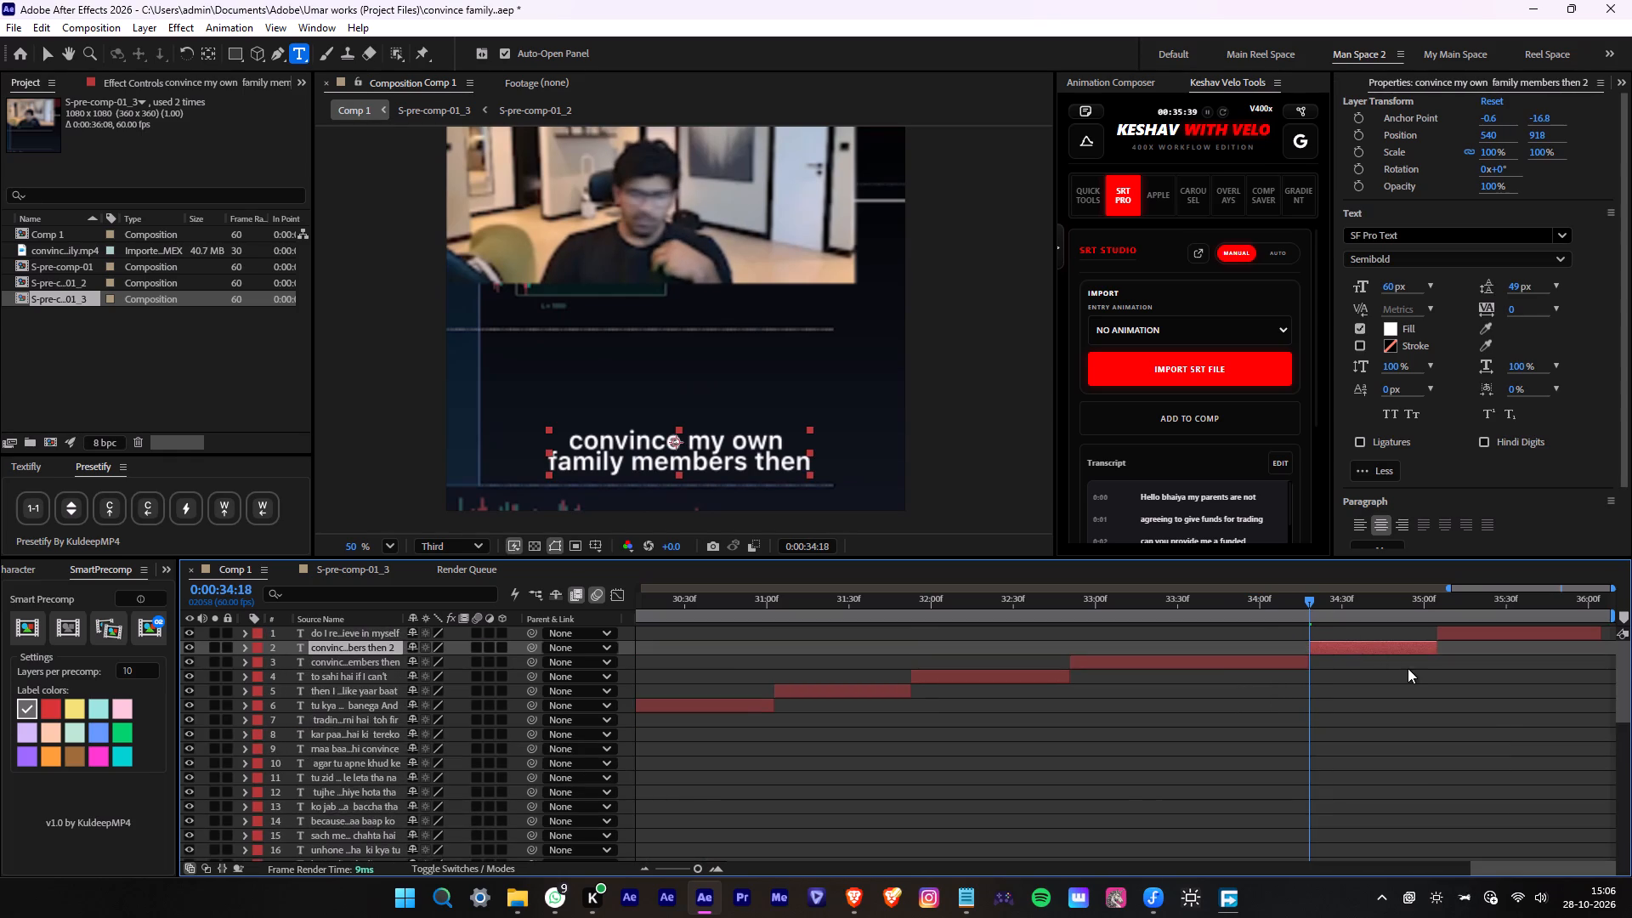
key("Delete")
Extend the start of the "do I really believe in myself" caption back to 0:00:34:18.
left_click_drag(1434, 629, 1307, 644)
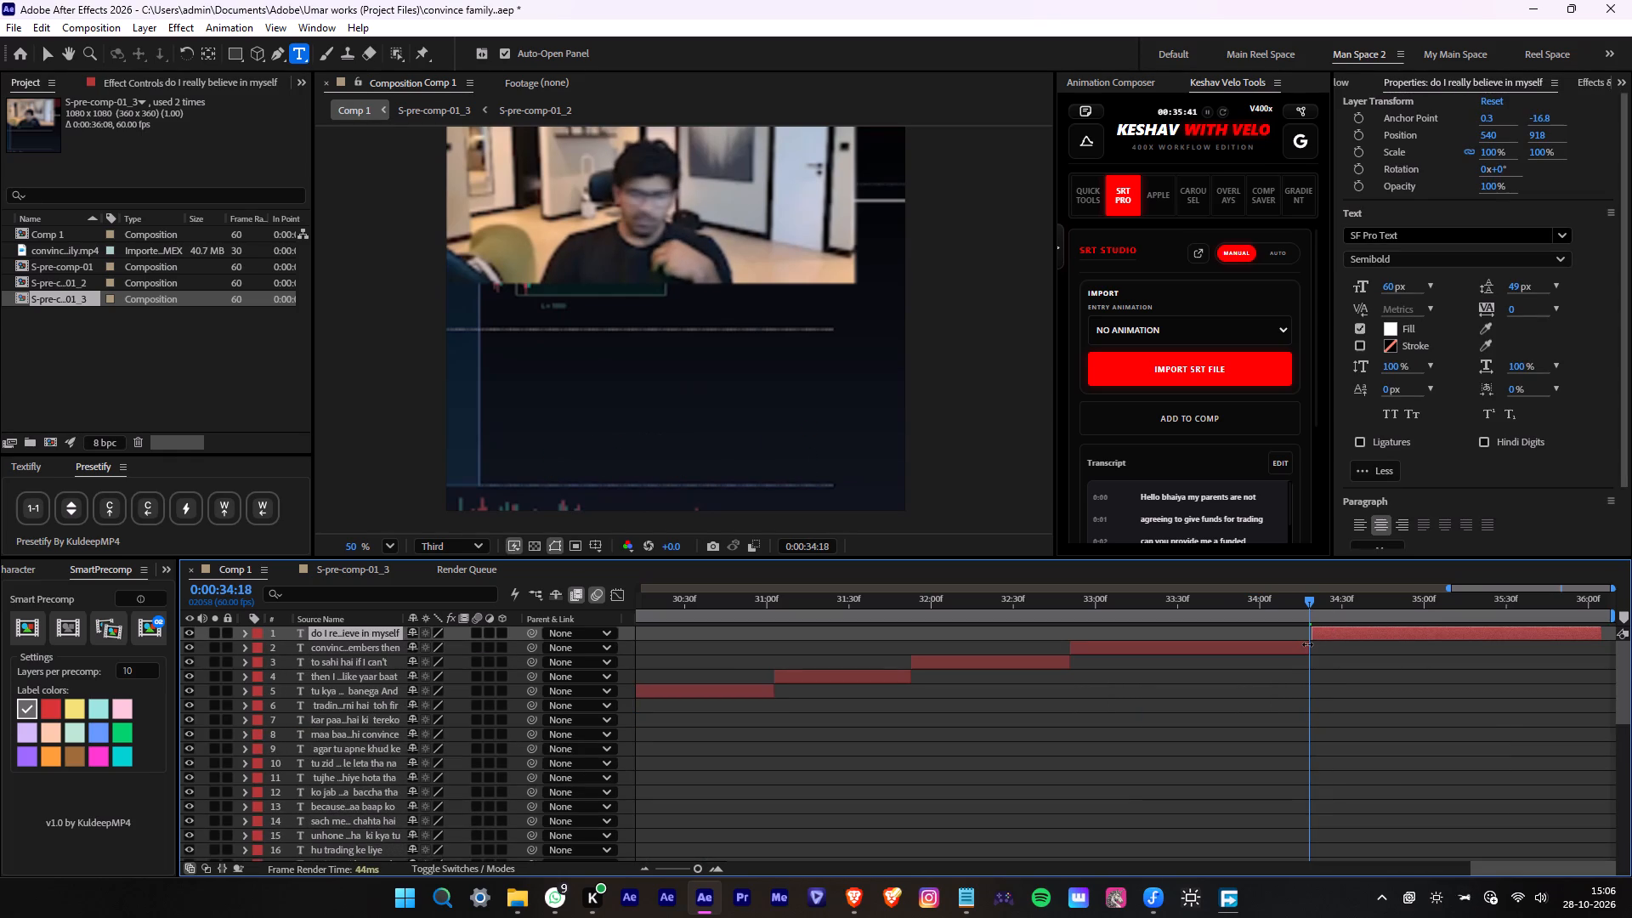
left_click_drag(1307, 644, 1306, 643)
Play the last phrase and set the work area's end to the end of the upper S-pre-comp-01_3 layer, 0:00:35:30.
key("space")
scroll(1476, 694, "down", 8)
key("space")
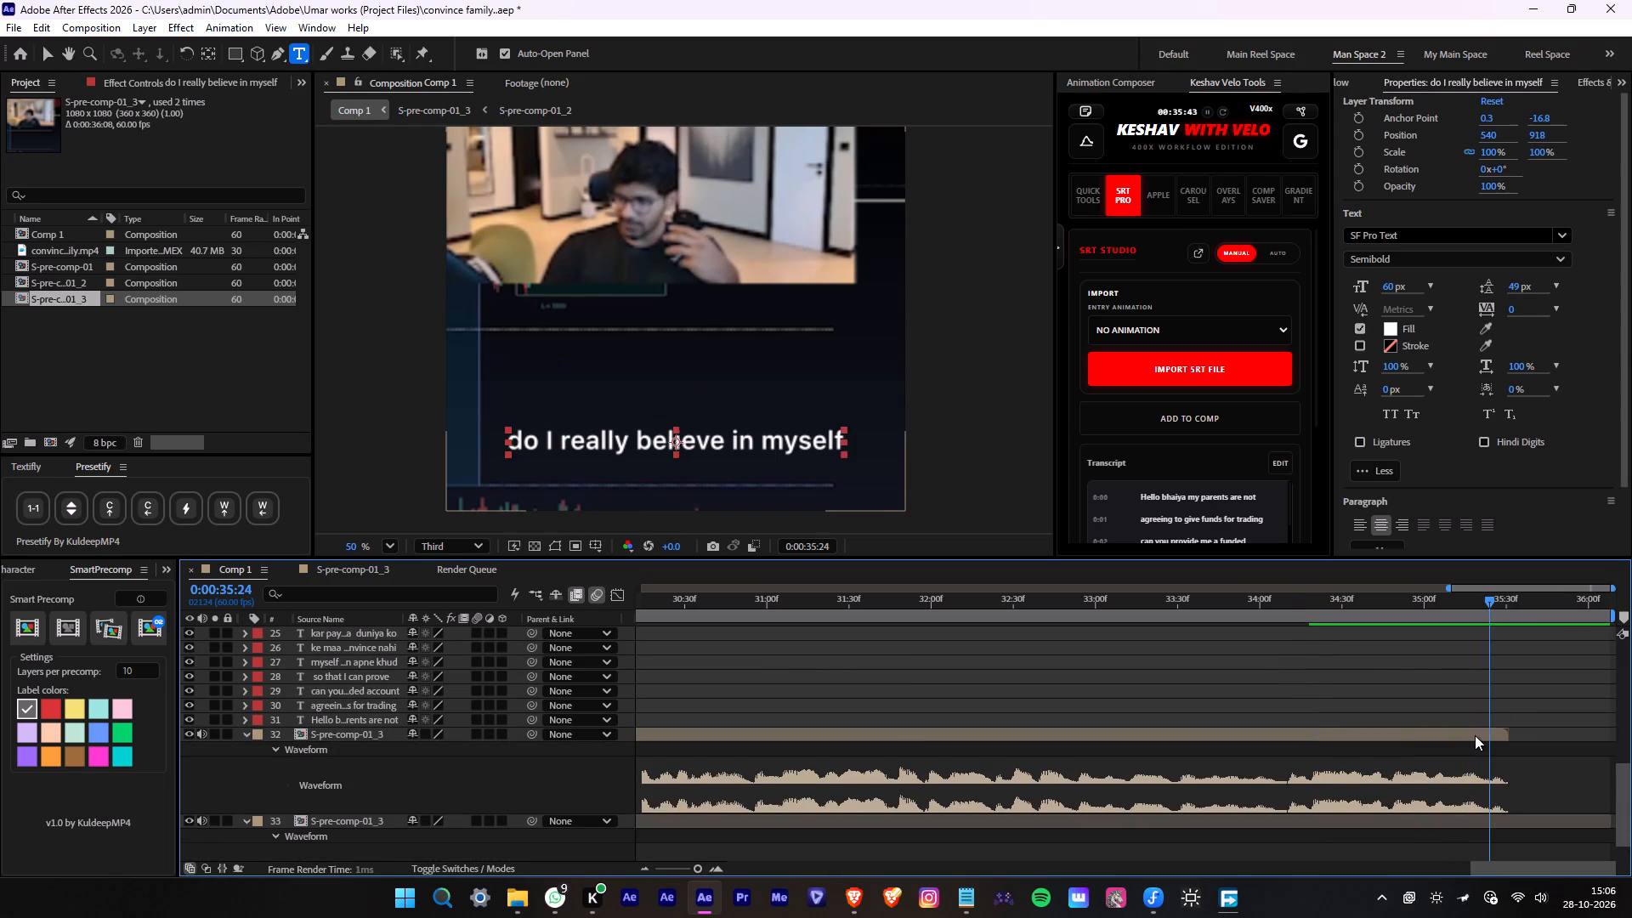
left_click(1475, 735)
key("o")
key("n")
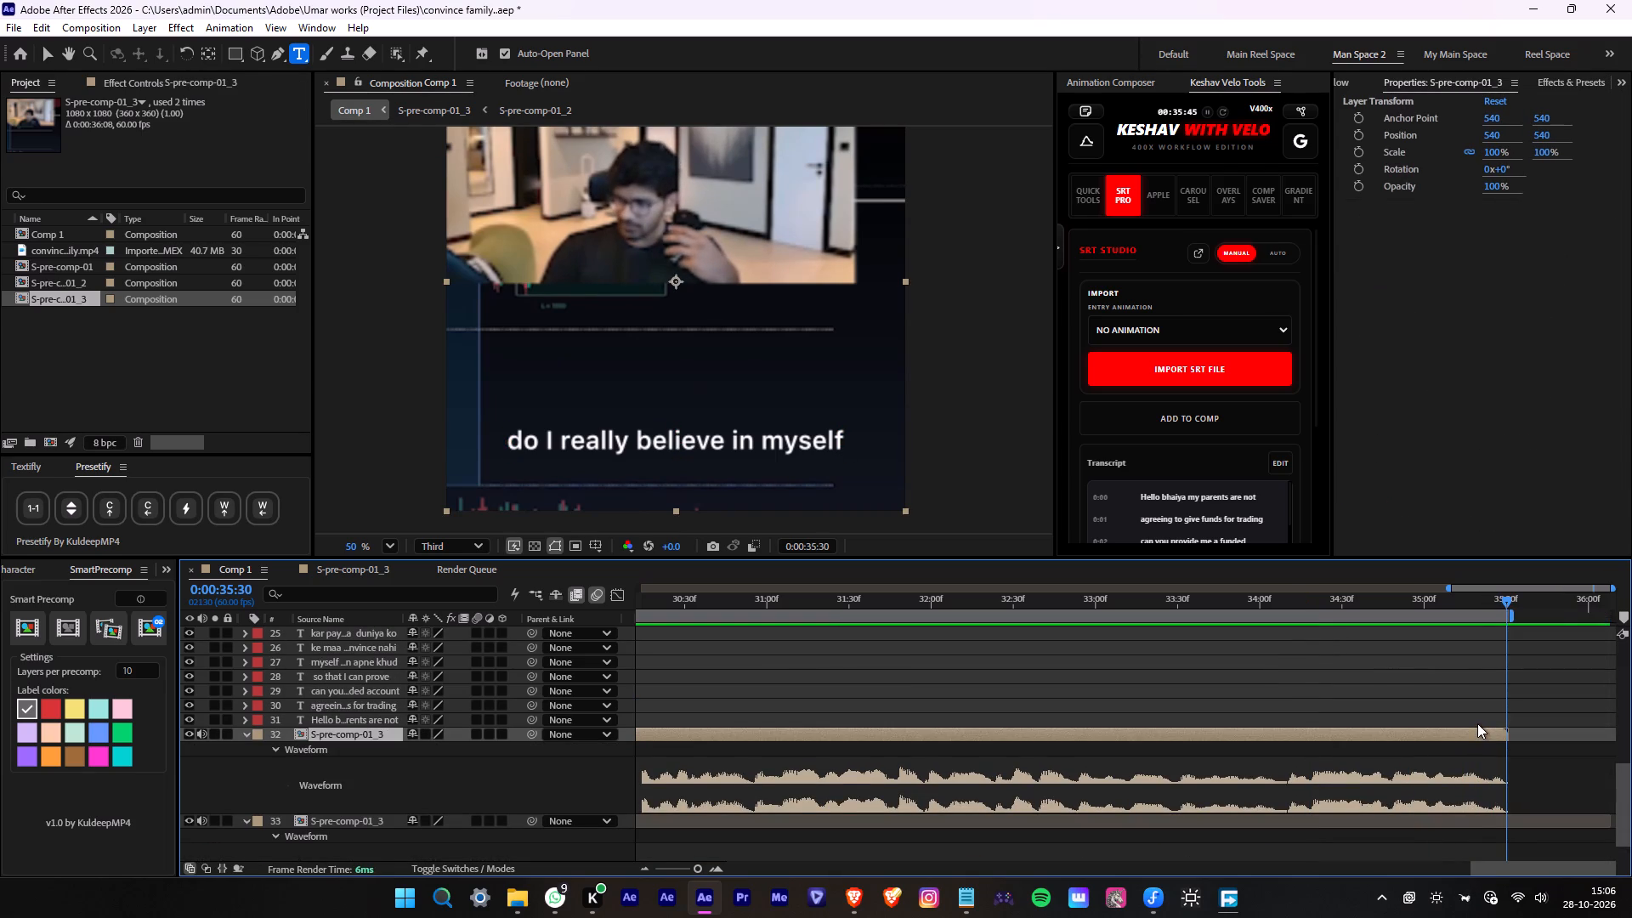
Trim Comp 1 to its work area.
key("ctrl+shift+x")
Select all layers and collapse the two S-pre-comp-01_3 waveforms, leaving everything deselected.
scroll(1477, 723, "down", 8, "alt")
key("ctrl+a")
left_click(246, 733)
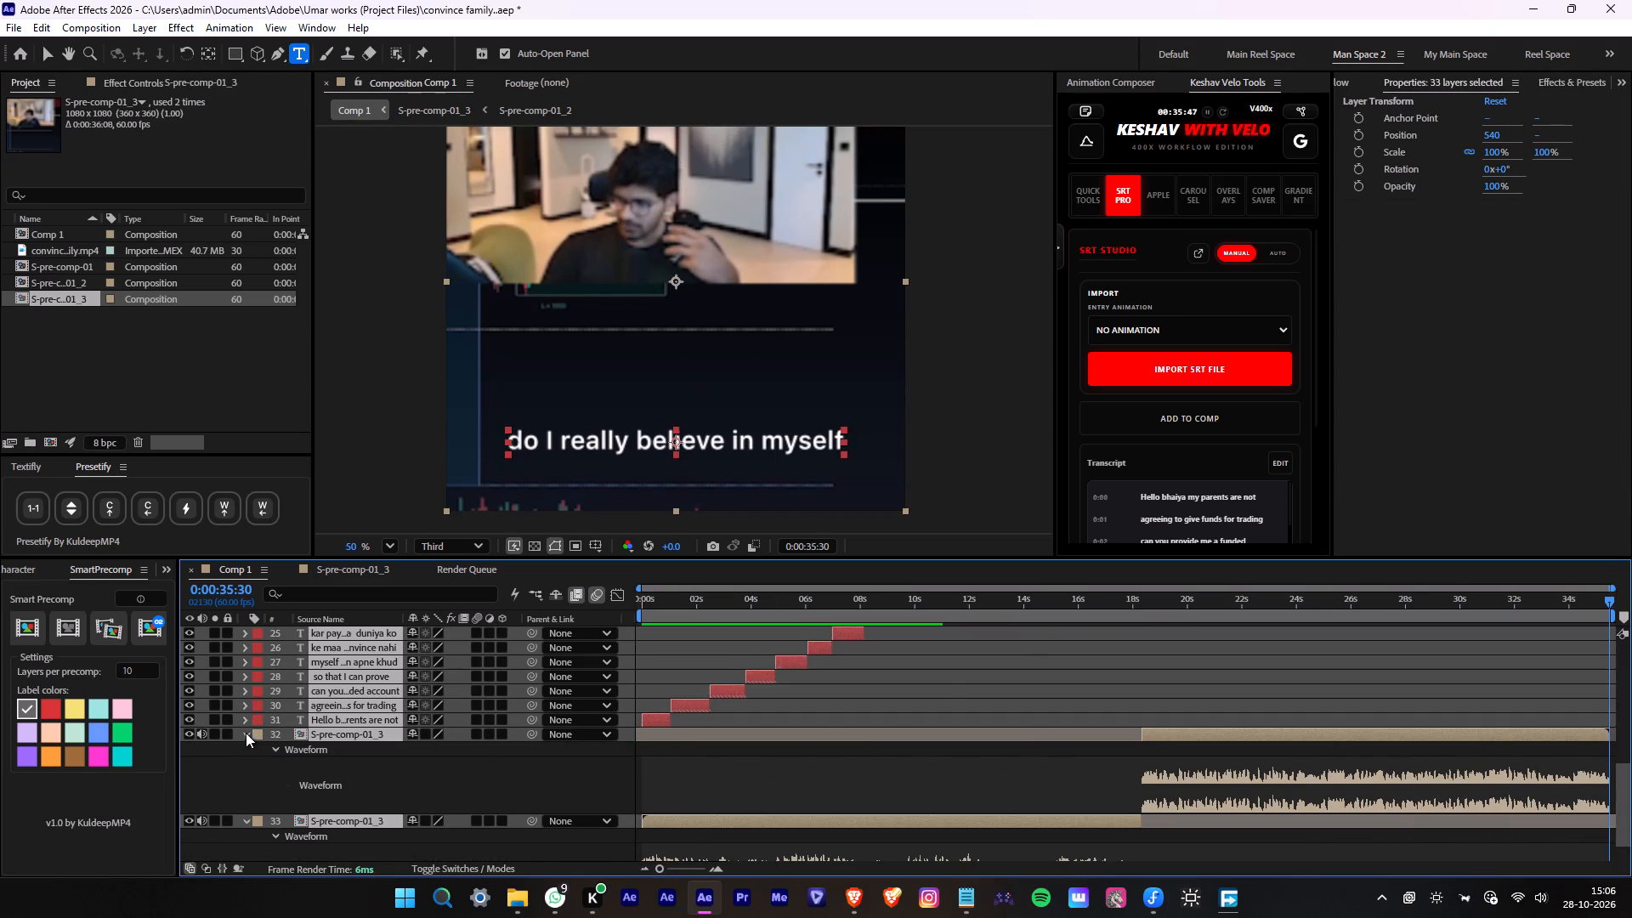
left_click(1150, 736)
Break the "myself No jo insaan apne khud" caption so that "apne khud" sits on a second line.
left_click_drag(1304, 608, 876, 640)
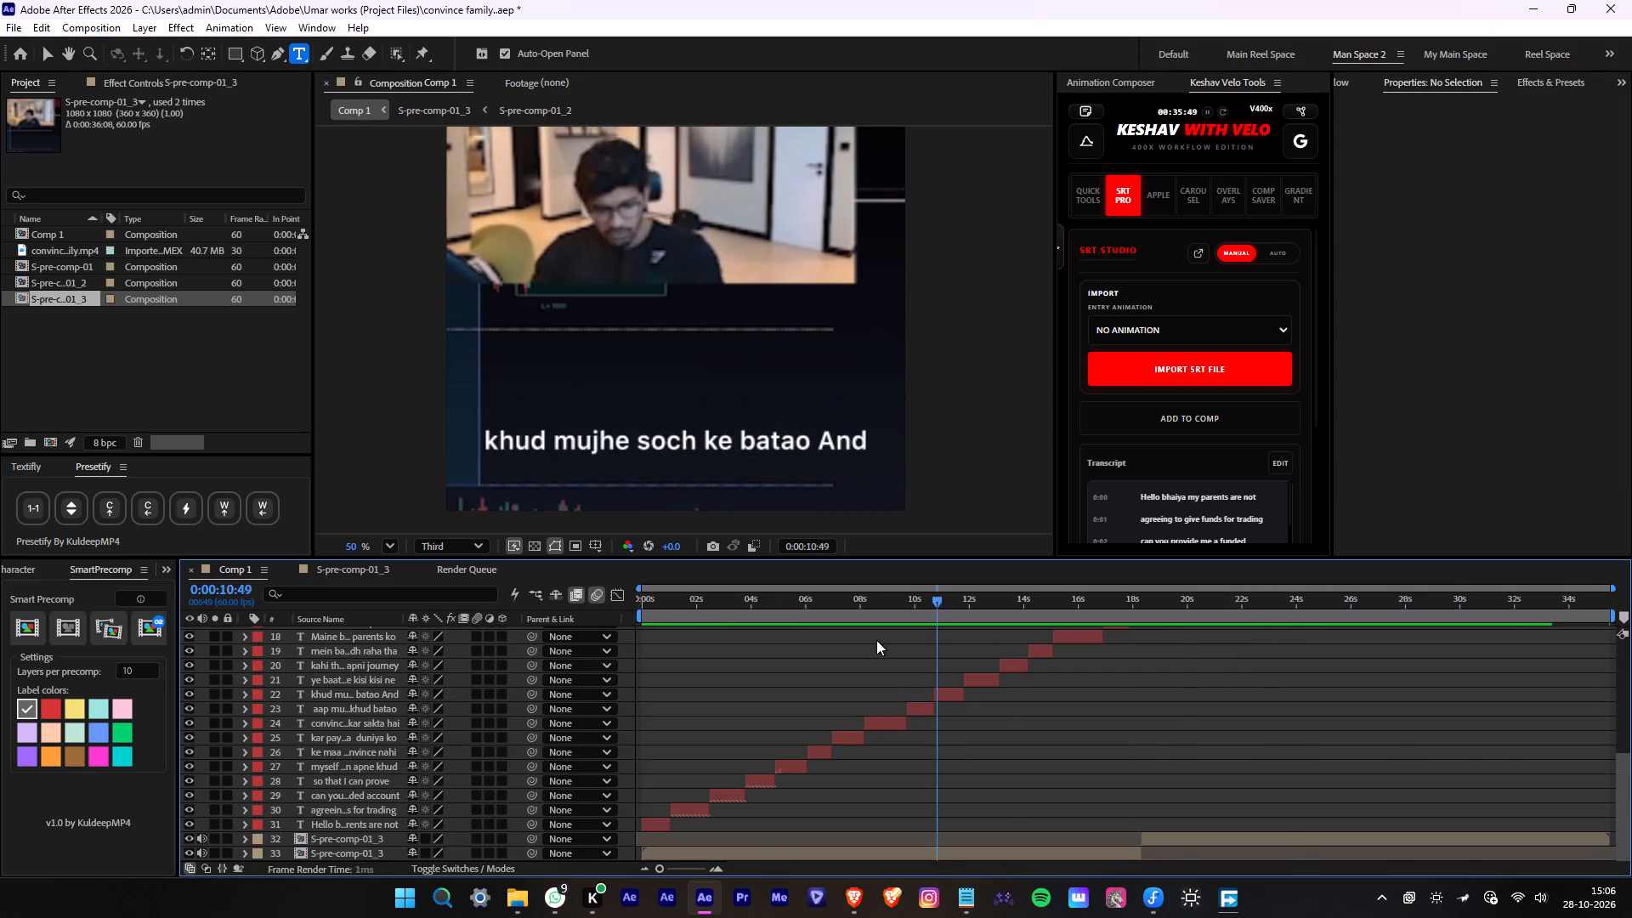
left_click_drag(876, 640, 786, 630)
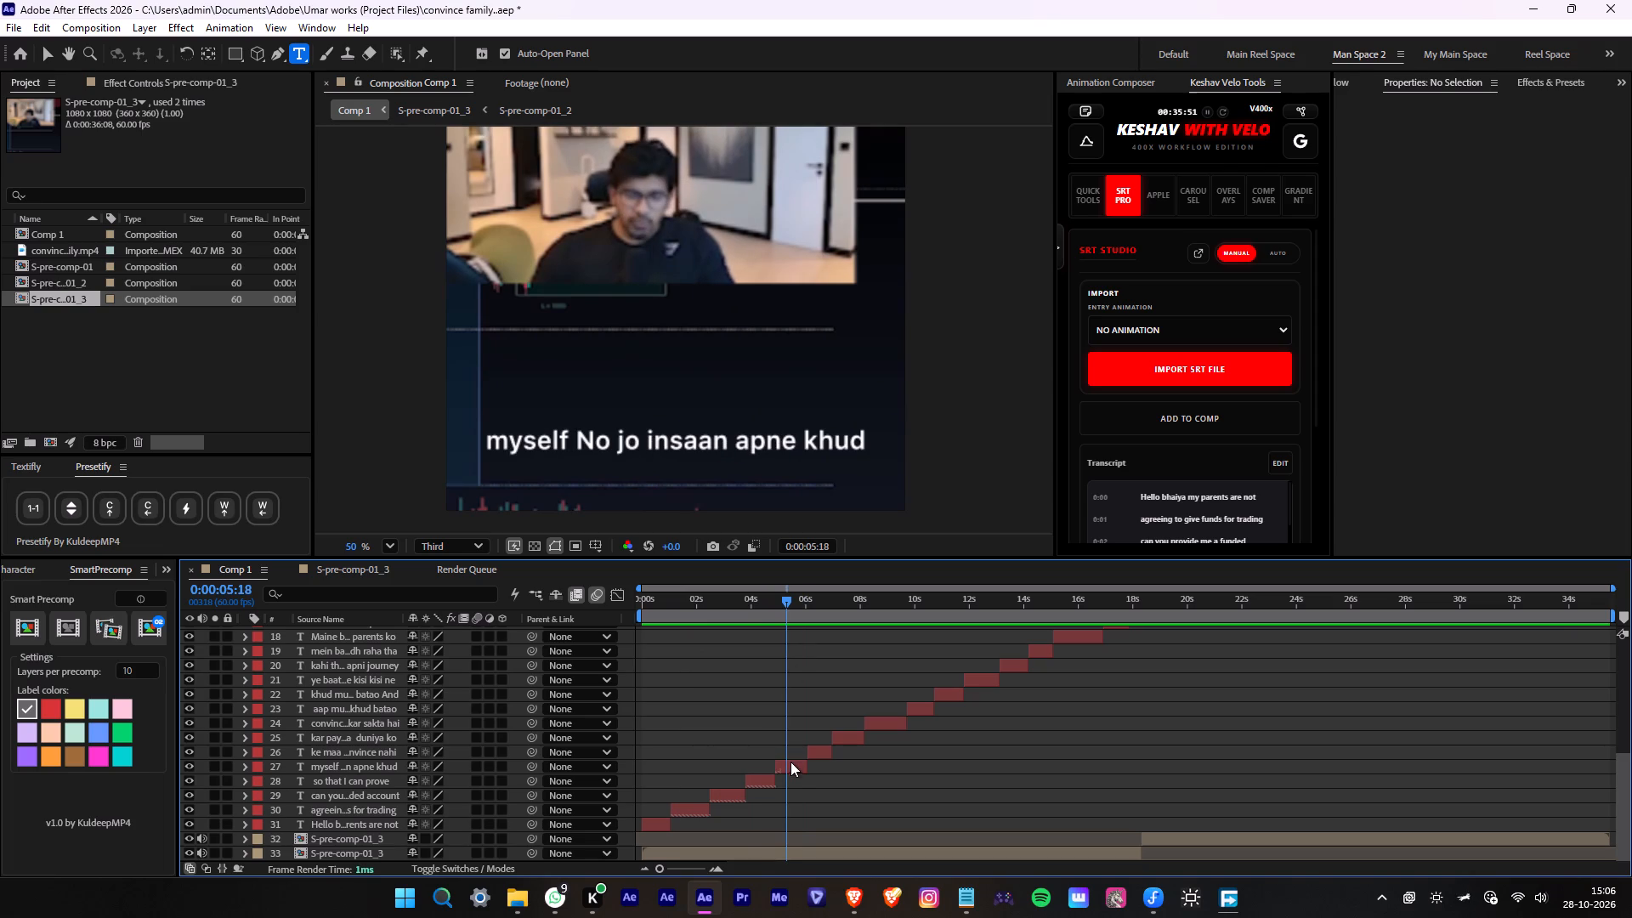
left_click(790, 762)
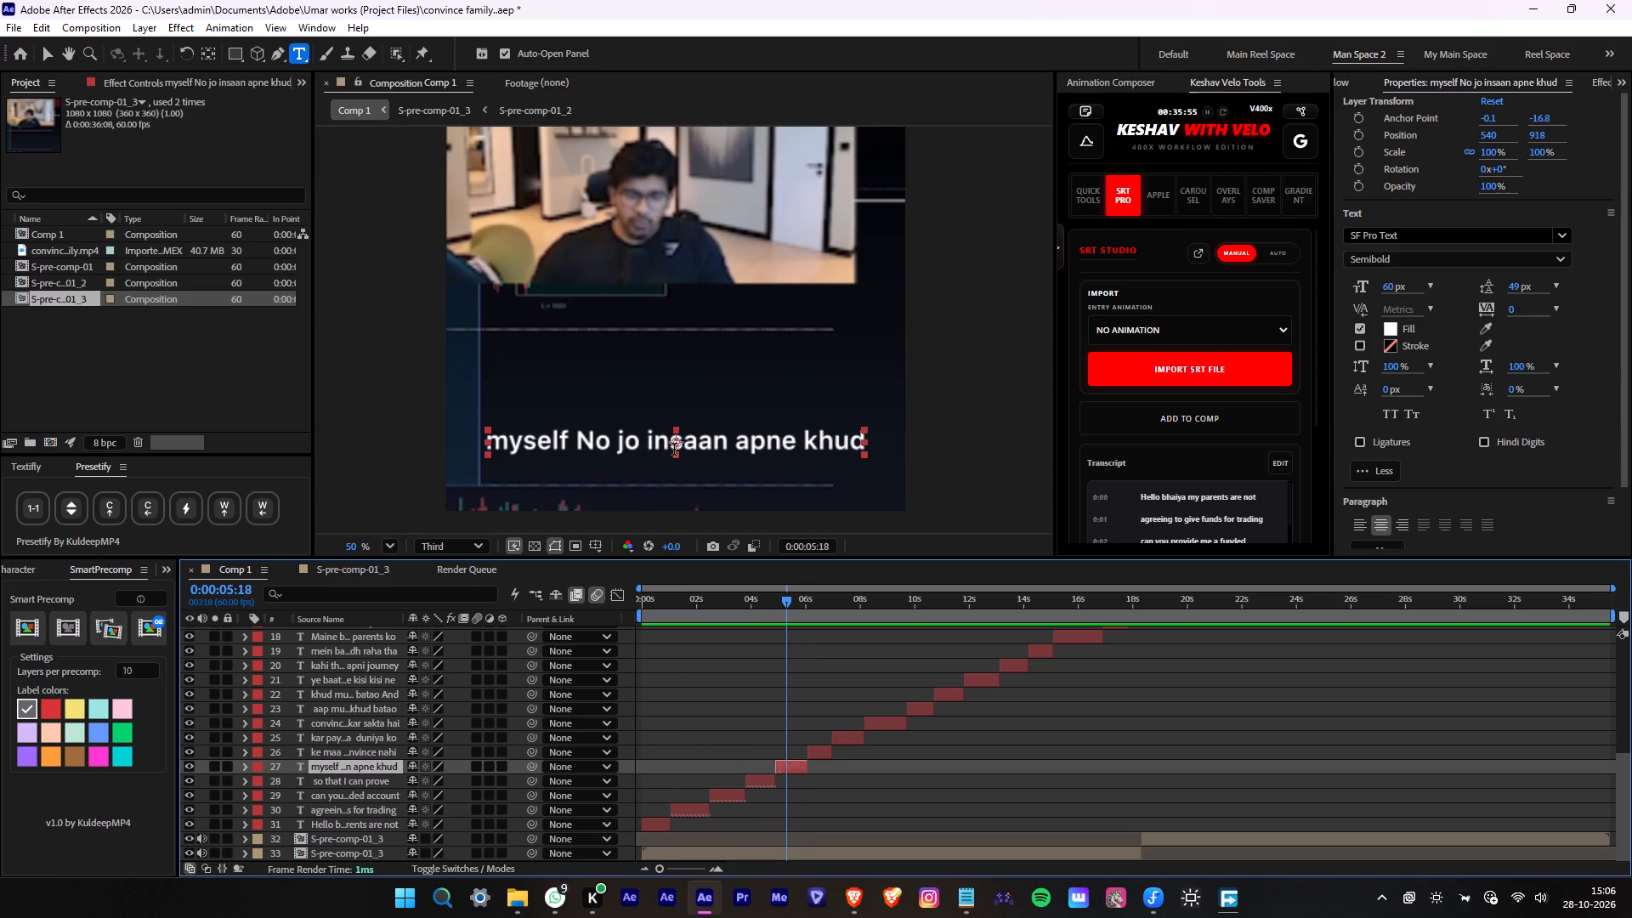
left_click(734, 444)
key("Return")
Break the opening "Hello bhaiya my parents are not" caption so that "my parents are not" sits on a second line.
left_click_drag(793, 598, 623, 619)
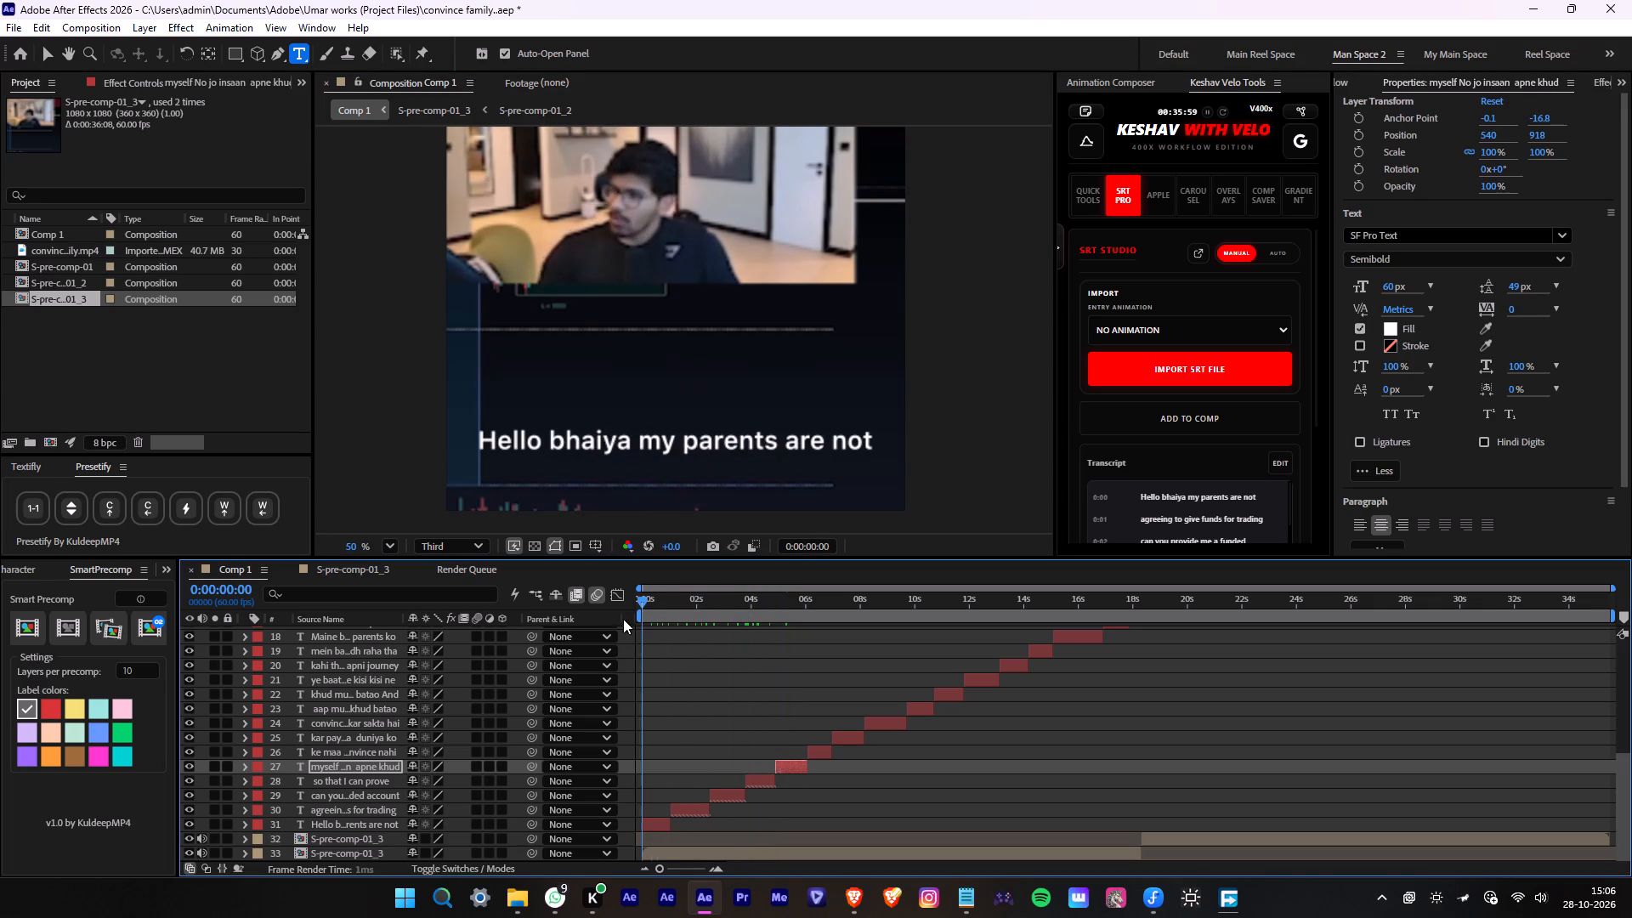
left_click_drag(623, 619, 631, 619)
left_click(657, 829)
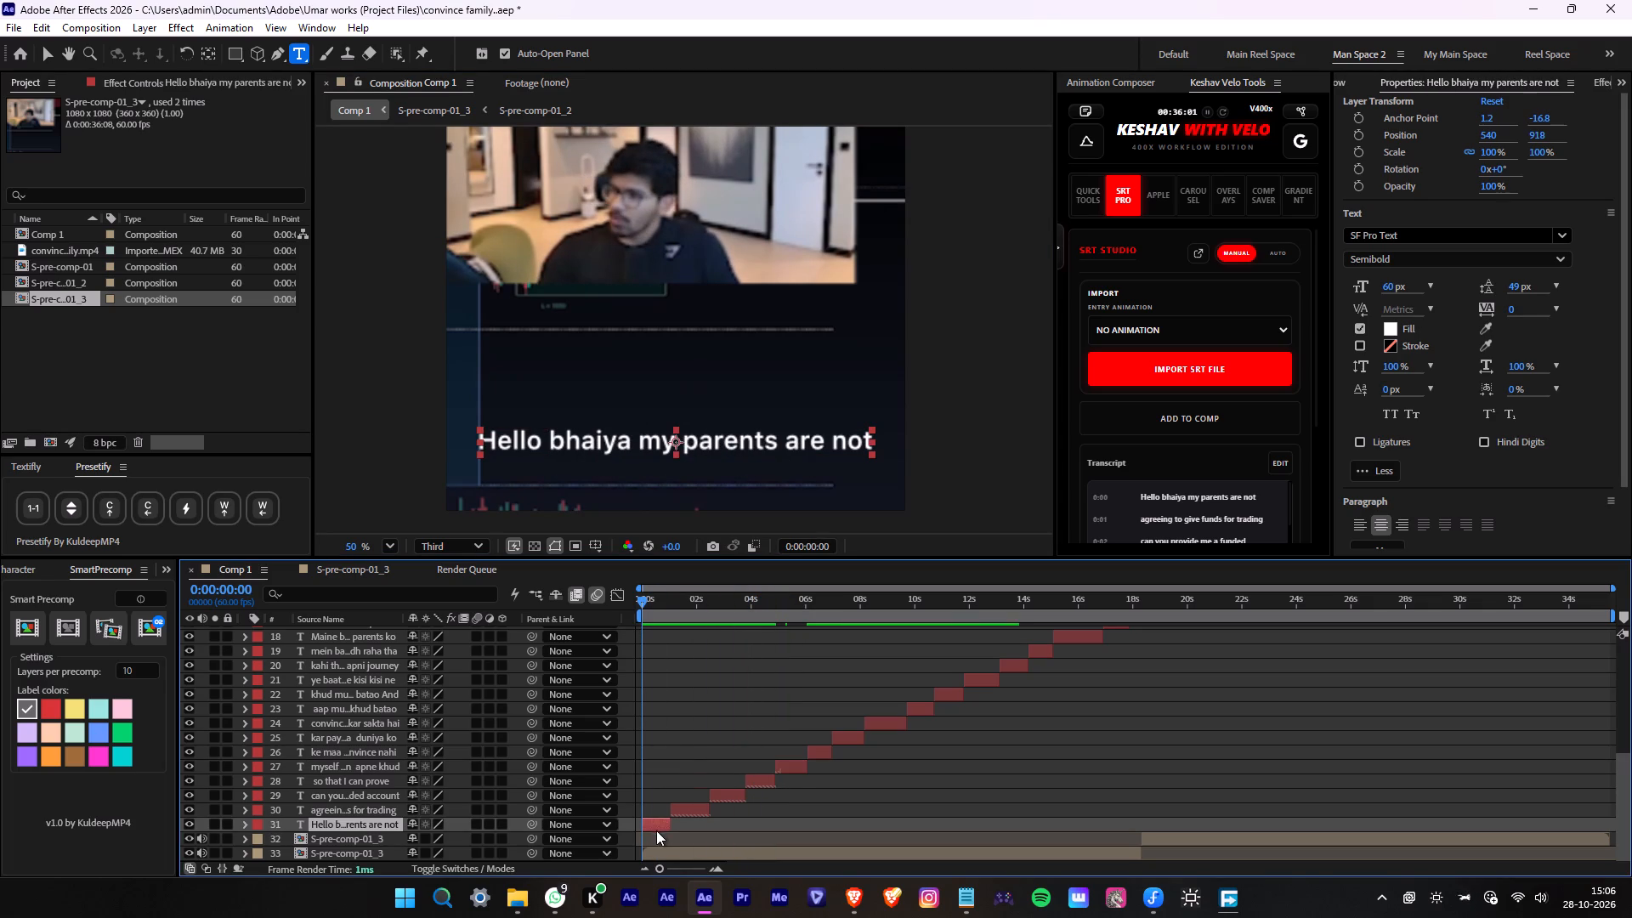
left_click(640, 441)
key("Return")
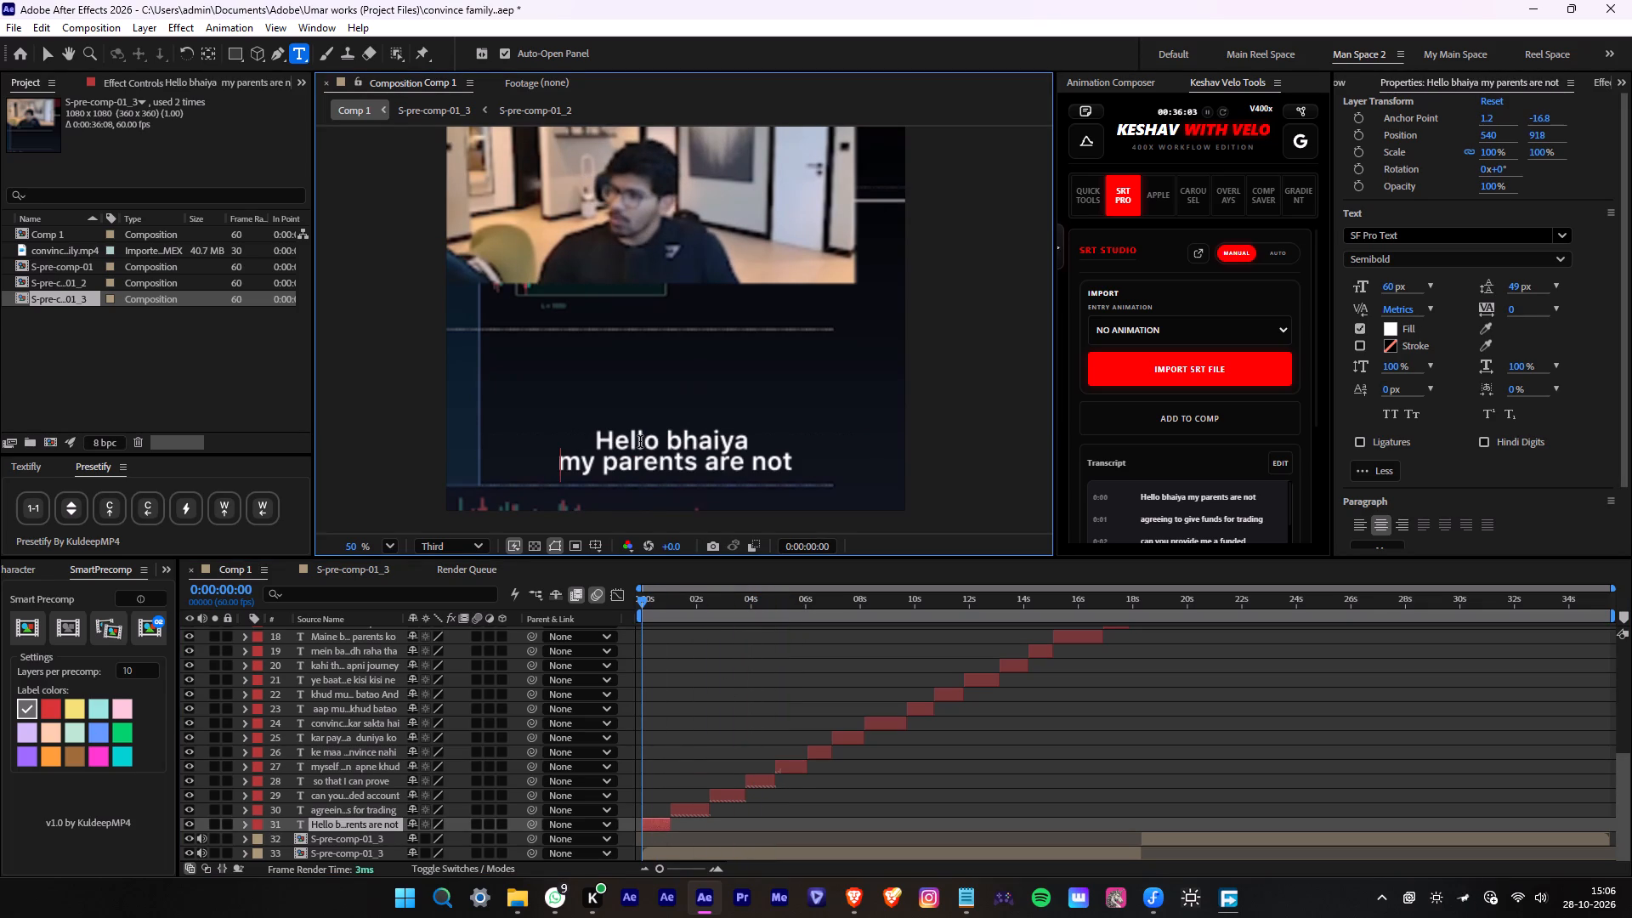
left_click(728, 752)
Play back the opening captions and append "myself" to the "so that I can prove" caption.
key("space")
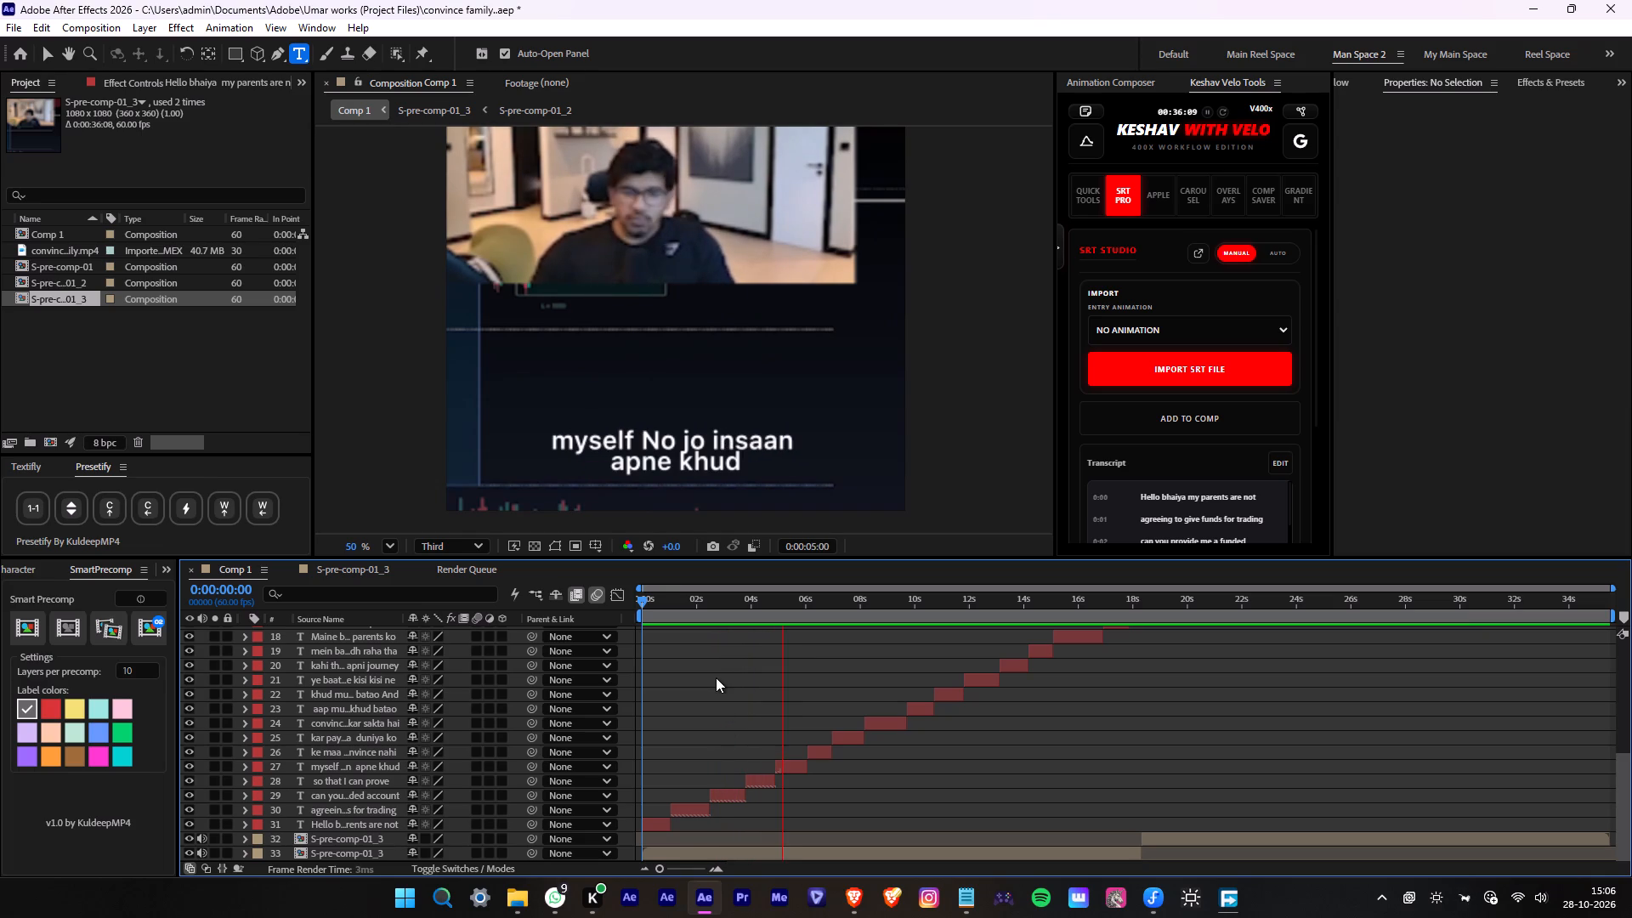
key("space")
scroll(777, 609, "up", 2, "alt")
left_click_drag(777, 608, 661, 605)
key("space")
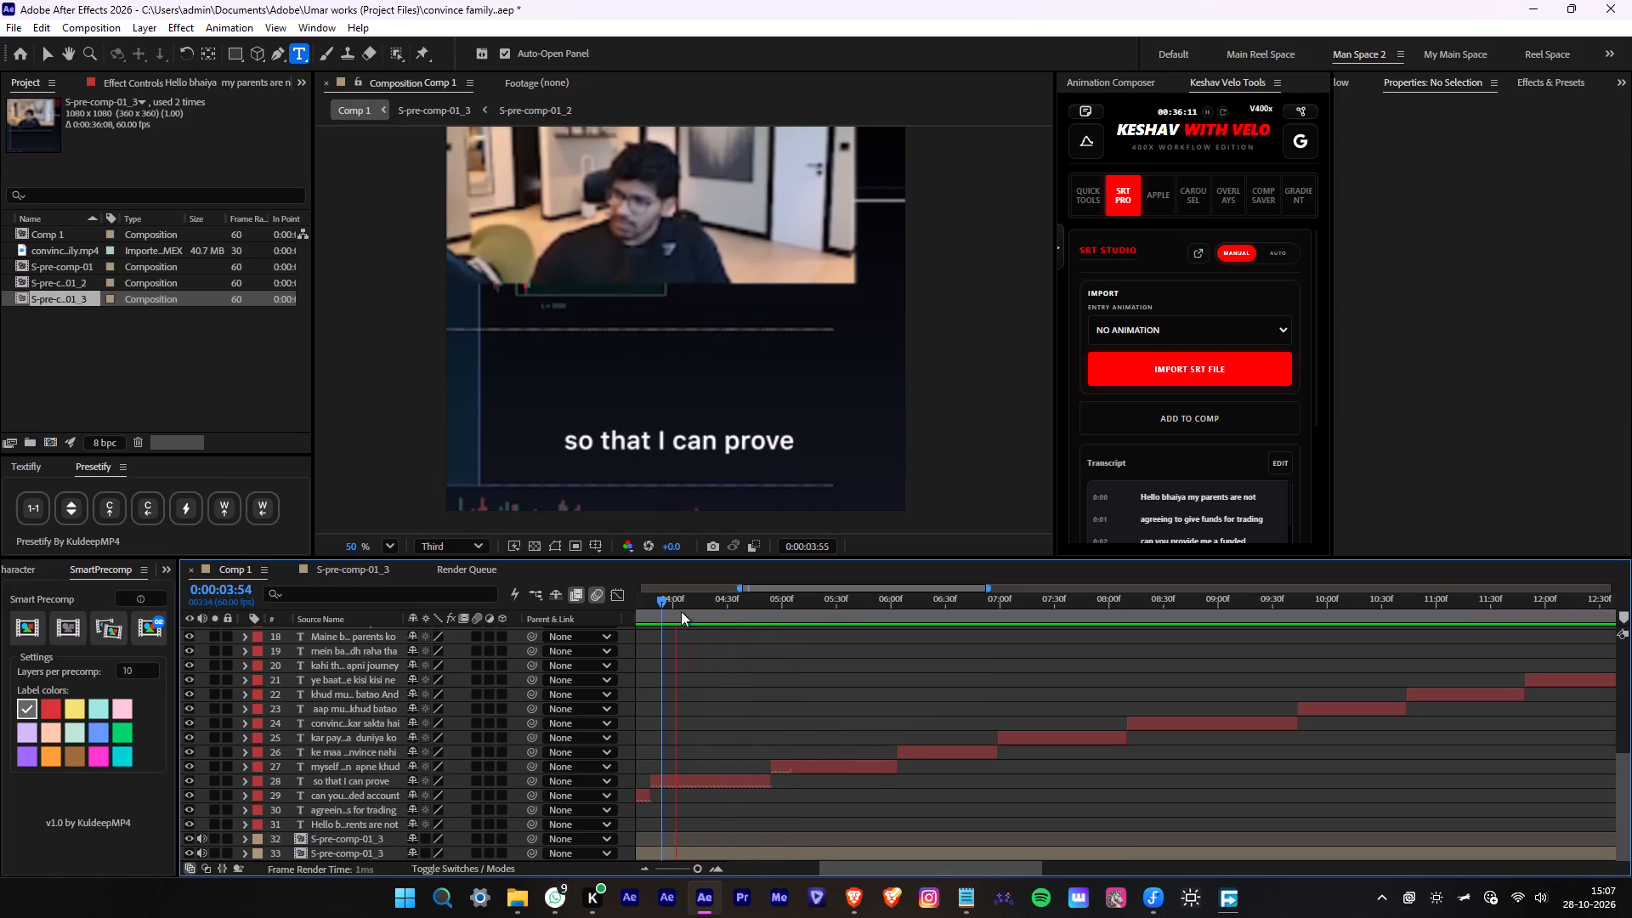
key("space")
left_click(741, 771)
left_click(741, 779)
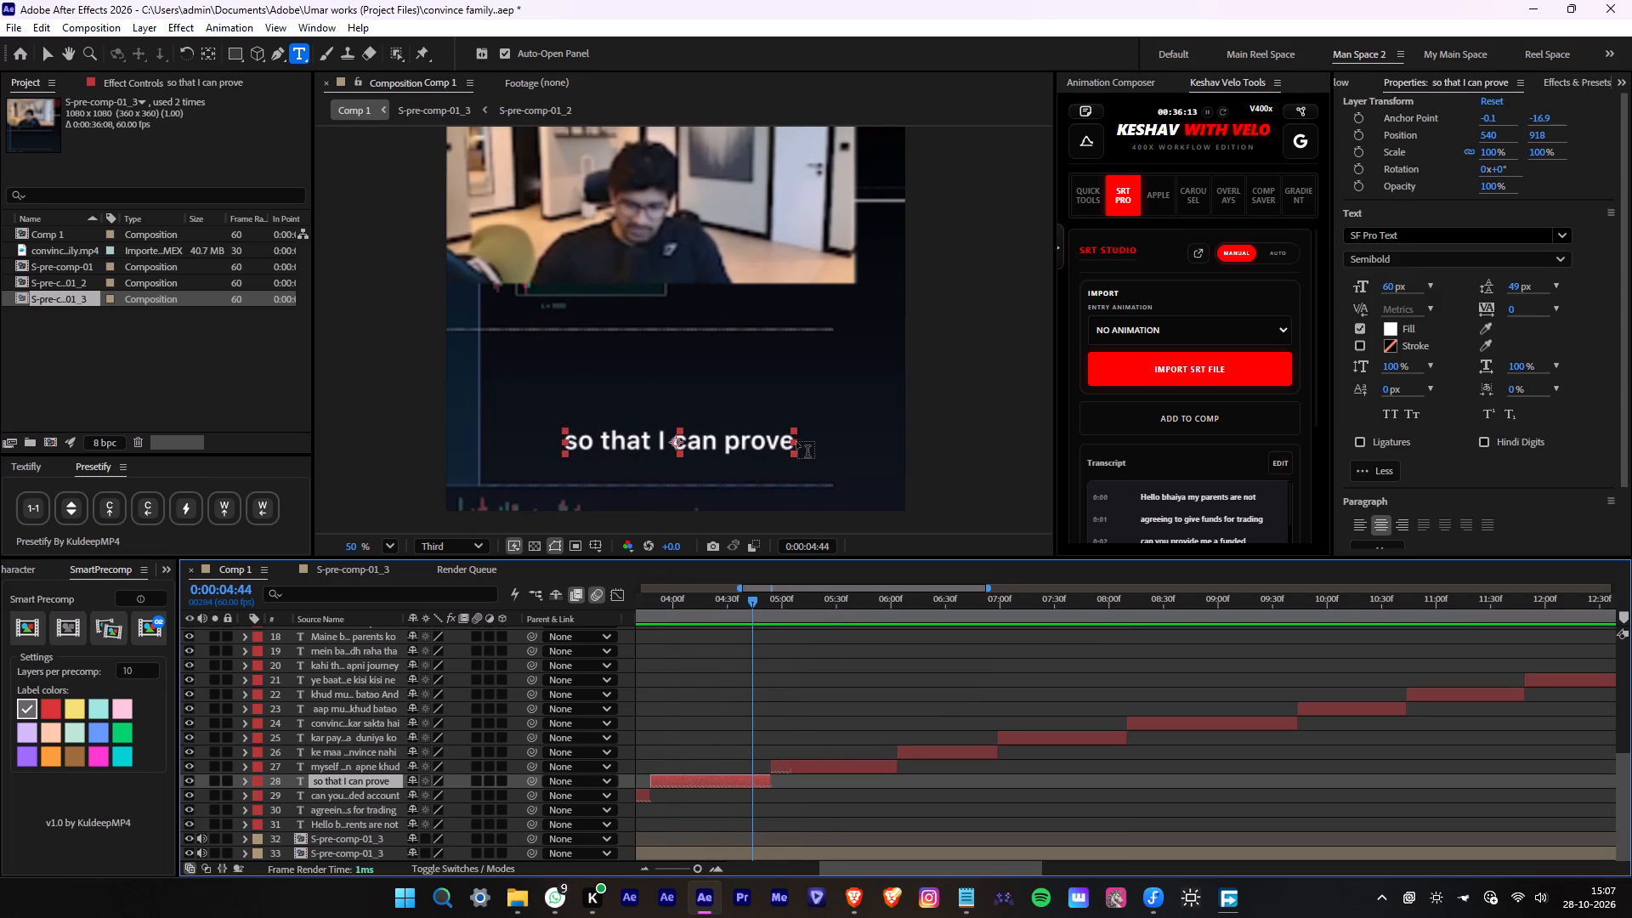
left_click(794, 438)
key("space")
type("myself")
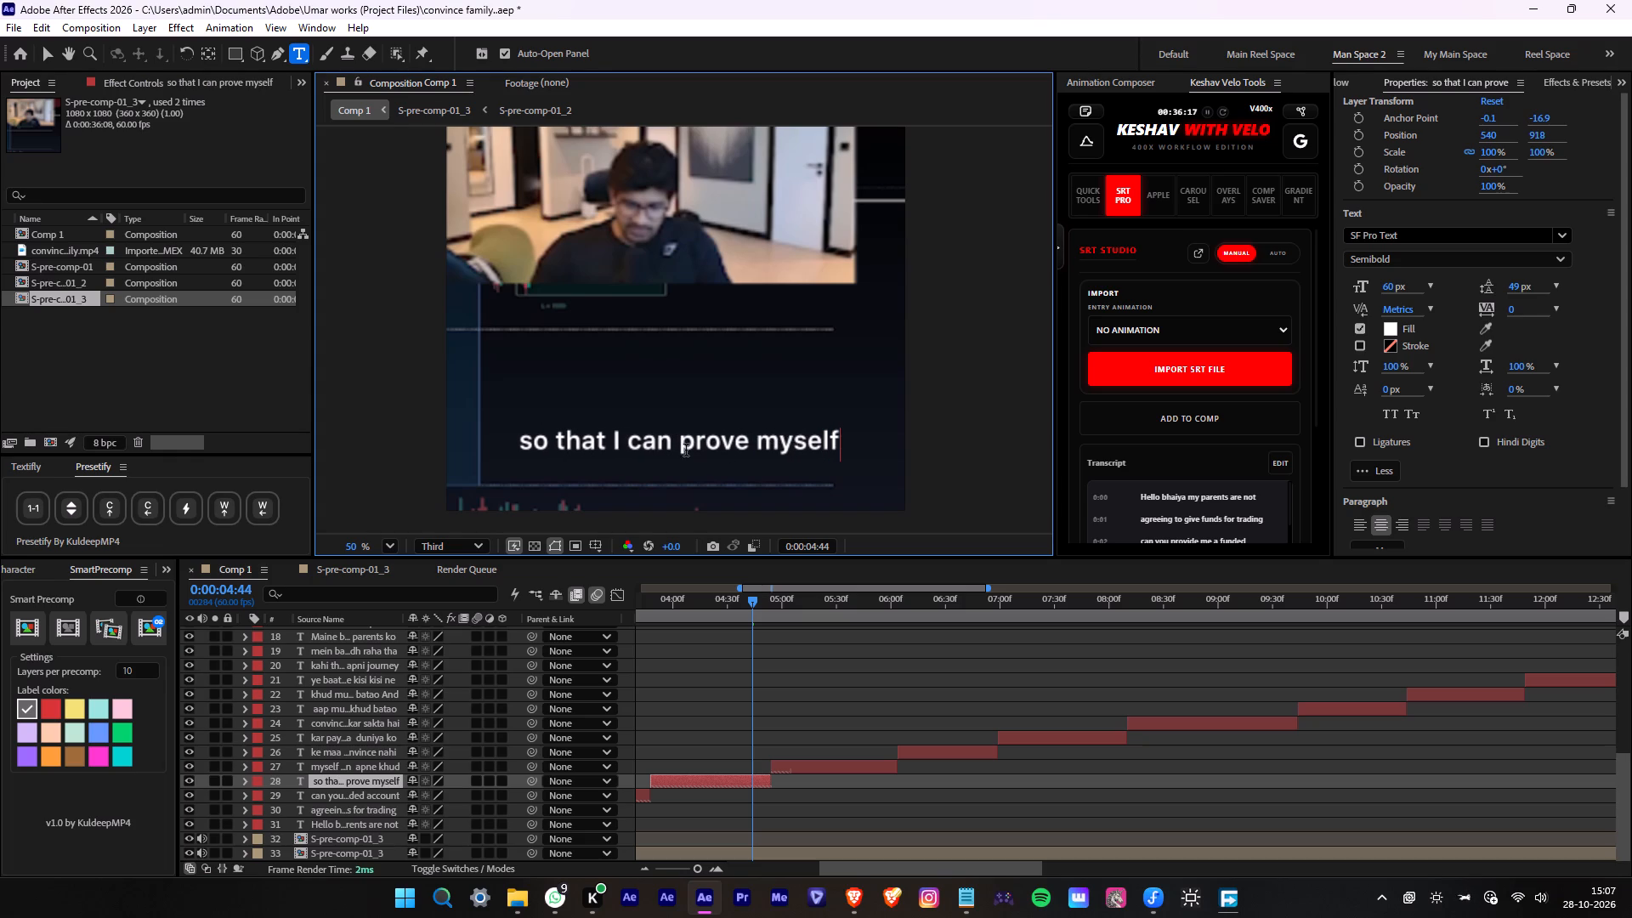
Break the "so that I can prove myself" caption so that "prove myself" sits on a second line.
left_click(676, 447)
left_click(610, 450)
left_click(678, 450)
key("Return")
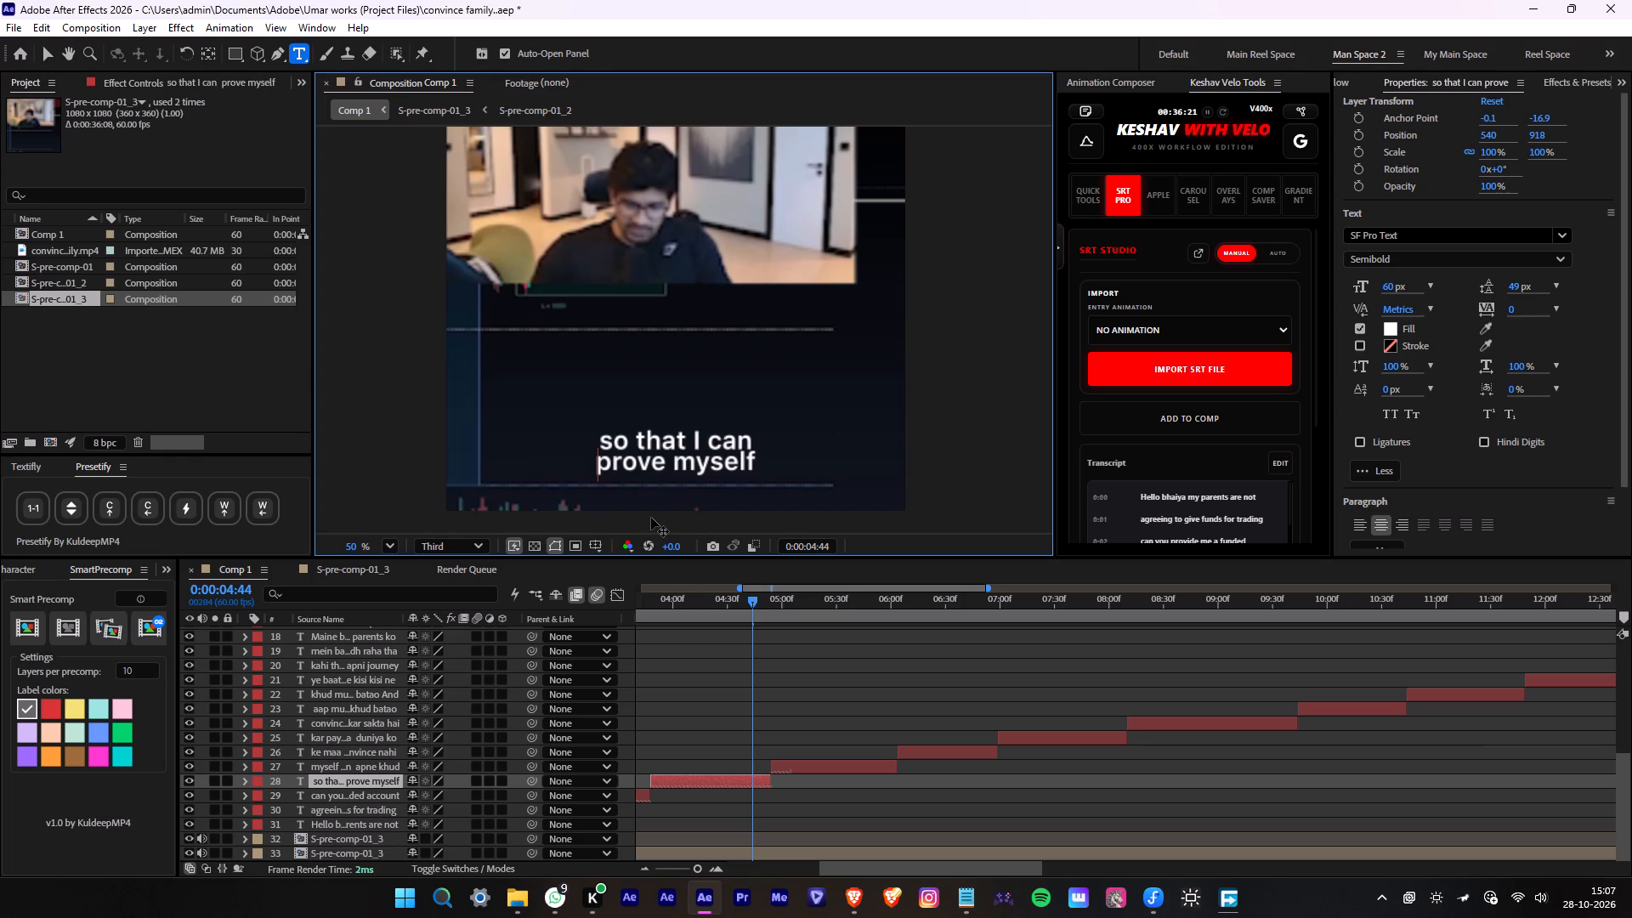
Delete "myself" from the beginning of the "myself No jo insaan apne khud" caption.
left_click_drag(762, 616, 775, 610)
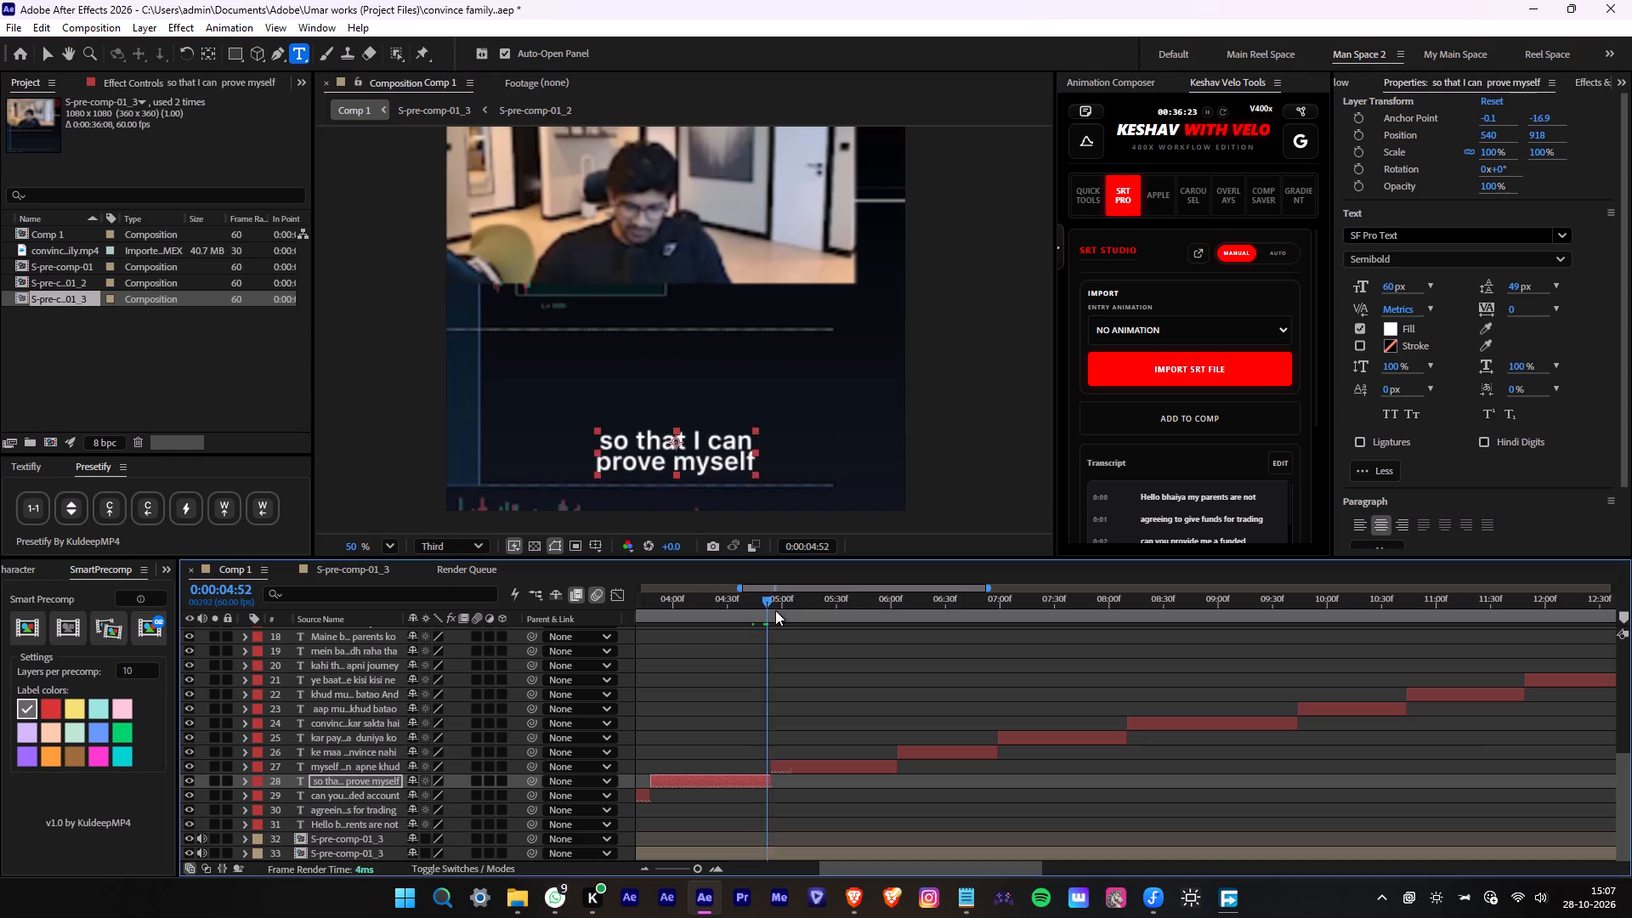
left_click_drag(775, 610, 785, 609)
left_click(803, 766)
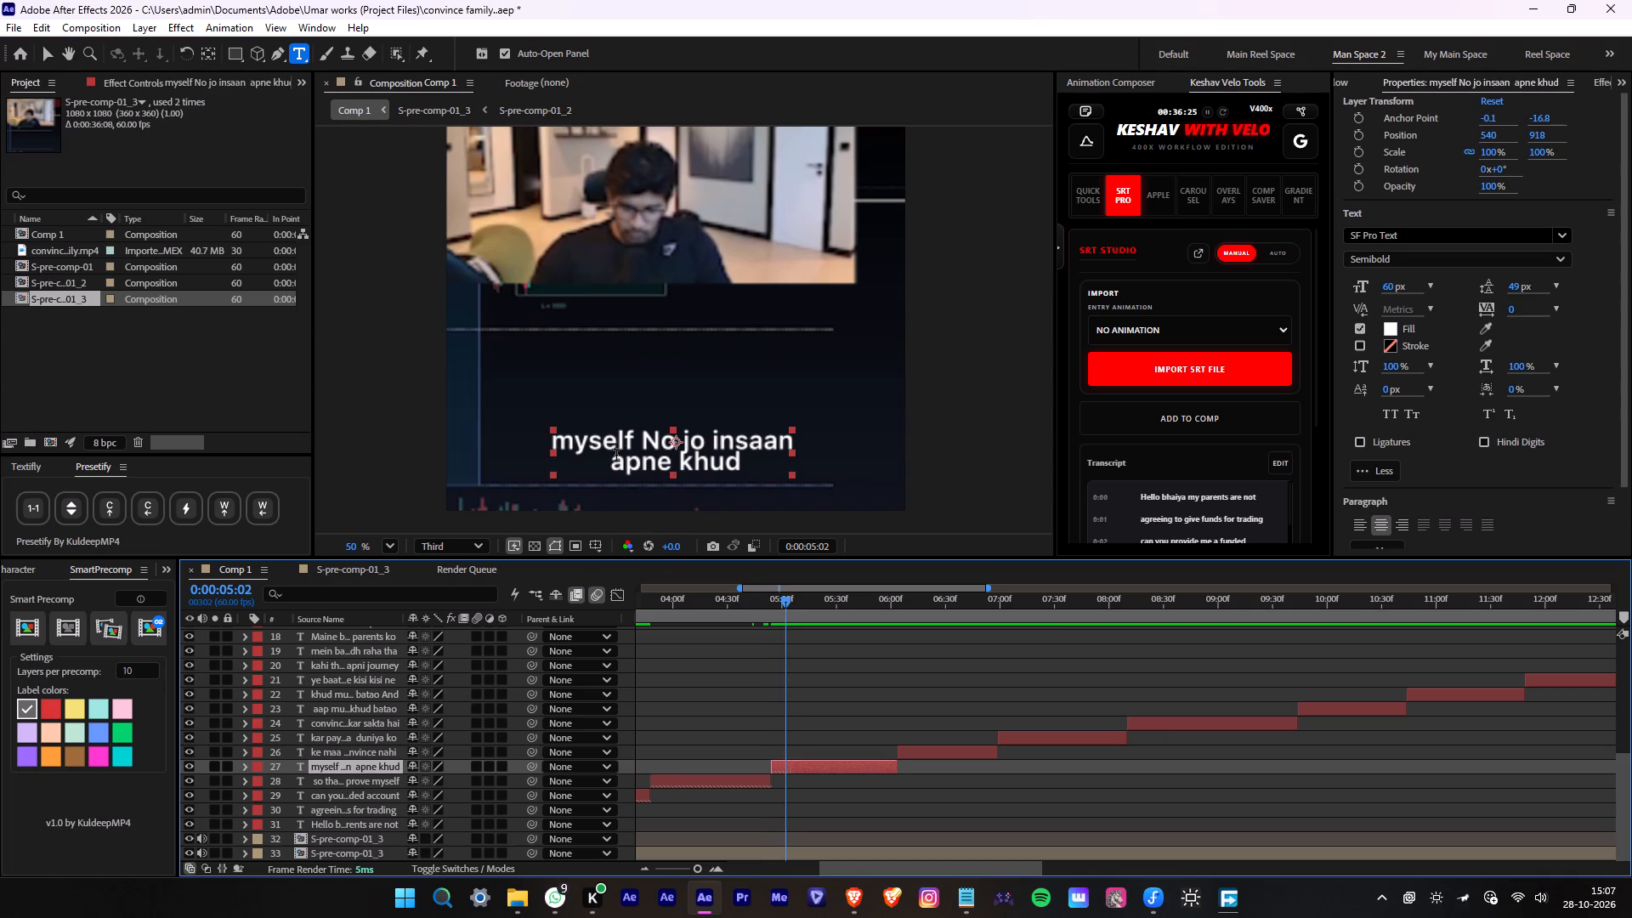
left_click_drag(634, 435, 442, 440)
key("BackSpace")
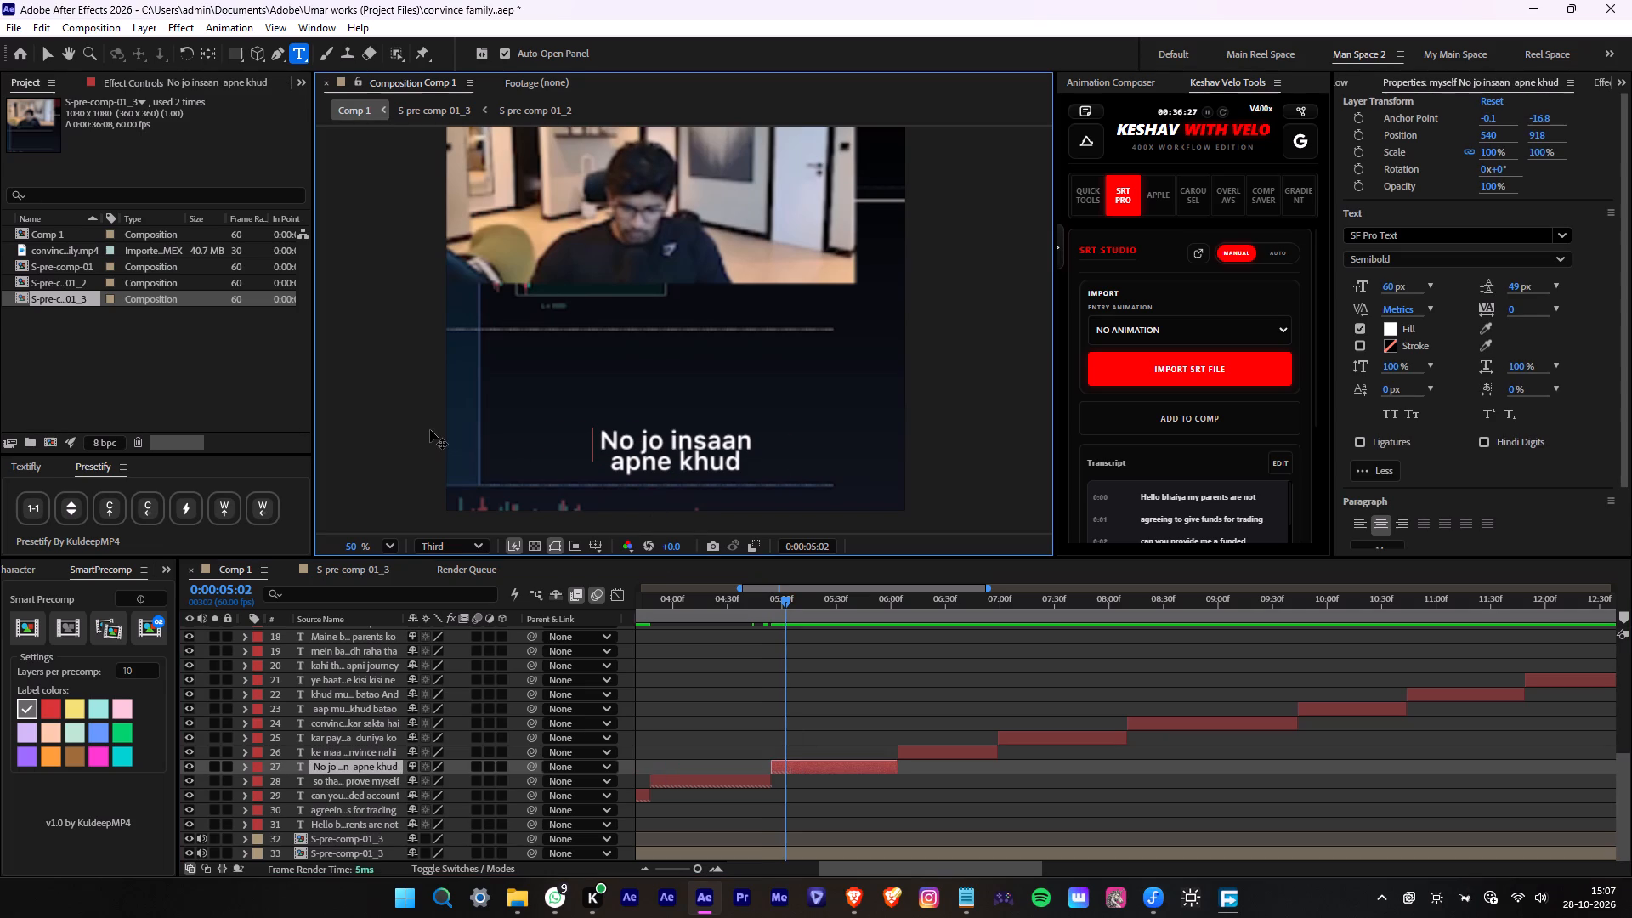
Switch to the Brave browser, open spicetify.app in a new tab and copy its Windows install command.
left_click(856, 893)
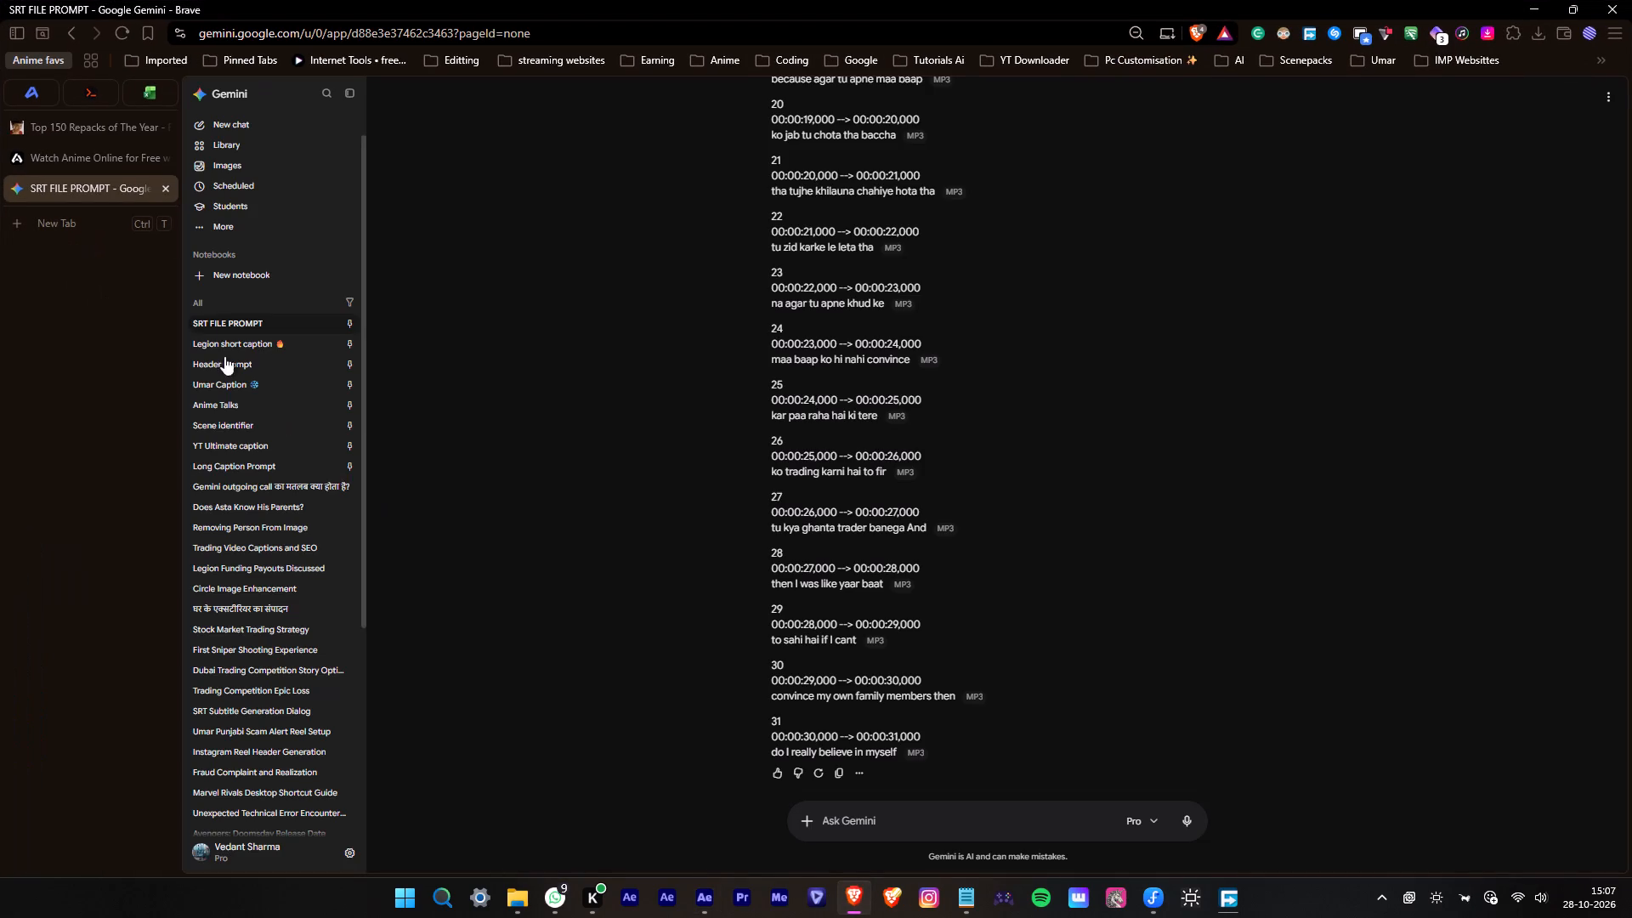
left_click(156, 232)
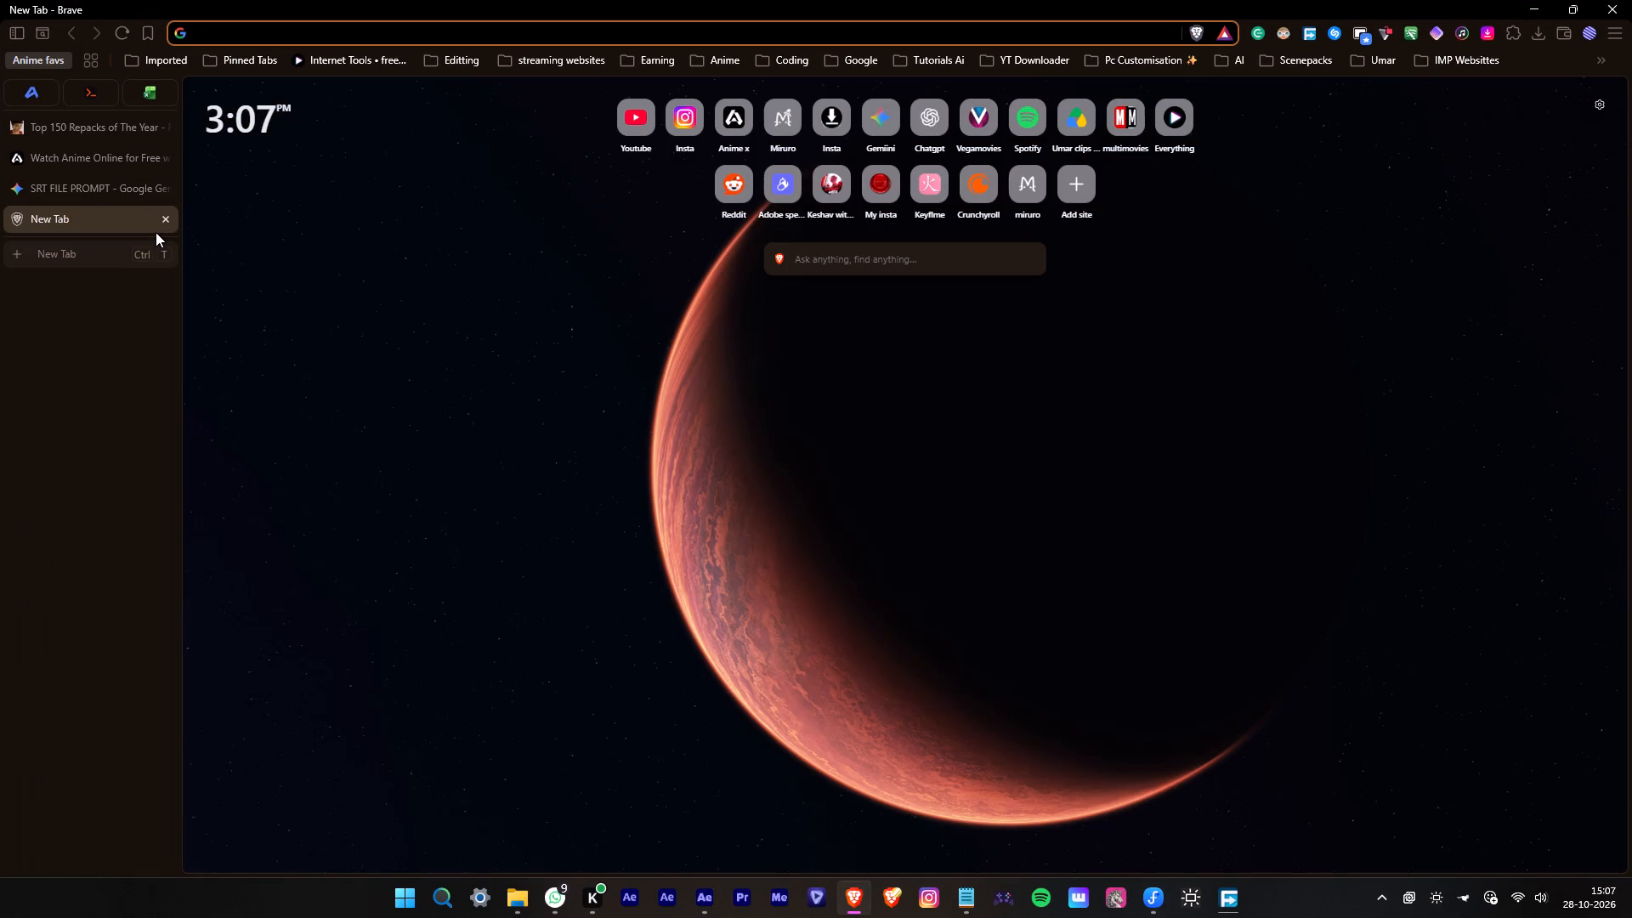
type("sp")
key("Return")
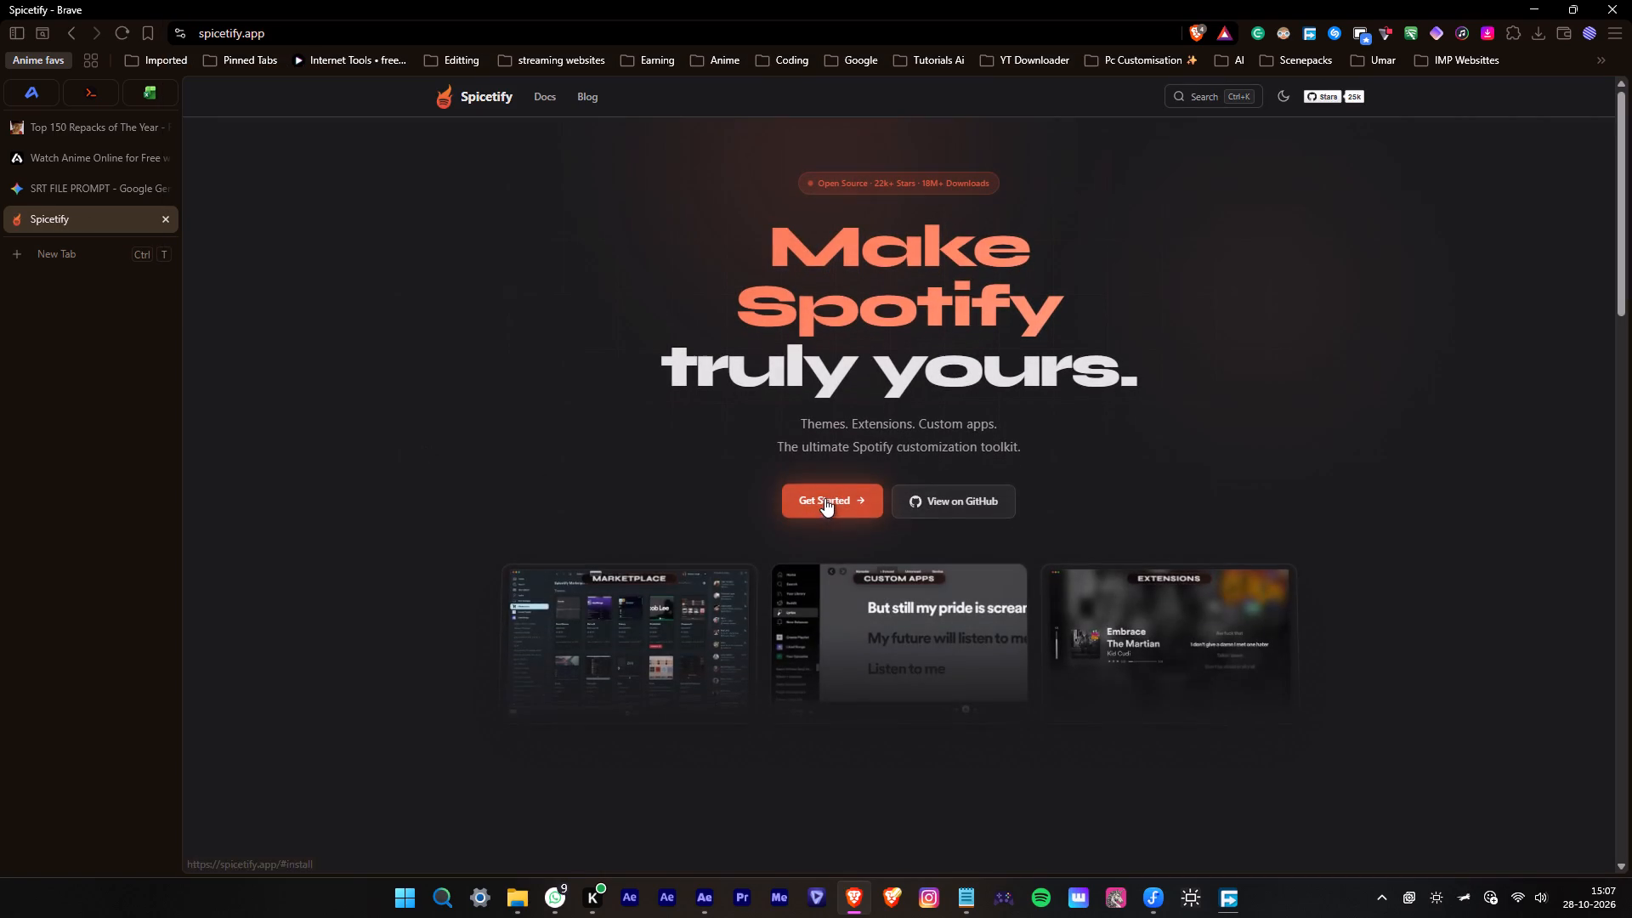
scroll(947, 508, "down", 14)
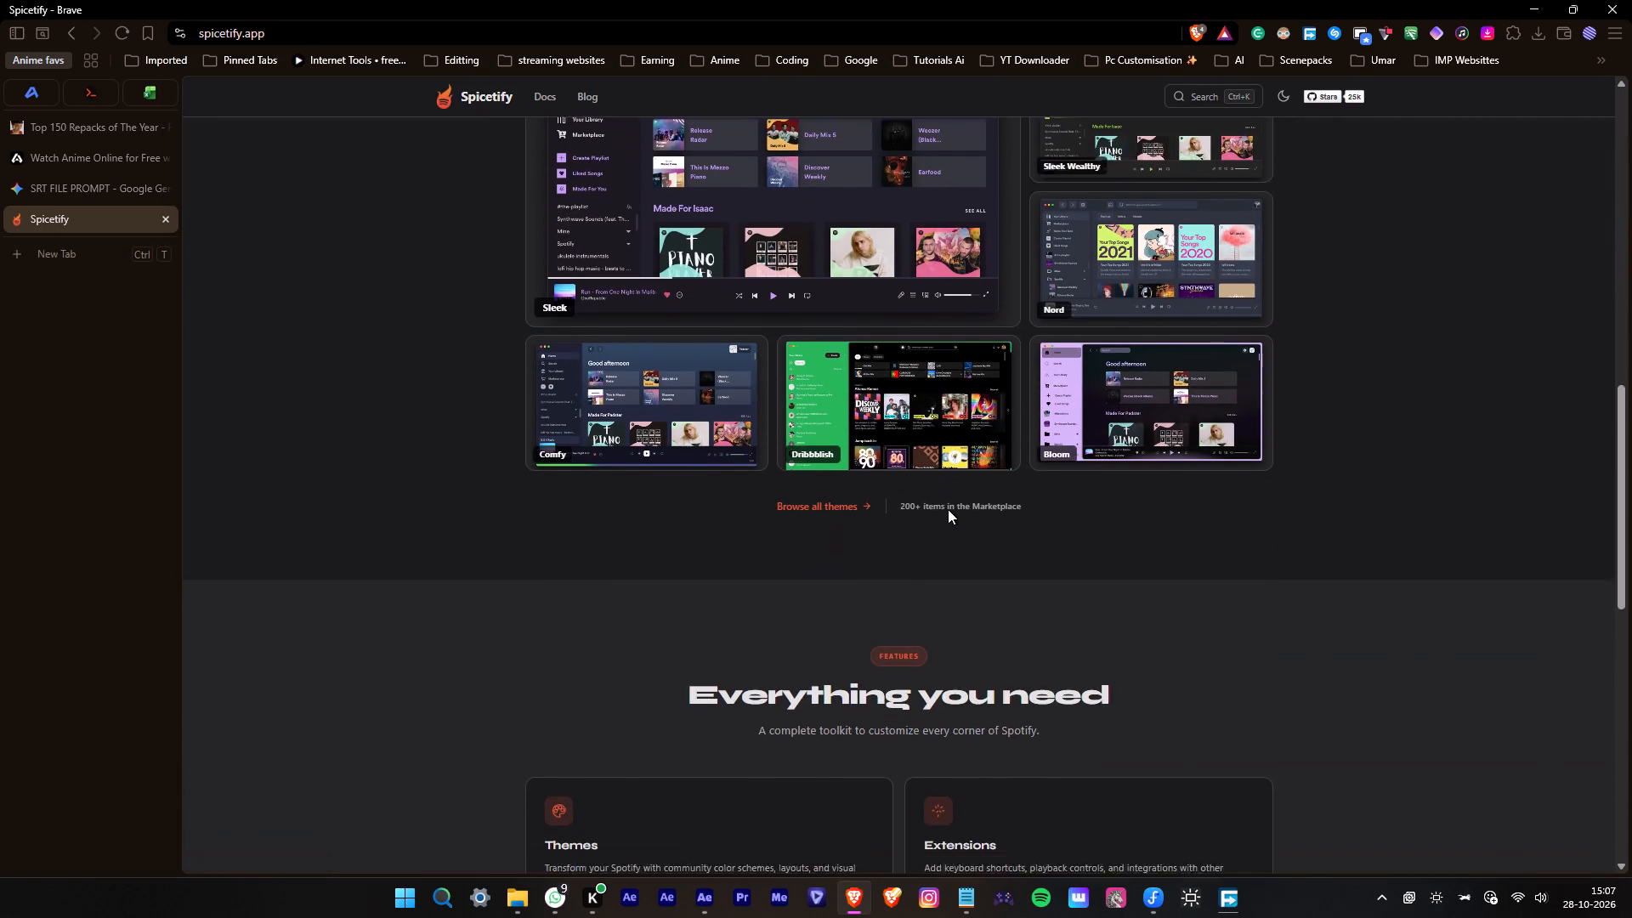
scroll(948, 509, "down", 7)
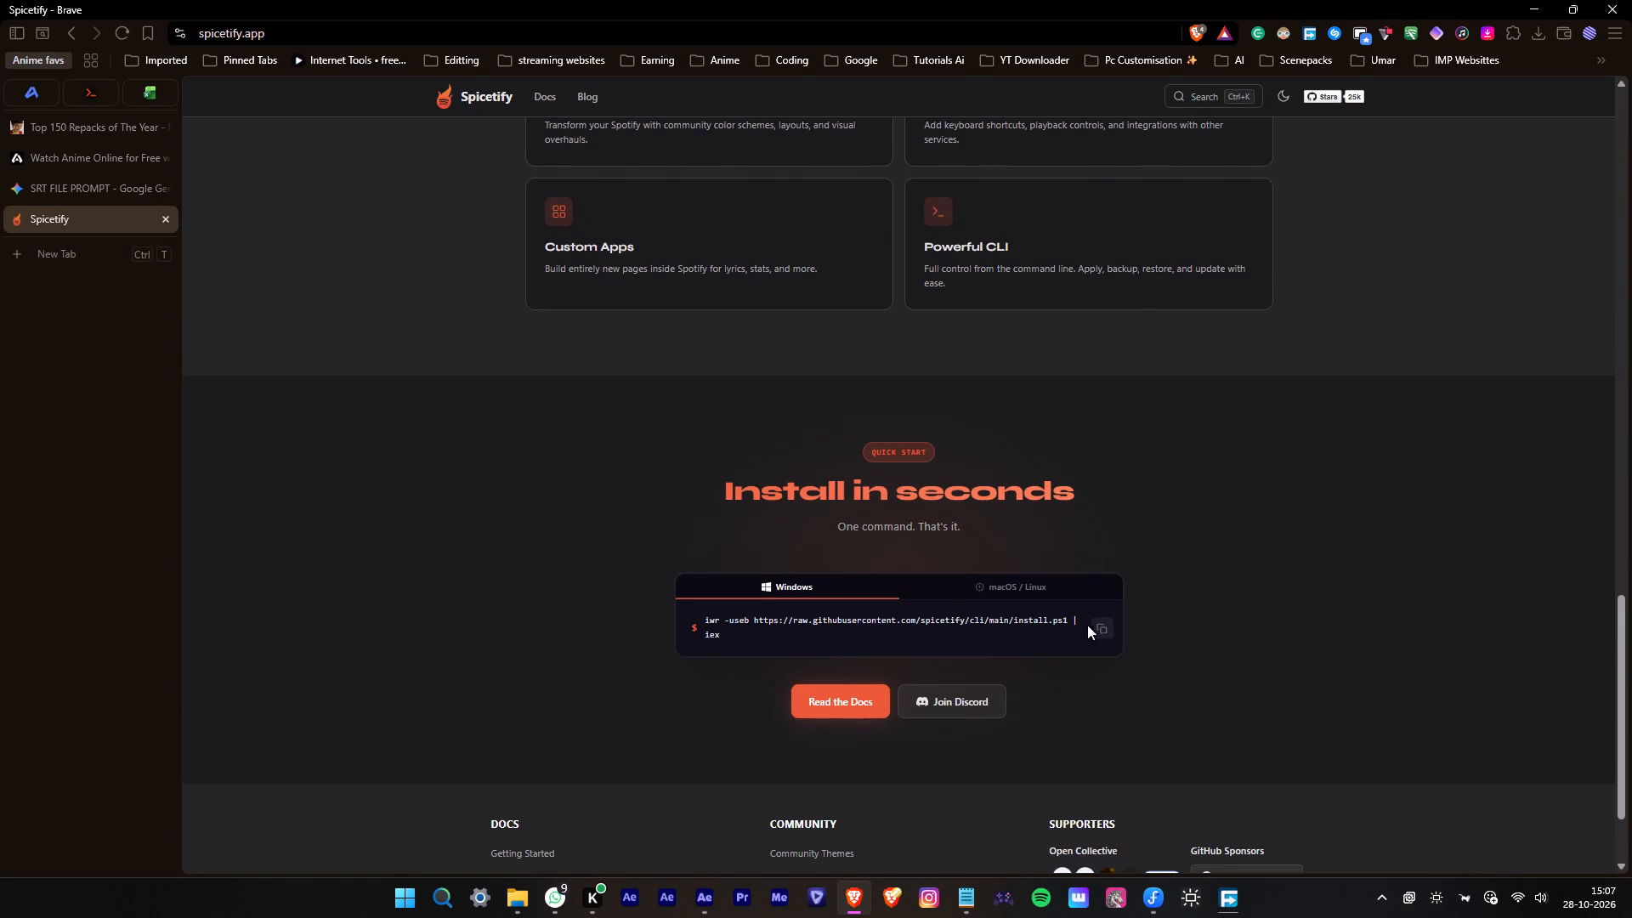
left_click(1103, 626)
Search Windows for PowerShell and open it.
type("pow")
left_click(632, 296)
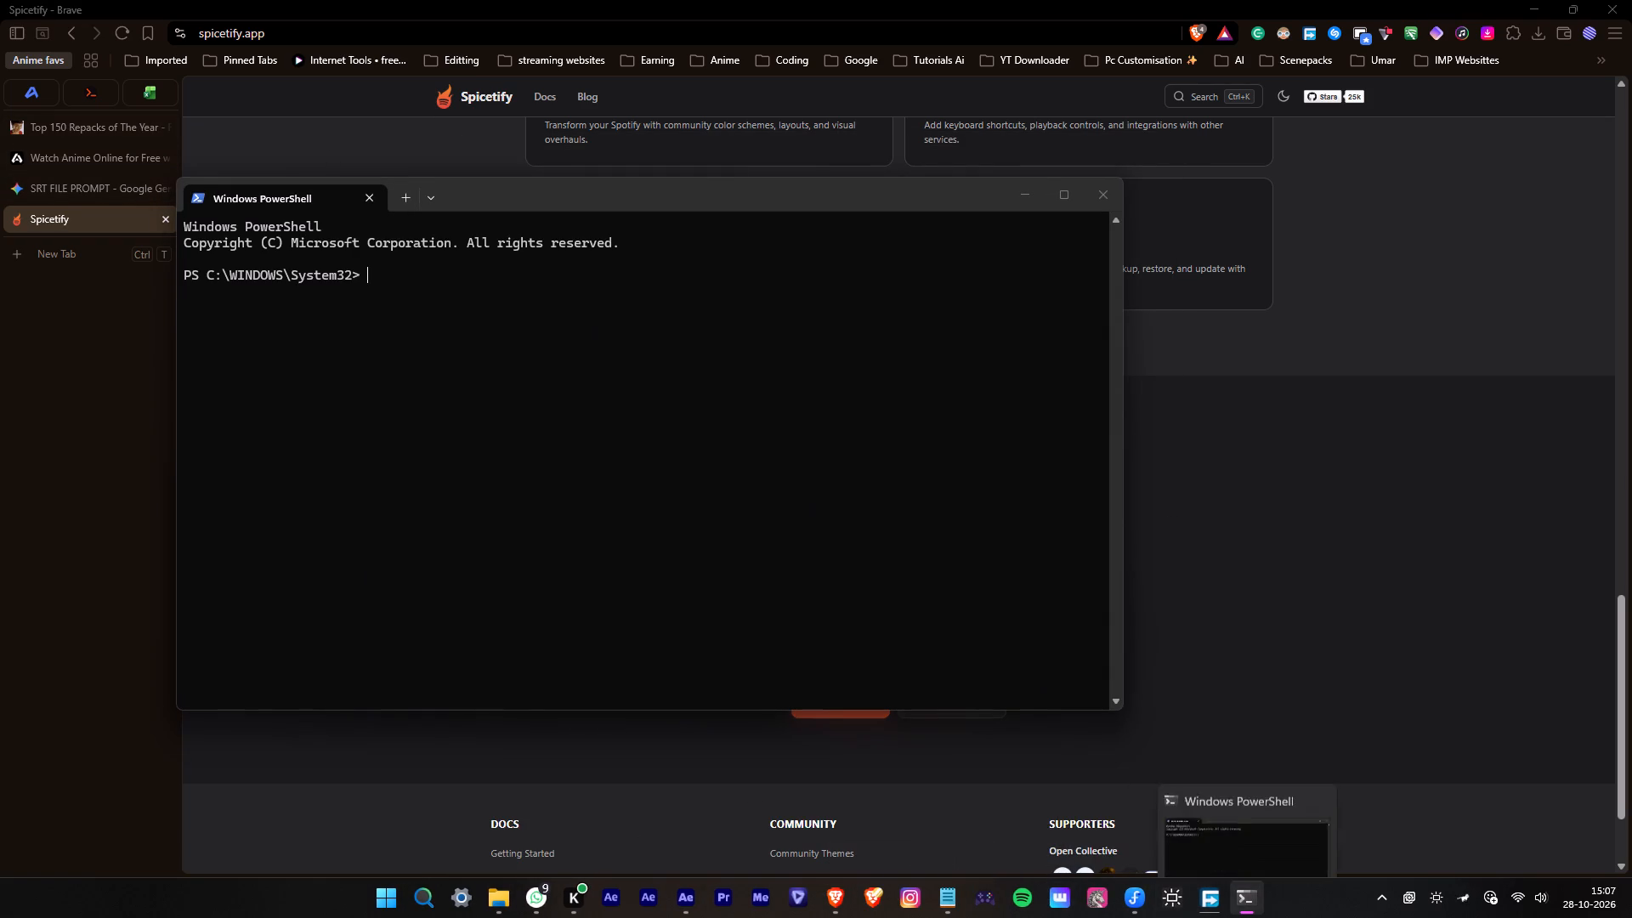
Close the second open Samsung window.
left_click(1139, 897)
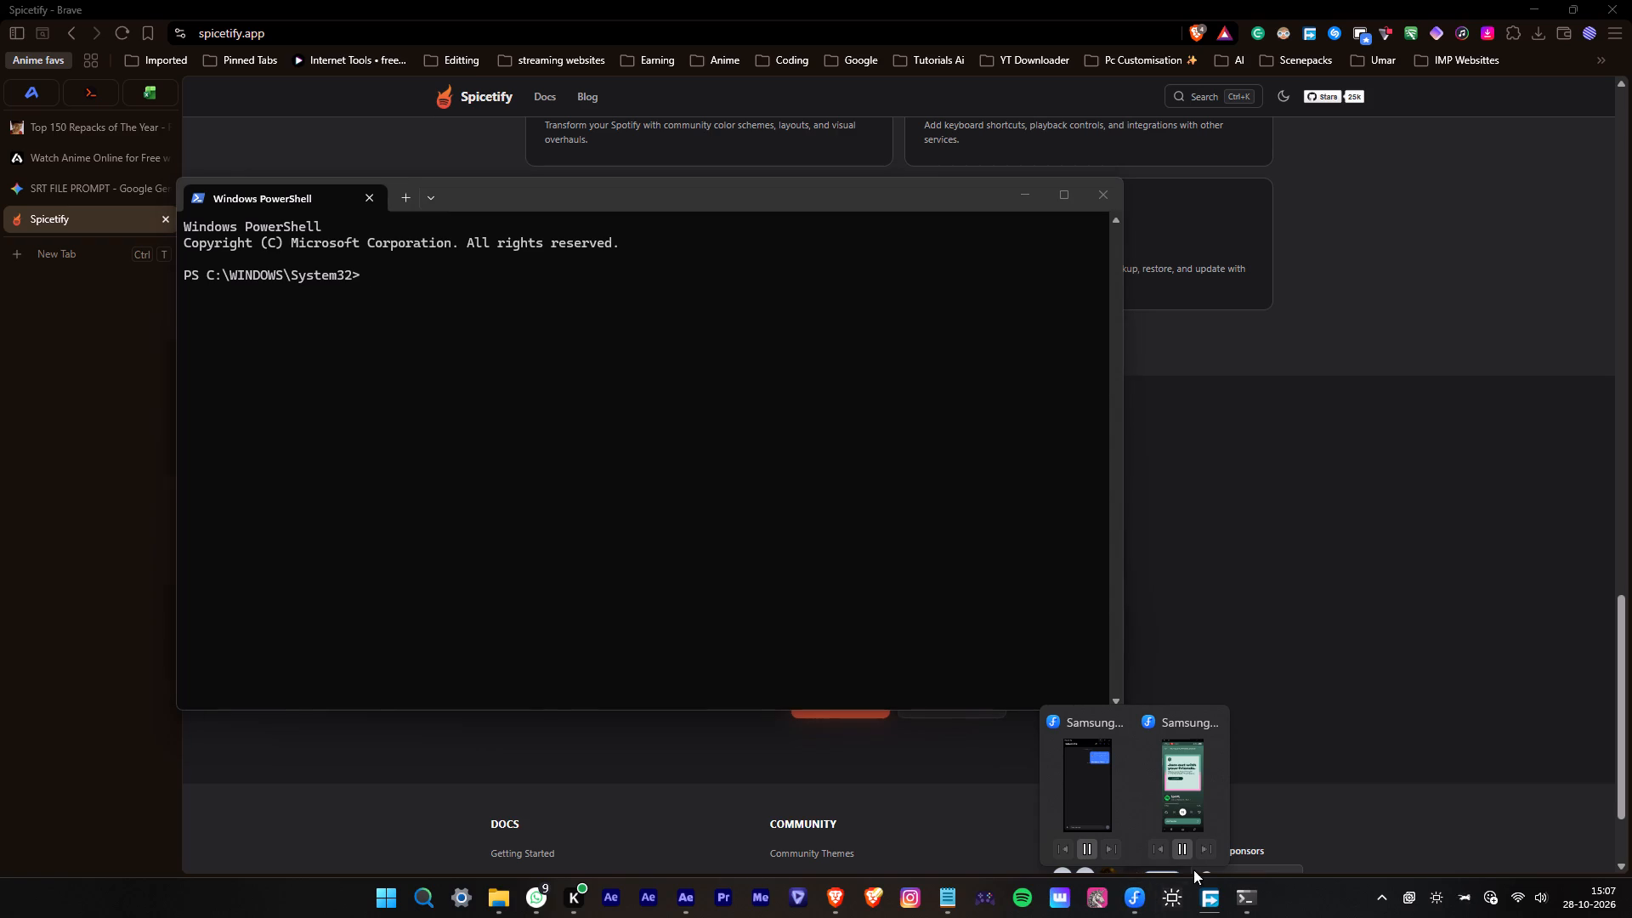
left_click(1215, 714)
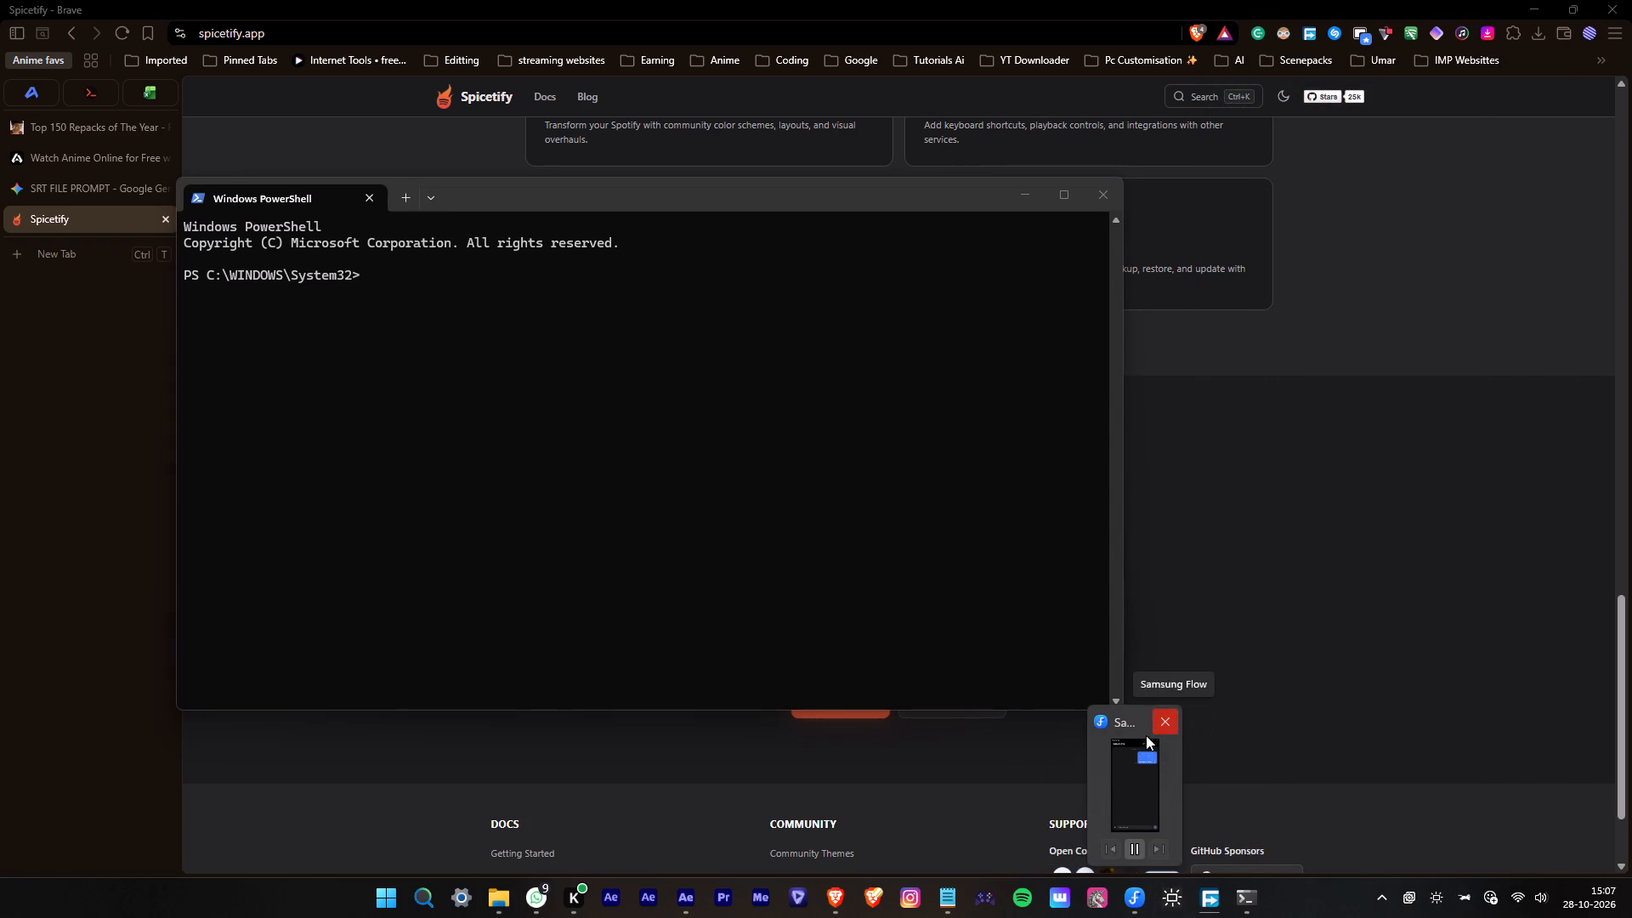
Run the copied Spicetify install command in PowerShell and answer y to fixing the installation.
left_click(397, 283)
key("ctrl+v")
key("Return")
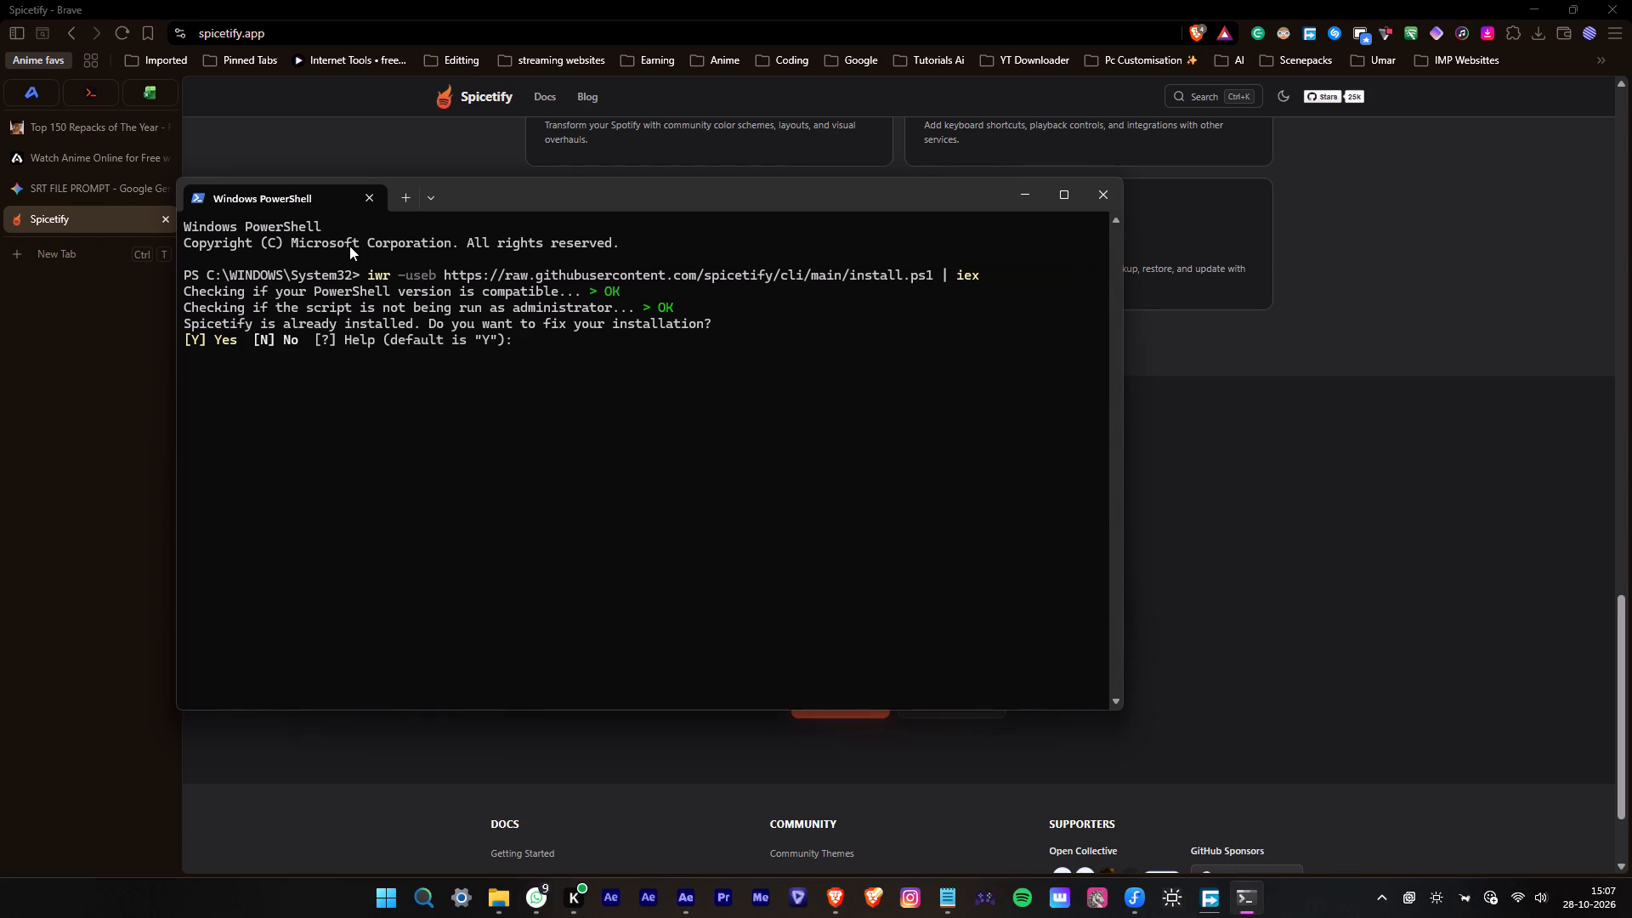
key("y")
key("Return")
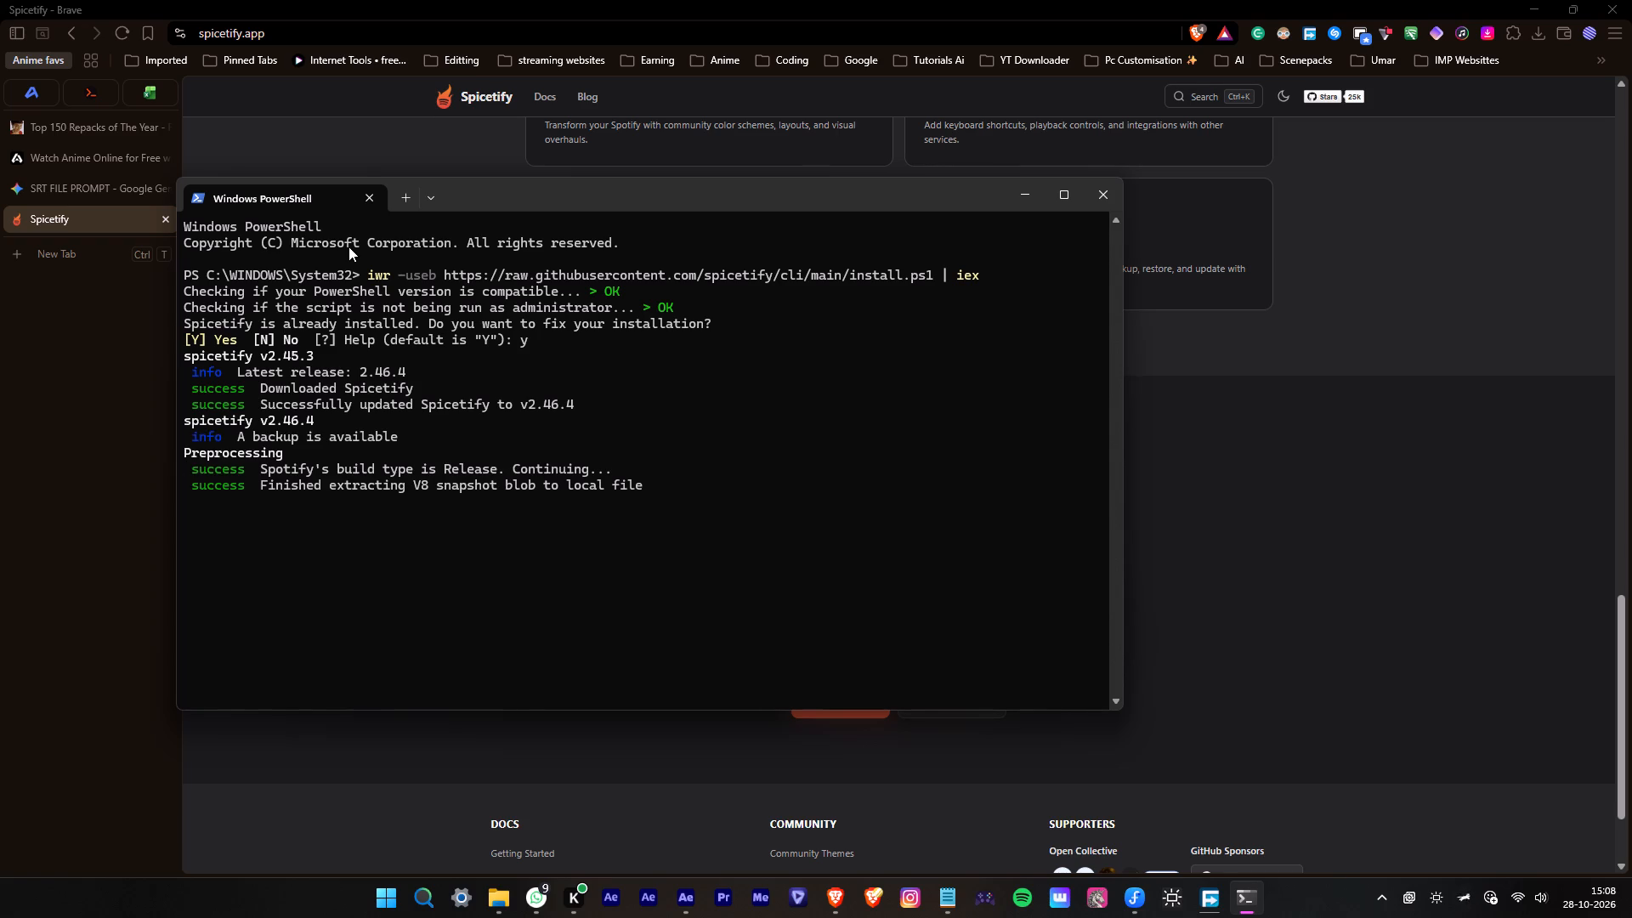
Minimise the browser and return to Comp 1 in After Effects.
left_click(1409, 230)
left_click(1550, 3)
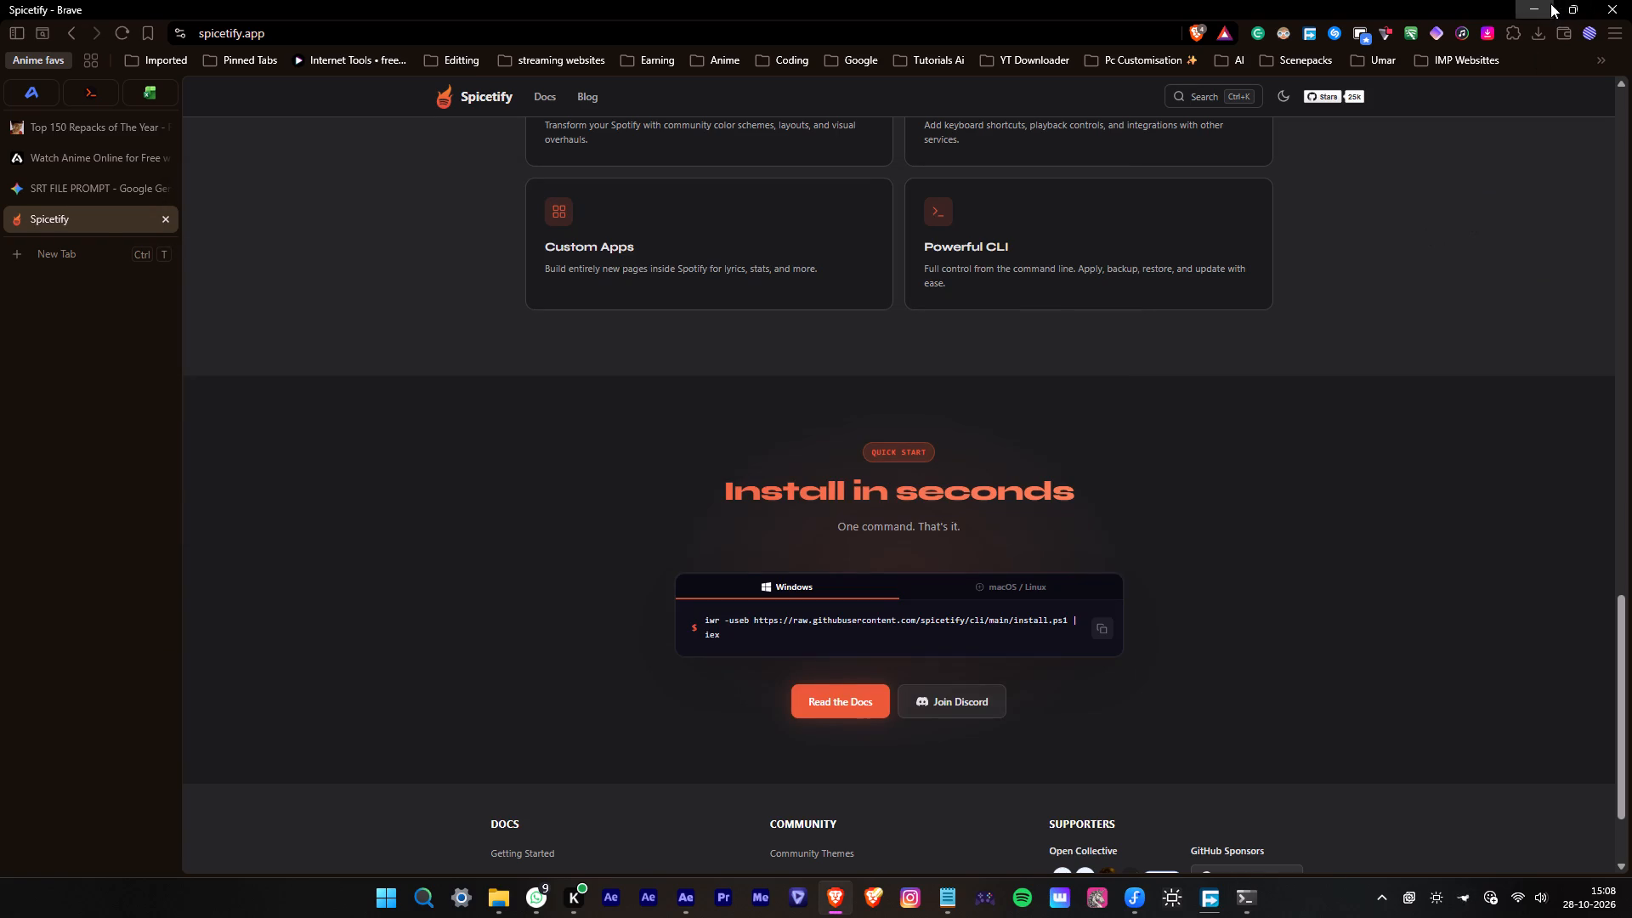
left_click(1267, 621)
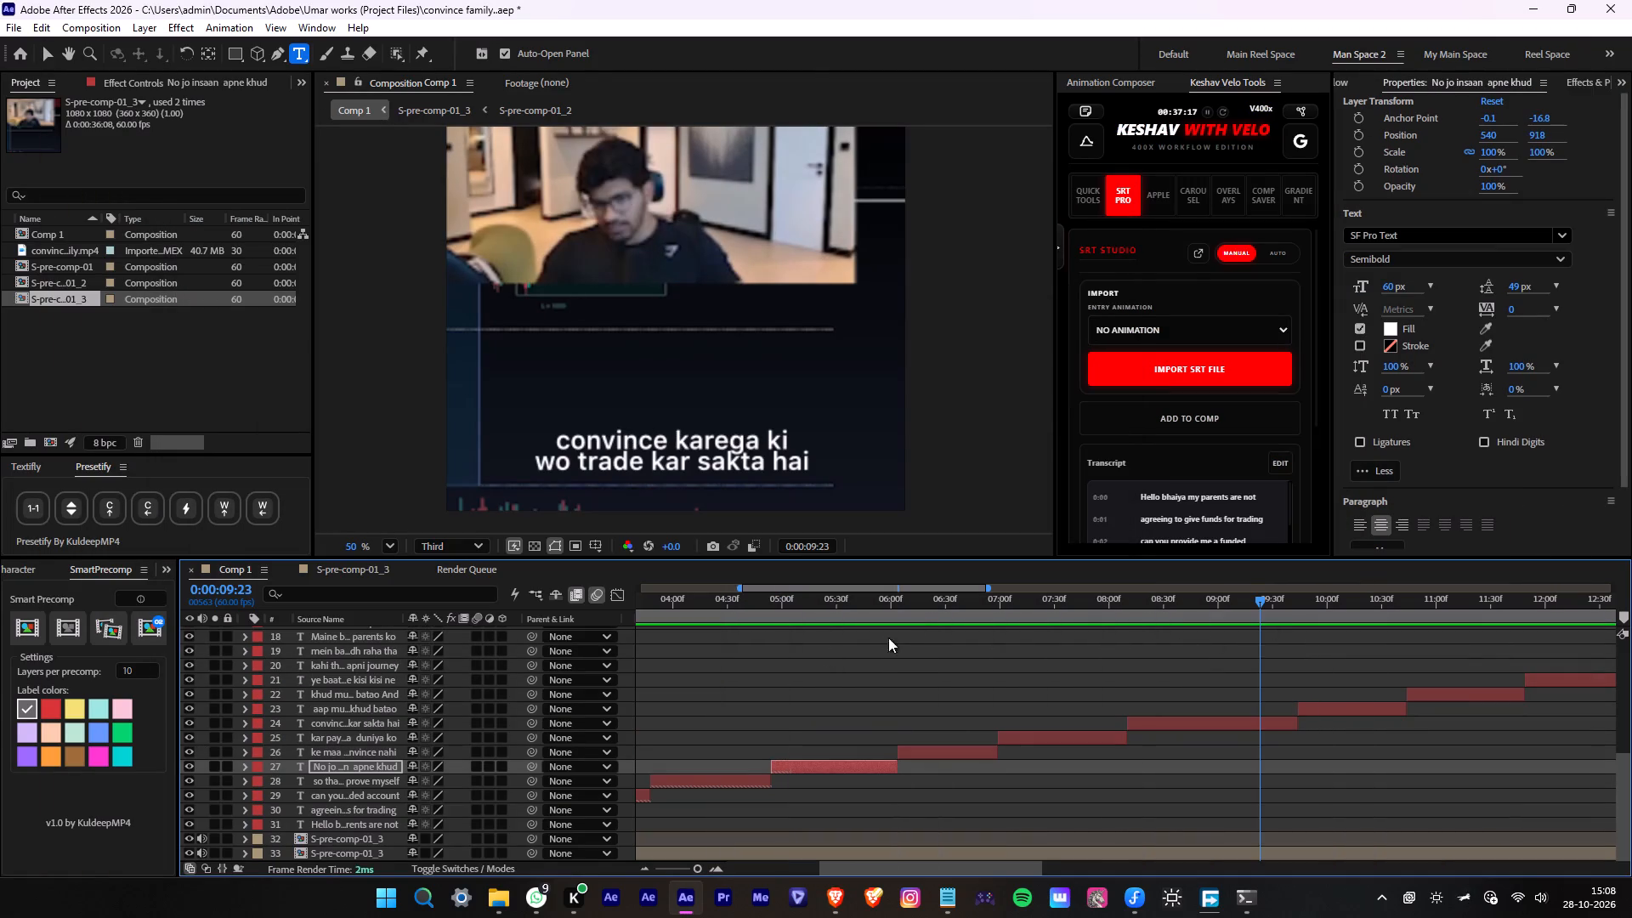
Play back the captions from 0:00:04:17 to about 0:00:11:38, checking their wording and timing against the speech.
left_click_drag(916, 609, 688, 620)
key("space")
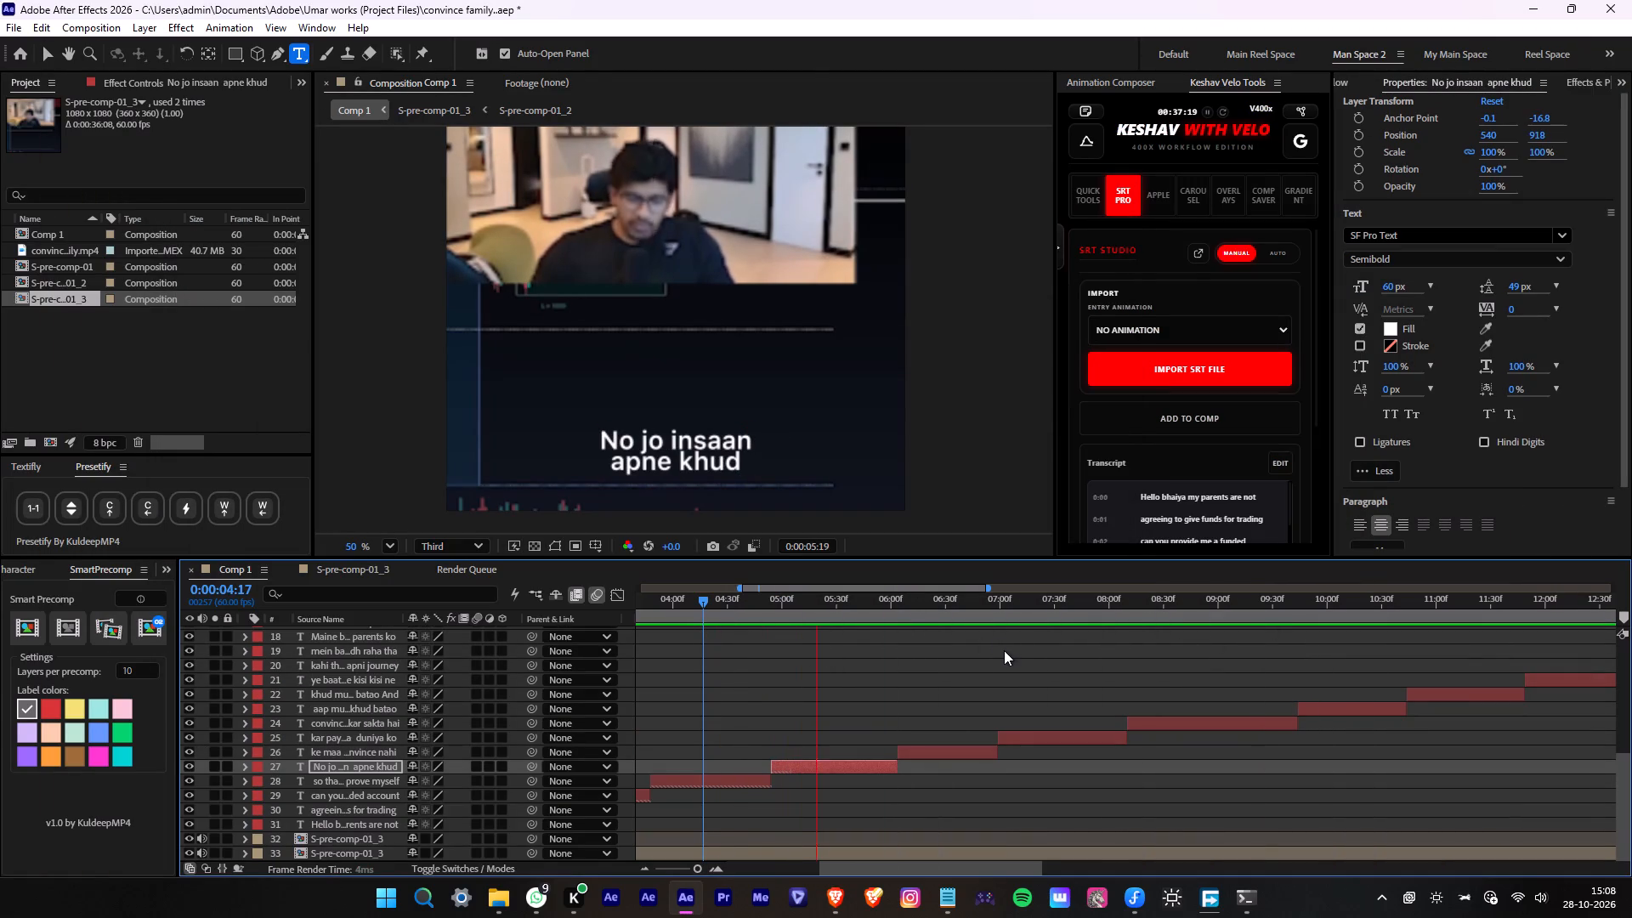
middle_click_drag(992, 653, 807, 650)
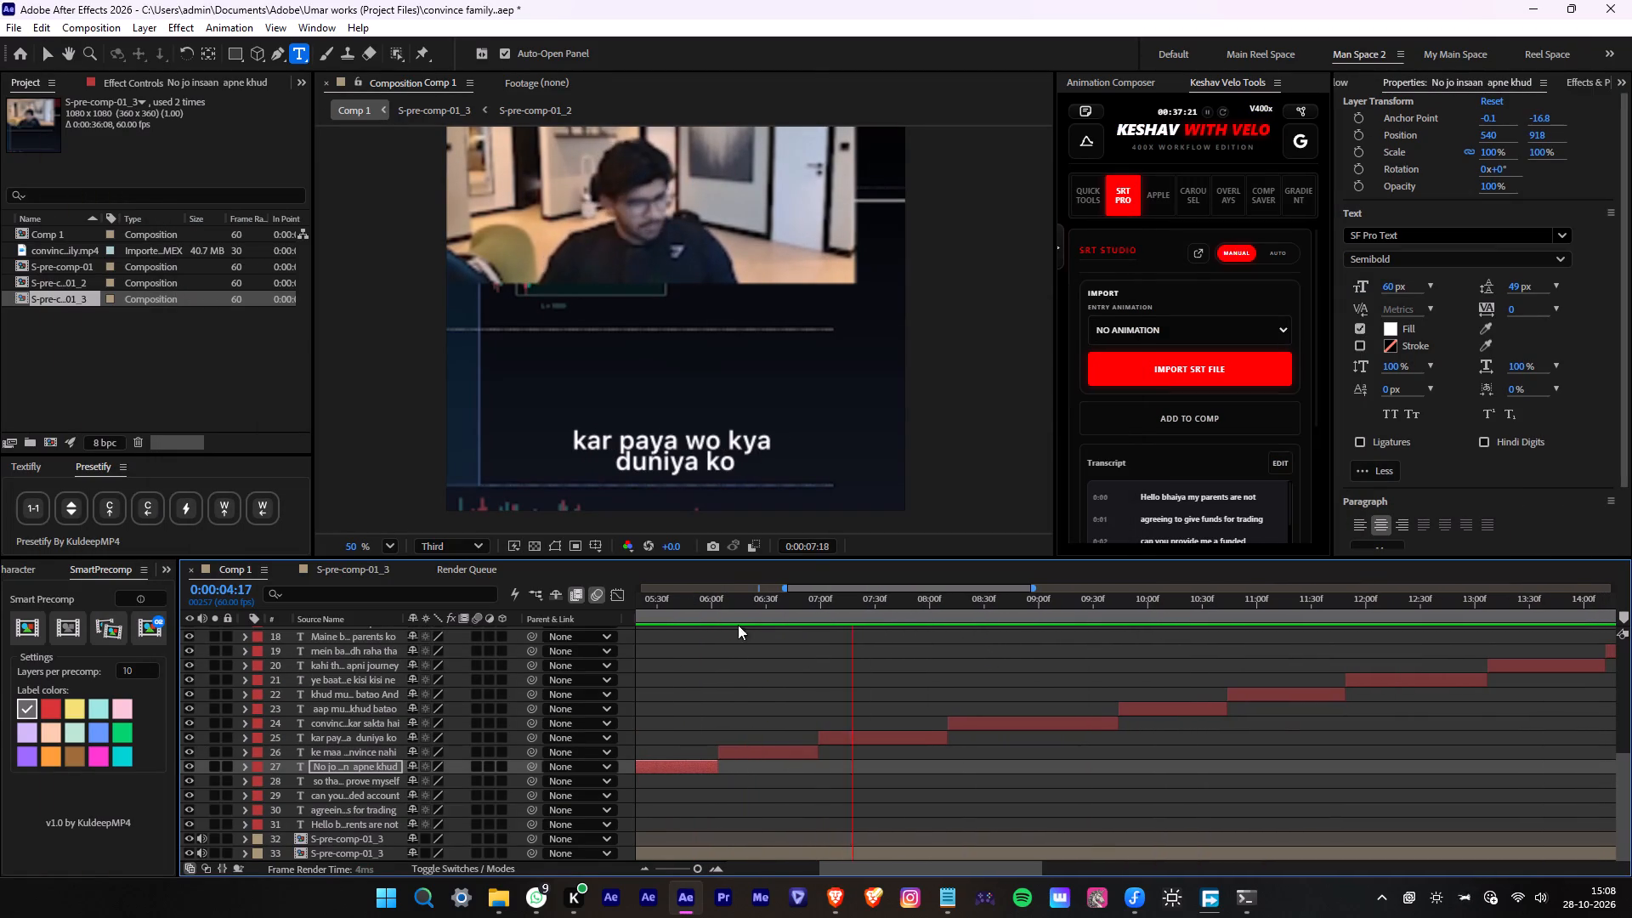
left_click_drag(729, 611, 694, 615)
key("space")
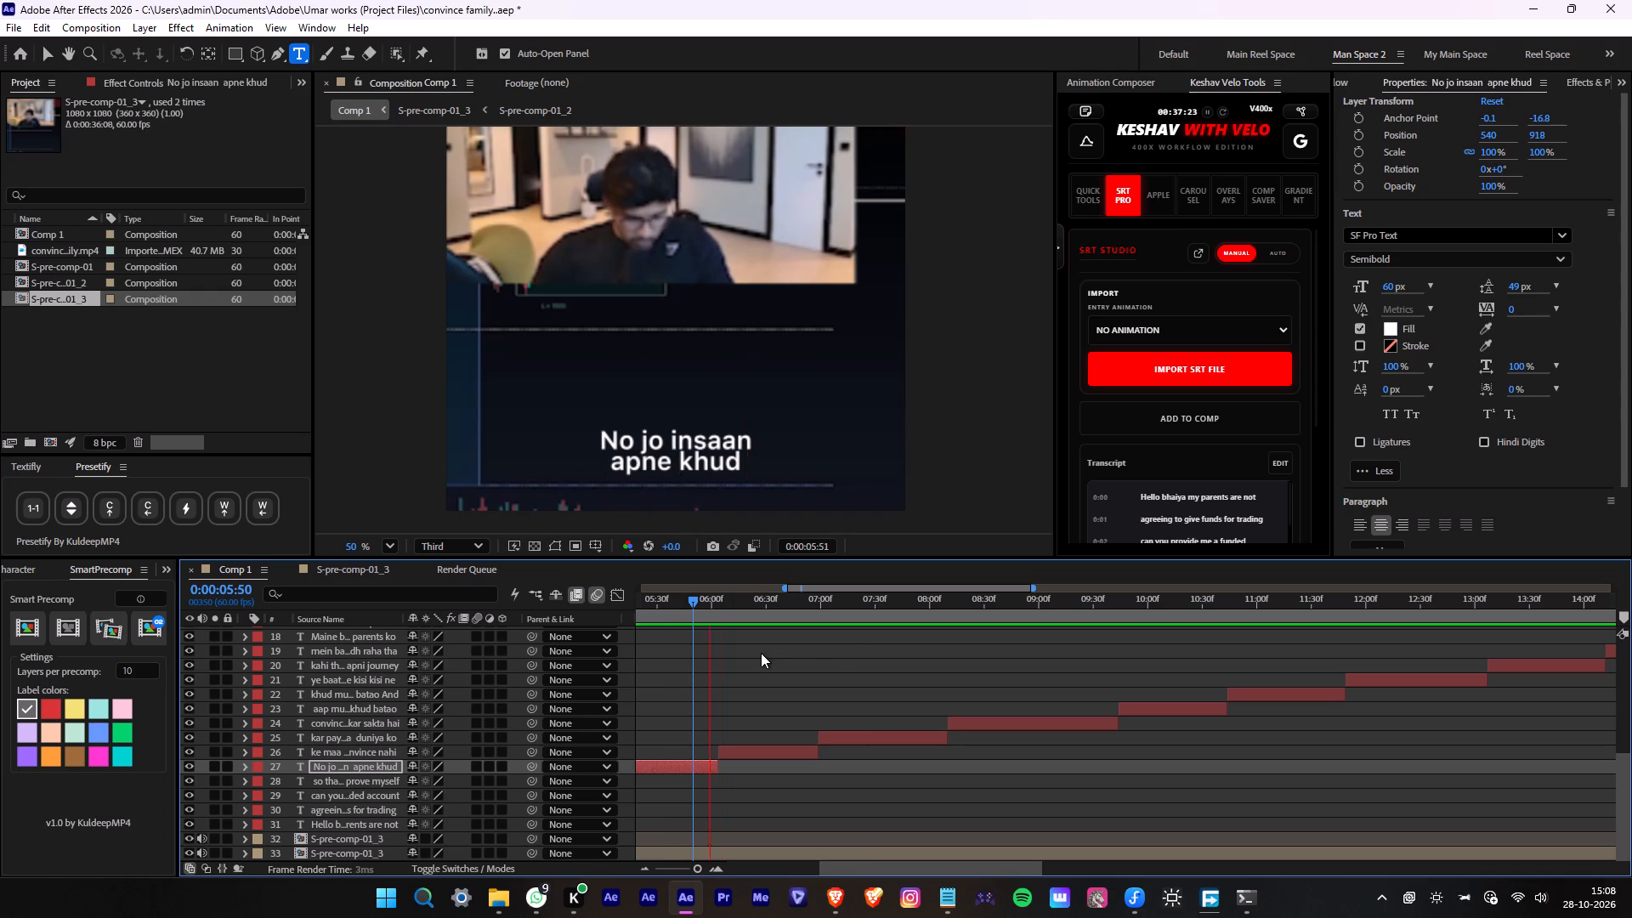
middle_click_drag(890, 646, 809, 651)
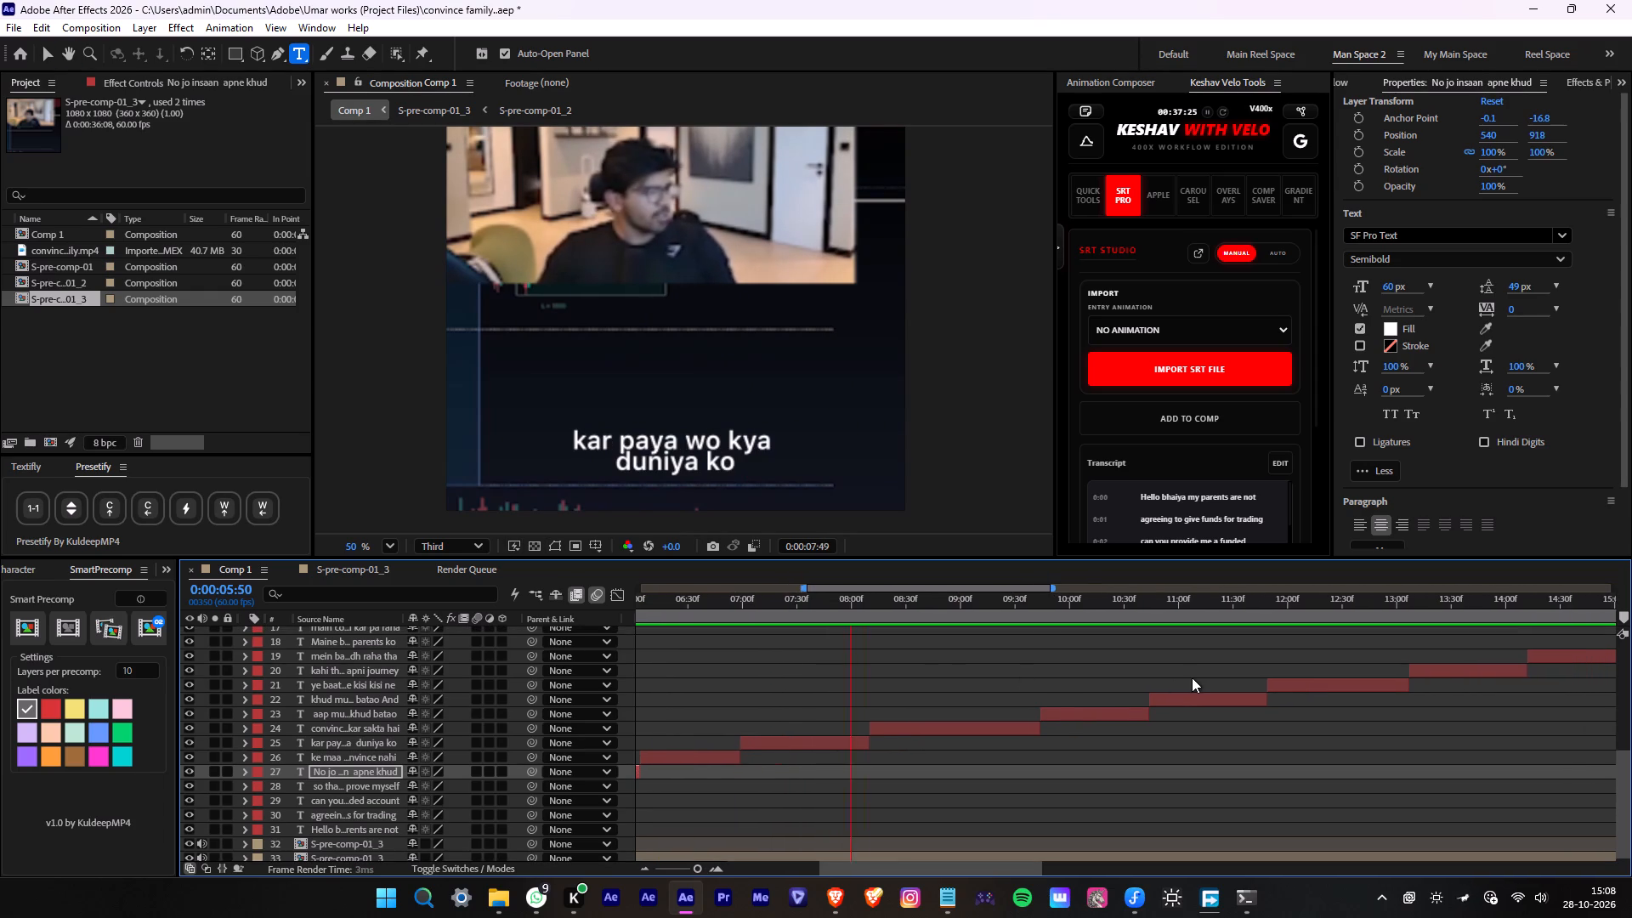
middle_click_drag(1159, 673, 950, 661)
middle_click_drag(1100, 666, 888, 657)
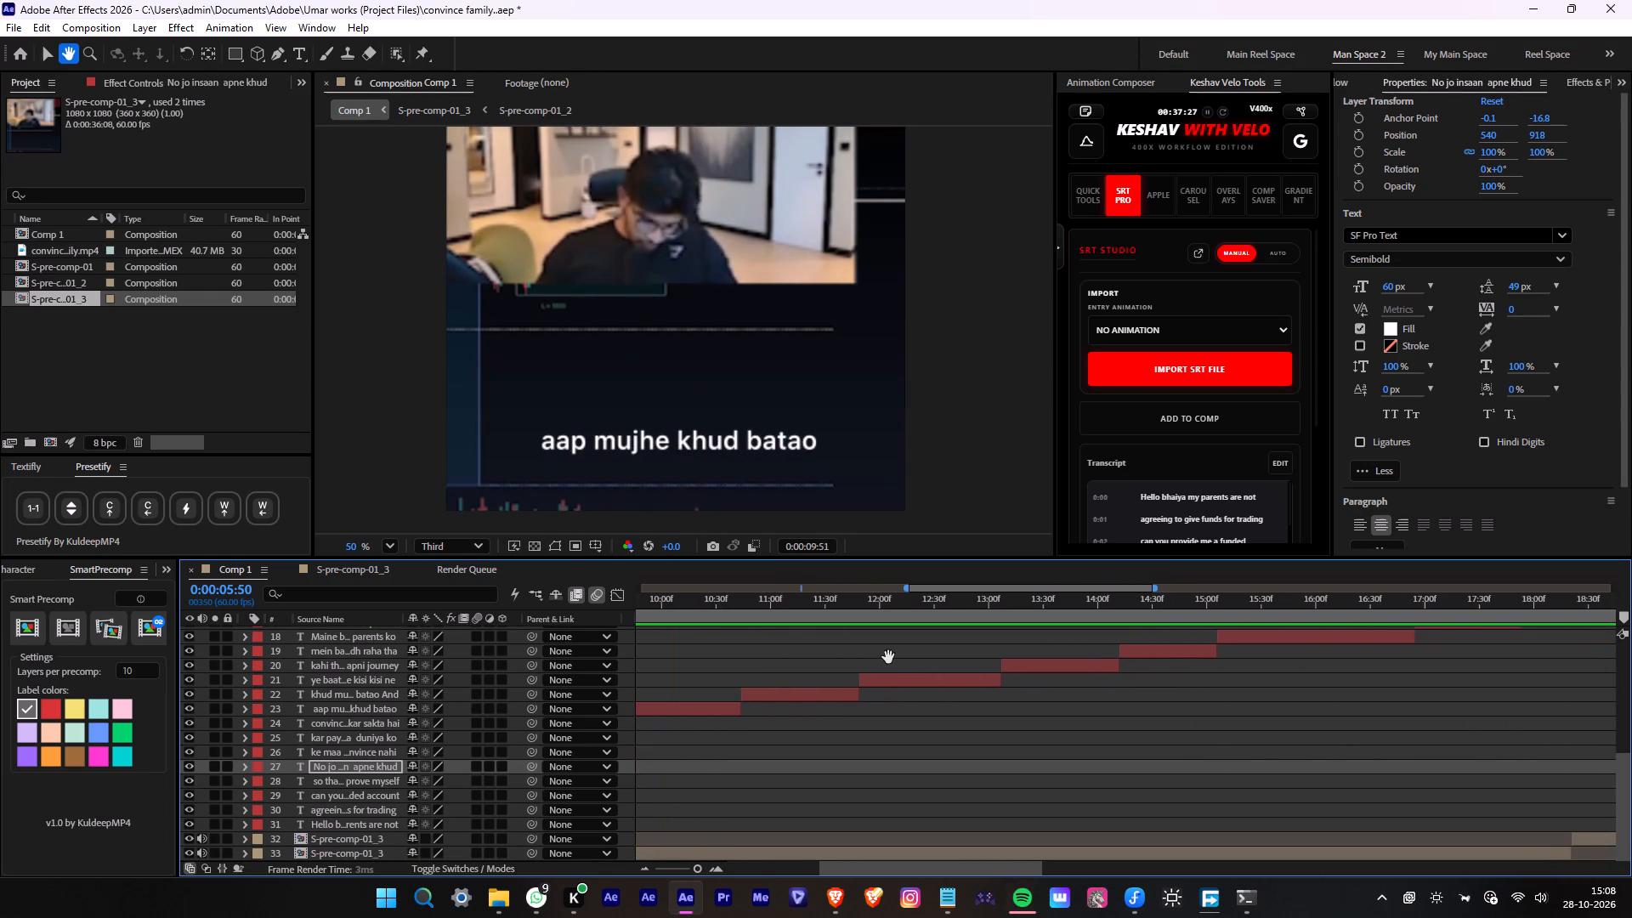
middle_click_drag(888, 657, 887, 657)
key("space")
Split the caption "khud mujhe soch ke batao And" onto two lines, breaking after "soch".
left_click(788, 692)
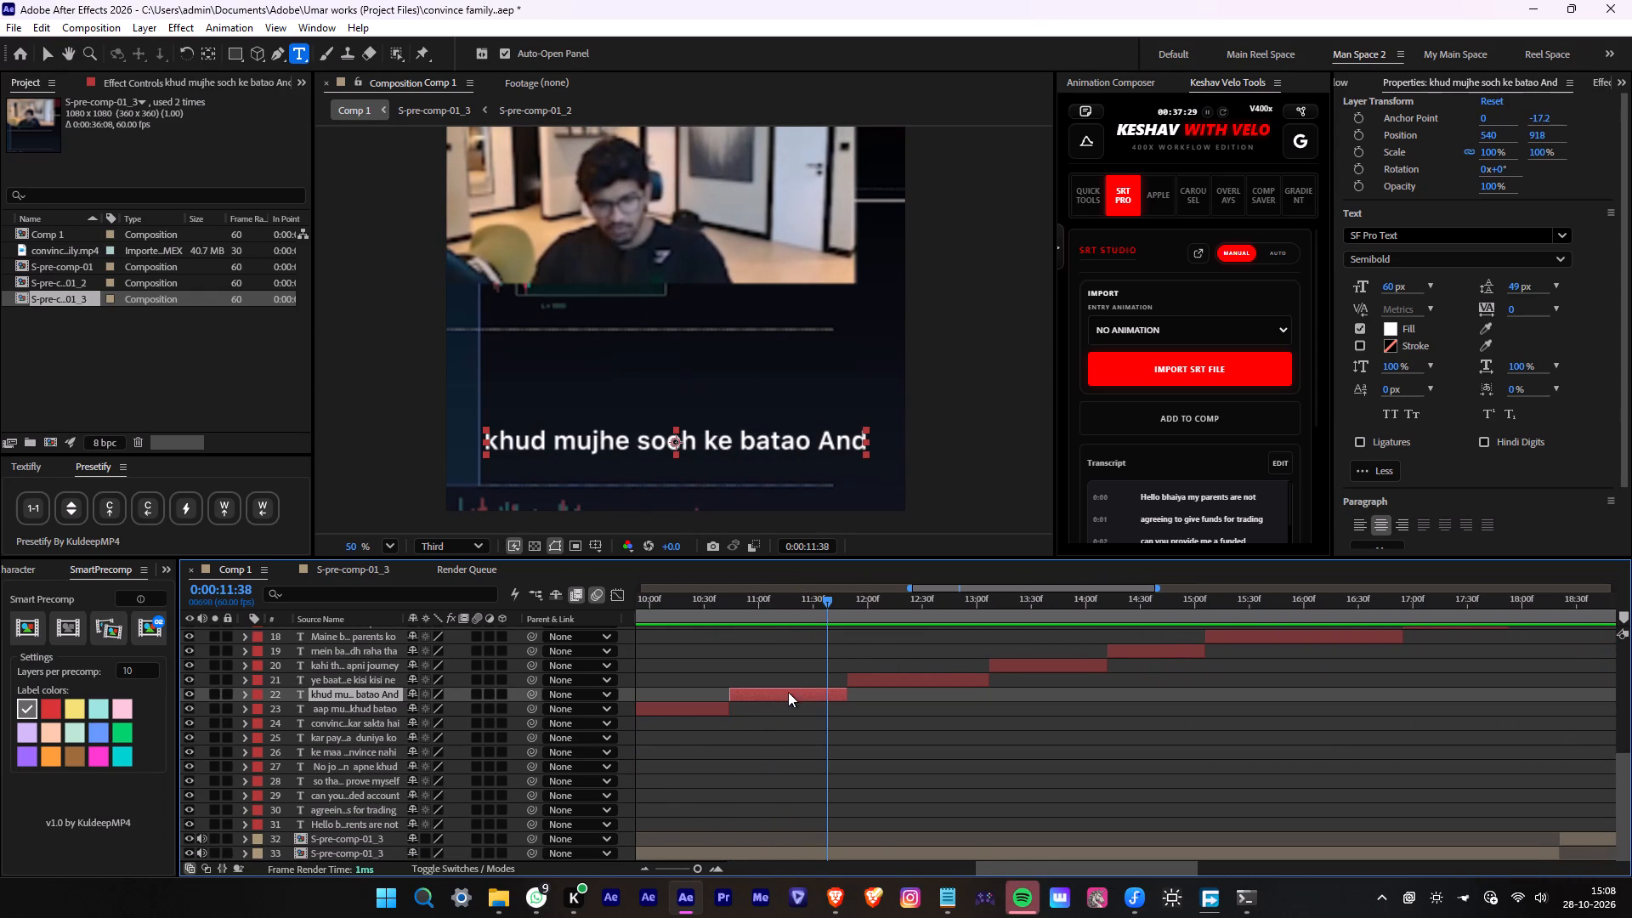
left_click(704, 443)
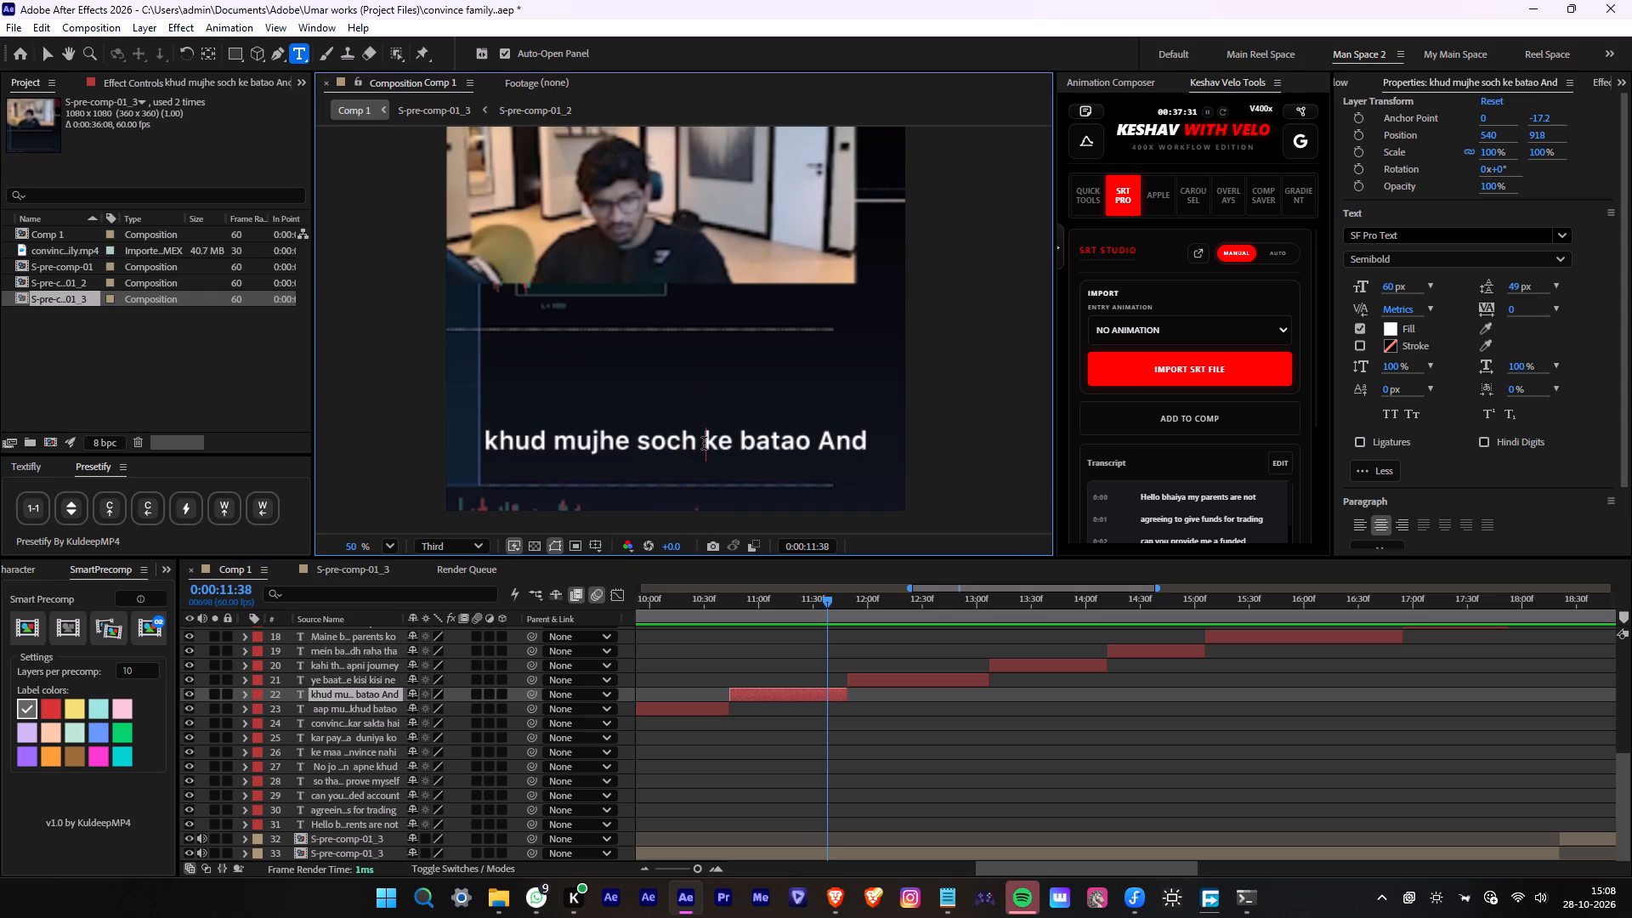
key("Return")
left_click(770, 643)
Play back the captions from 0:00:11:38 to about 0:00:26:03, checking their wording and line breaks against the speech.
key("space")
middle_click_drag(1026, 632, 865, 645)
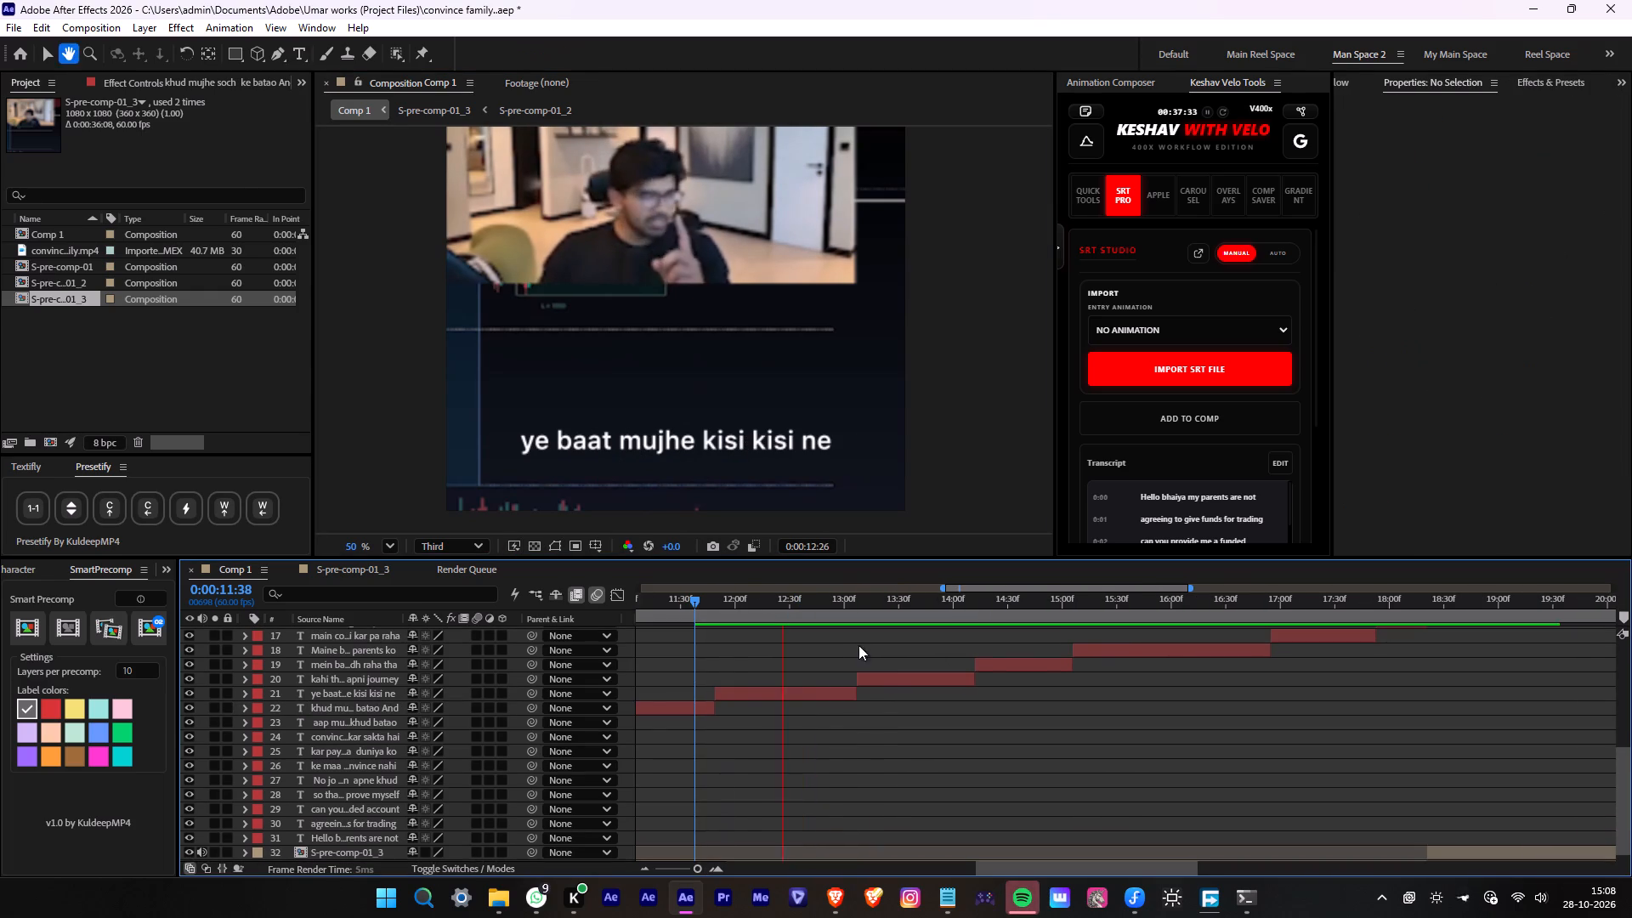
middle_click(1322, 654)
scroll(1296, 654, "down", 3, "alt")
scroll(1296, 654, "up", 2)
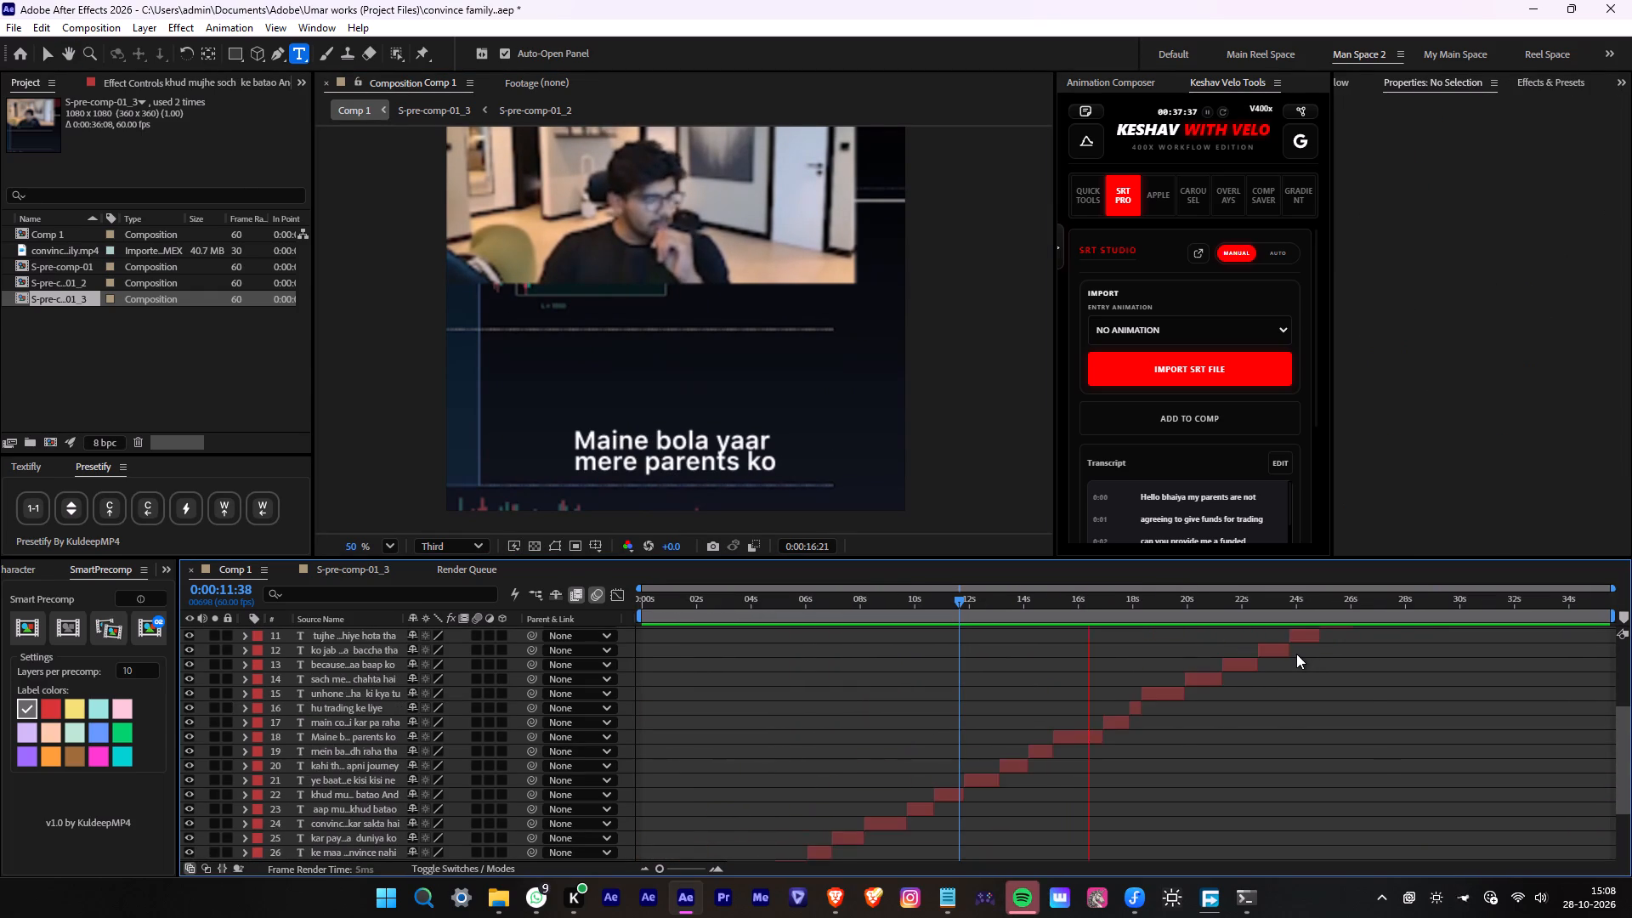
scroll(1296, 654, "up", 2)
middle_click(1491, 673)
scroll(1491, 673, "down", 1)
scroll(1489, 673, "up", 1)
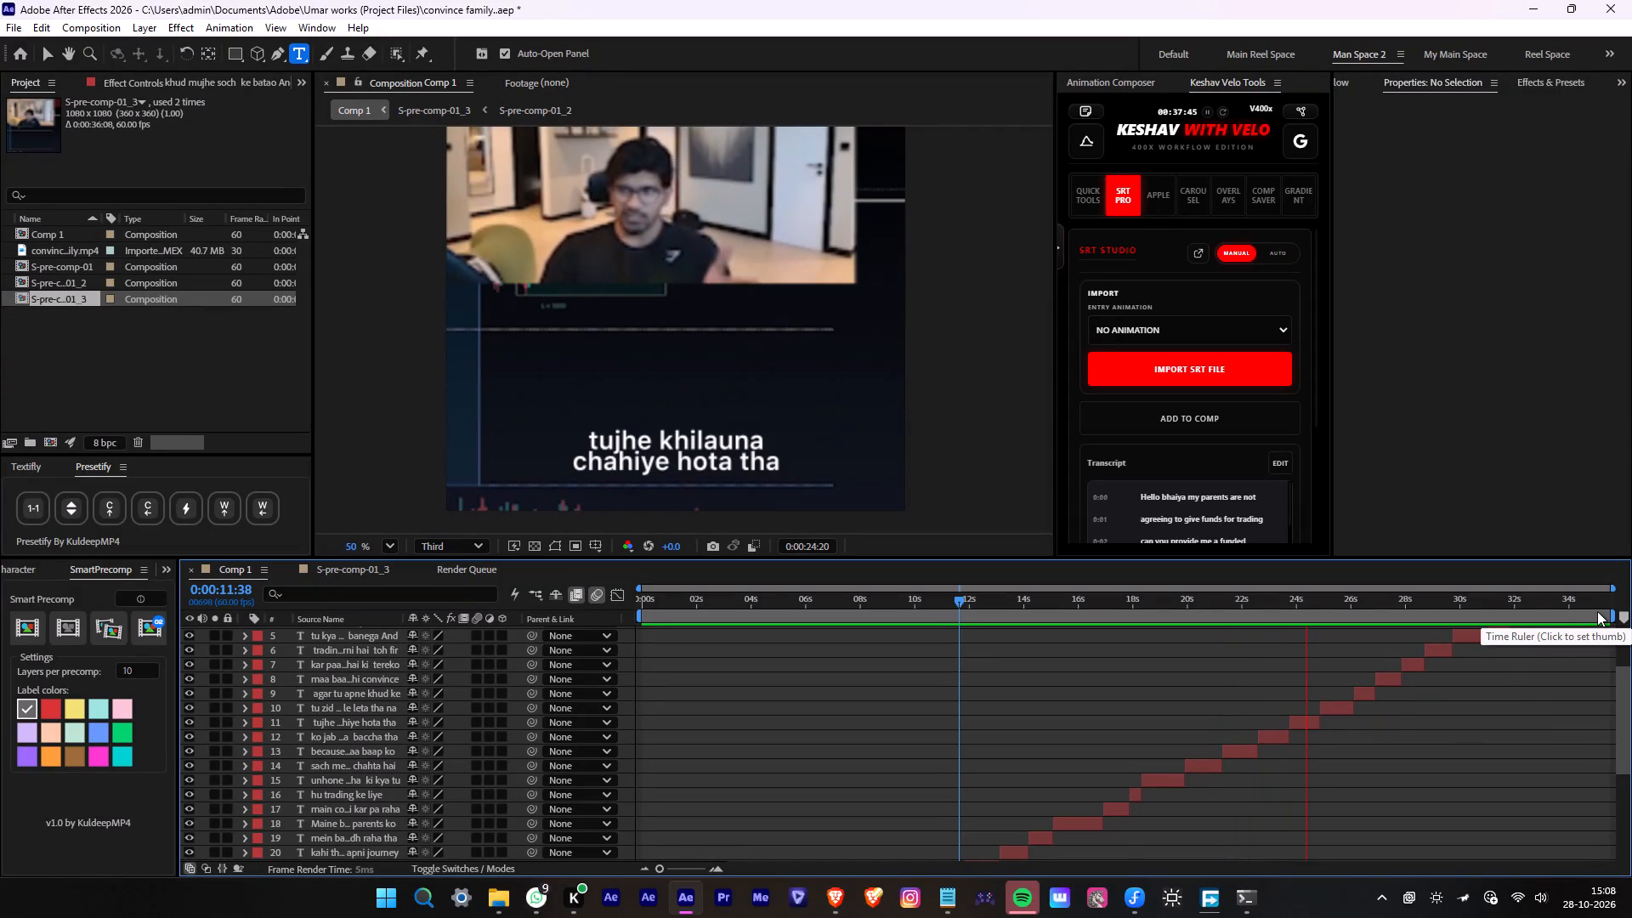
scroll(1514, 700, "up", 5)
key("space")
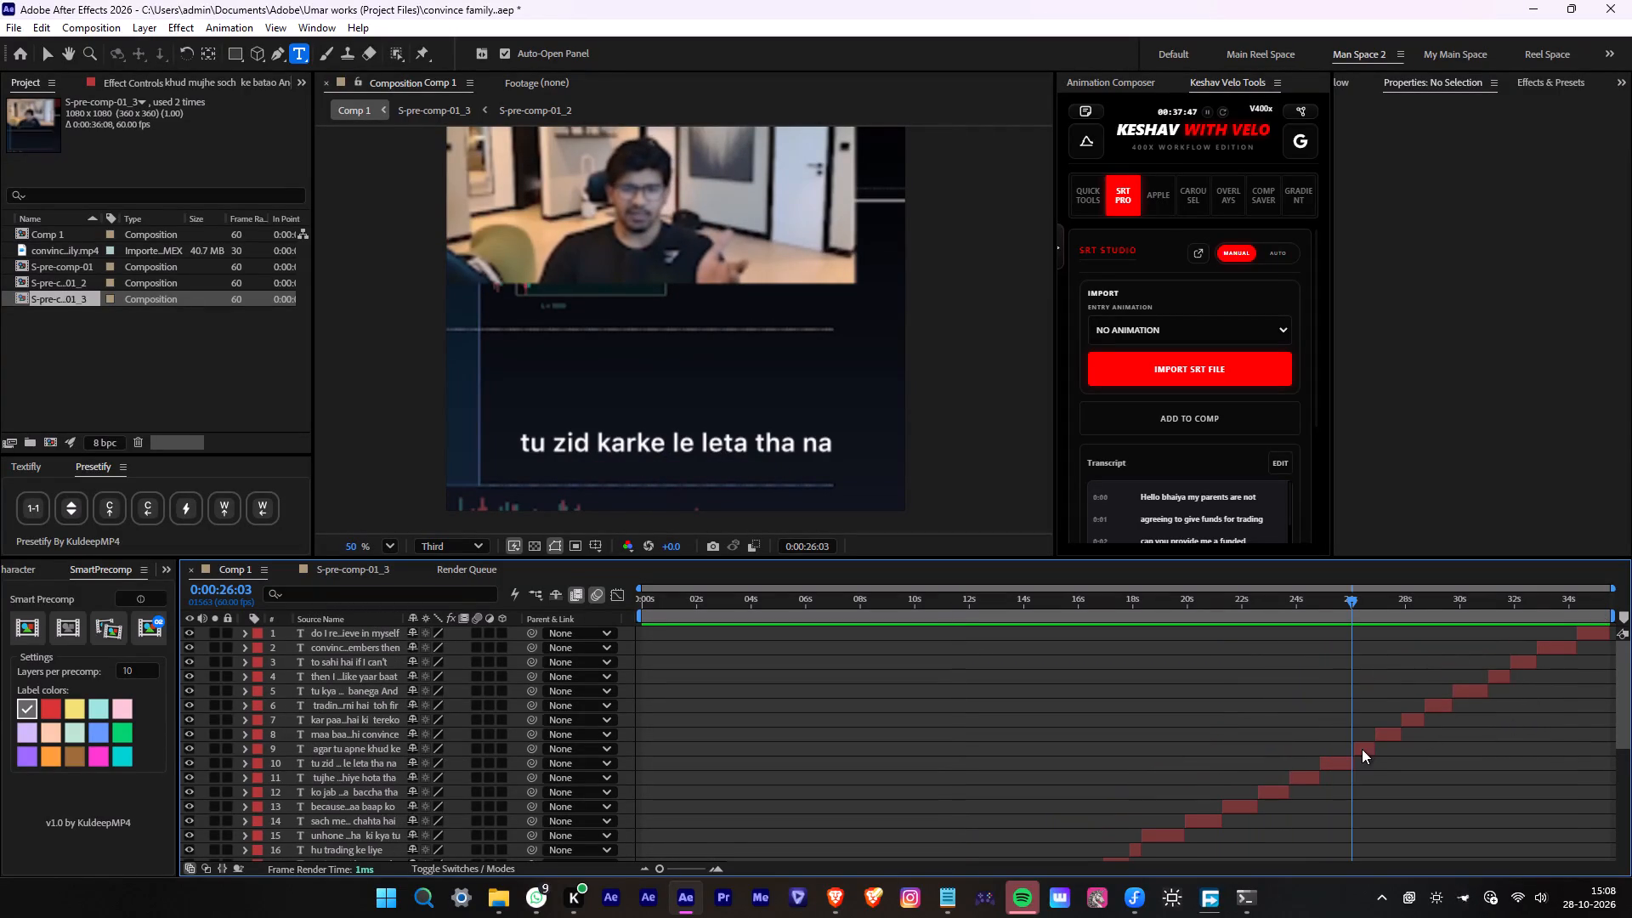
Split the caption "tu zid karke le leta tha na" onto two lines, breaking after "le".
left_click(1350, 760)
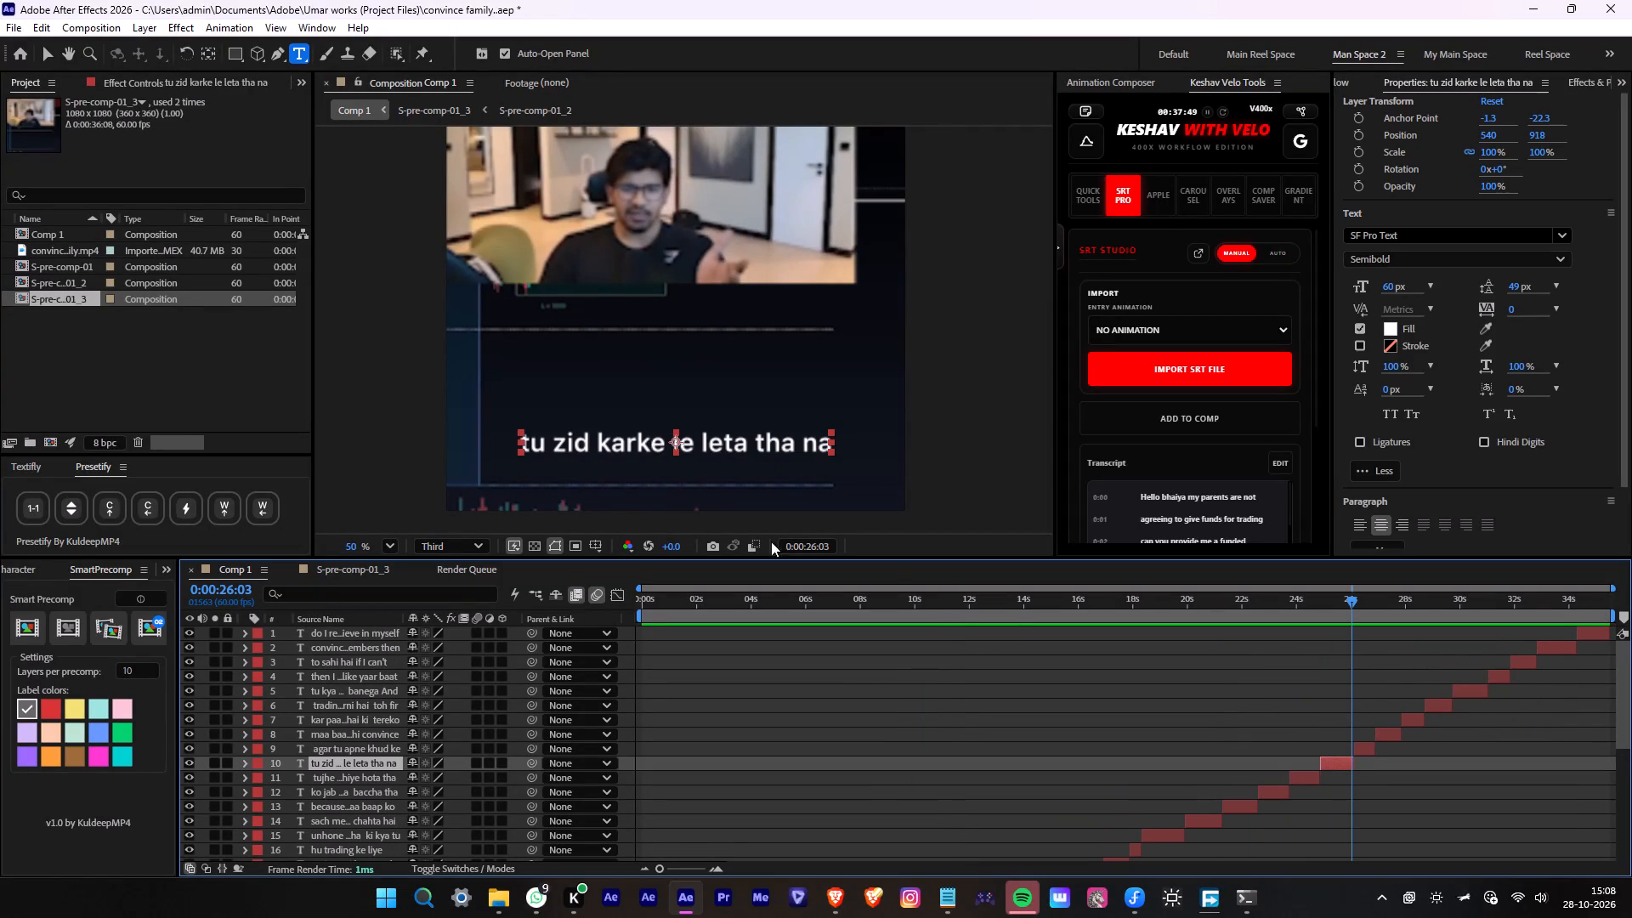
left_click(699, 444)
key("Return")
left_click(1215, 768)
Play on past the "maa baap ko hi nahi convince" caption, return to it, and edit it to "maa baap ko hie" over "nahi convince".
key("space")
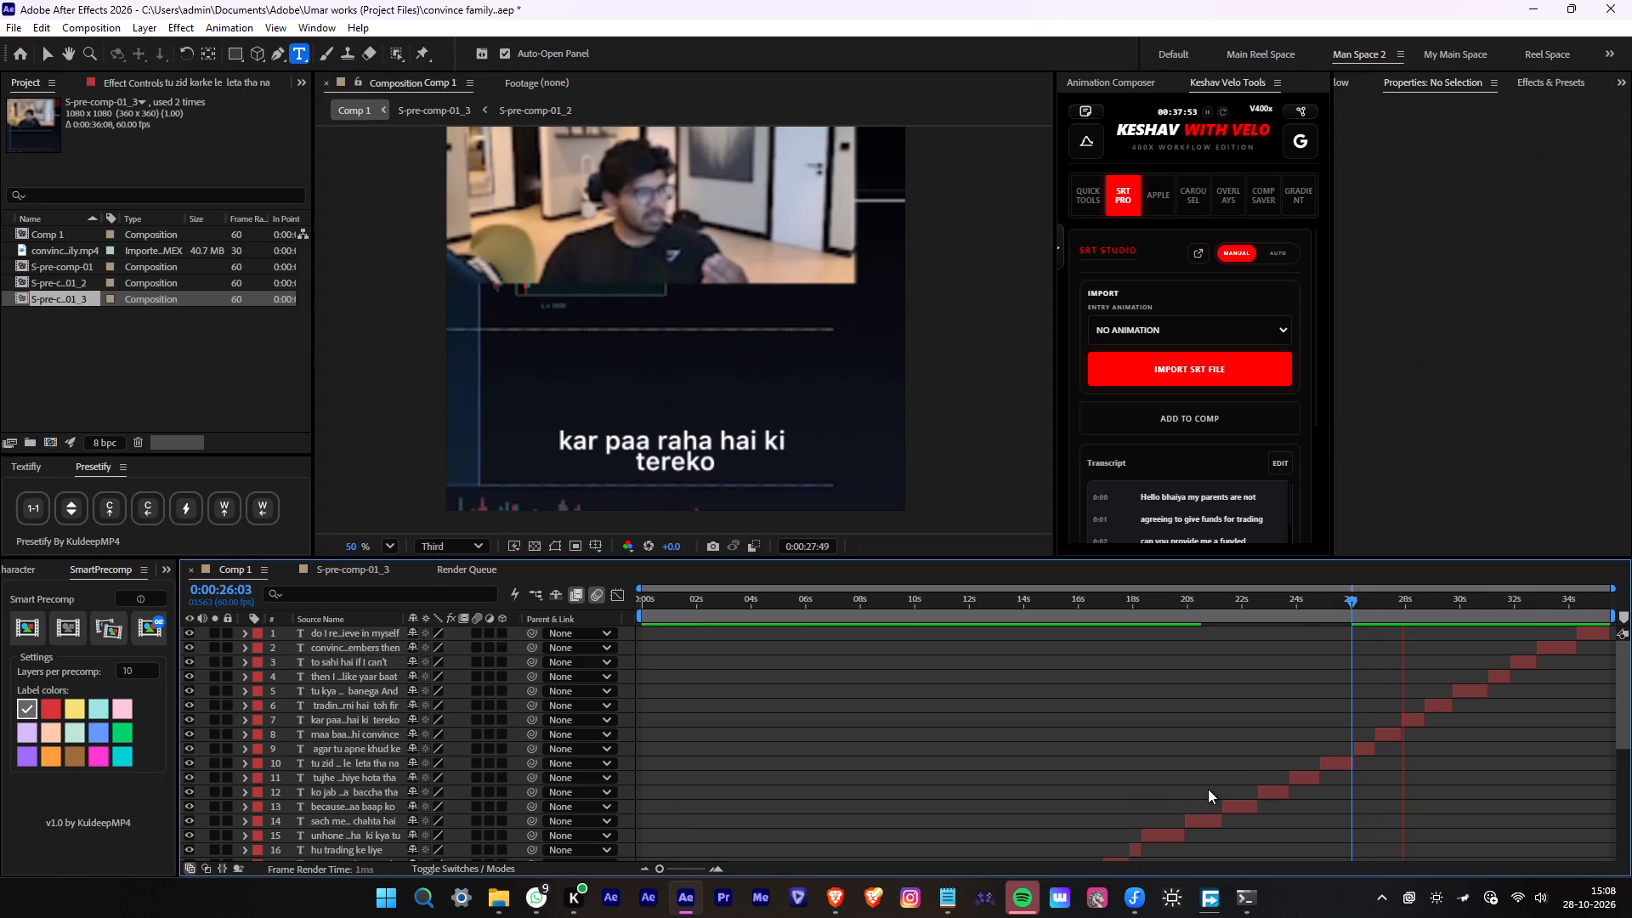
key("space")
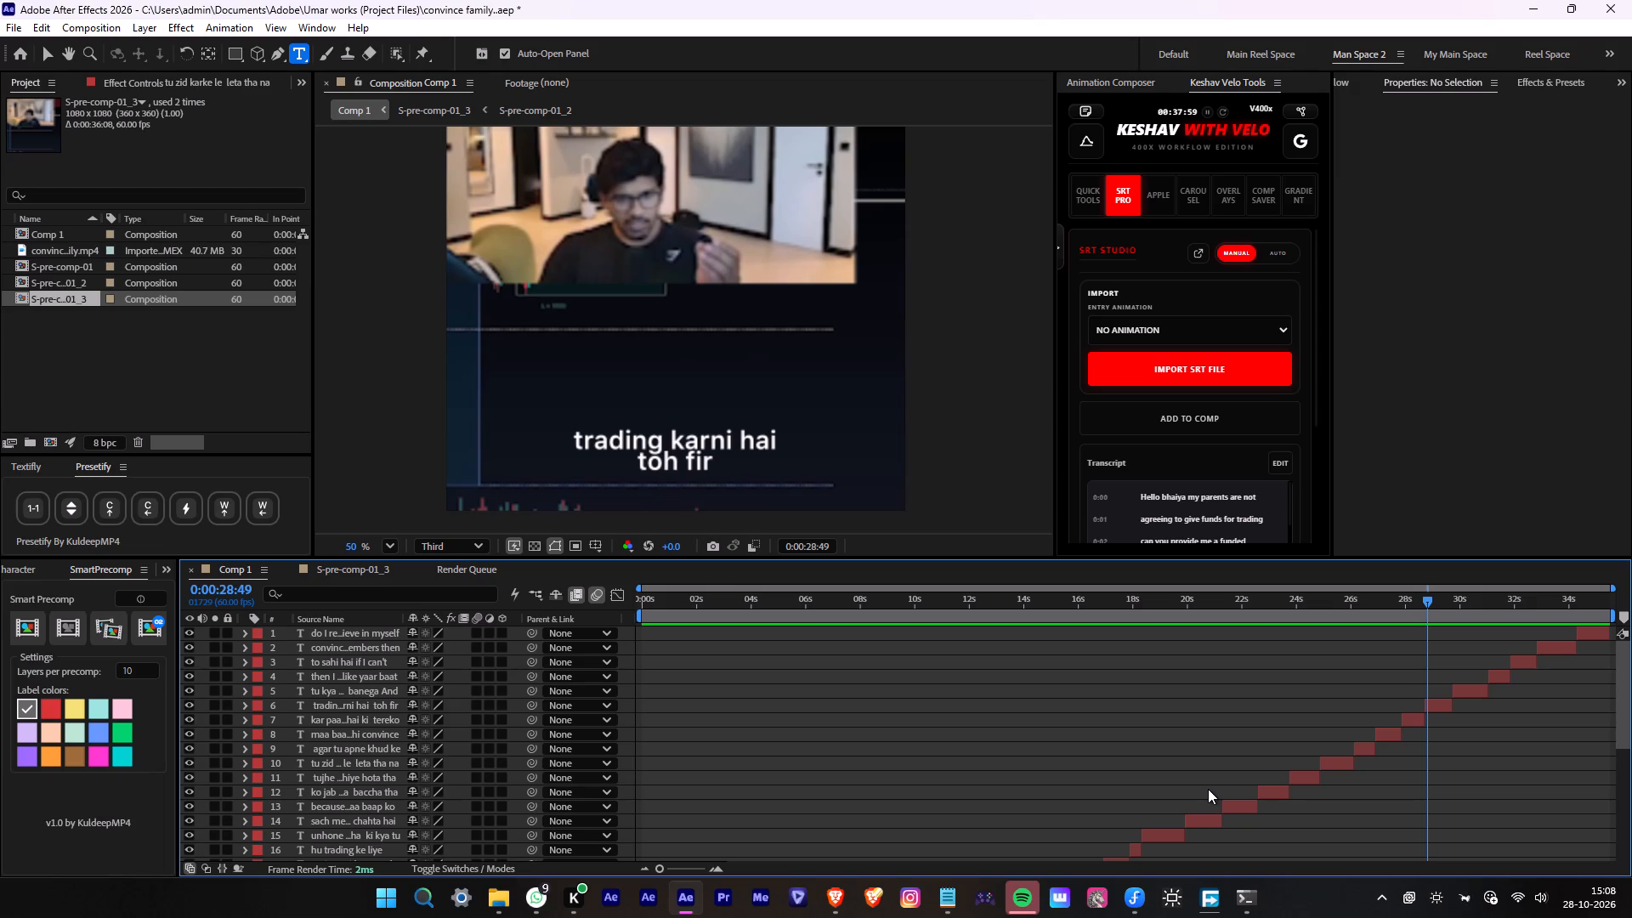
scroll(1419, 685, "up", 2, "alt")
left_click_drag(1453, 613, 1424, 615)
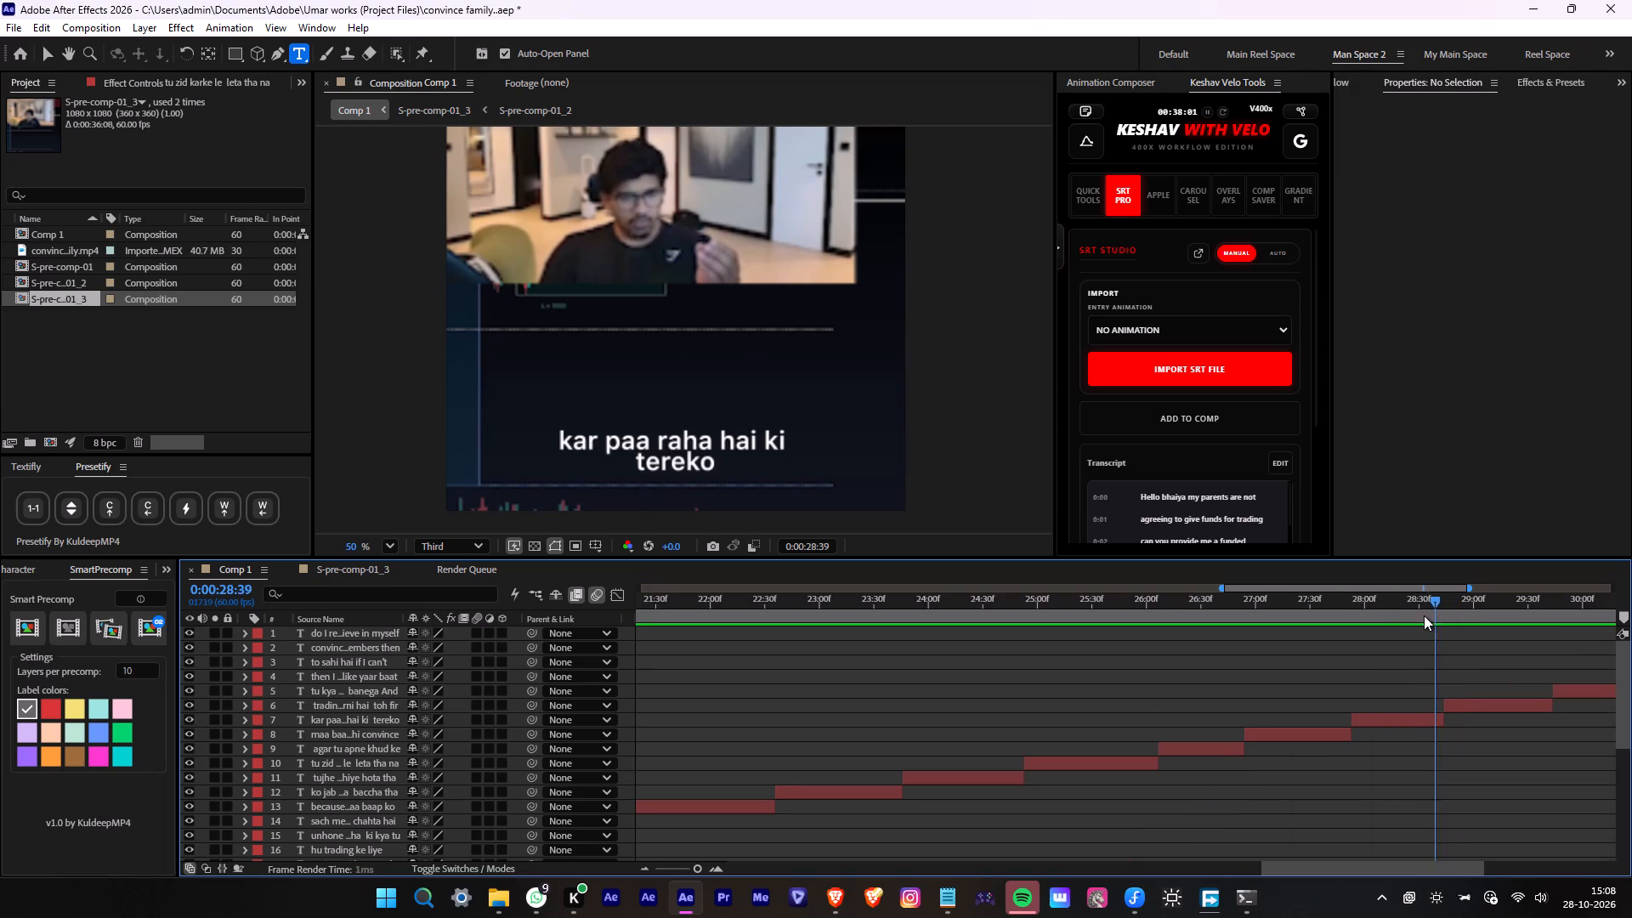
left_click_drag(1424, 615, 1306, 635)
left_click(1296, 734)
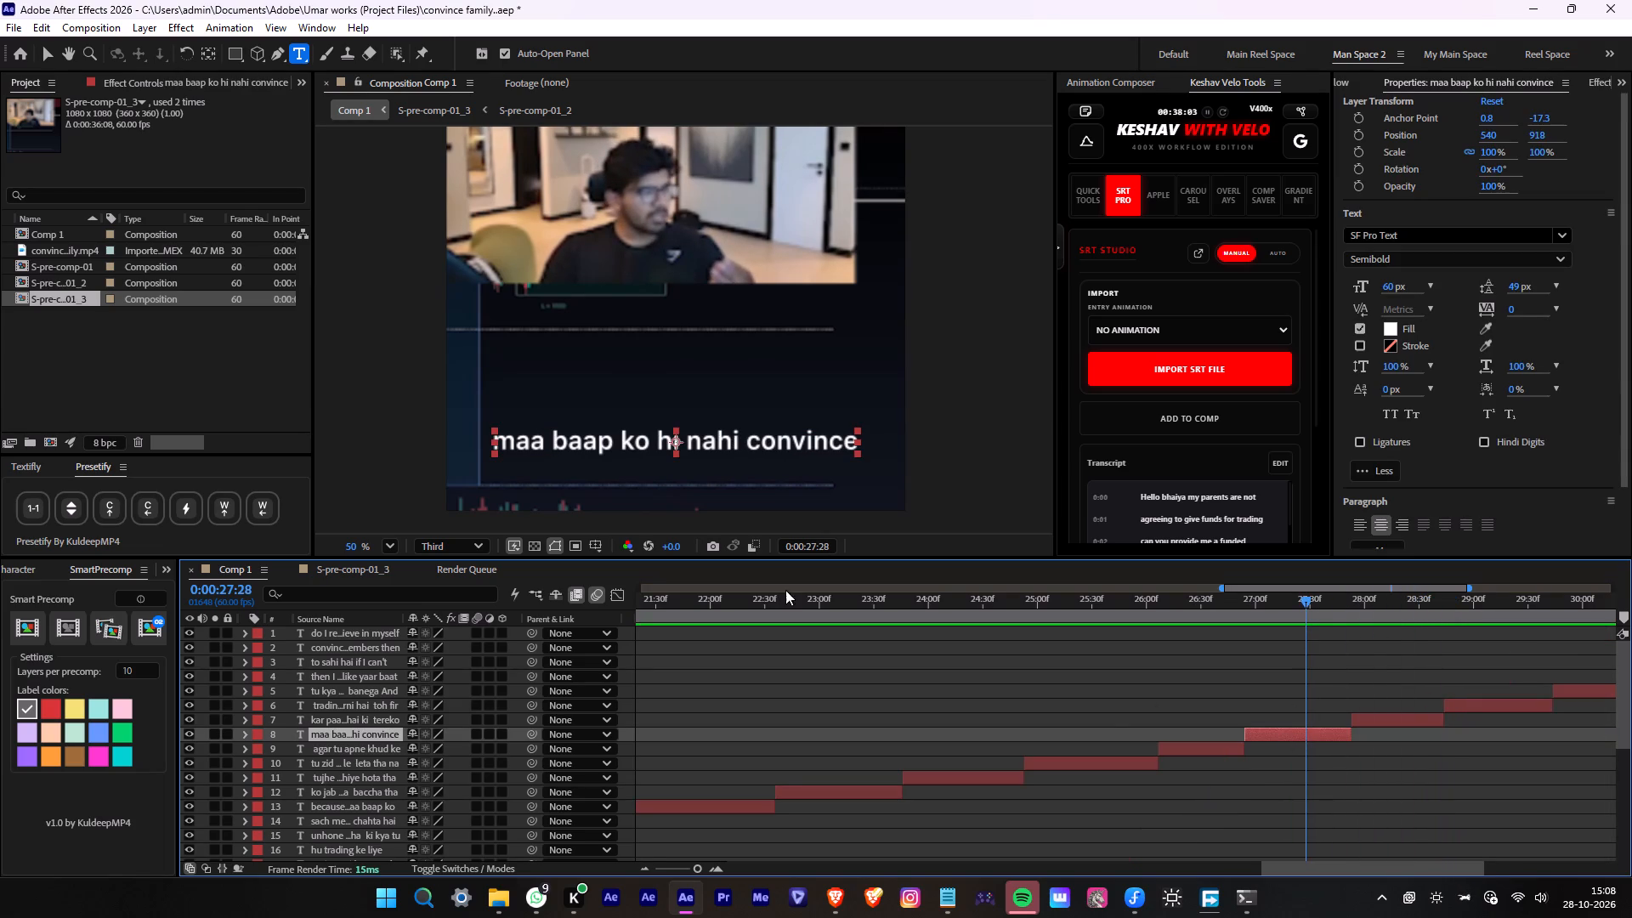
left_click(689, 439)
key("Return")
left_click(762, 439)
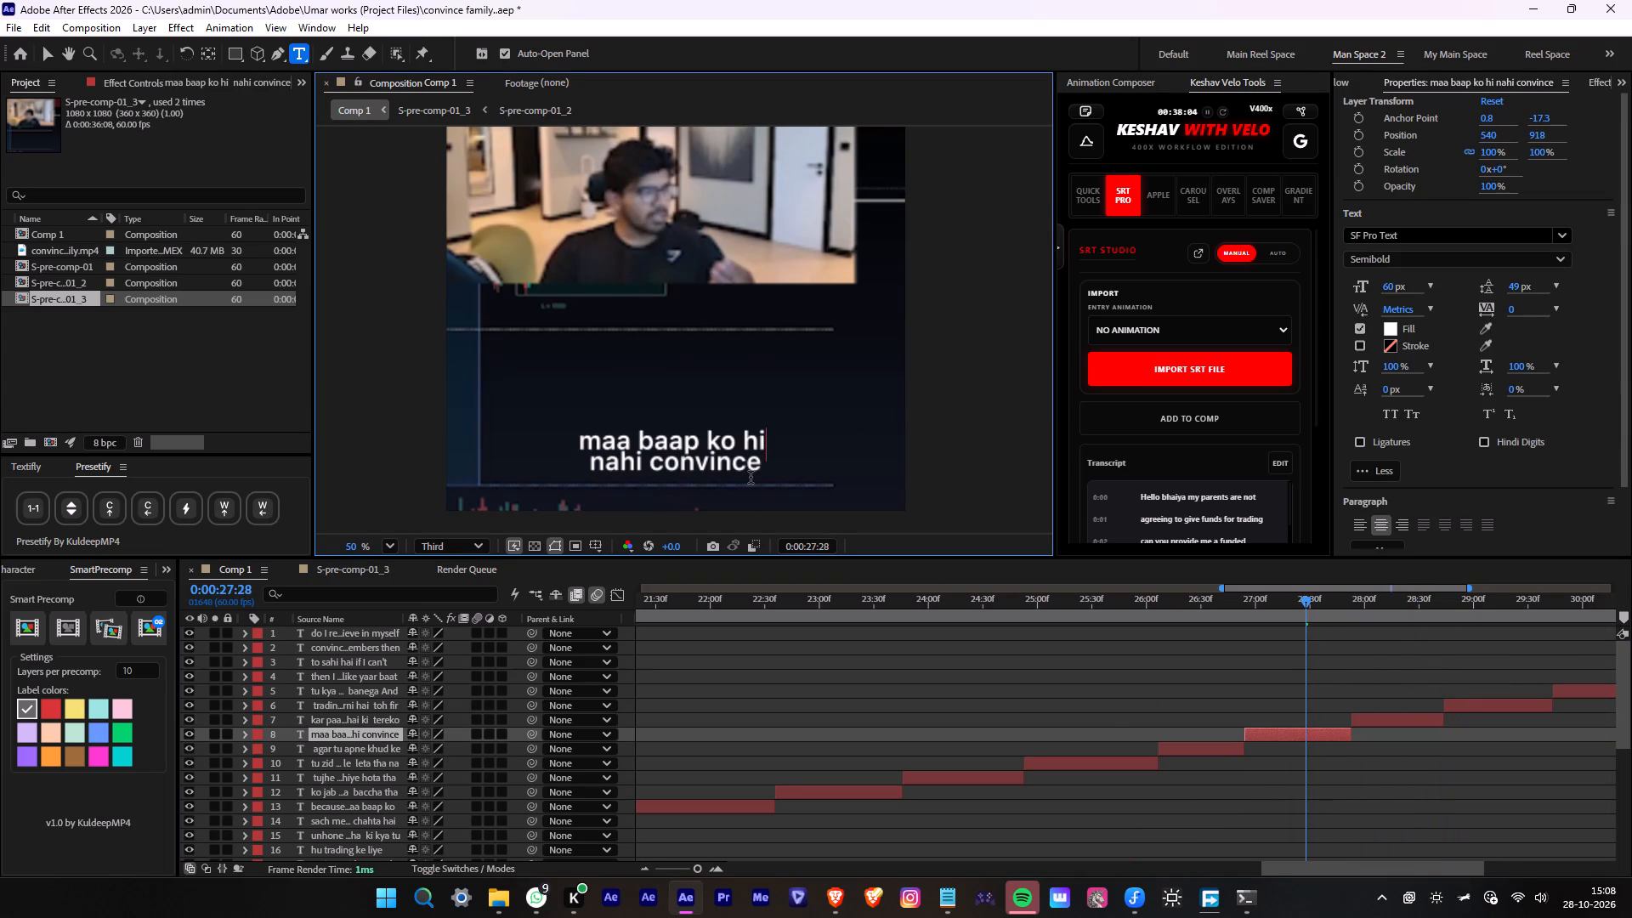
key("e")
left_click(881, 676)
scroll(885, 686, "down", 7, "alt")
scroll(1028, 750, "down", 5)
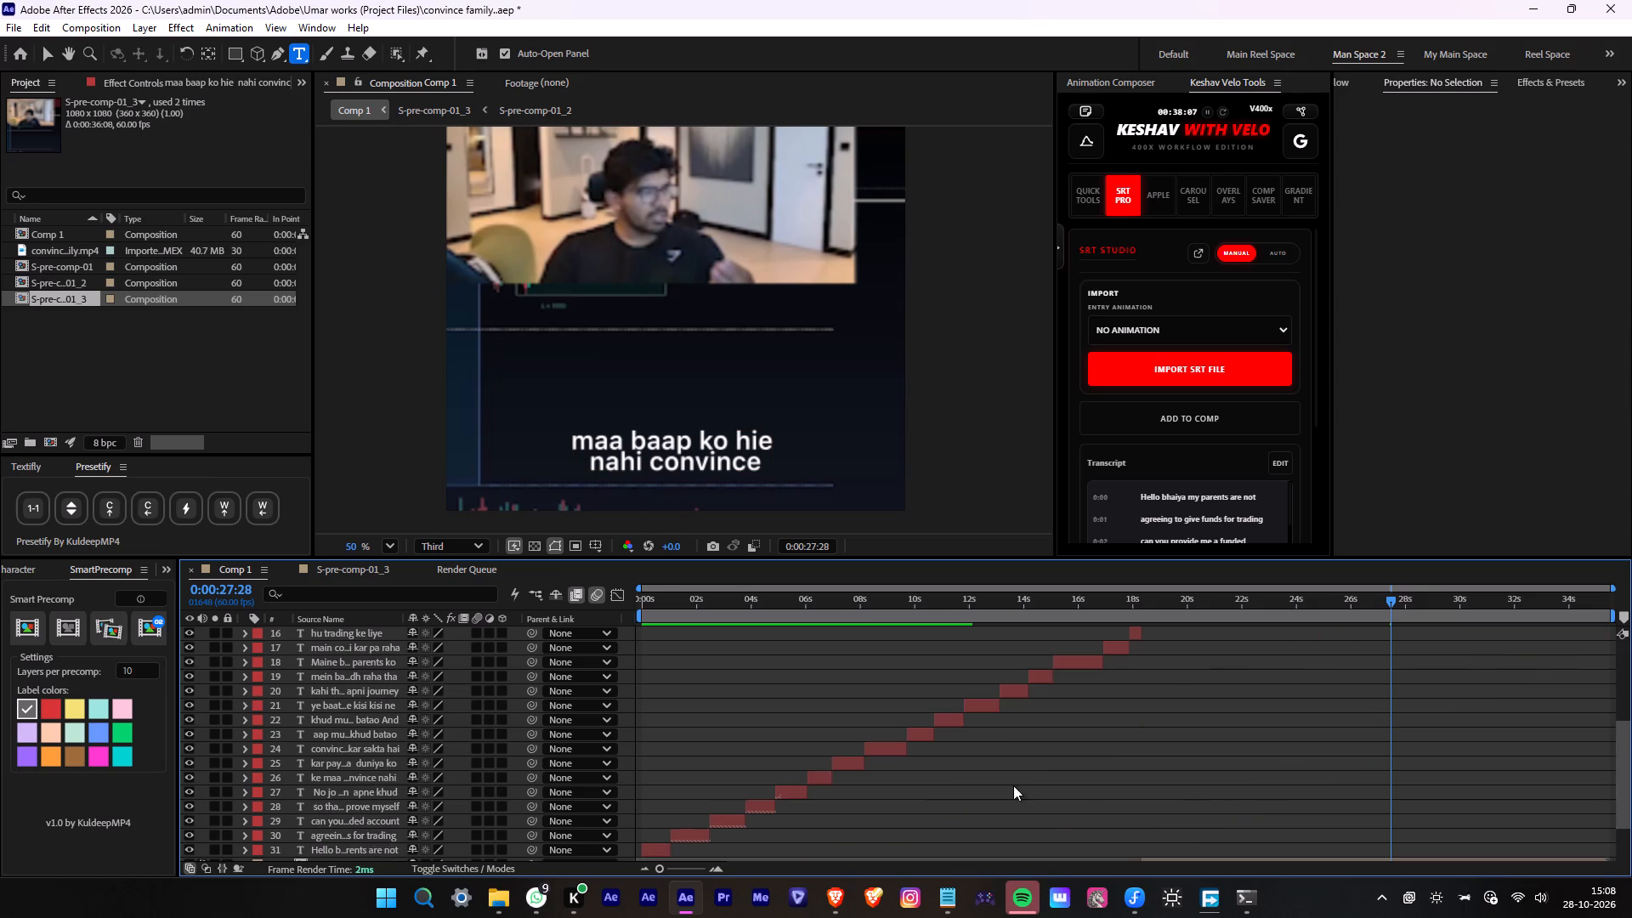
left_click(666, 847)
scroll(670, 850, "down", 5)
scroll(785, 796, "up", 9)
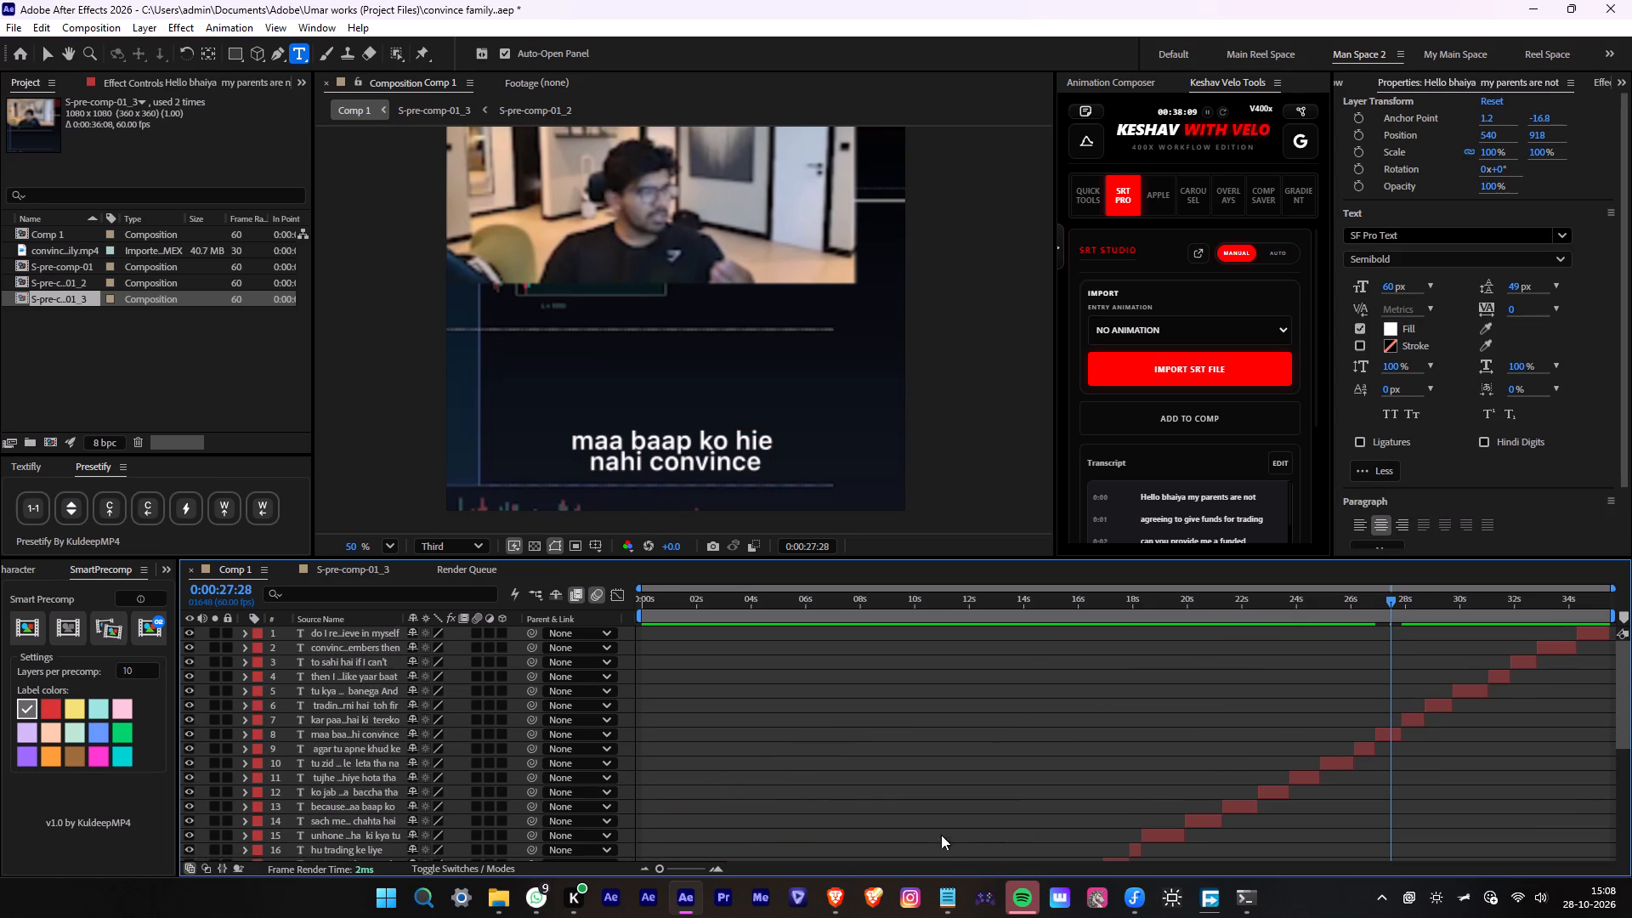
Switch to Spotify, bring up the PowerShell window used for the Spicetify repair, and close it.
left_click(1011, 873)
left_click(1011, 886)
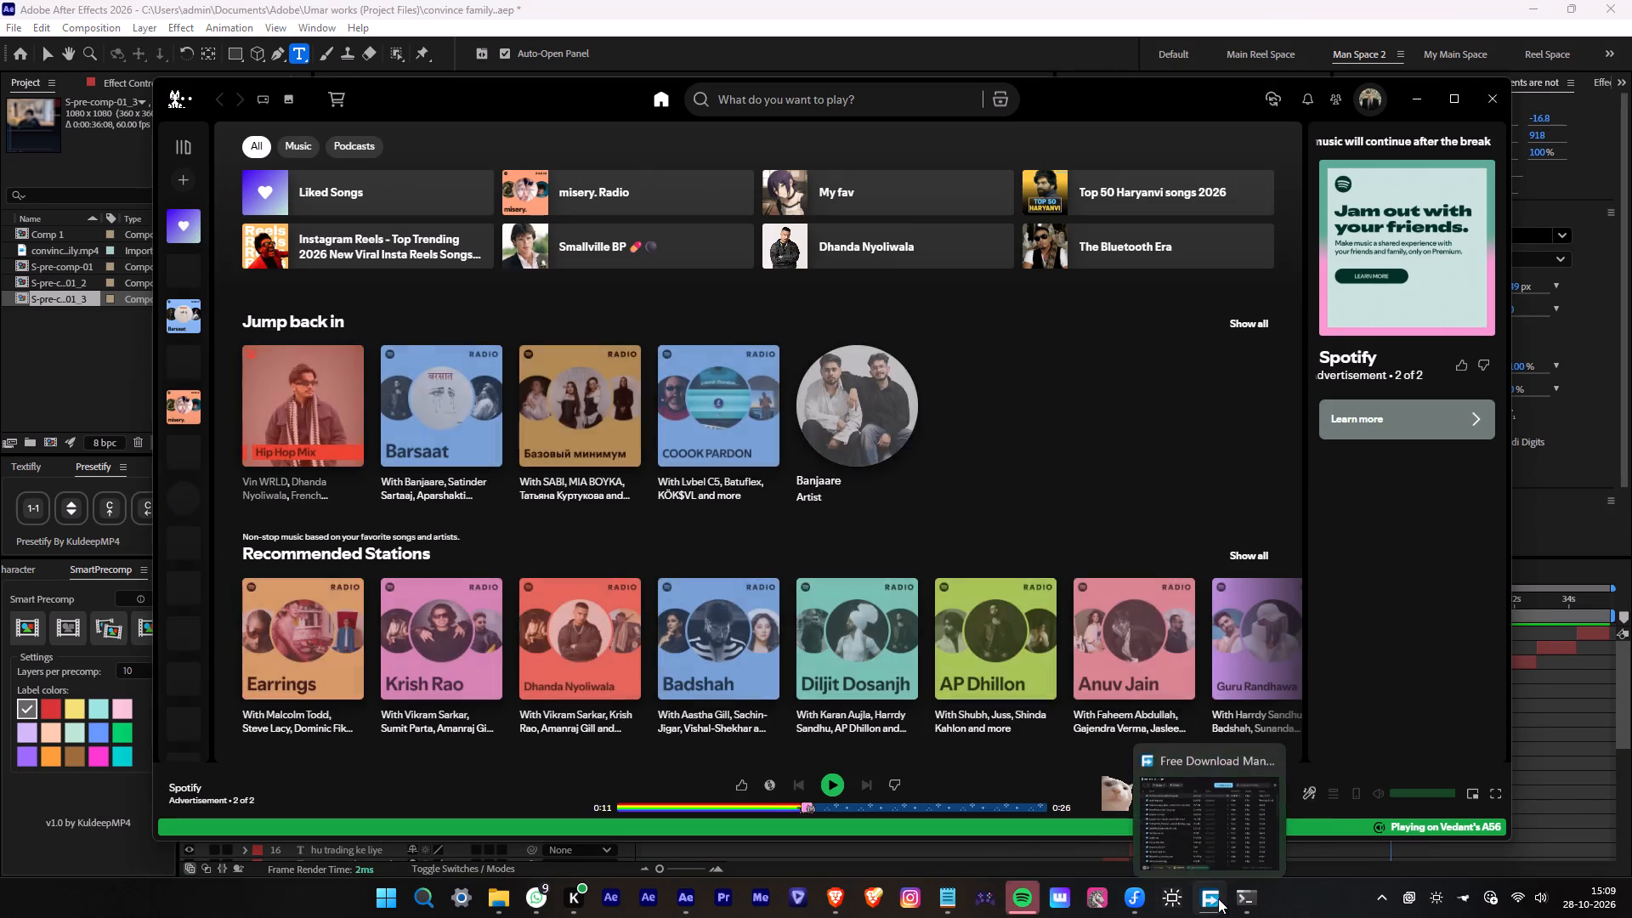
left_click(1246, 894)
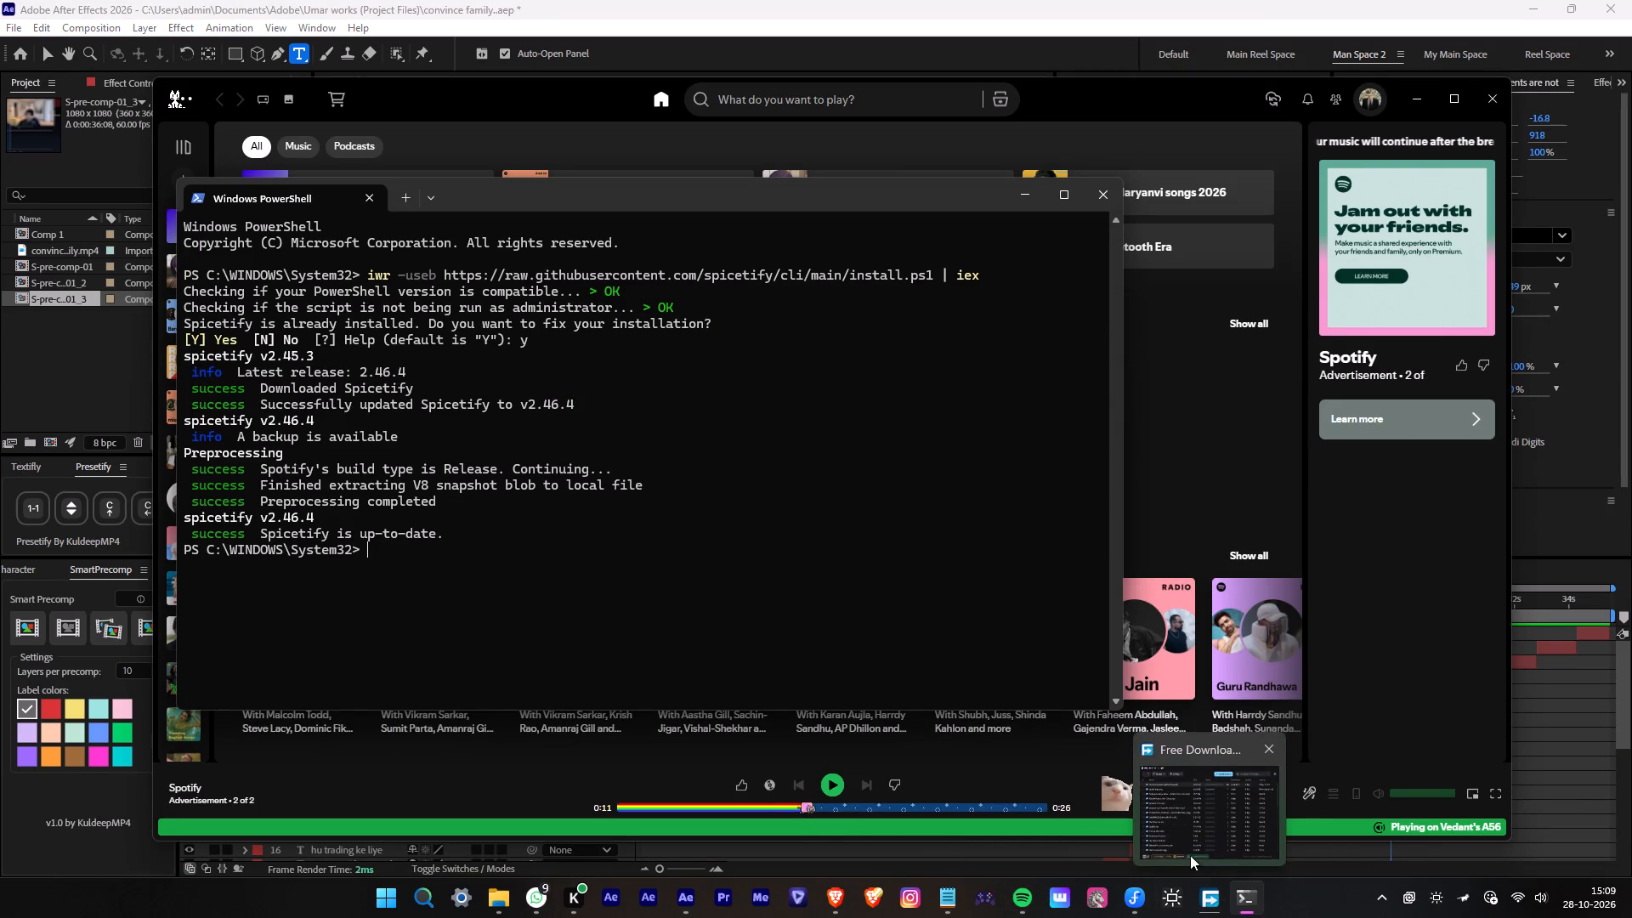
left_click(1088, 198)
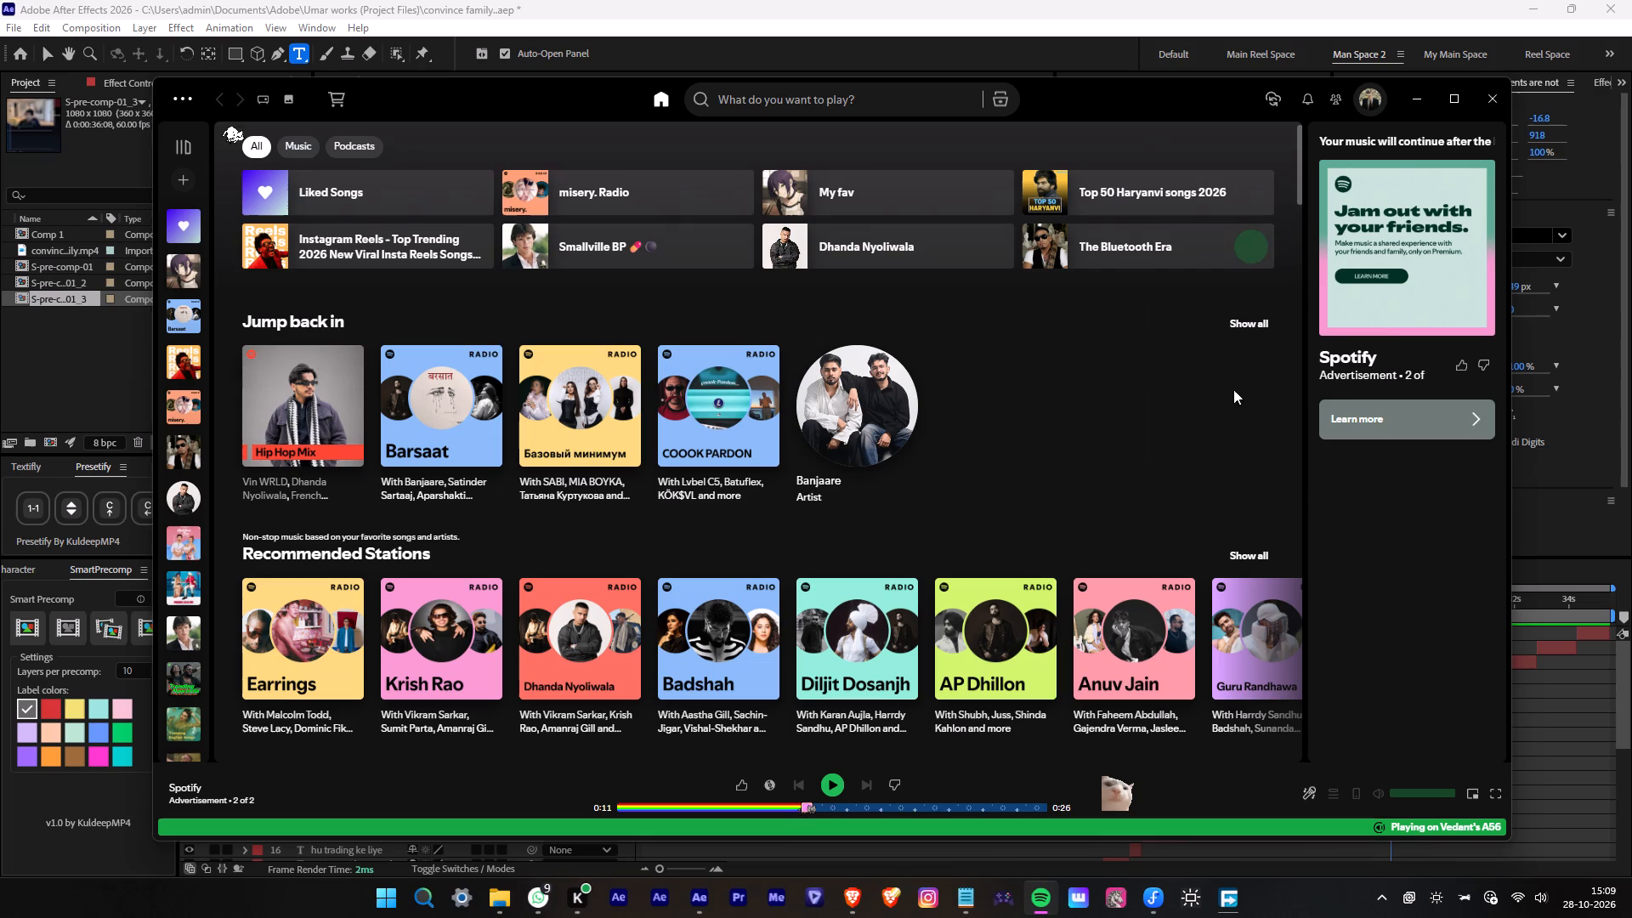
Open the Liked Songs playlist.
left_click(333, 198)
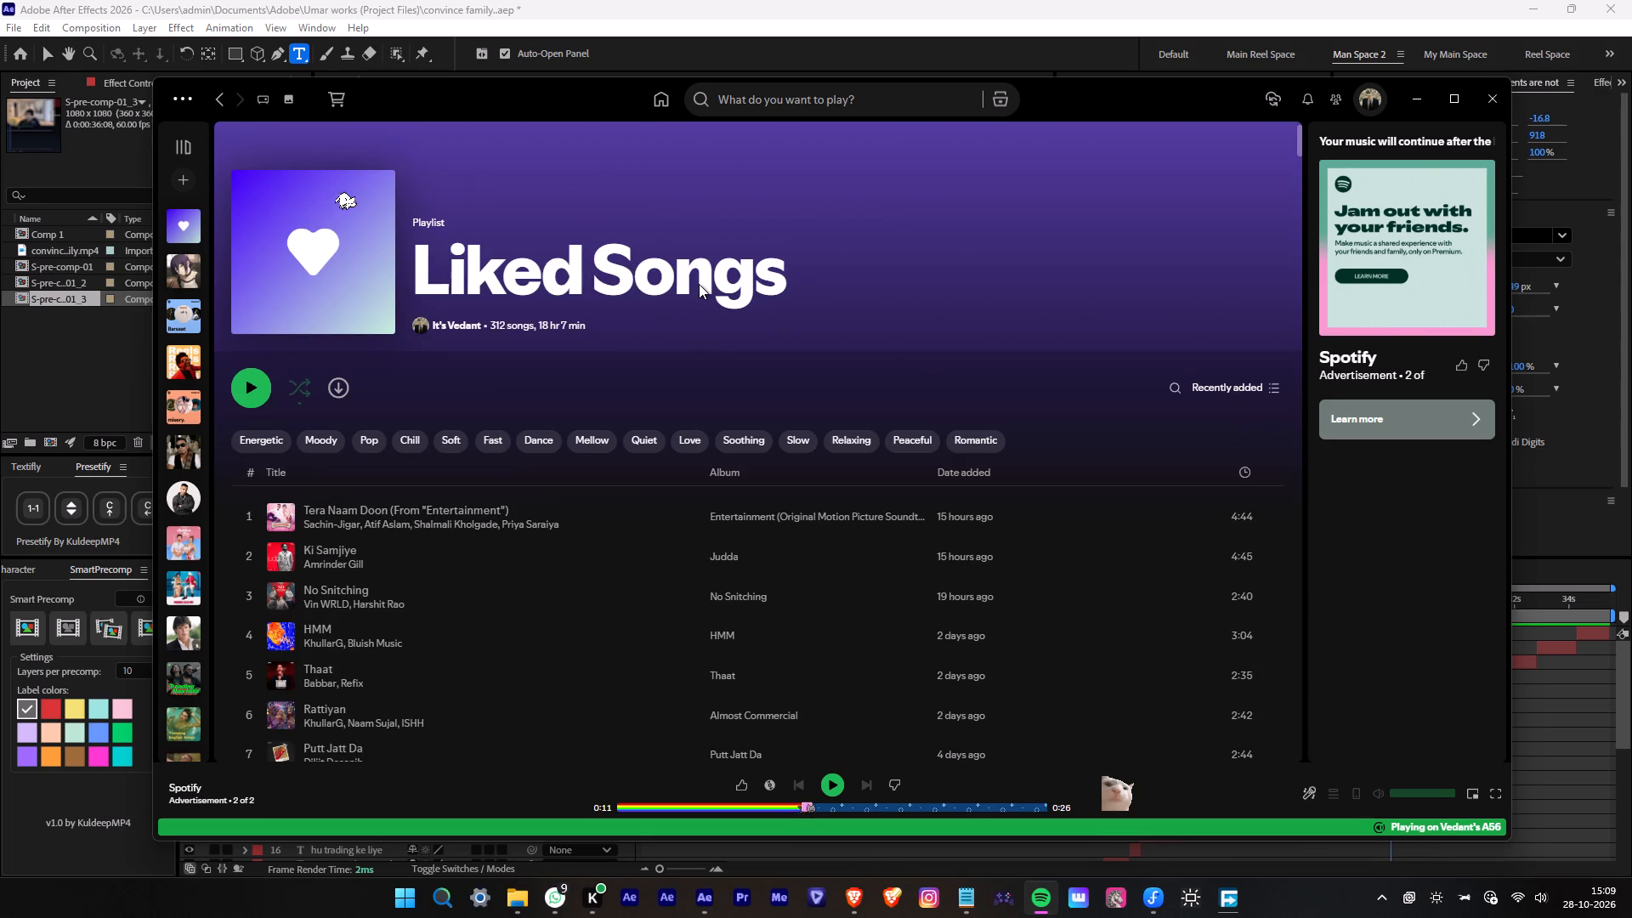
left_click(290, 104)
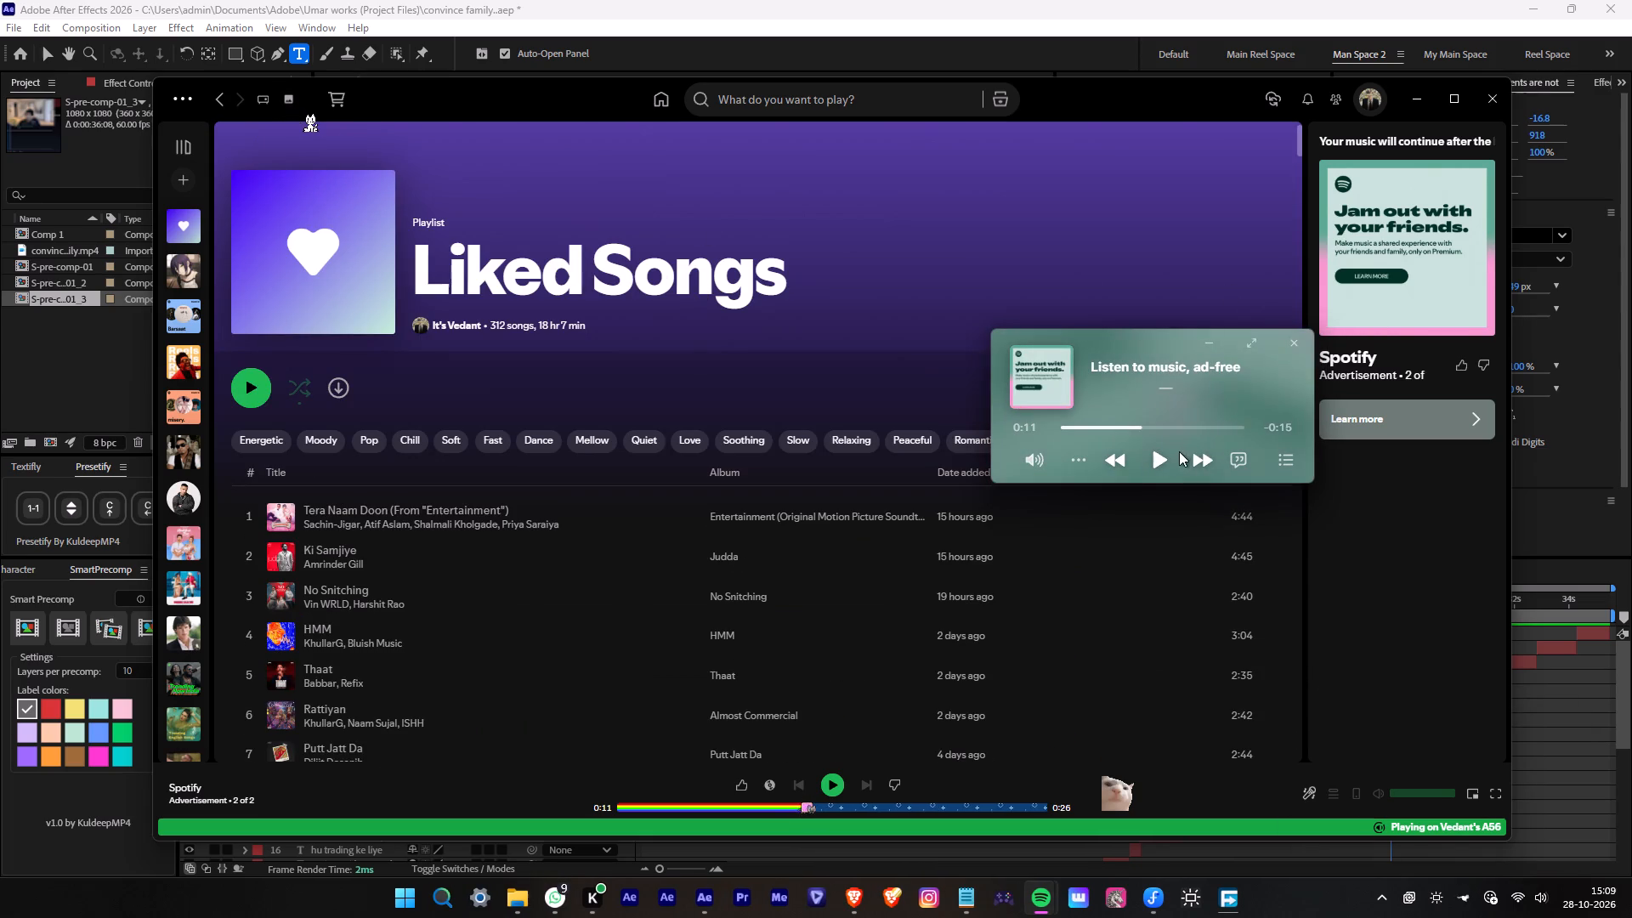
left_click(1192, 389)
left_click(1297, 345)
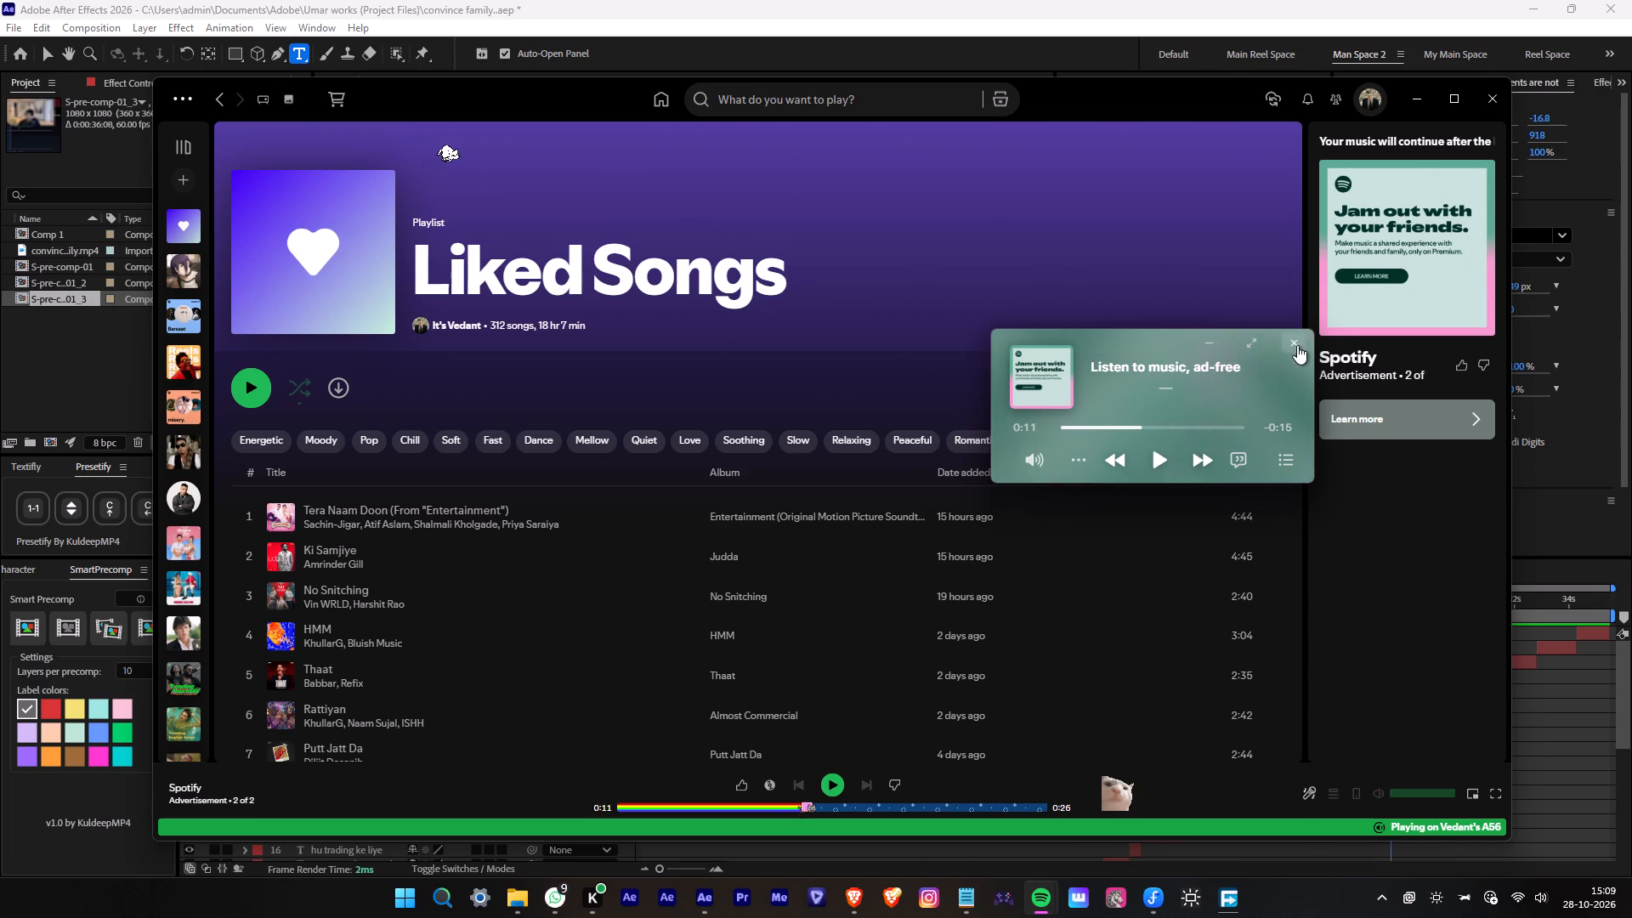
Resume the paused advertisement, start Ki Samjiye from Liked Songs, and minimise Spotify.
left_click(252, 555)
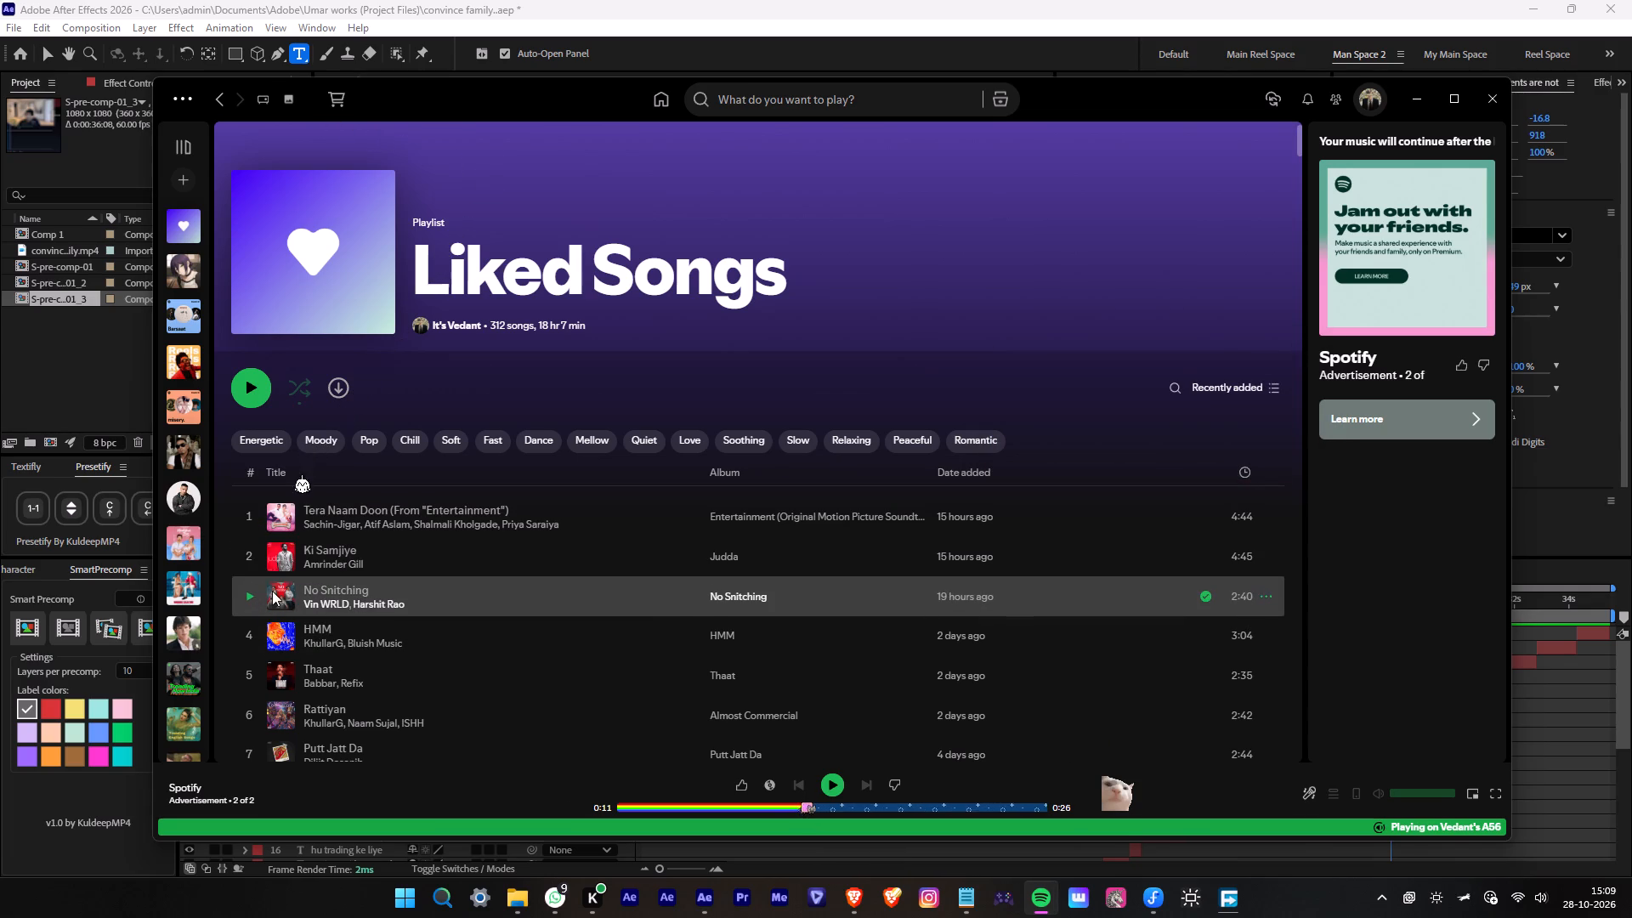
left_click(251, 556)
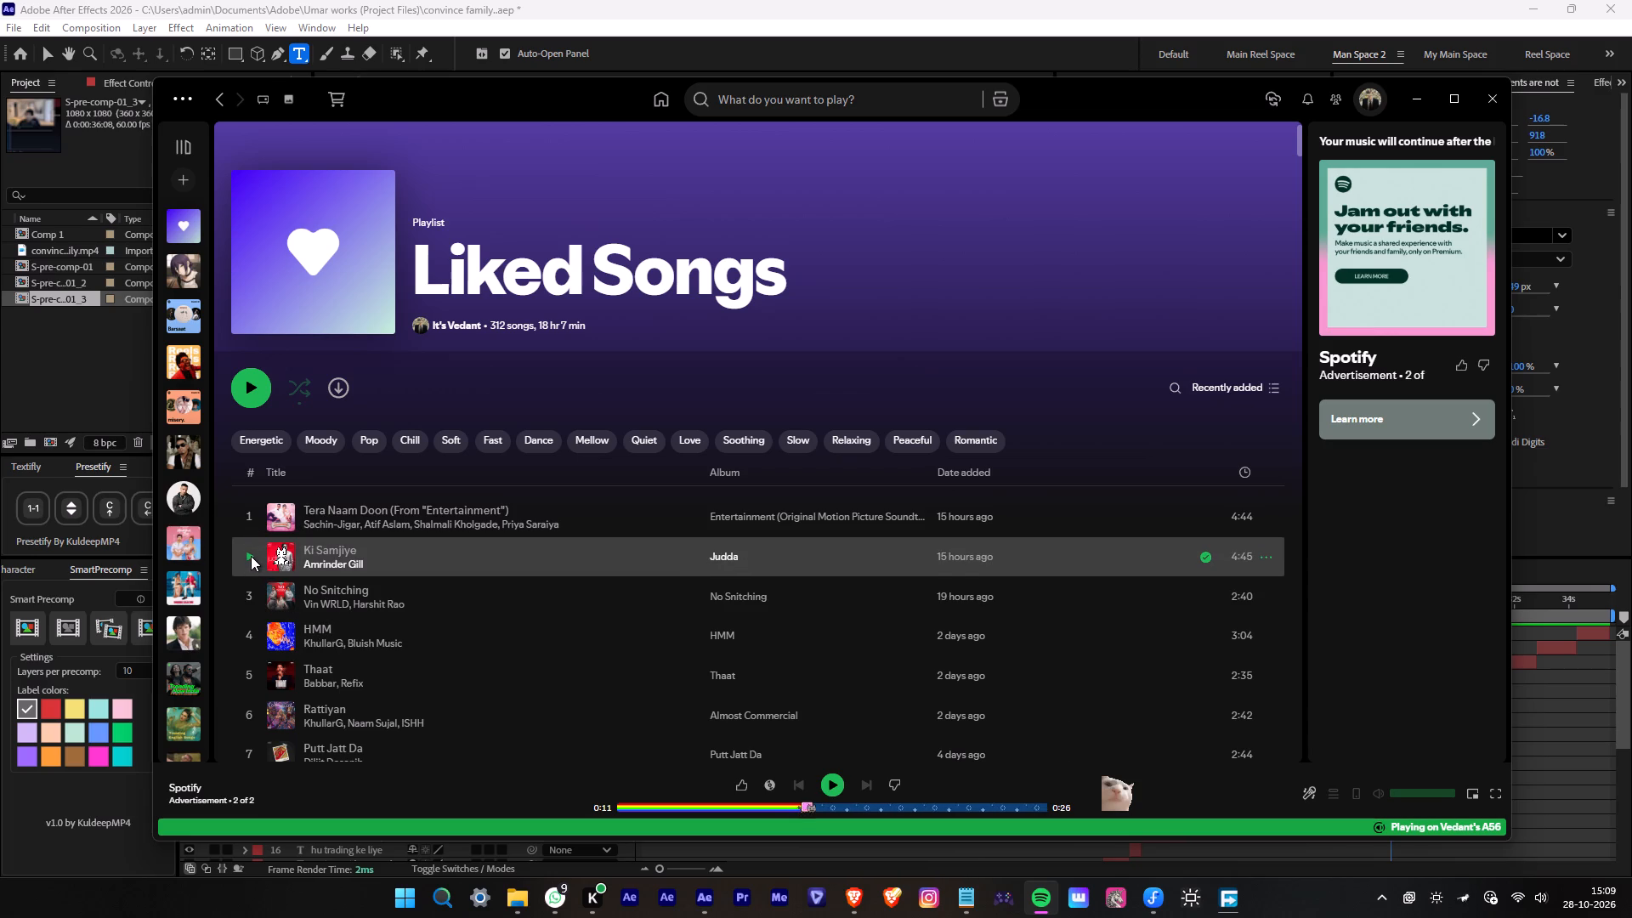
left_click(249, 599)
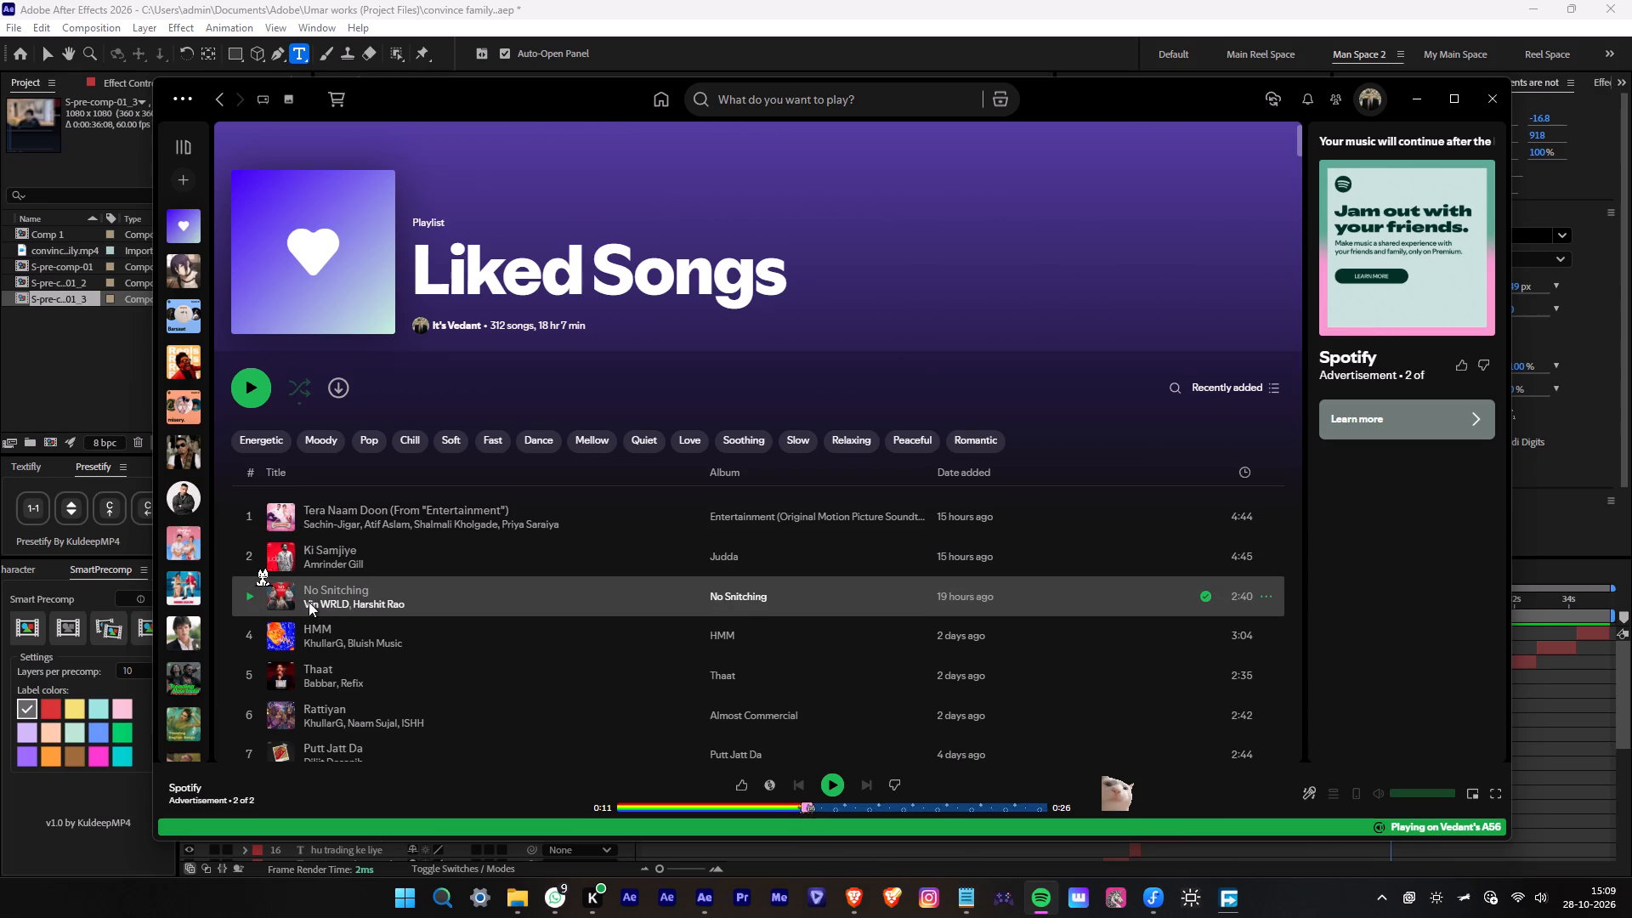
left_click(831, 787)
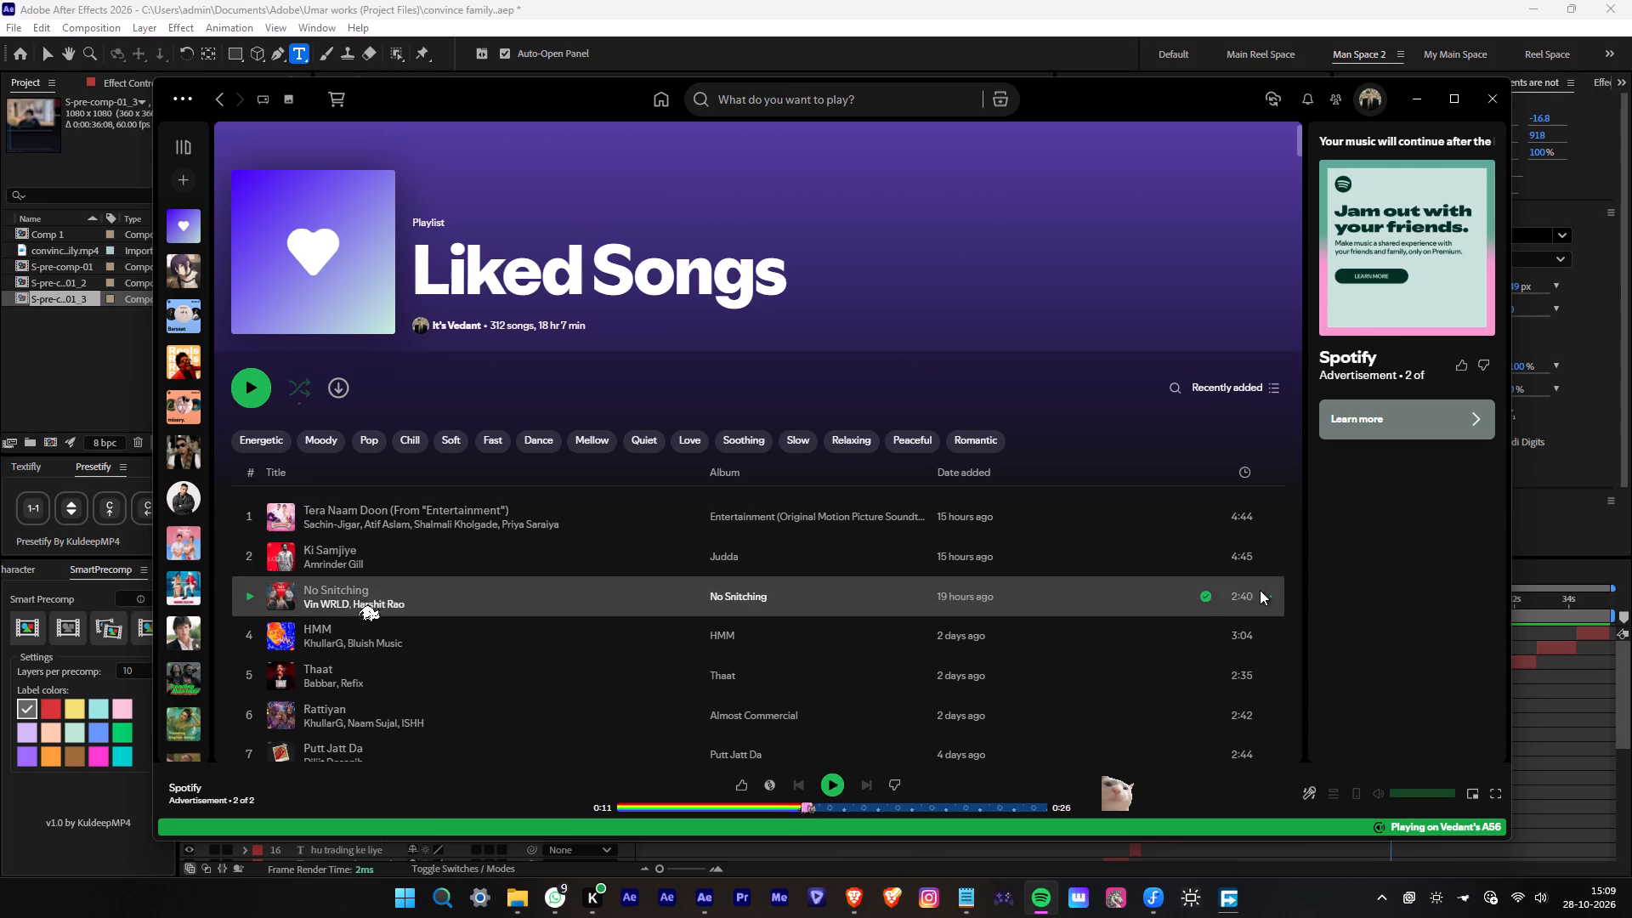
left_click(830, 781)
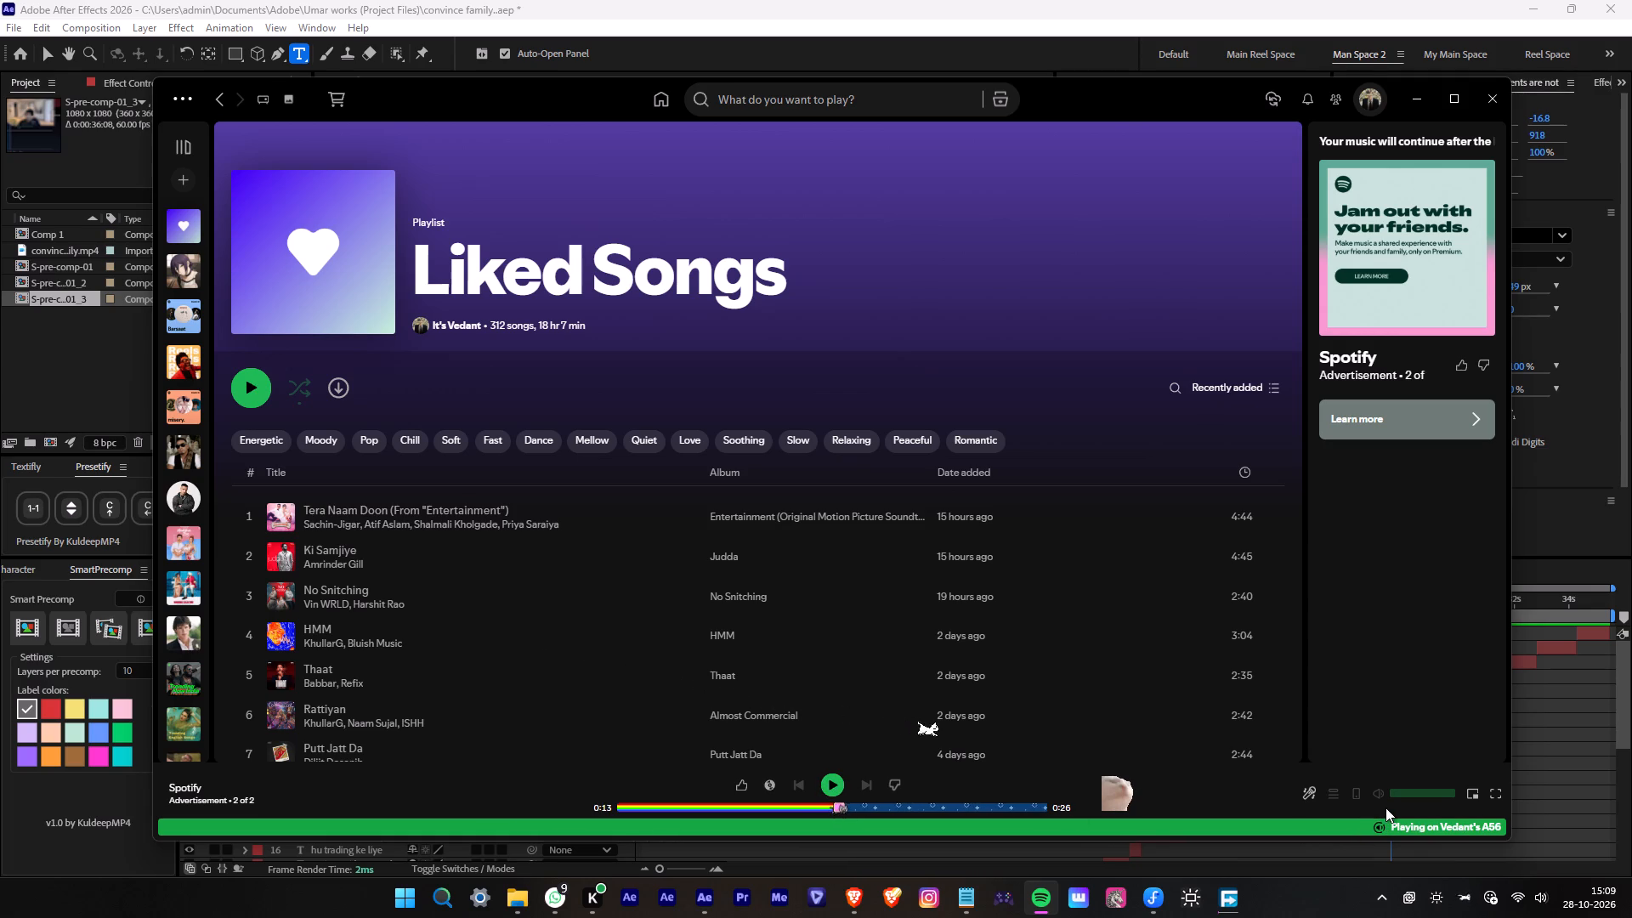
left_click(833, 786)
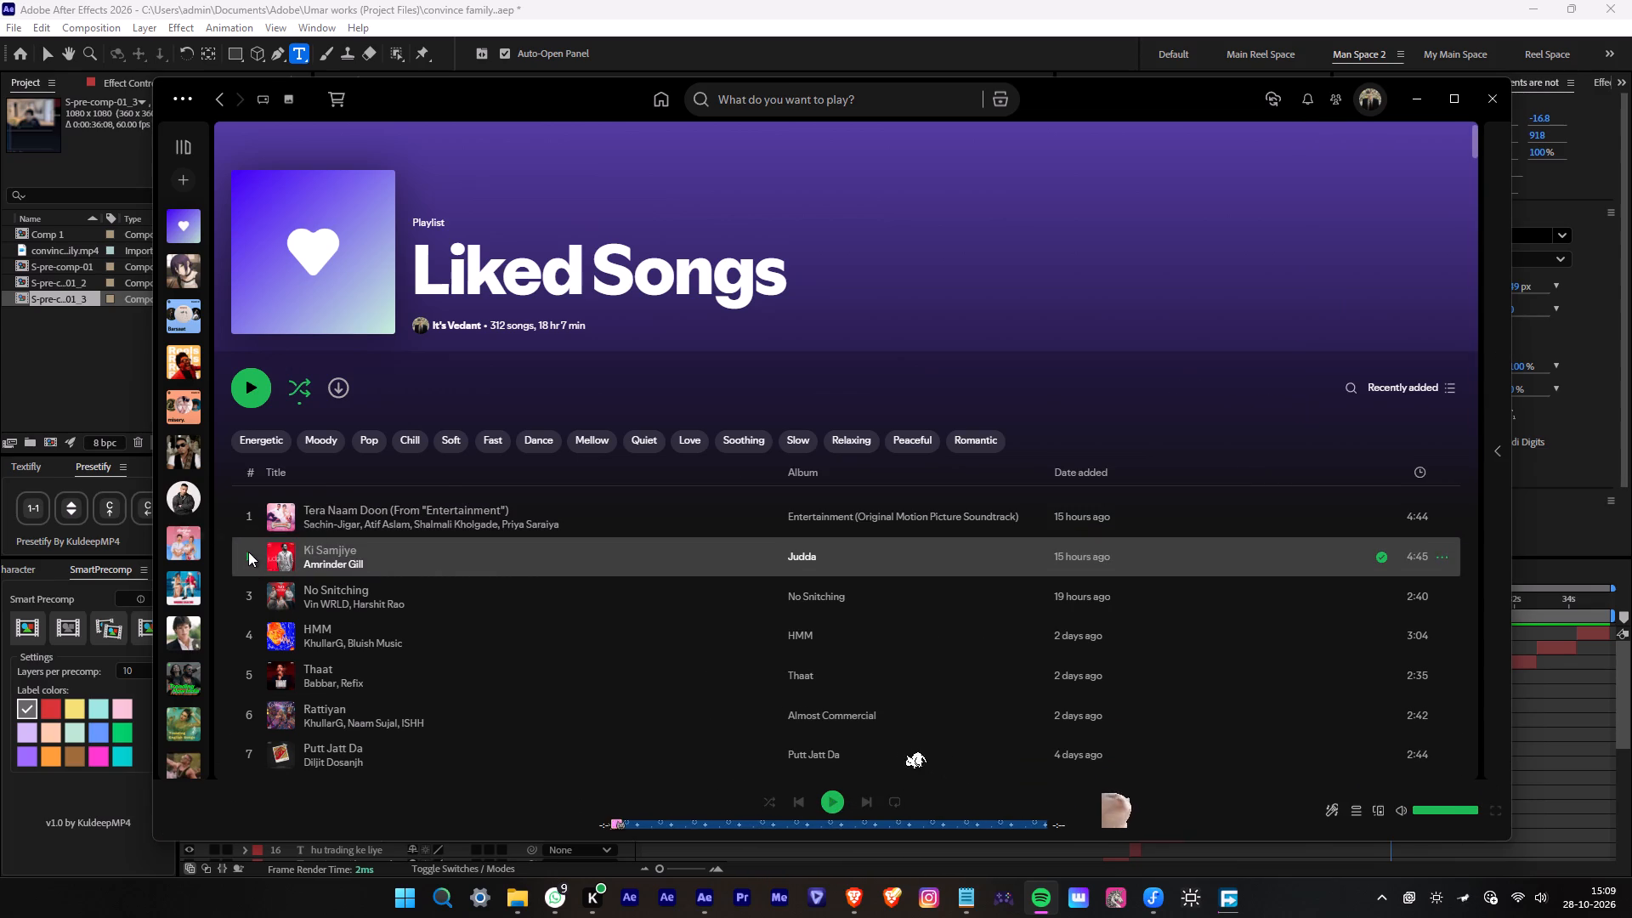
left_click(248, 552)
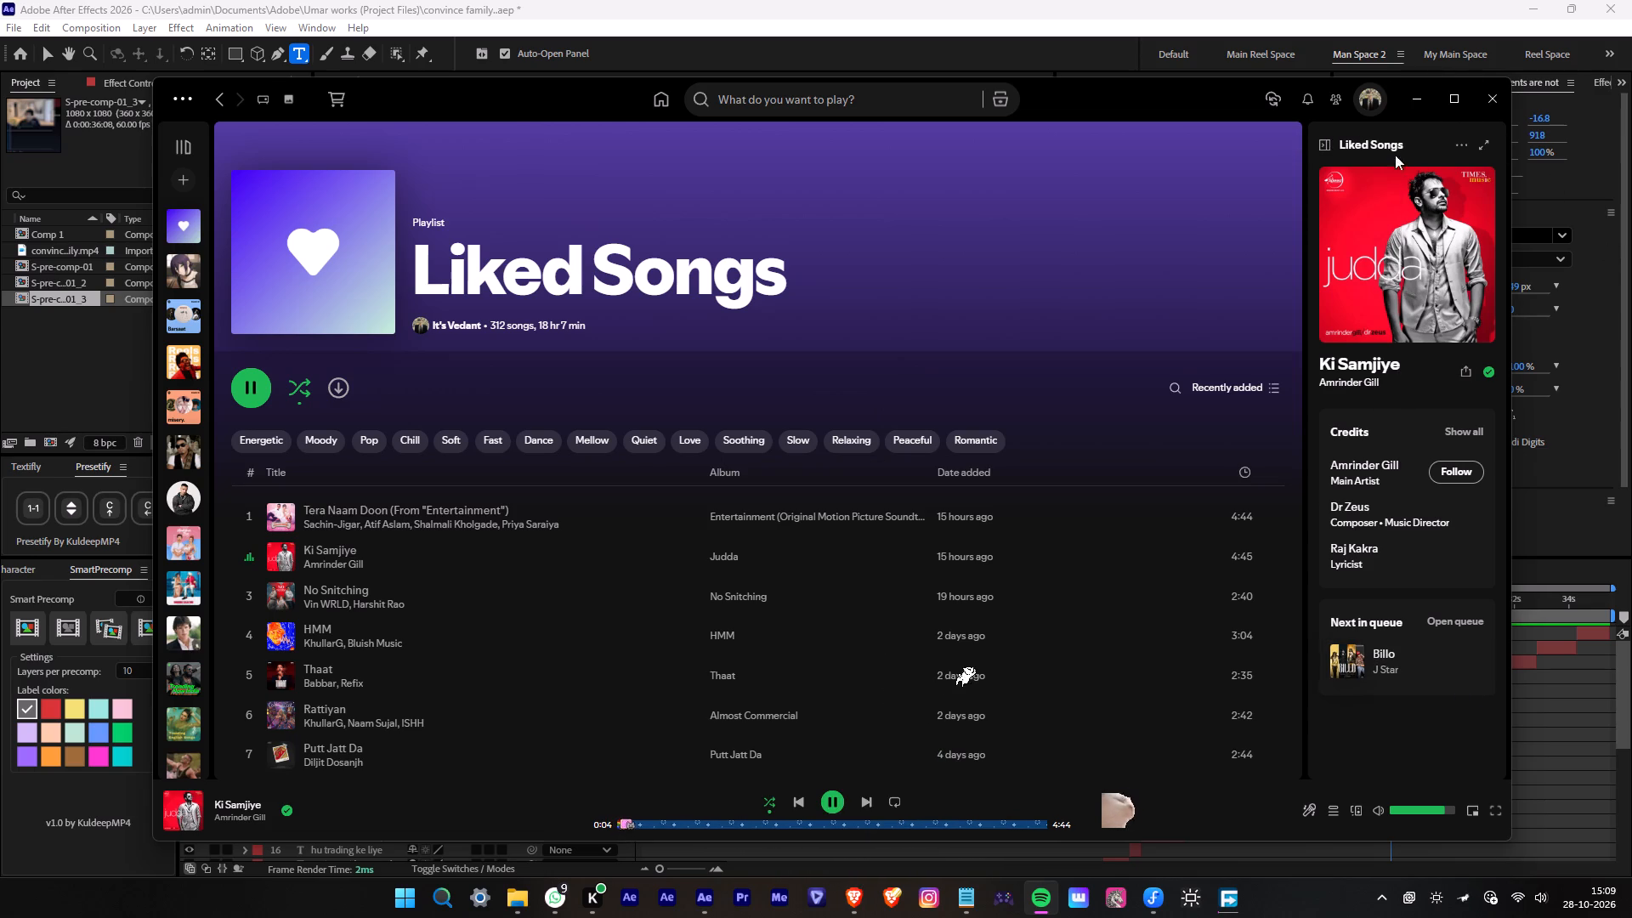
left_click(1413, 104)
Play back the captions in After Effects from 0:00:27:28 to the end of Comp 1, checking their wording and line breaks.
left_click(1545, 788)
key("space")
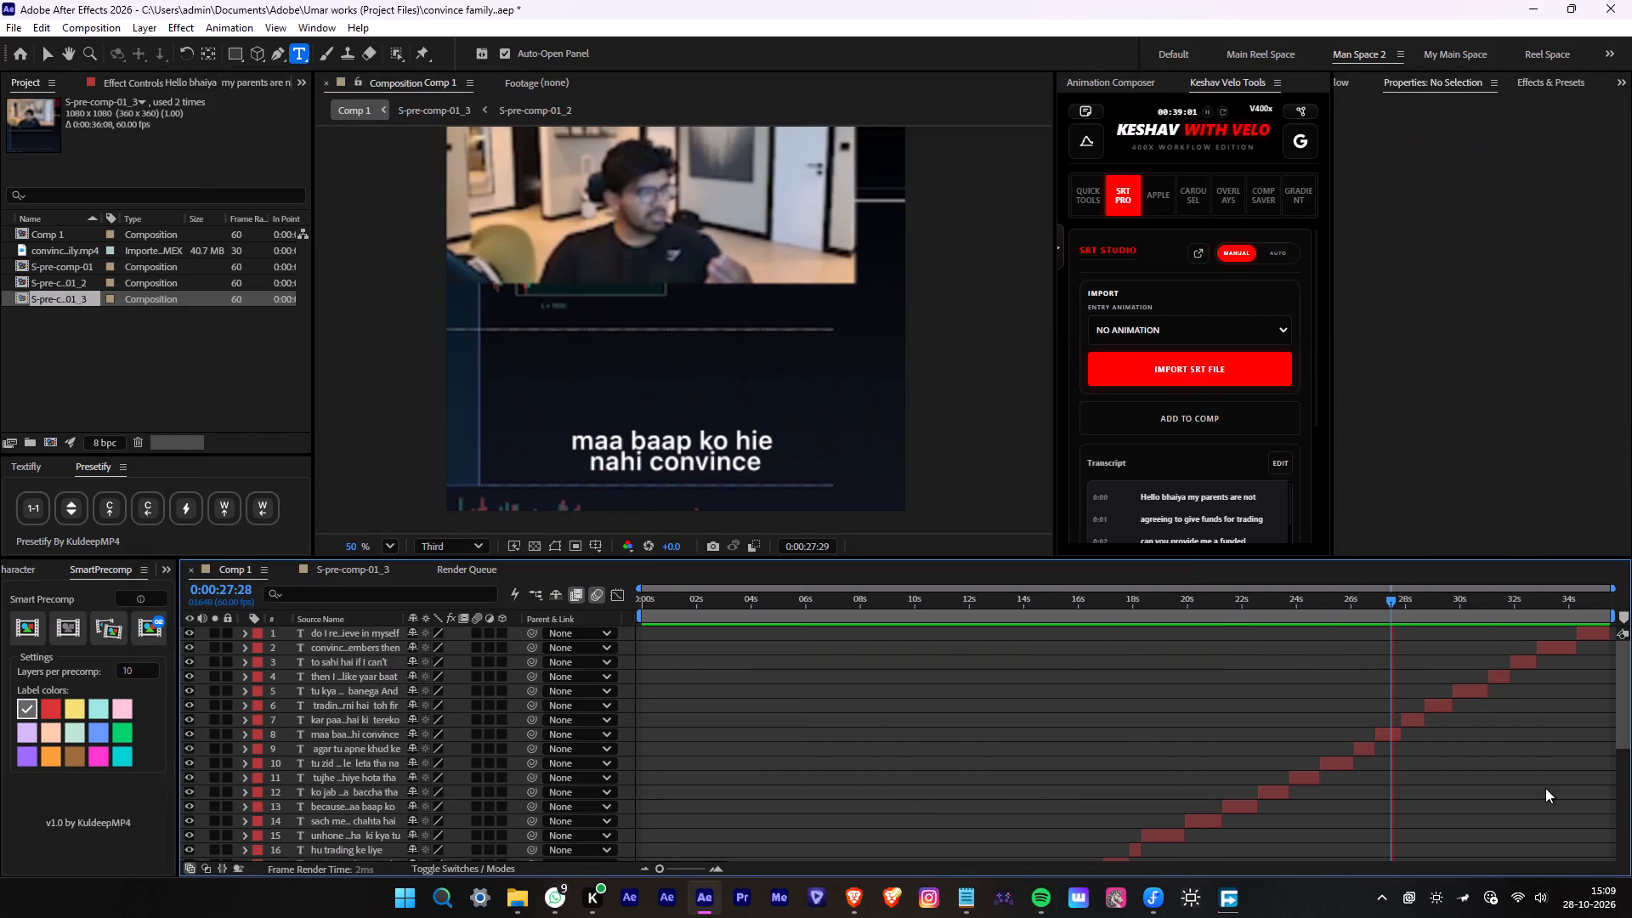
scroll(1545, 788, "up", 2, "alt")
middle_click_drag(1544, 788, 1452, 794, "alt")
middle_click_drag(1446, 773, 1323, 785)
scroll(1343, 783, "up", 1)
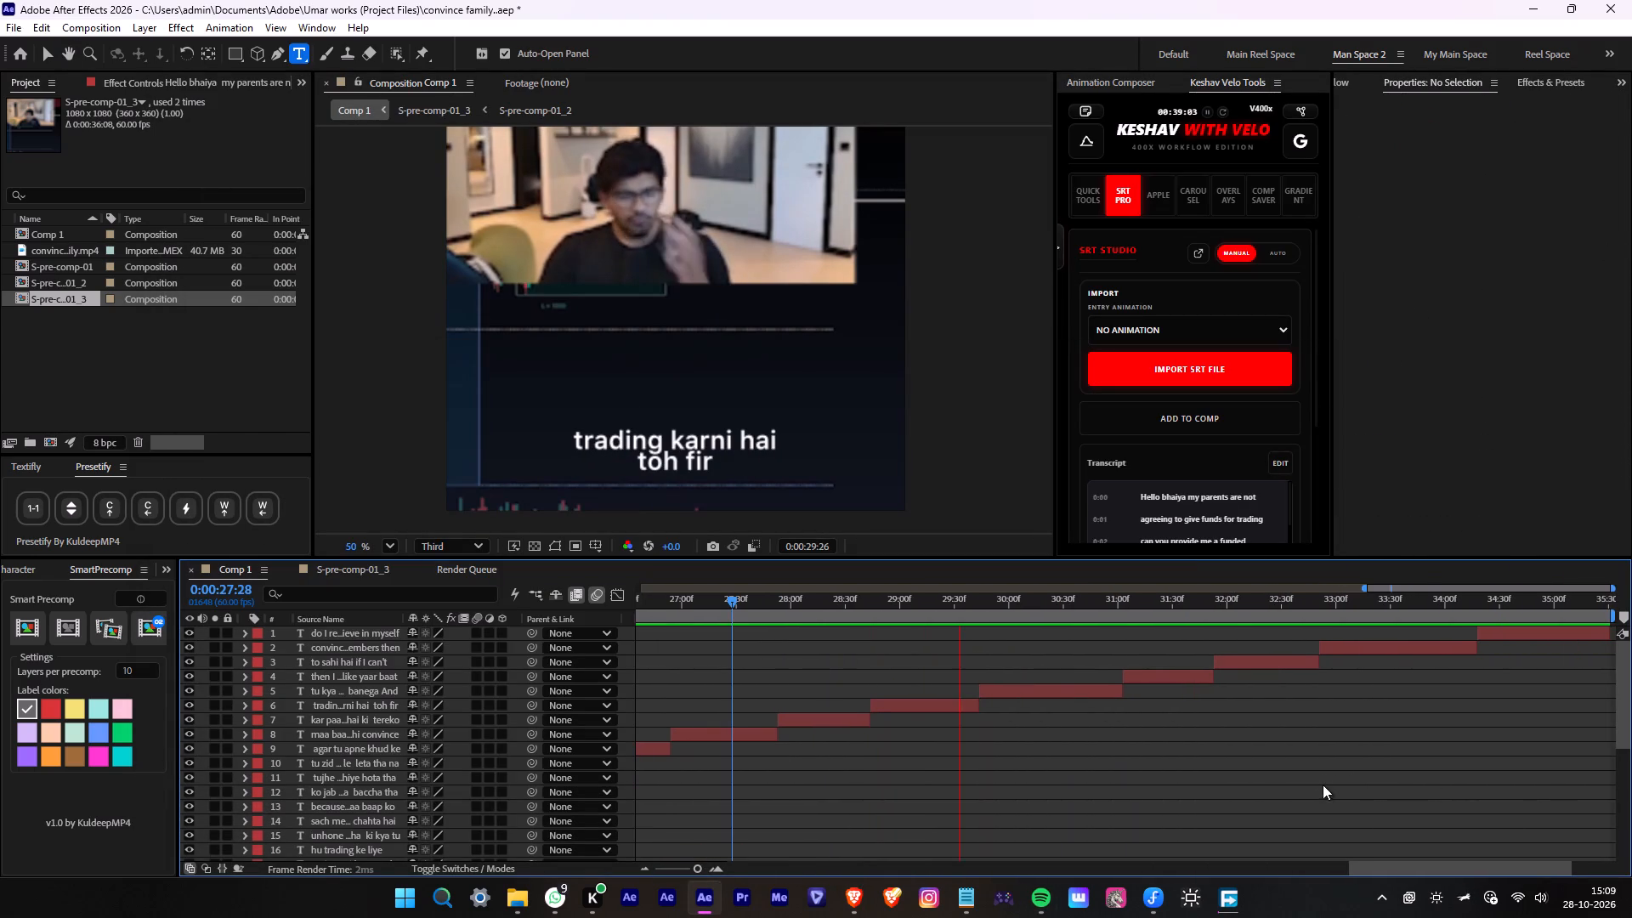
middle_click_drag(1329, 775, 1132, 792)
scroll(1305, 751, "down", 2, "alt")
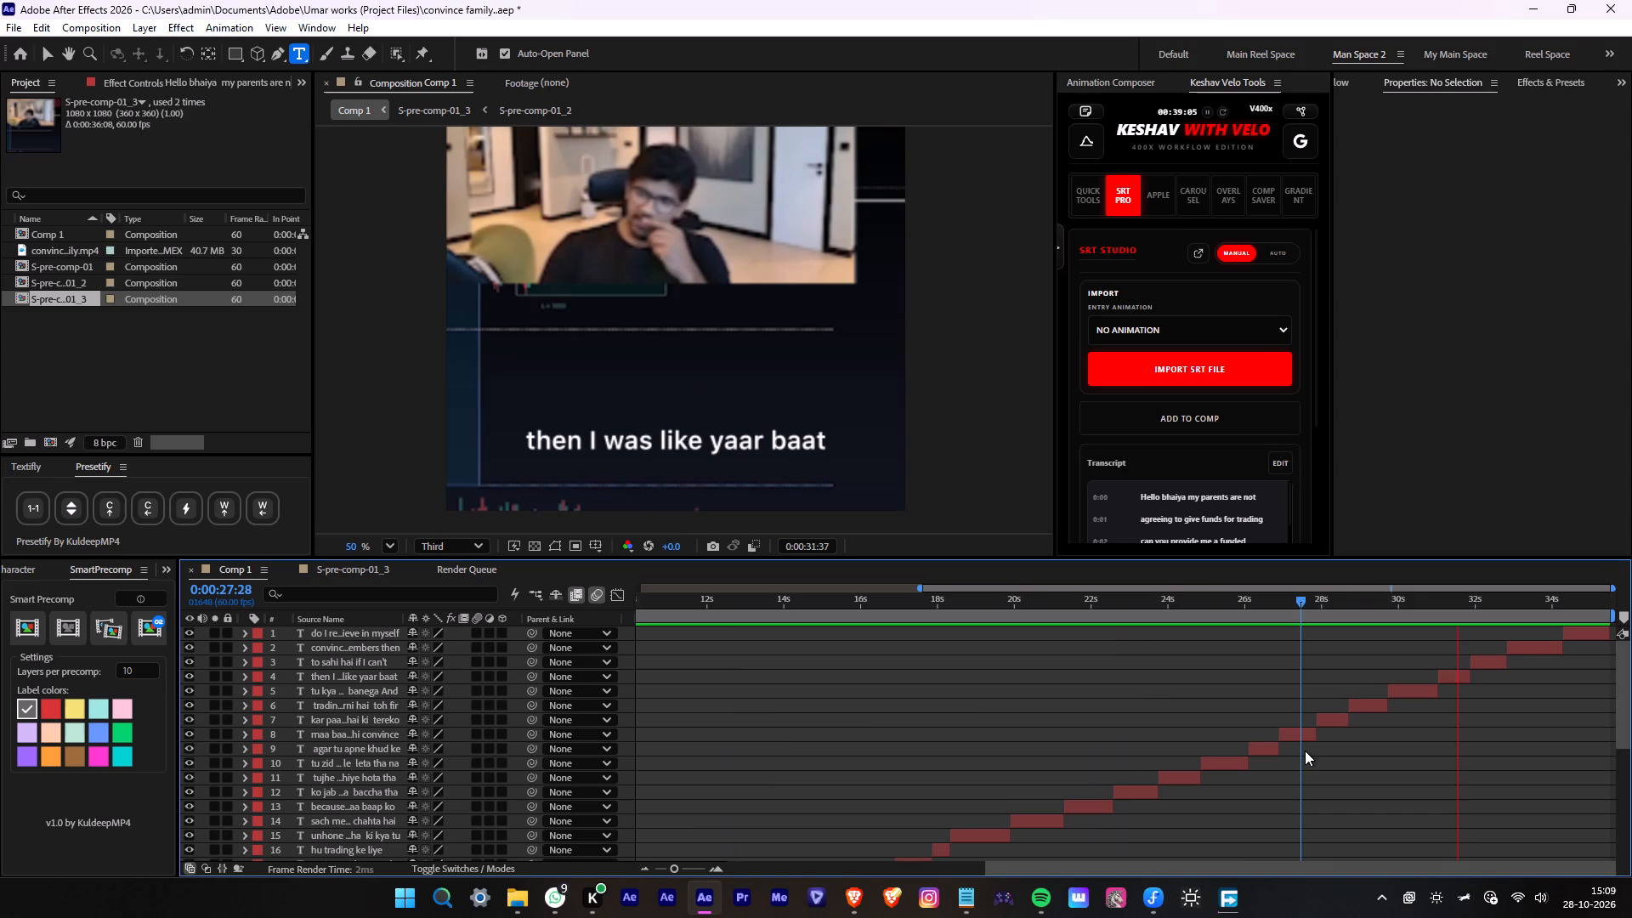
middle_click_drag(1499, 751, 1483, 752)
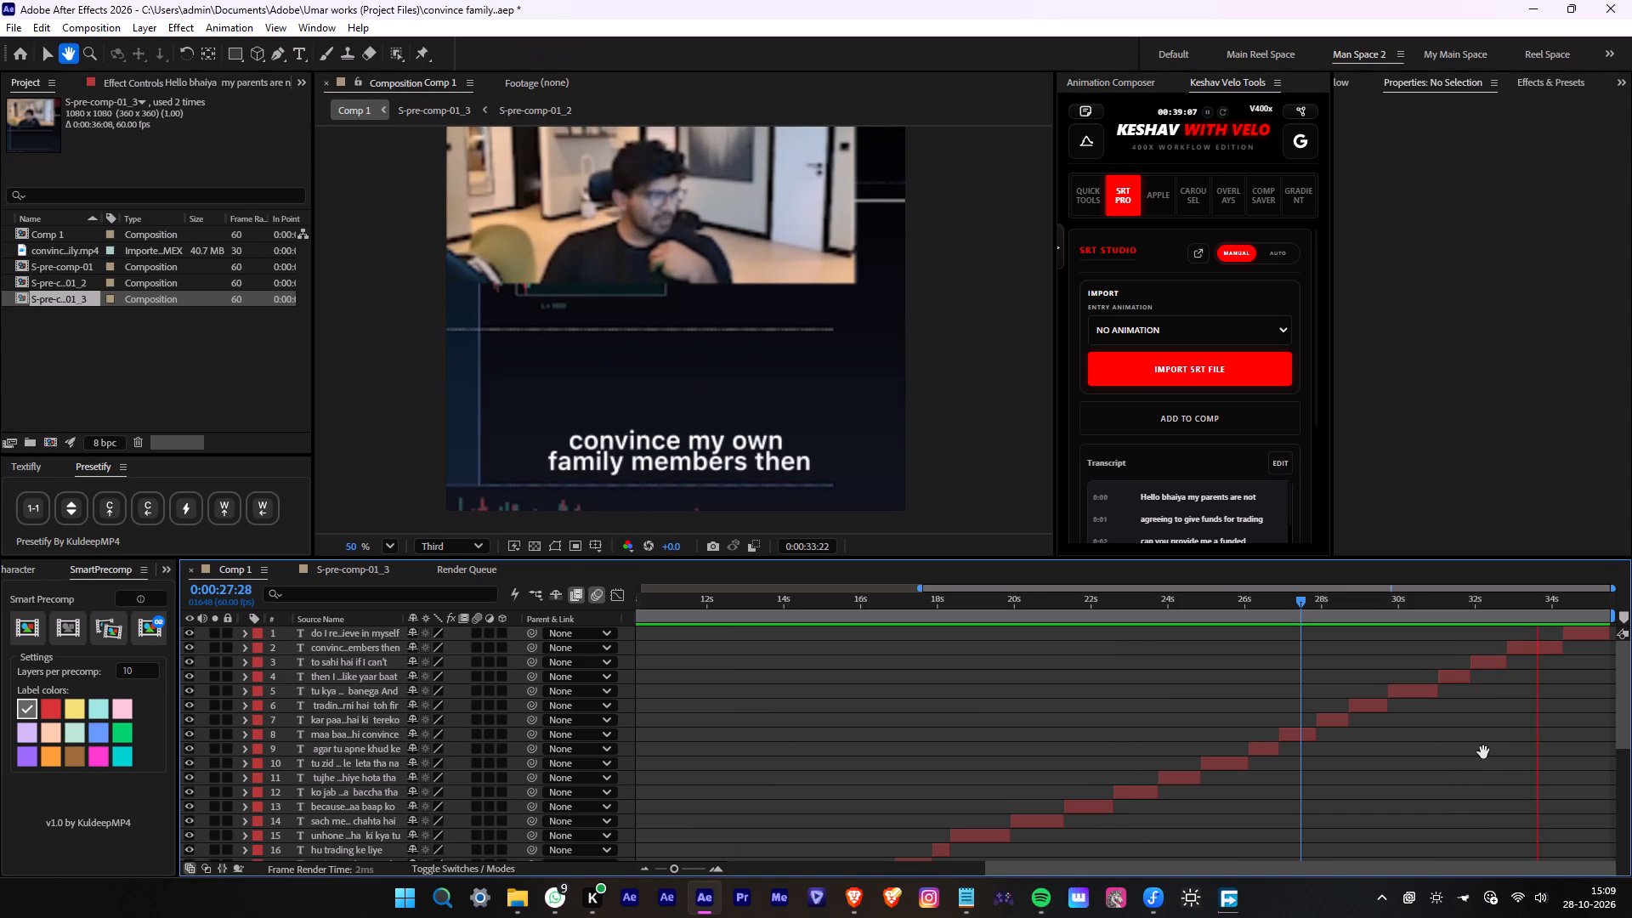
middle_click_drag(1483, 752, 1414, 760)
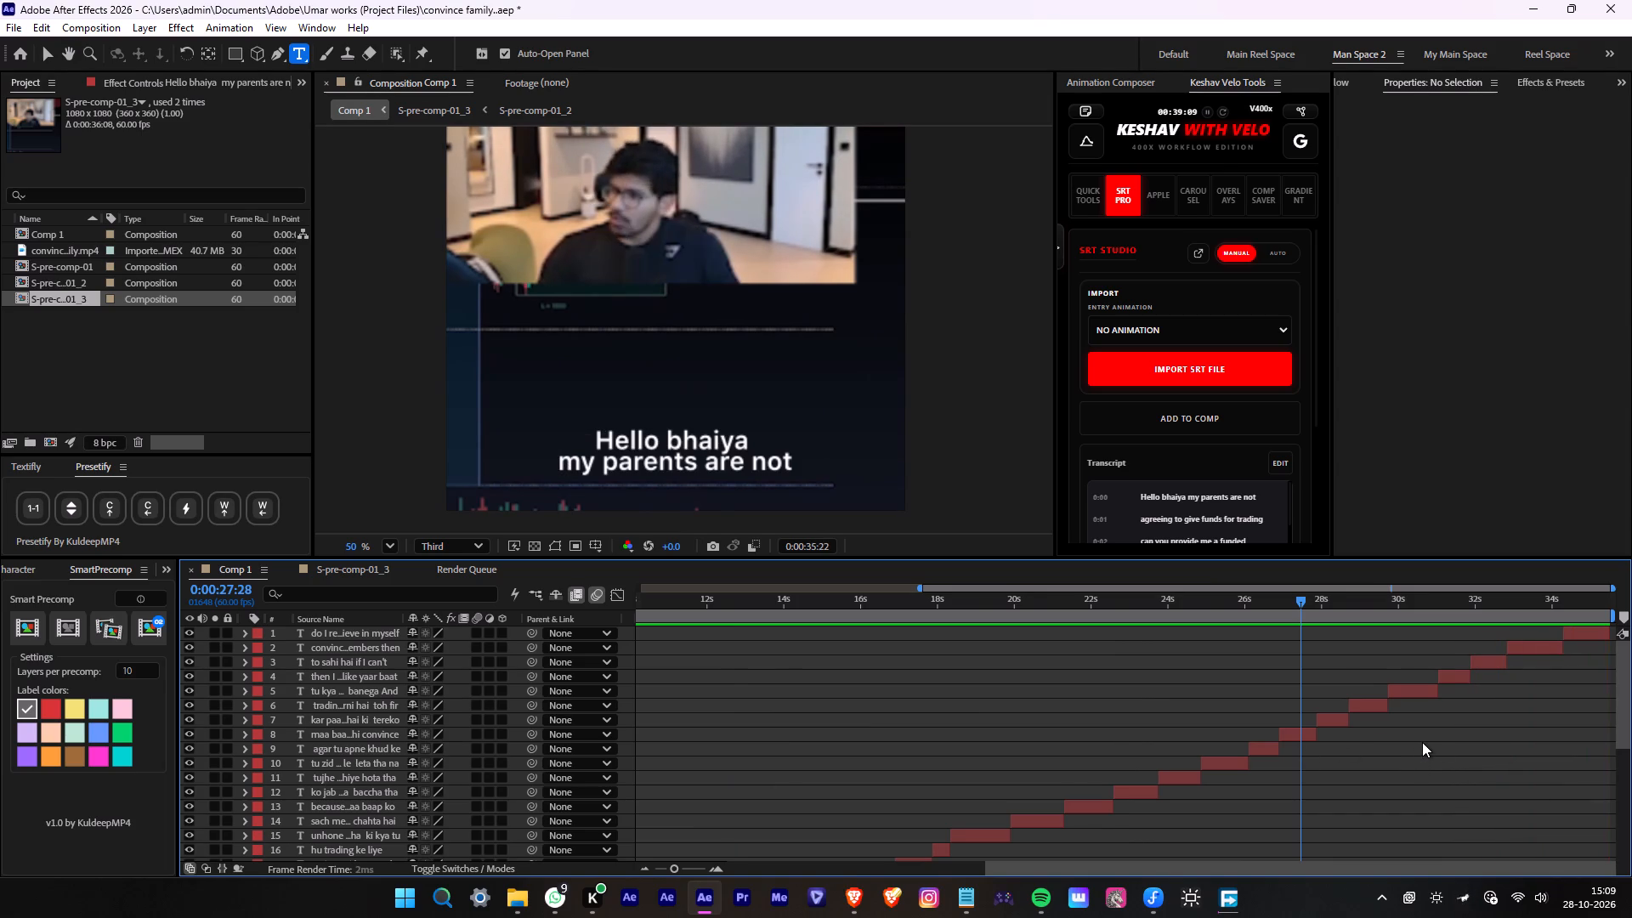
scroll(1422, 742, "down", 12)
key("space")
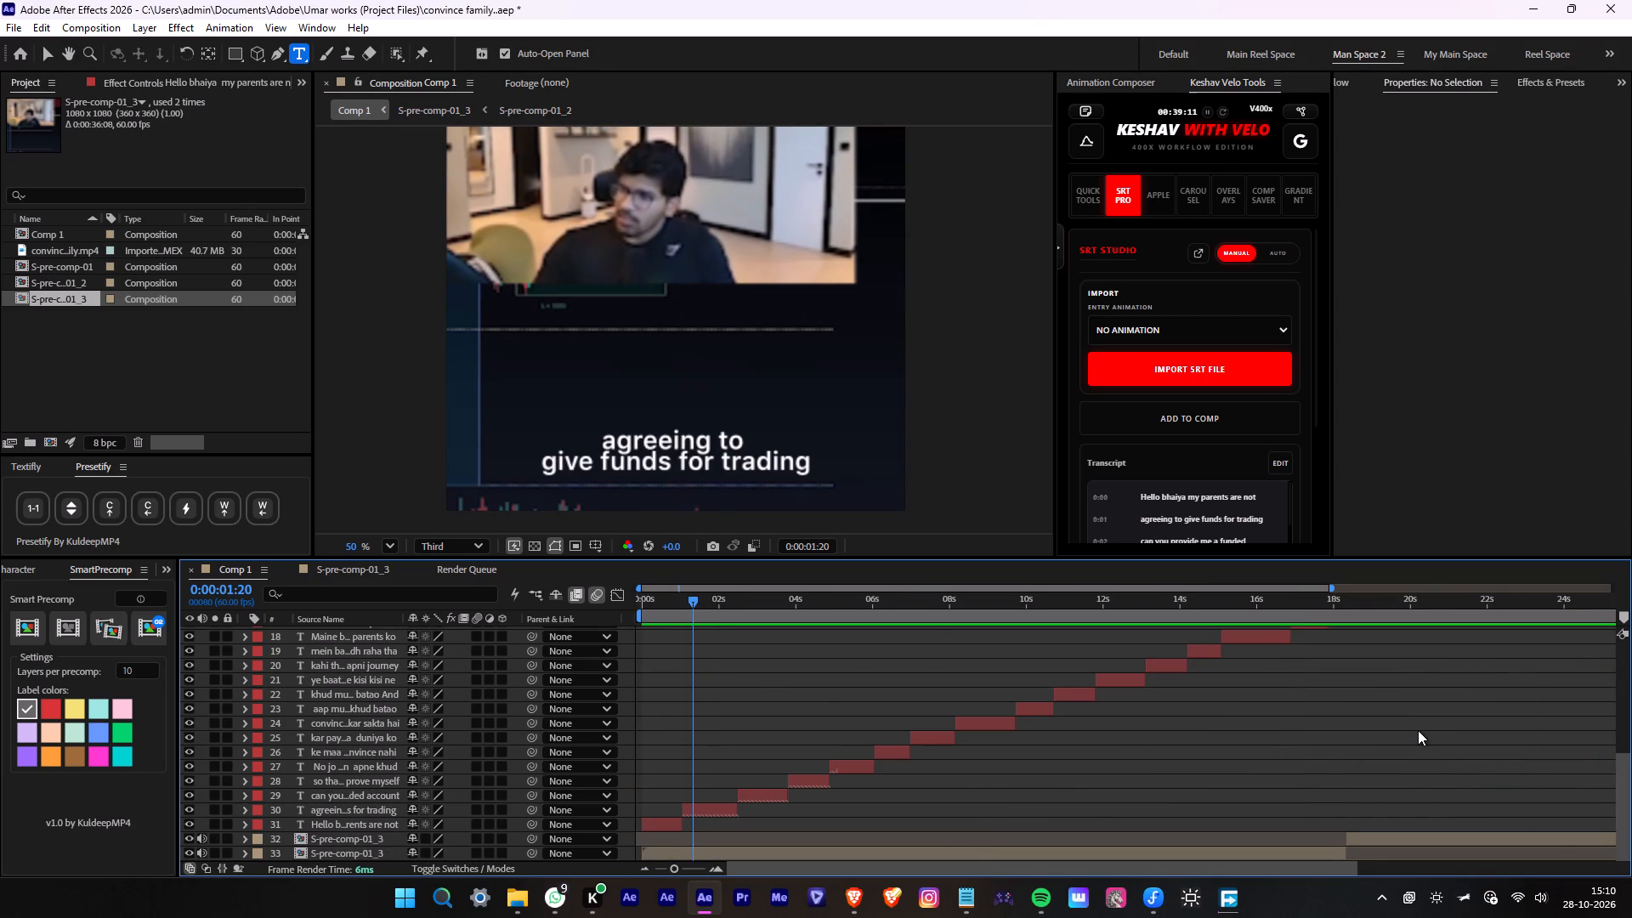
Enable motion blur on all layers of Comp 1.
scroll(1416, 730, "down", 7, "alt")
scroll(1227, 747, "down", 4)
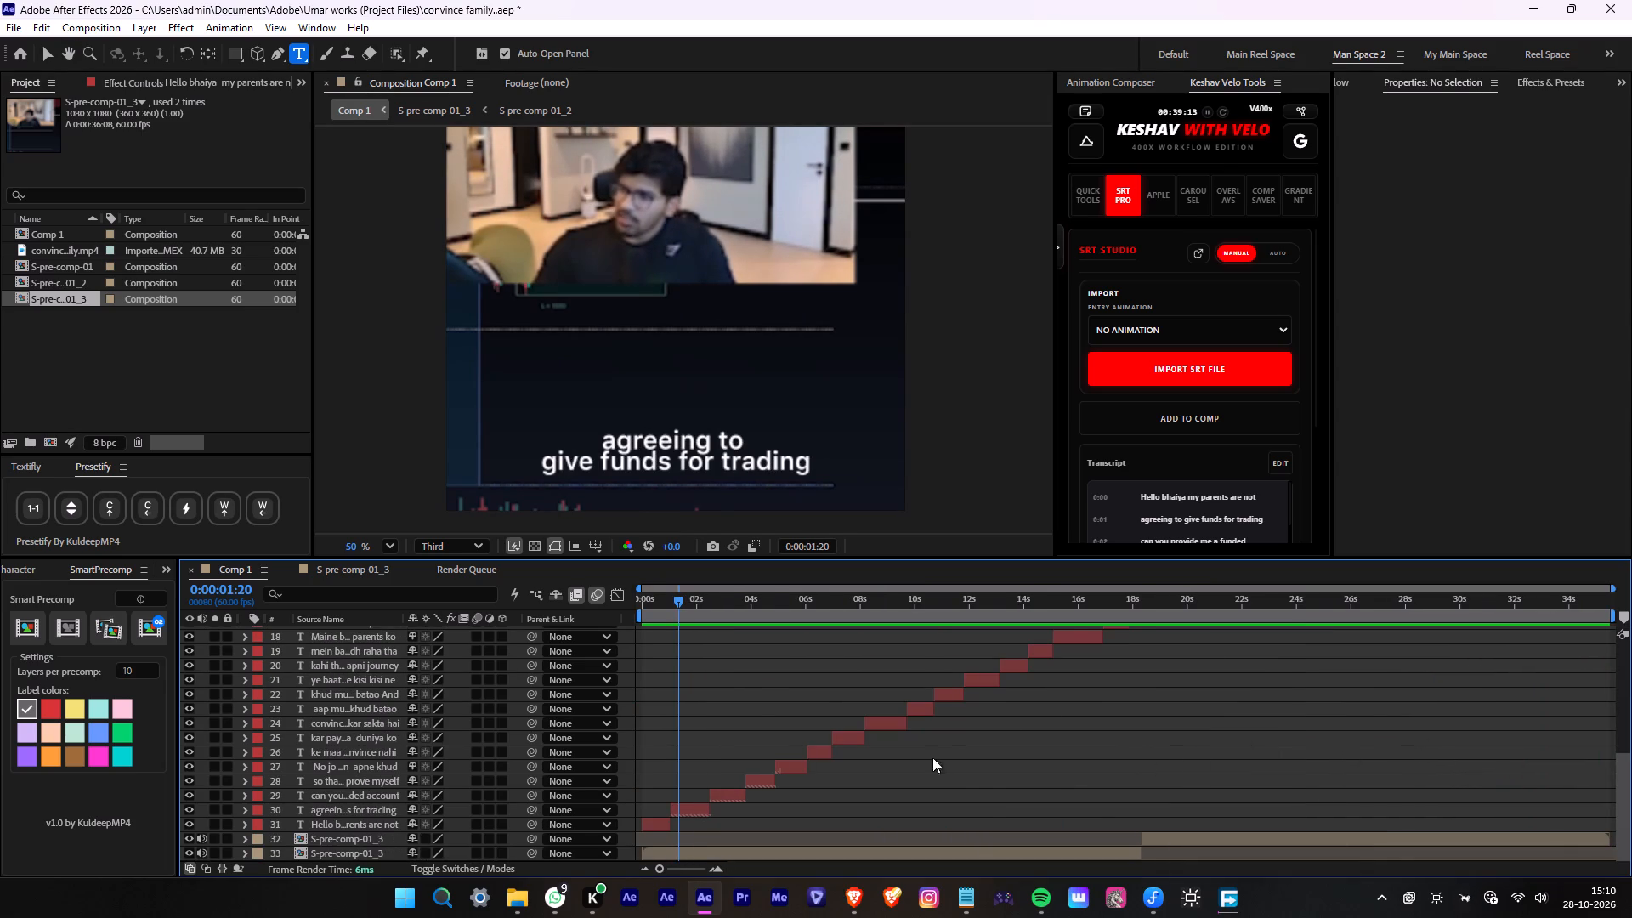
key("ctrl+a")
left_click(478, 639)
left_click(749, 674)
scroll(641, 736, "up", 2, "alt")
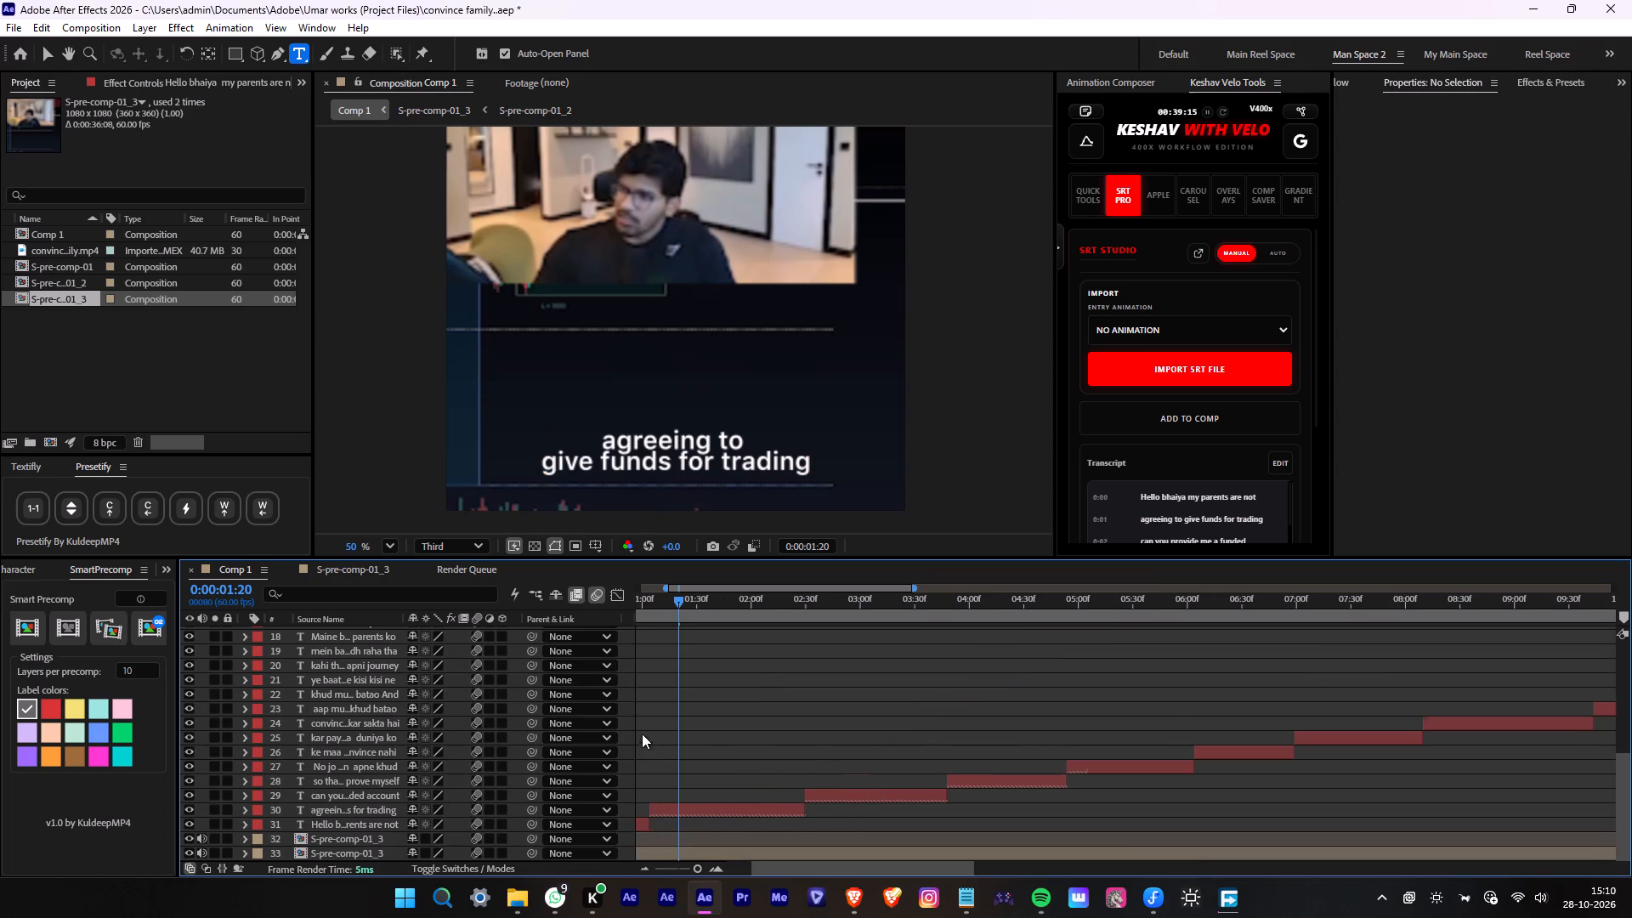
Return to the start of Comp 1 and set the composition preview resolution to Full.
left_click_drag(667, 609, 604, 613)
left_click(678, 824)
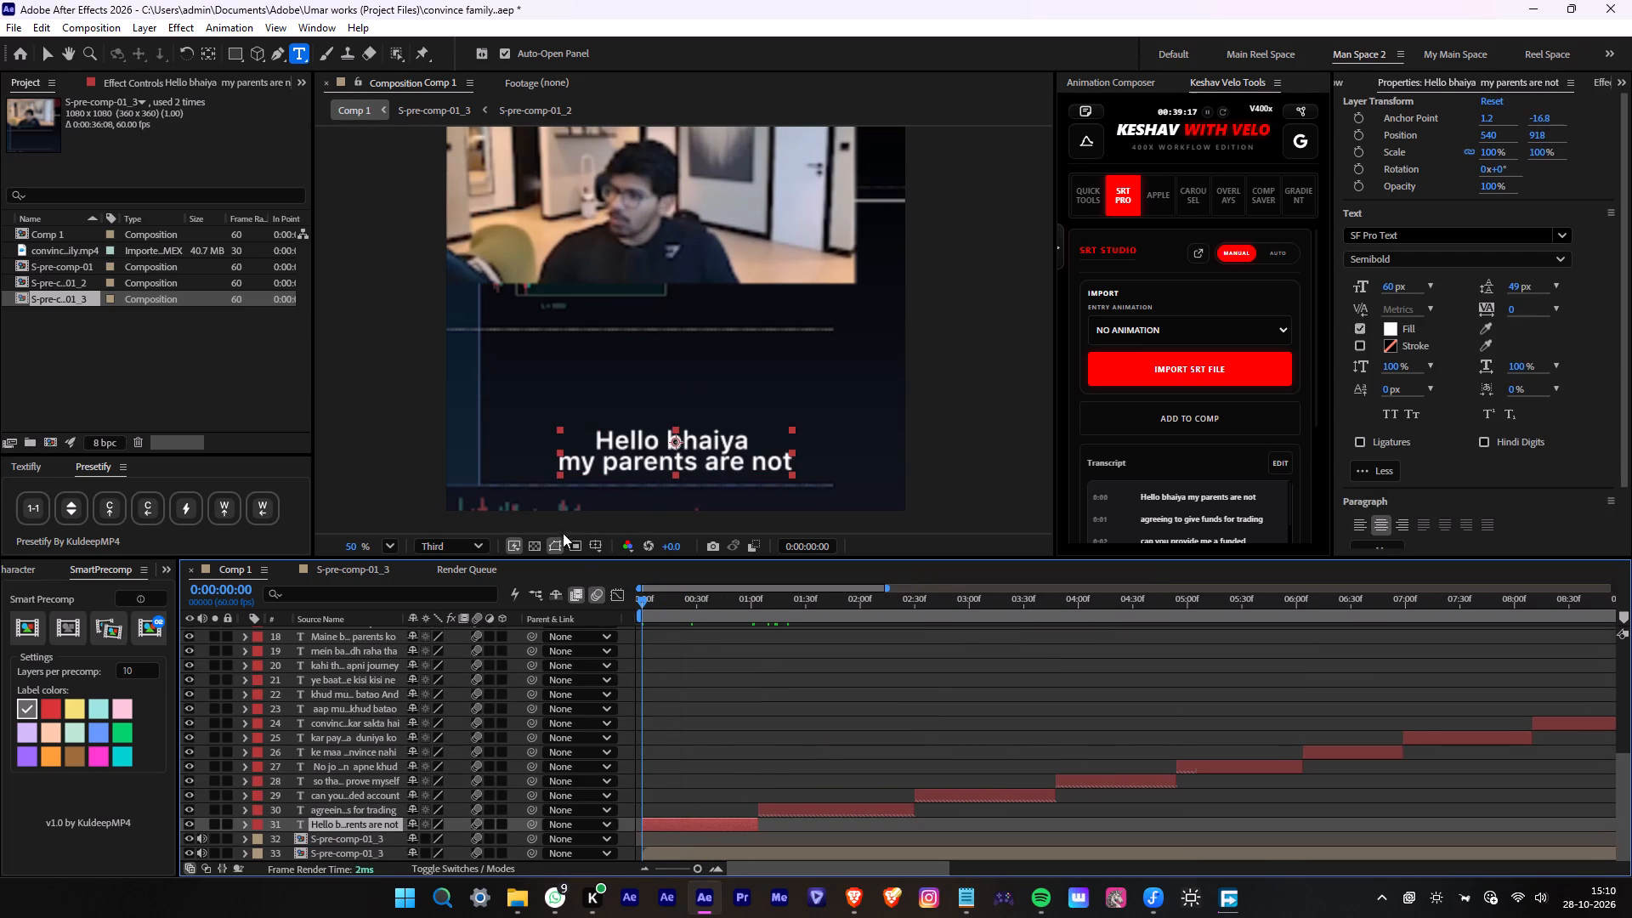
left_click(457, 550)
left_click(472, 613)
left_click(471, 555)
left_click(471, 550)
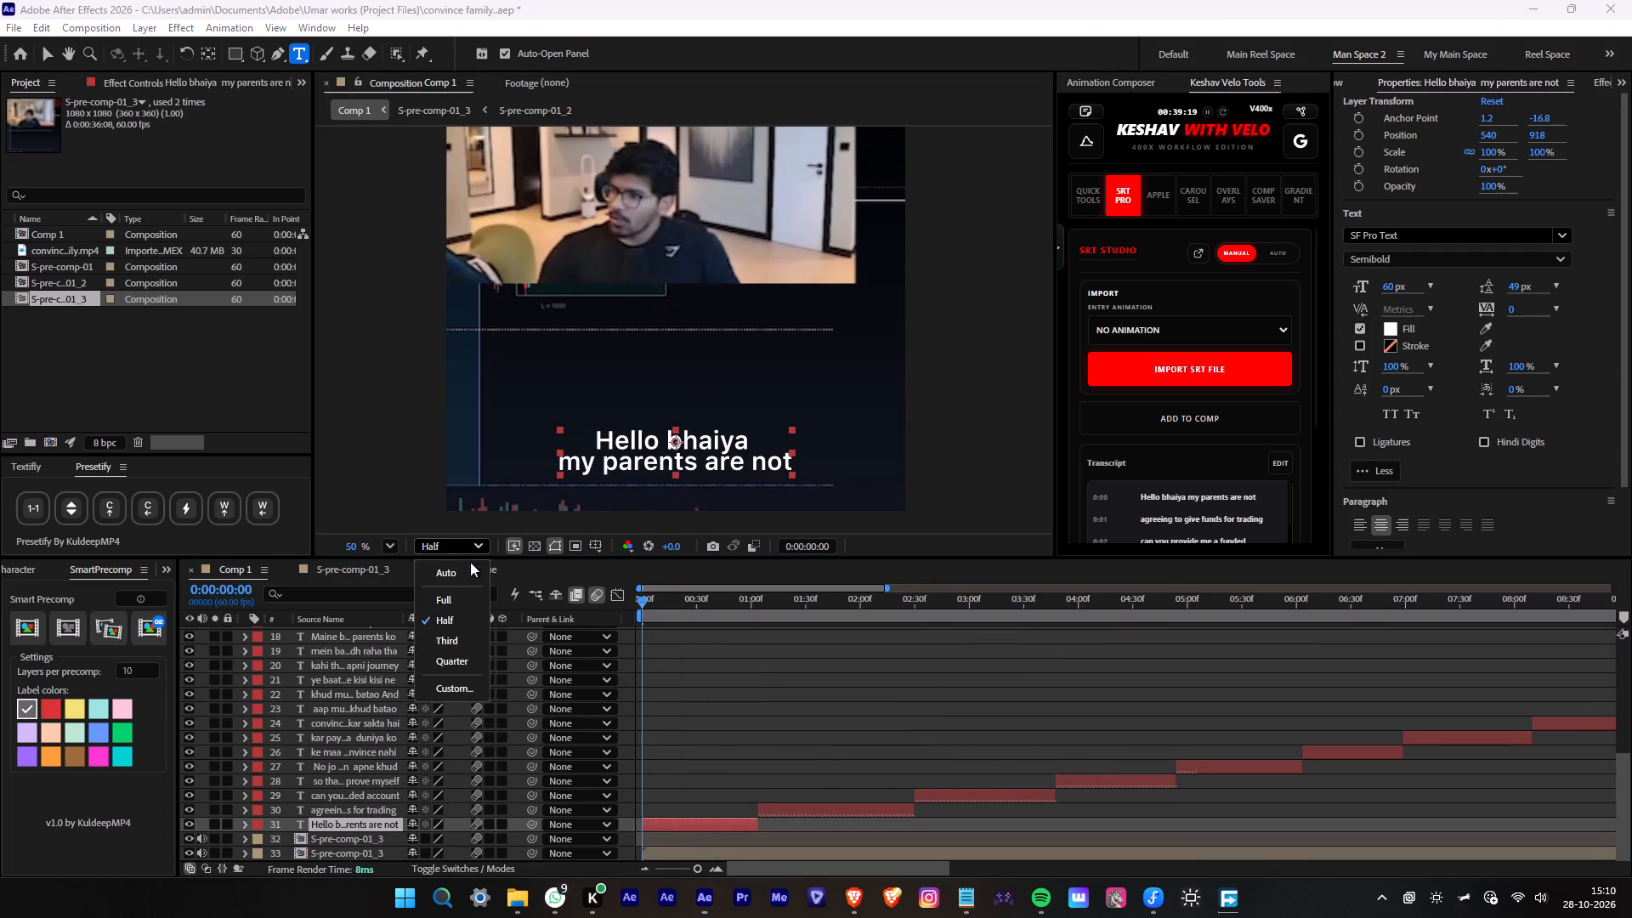
left_click(452, 592)
Select all 31 caption layers in Comp 1 and centre their anchor points.
scroll(911, 714, "down", 7, "alt")
scroll(913, 717, "up", 10)
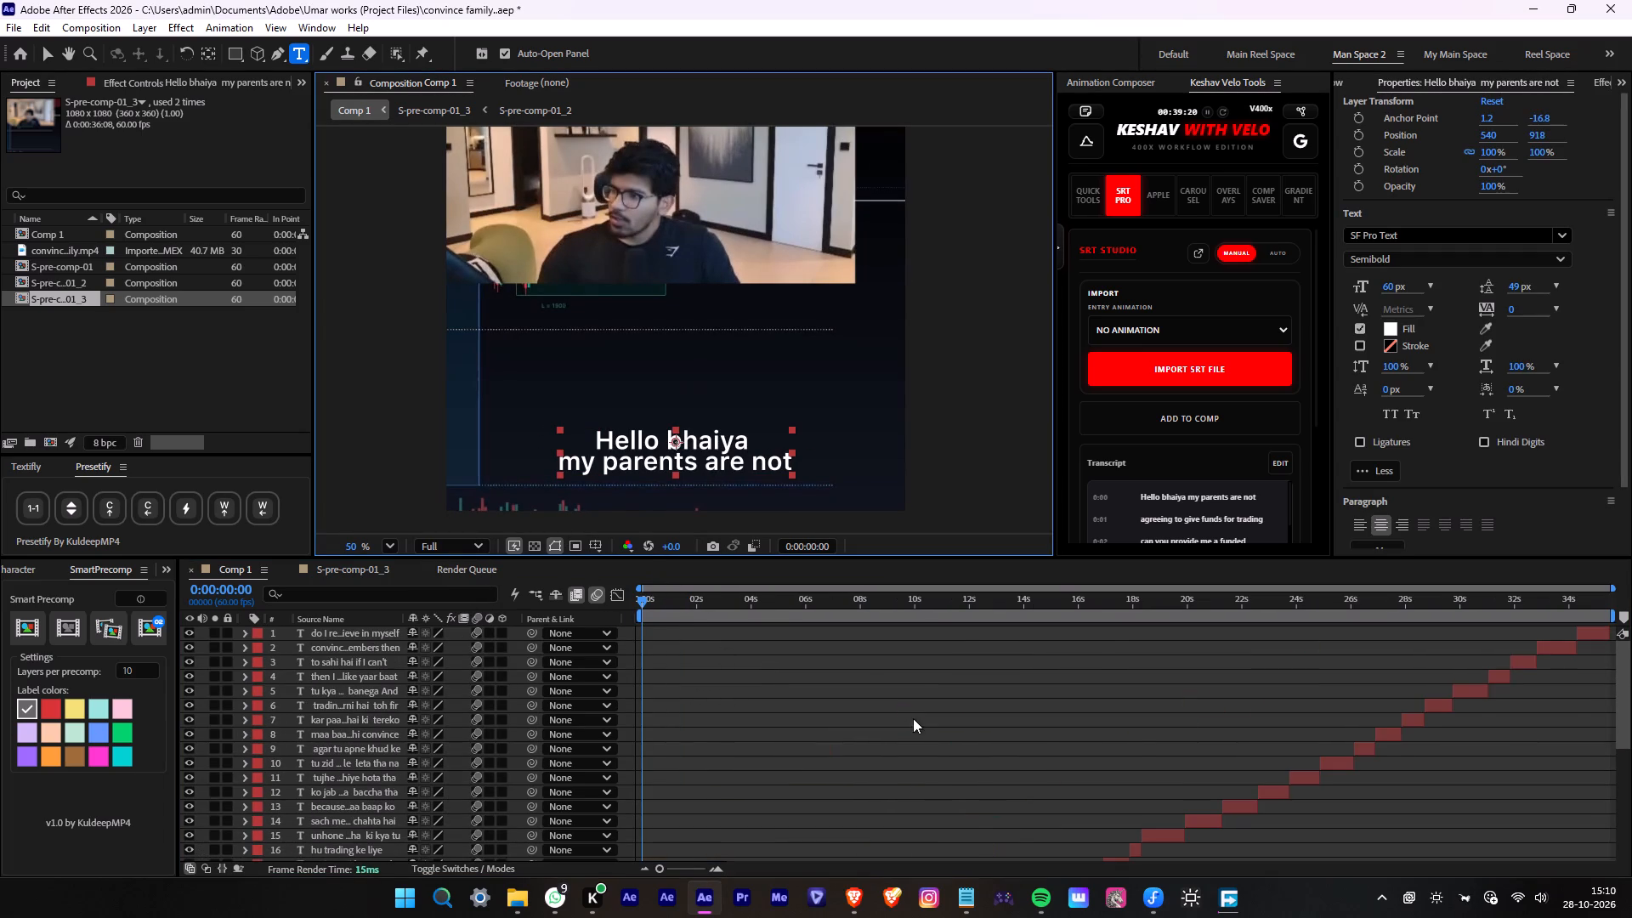
scroll(913, 718, "up", 2)
left_click(366, 628, "shift")
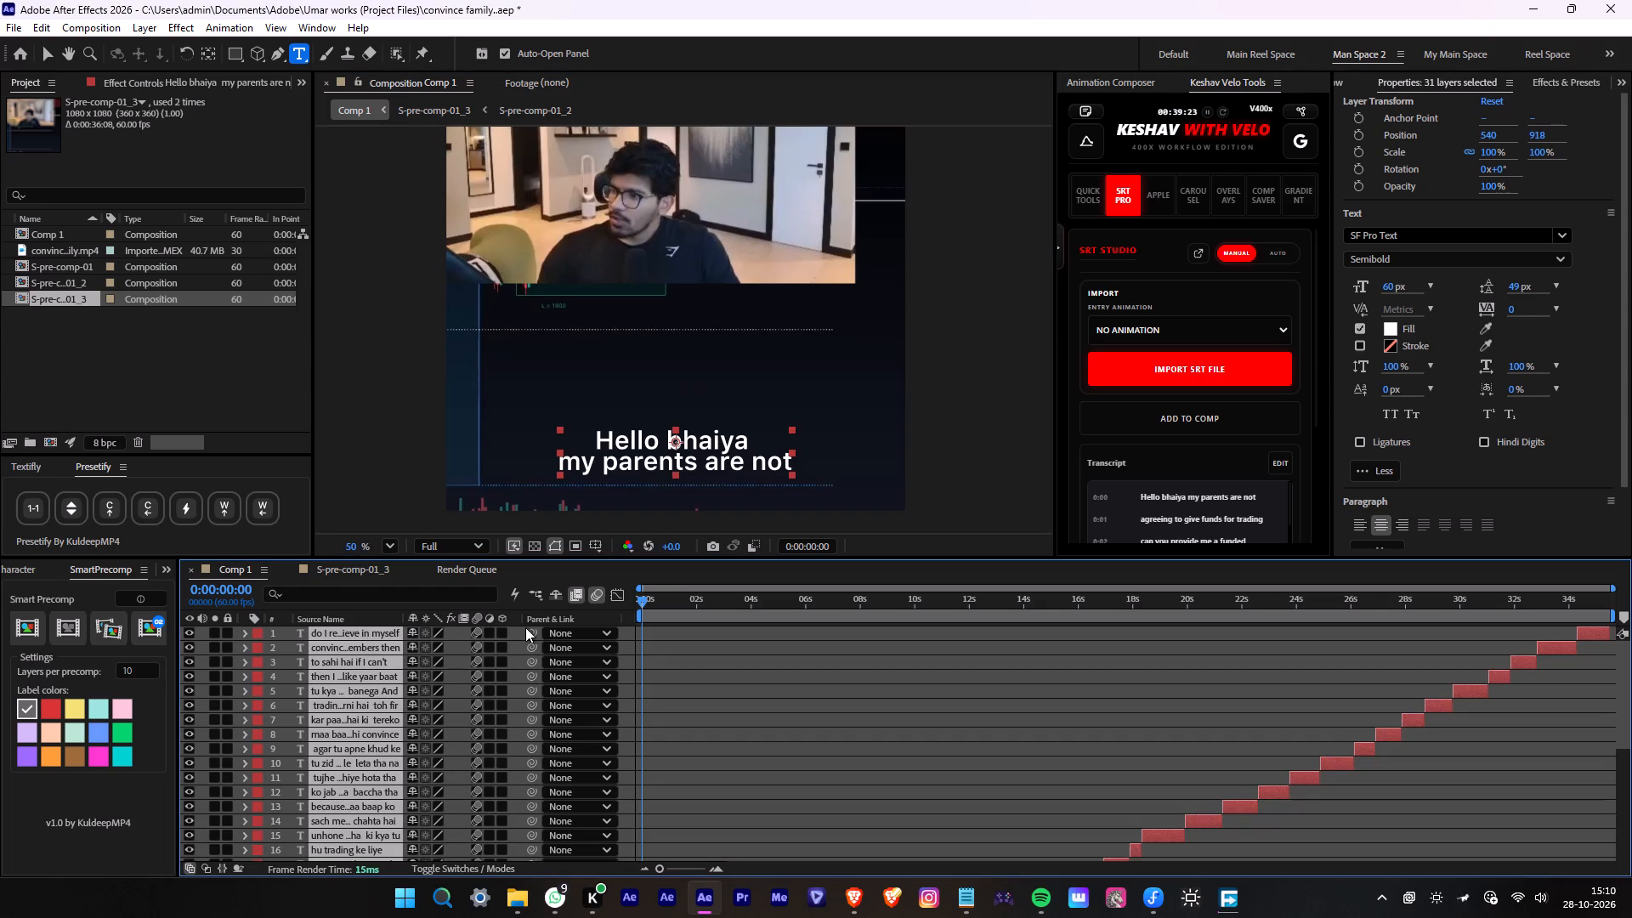
left_click(1103, 196)
scroll(1202, 343, "up", 5)
left_click(1250, 320)
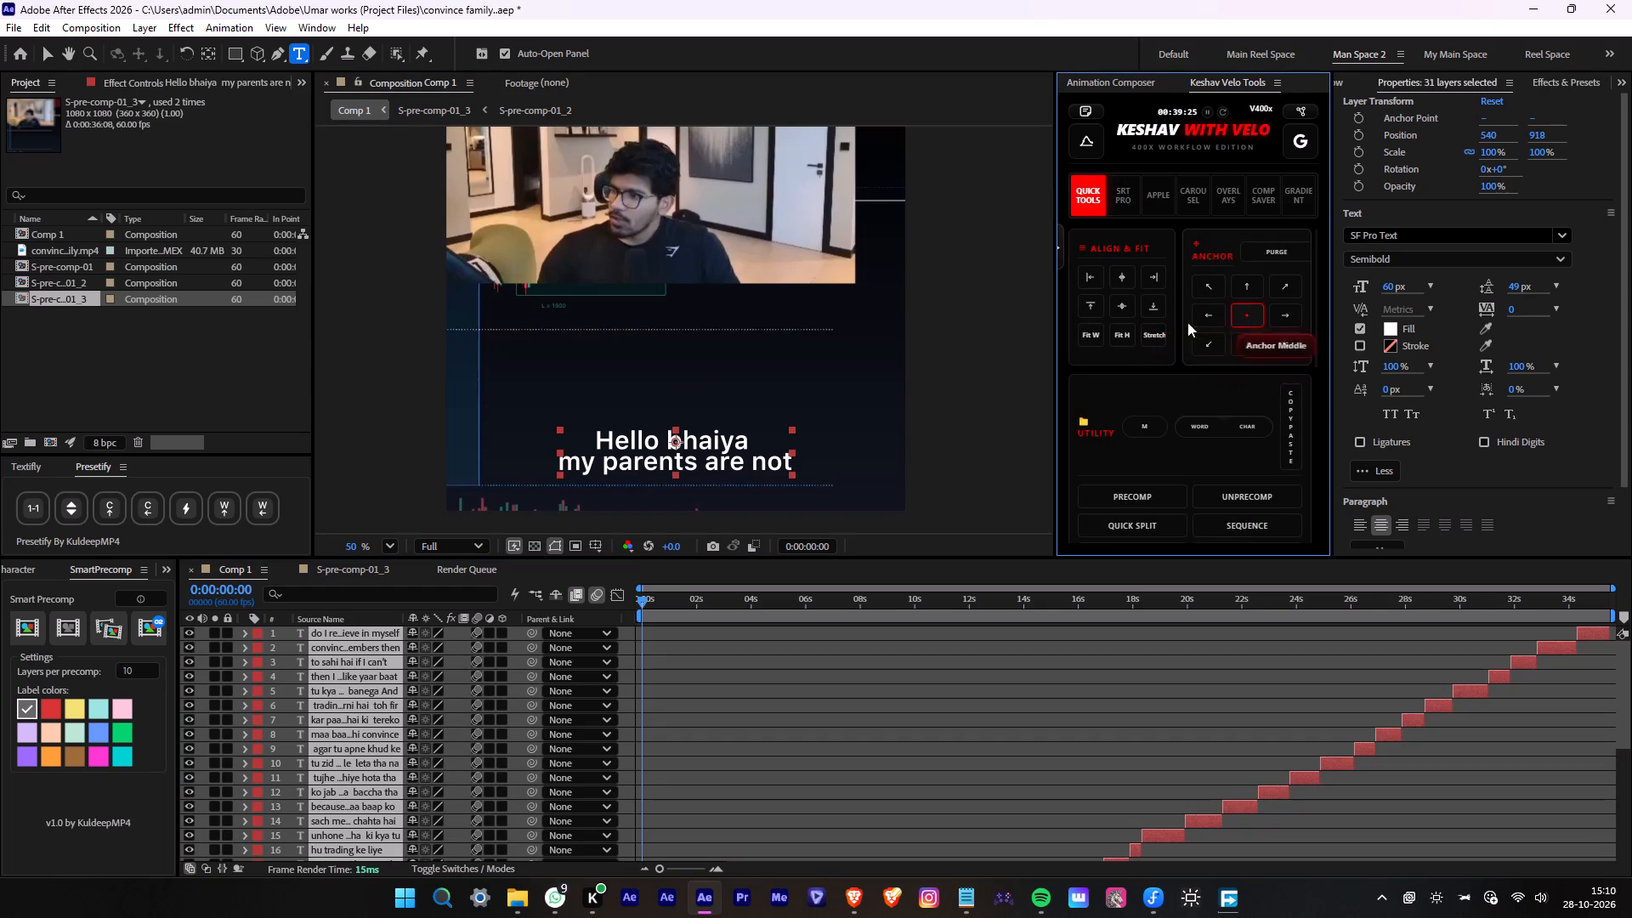
Centre the selected captions in the frame and lower them to a vertical position of 710.
left_click(1126, 307)
left_click(1127, 279)
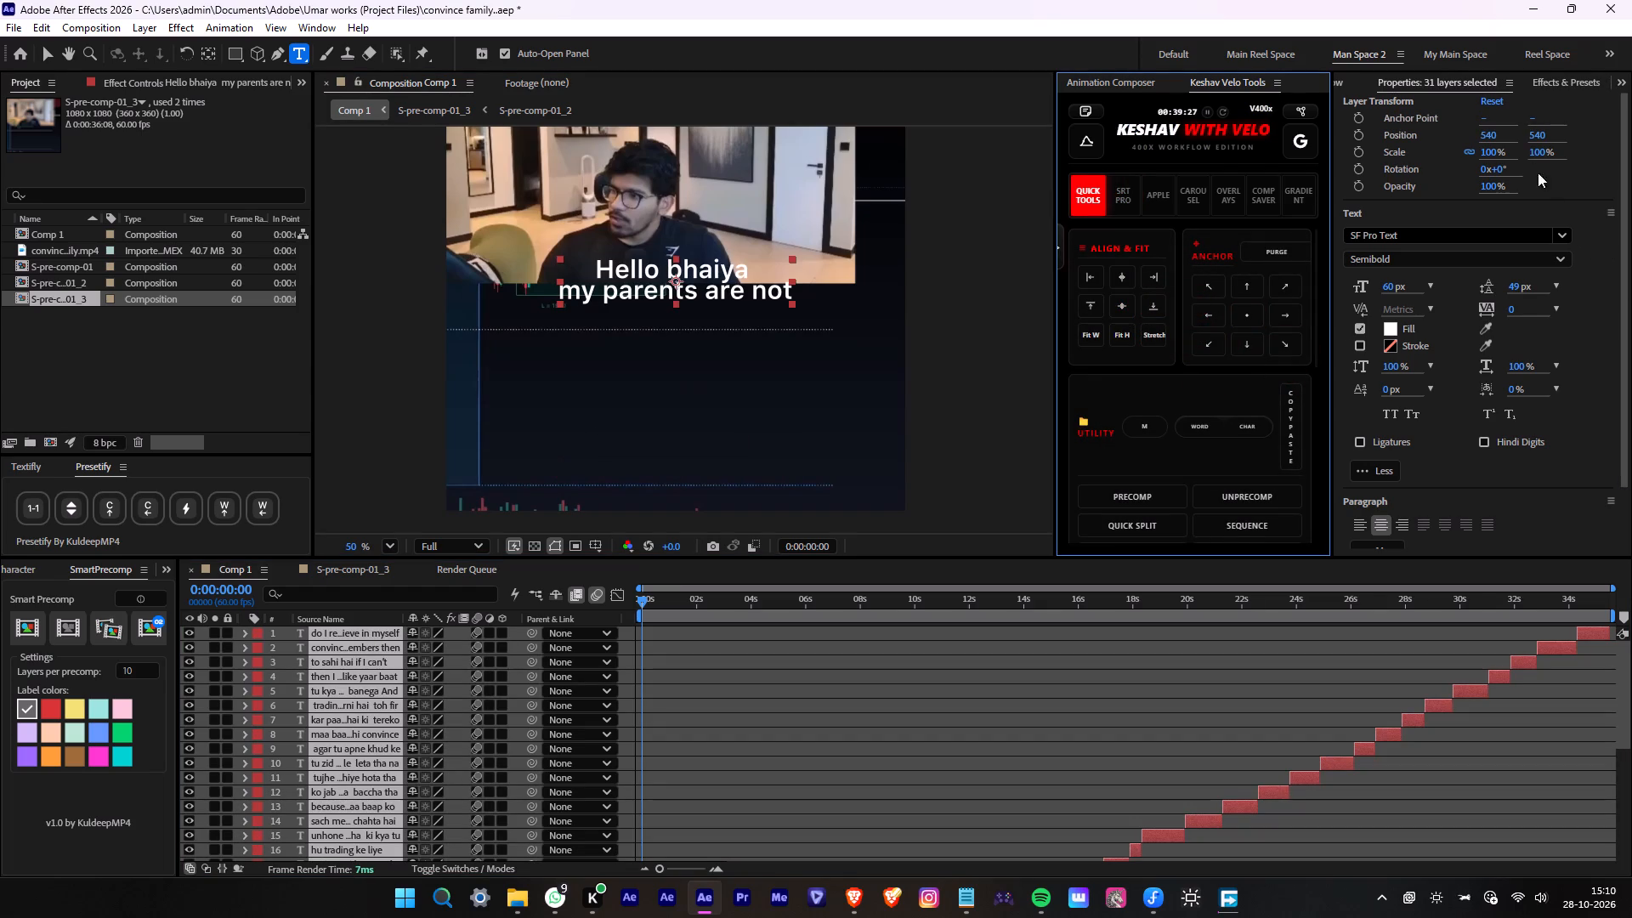
left_click_drag(1536, 136, 1620, 130)
left_click_drag(1540, 135, 1565, 135)
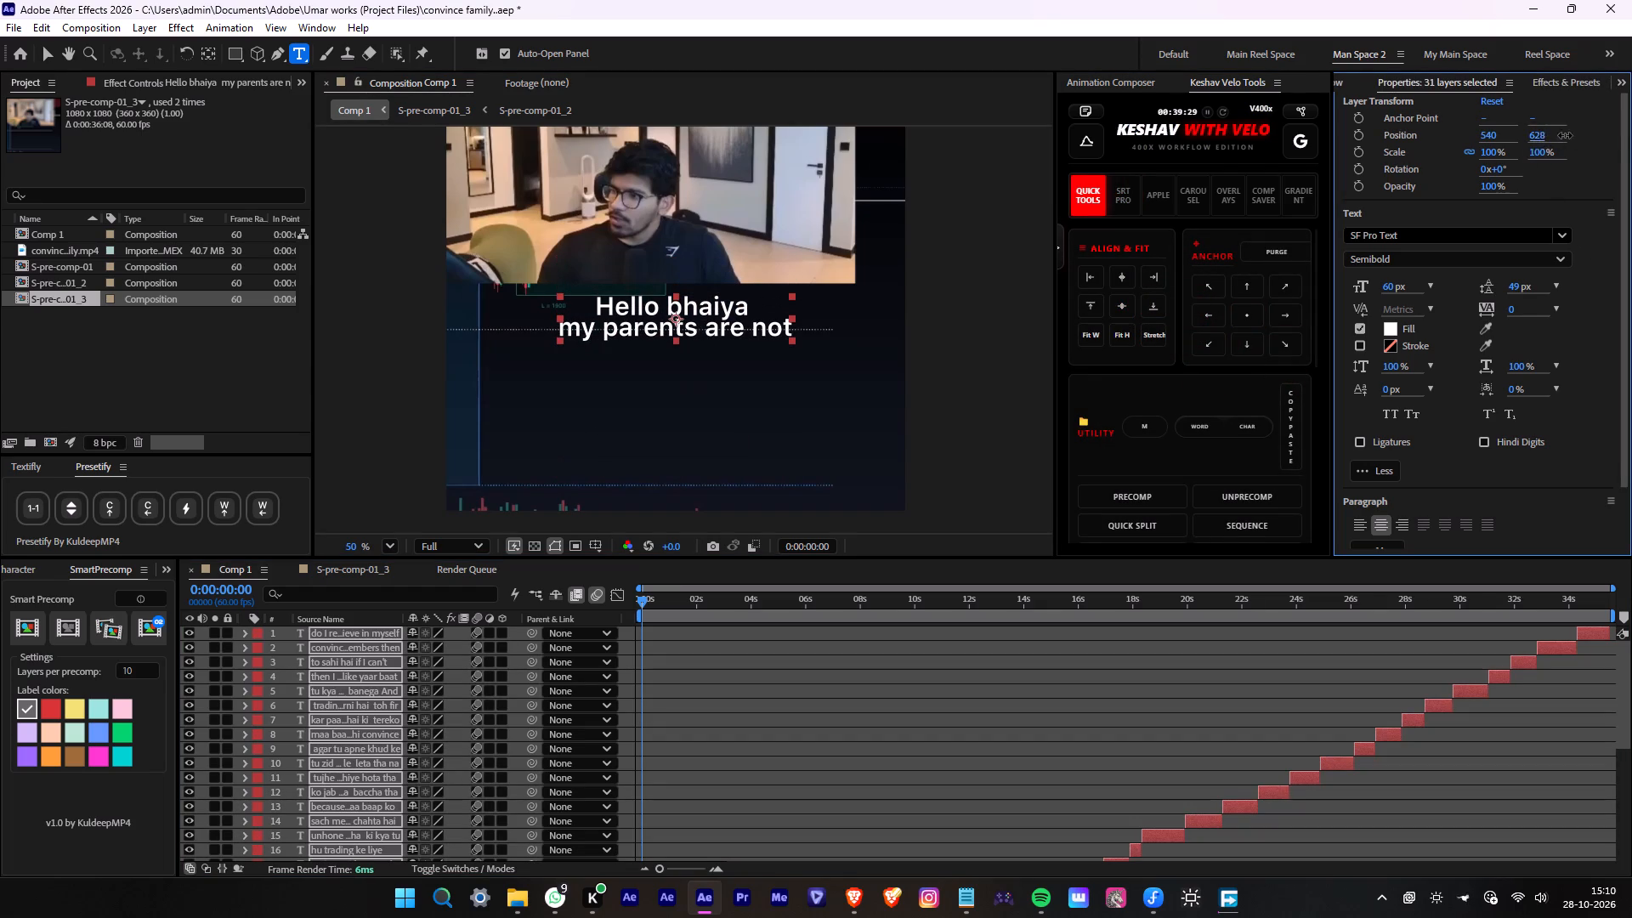
left_click_drag(1565, 135, 1620, 130)
Change the font of all the selected captions to Arial Medium Italic and deselect them.
left_click(1431, 239)
type("aria")
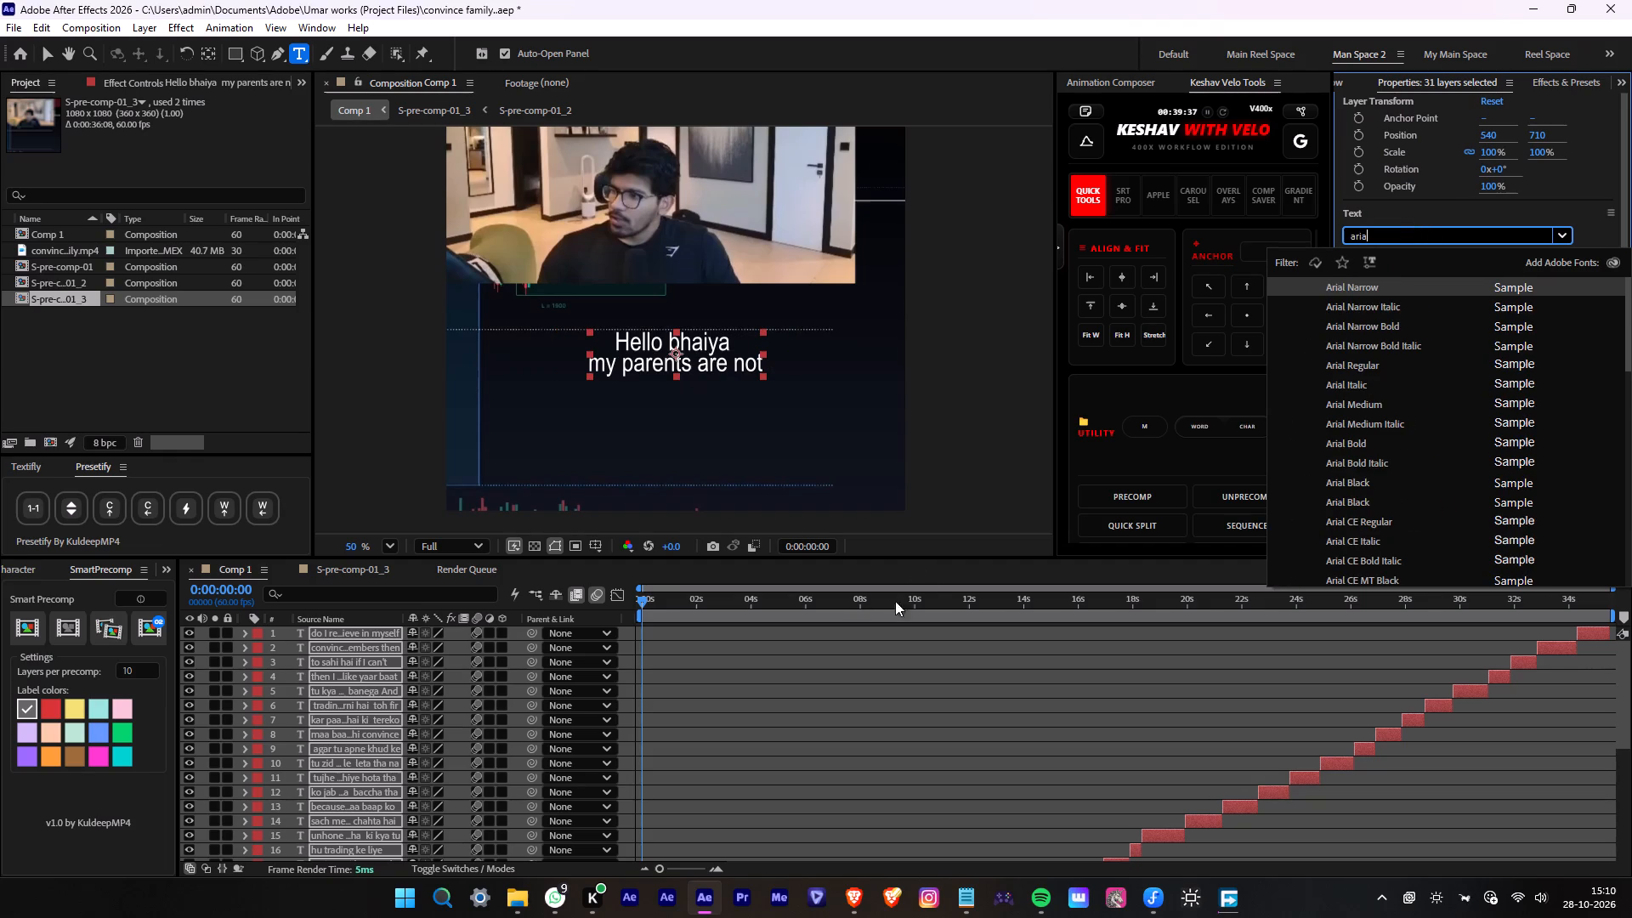
scroll(1448, 454, "down", 1)
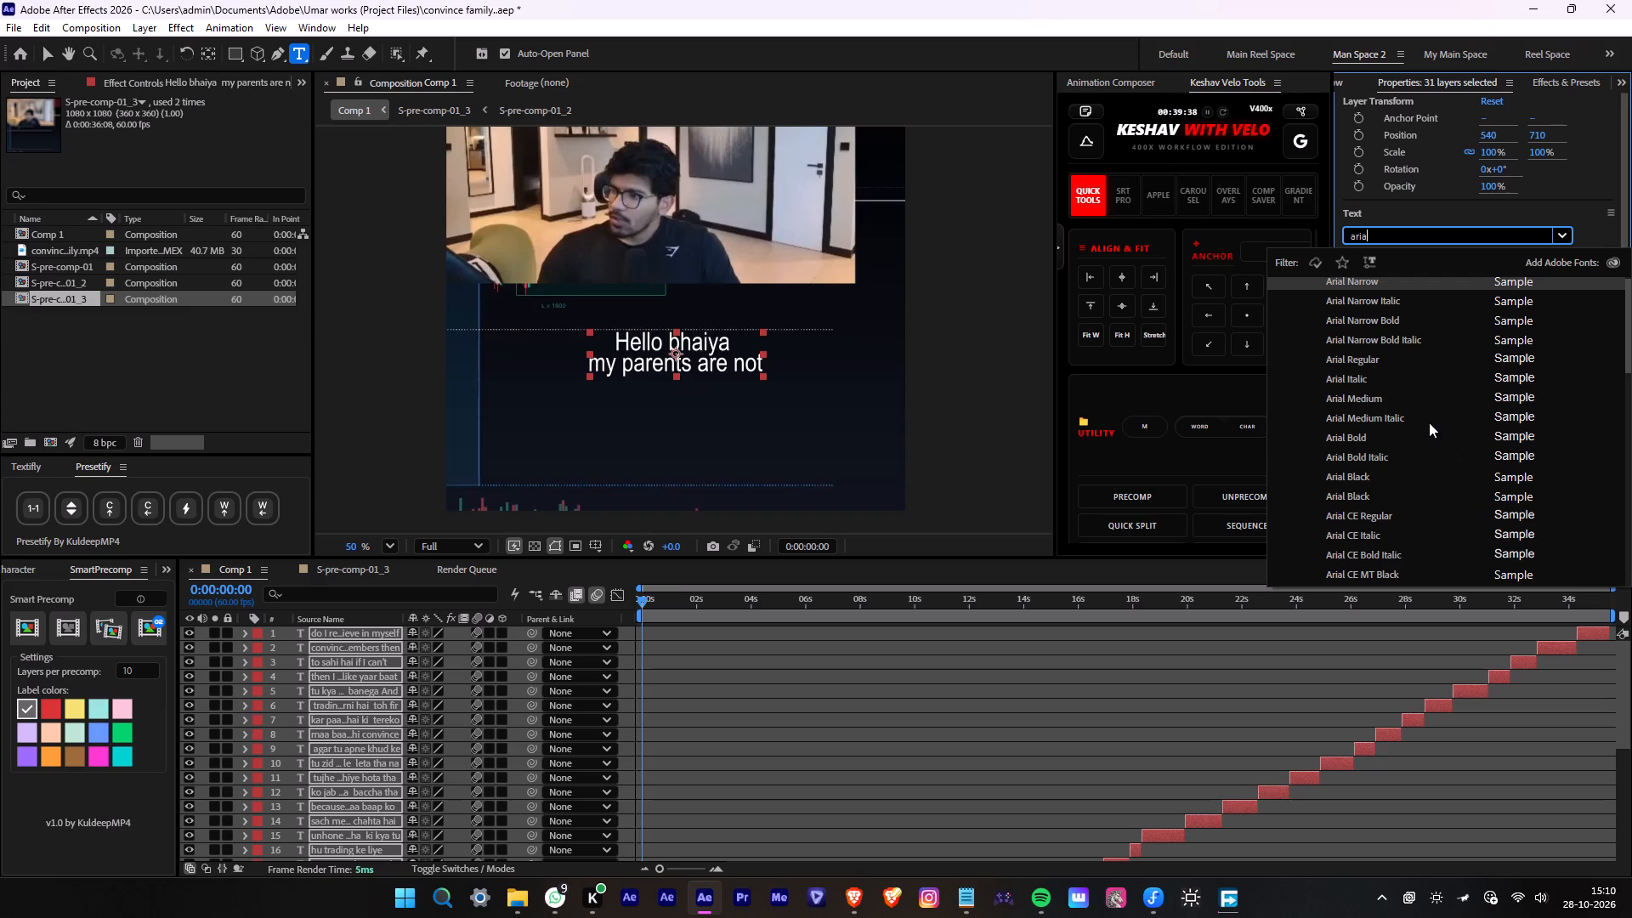
left_click(1429, 421)
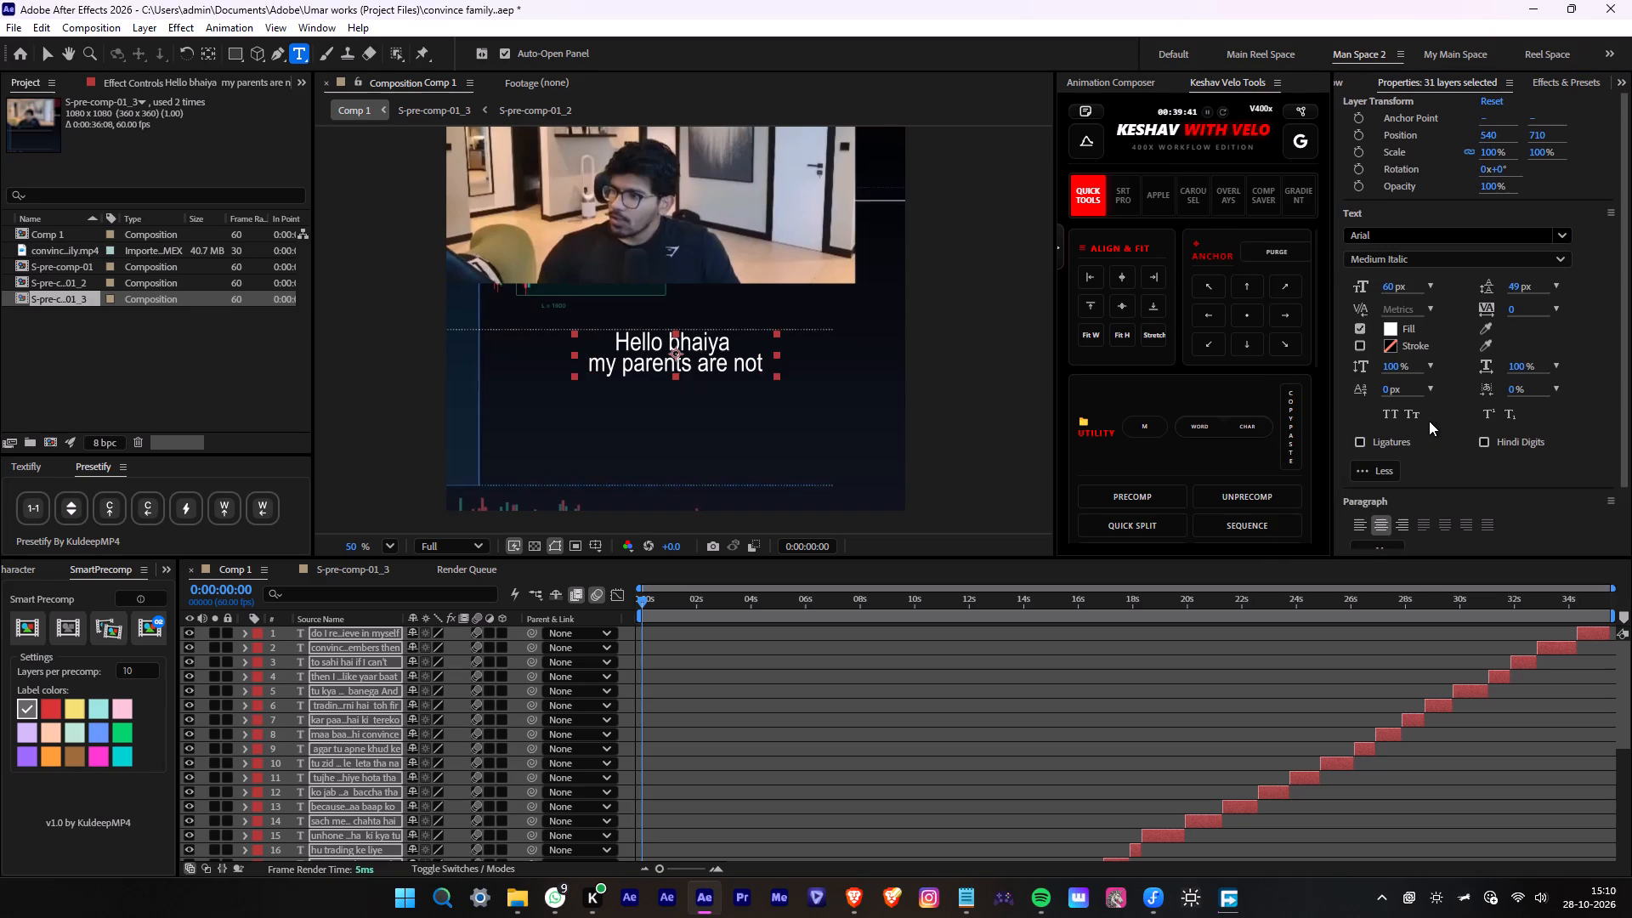
left_click(817, 723)
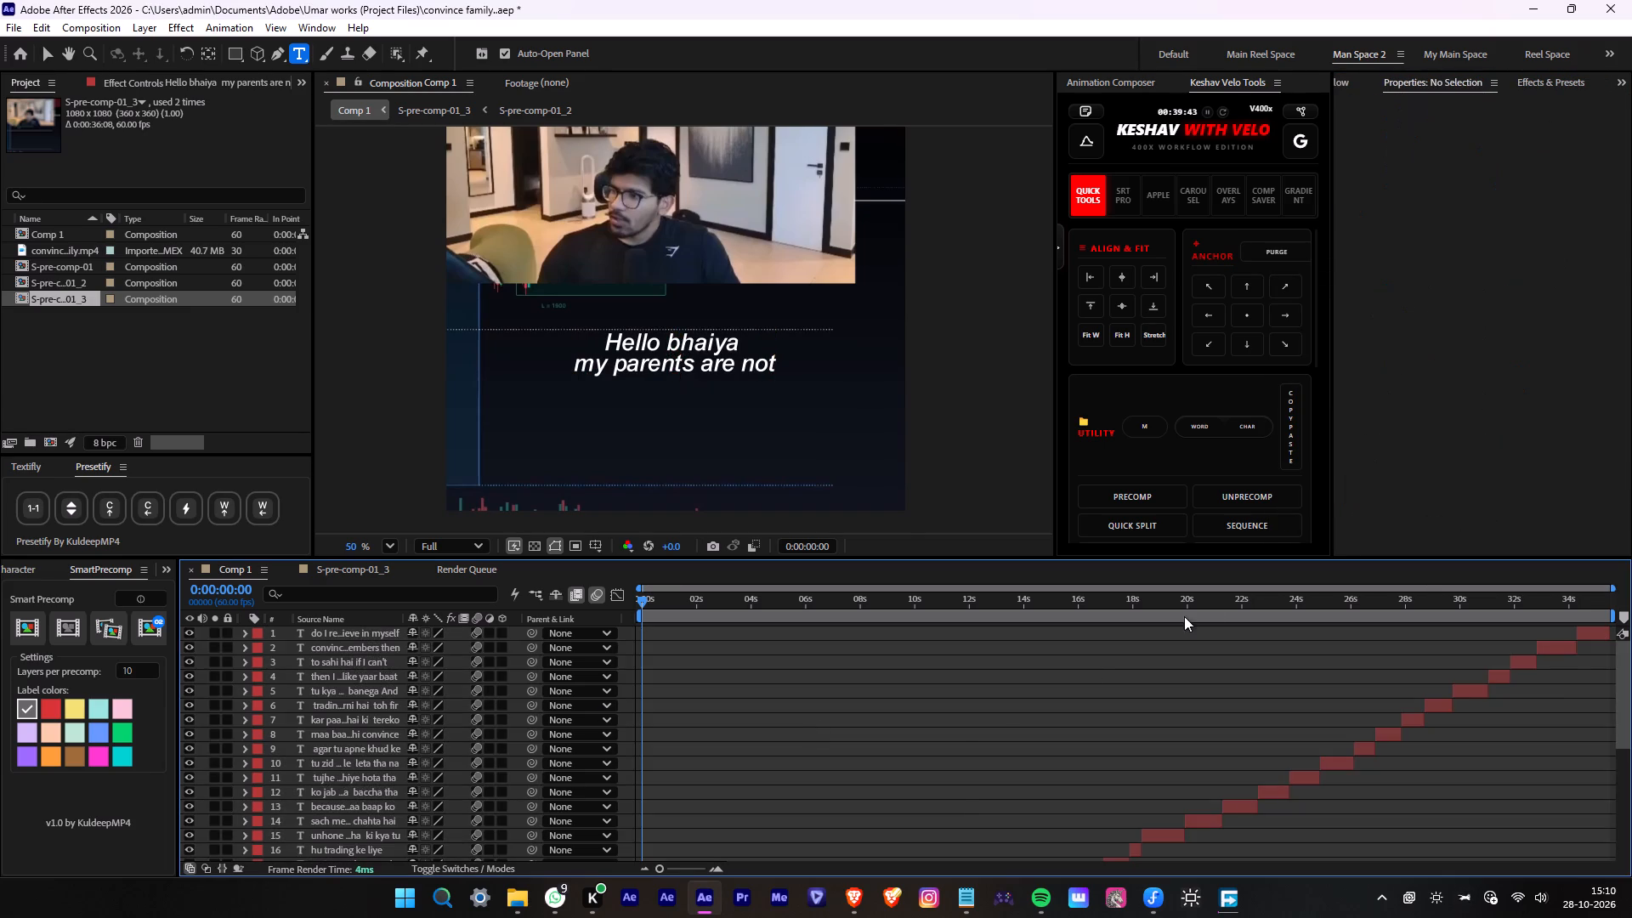
Play back the opening caption of Comp 1, return to 0:00:00:00, and select the "Hello bhaiya my parents are not" layer.
scroll(996, 717, "down", 7)
key("space")
scroll(632, 685, "up", 3, "alt")
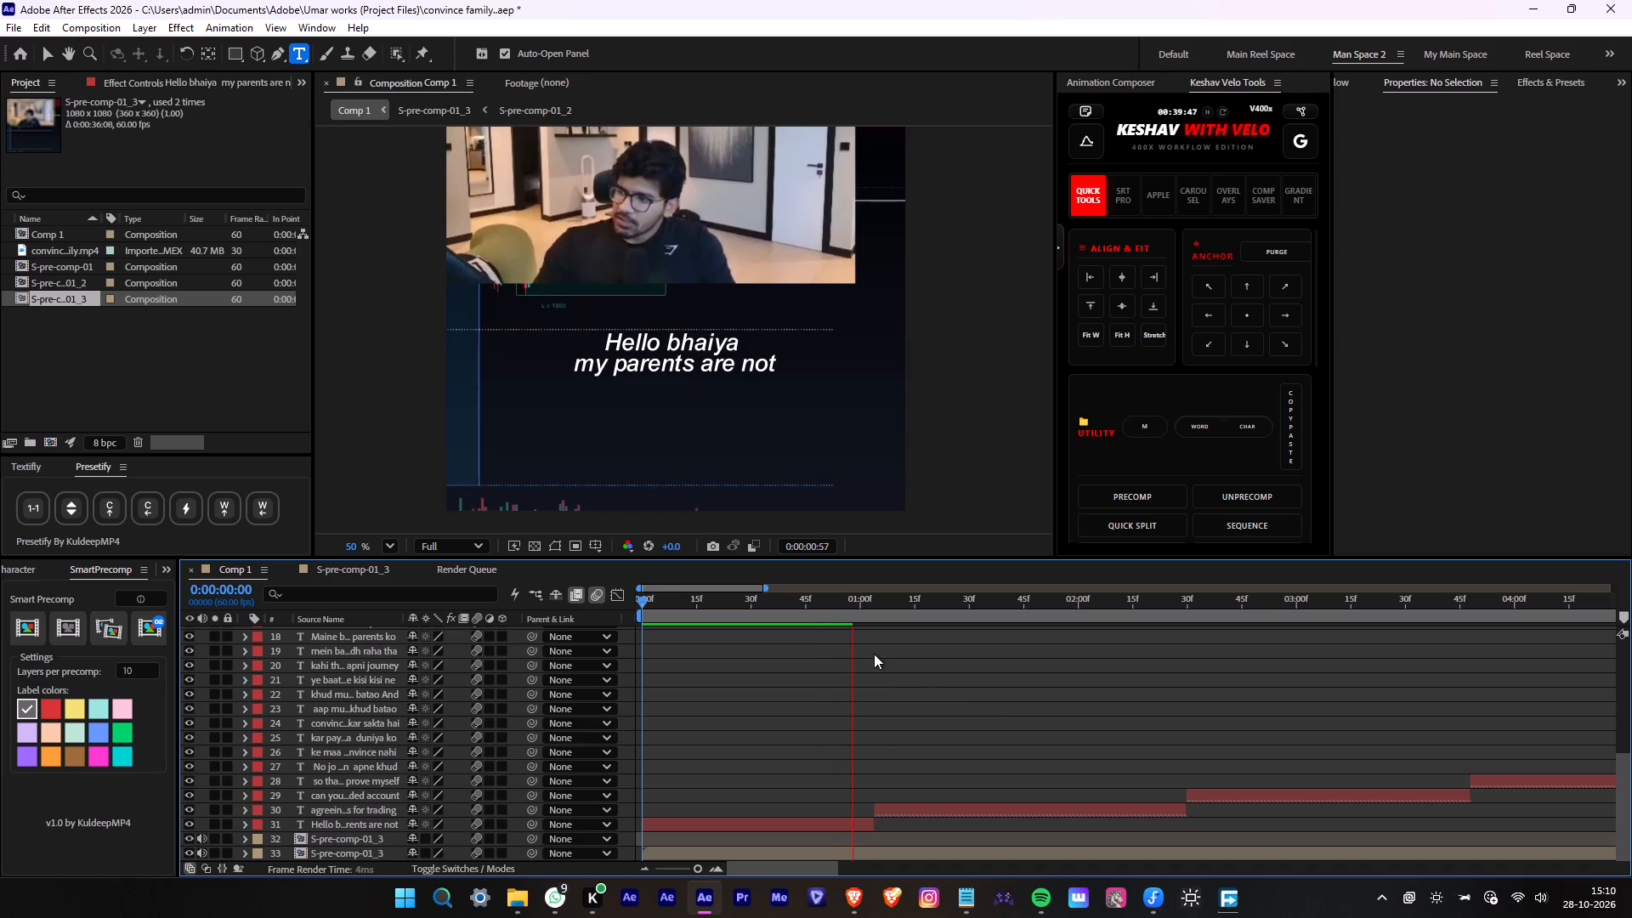
key("space")
left_click_drag(873, 606, 552, 620)
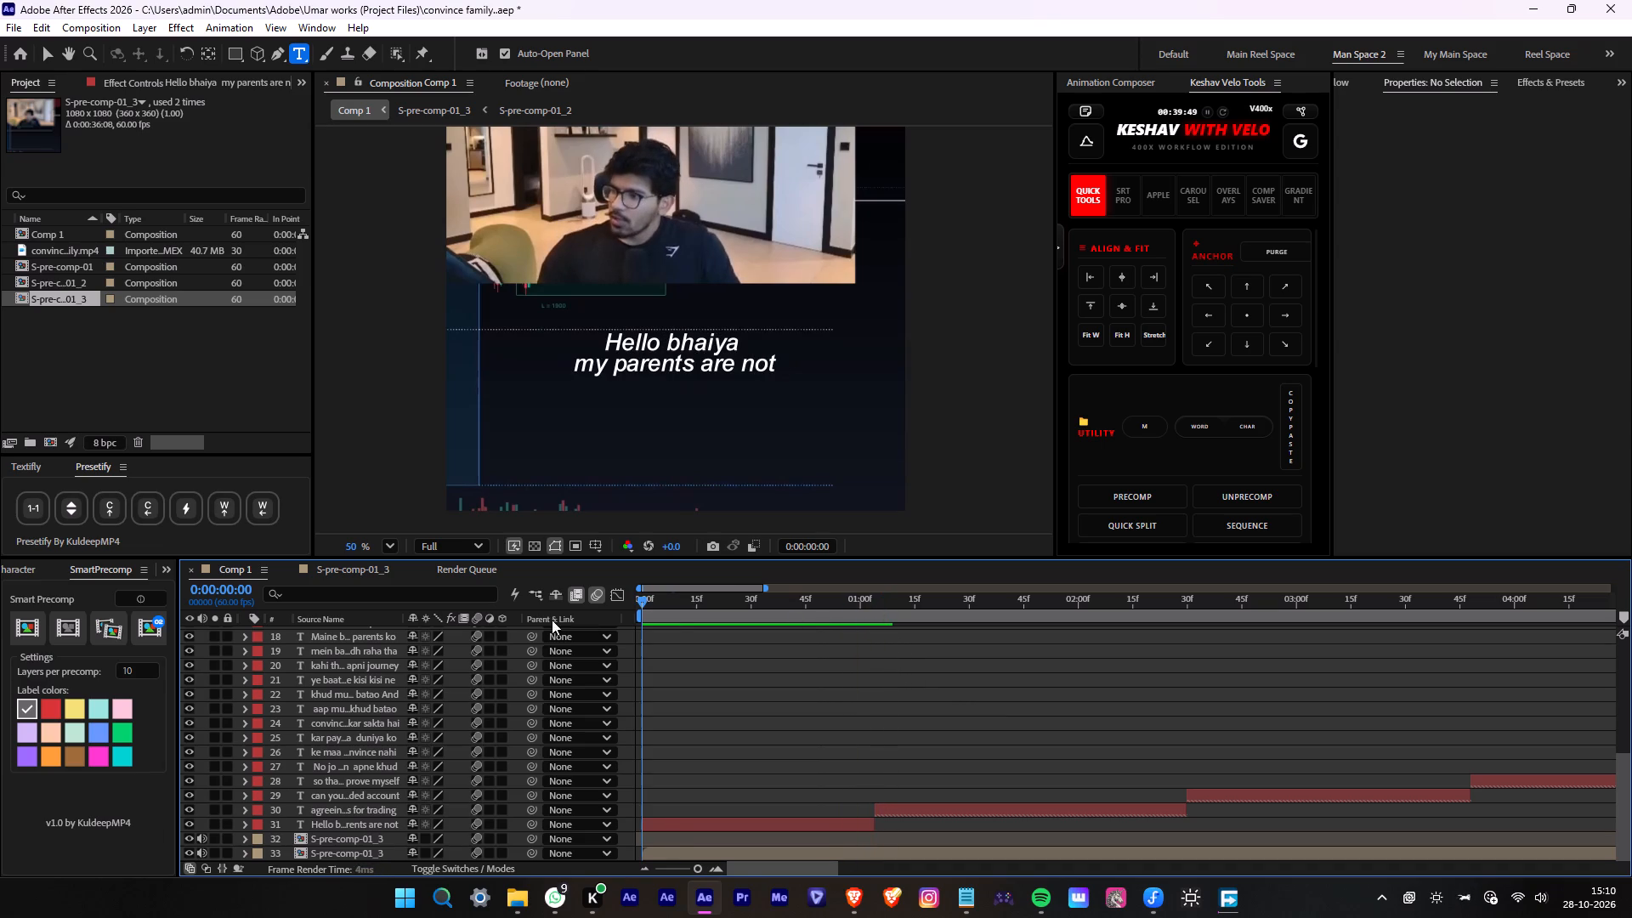
left_click_drag(552, 620, 536, 617)
left_click(669, 828)
scroll(667, 827, "down", 3, "alt")
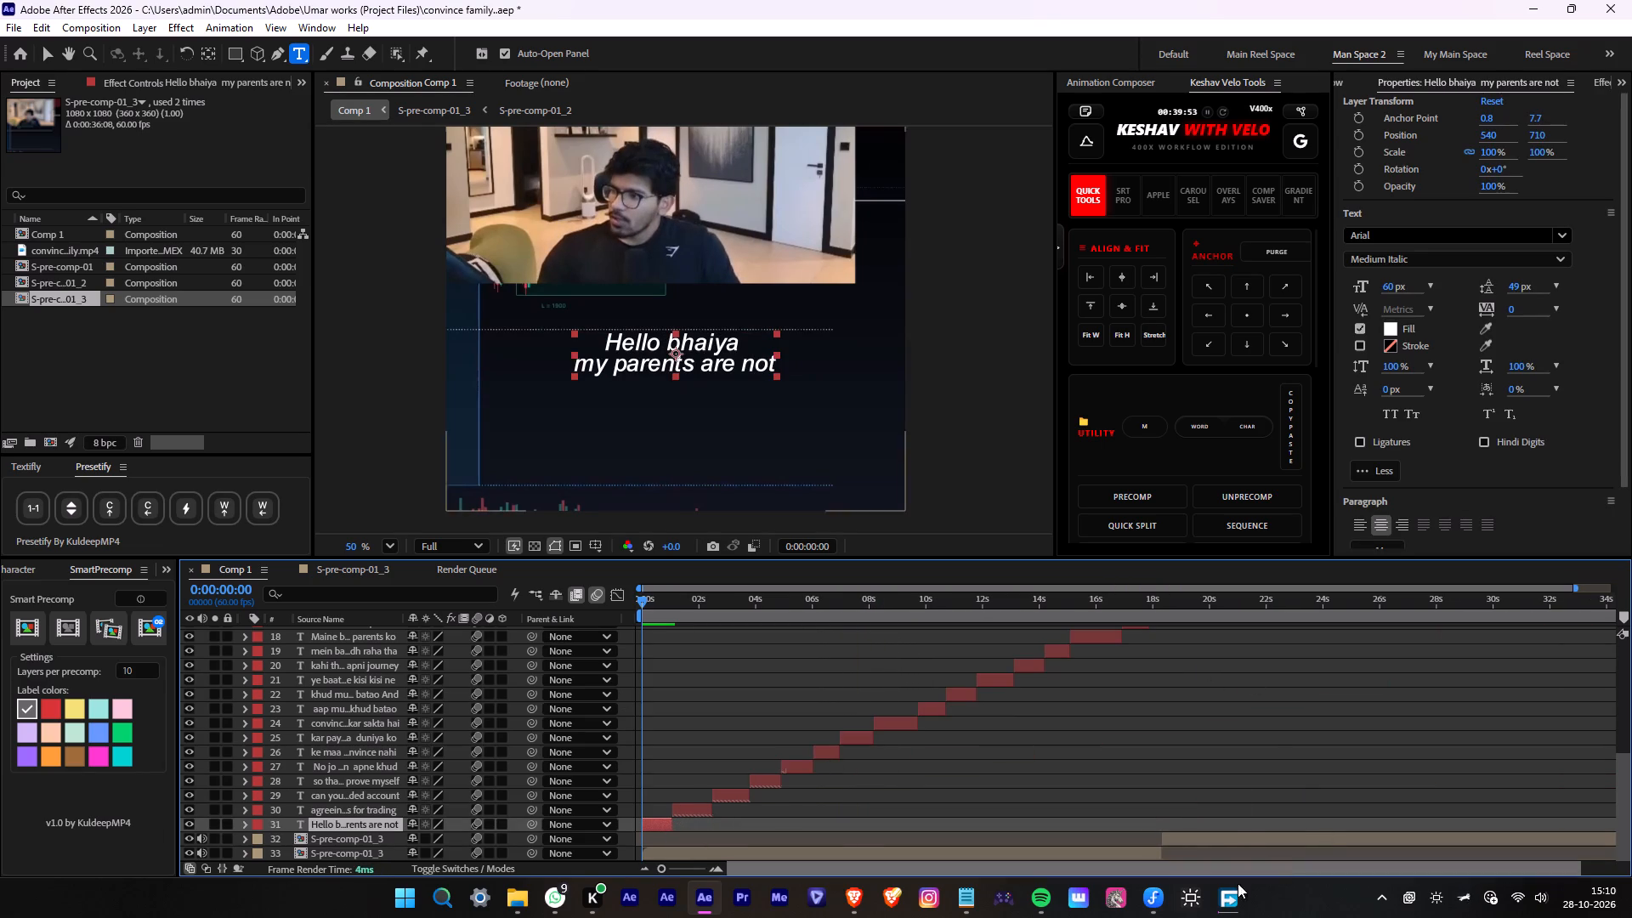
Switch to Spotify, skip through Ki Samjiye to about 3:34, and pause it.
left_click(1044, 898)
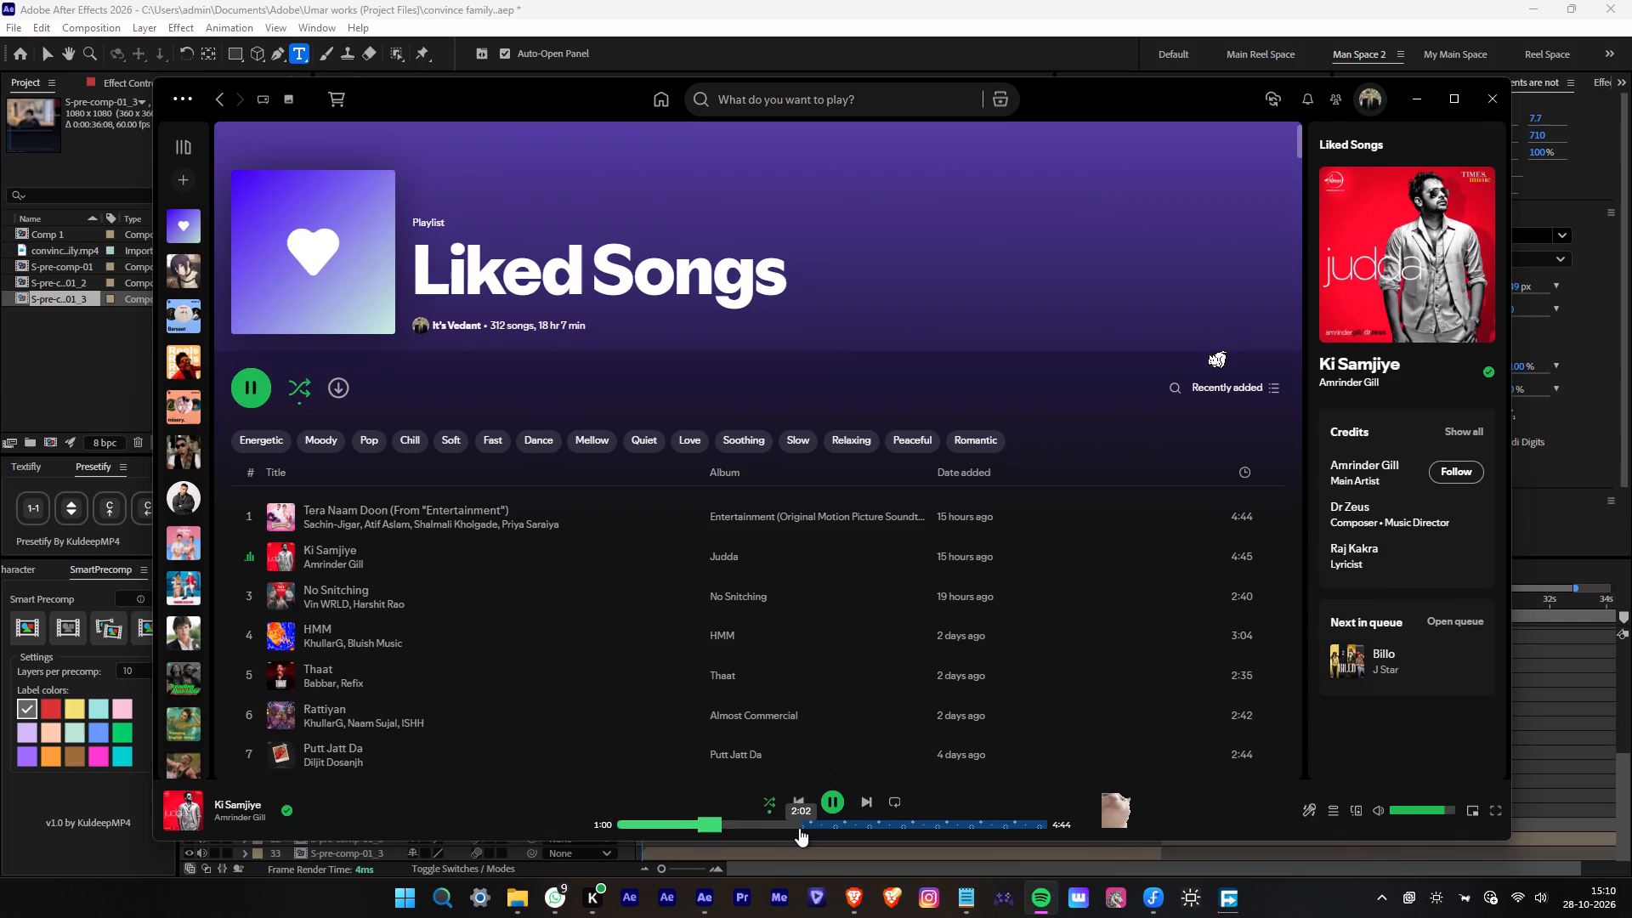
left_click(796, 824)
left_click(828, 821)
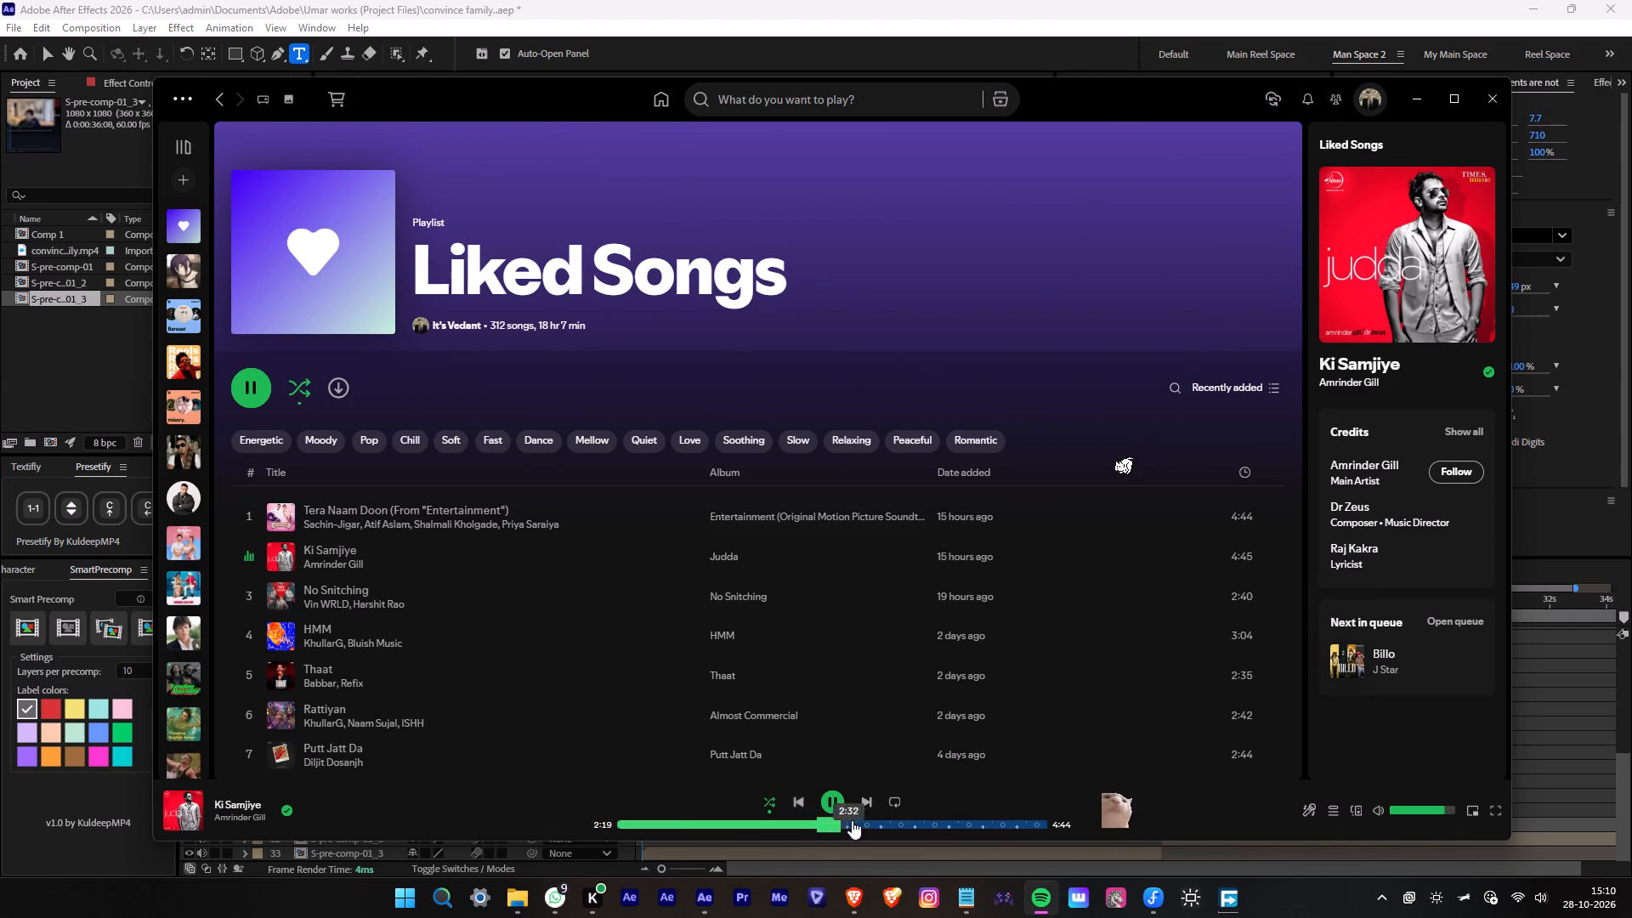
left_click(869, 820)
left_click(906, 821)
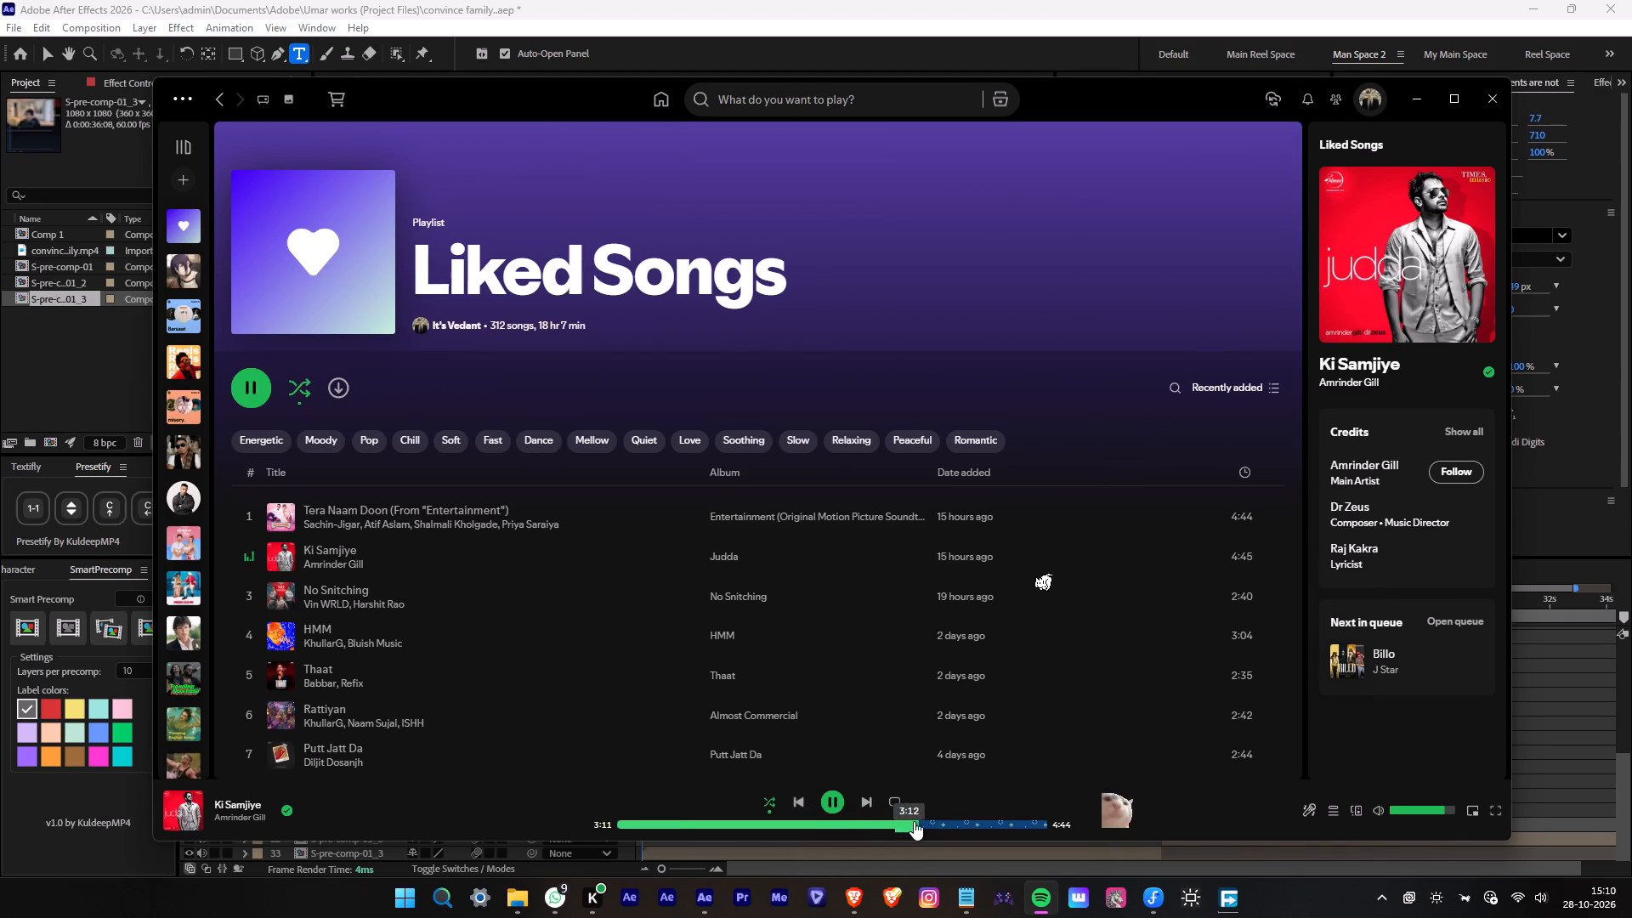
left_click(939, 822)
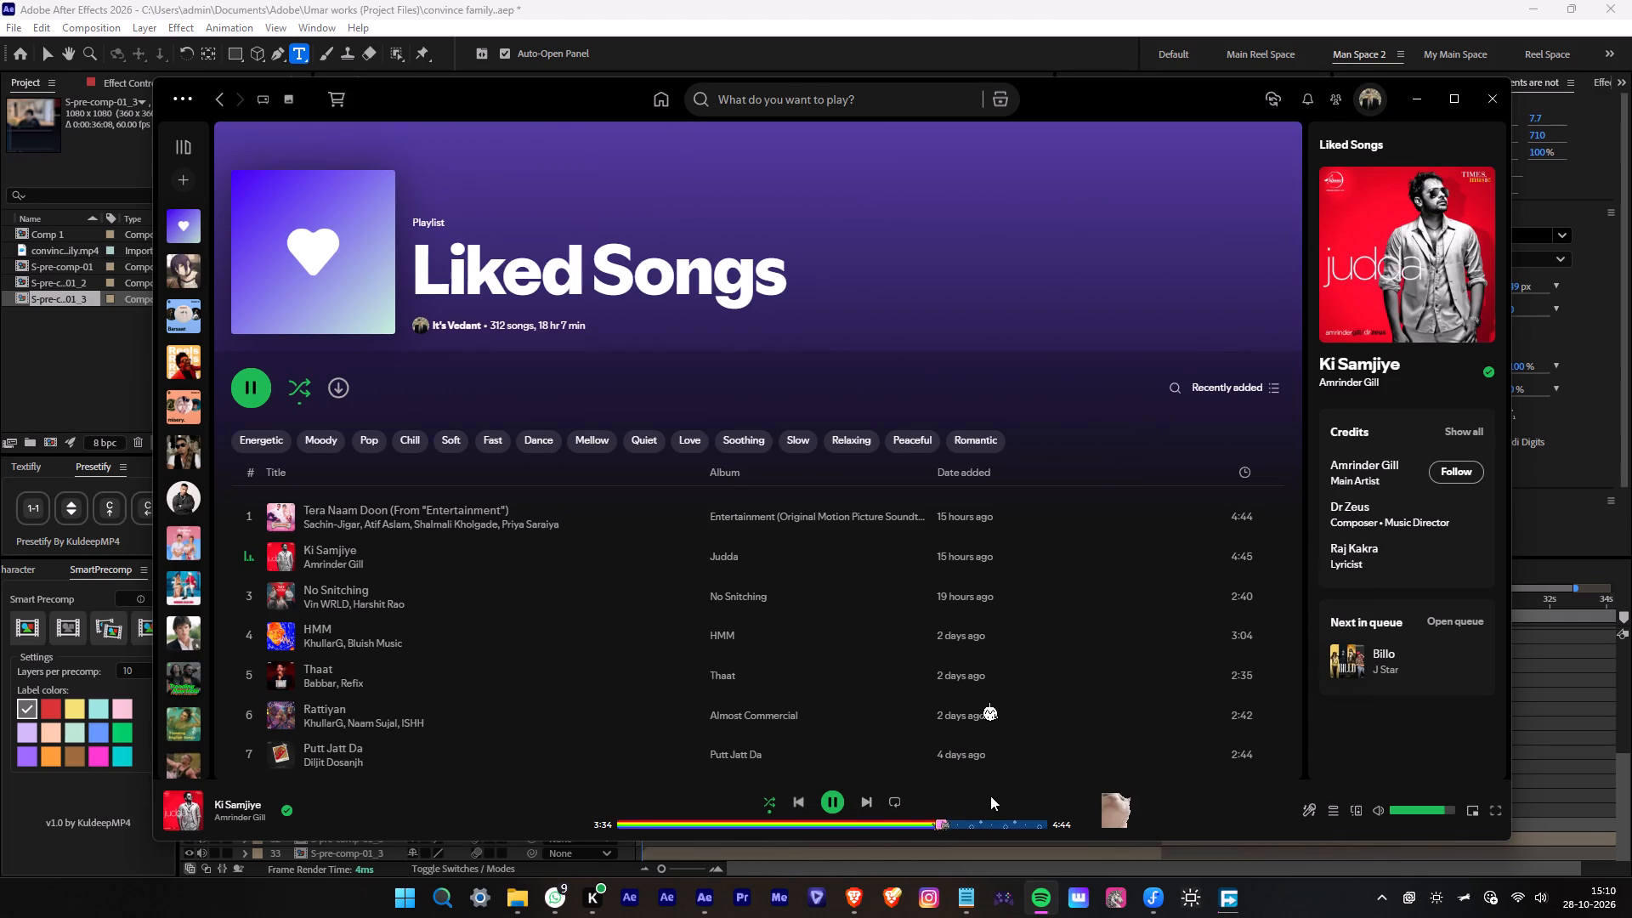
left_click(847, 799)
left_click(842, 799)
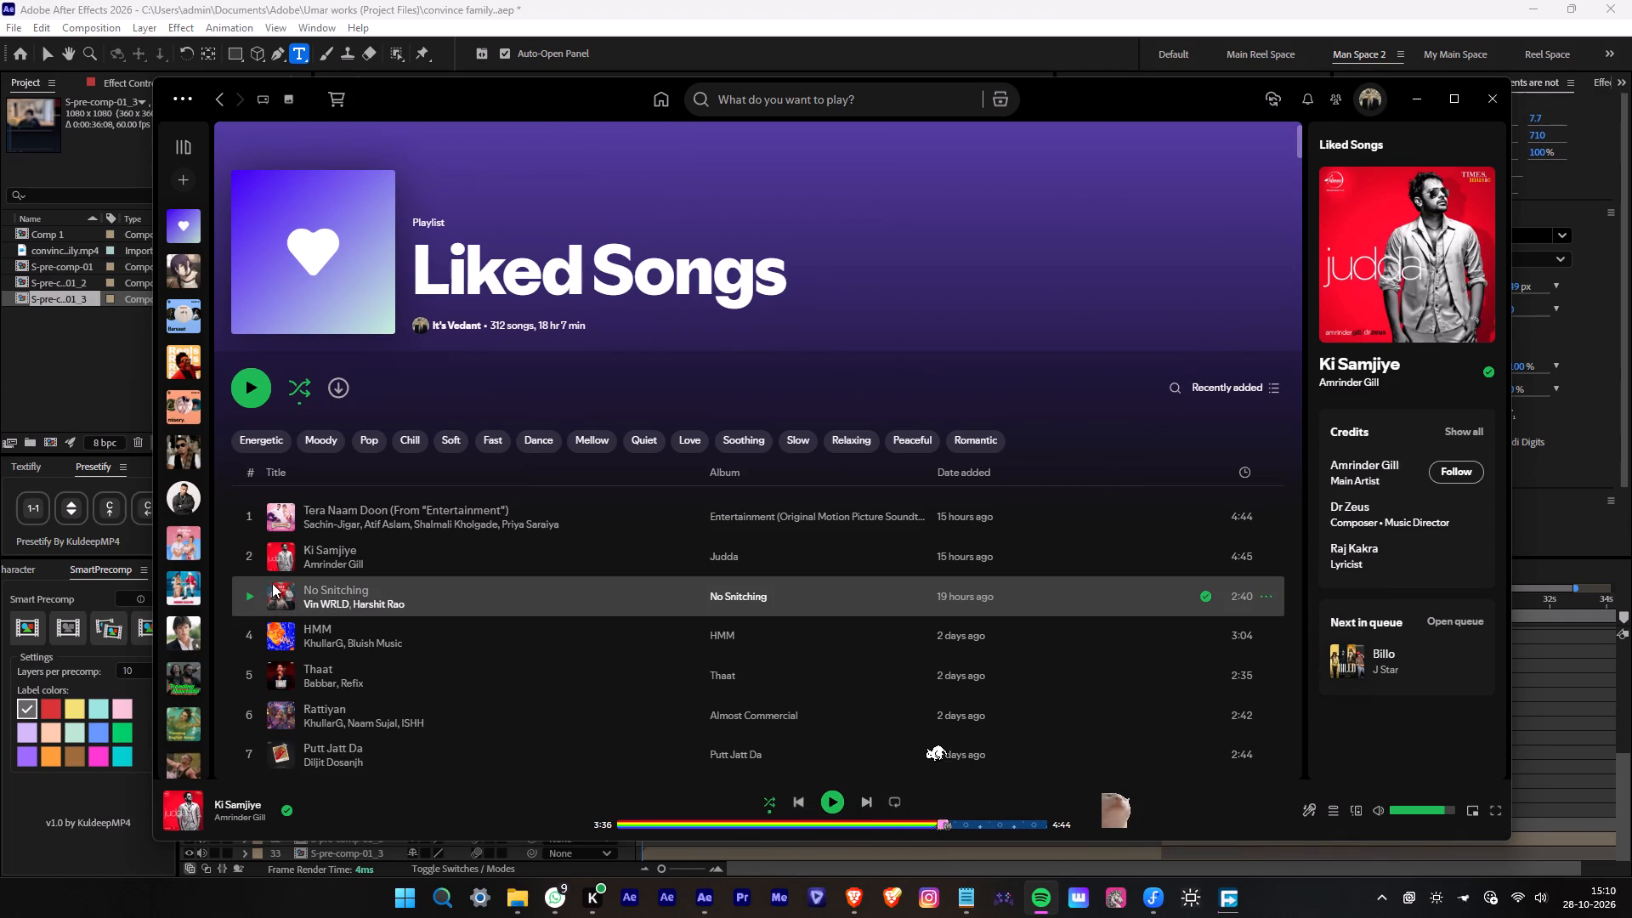
Play Tera Naam Doon from Liked Songs, skip to about 0:30, and minimise Spotify.
left_click(255, 515)
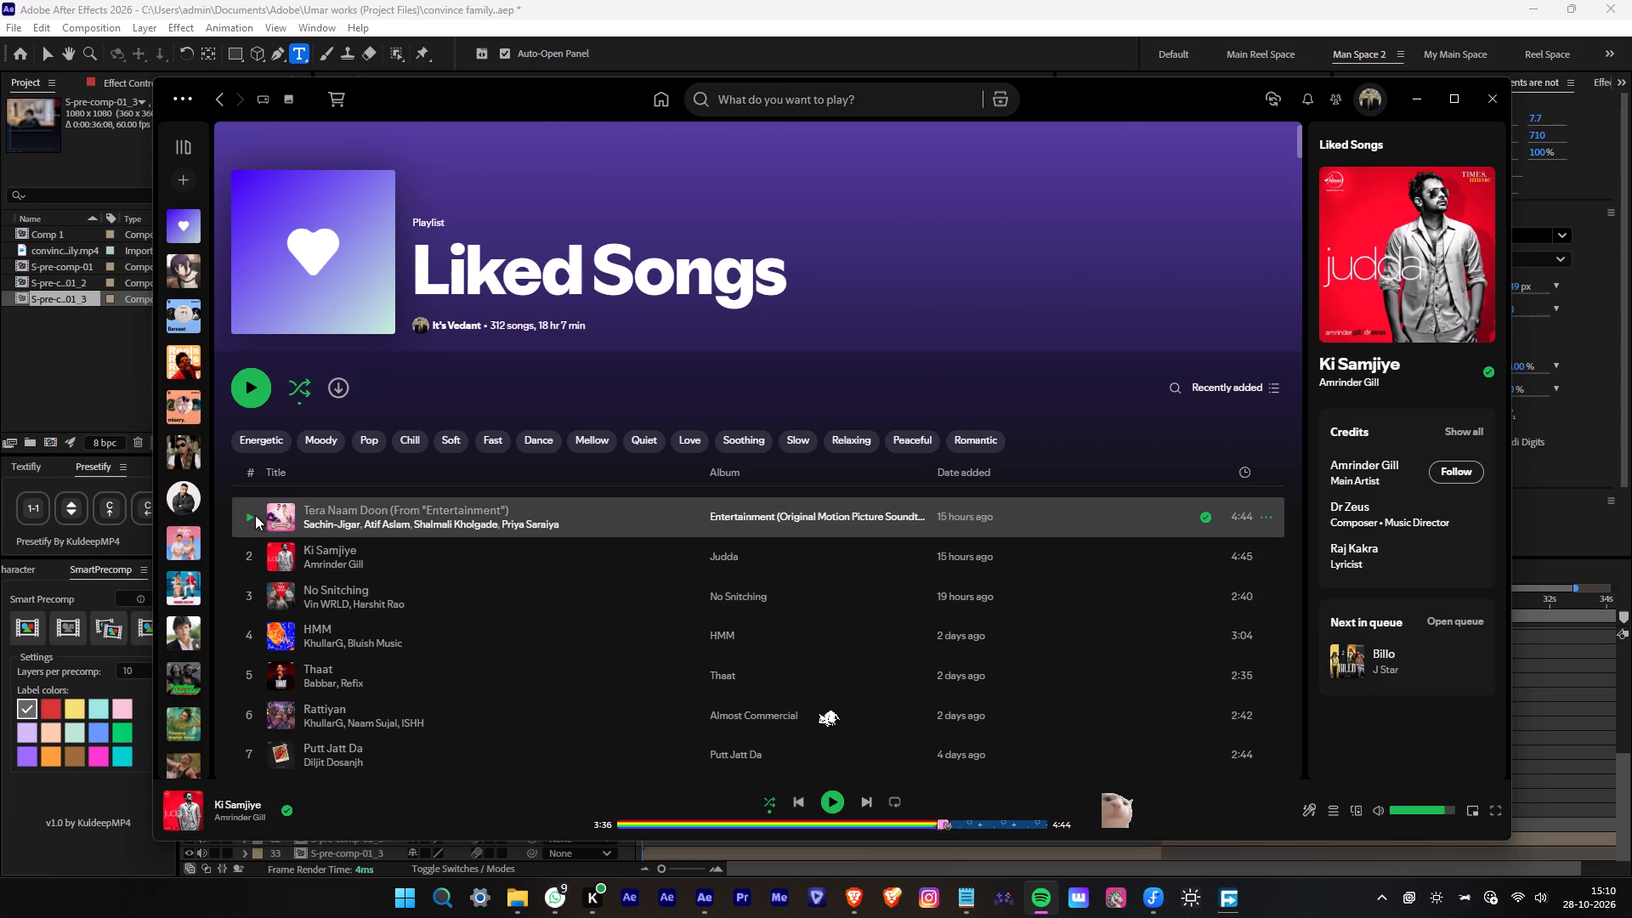
left_click(663, 822)
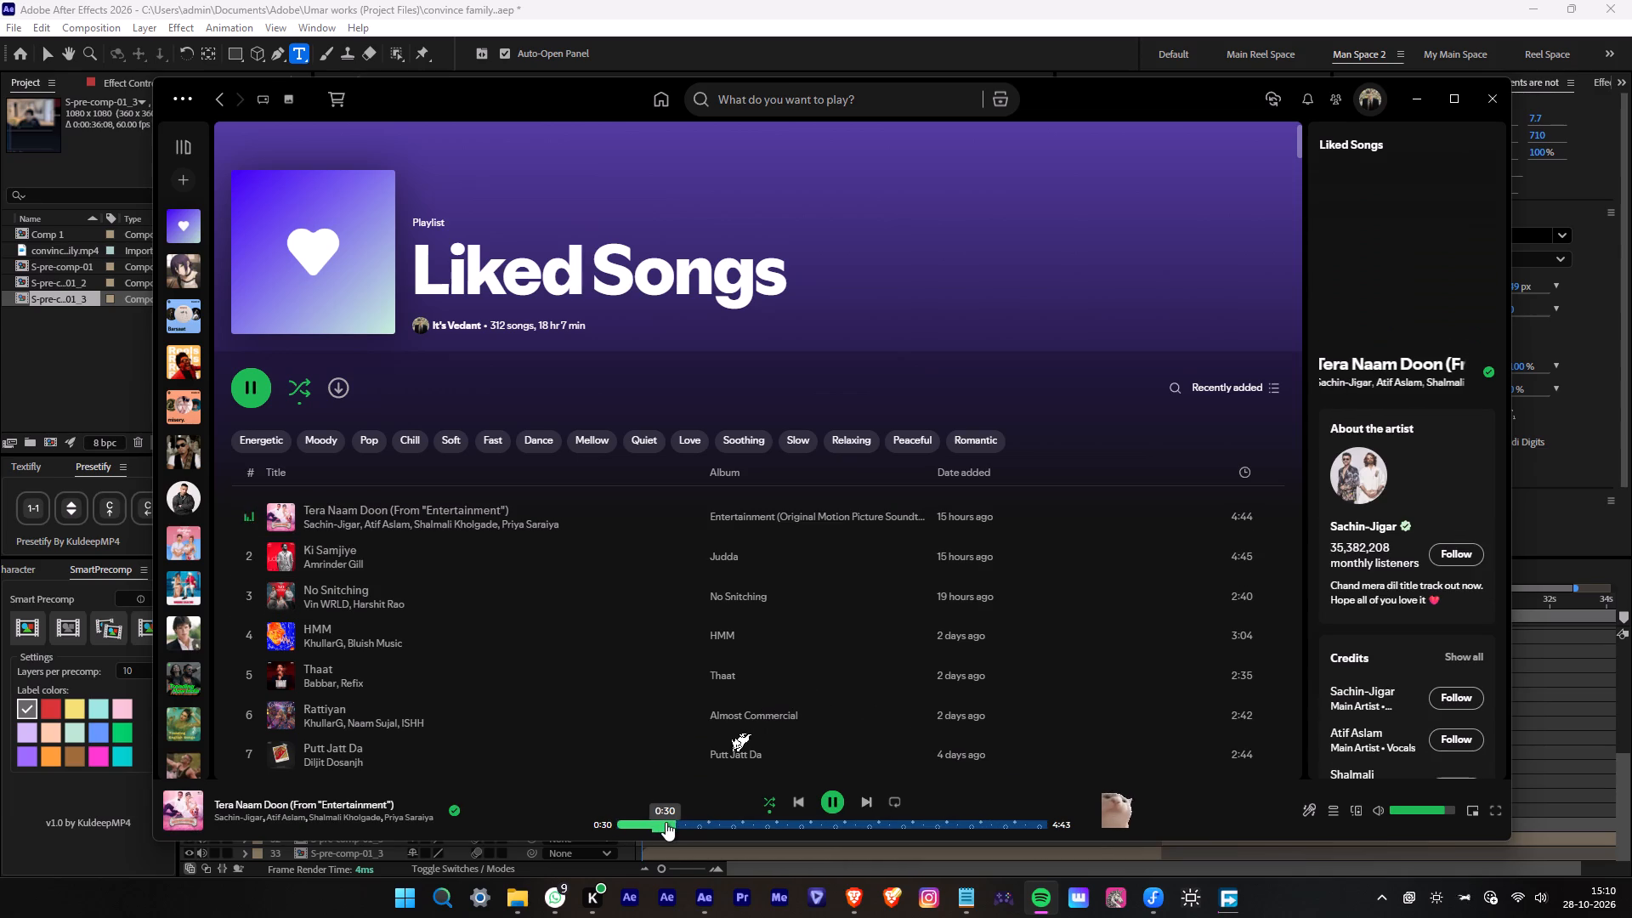
left_click(703, 829)
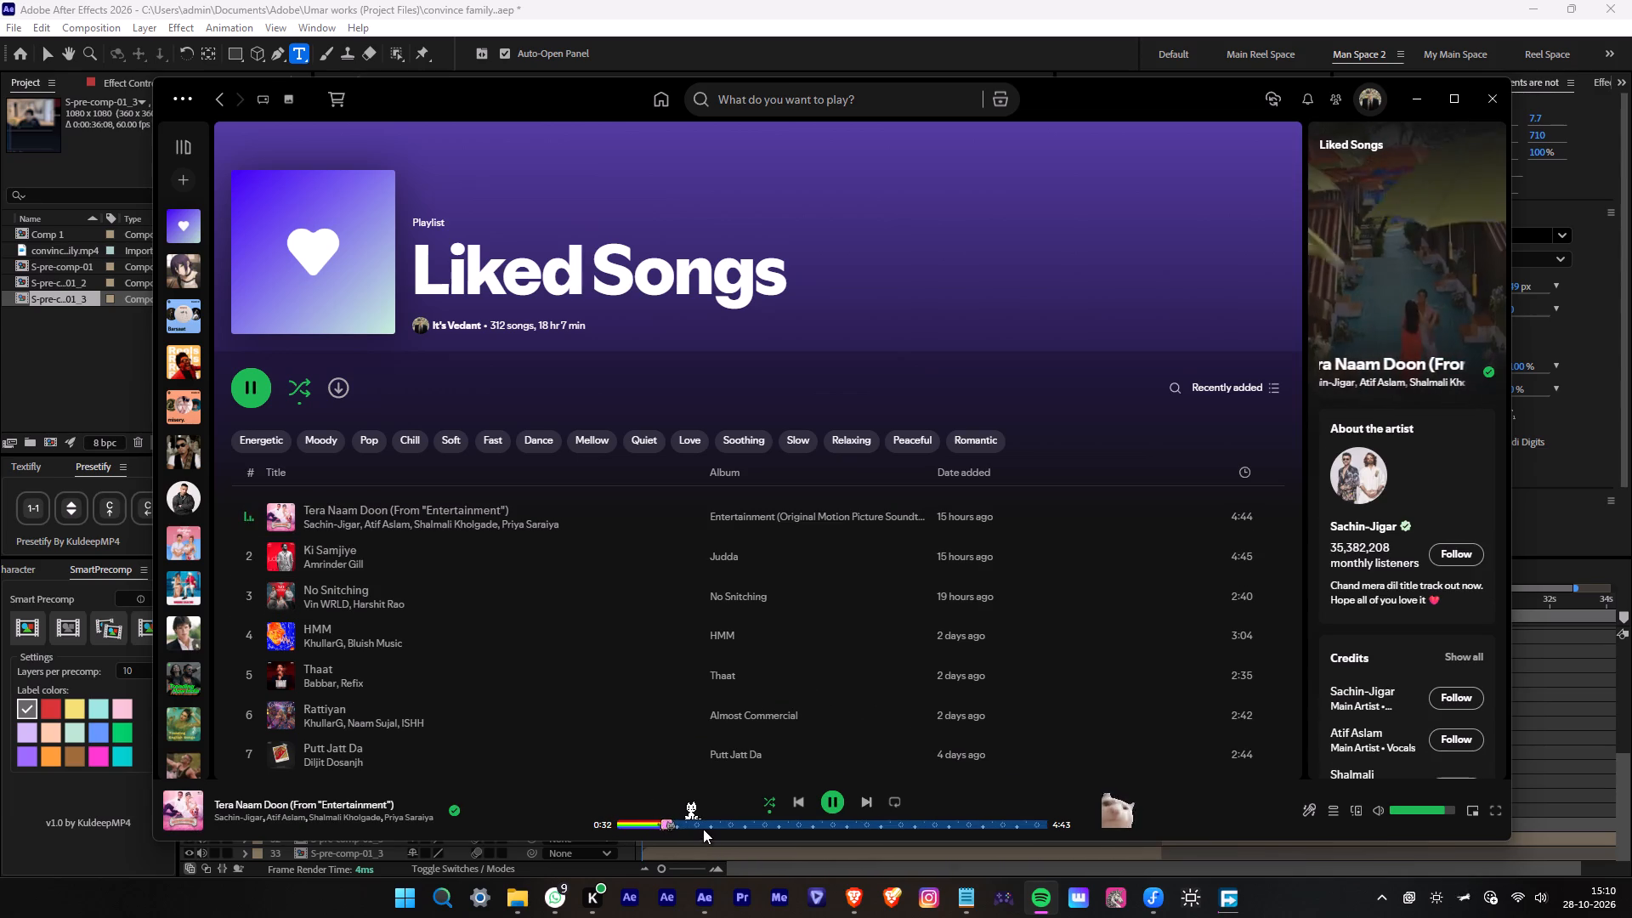
left_click(1407, 113)
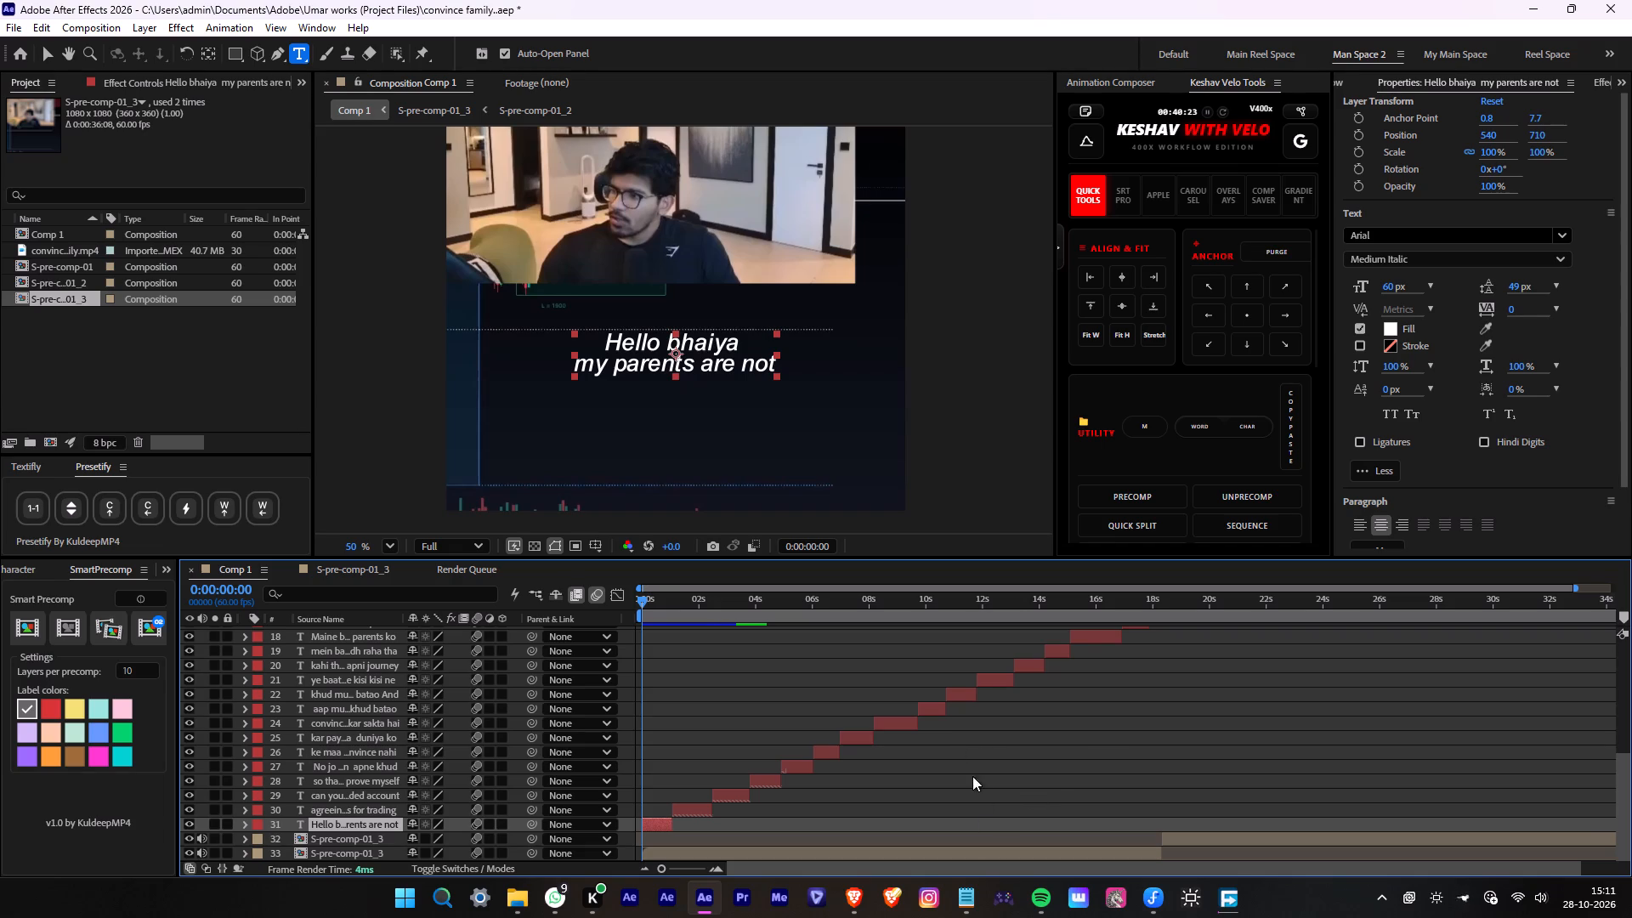
Bring up the Effects & Presets library in After Effects with the first caption layer selected.
left_click(1603, 76)
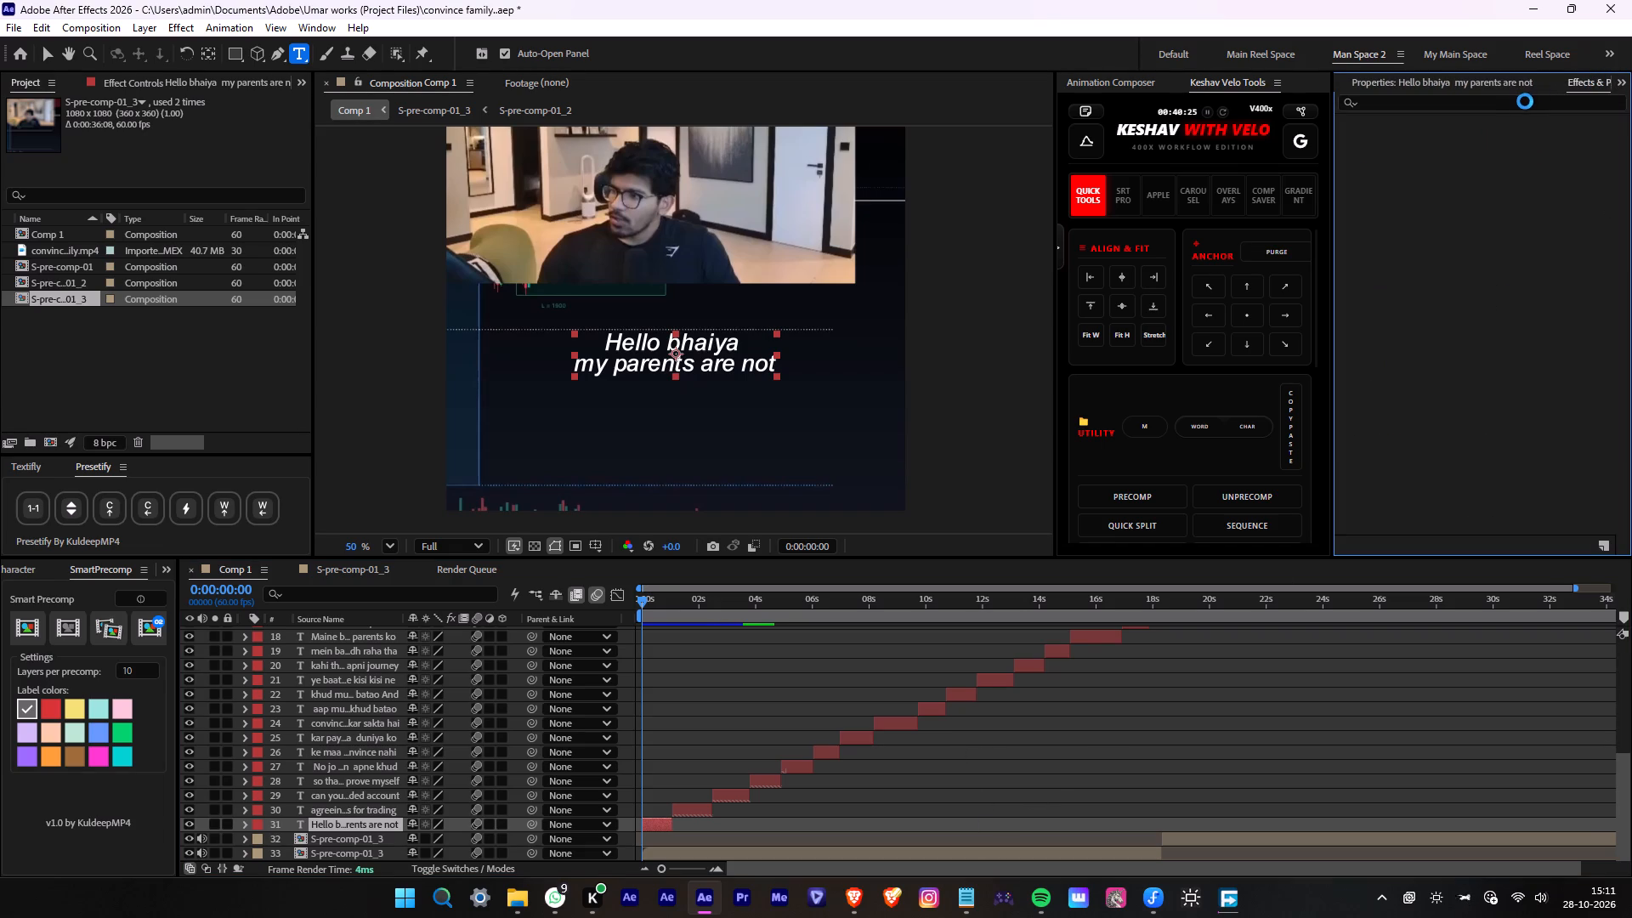
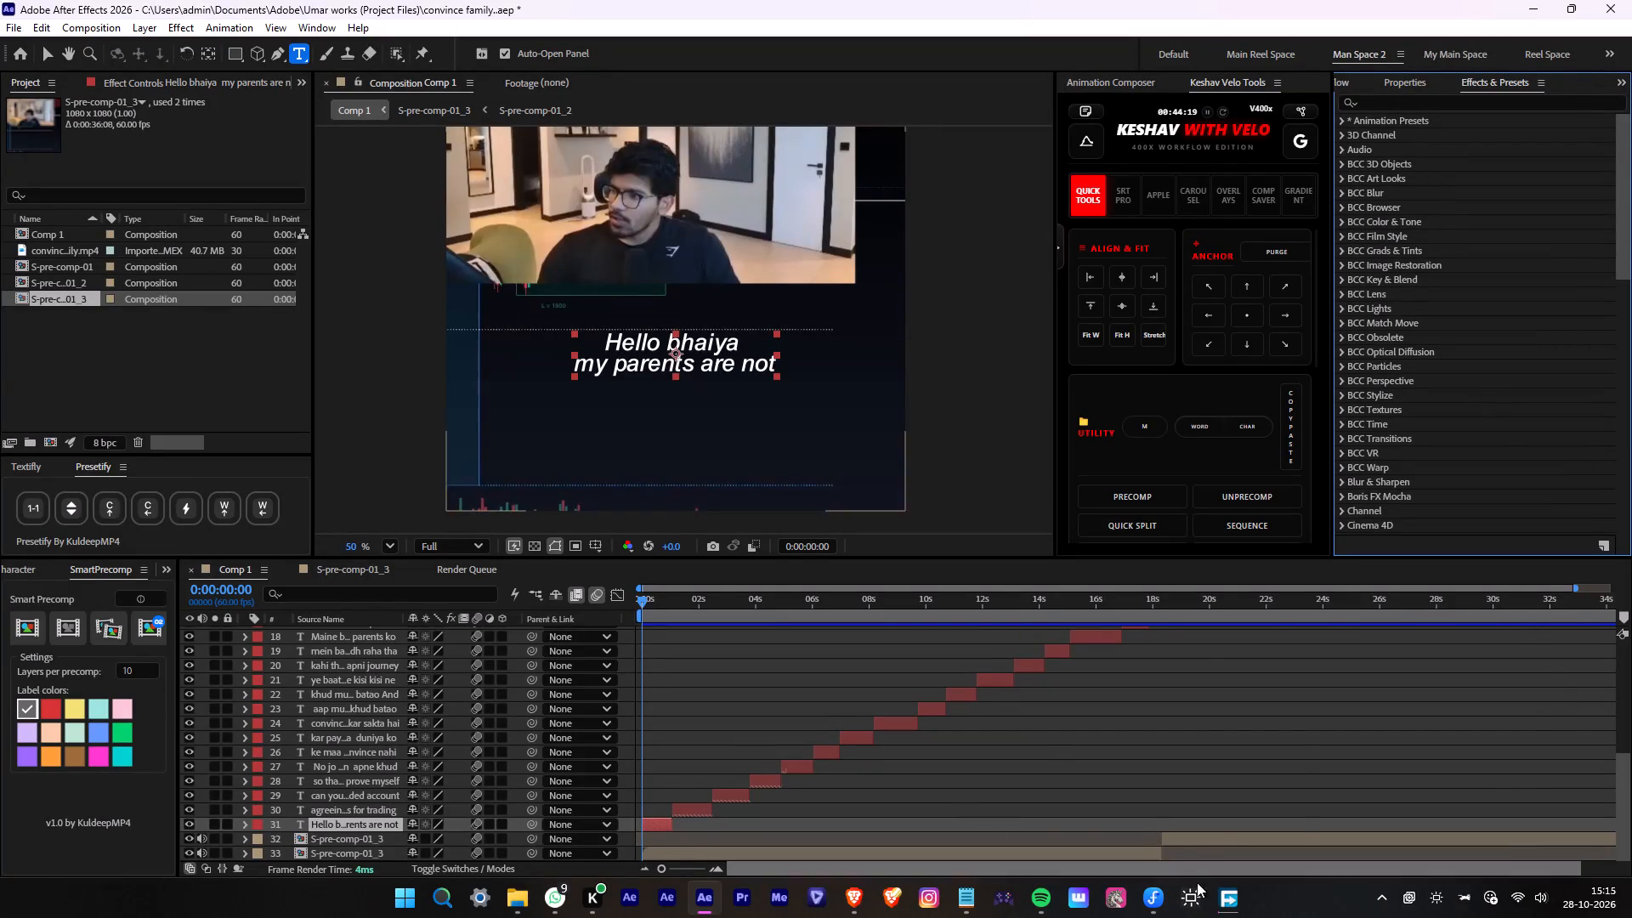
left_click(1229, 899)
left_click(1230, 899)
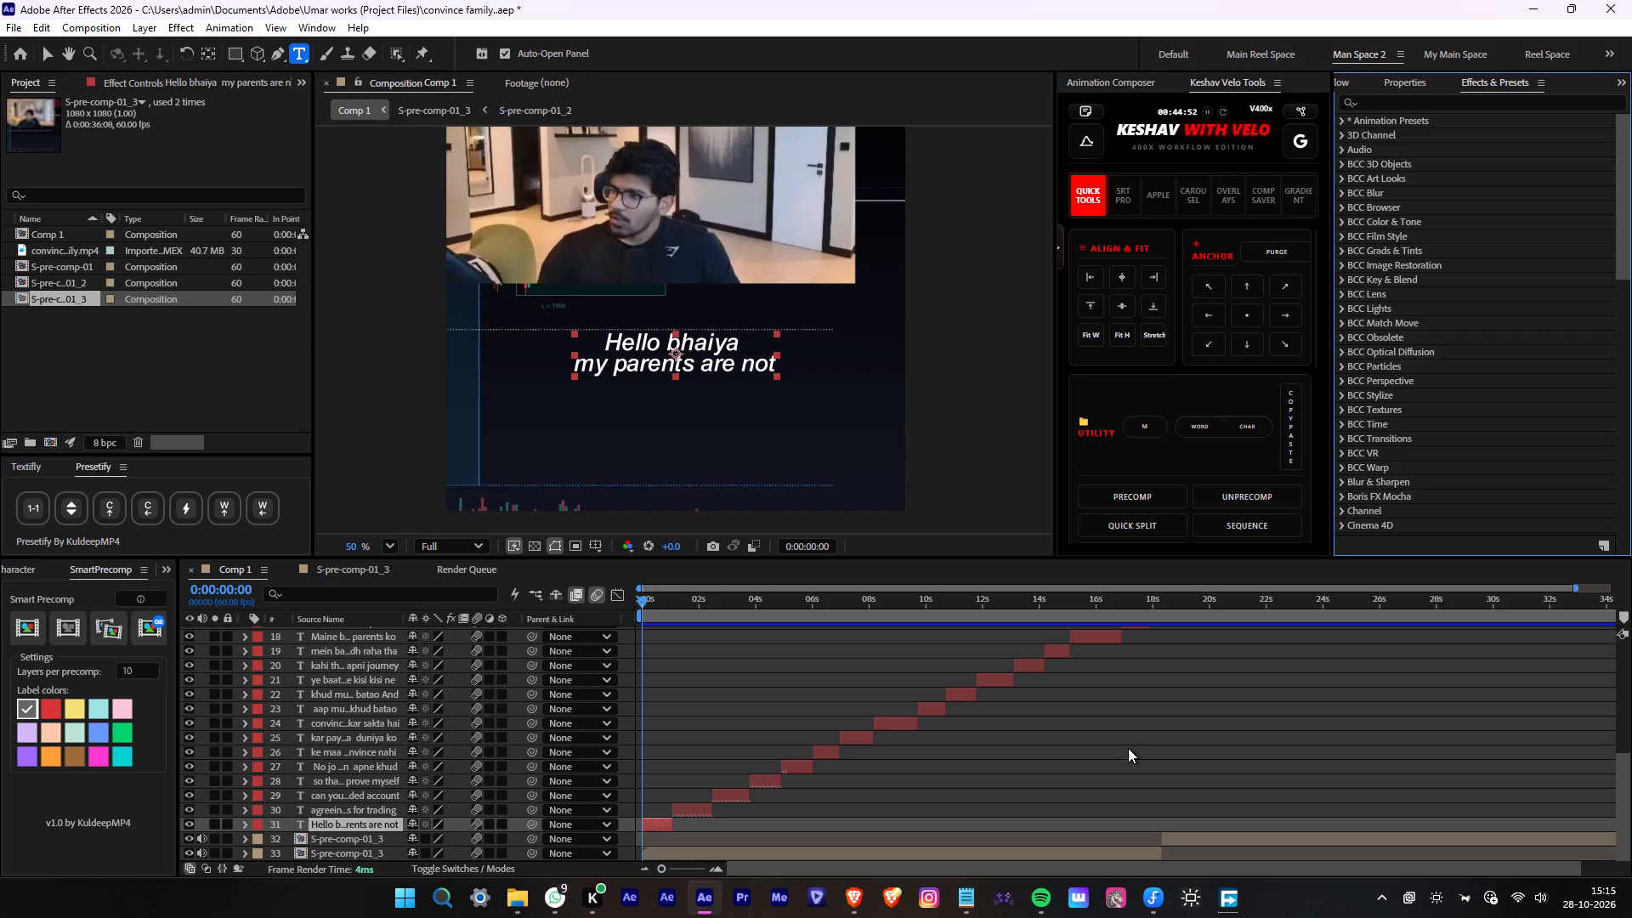
Search the presets for "tint te" and apply Tint text glow_ae_2020_bxd to the "Hello bhaiya my parents are not" layer.
left_click(1414, 103)
type("tint te")
double_click(1504, 187)
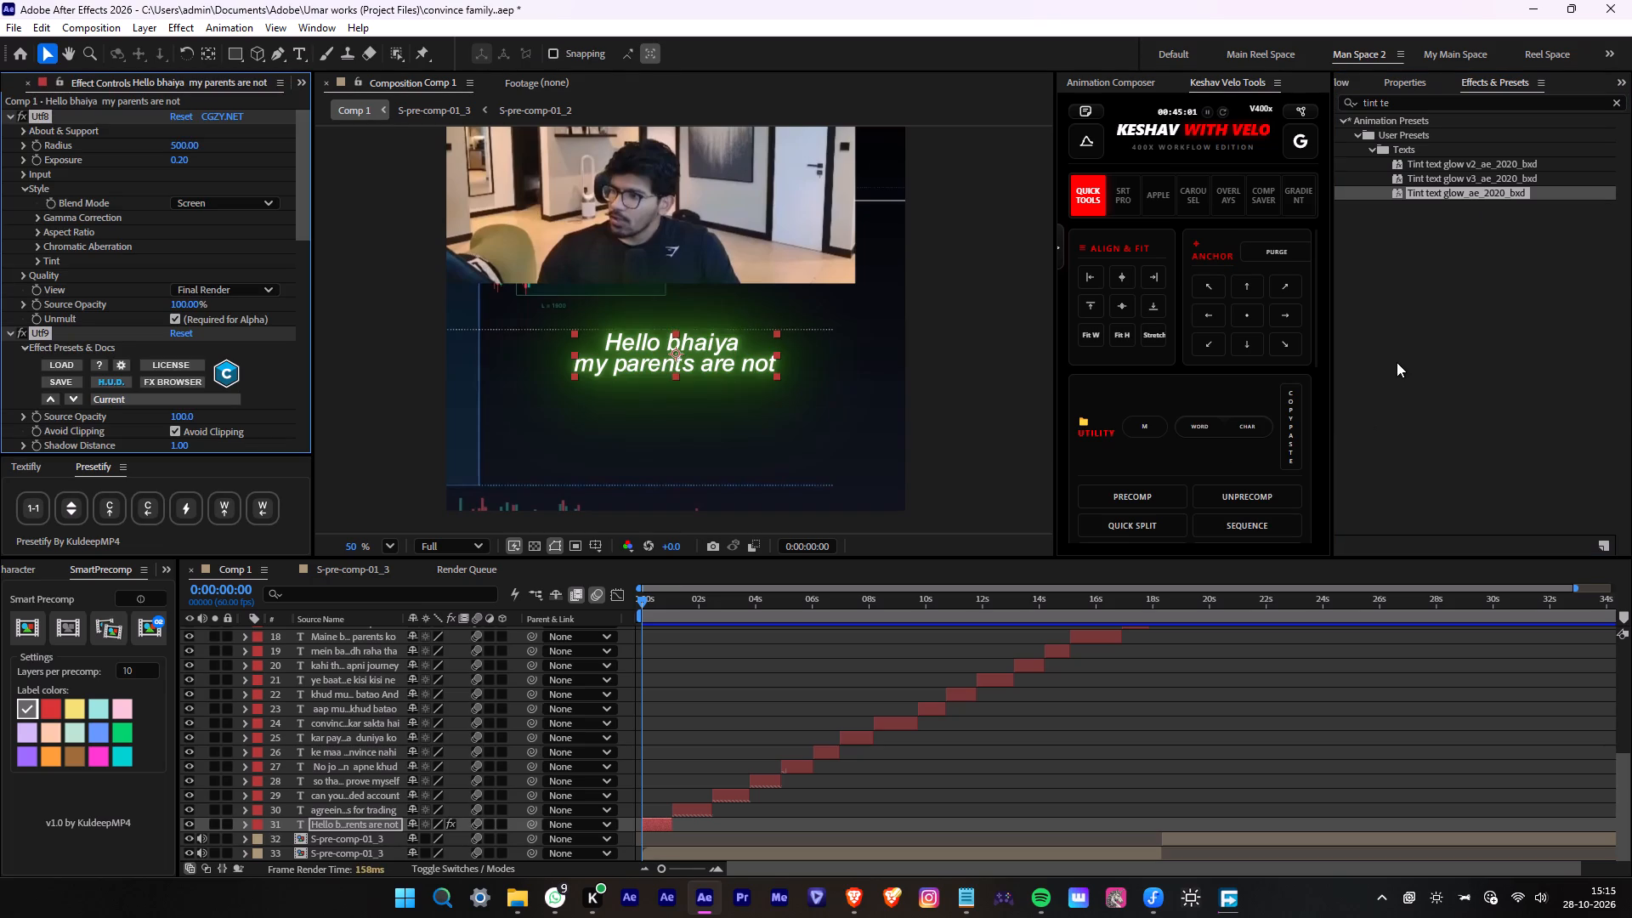
left_click(768, 692)
left_click(655, 820)
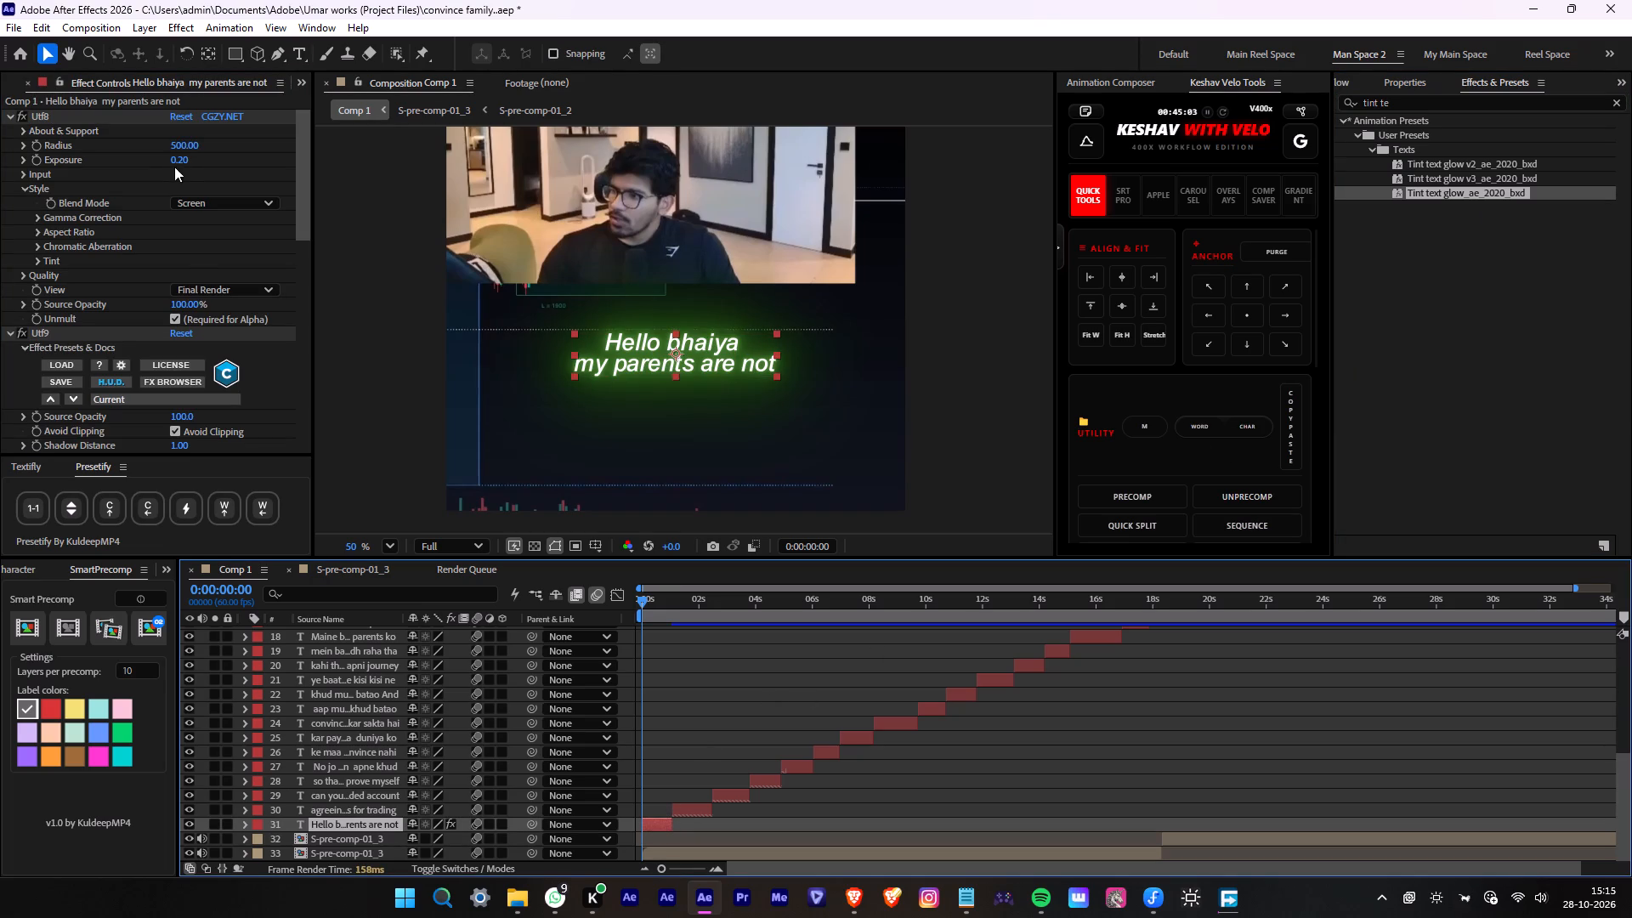
Raise the Utf8 glow's Radius on the first caption to 939 and set its Exposure to 0.12.
left_click_drag(187, 141, 549, 137)
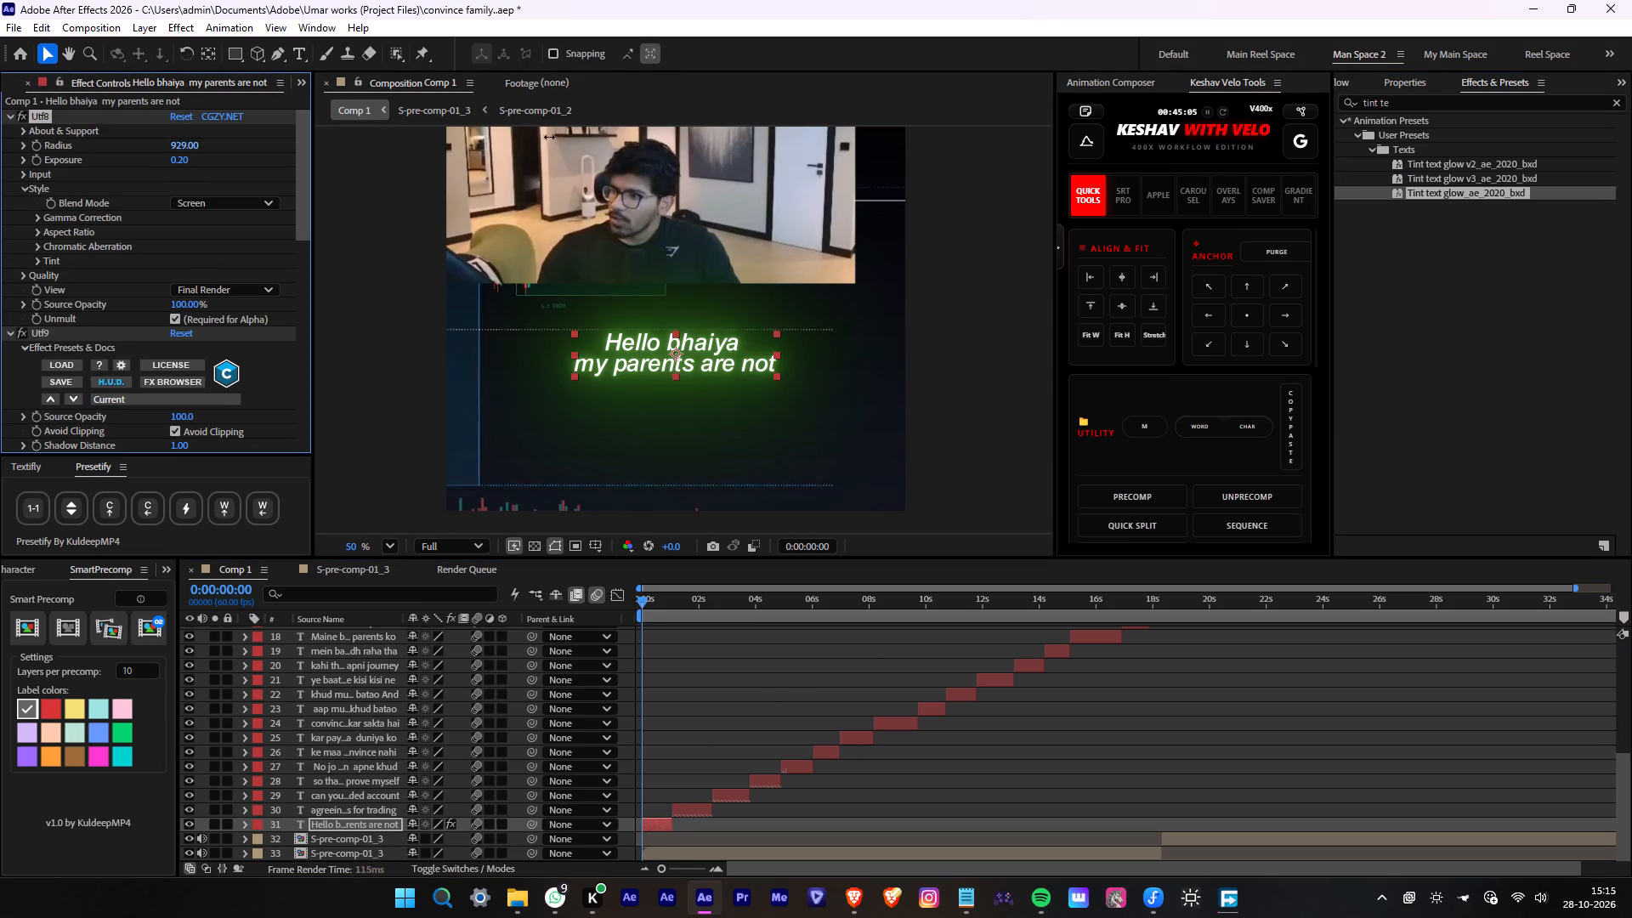
left_click_drag(549, 137, 552, 136)
left_click(183, 163)
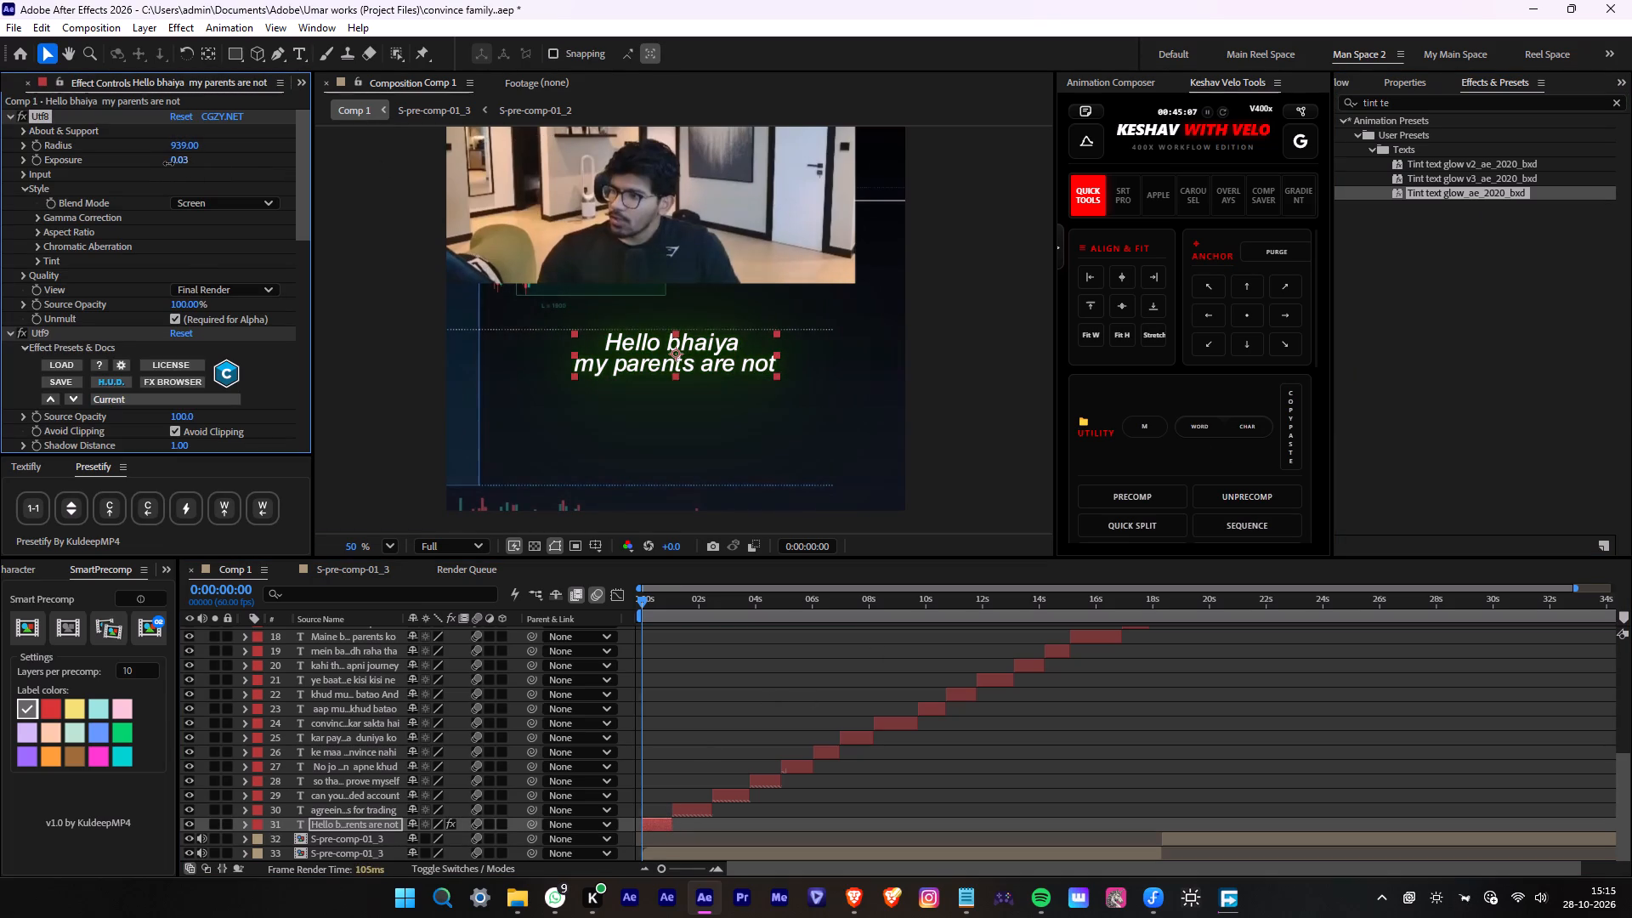
left_click(186, 178)
left_click(182, 162)
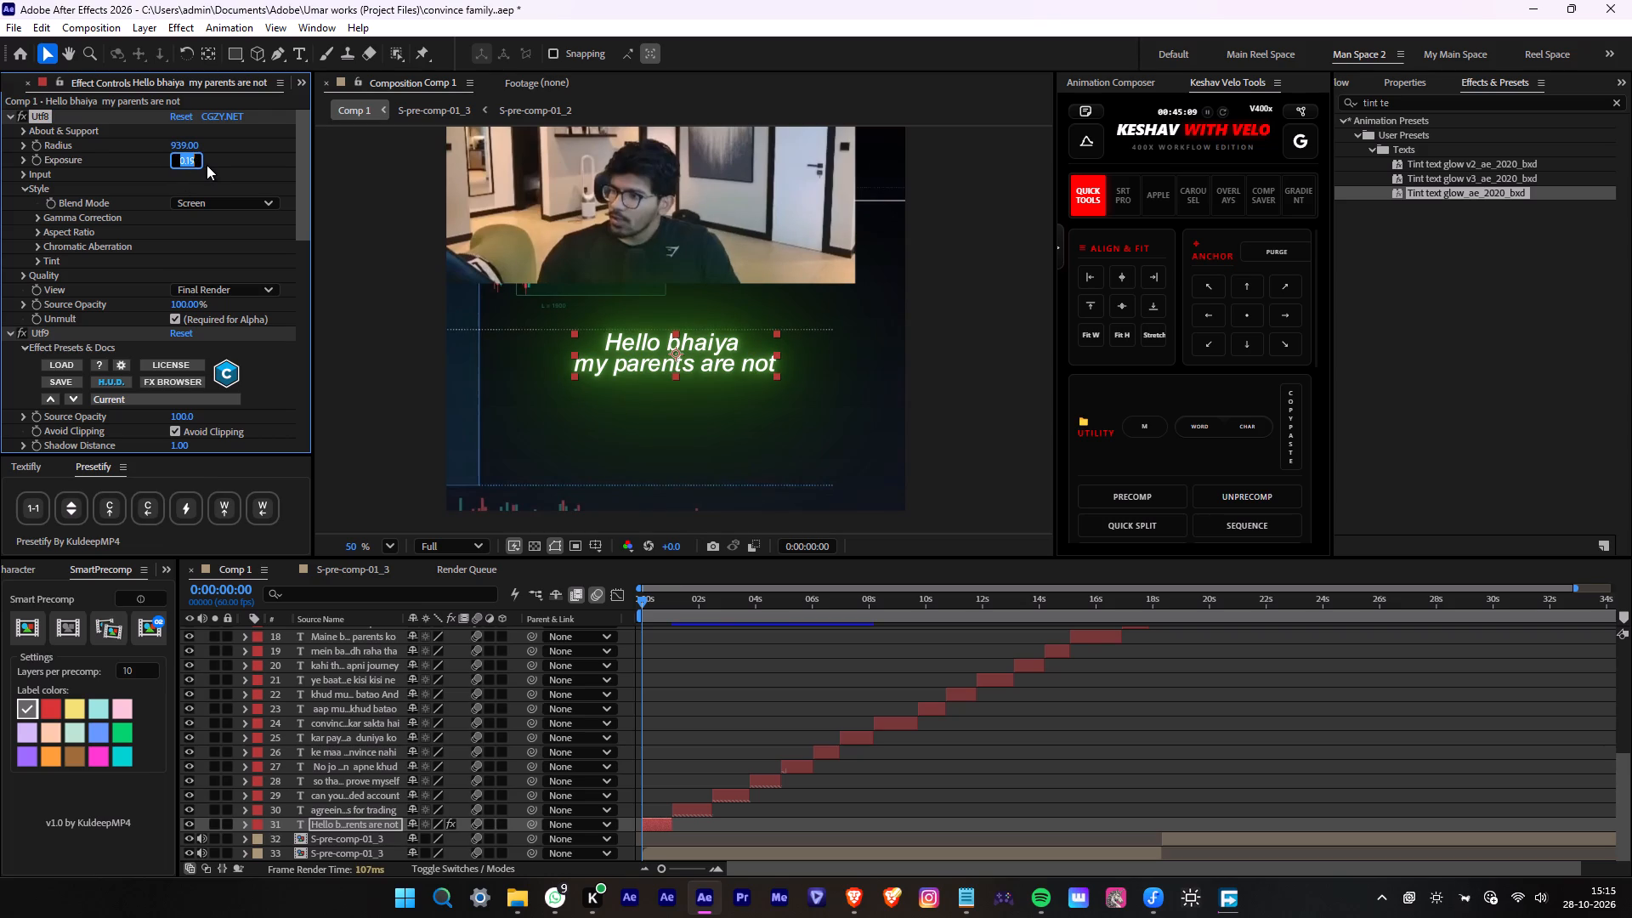
key("0")
key("period")
type("12")
key("0")
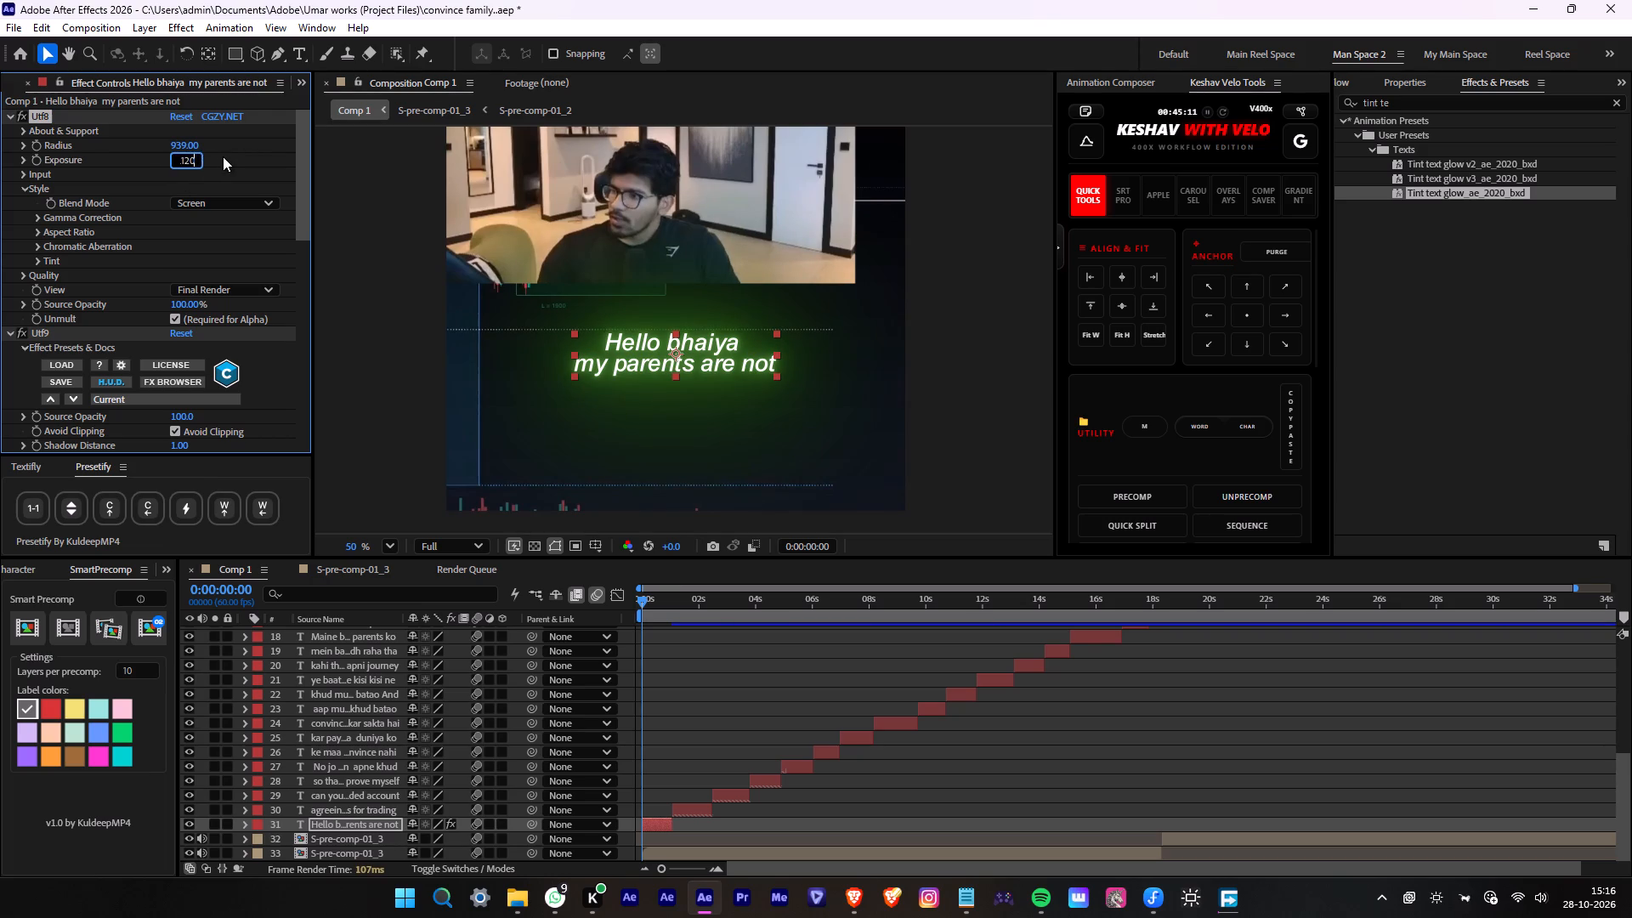
left_click(224, 156)
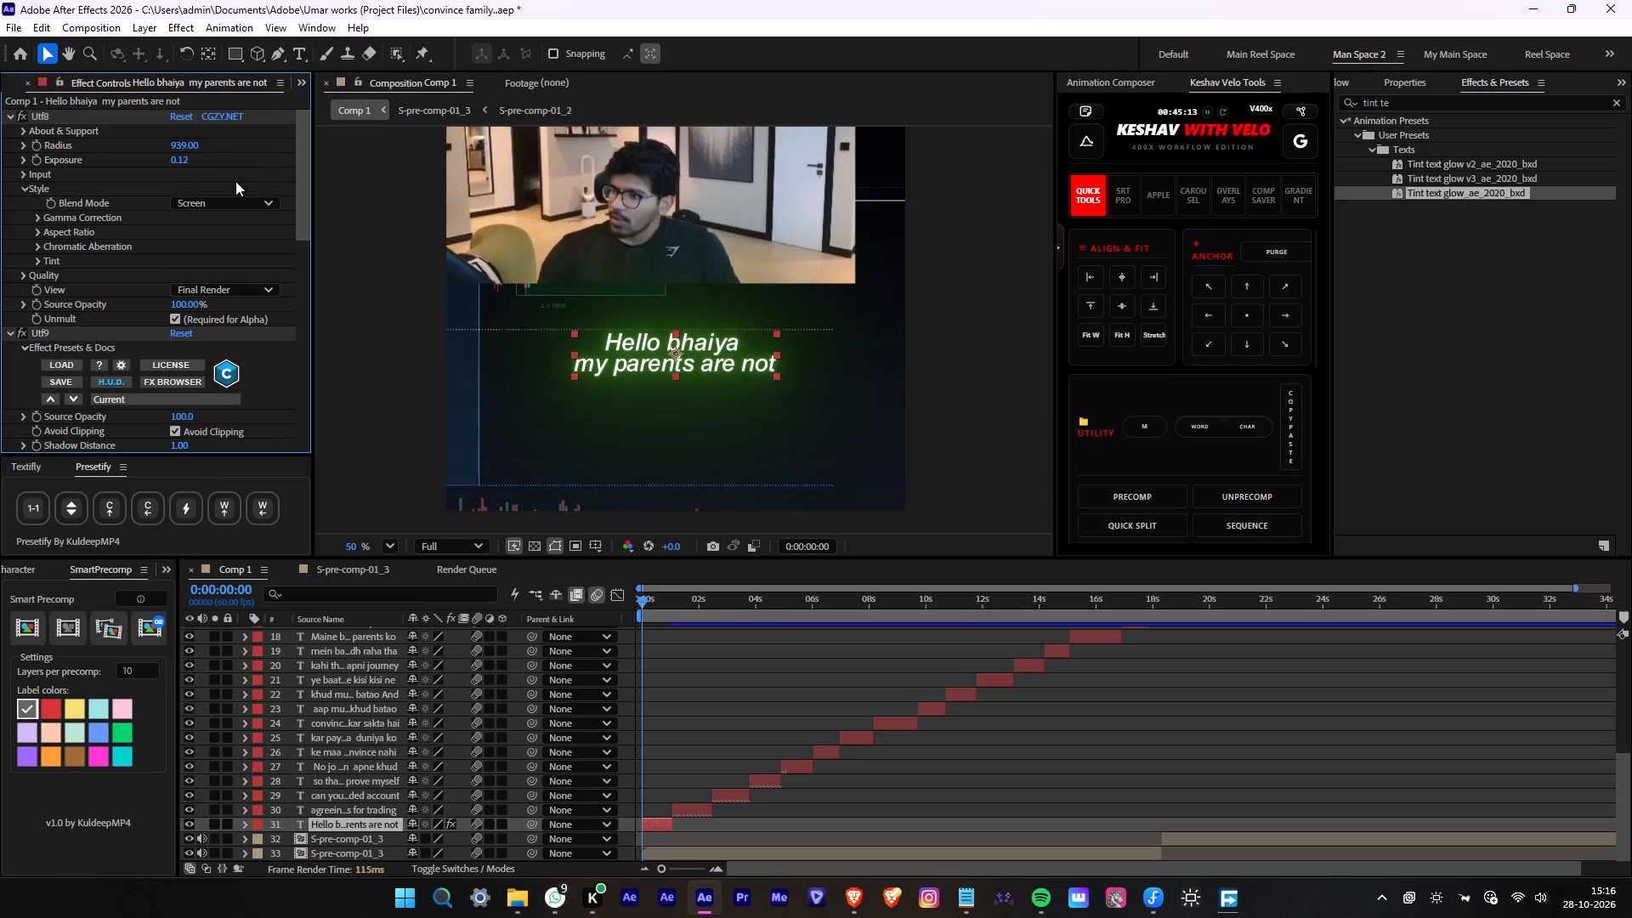
left_click(235, 181)
Set the Utf8 glow's Radius on the first caption to 1000.
left_click(188, 139)
key("grave")
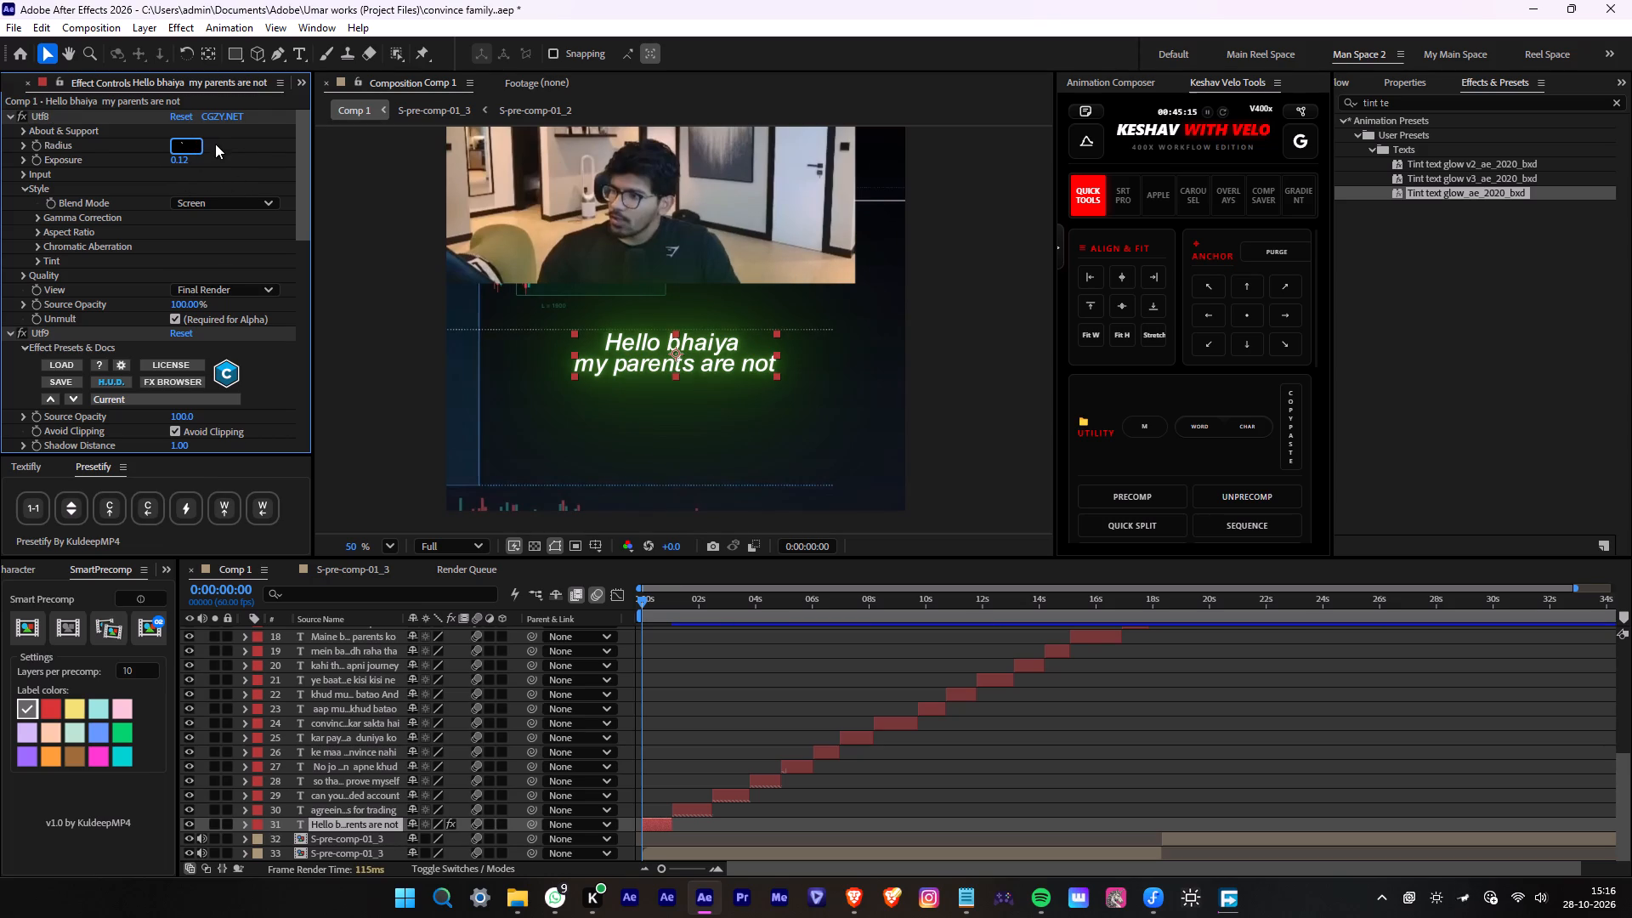
key("BackSpace")
key("1")
type("000")
left_click(210, 144)
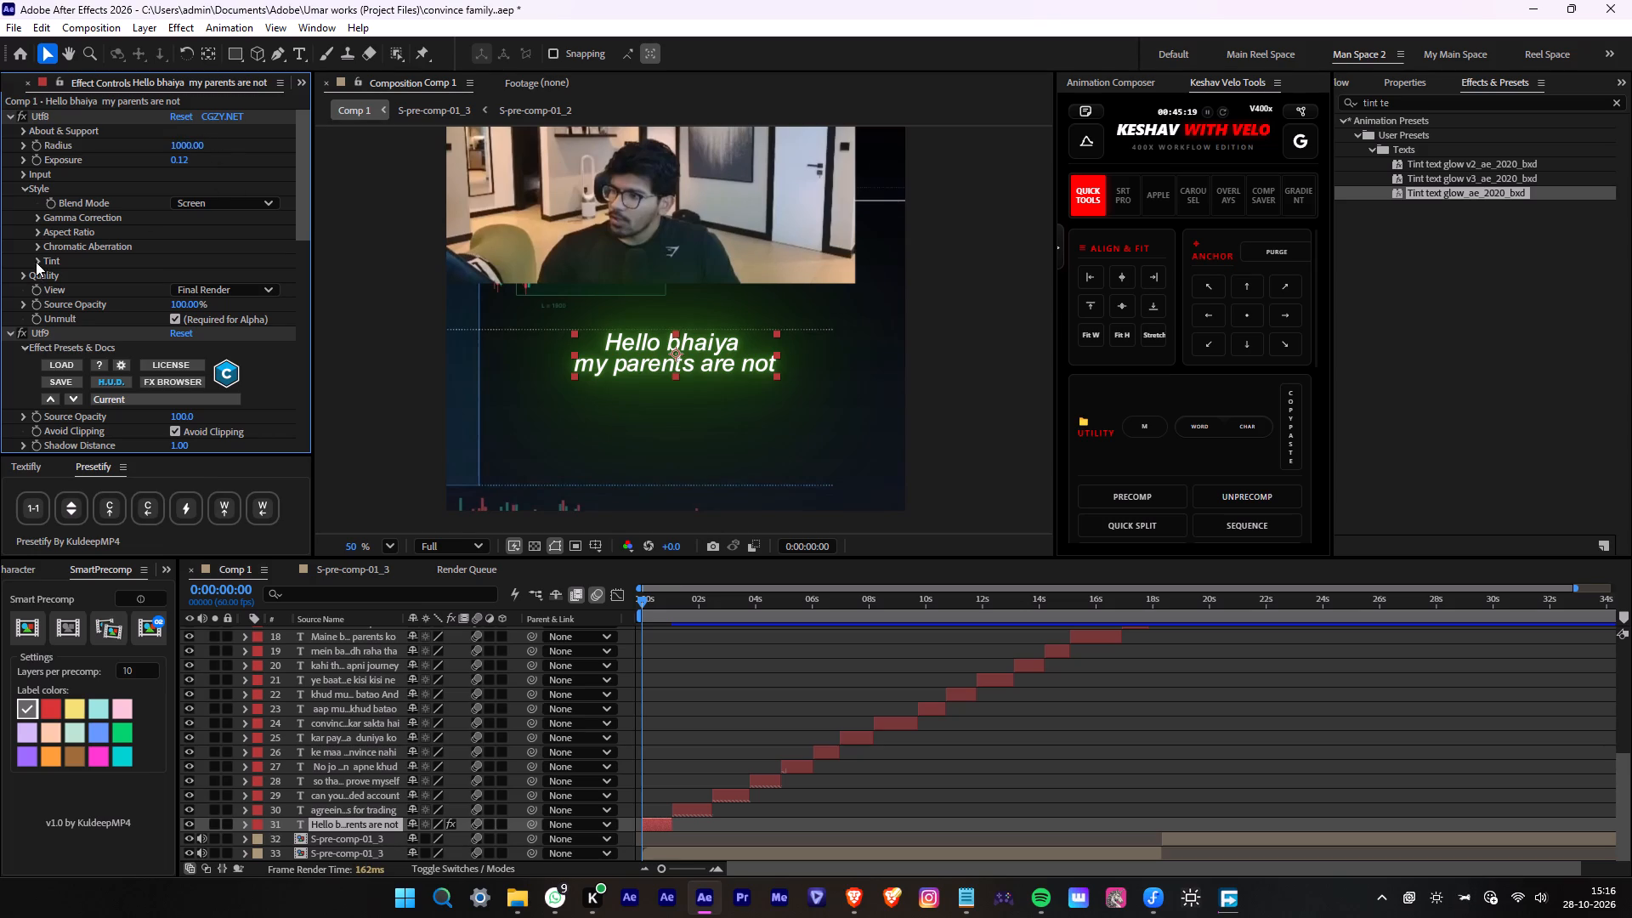
Set the Tint Mix of the first caption's Utf8 glow to 85%.
left_click(36, 262)
left_click(182, 320)
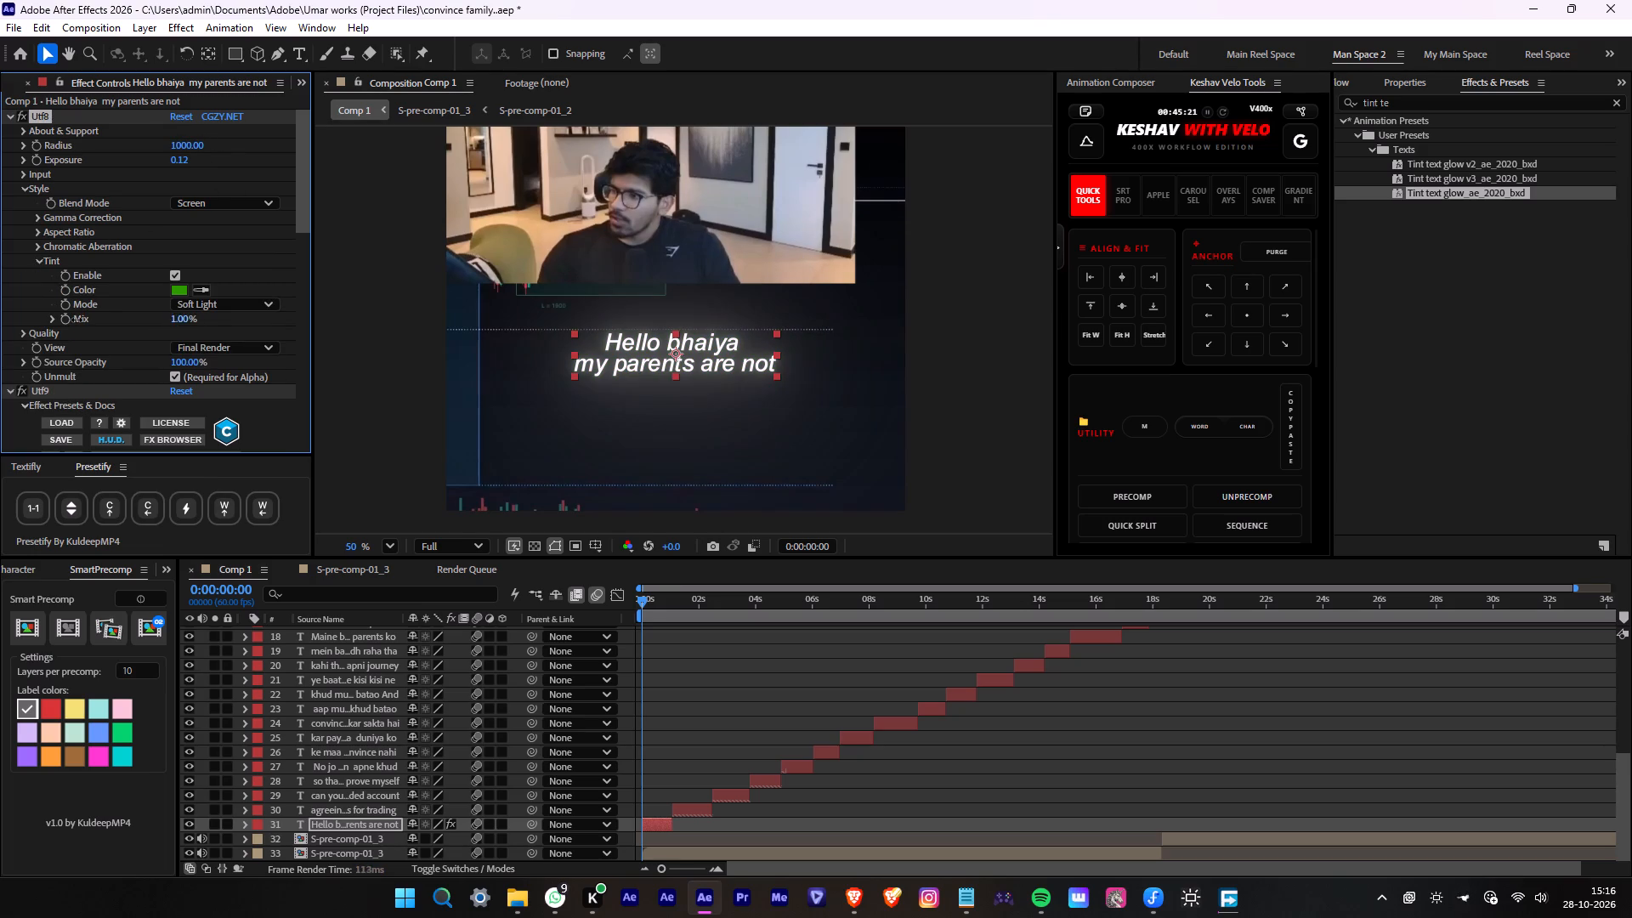
left_click(190, 321)
key("8")
key("5")
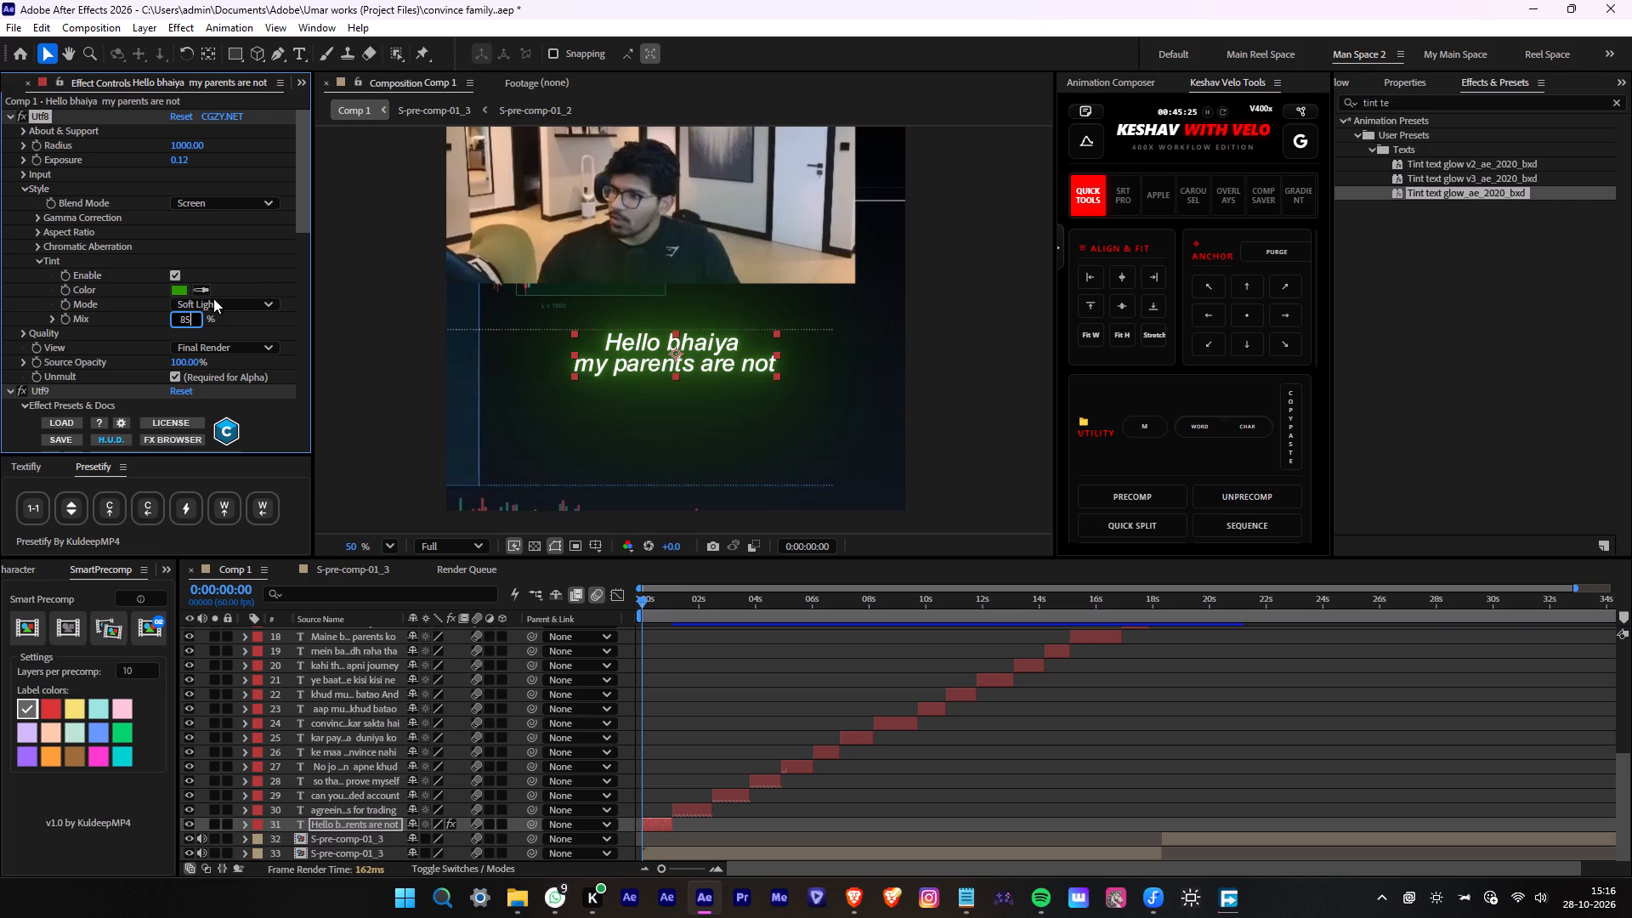
left_click(242, 265)
left_click(225, 262, "ctrl")
Collapse the settings of all the first caption's effects.
key("ctrl+a")
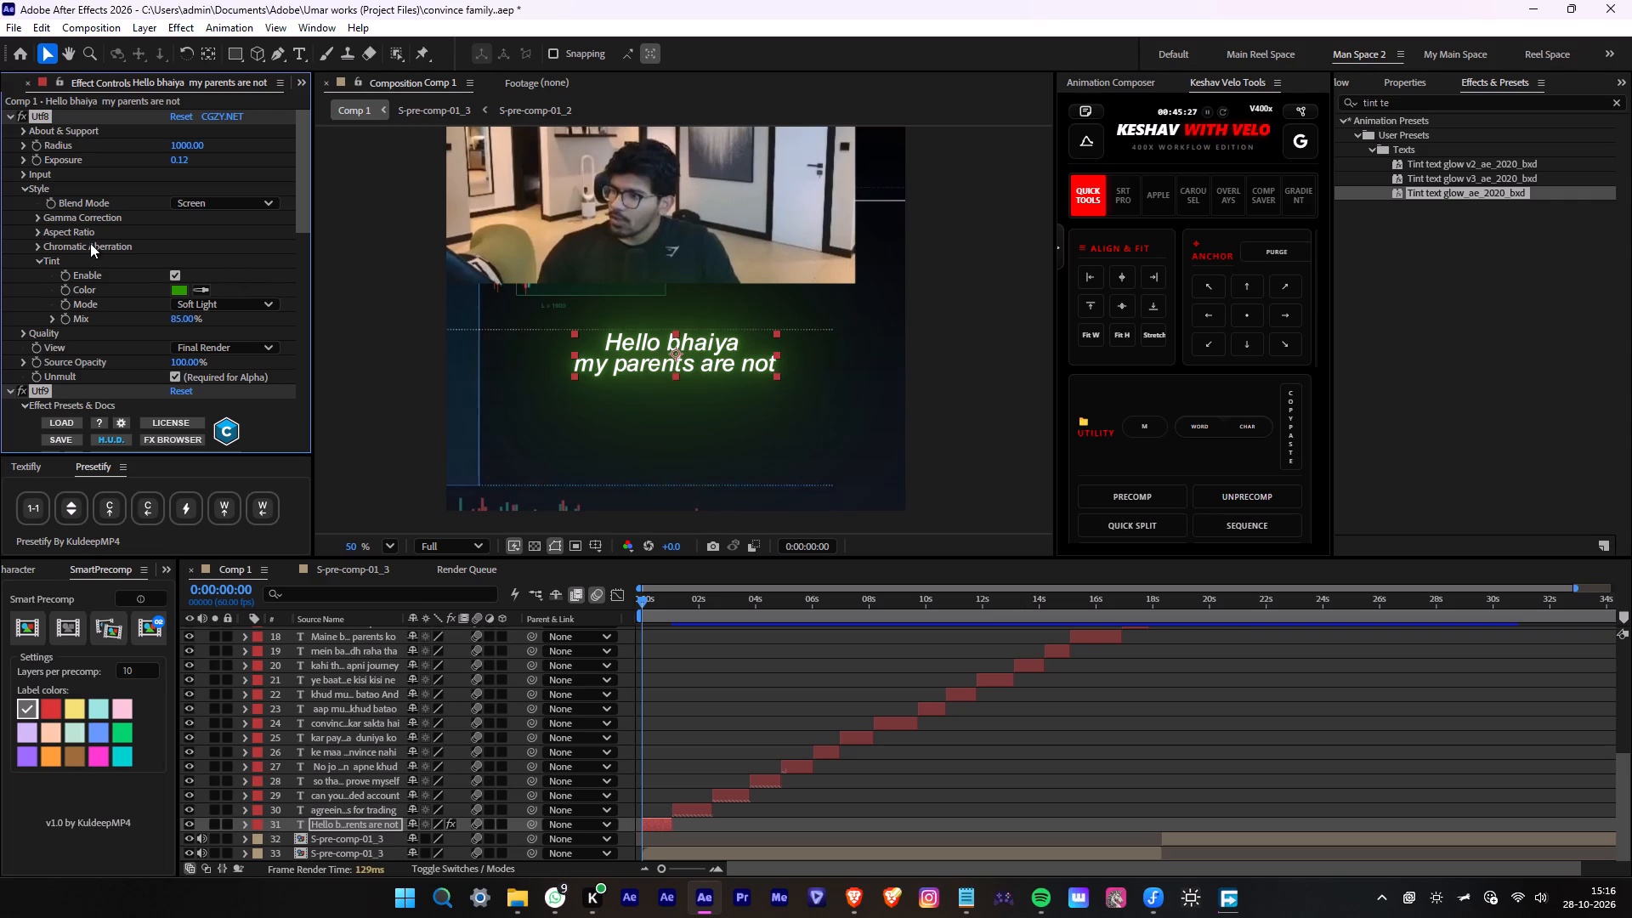
left_click(5, 125)
left_click(10, 122)
key("ctrl+a")
left_click(8, 129)
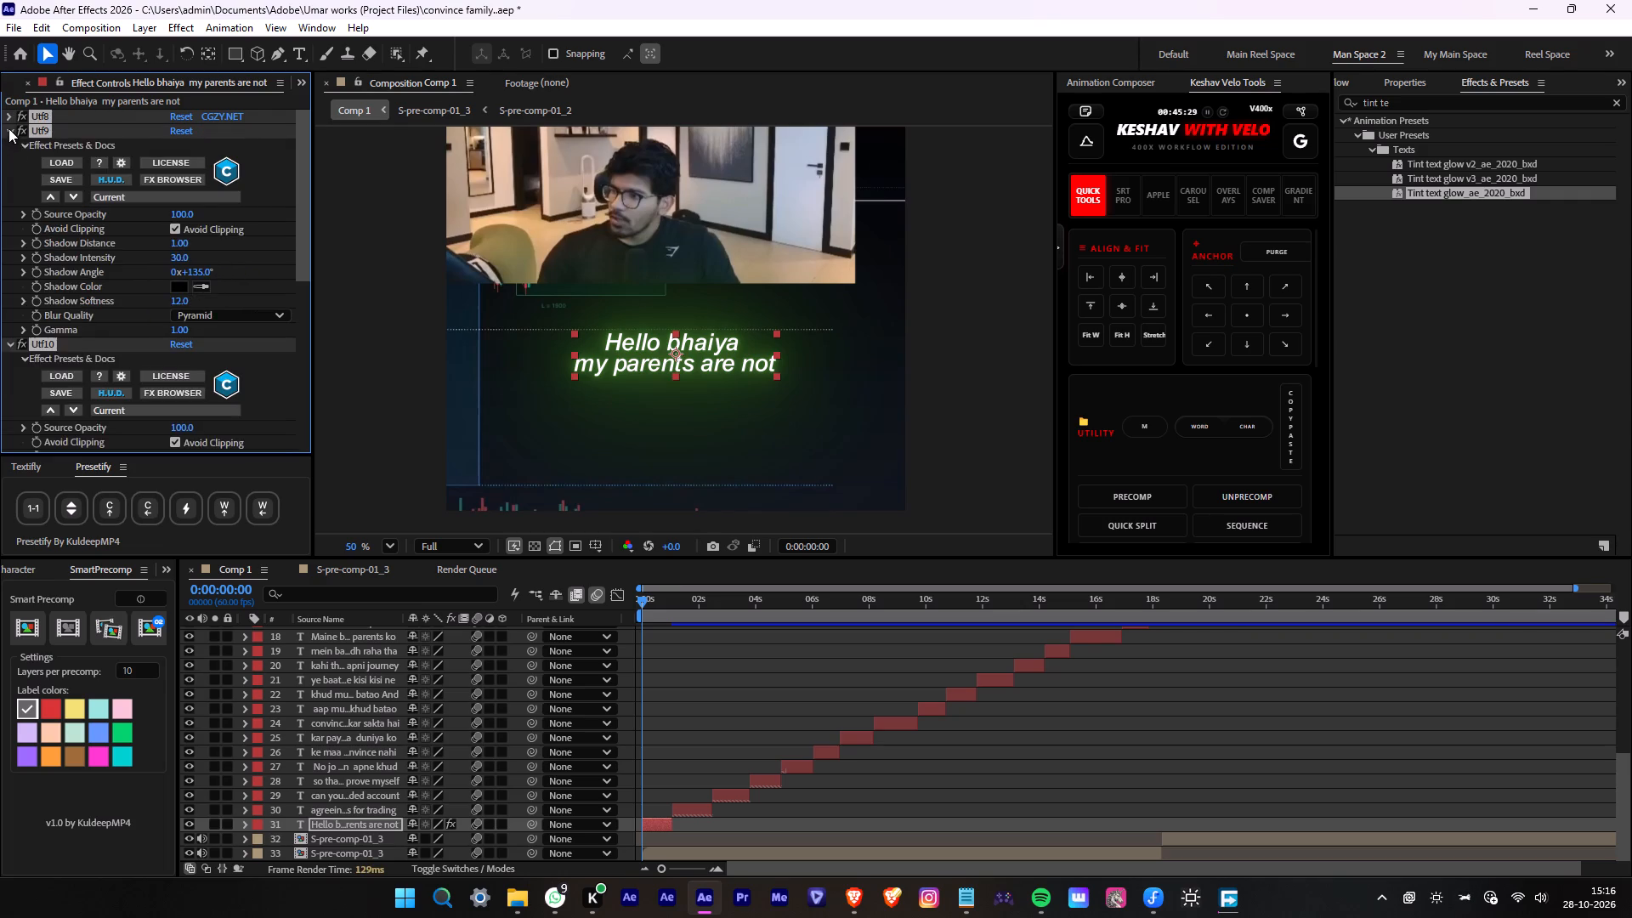
left_click(46, 208)
Search effects and presets for "text" and apply the text preset that adds Turbulent Displace to the first caption.
key("ctrl+space")
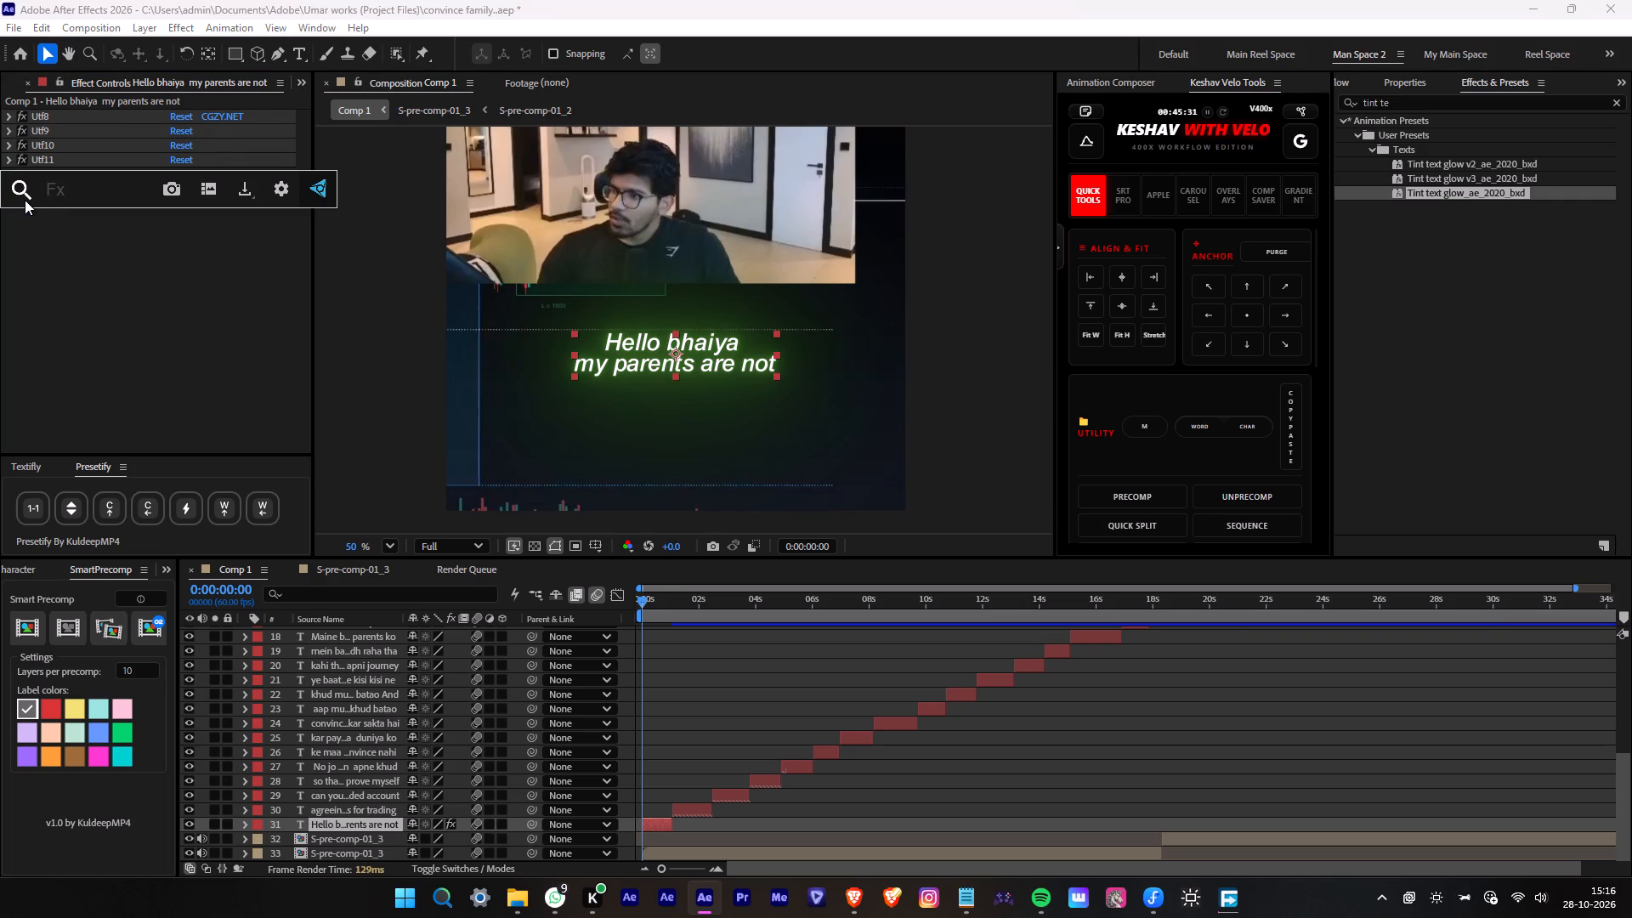
type("text")
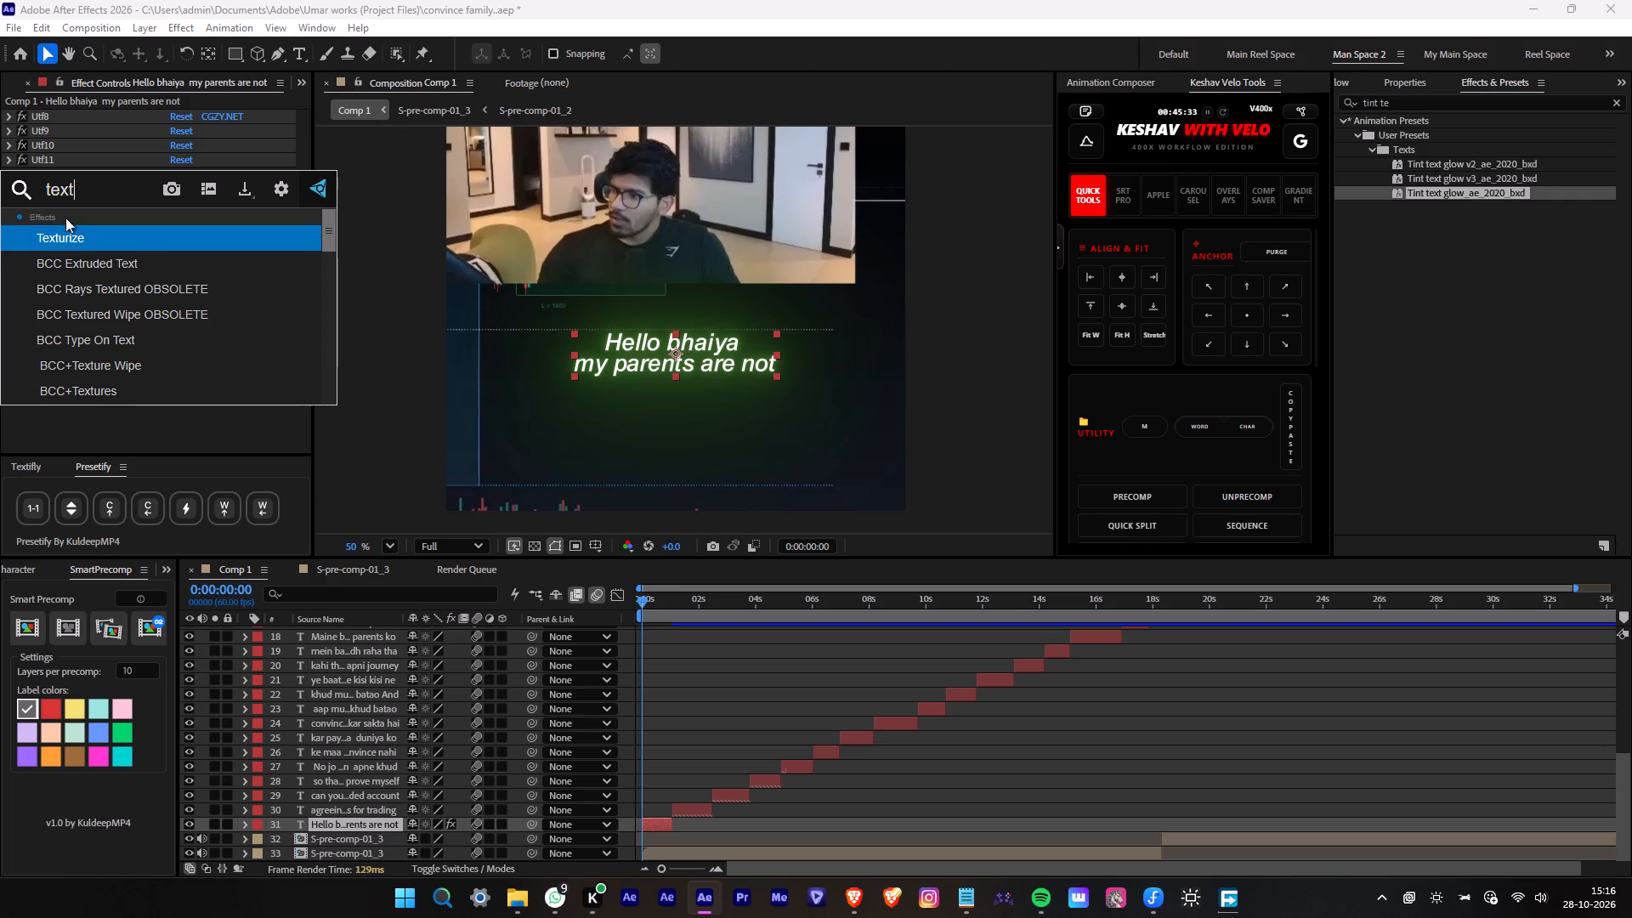
key("space")
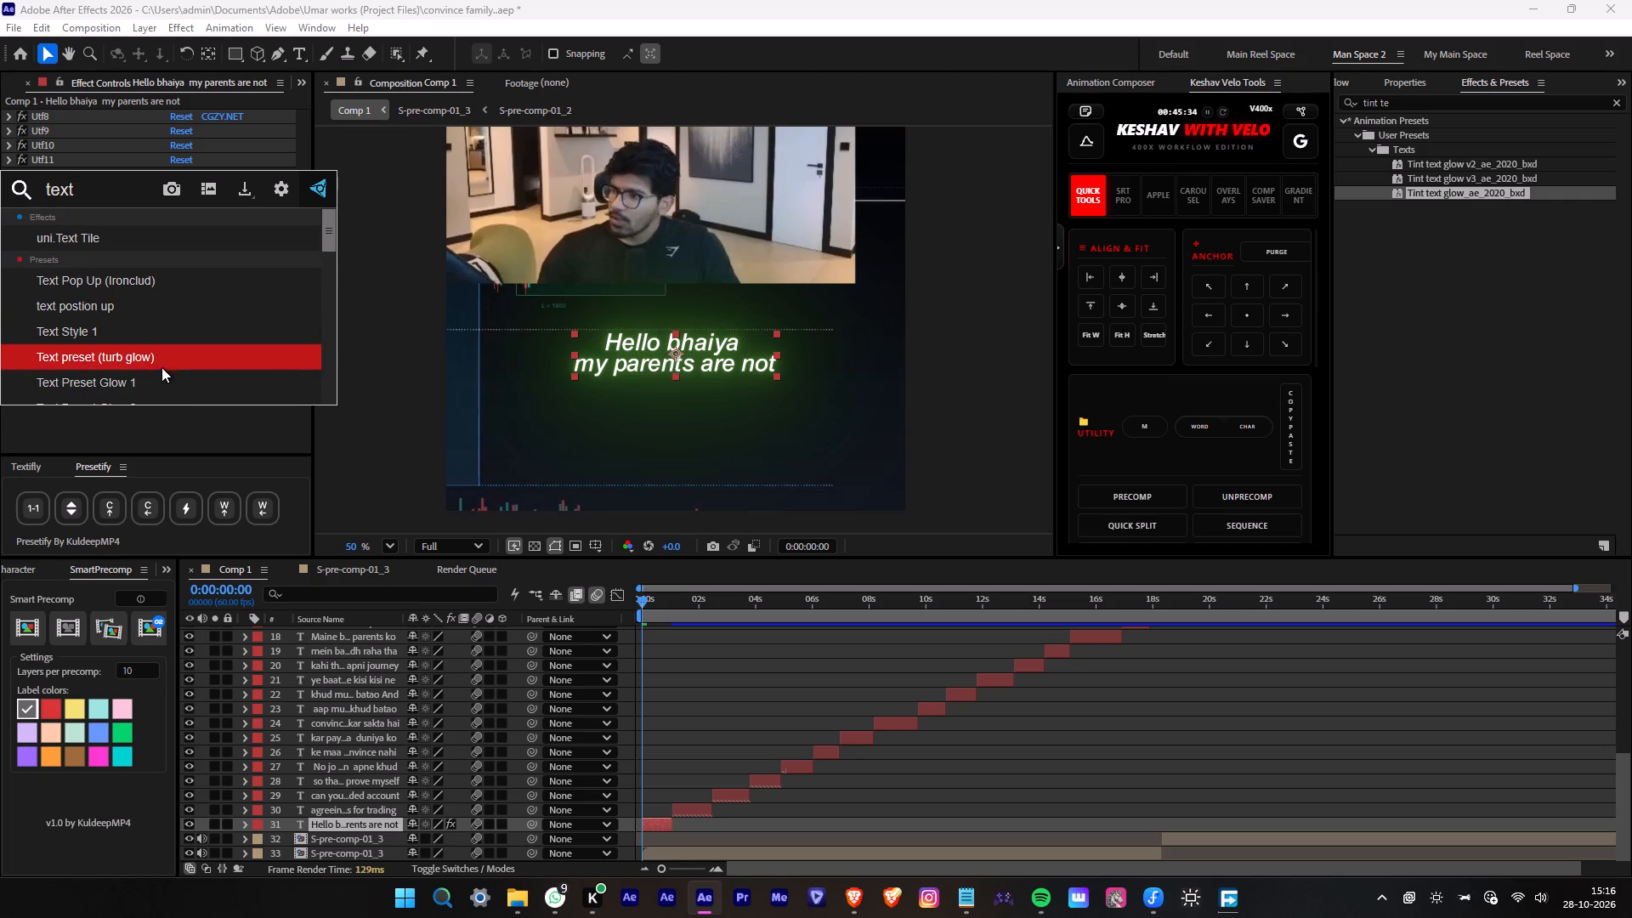
scroll(166, 371, "down", 3)
left_click(161, 330)
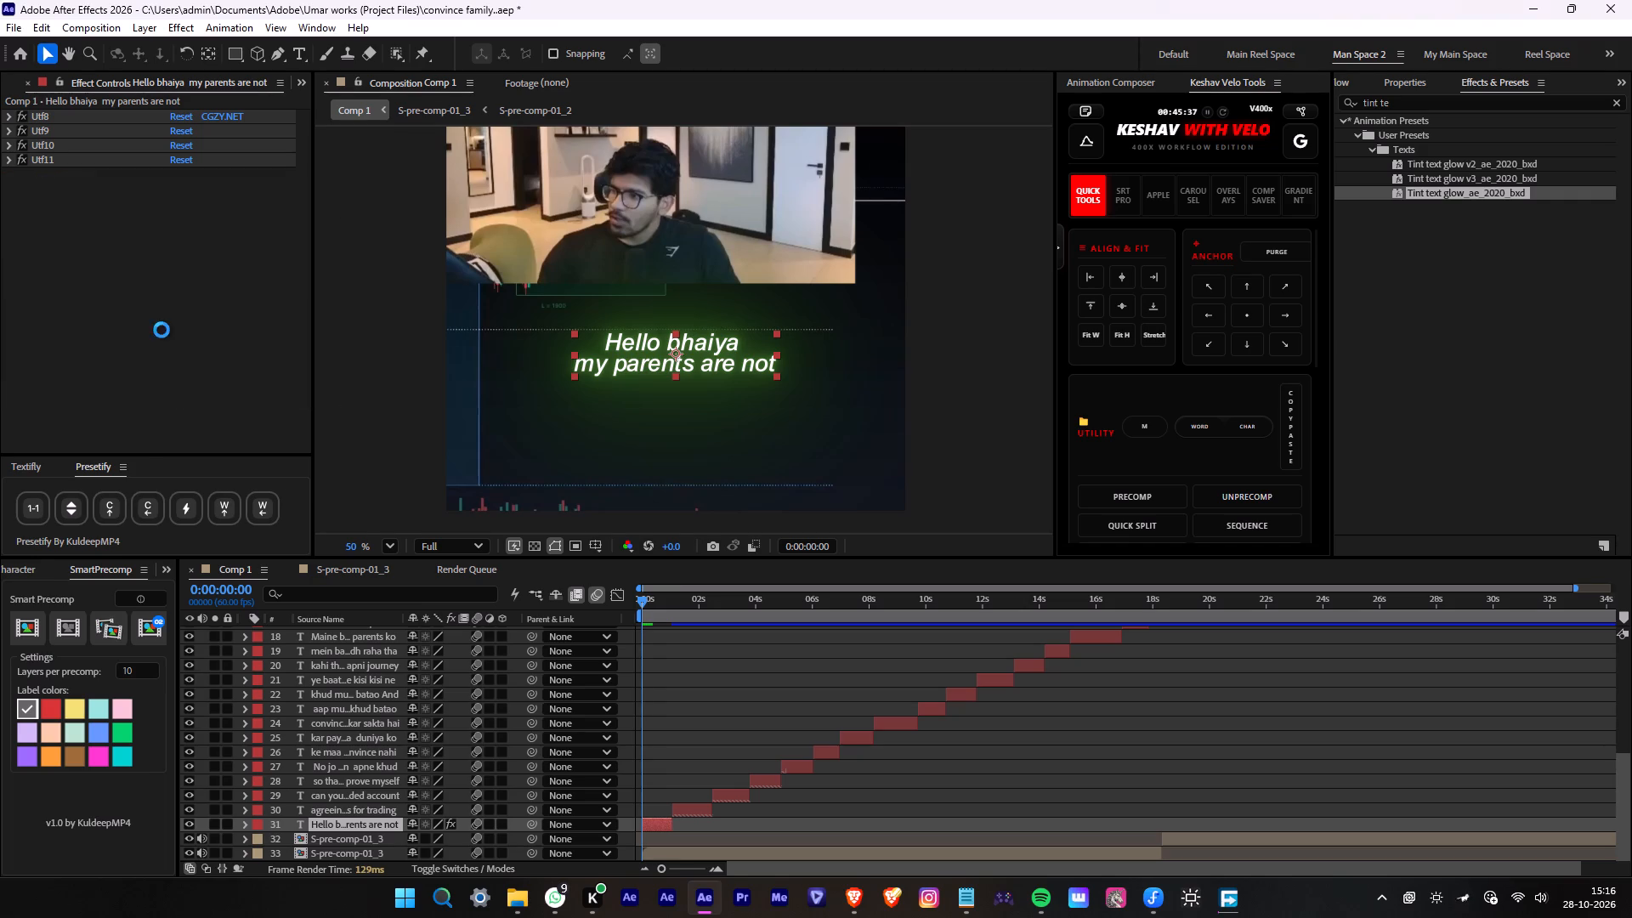
Briefly play back the opening caption and return to 0:00:00:00.
key("space")
scroll(626, 668, "up", 1, "alt")
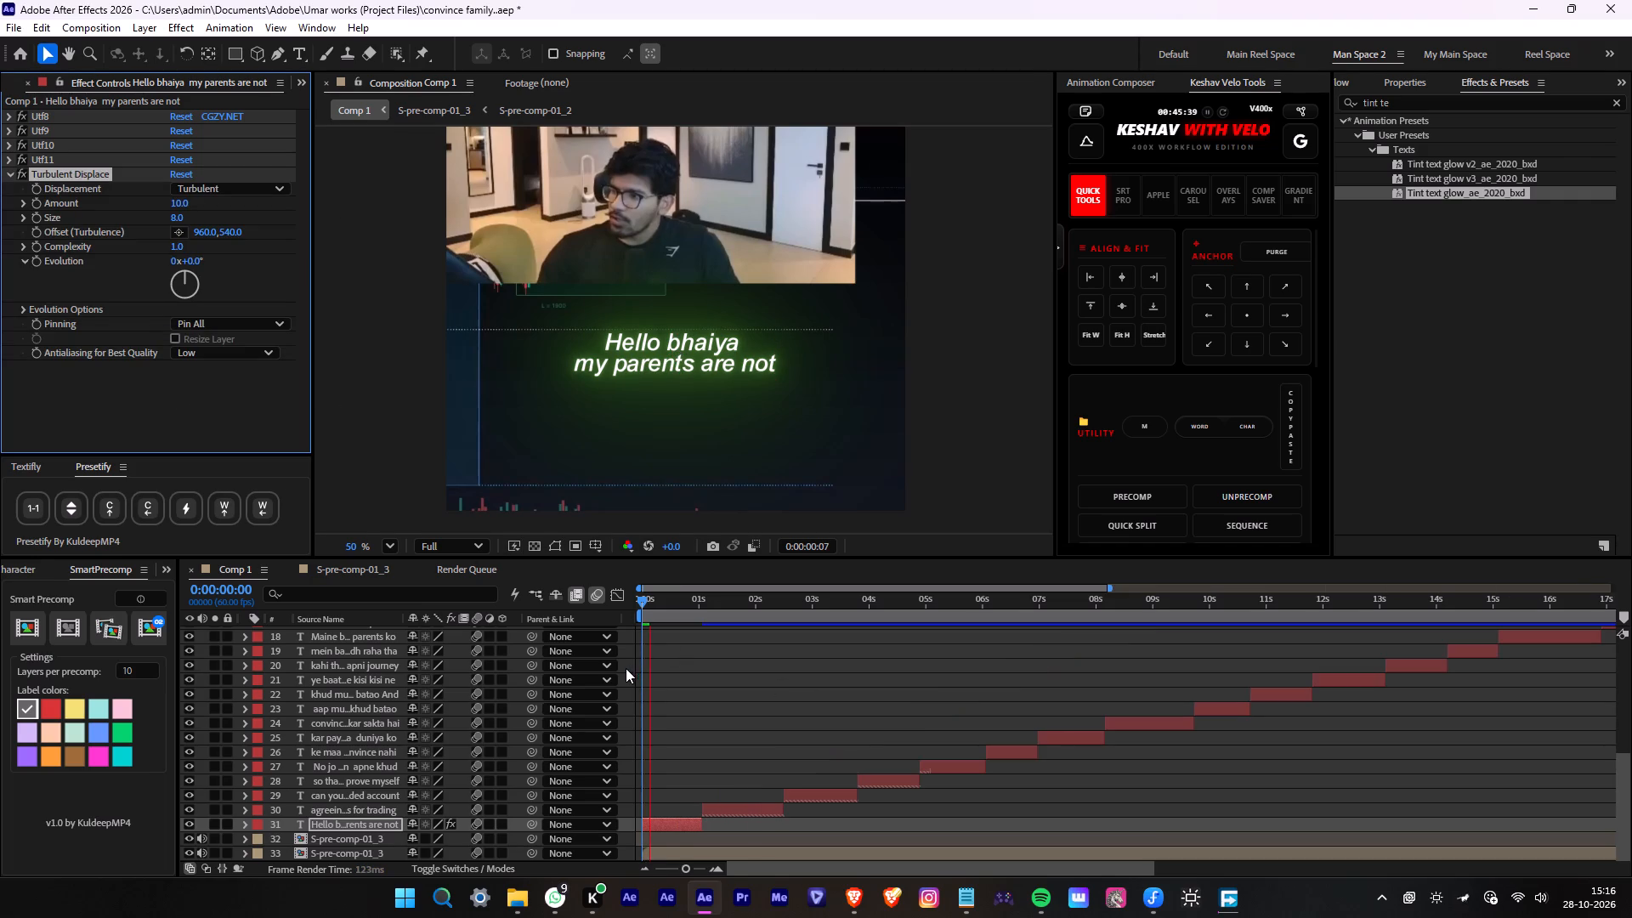
key("space")
left_click_drag(655, 603, 539, 594)
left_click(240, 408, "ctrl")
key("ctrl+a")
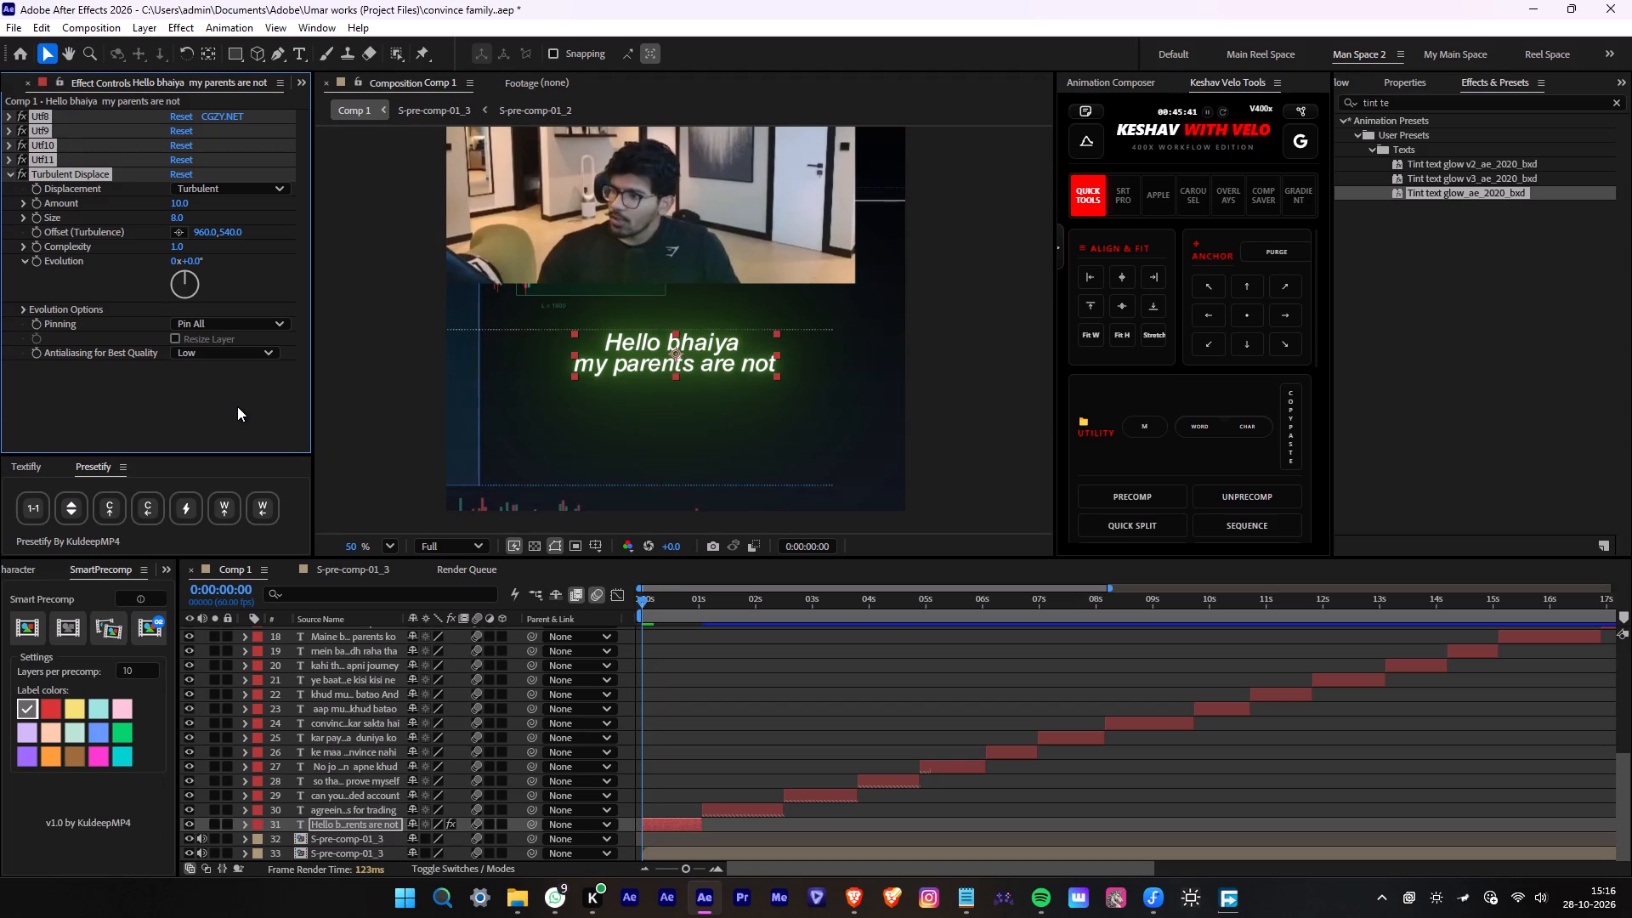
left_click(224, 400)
Change the Tint Color of the first caption's Utf8 glow to green 00D90F.
left_click(7, 113)
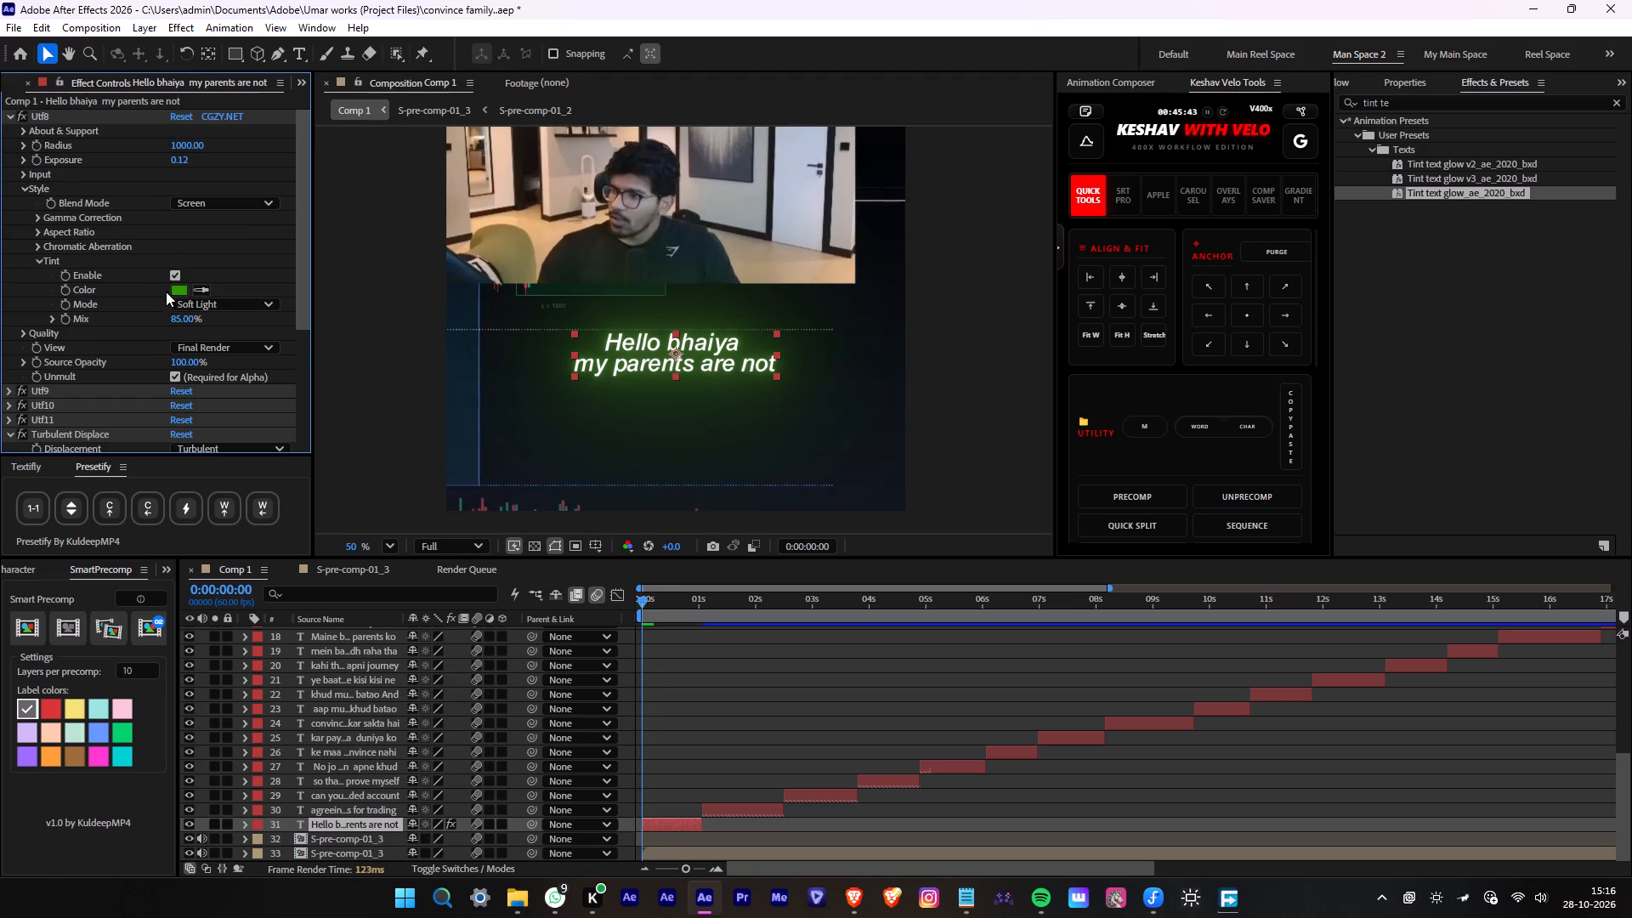
left_click(184, 293)
left_click_drag(1074, 351, 1079, 331)
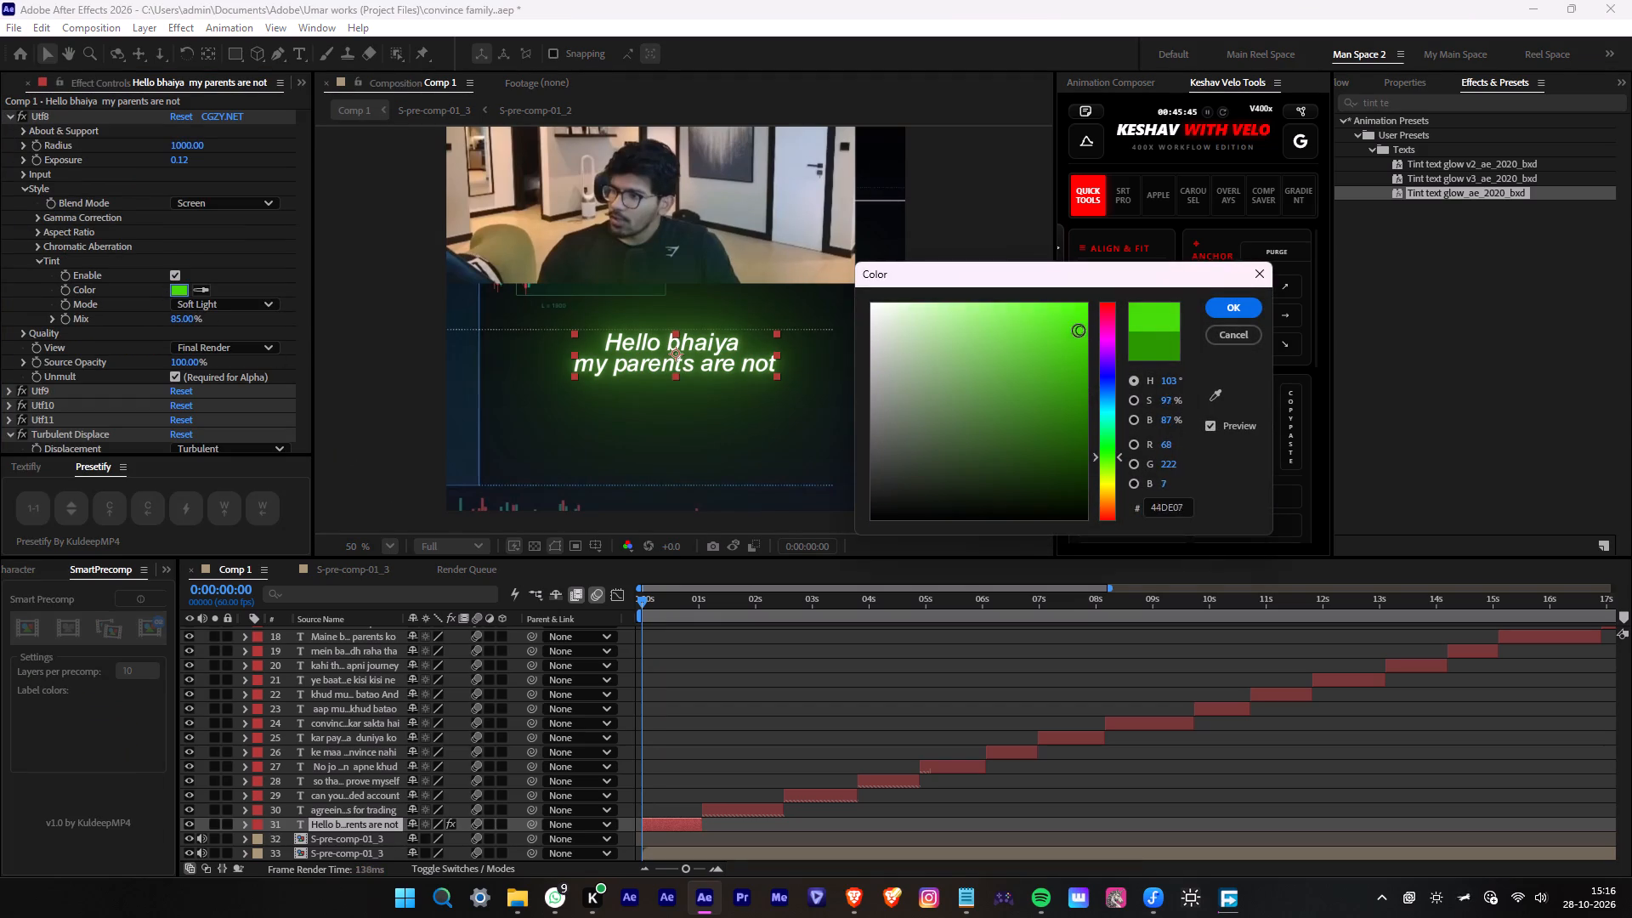
left_click_drag(1079, 331, 1036, 291)
left_click_drag(1051, 314, 1096, 288)
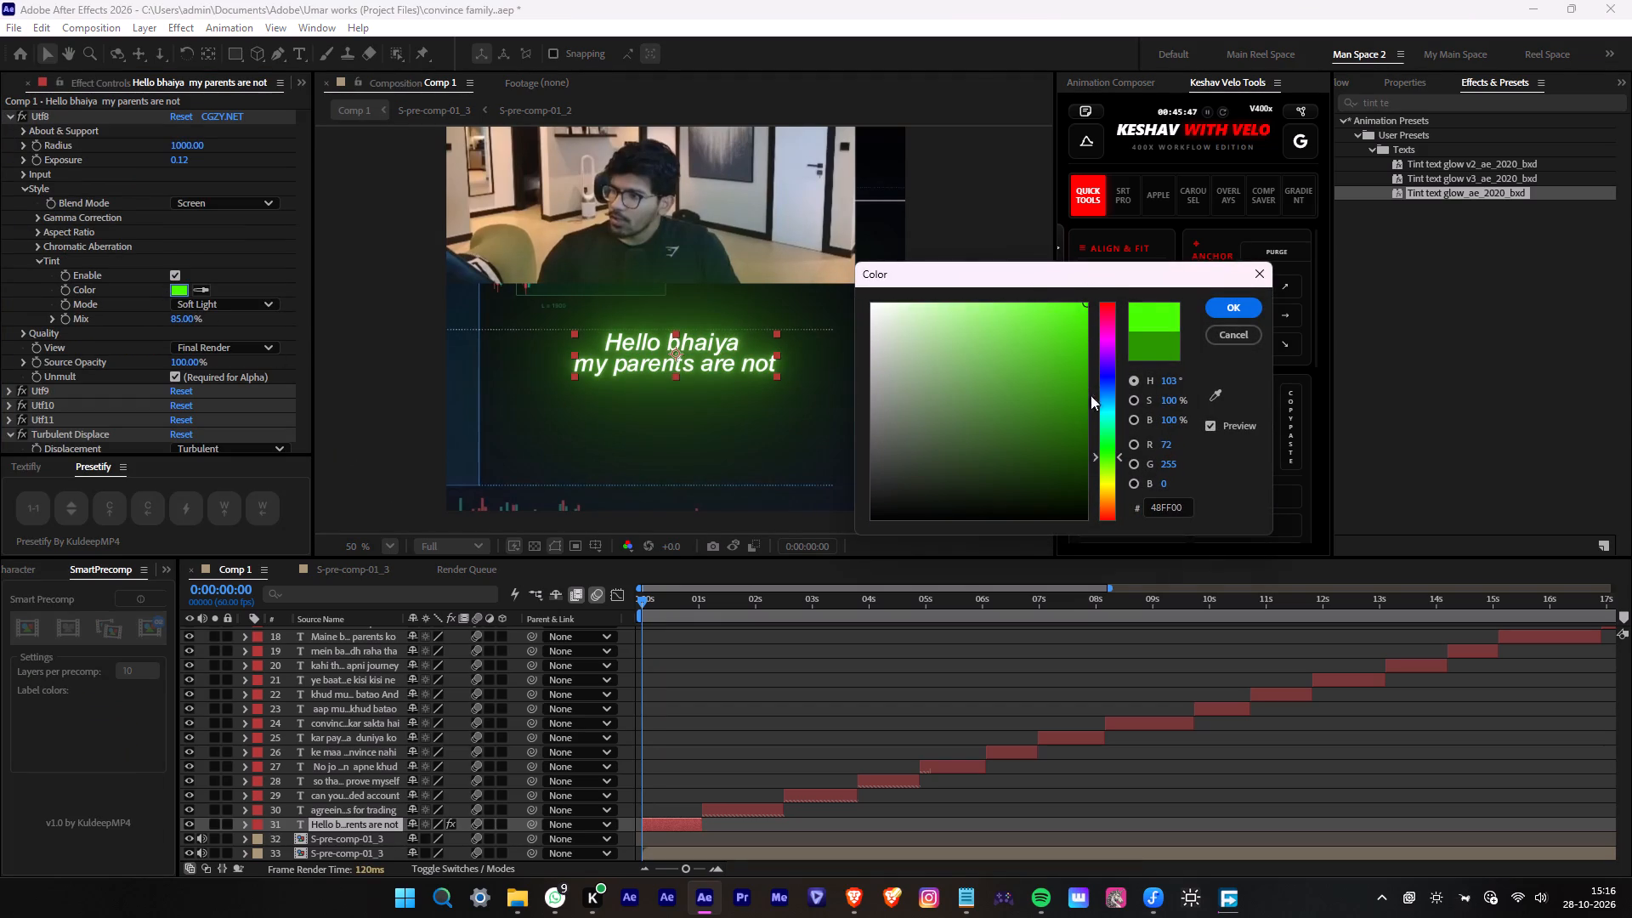
left_click_drag(1110, 459, 1110, 473)
left_click_drag(1109, 470, 1117, 432)
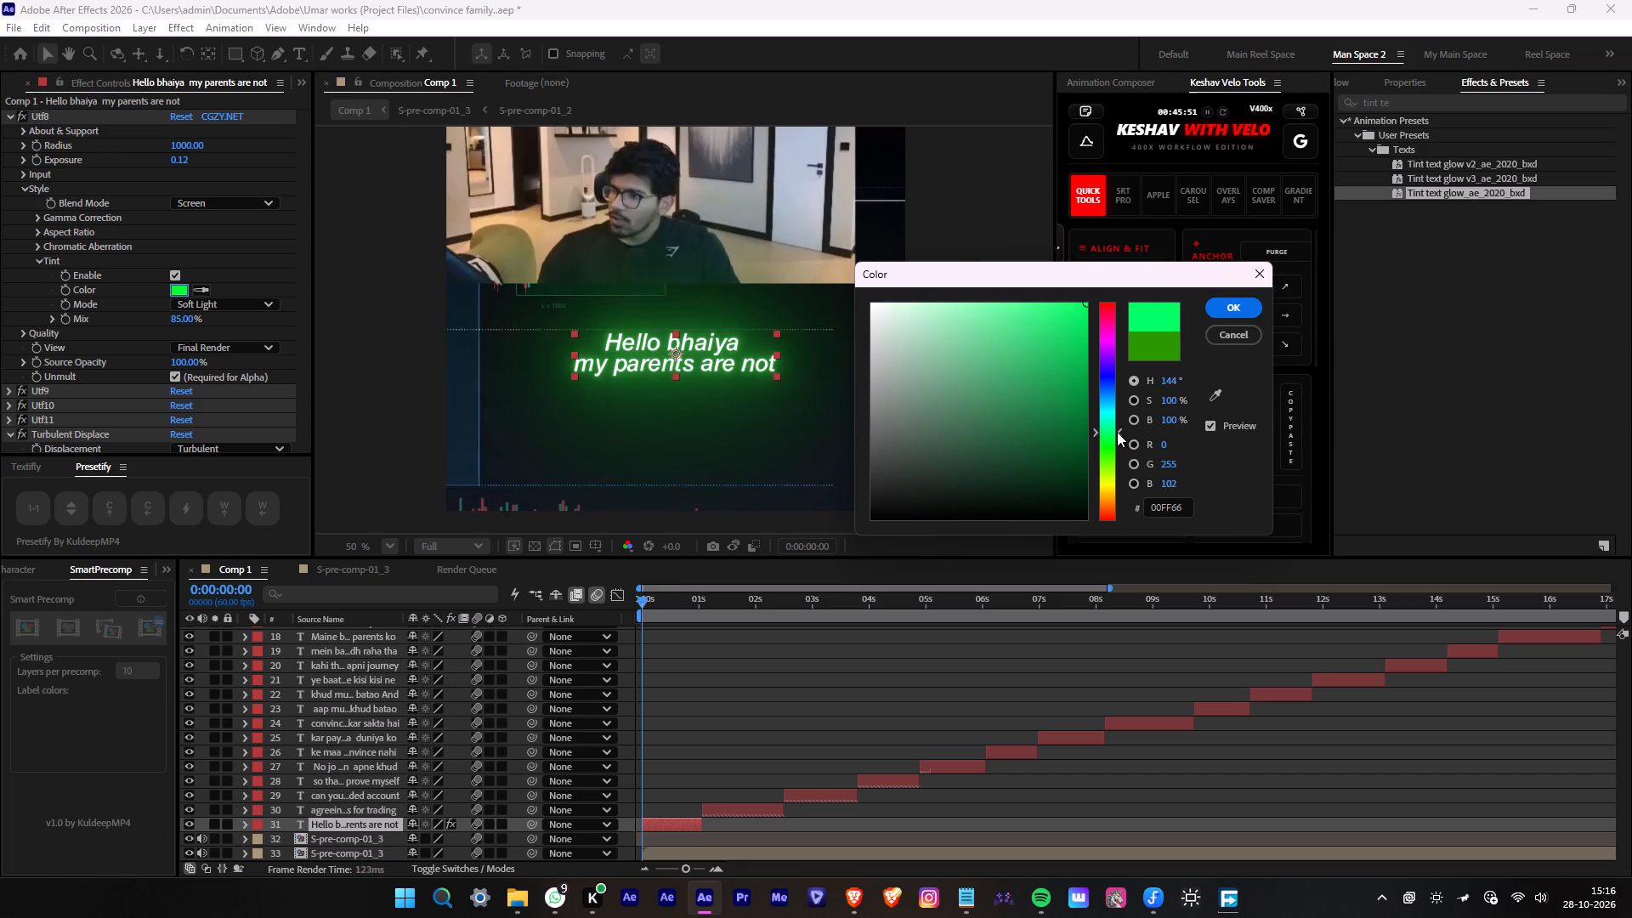
left_click_drag(1117, 432, 1117, 436)
left_click_drag(1068, 352, 1083, 343)
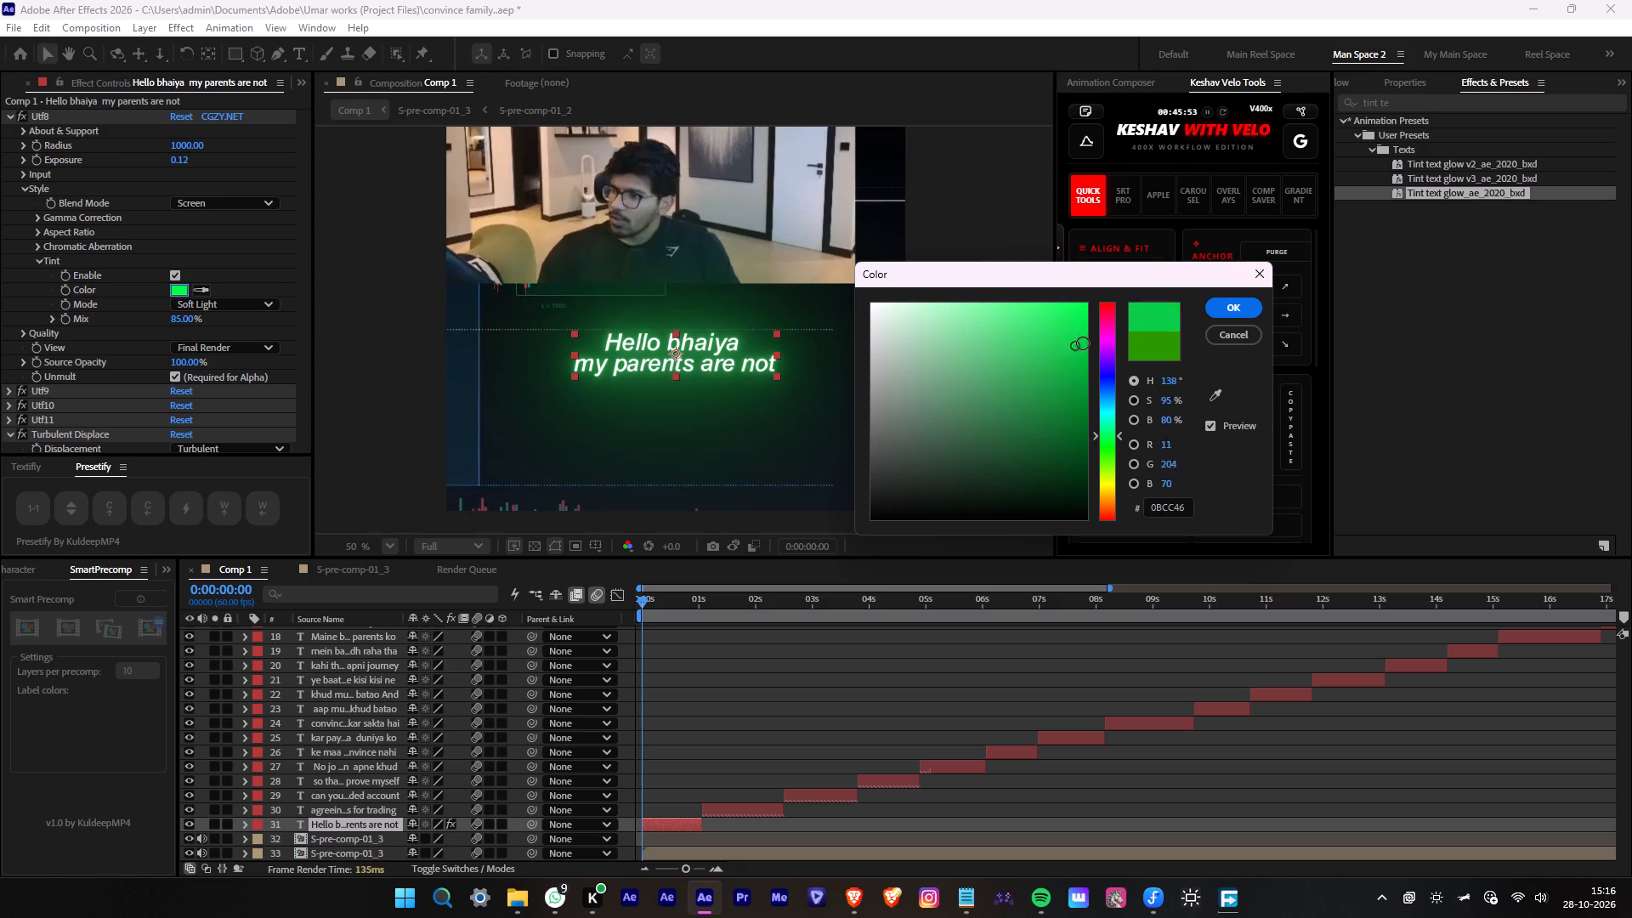
left_click_drag(1083, 343, 1101, 335)
left_click_drag(1108, 456, 1107, 439)
left_click_drag(1107, 435, 1107, 442)
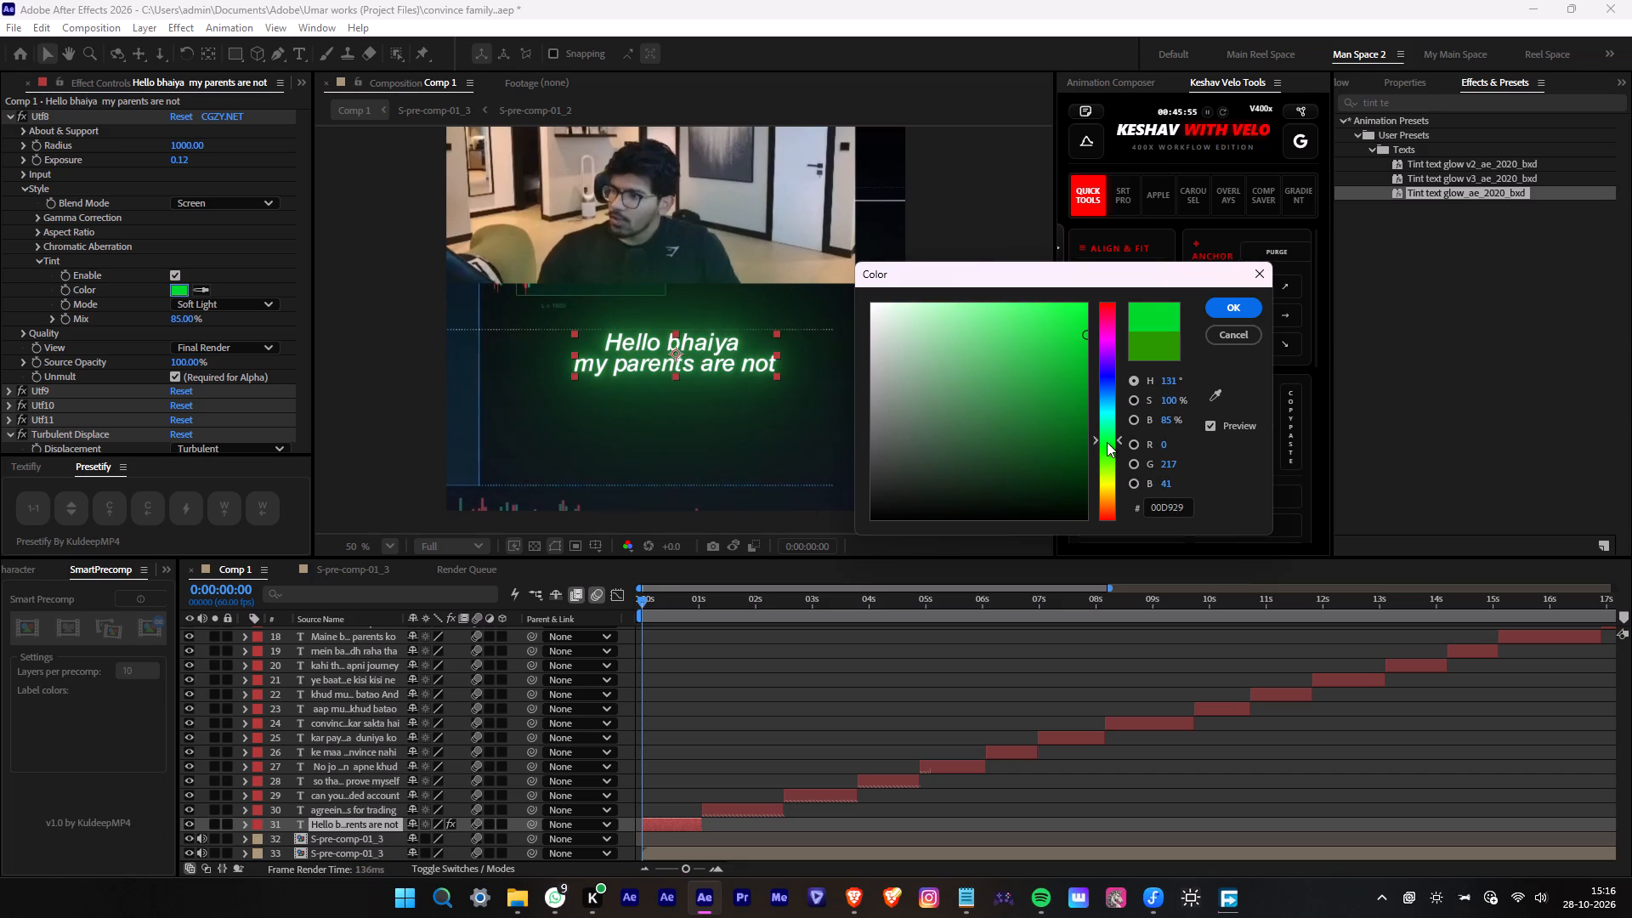
left_click_drag(1107, 442, 1106, 445)
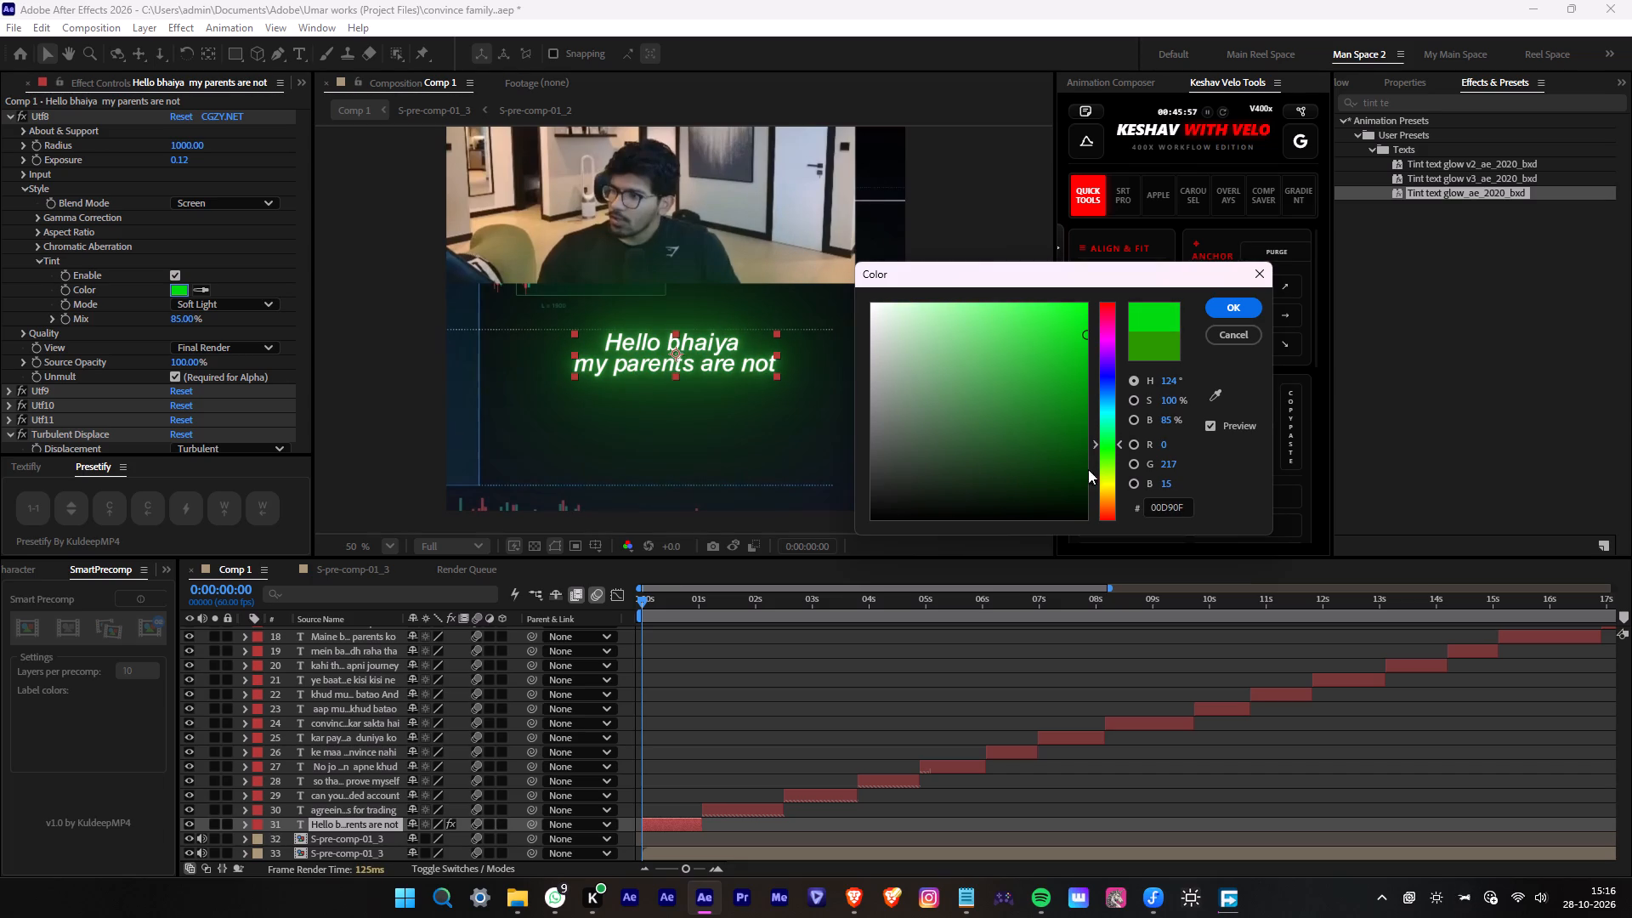
left_click(1234, 305)
Copy all the first caption's effects and paste them onto the other caption layers, 1 through 30.
left_click(230, 247, "ctrl")
key("ctrl+a")
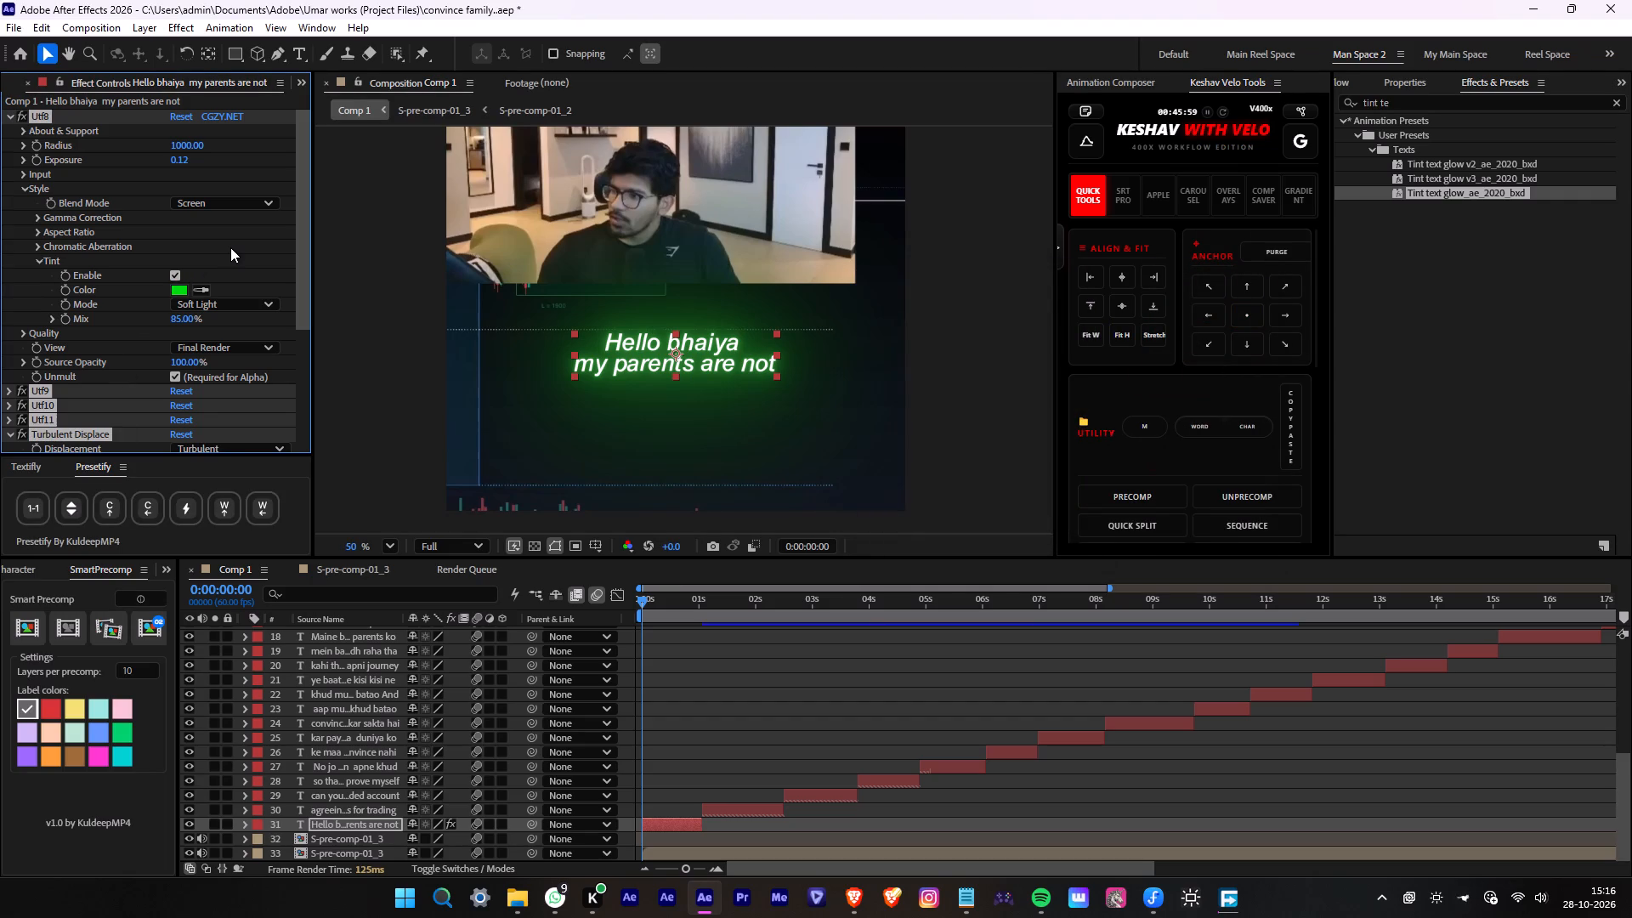
key("ctrl+c")
left_click(699, 810)
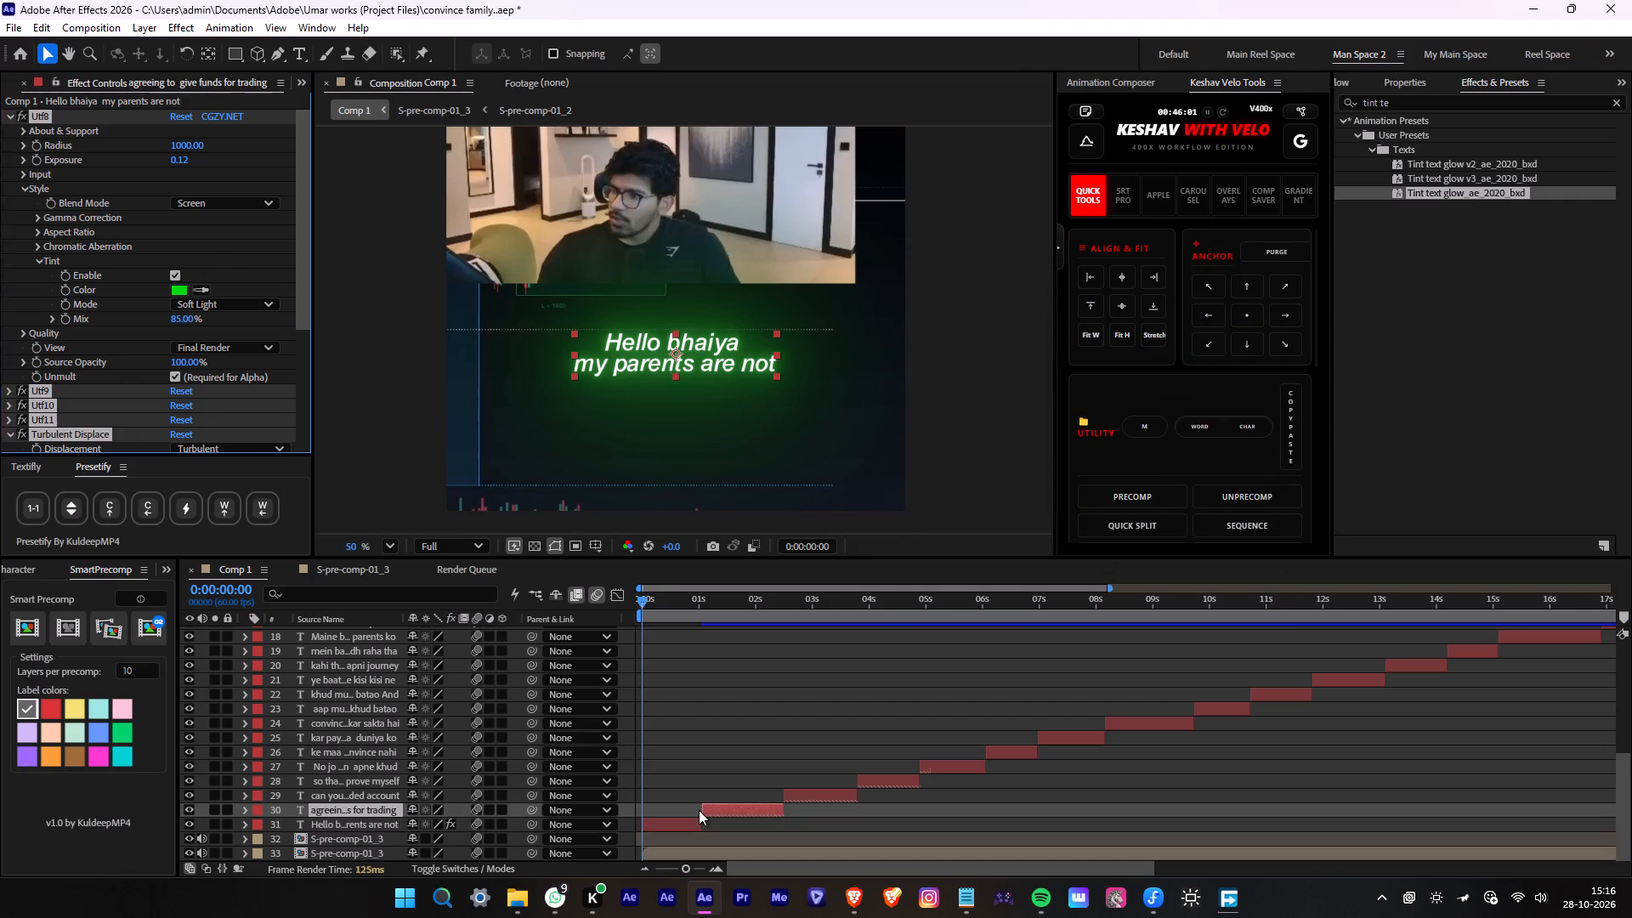
scroll(700, 808, "down", 5, "alt")
scroll(1176, 795, "up", 7)
scroll(1476, 745, "up", 4)
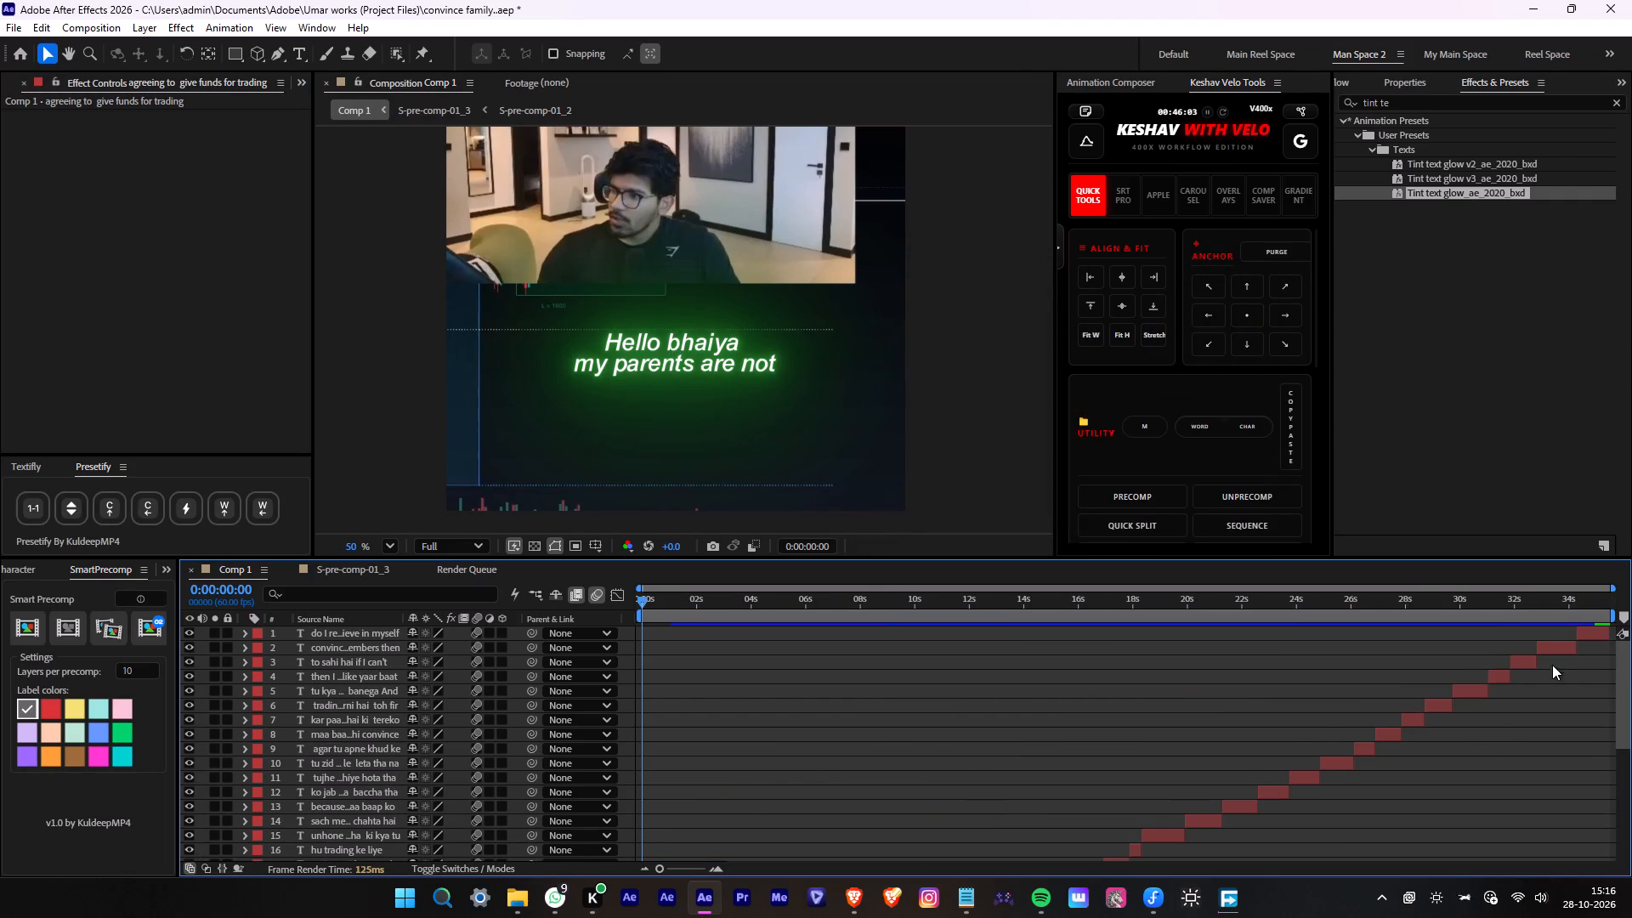
left_click(1580, 630, "shift")
scroll(1497, 662, "down", 7)
key("ctrl+v")
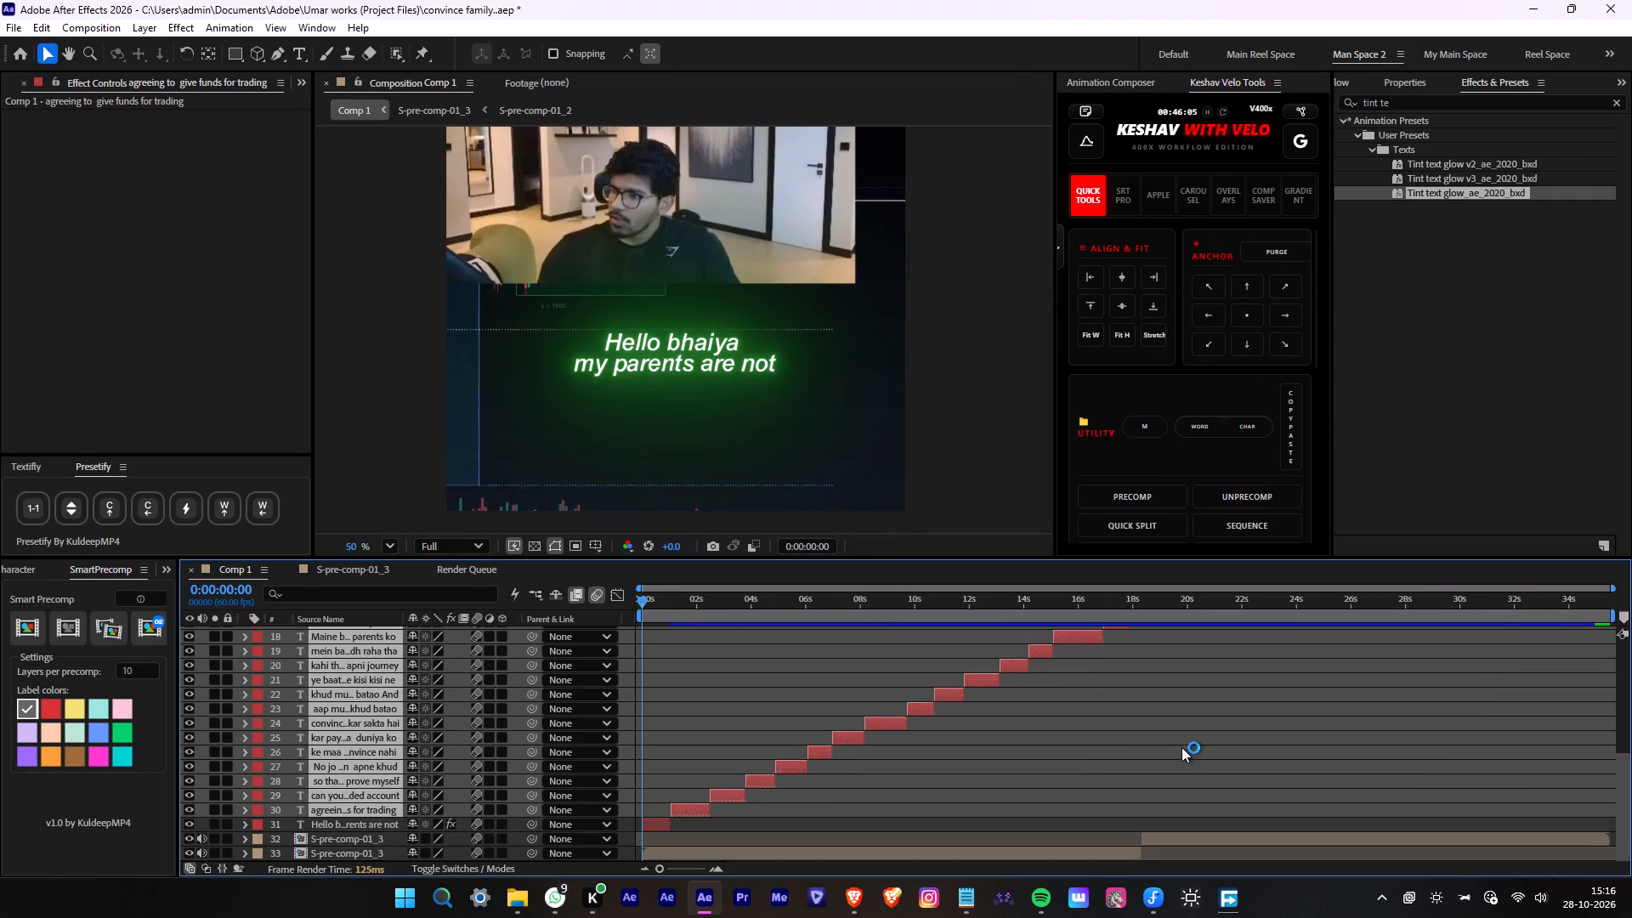
left_click(1181, 720)
Change the Utf8 glow Tint Color of the "can you provide me a funded account" caption to yellow D9D100 and copy its hex code.
left_click_drag(722, 608, 728, 608)
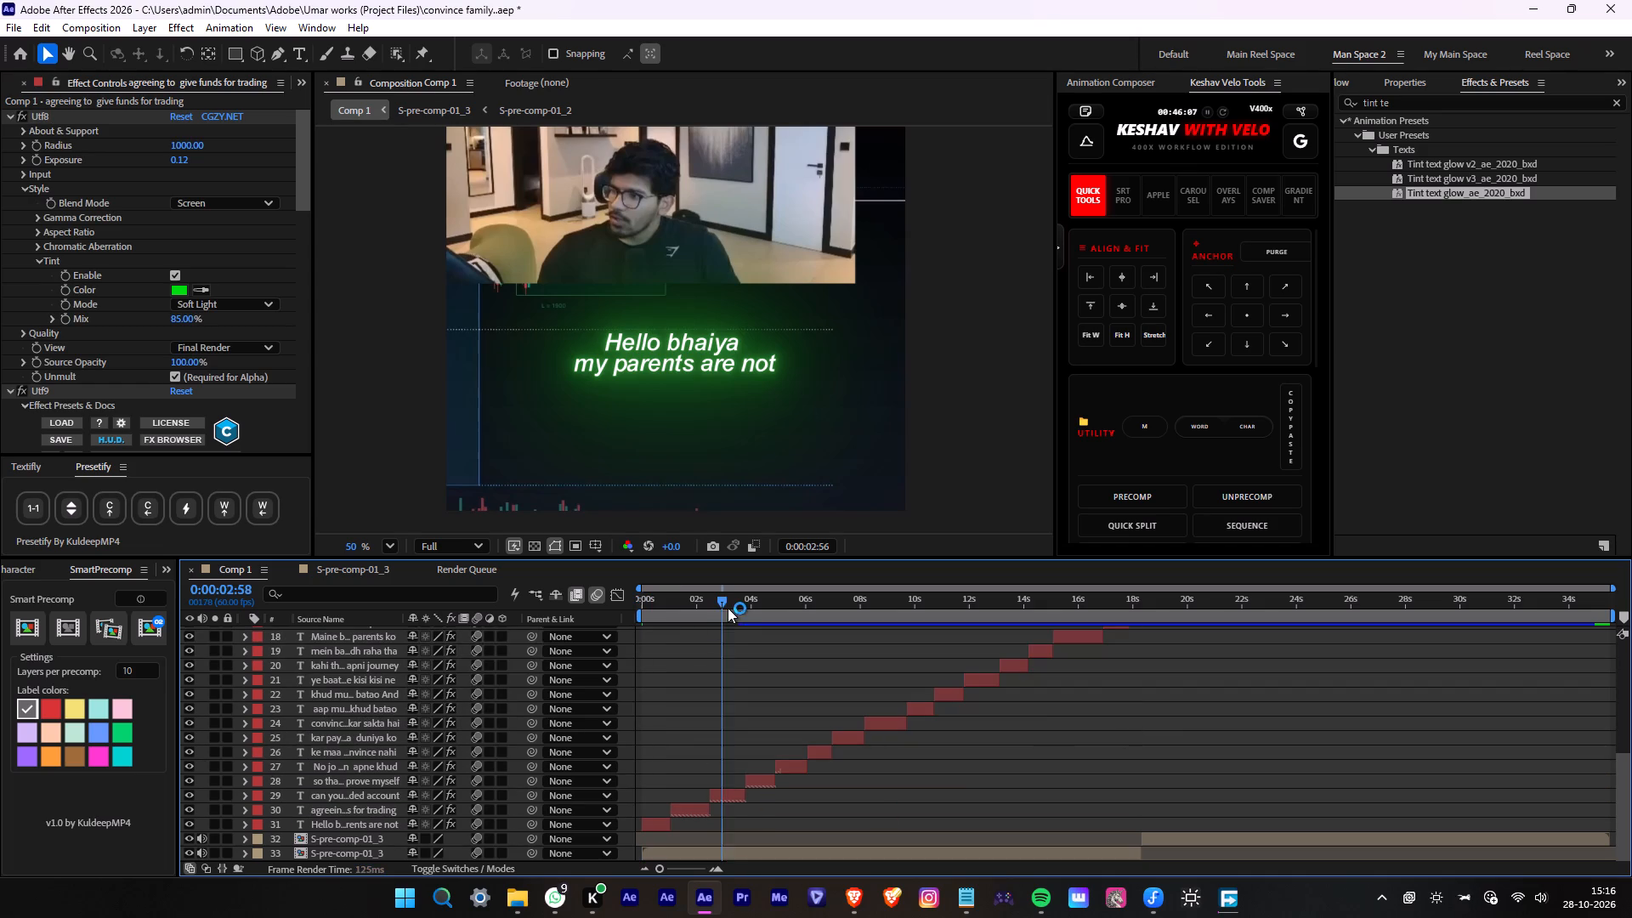
left_click_drag(728, 608, 738, 608)
left_click(725, 797)
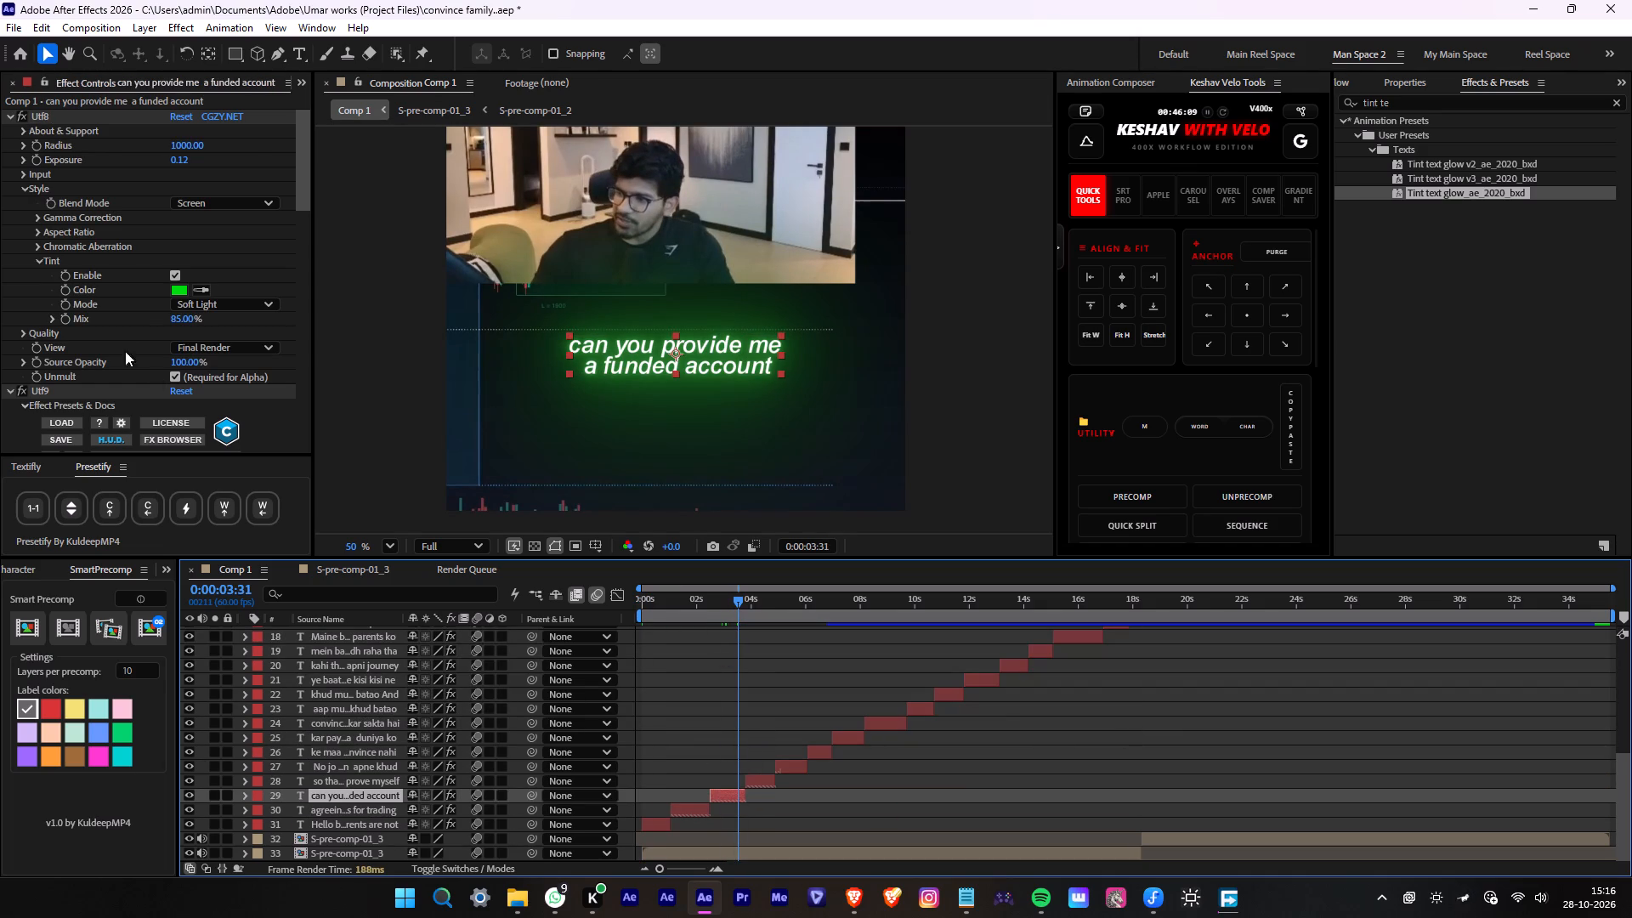
left_click(184, 287)
left_click_drag(1109, 432, 1112, 462)
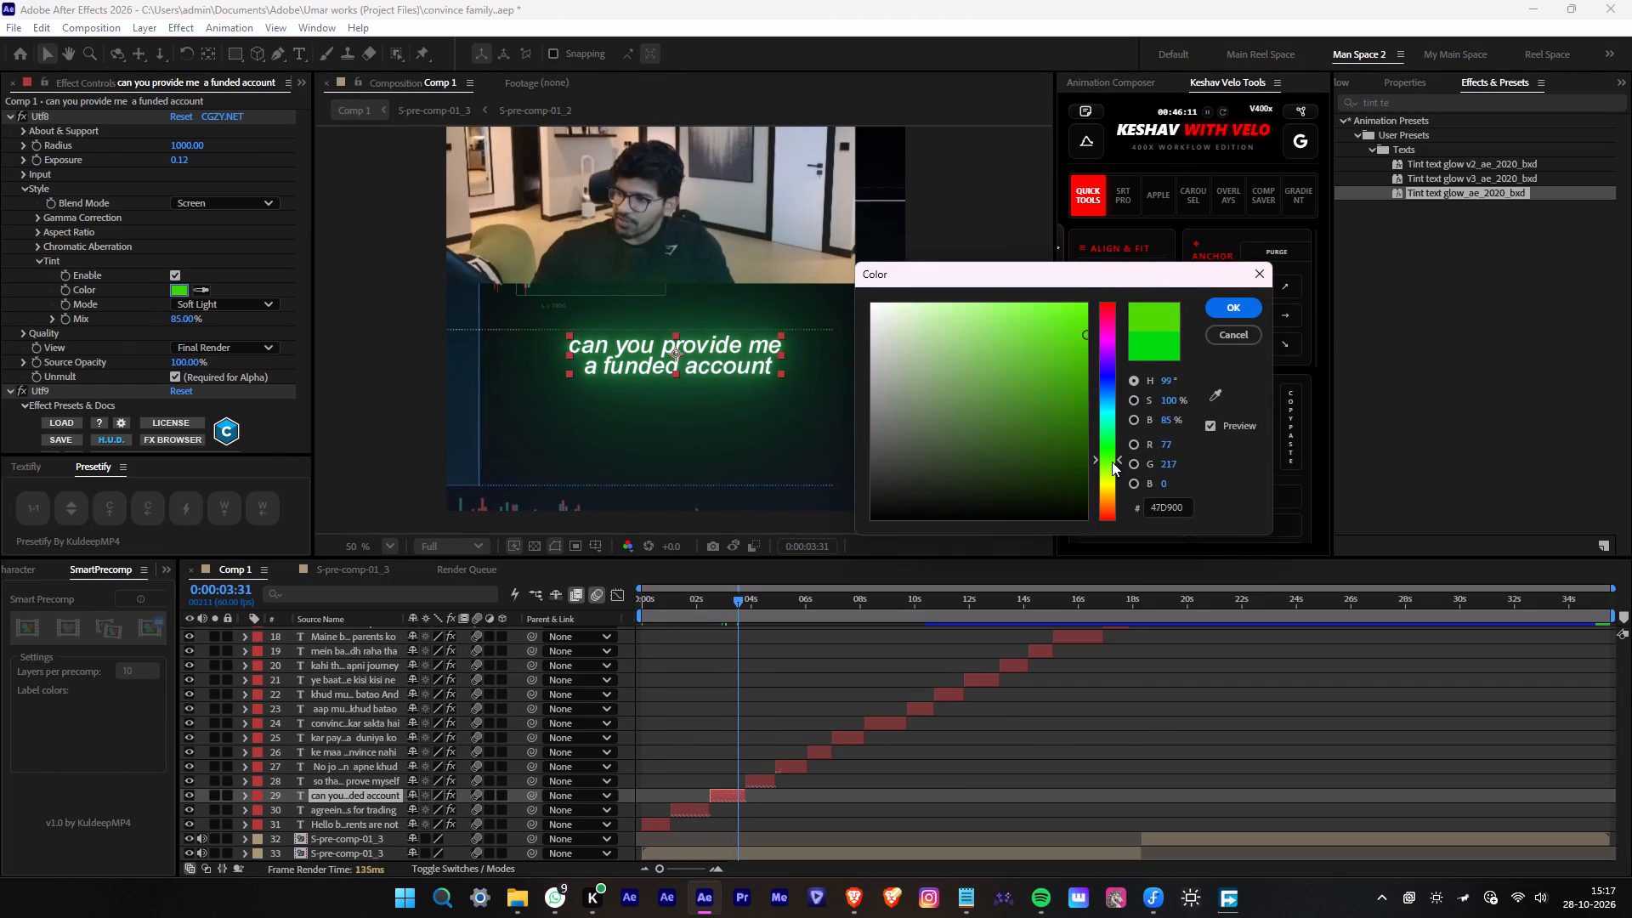
left_click_drag(1112, 462, 1107, 484)
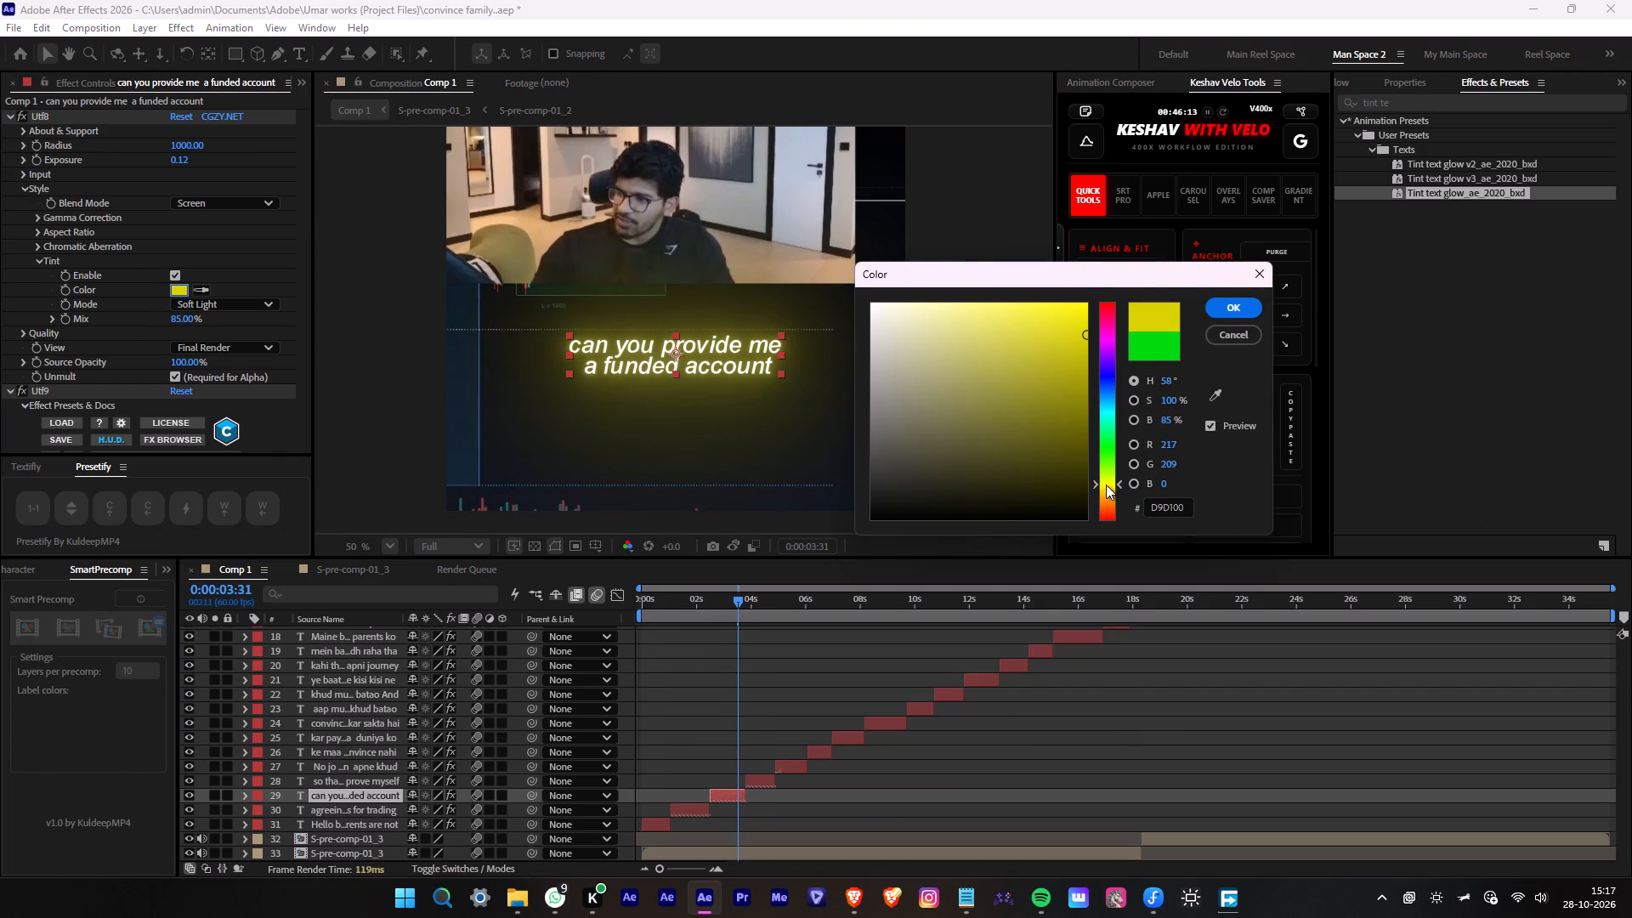
double_click(1171, 503)
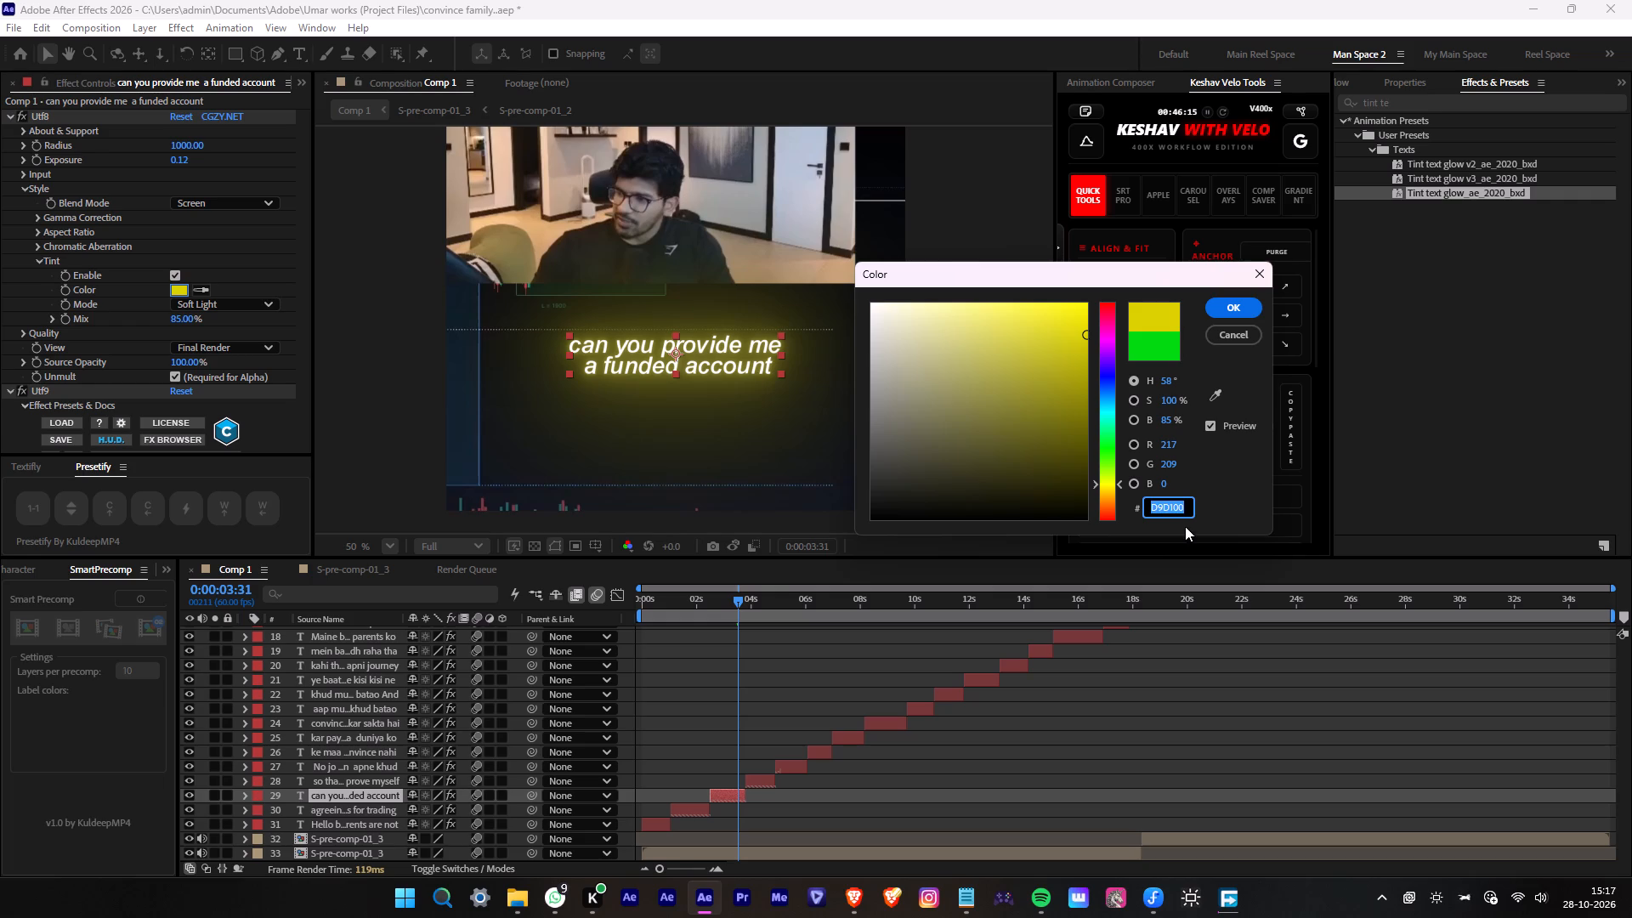
key("ctrl+c")
left_click(1249, 307)
Paste yellow D9D100 as the Utf8 glow Tint Color of caption layers 27, 25 and 23.
left_click(806, 766)
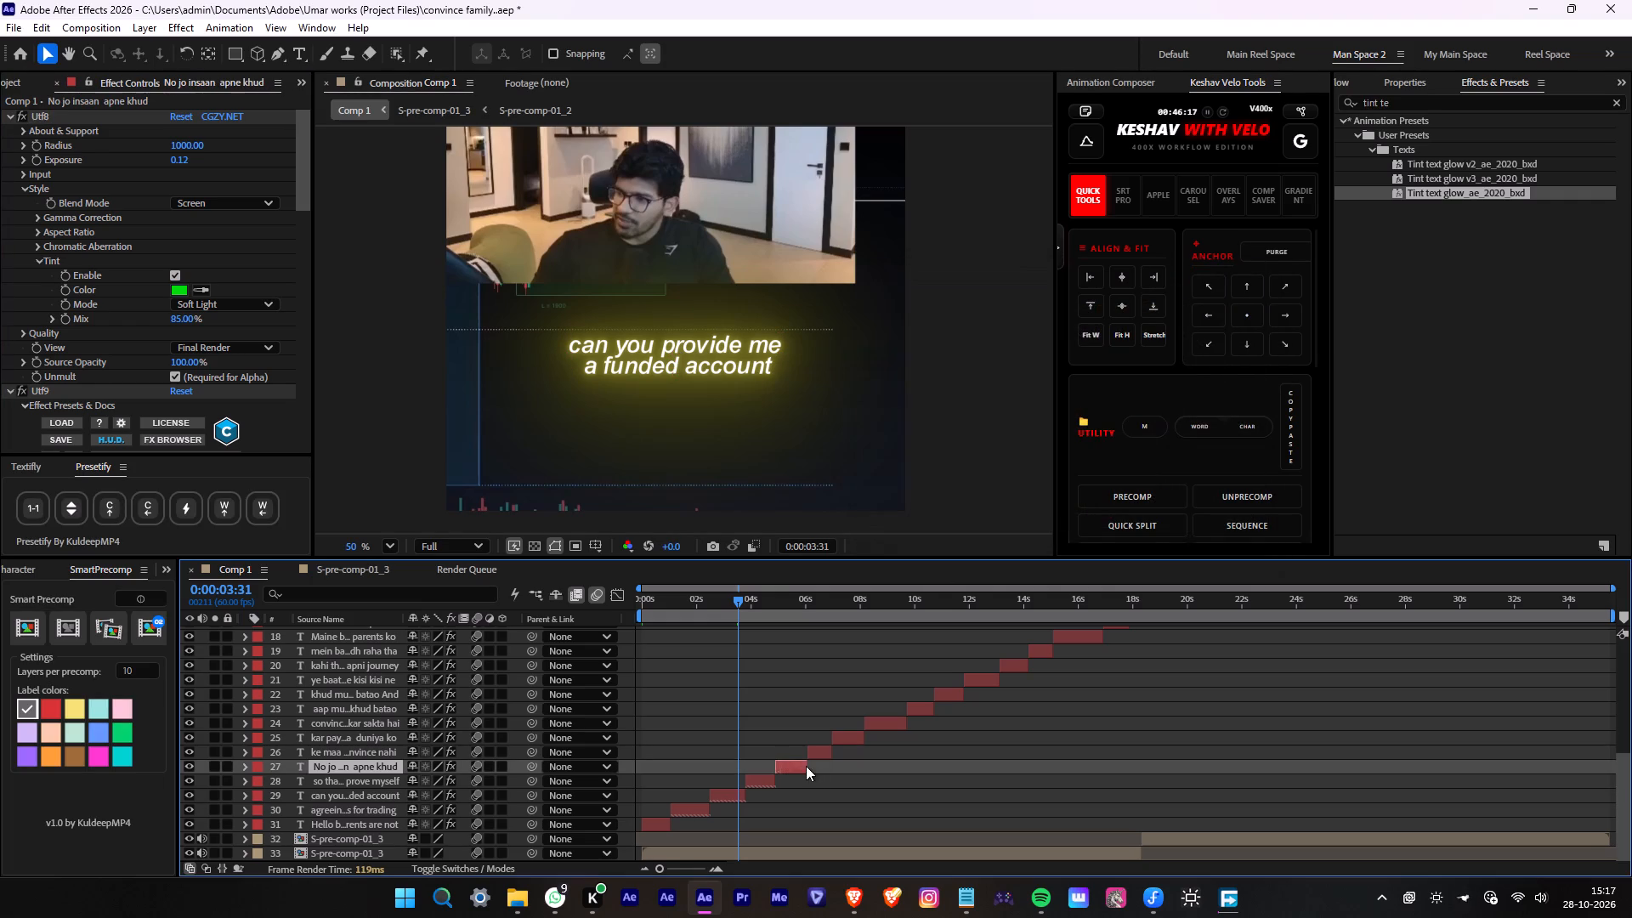
left_click(177, 287)
key("ctrl+v")
left_click(1243, 305)
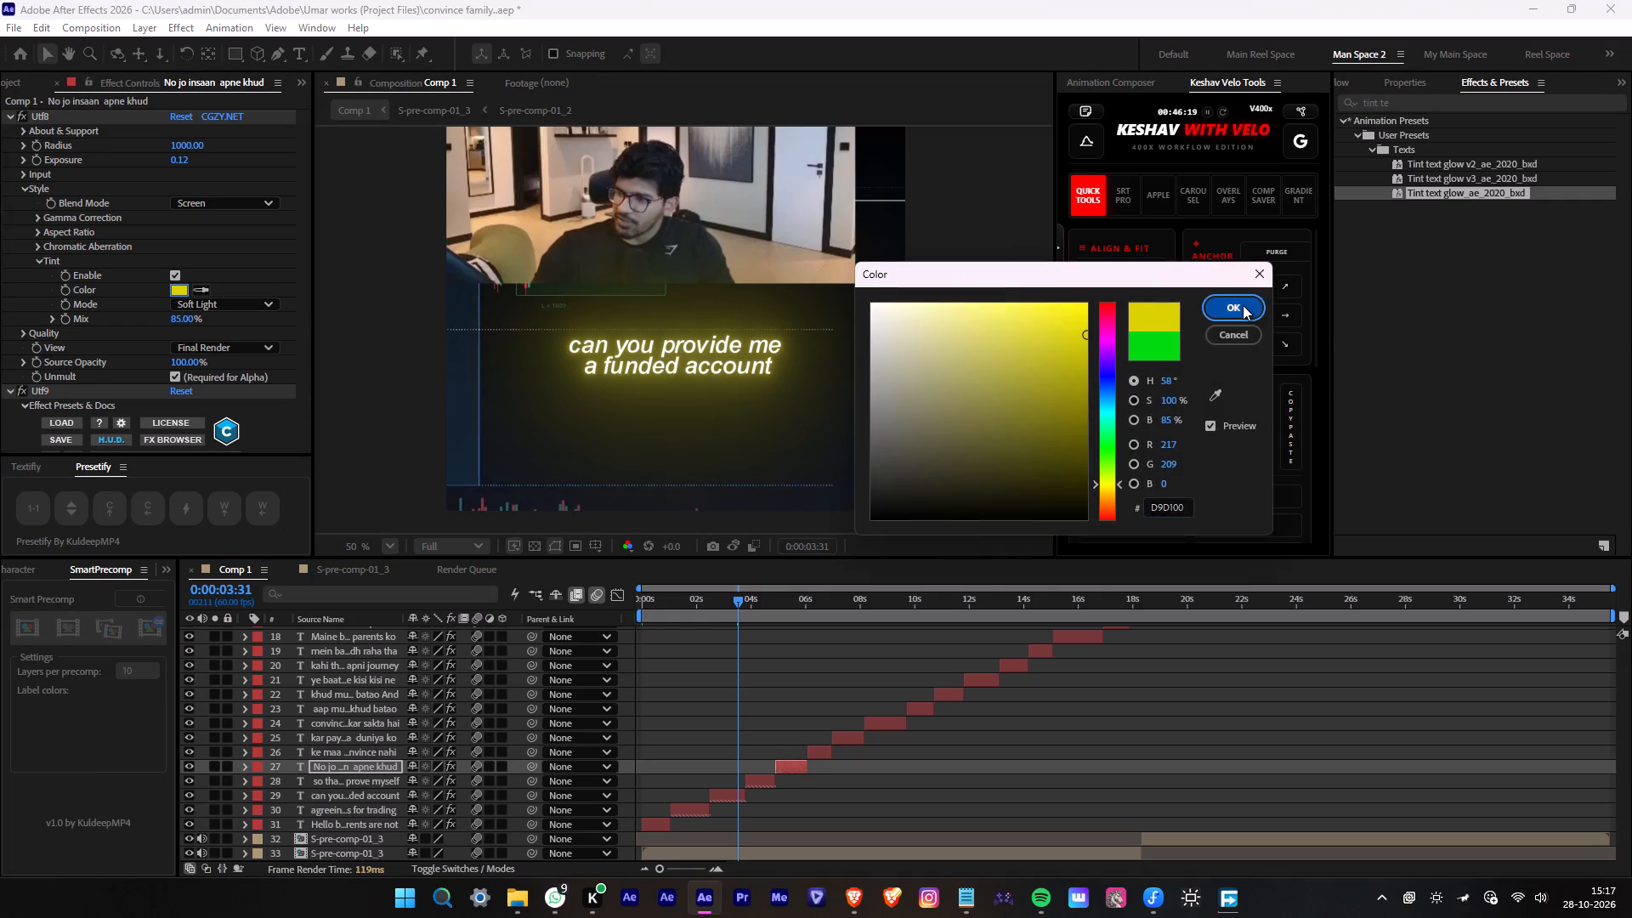
left_click(841, 740)
left_click(173, 286)
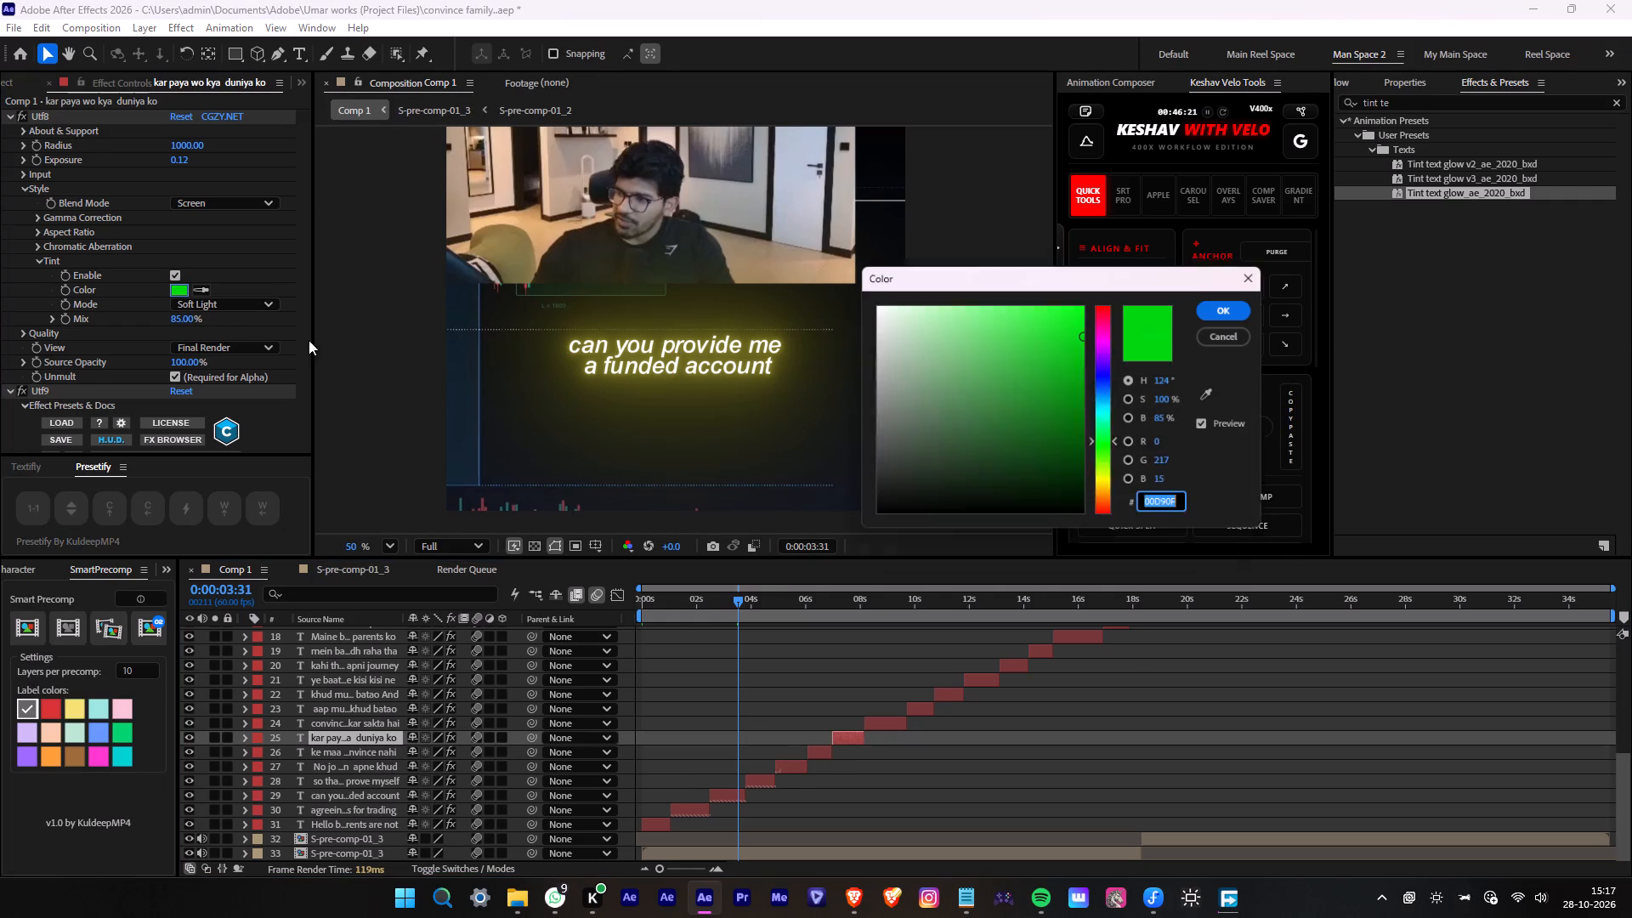
key("ctrl+v")
left_click(1229, 299)
left_click(931, 711)
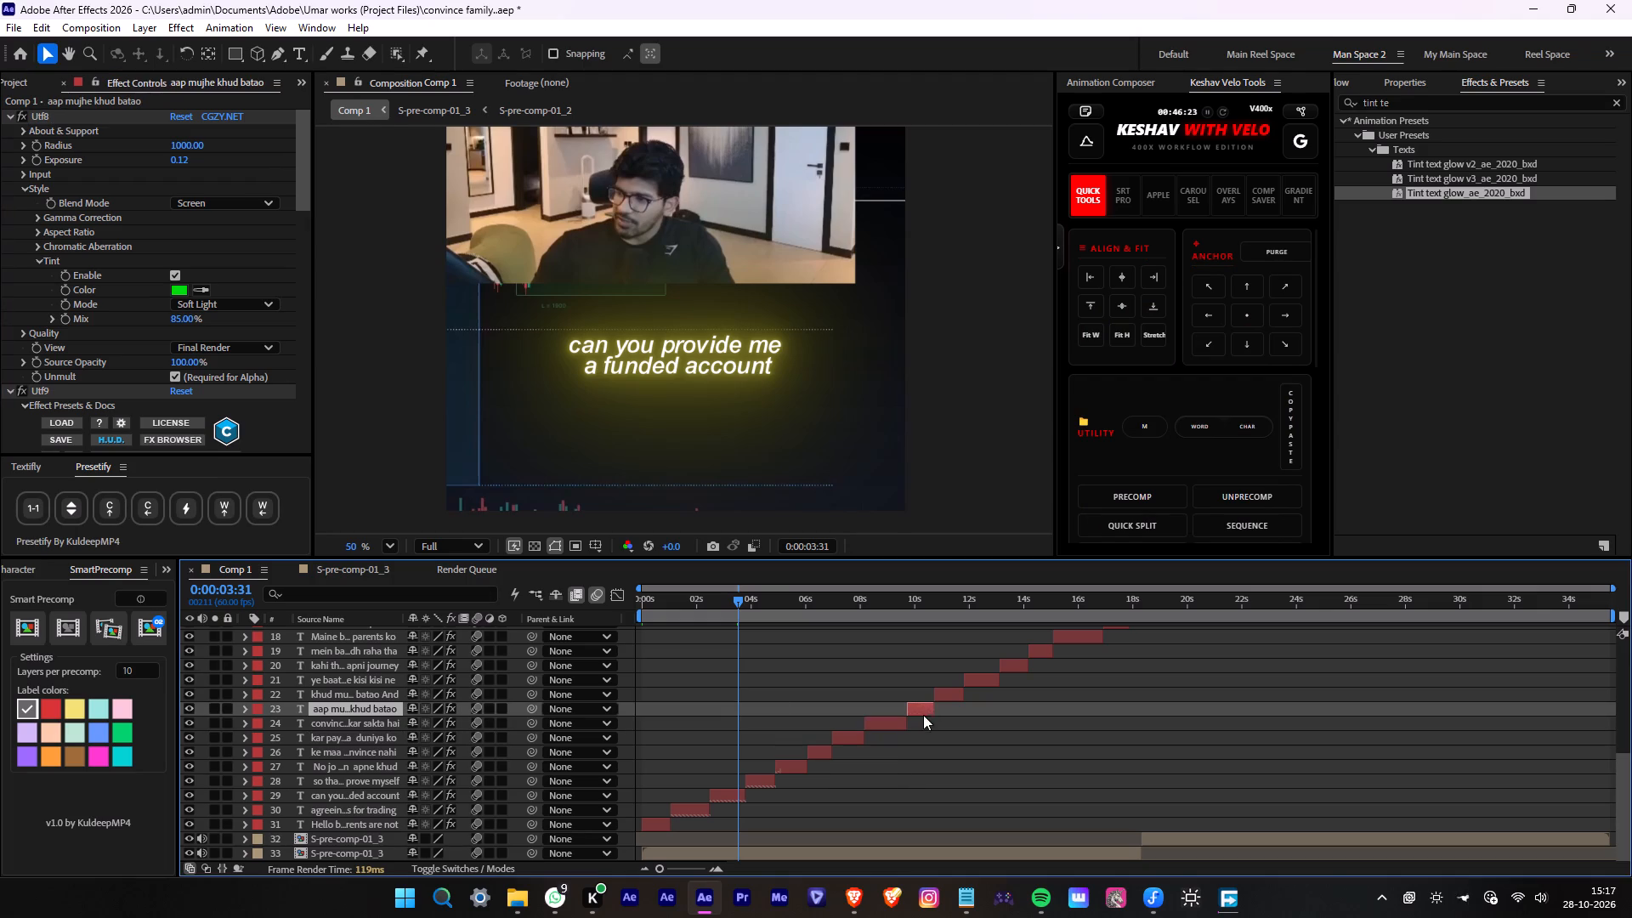
left_click(179, 292)
key("ctrl+v")
left_click(1222, 311)
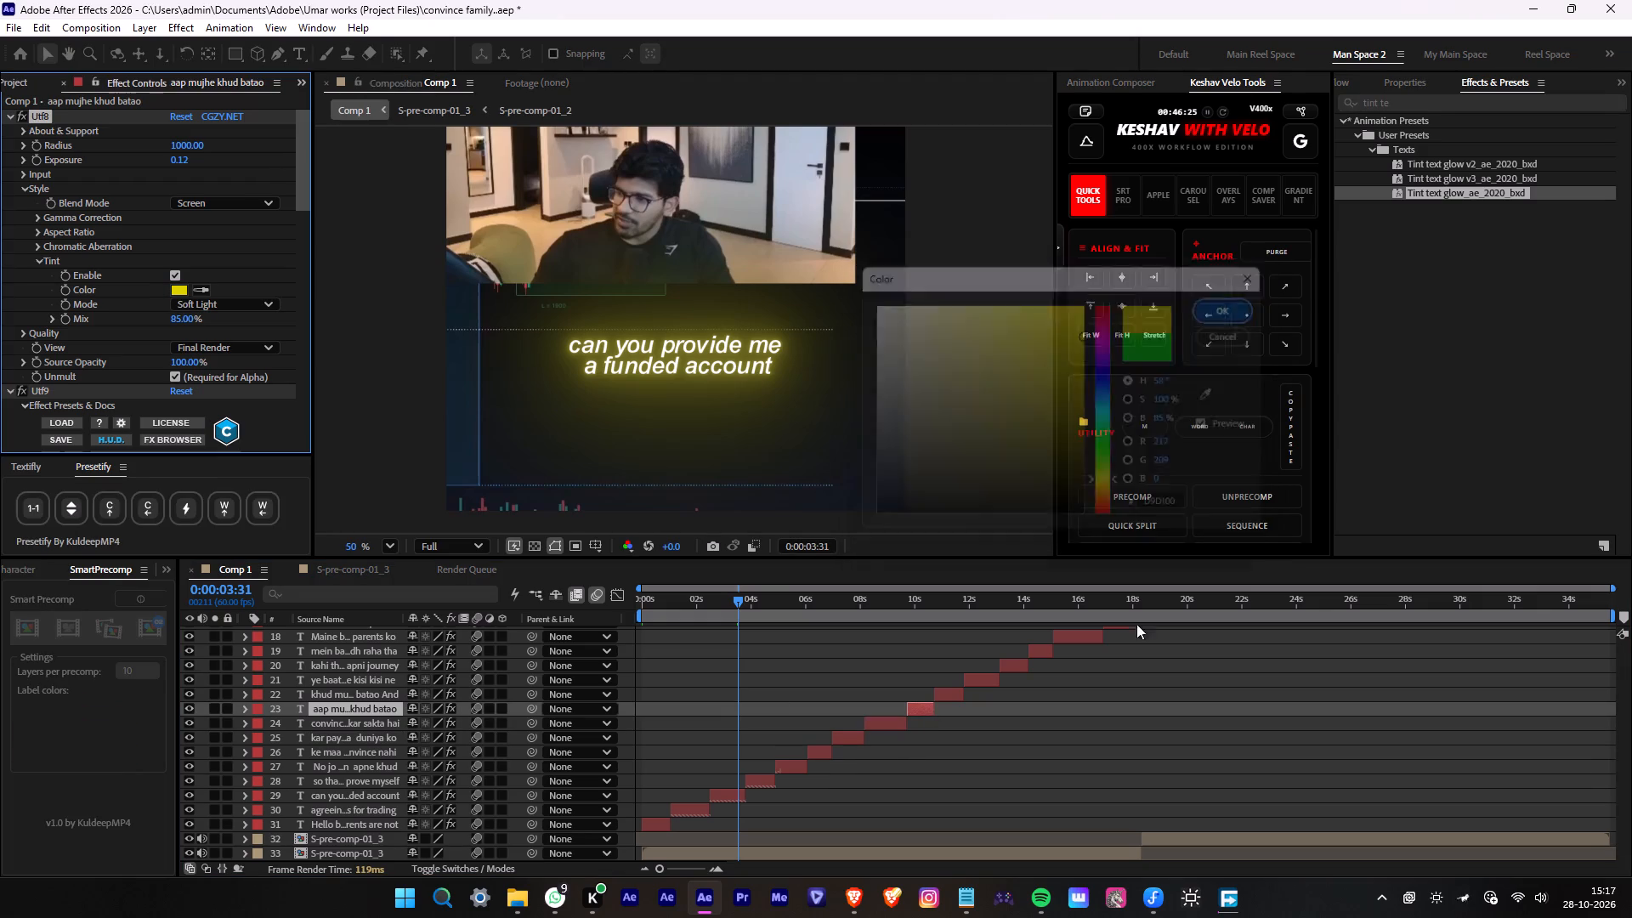
Paste yellow D9D100 as the Utf8 glow Tint Color of caption layers 21, 19 and 17.
left_click(981, 682)
left_click(179, 293)
key("ctrl+v")
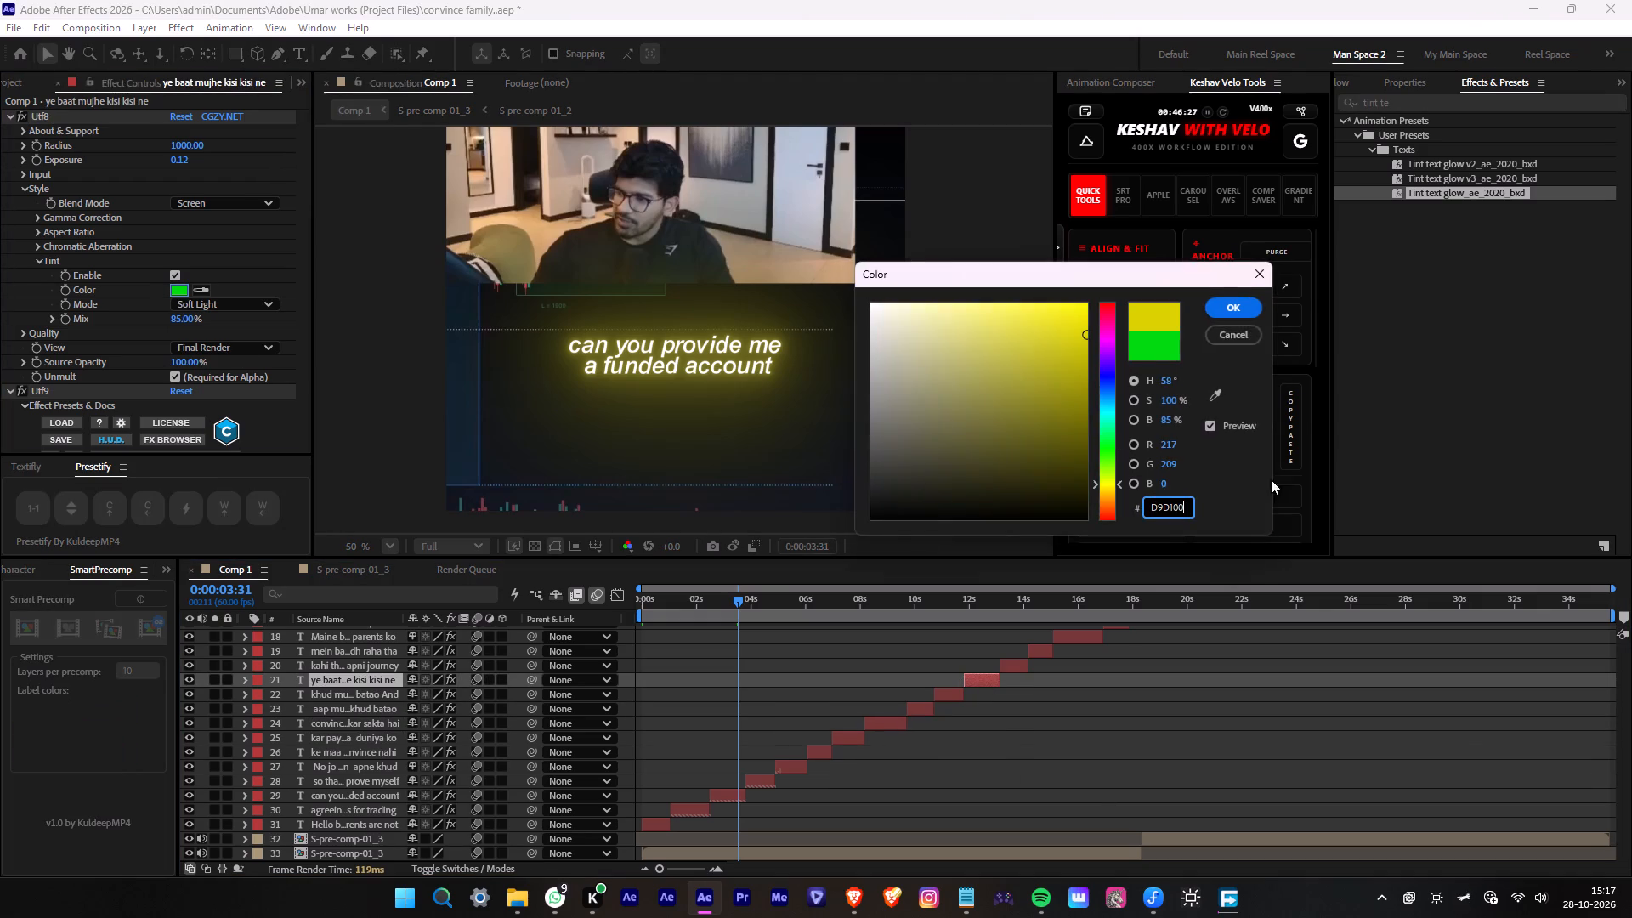
left_click(1215, 303)
left_click(1050, 653)
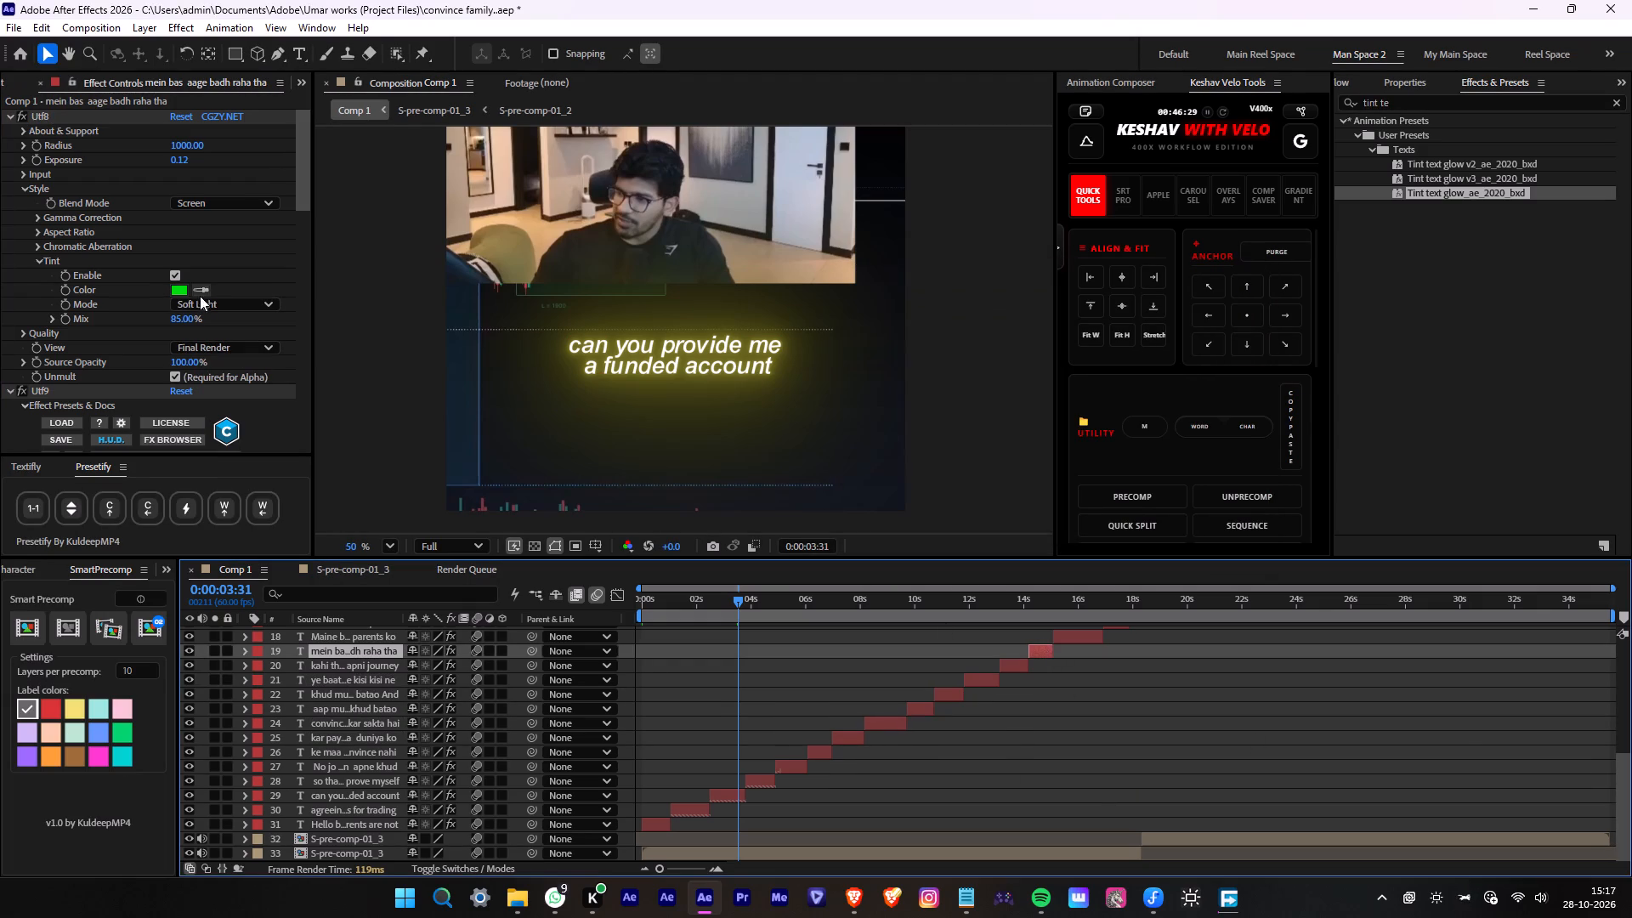
left_click(185, 288)
key("ctrl+v")
left_click(1243, 317)
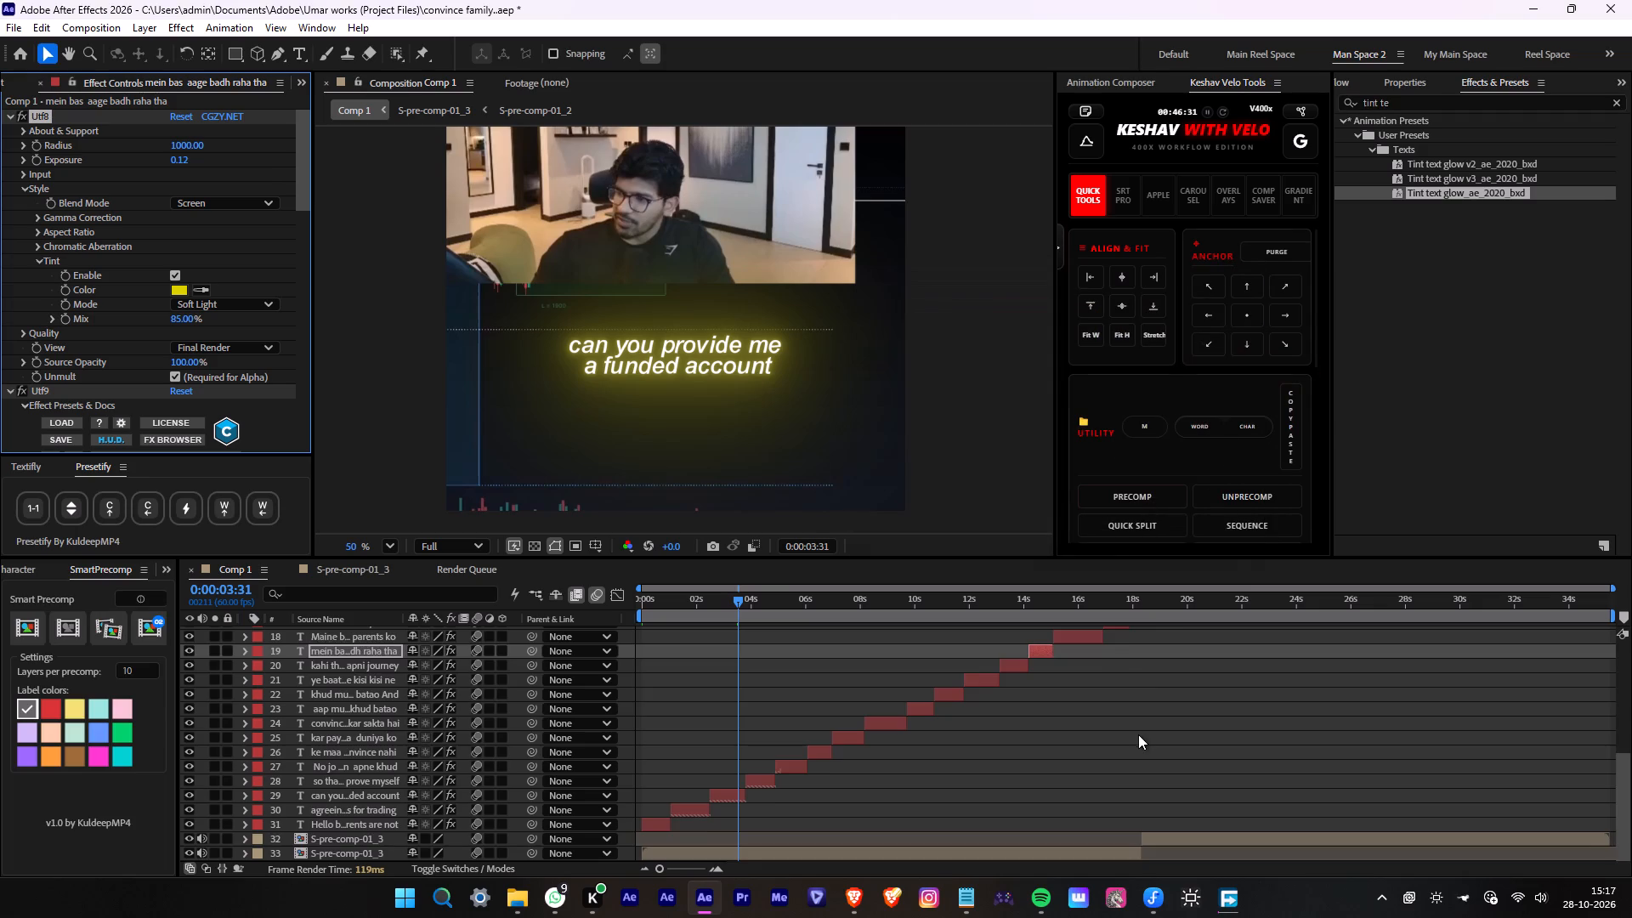
scroll(1137, 734, "up", 1)
left_click(1120, 669)
left_click(183, 285)
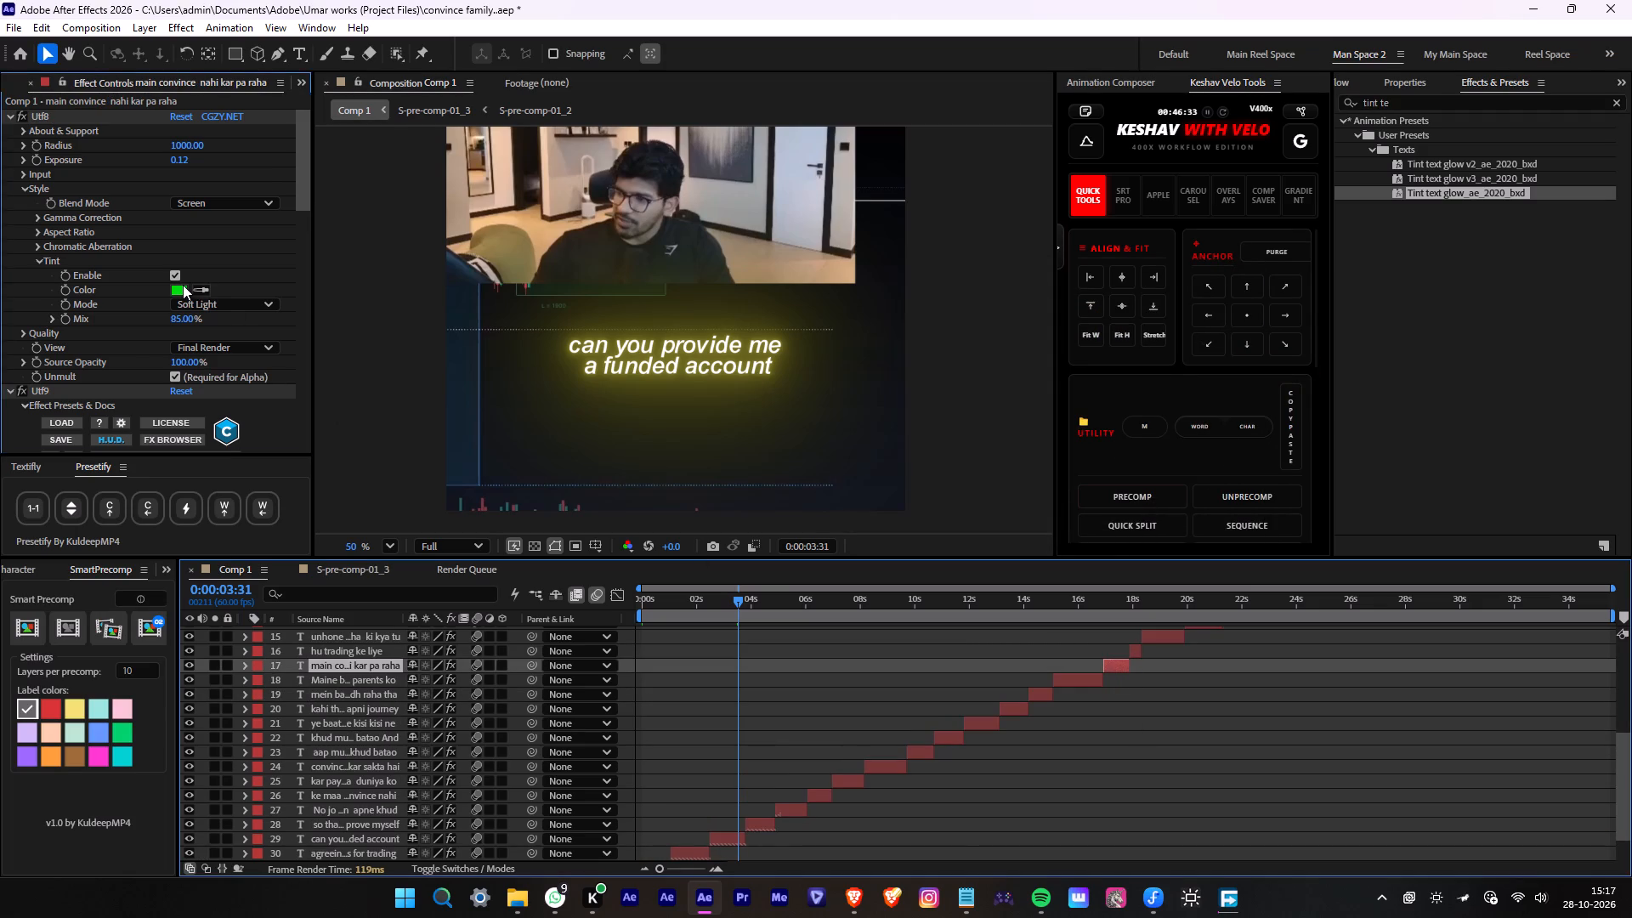
key("ctrl+v")
left_click(1232, 306)
Paste yellow D9D100 as the Utf8 glow Tint Color of caption layers 15, 13 and 11.
scroll(1220, 652, "up", 1)
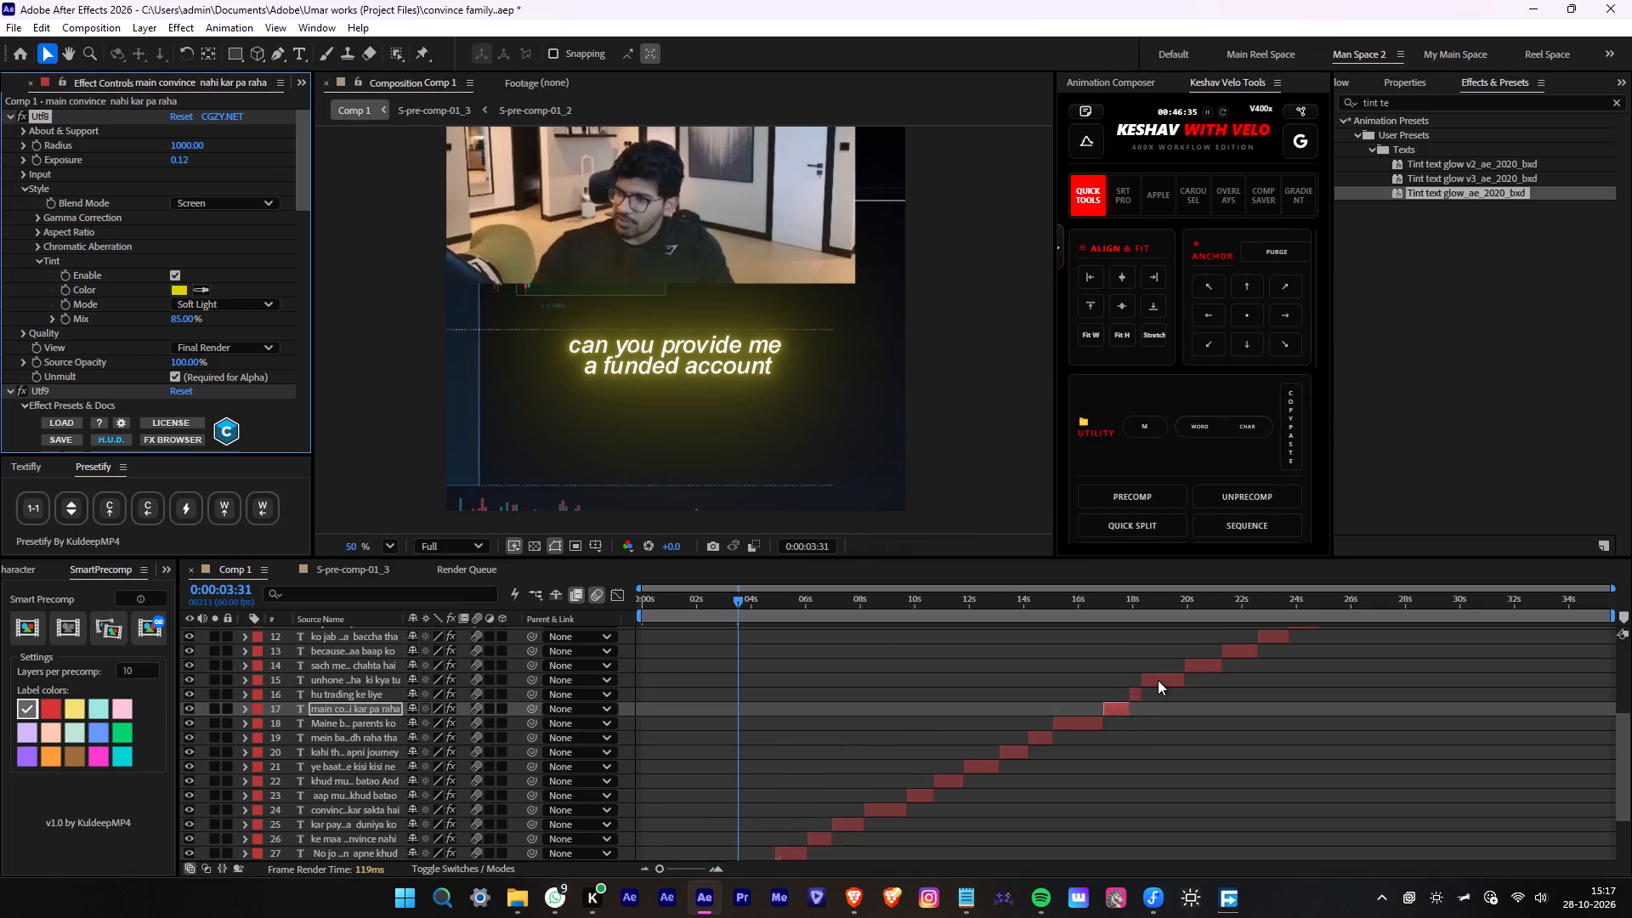
left_click(1158, 680)
left_click(184, 292)
key("ctrl+v")
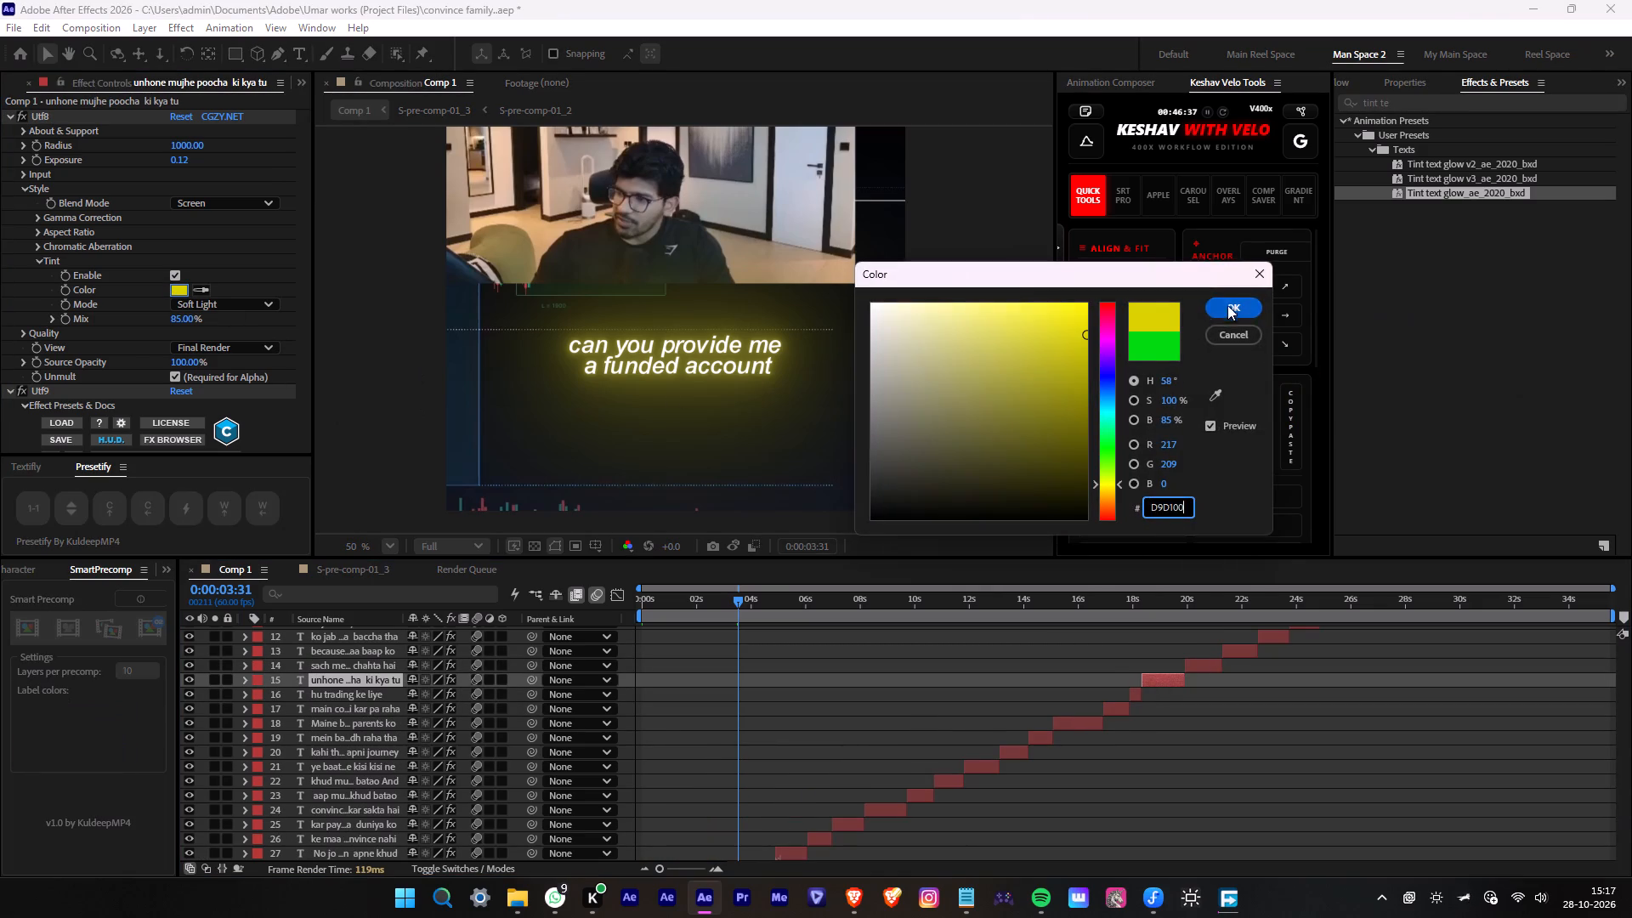
left_click(1227, 302)
scroll(1252, 763, "up", 1)
left_click(1229, 688)
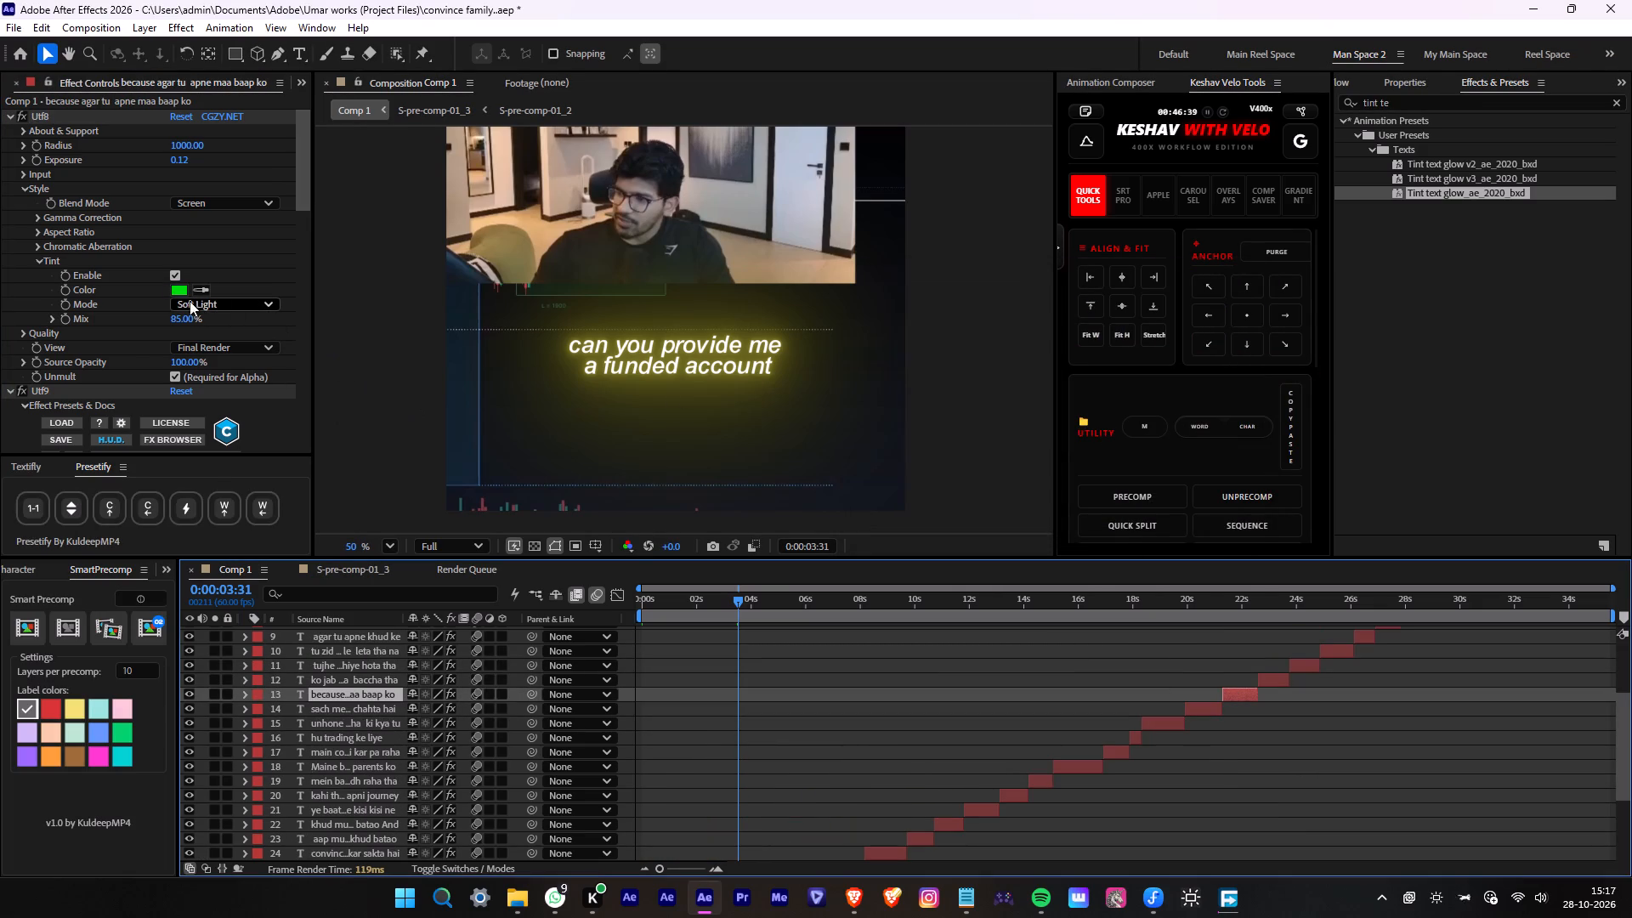
left_click(180, 292)
key("ctrl+v")
left_click(1255, 301)
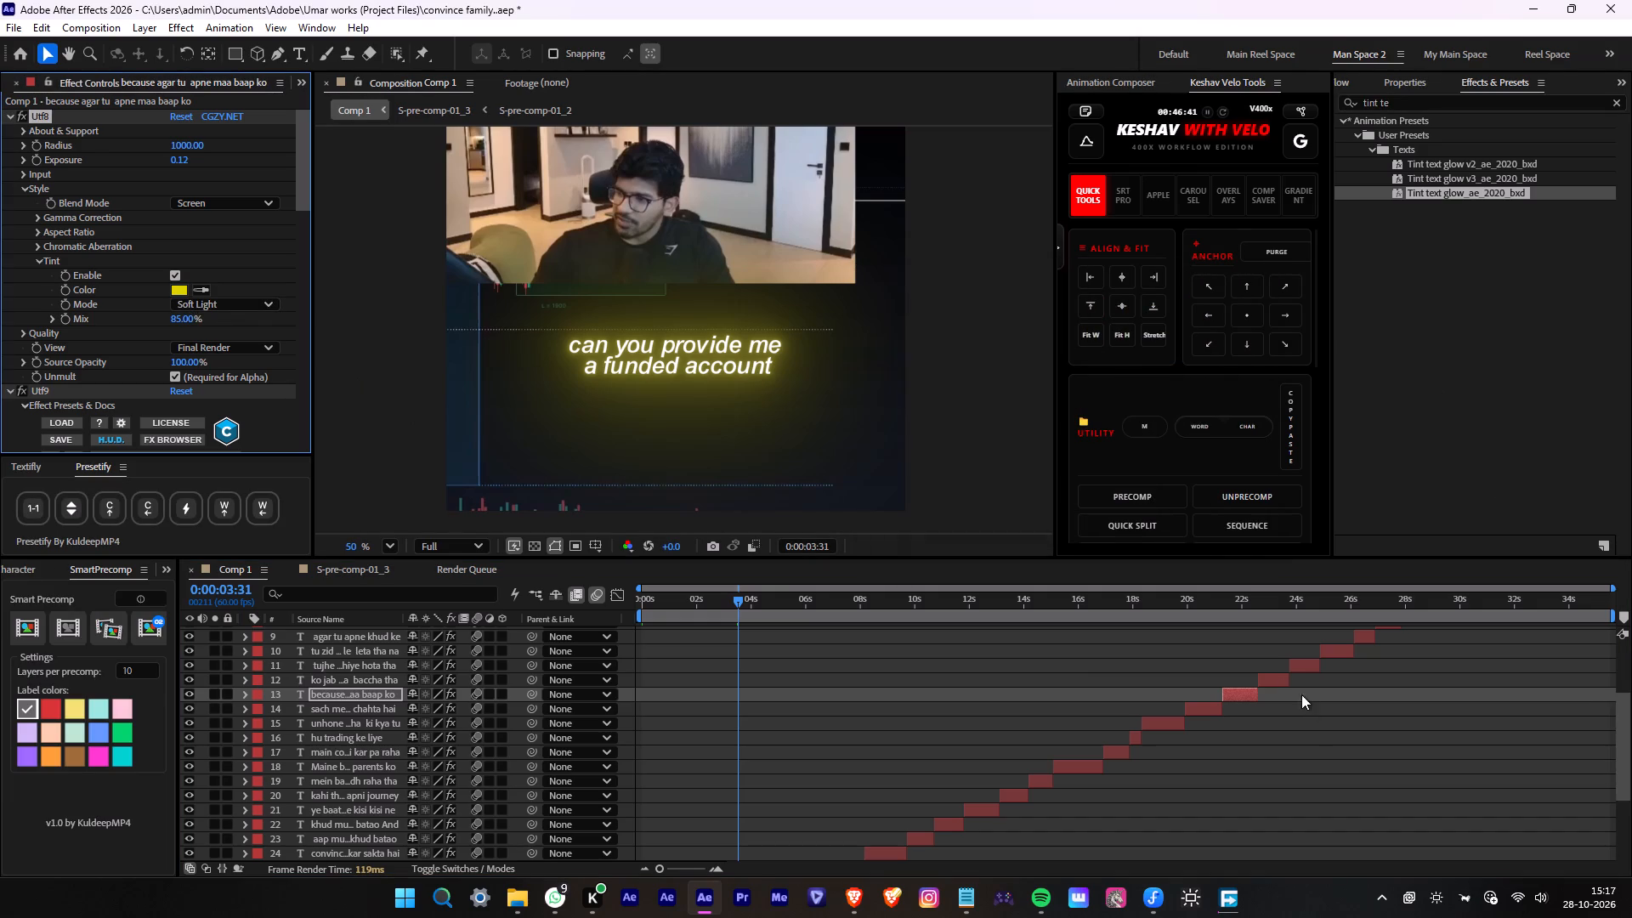
left_click(1299, 665)
left_click(184, 292)
key("ctrl+v")
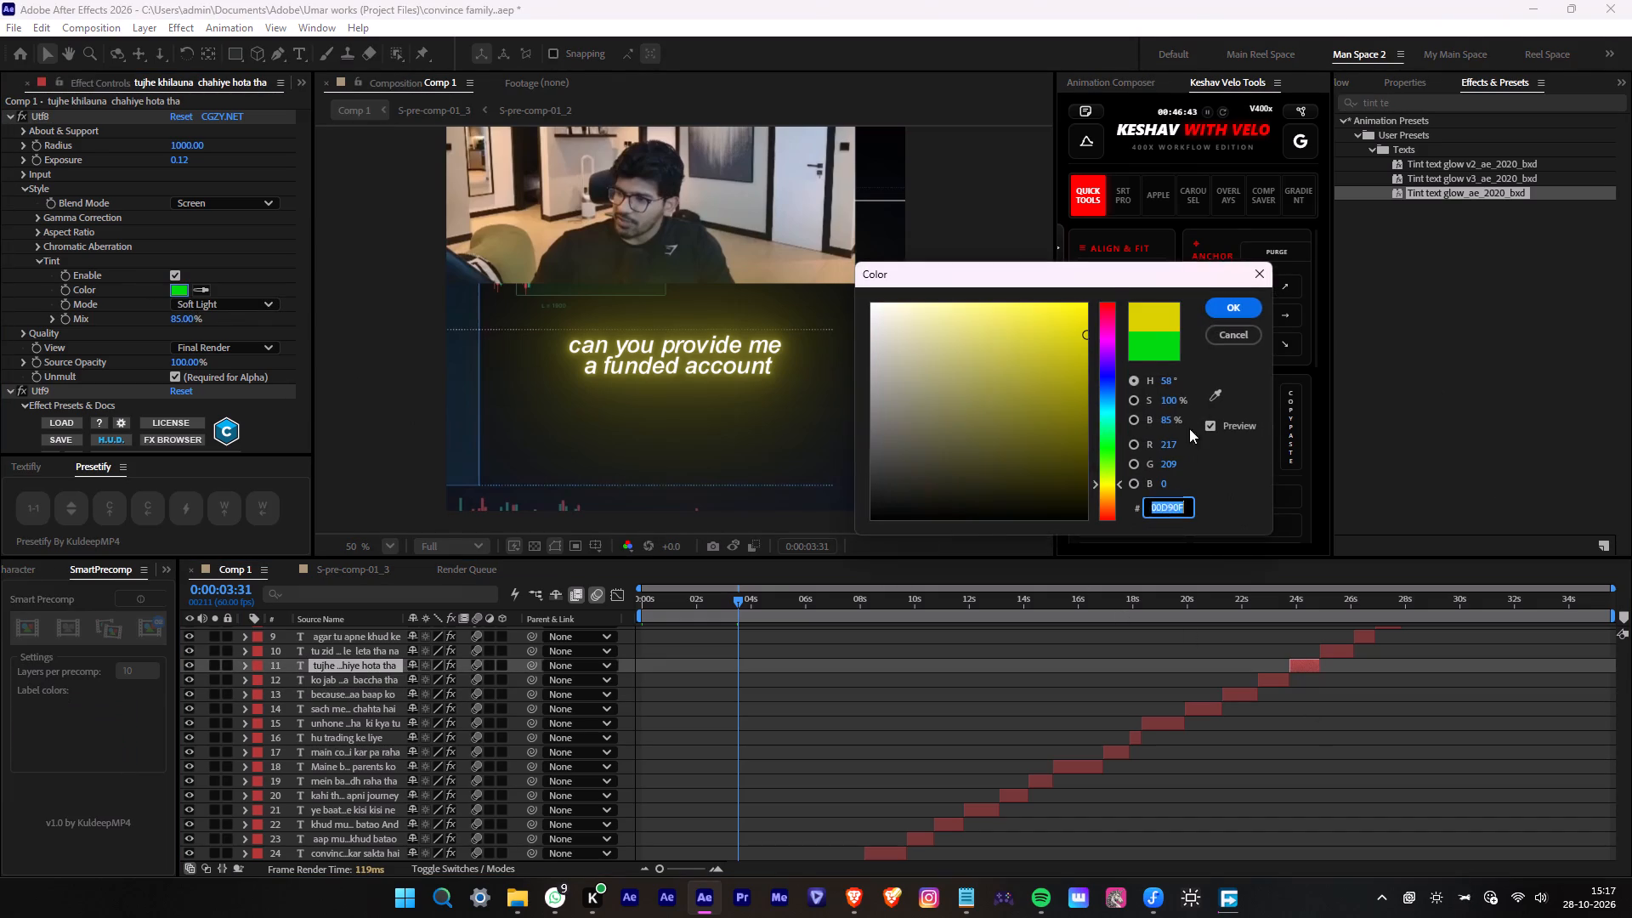
left_click(1251, 305)
Paste yellow D9D100 as the Utf8 glow Tint Color of caption layers 9 and 7.
scroll(1395, 732, "up", 1)
left_click(1369, 682)
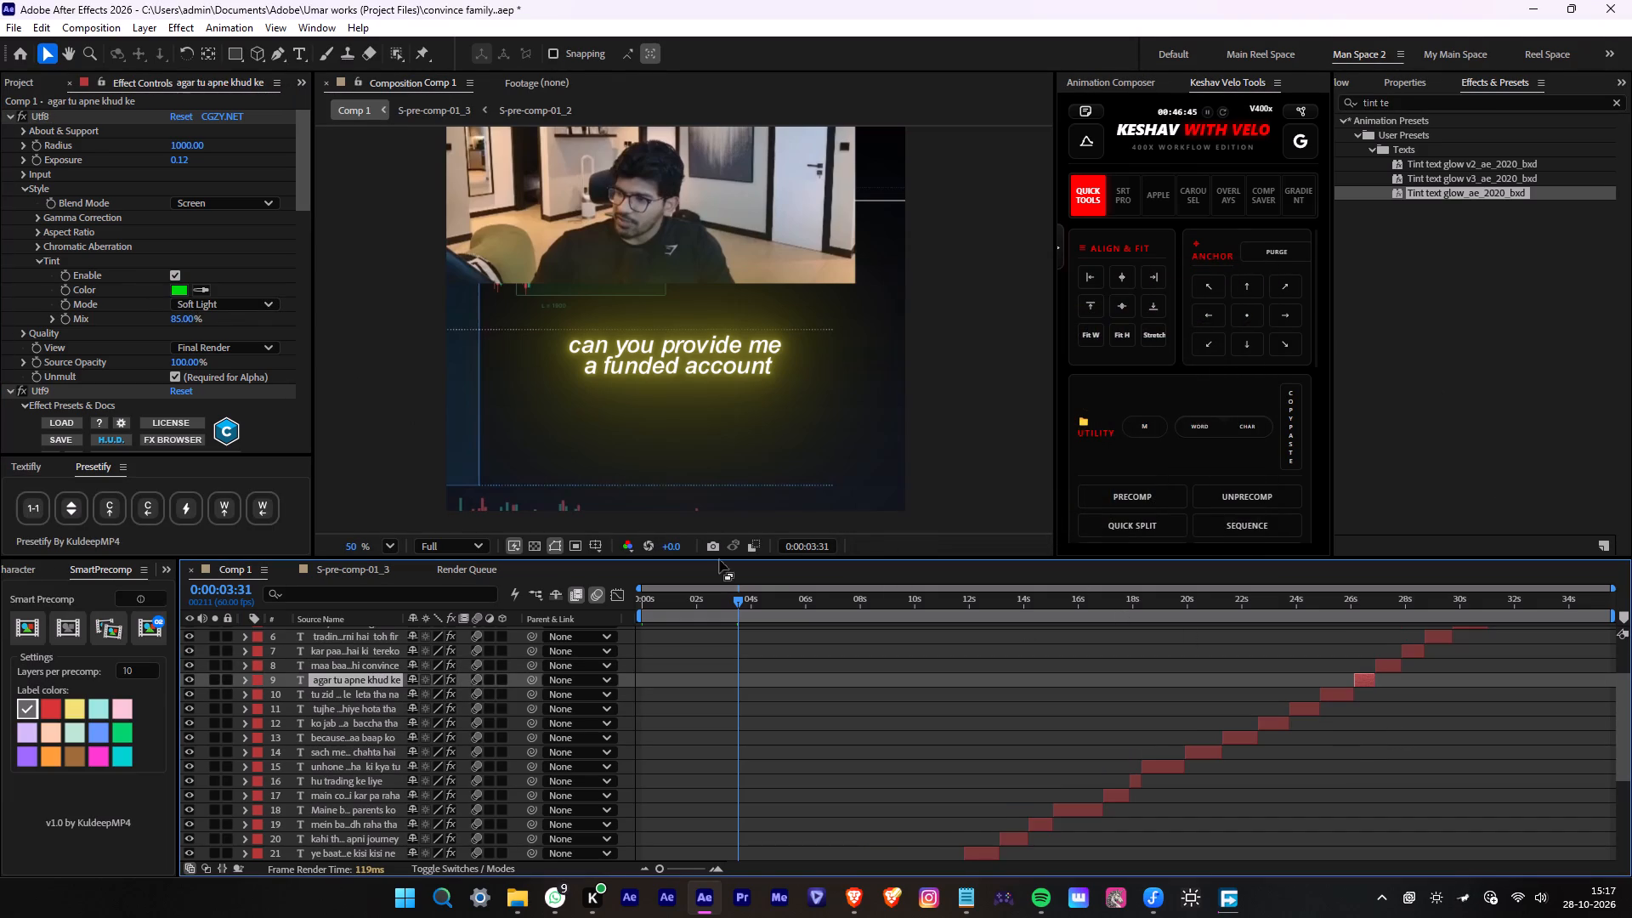
left_click(178, 292)
key("ctrl+v")
left_click(1227, 320)
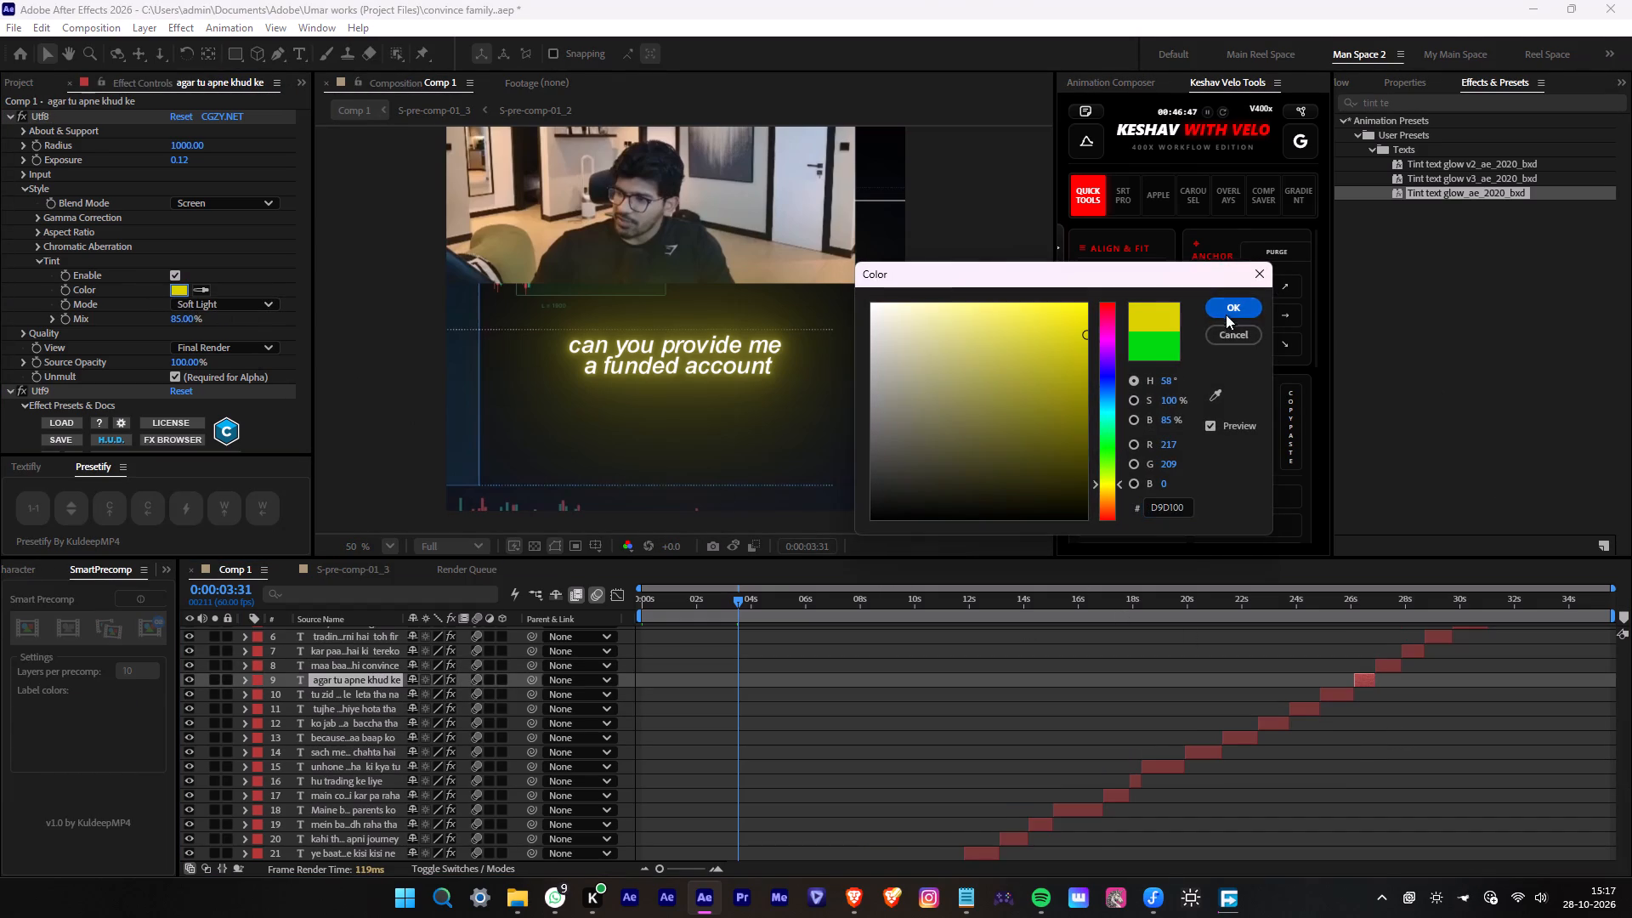
left_click(1226, 314)
scroll(1418, 701, "up", 1)
left_click(1414, 693)
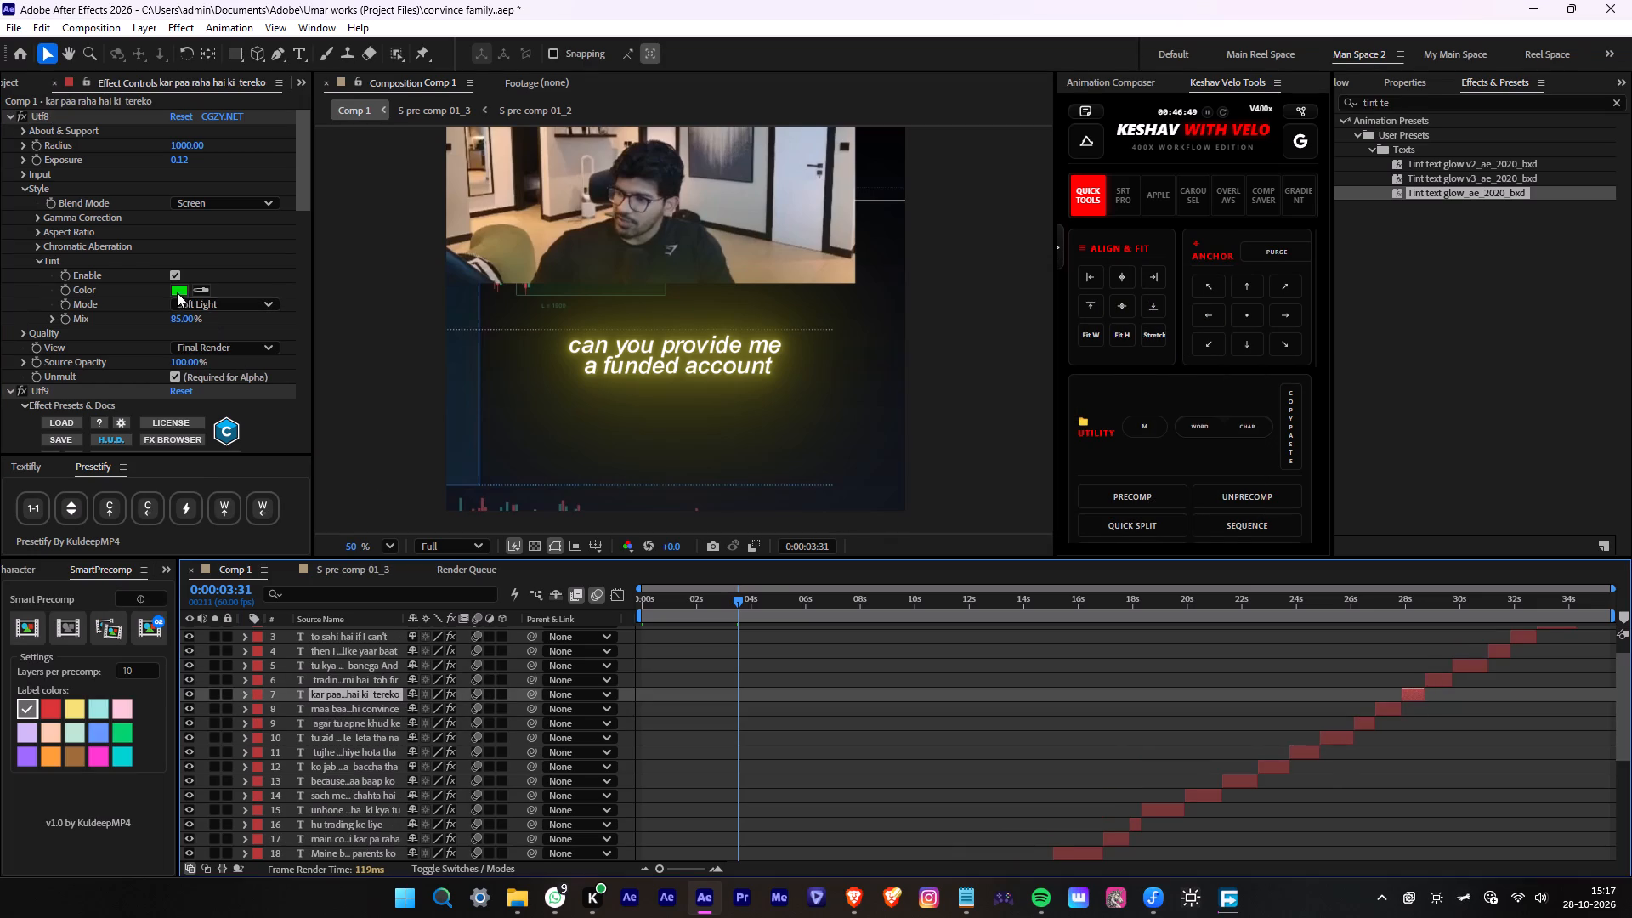
left_click(171, 285)
key("ctrl+v")
left_click(1230, 307)
Paste yellow D9D100 as the Utf8 glow Tint Color of caption layers 5, 3 and 1.
scroll(1555, 739, "up", 1)
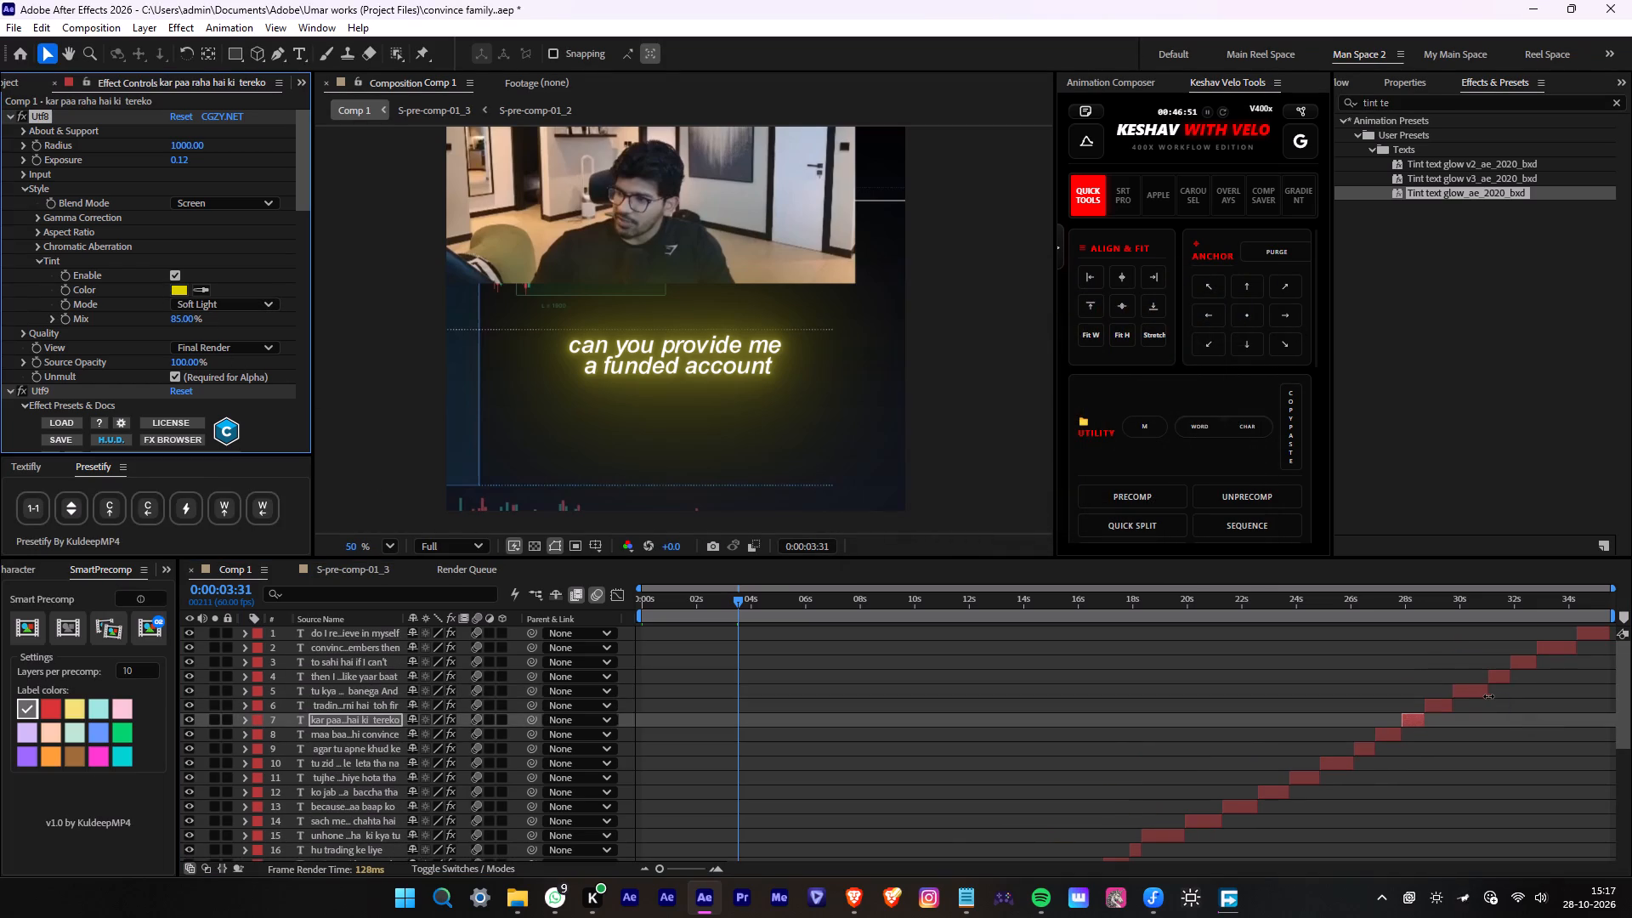
left_click(1486, 696)
left_click(176, 286)
key("ctrl+v")
left_click(1248, 303)
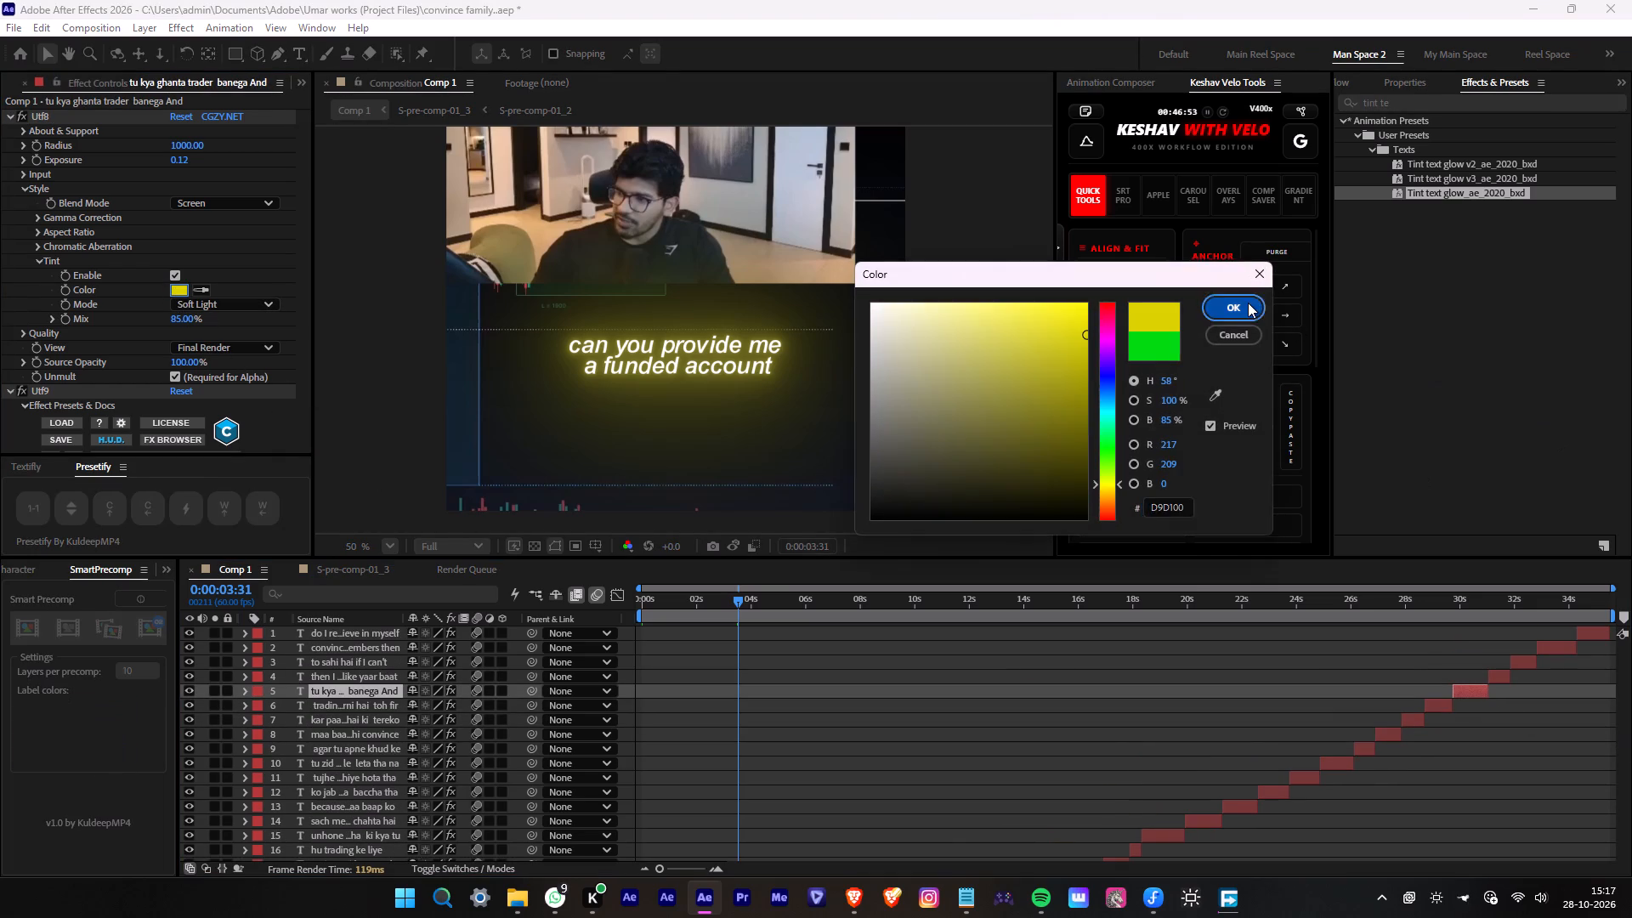
left_click(1519, 663)
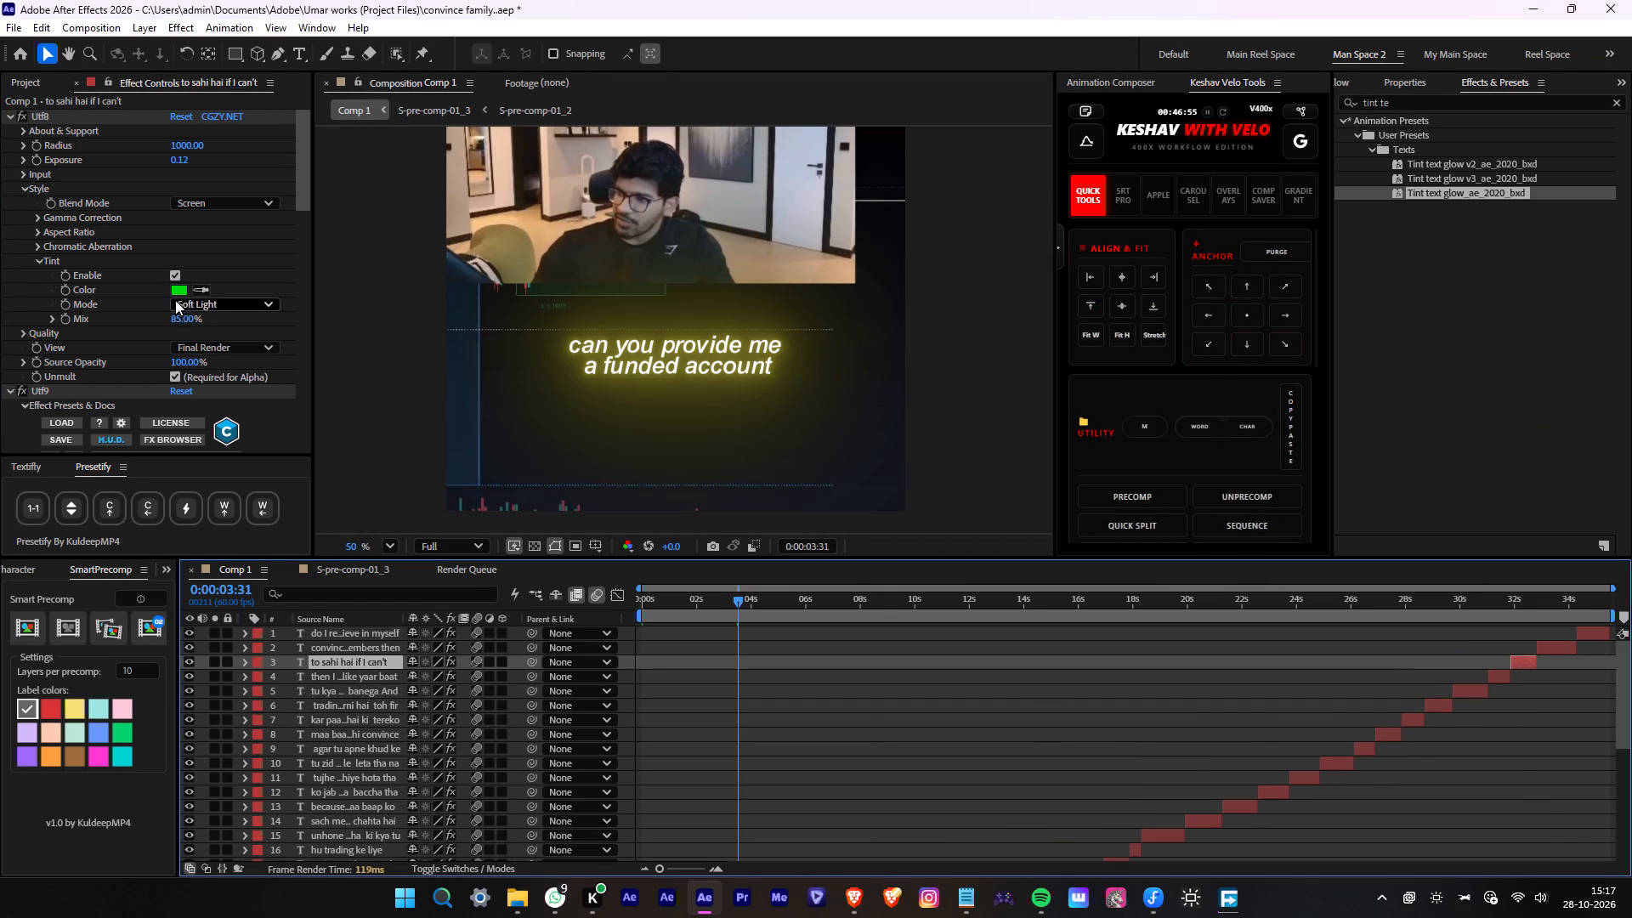
left_click(175, 300)
left_click(177, 286)
key("ctrl+v")
left_click(1238, 298)
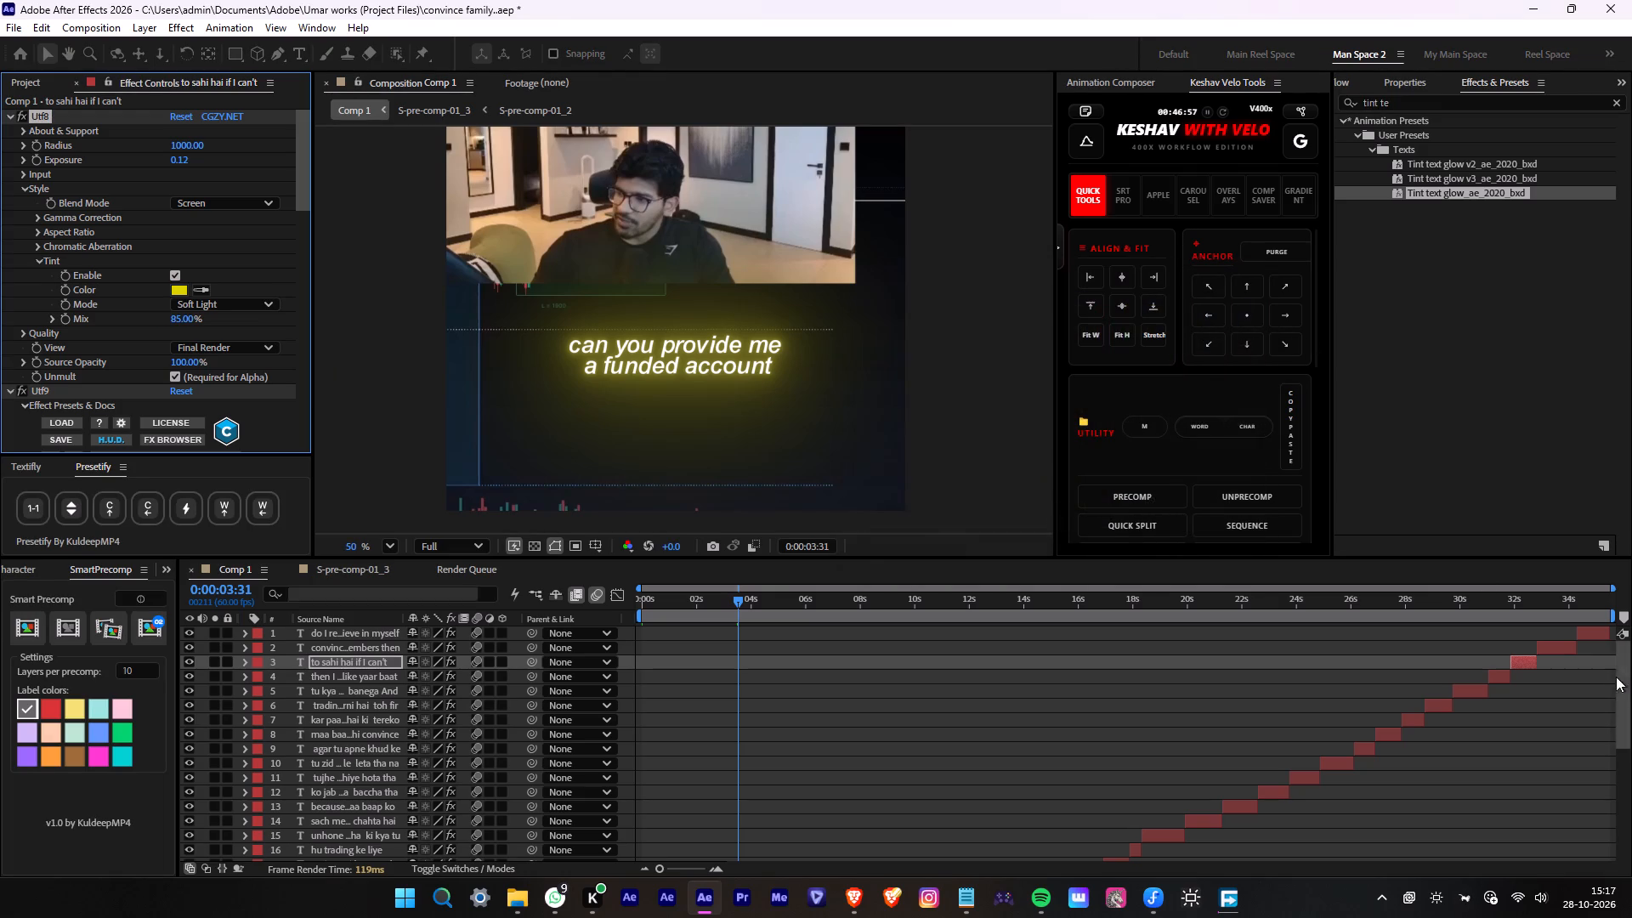
left_click(1599, 626)
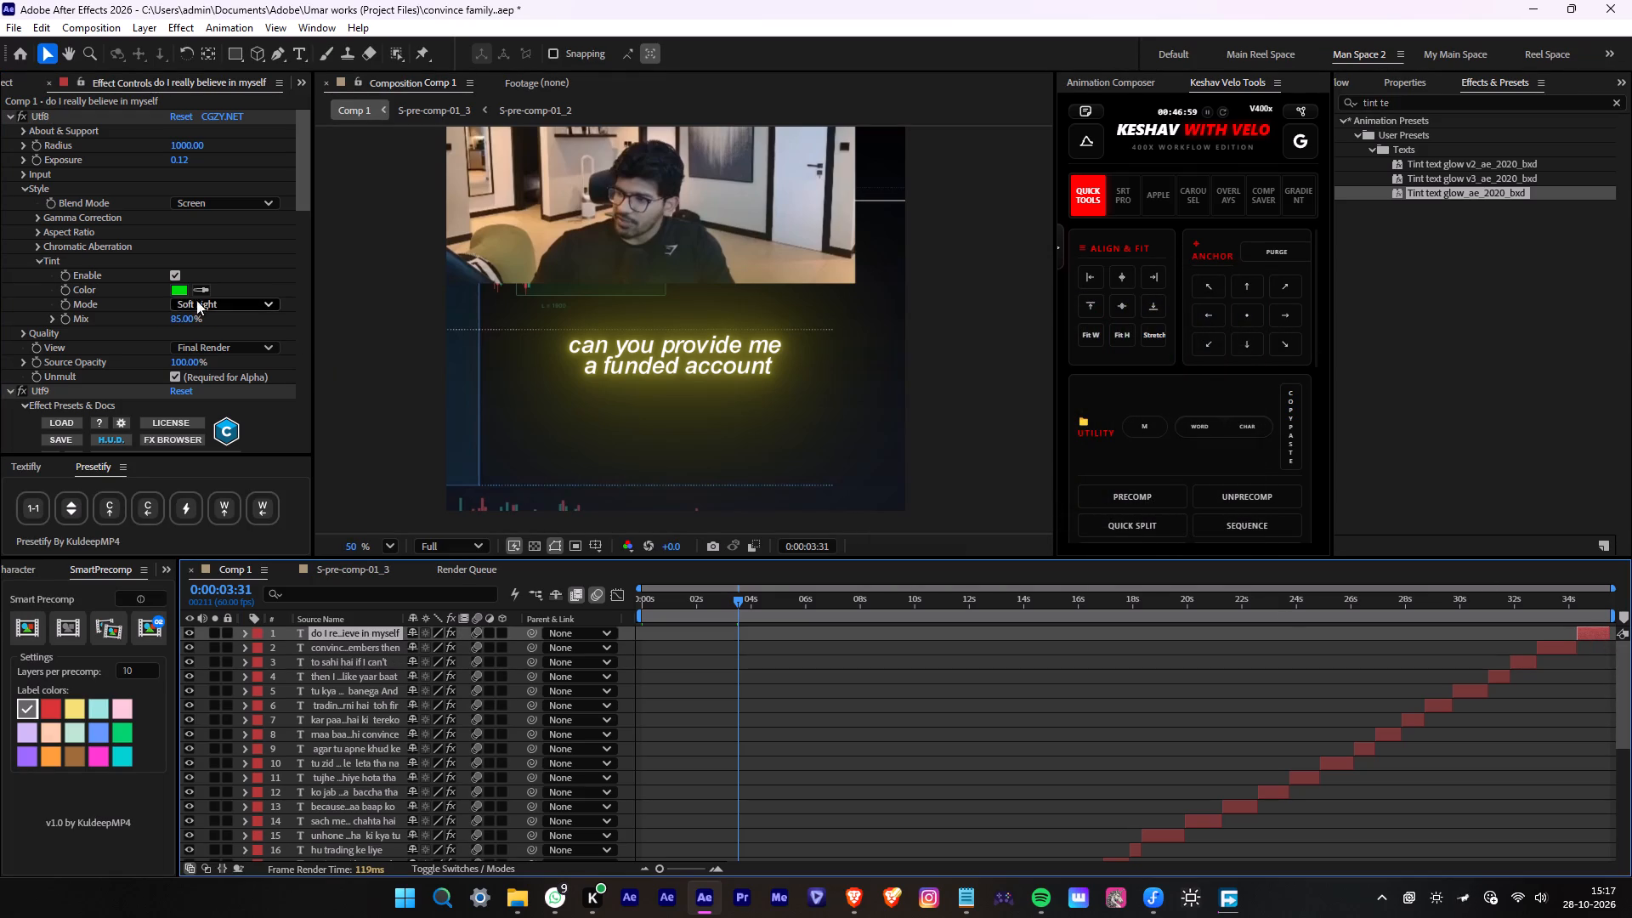
left_click(177, 291)
key("ctrl+v")
left_click(1216, 305)
Select all layers in Comp 1 and switch off the effects on every caption.
scroll(864, 715, "down", 5)
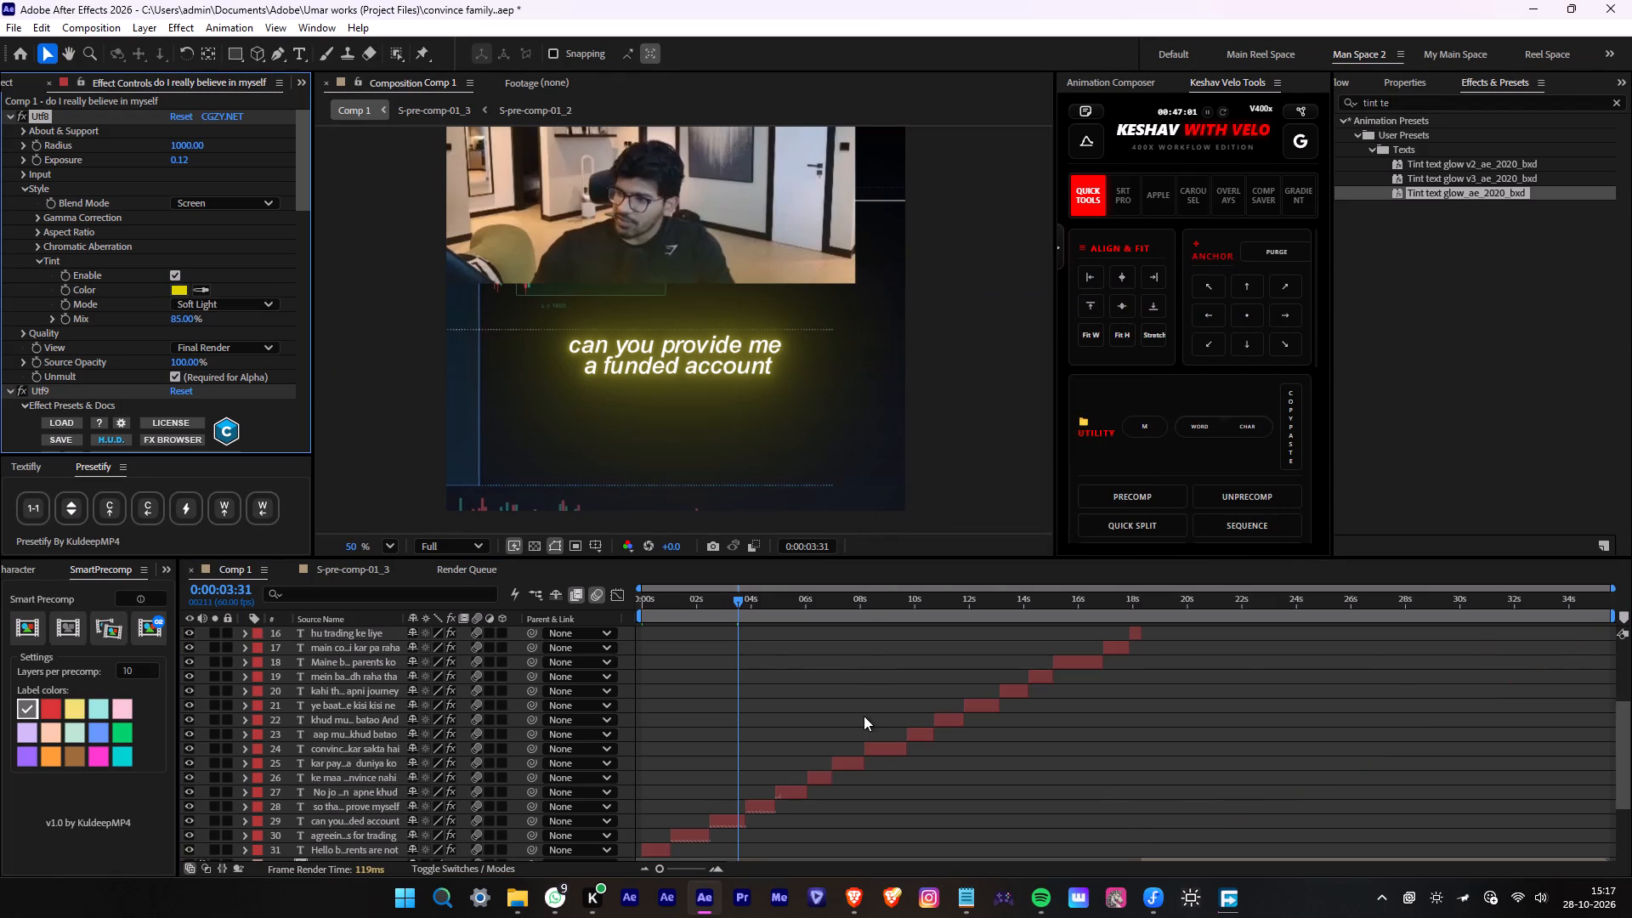
key("ctrl+a")
left_click(450, 641)
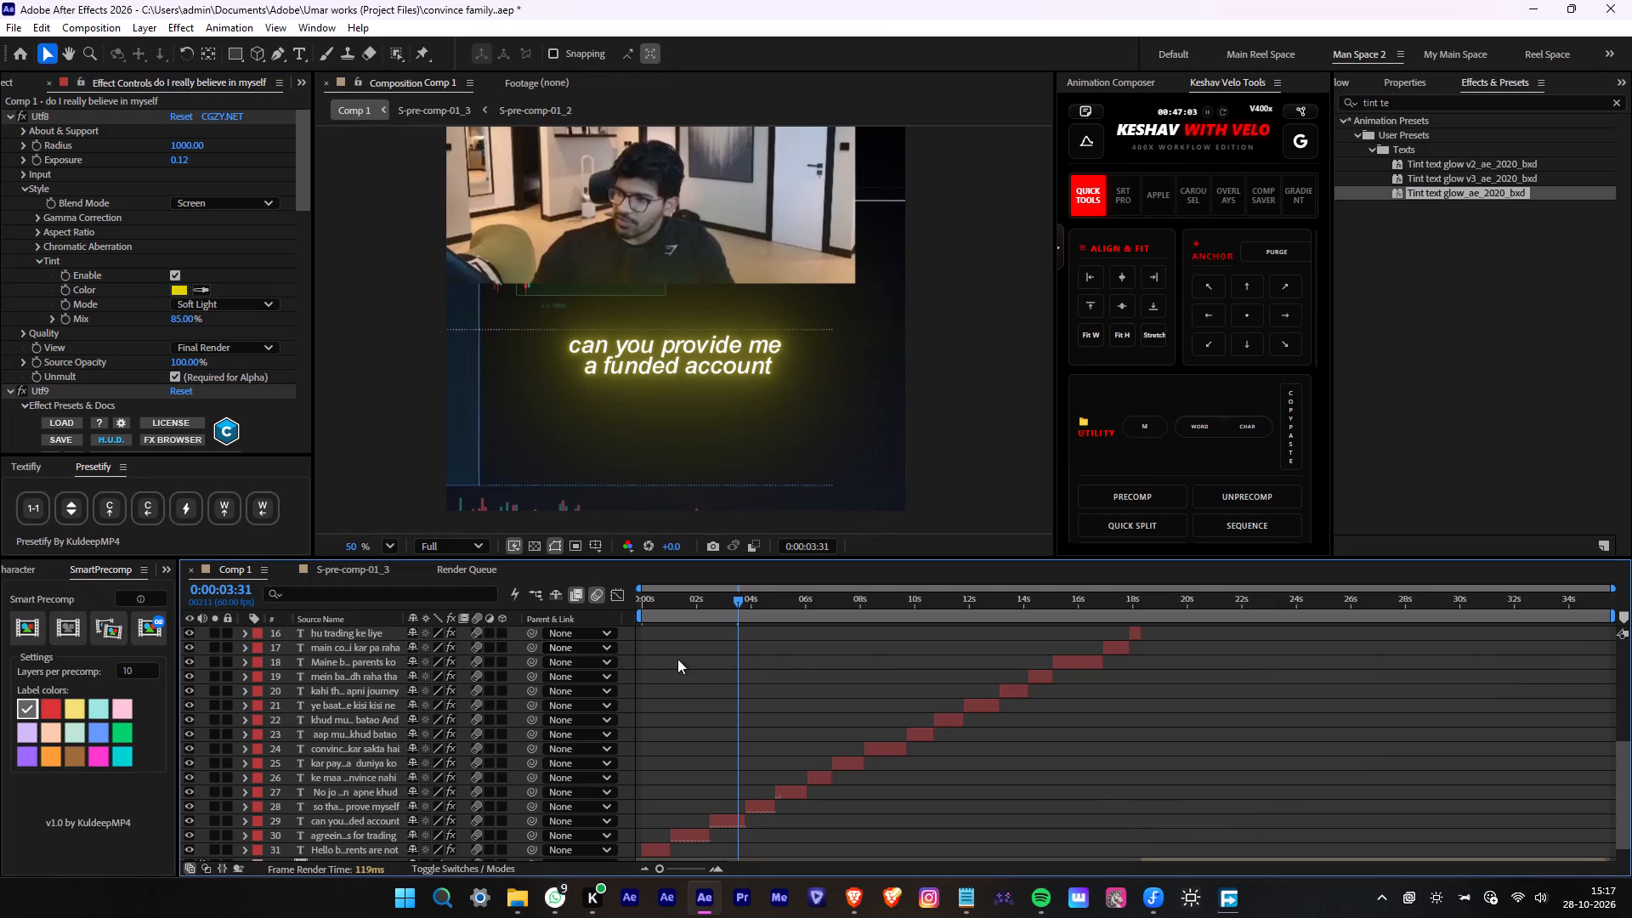
left_click(692, 660)
key("ctrl+a")
left_click(450, 630)
left_click(692, 671)
Return to 0:00:00:00 and set the composition preview resolution to Third.
left_click_drag(720, 615, 583, 620)
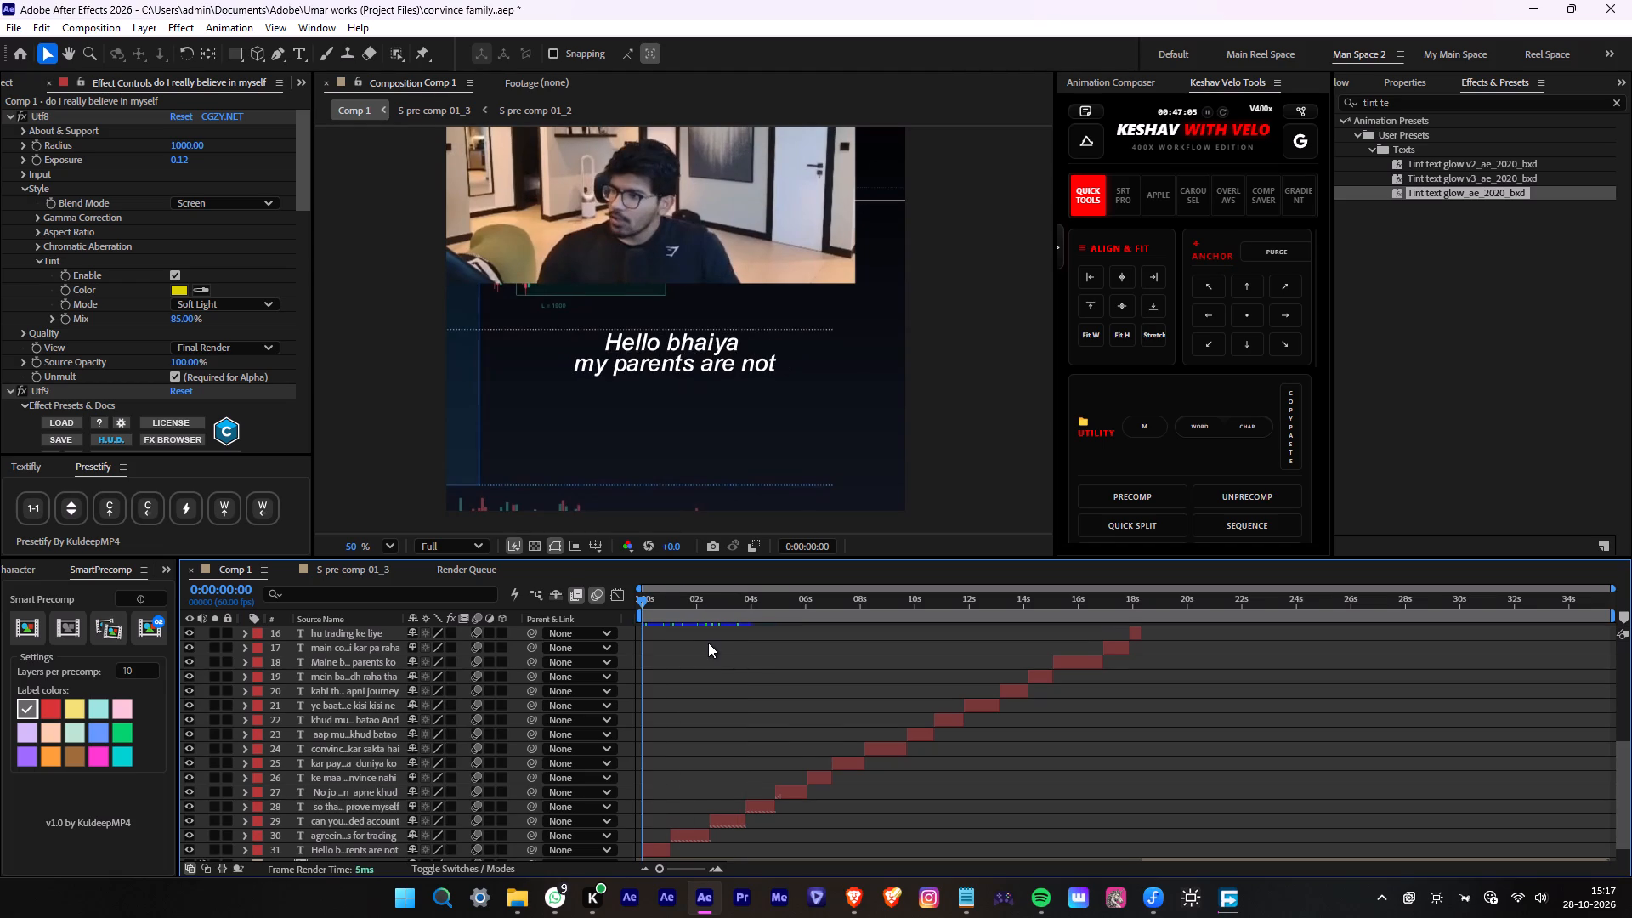
scroll(708, 643, "down", 5)
scroll(637, 733, "up", 2, "alt")
left_click(470, 548)
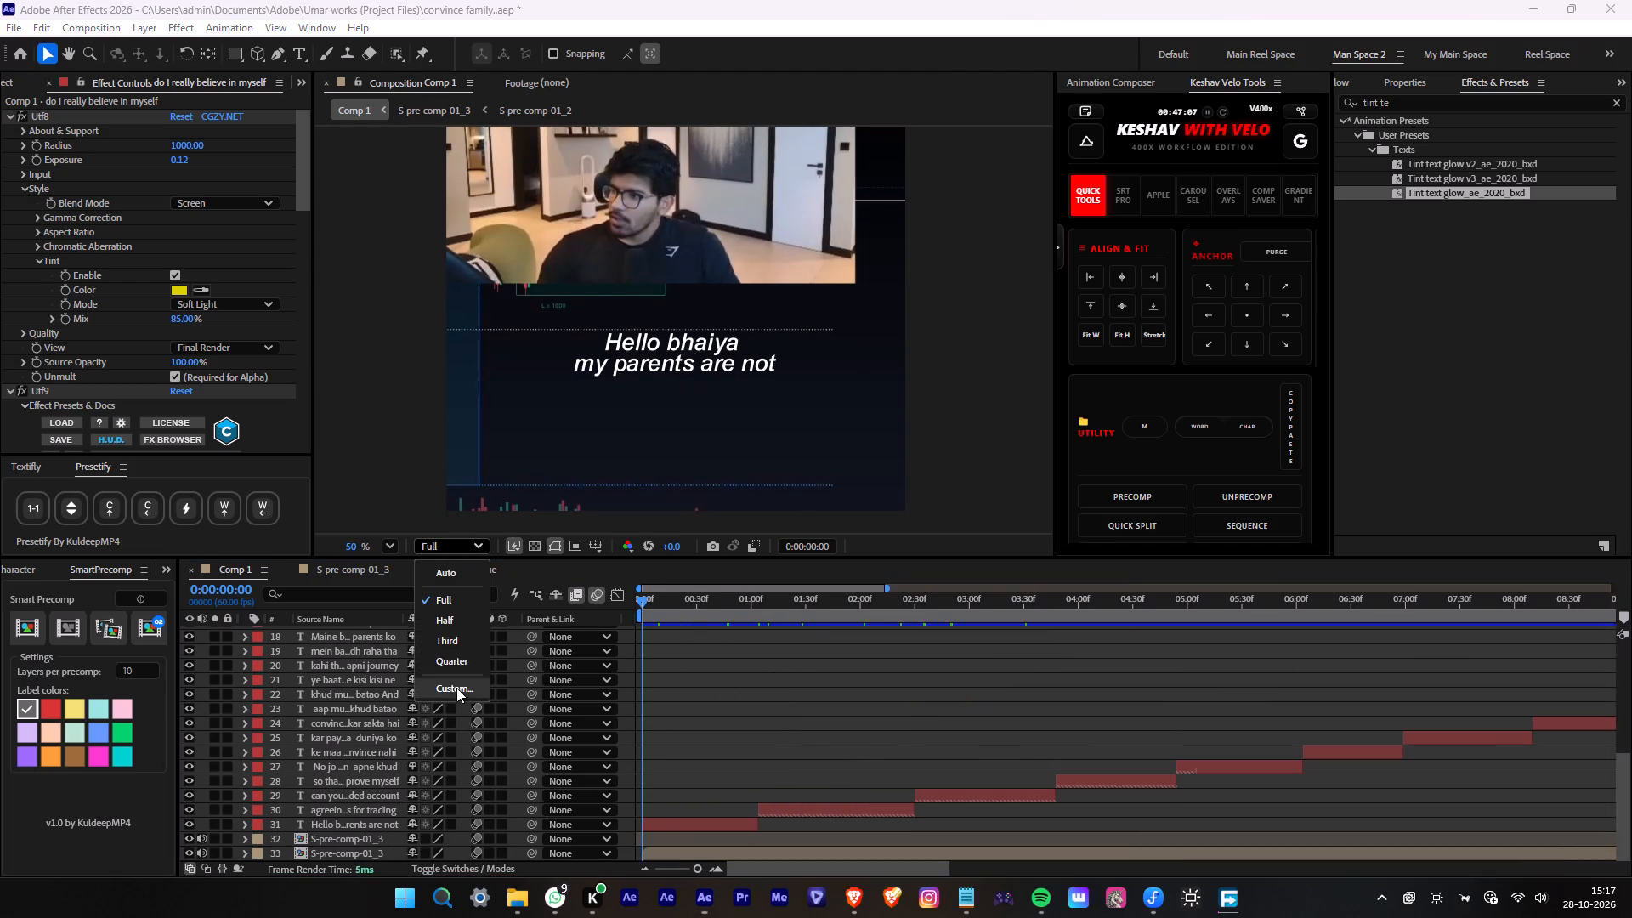
left_click(459, 642)
Apply the Presetify 1-1 text animation at the start of each of the first three captions, layers 31, 30 and 29.
scroll(690, 692, "down", 2, "alt")
left_click(658, 825)
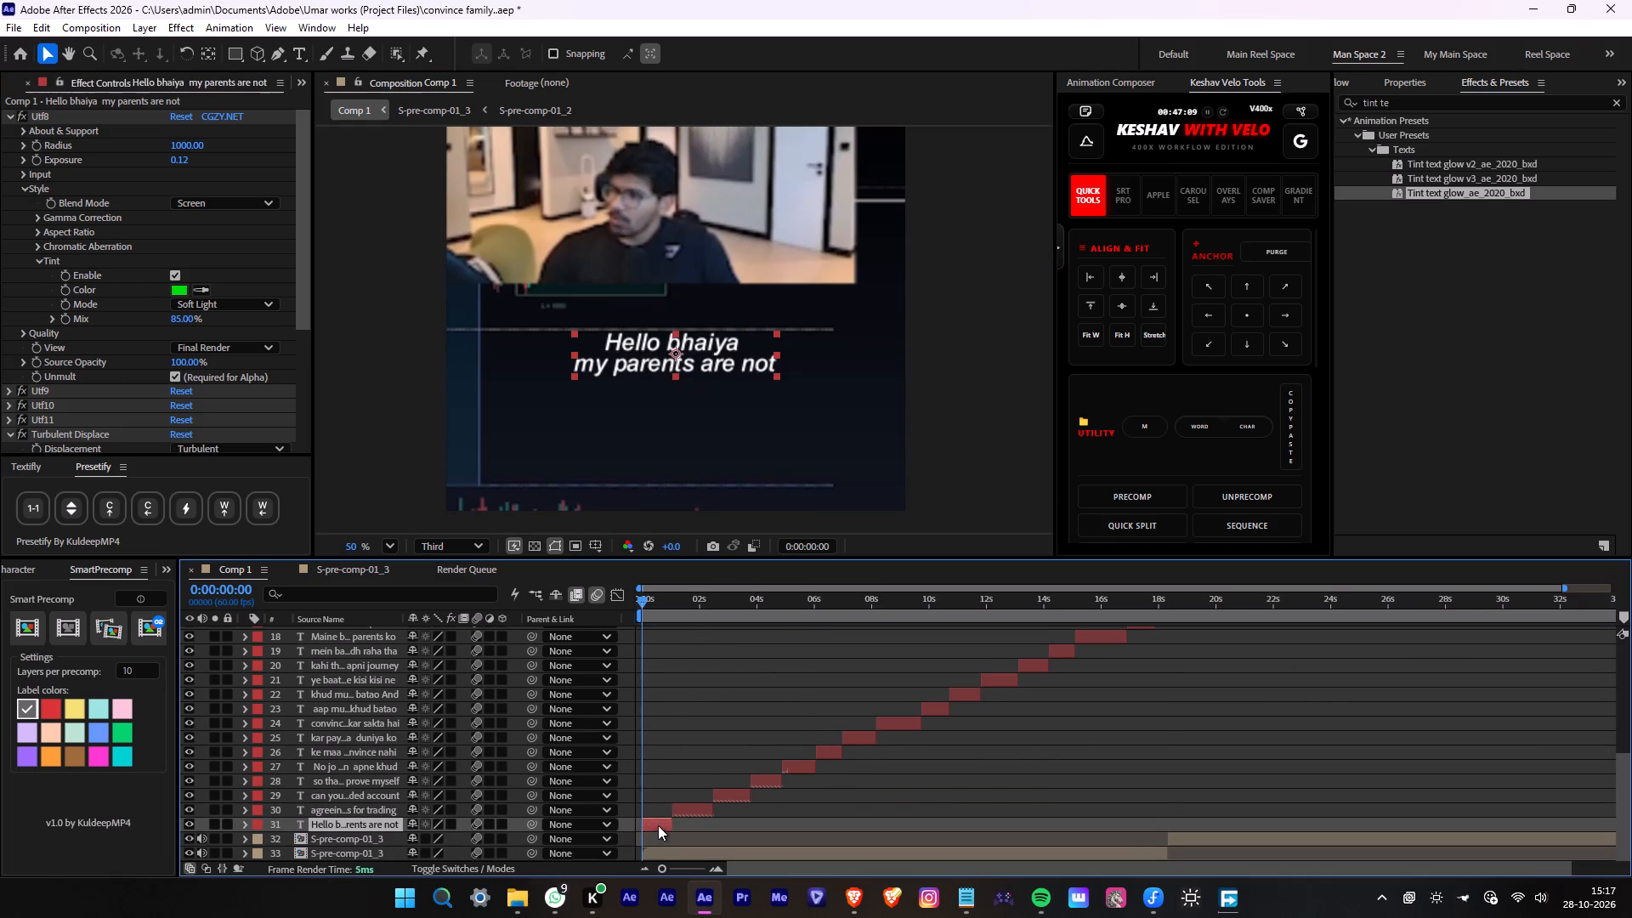
left_click(52, 511)
left_click(35, 506)
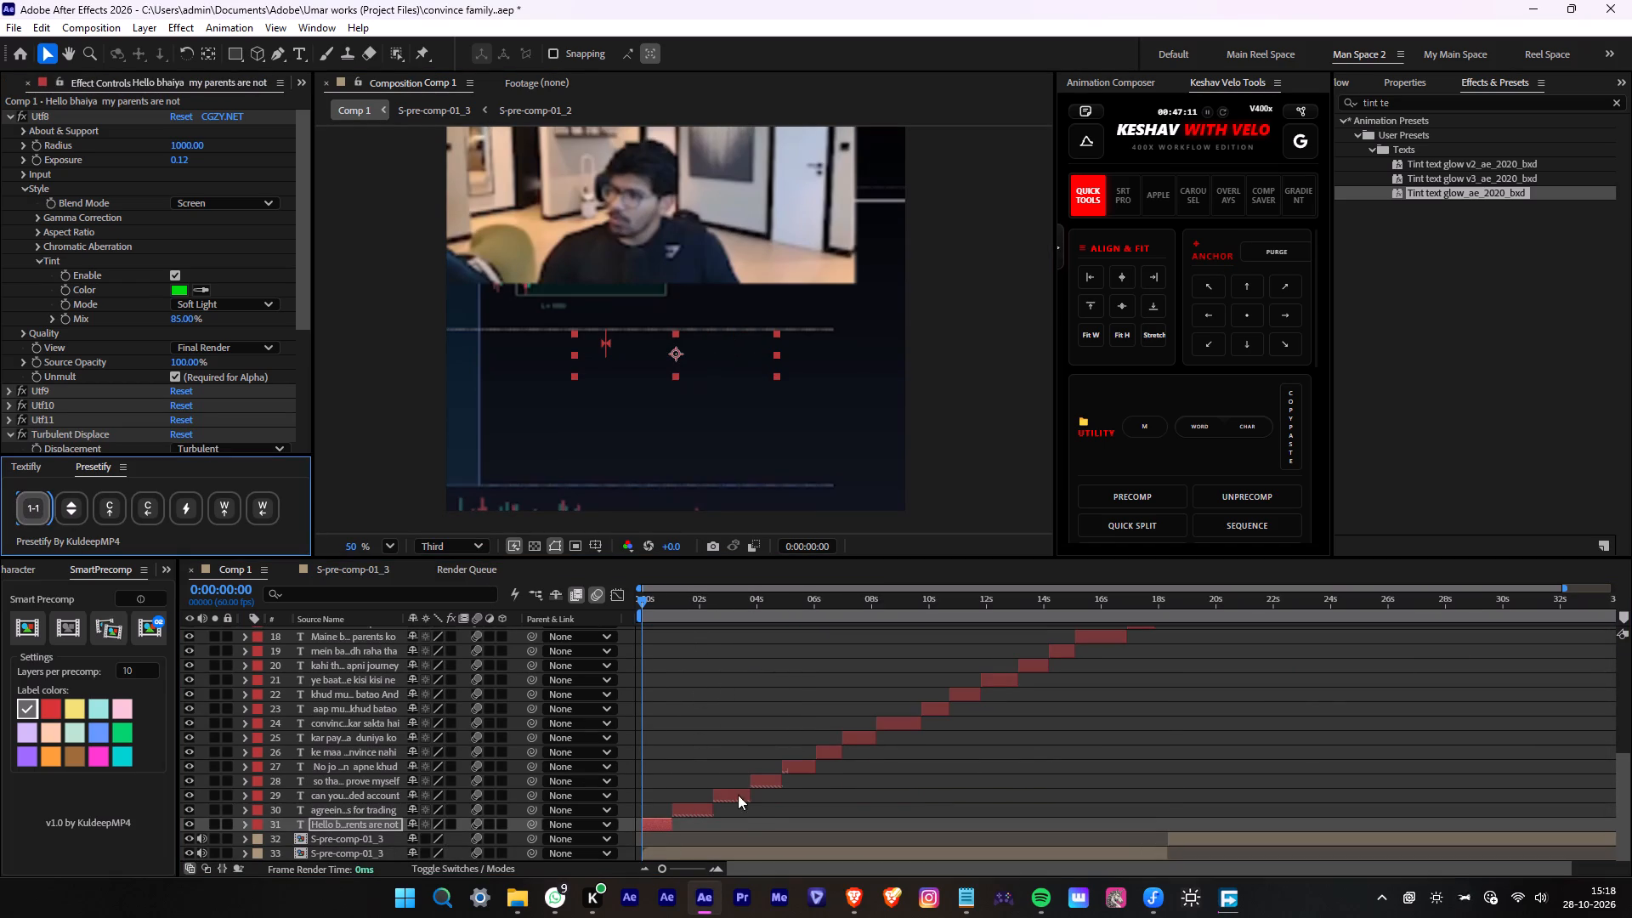
left_click(705, 811)
key("i")
left_click(41, 507)
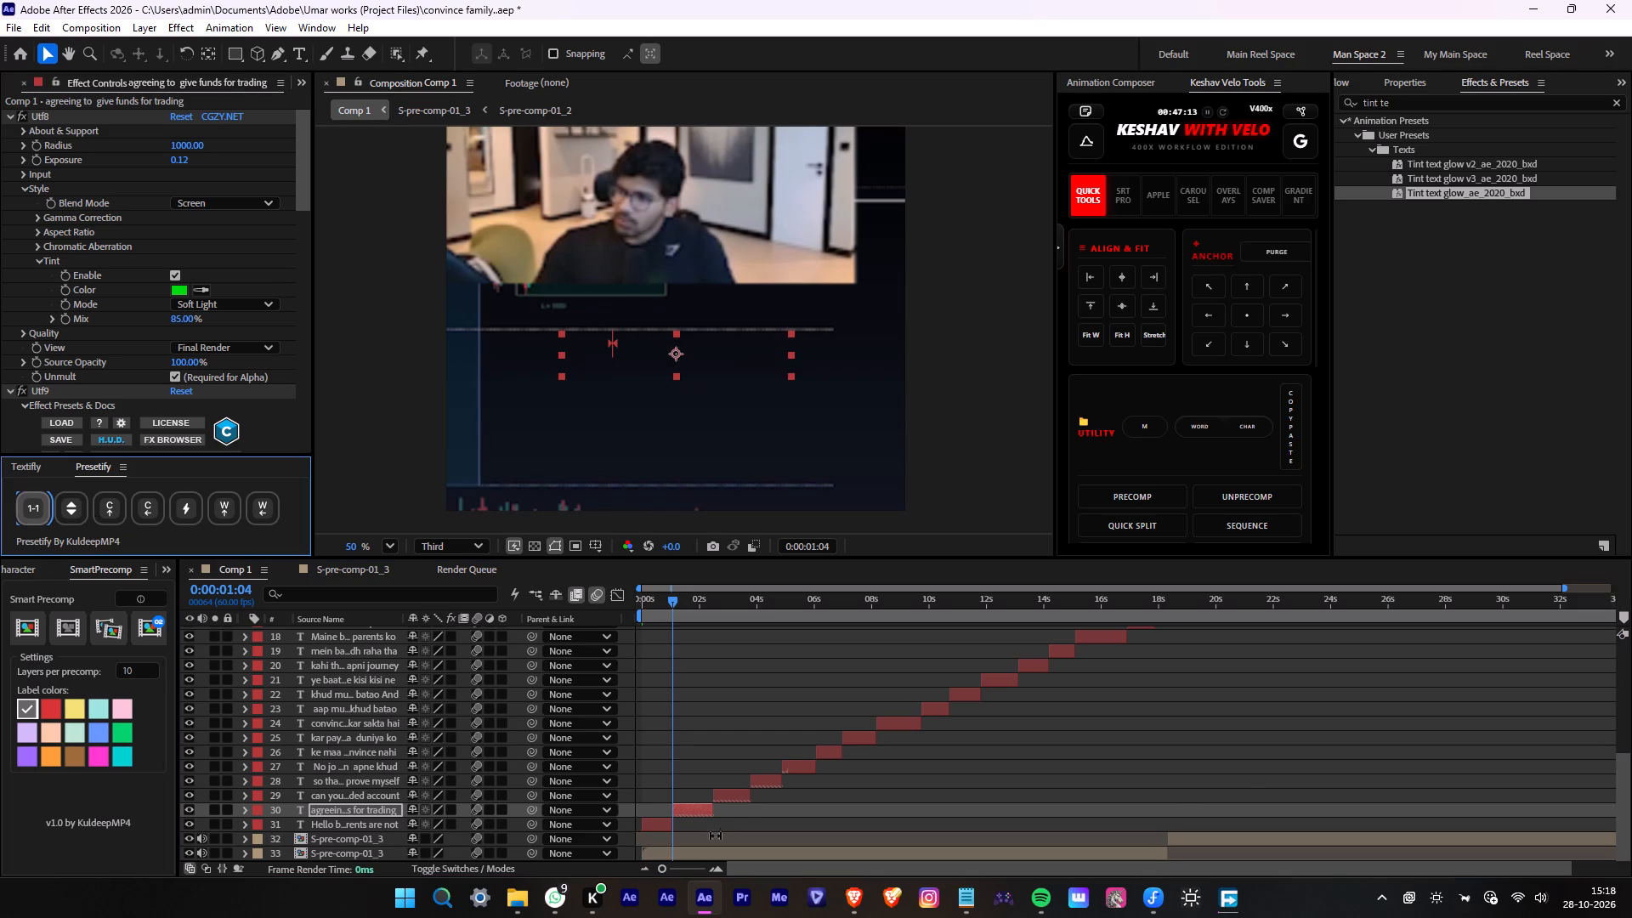
left_click(735, 793)
key("i")
left_click(41, 502)
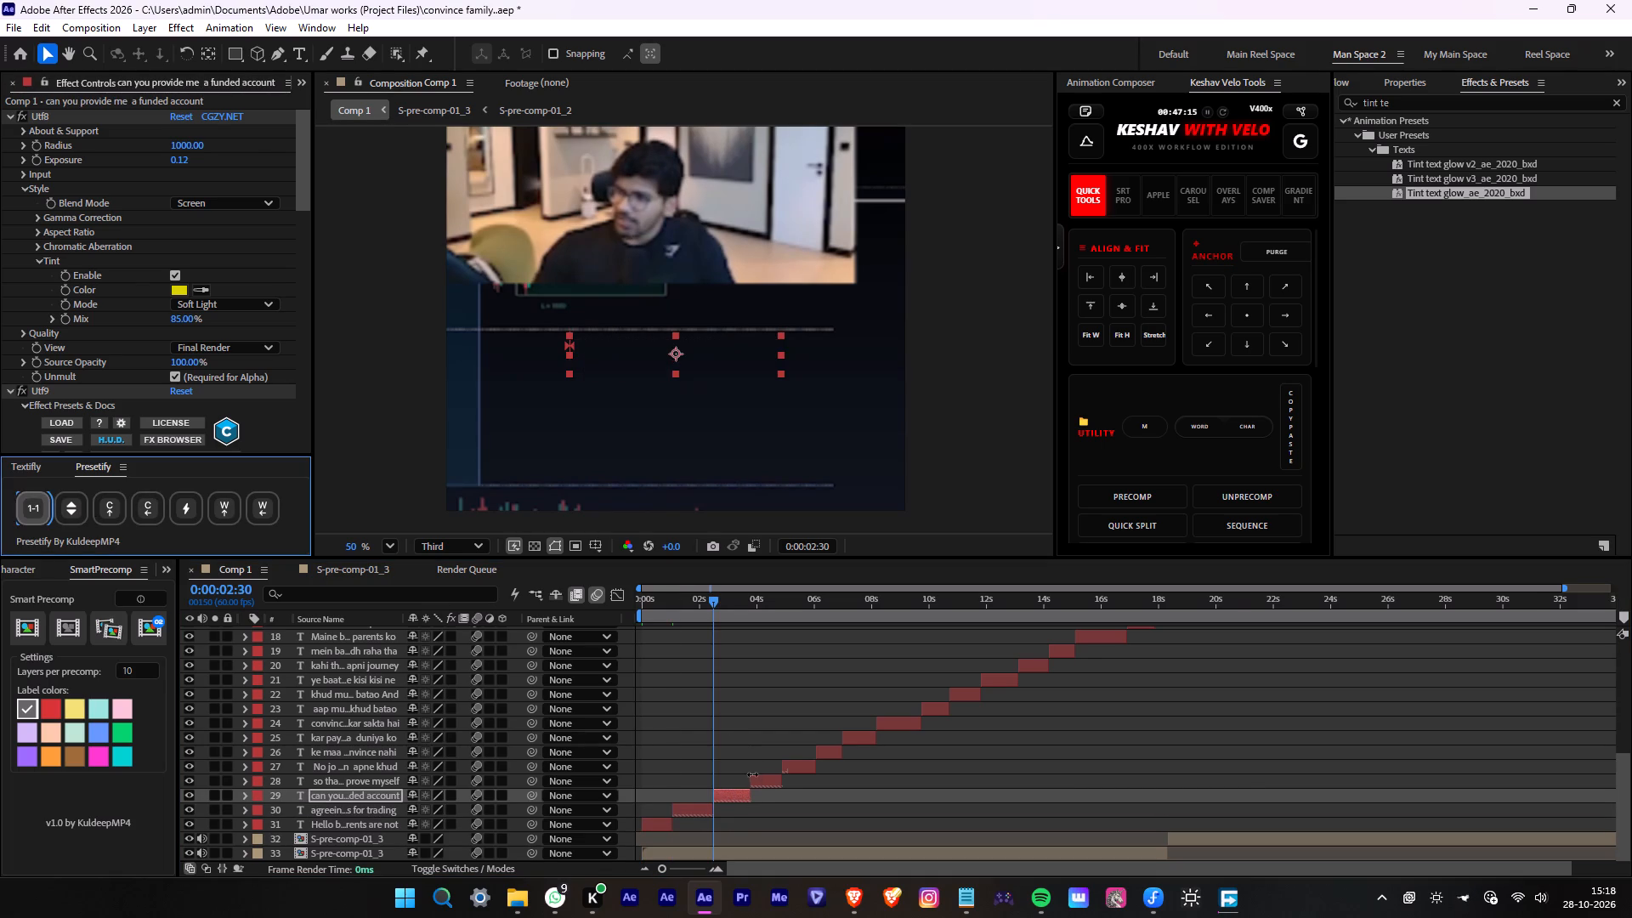
Apply the Presetify 1-1 text animation at the start of each of caption layers 28, 27 and 26.
left_click(753, 774)
key("i")
left_click(38, 504)
left_click(804, 772)
key("i")
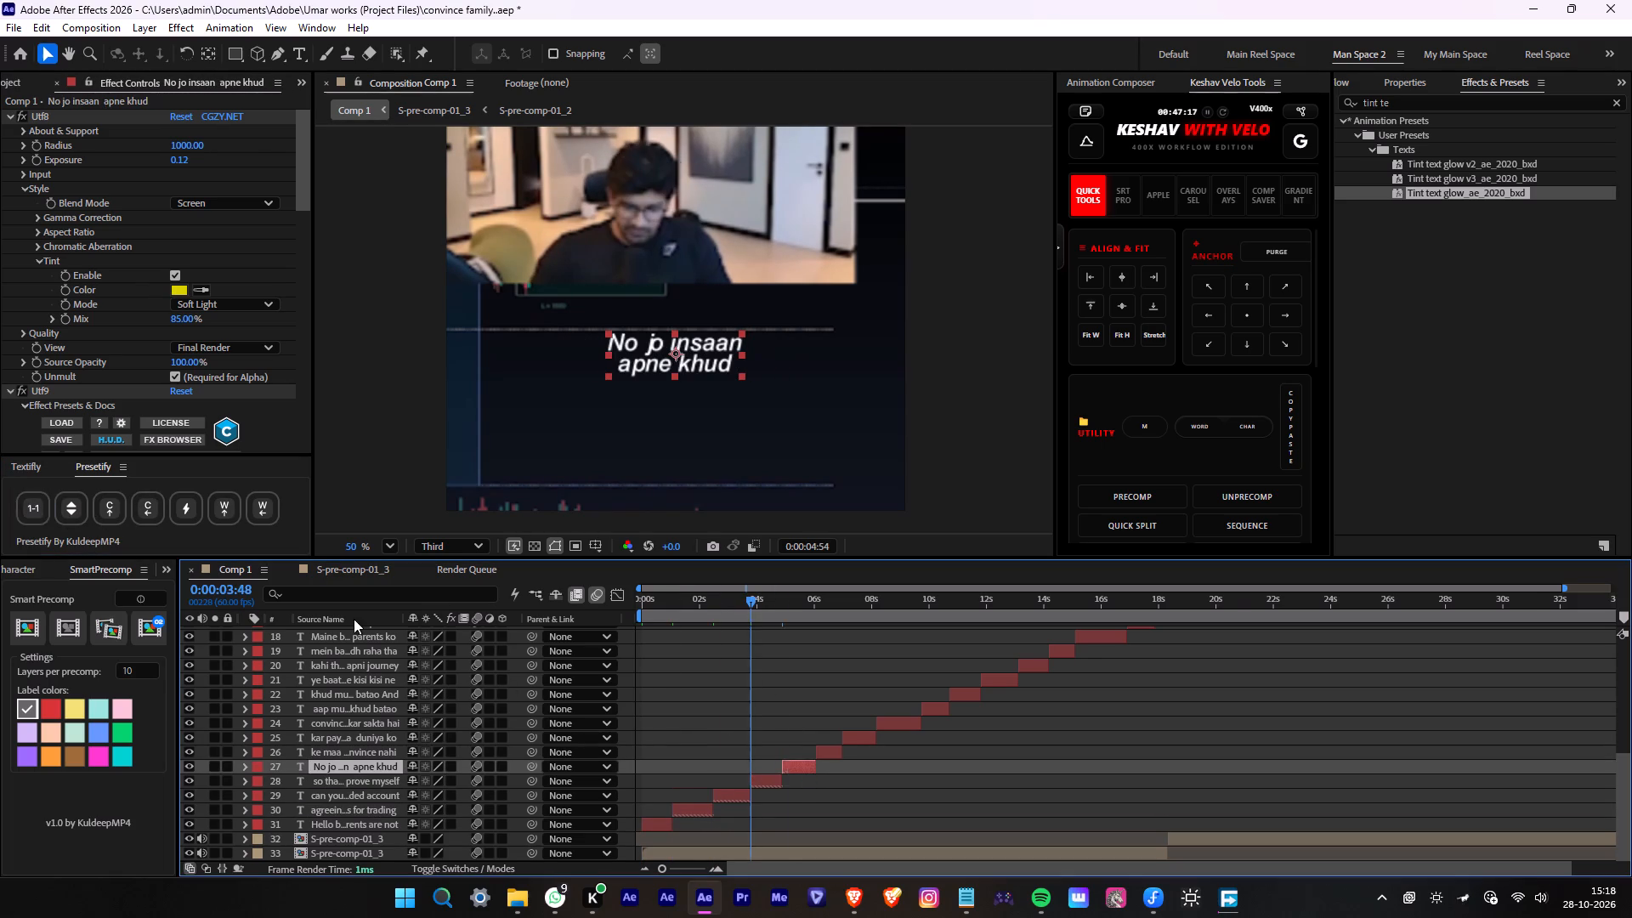
left_click(48, 506)
left_click(835, 751)
key("i")
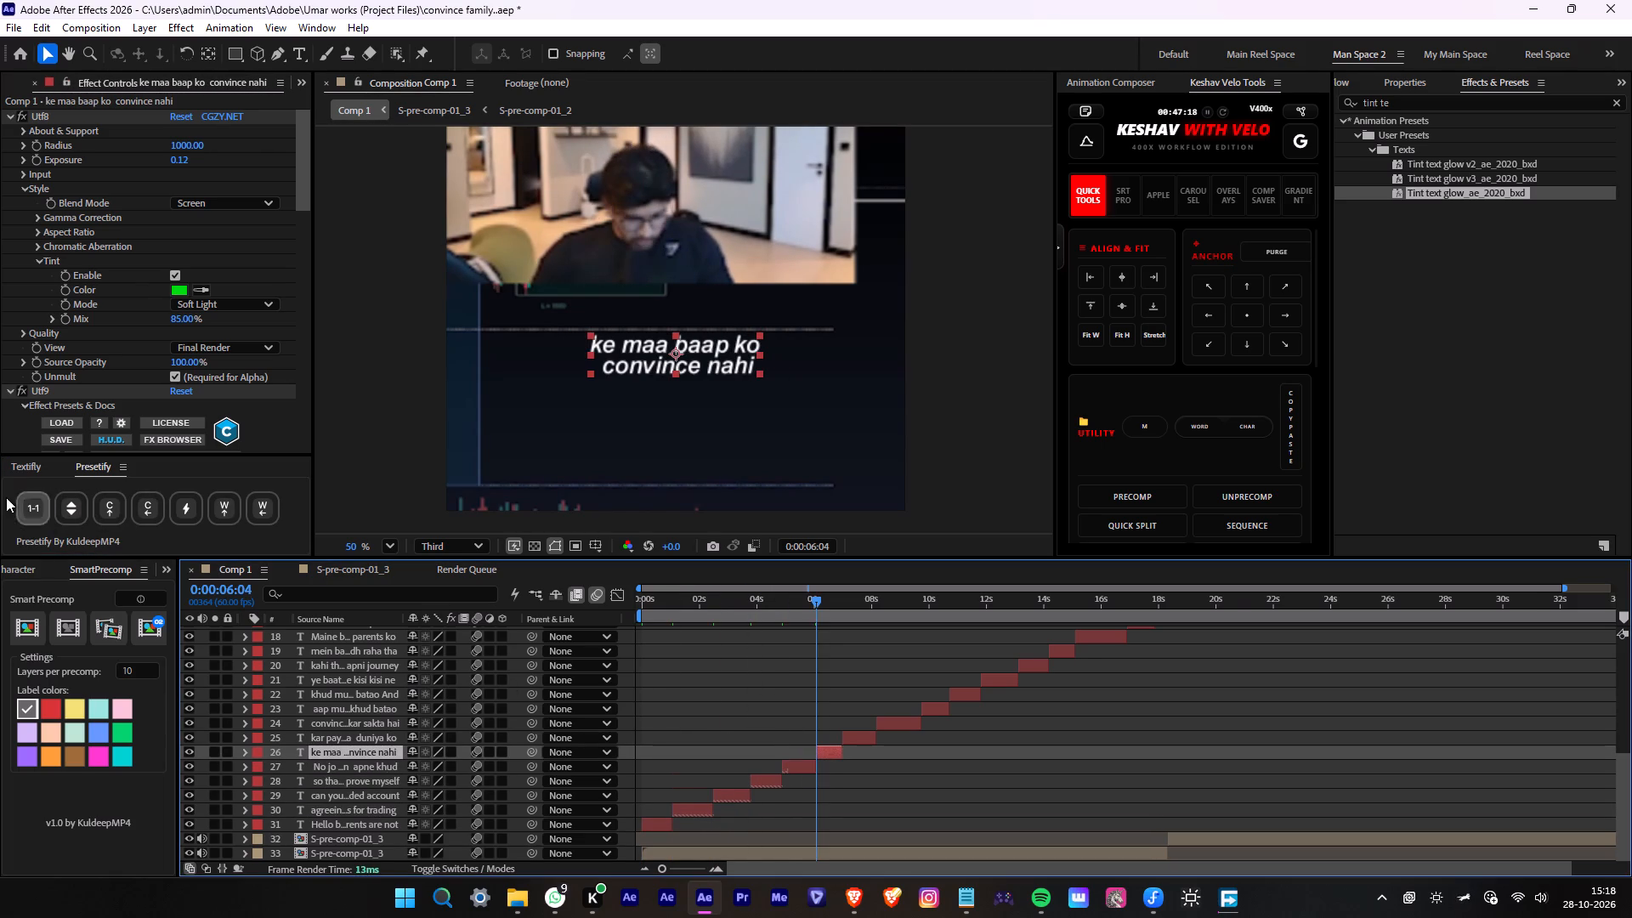
left_click(6, 497)
left_click(32, 508)
key("i")
Apply the Presetify 1-1 text animation at the in-points of caption layers 25, 24 and 23.
left_click(855, 732)
key("i")
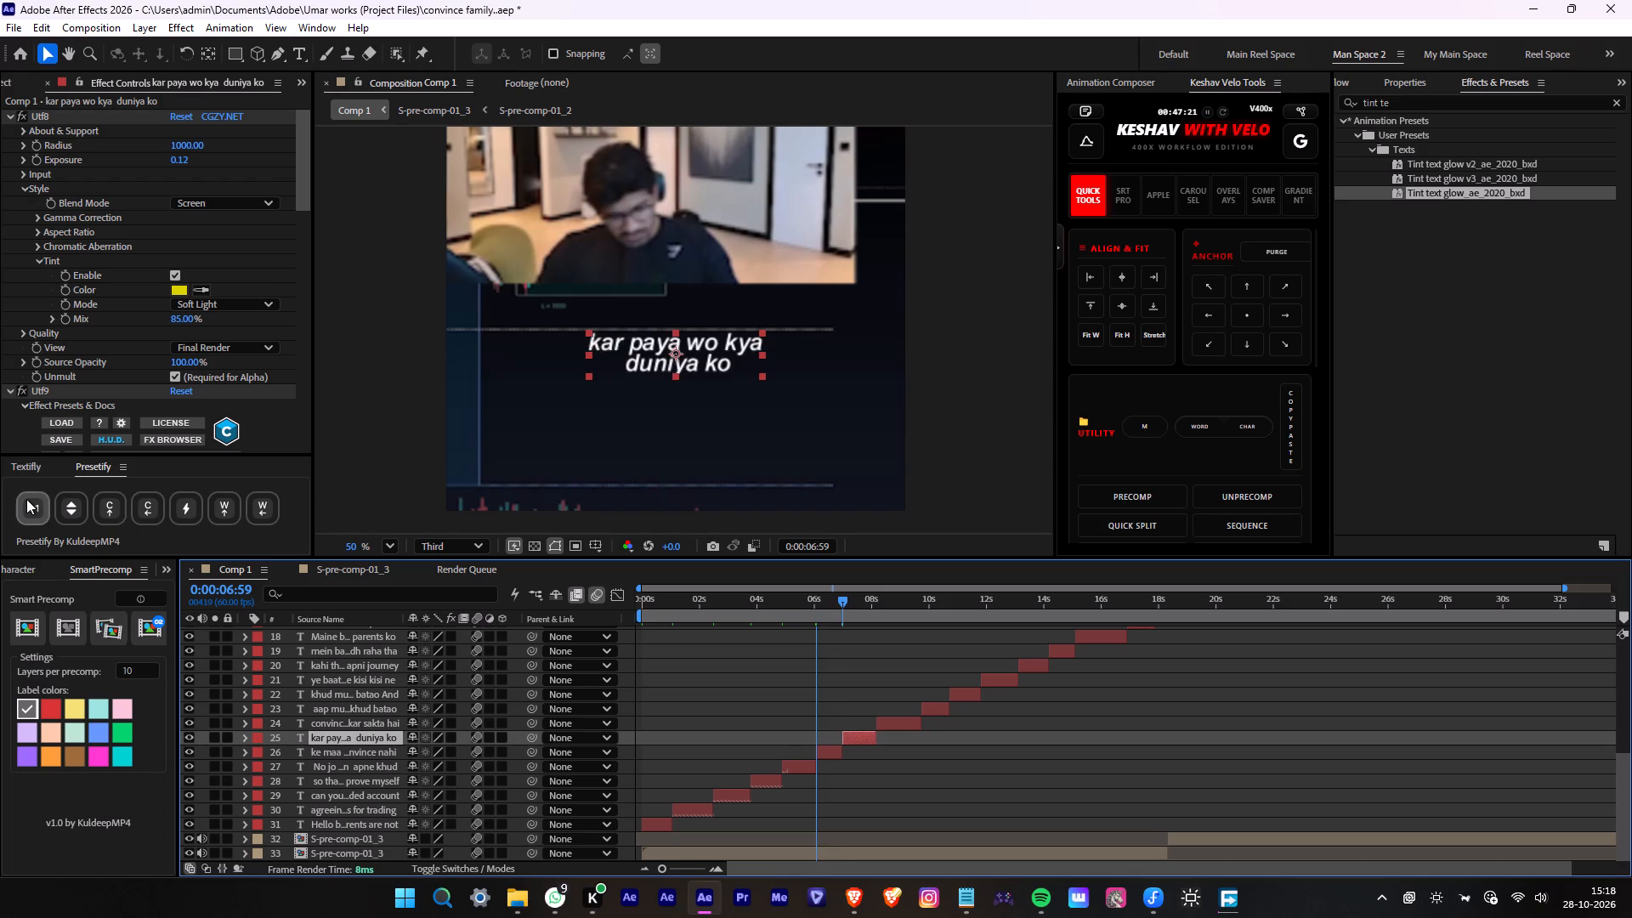
left_click(26, 499)
left_click(898, 728)
key("i")
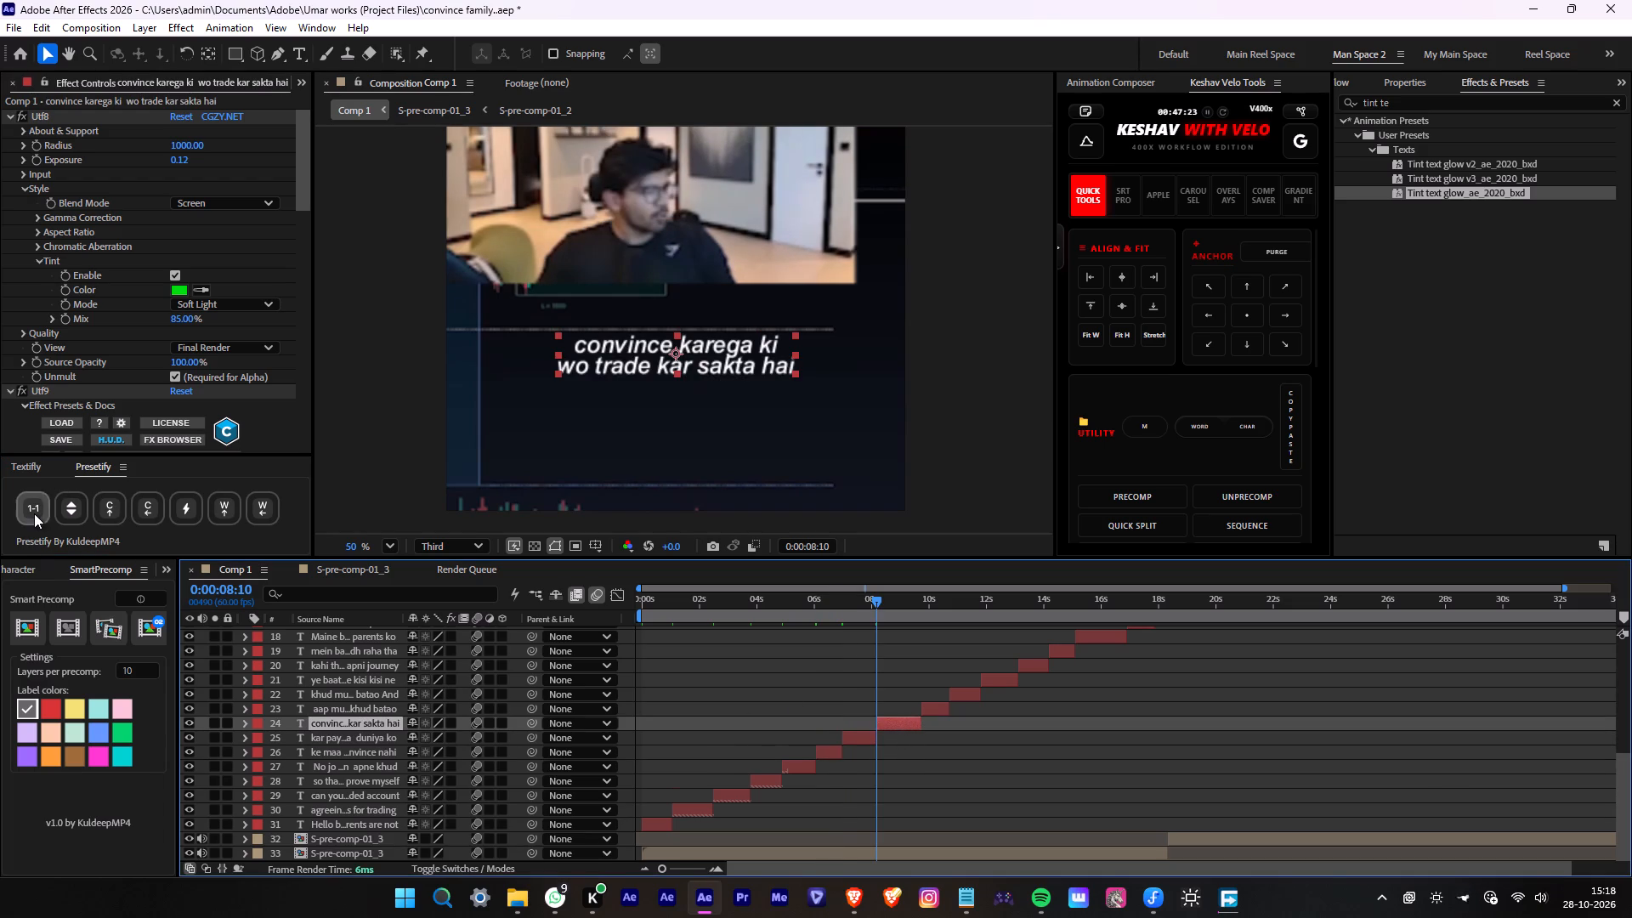
left_click(34, 513)
left_click(943, 715)
key("i")
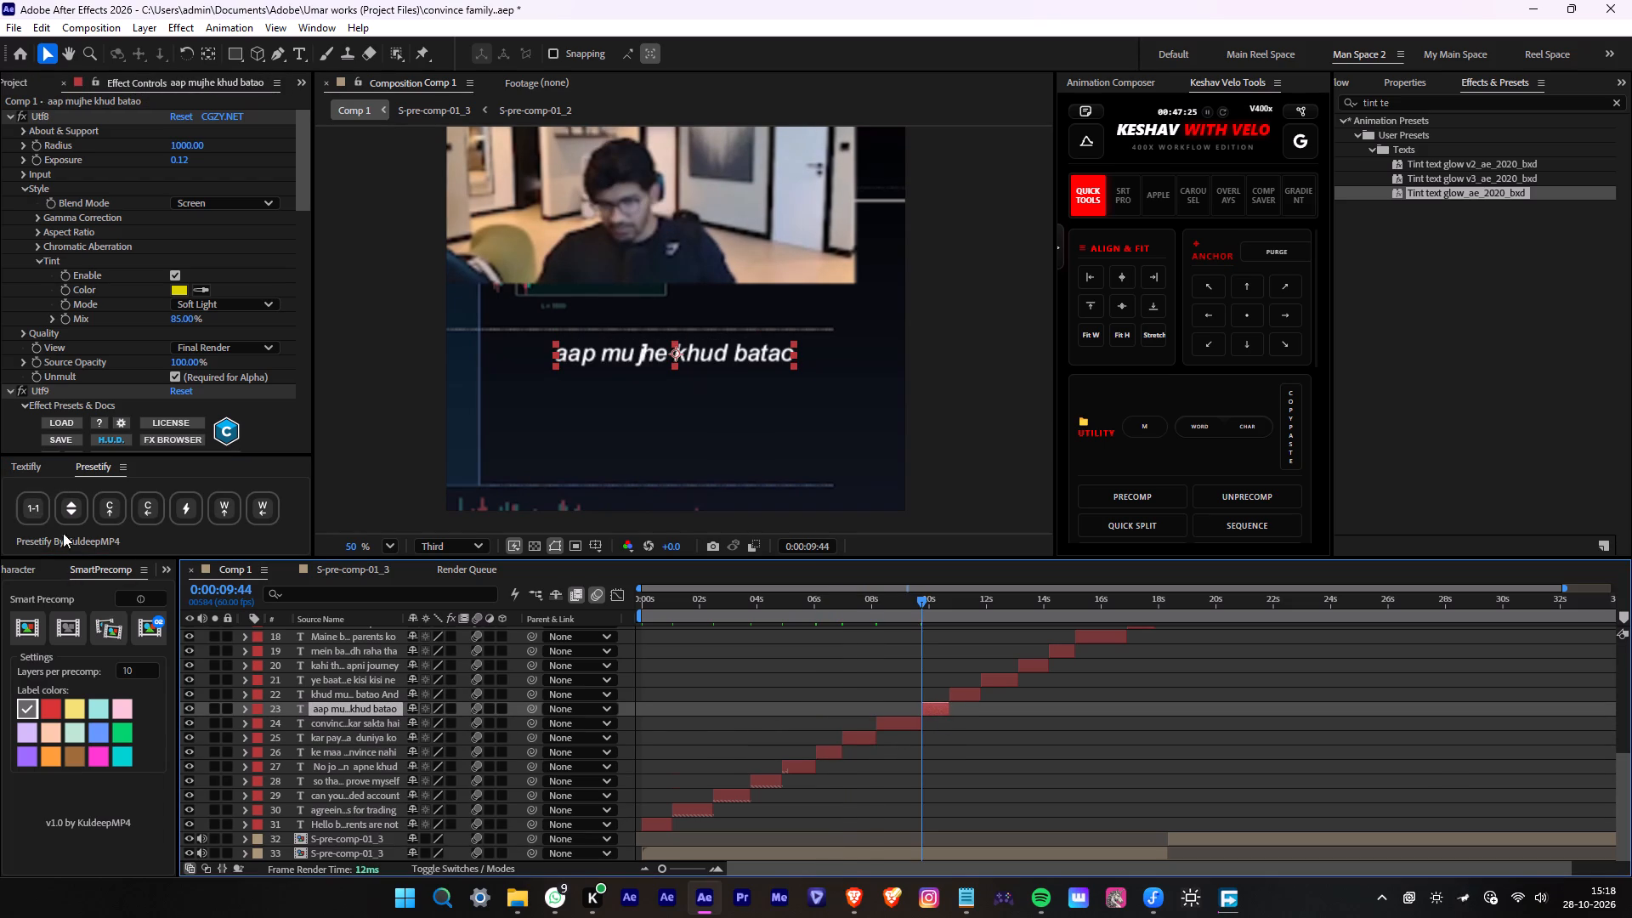
left_click(34, 510)
Animate caption layers 22, 21 and 20 with the Presetify 1-1 text animation, each from its own in-point.
left_click(937, 690)
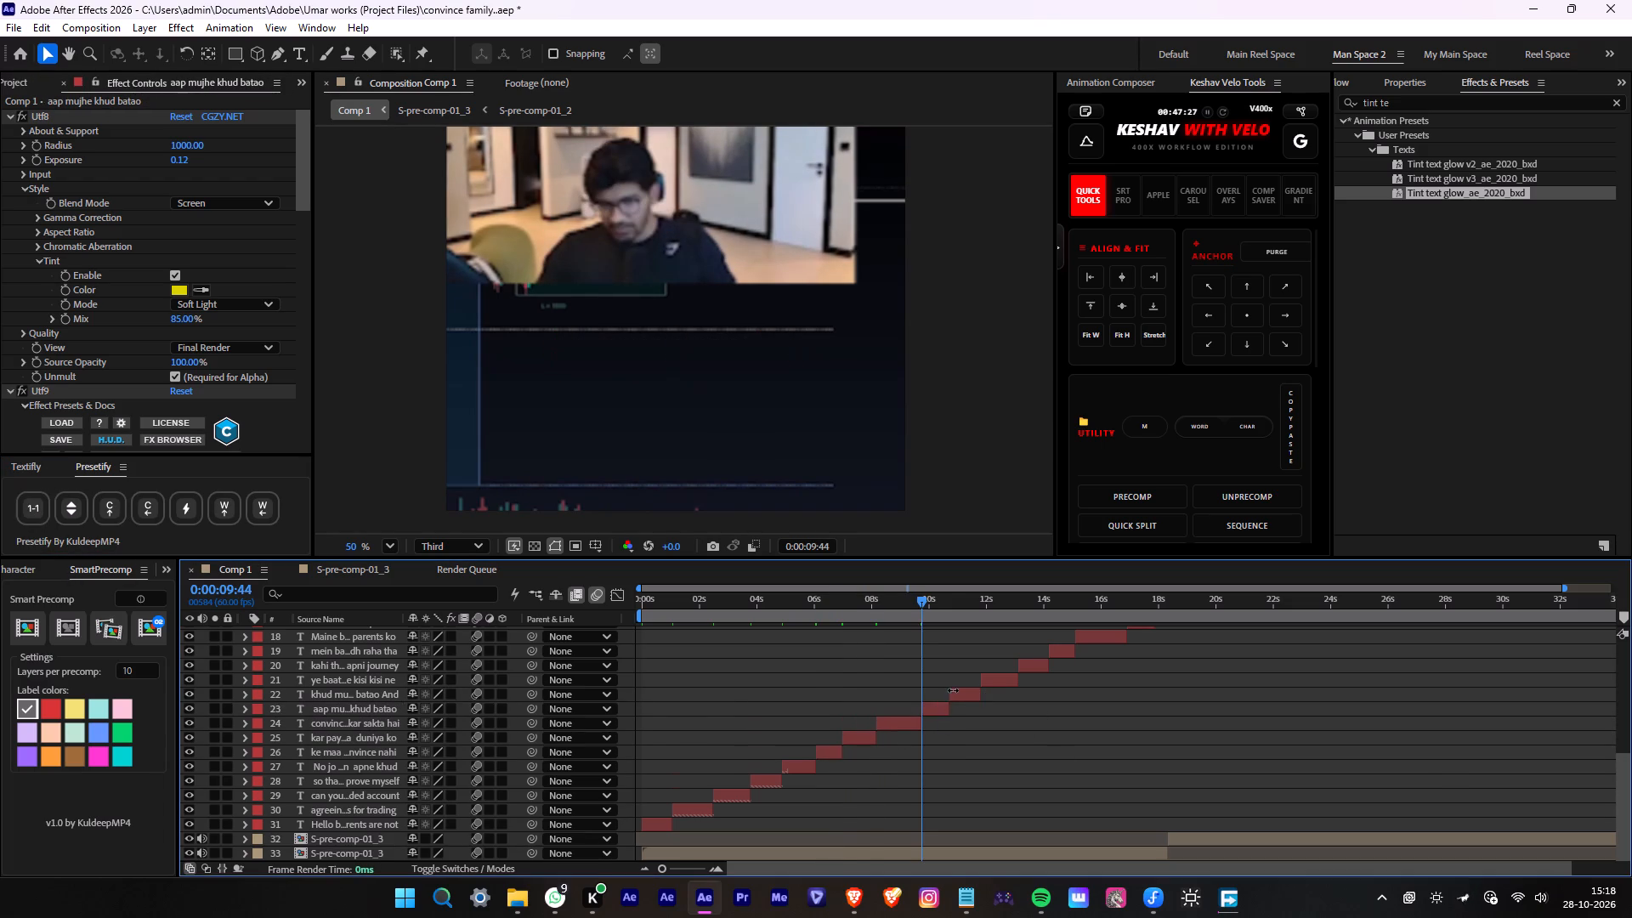
left_click(953, 690)
key("i")
left_click(33, 507)
left_click(984, 677)
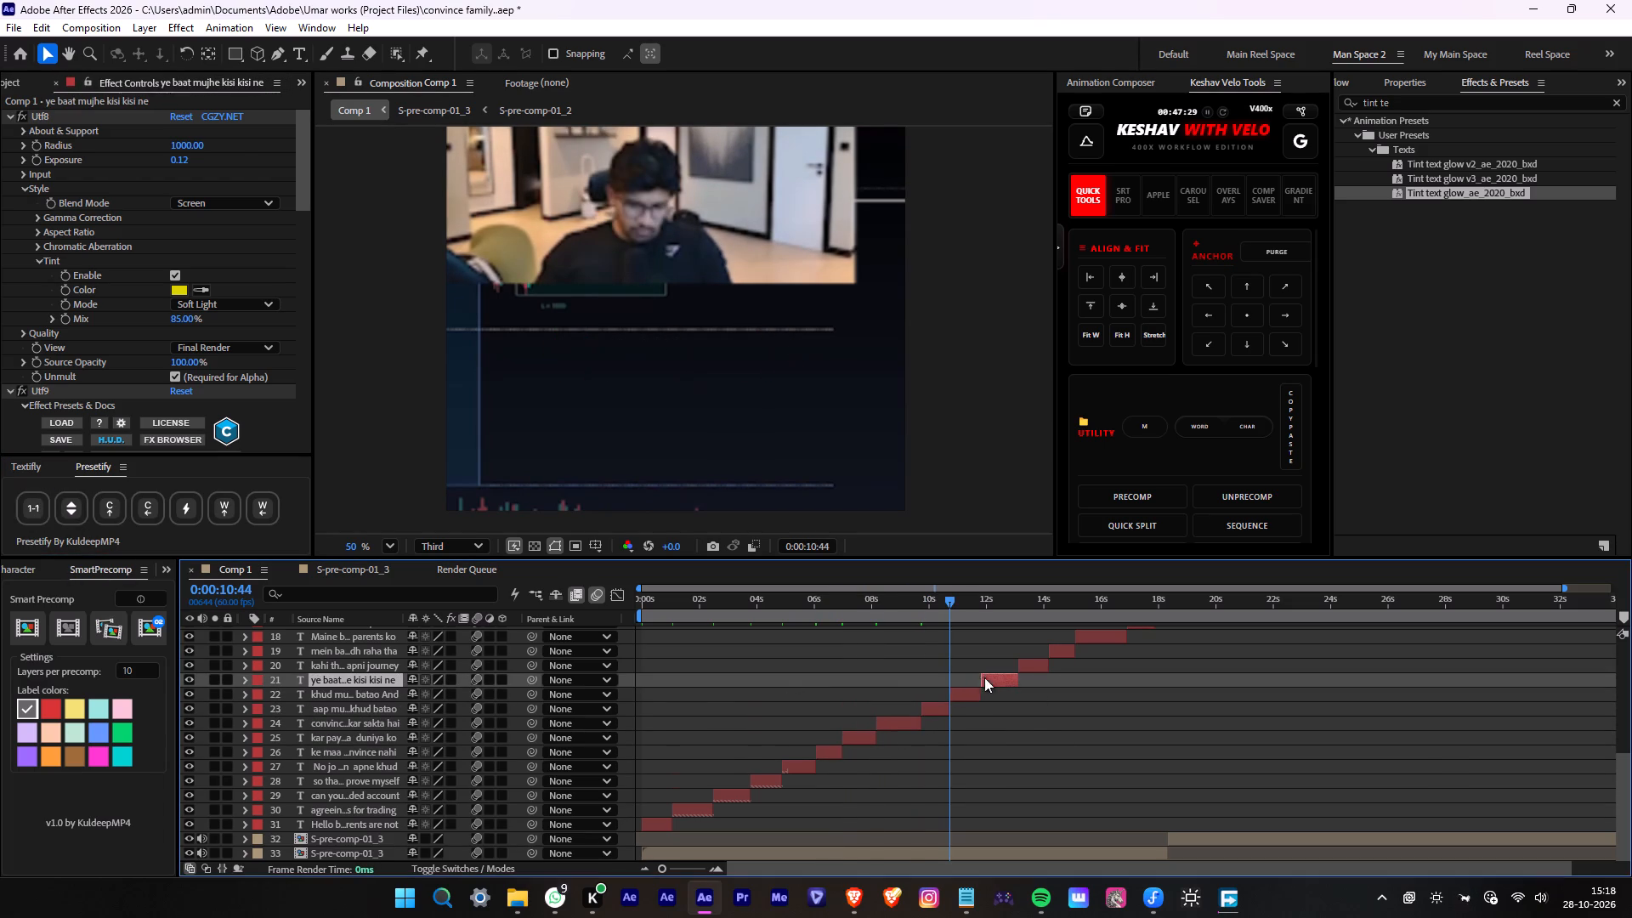
key("i")
left_click(43, 516)
left_click(1023, 657)
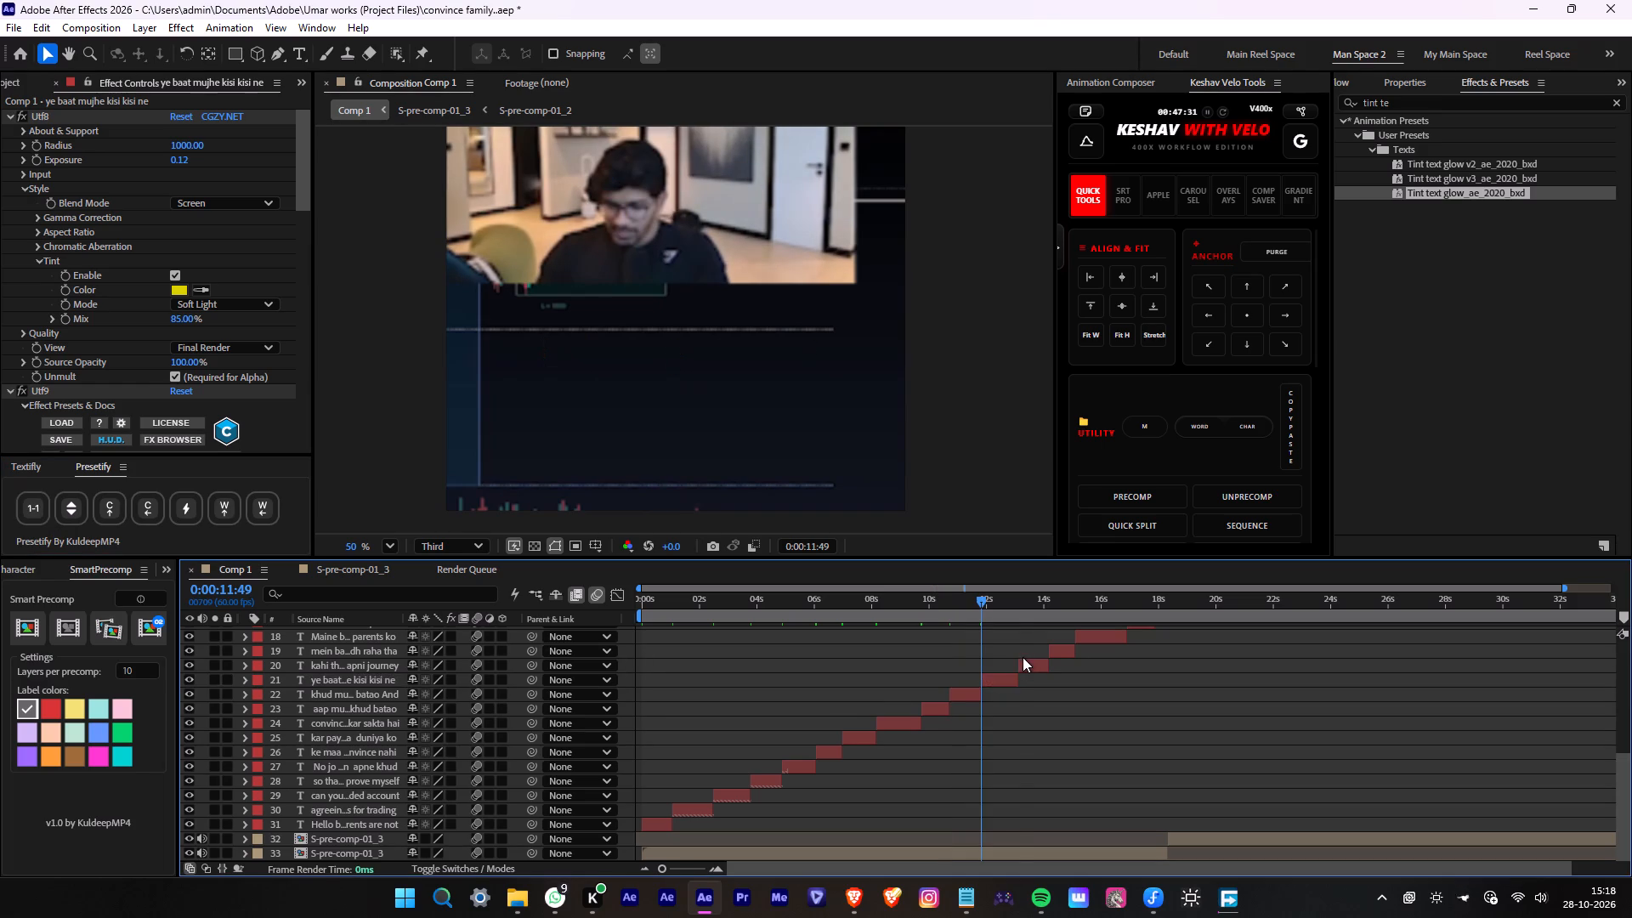
left_click(1026, 664)
key("i")
left_click(31, 511)
Apply the Presetify 1-1 text animation at the start of each of caption layers 19, 18, 17 and 16.
scroll(1049, 691, "up", 1)
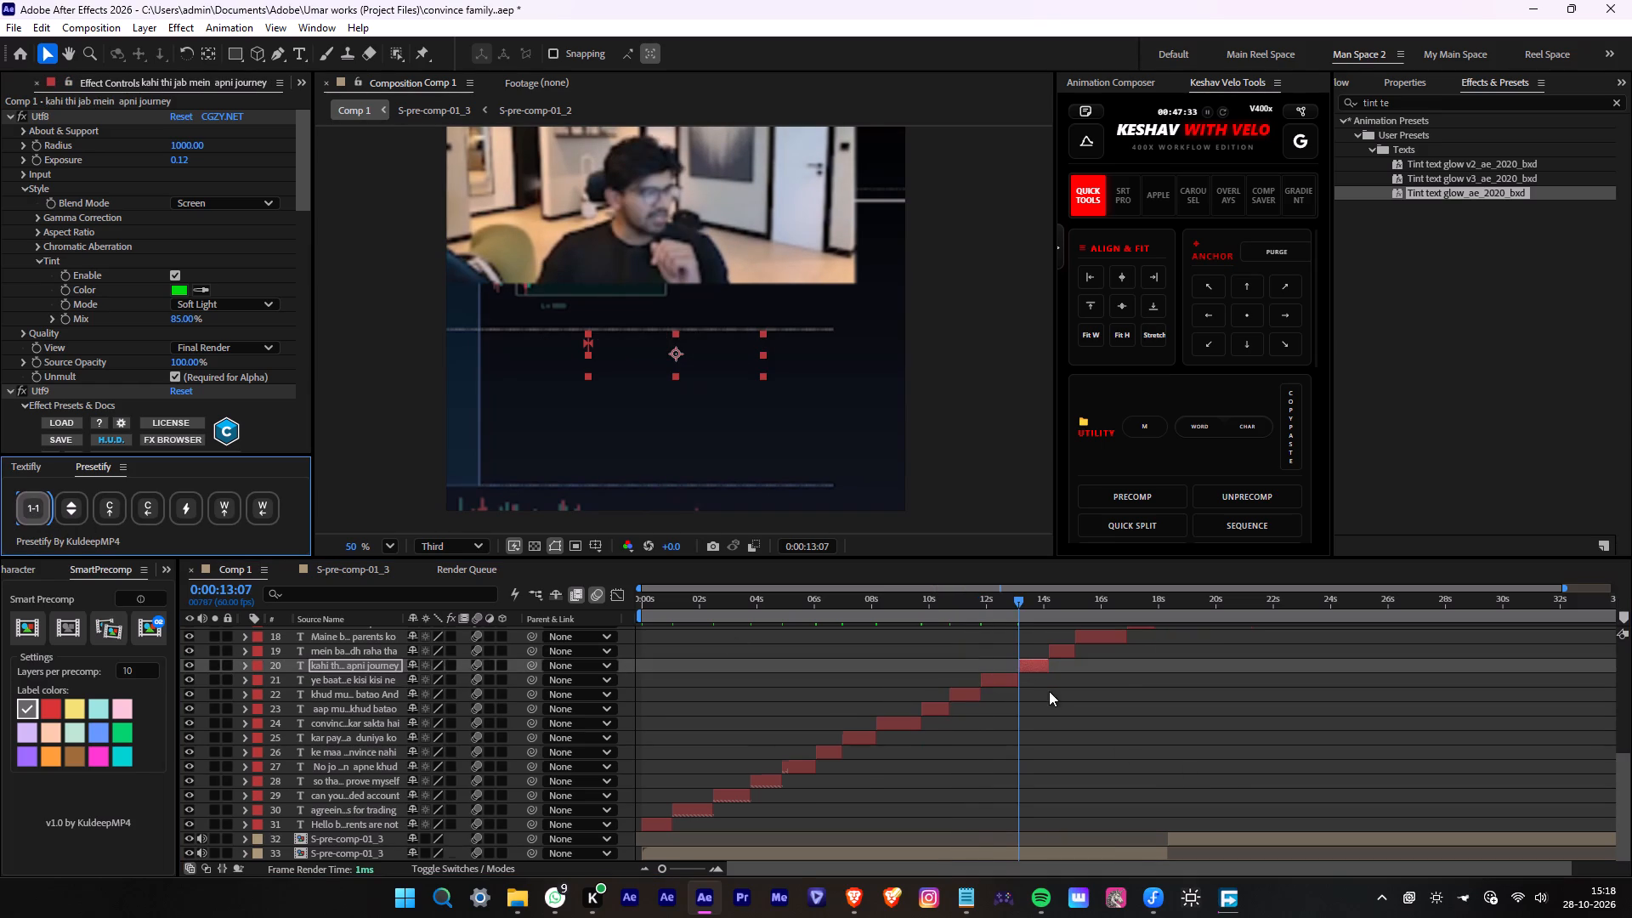
left_click(1054, 688)
key("i")
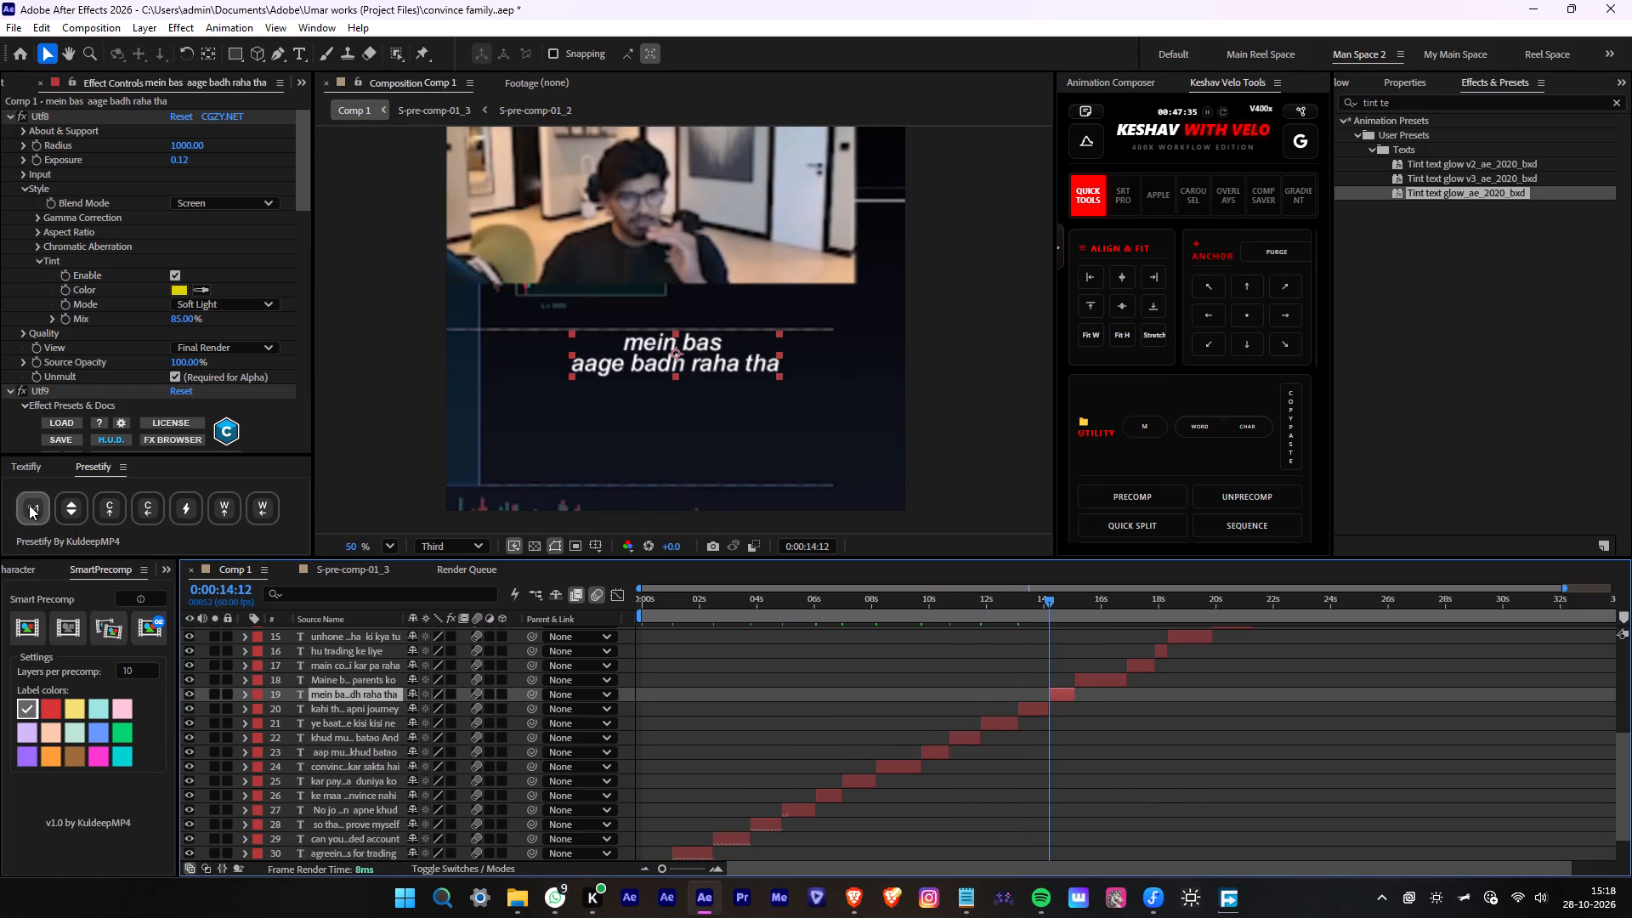
left_click(28, 503)
left_click(1116, 676)
key("i")
left_click(30, 508)
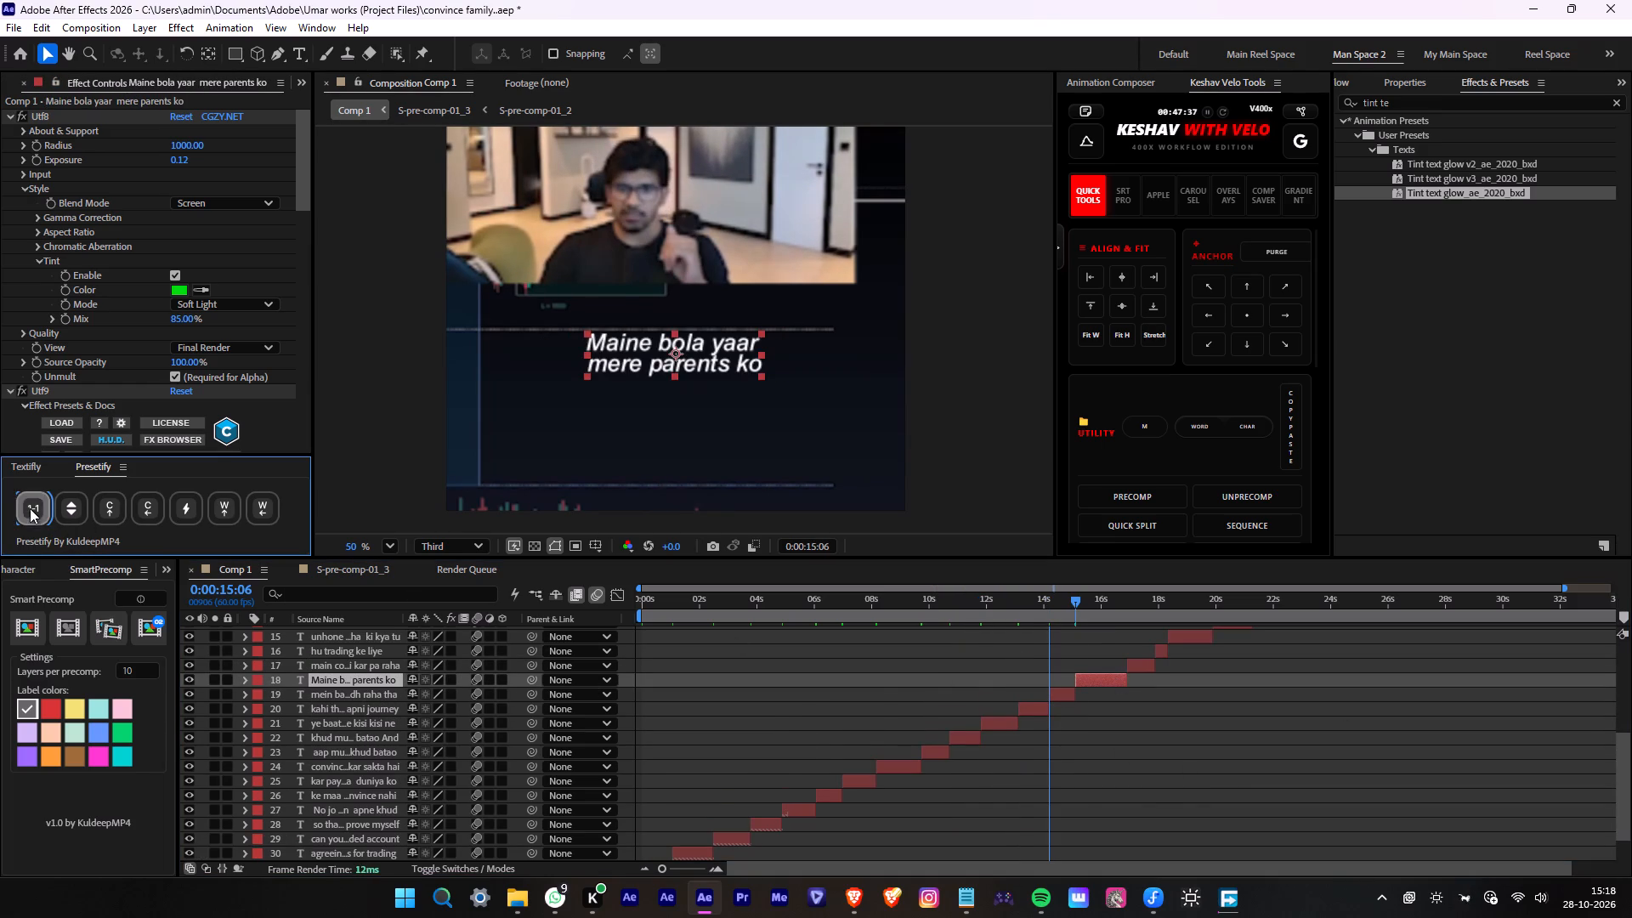
left_click(1136, 664)
key("i")
left_click(29, 514)
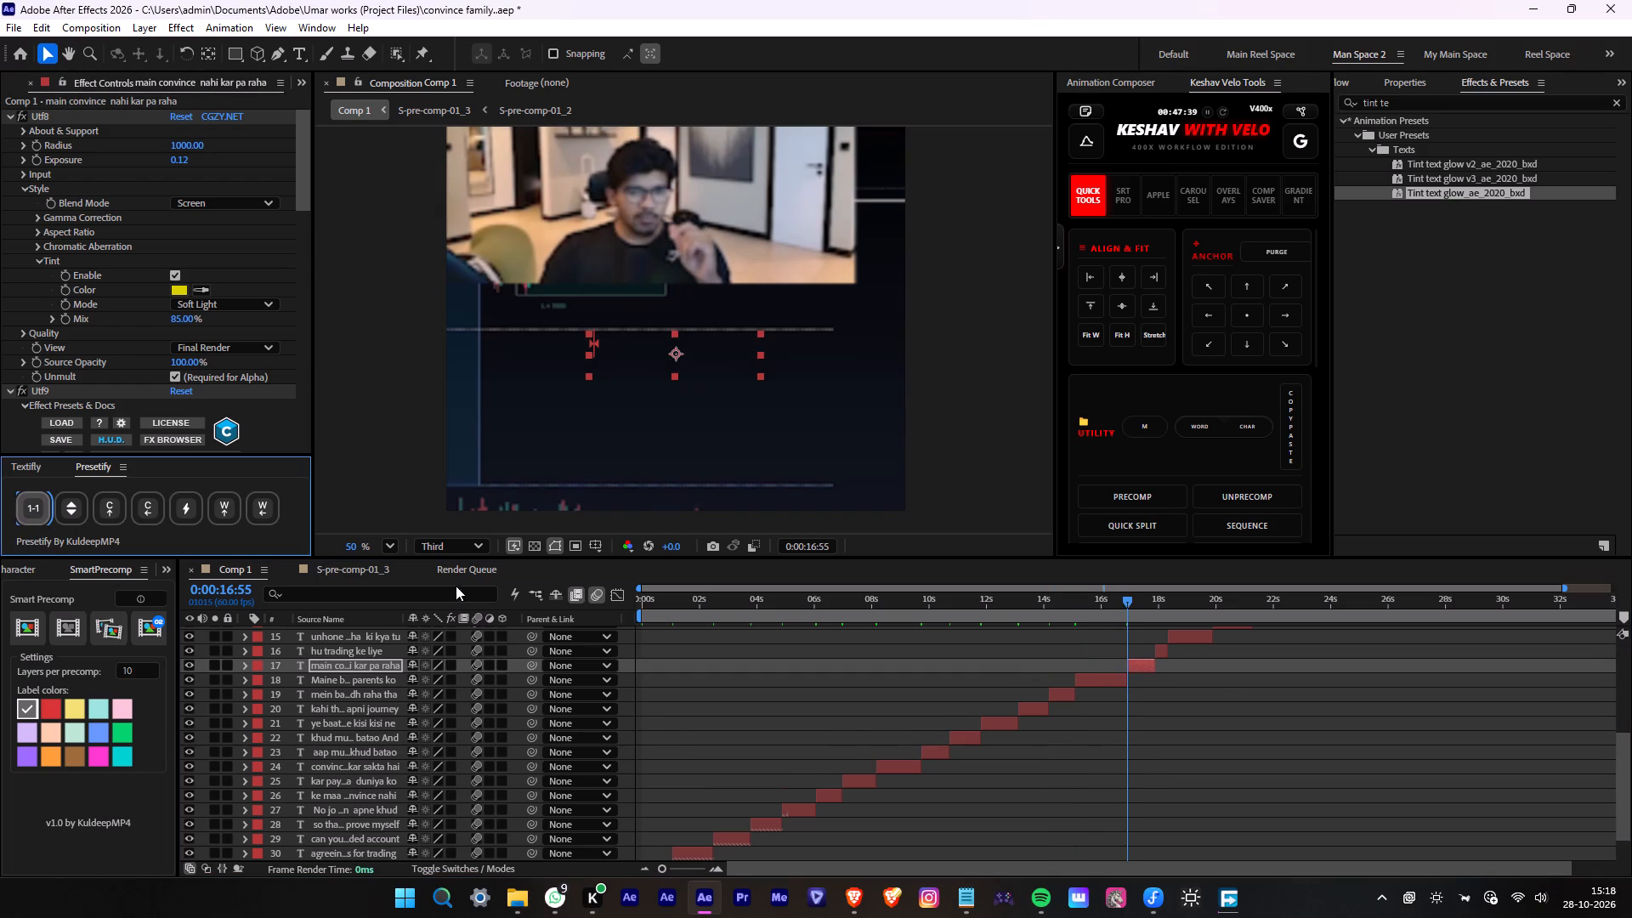
left_click(1167, 647)
key("i")
left_click(40, 512)
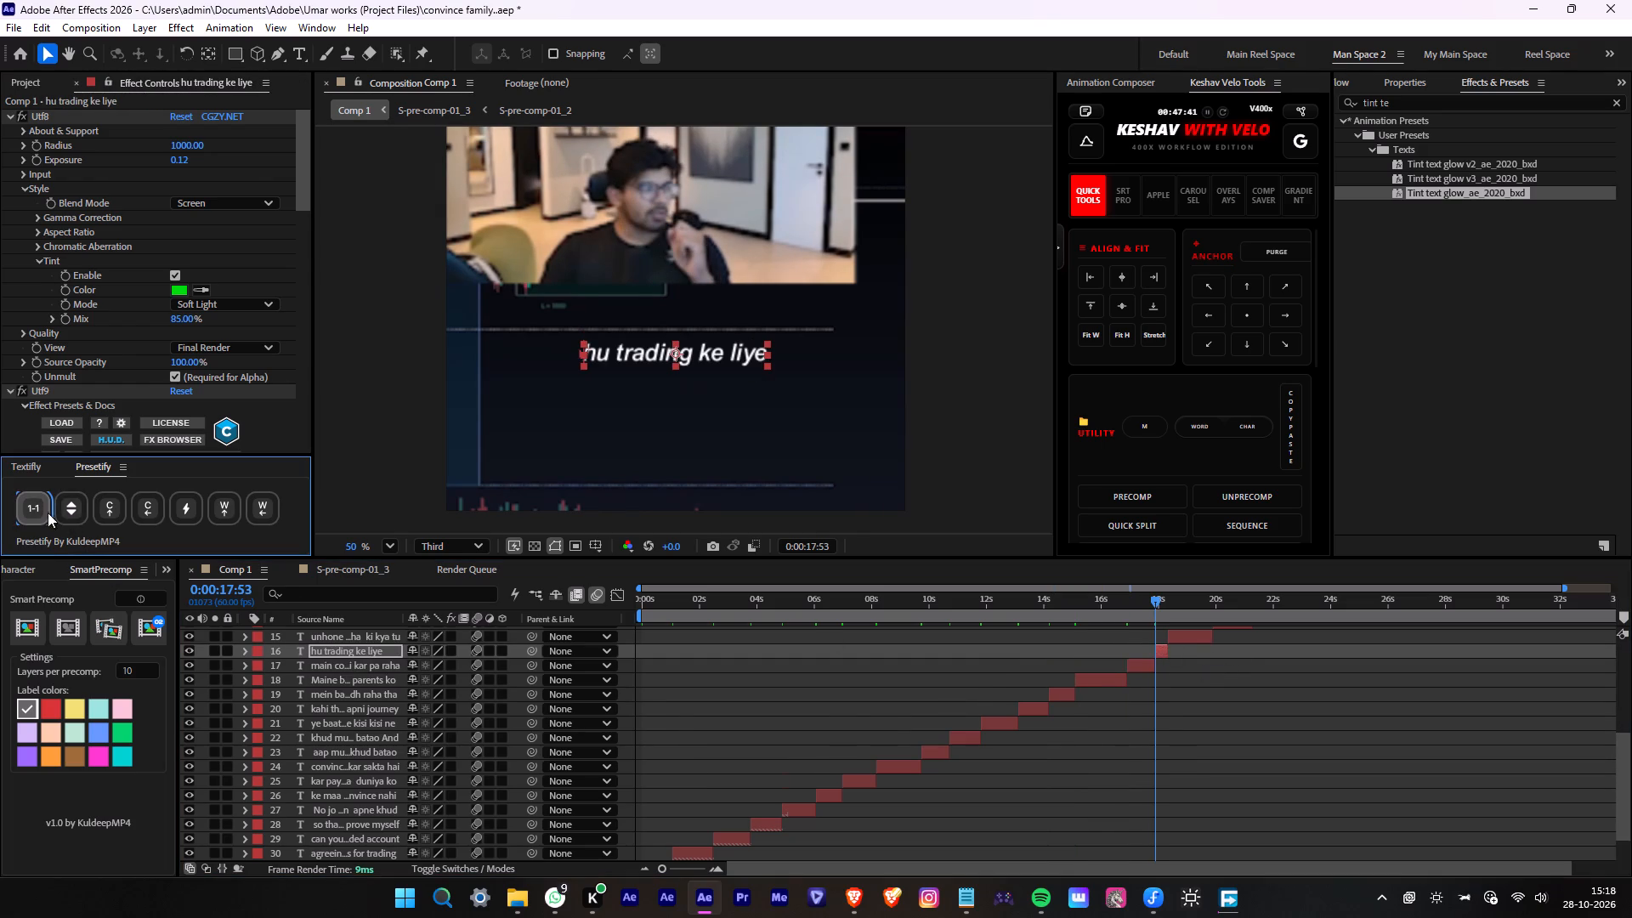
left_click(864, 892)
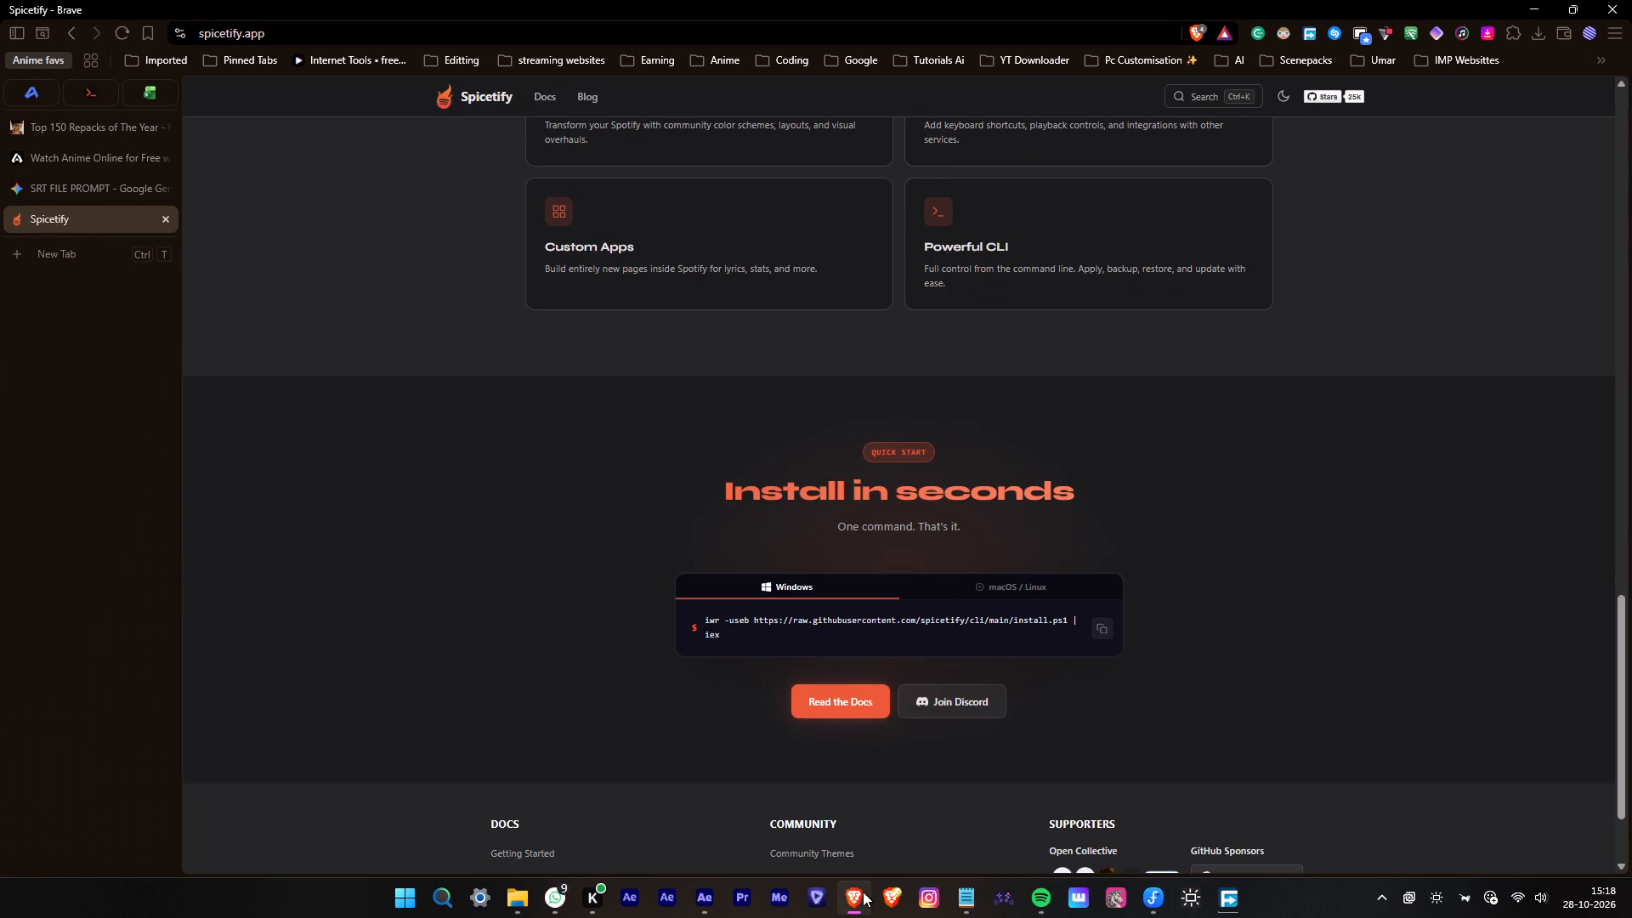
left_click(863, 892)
Select caption layer 15 and move the playhead to its in-point.
scroll(1274, 686, "up", 2)
left_click(1201, 724)
key("i")
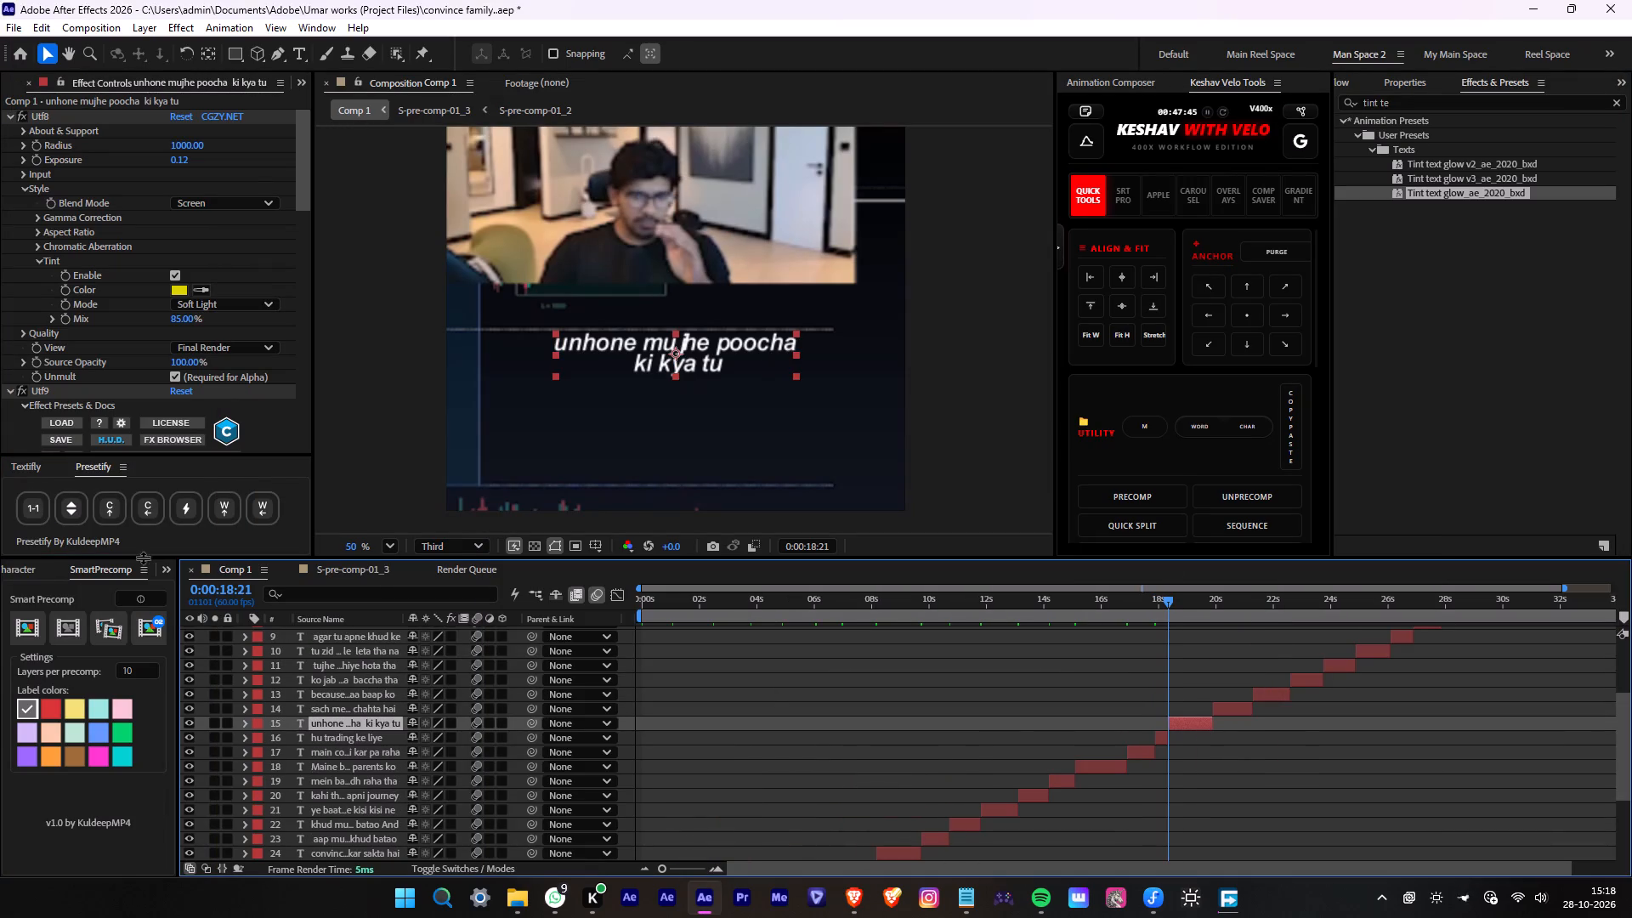
Switch to Spotify and play No Snitching from the Liked Songs playlist.
left_click(1030, 892)
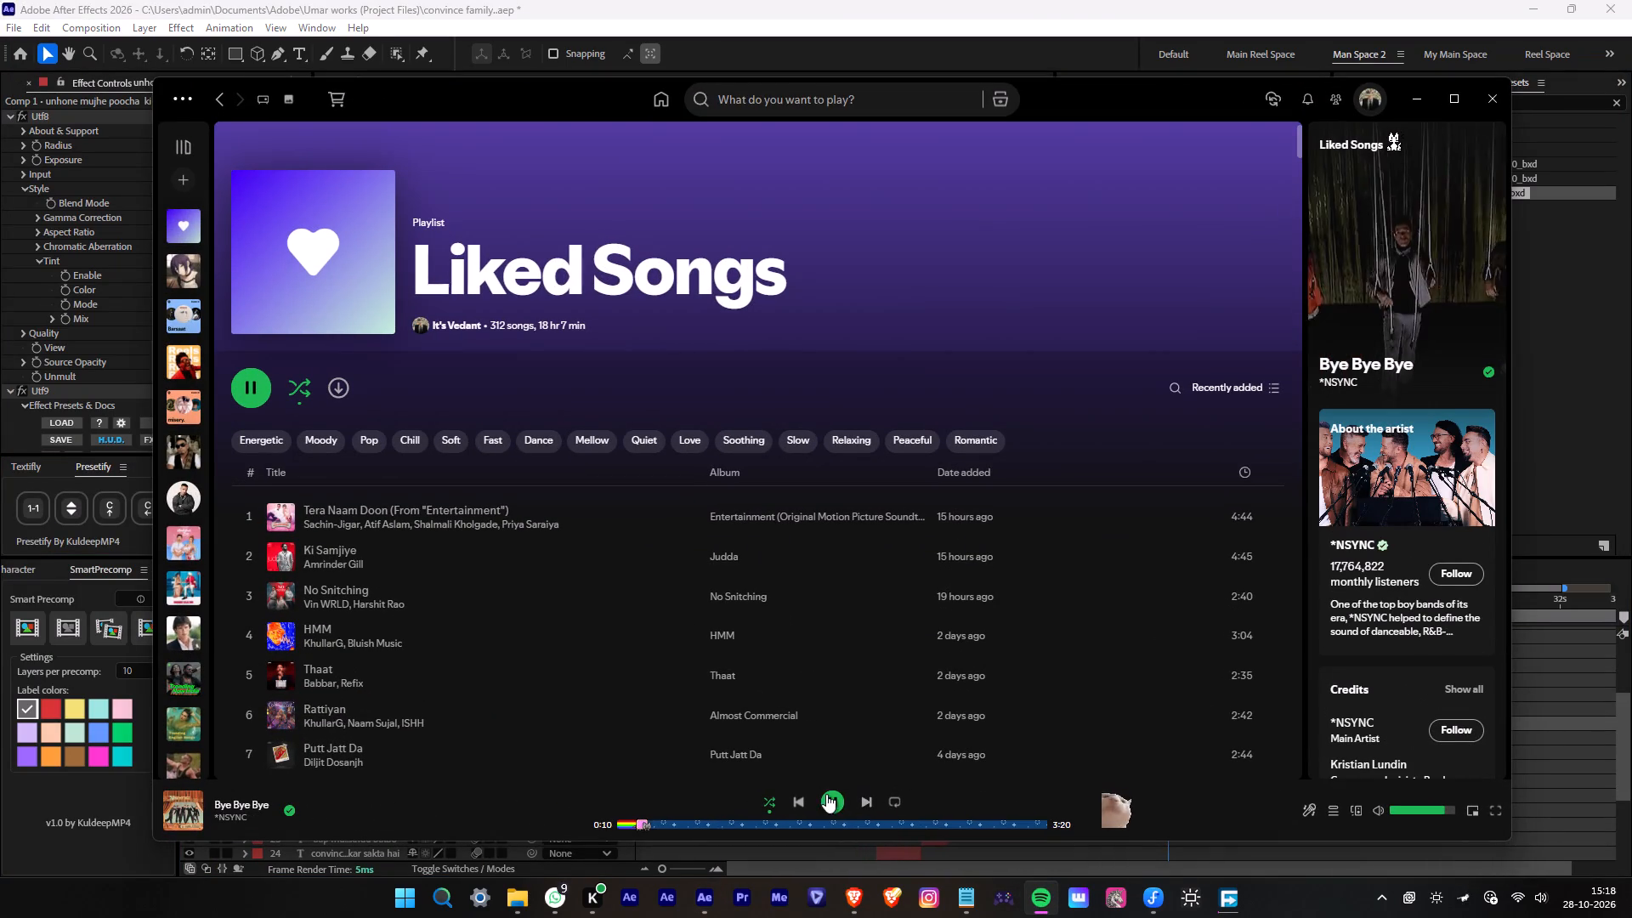
left_click(827, 795)
left_click(250, 592)
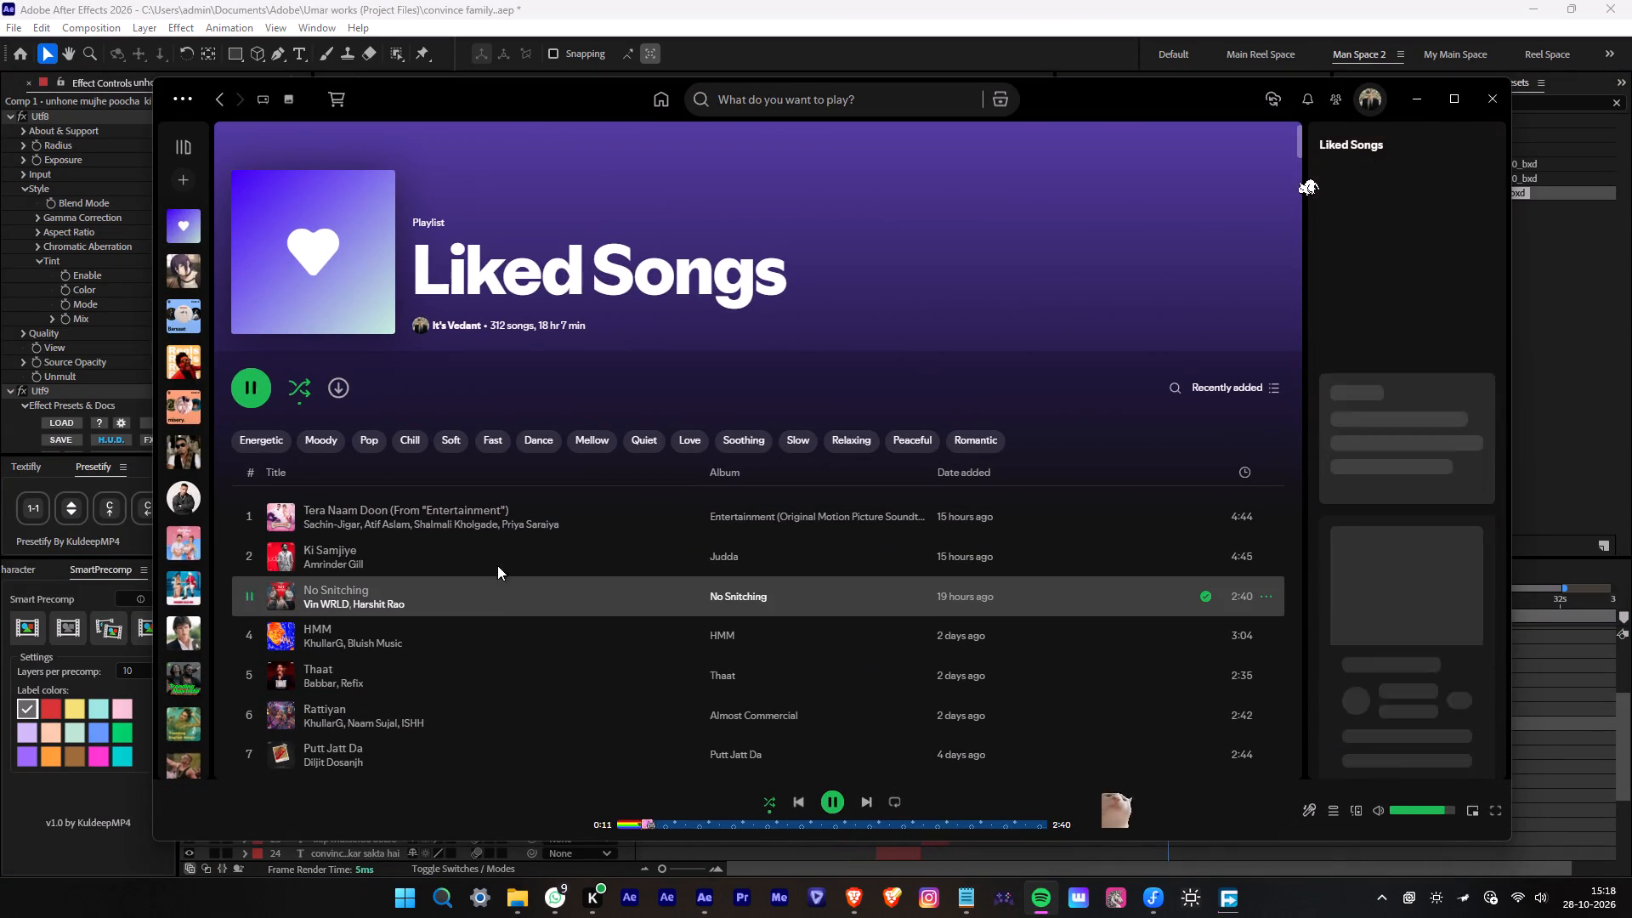
Return to After Effects and apply the Presetify 1-1 text animation at the start of caption layers 15, 14 and 13.
left_click(1533, 669)
left_click(1190, 718)
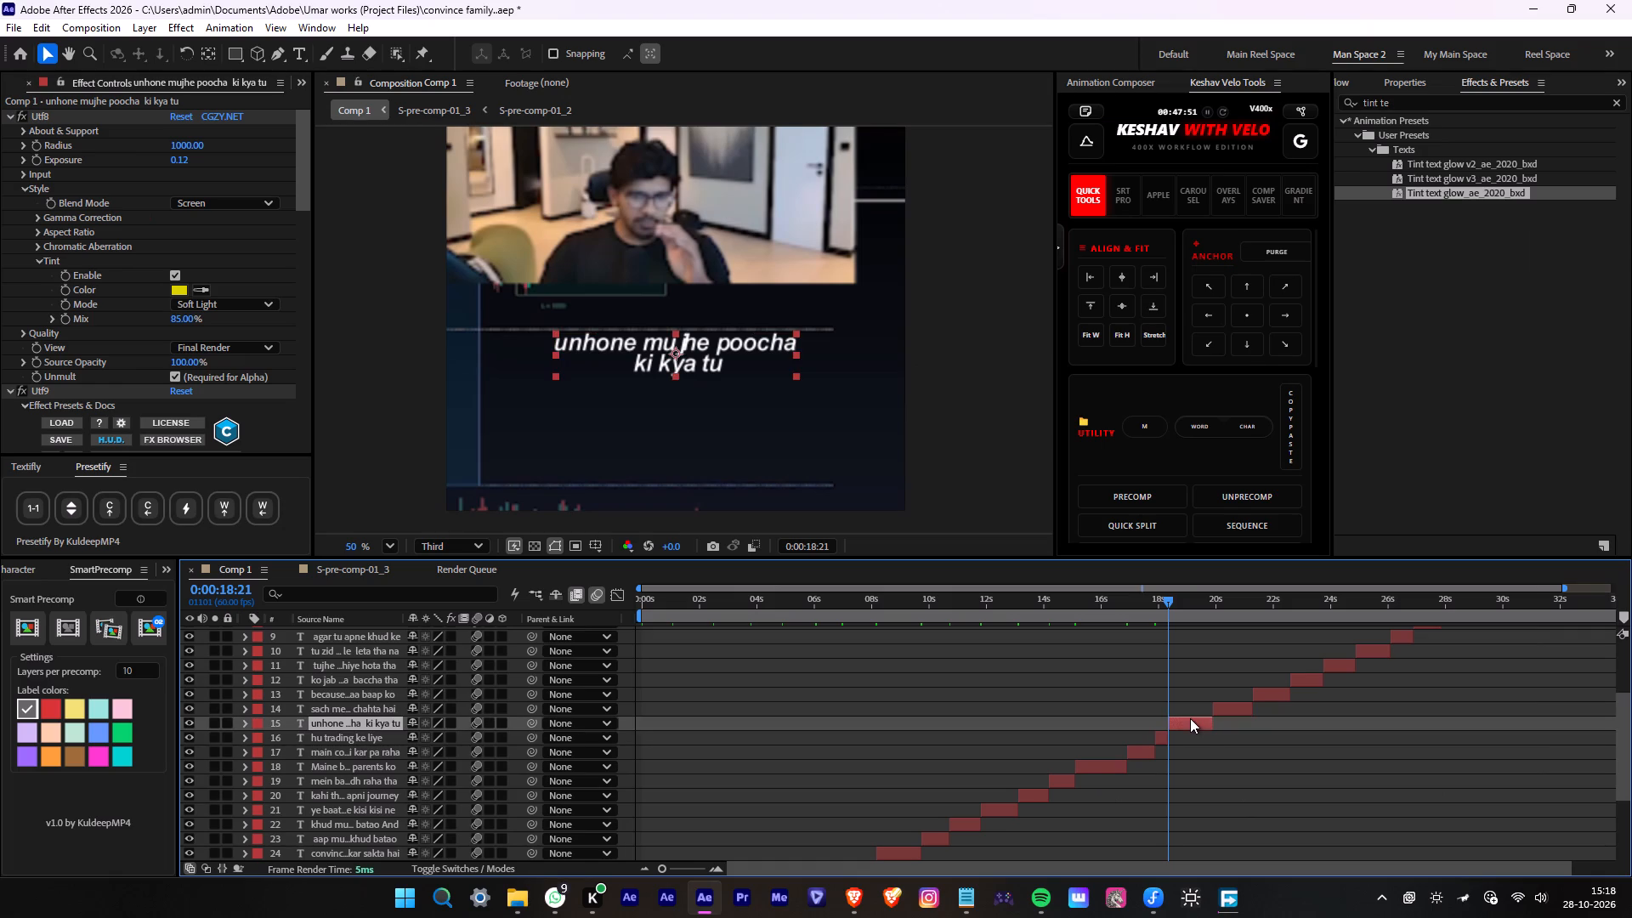
left_click(21, 504)
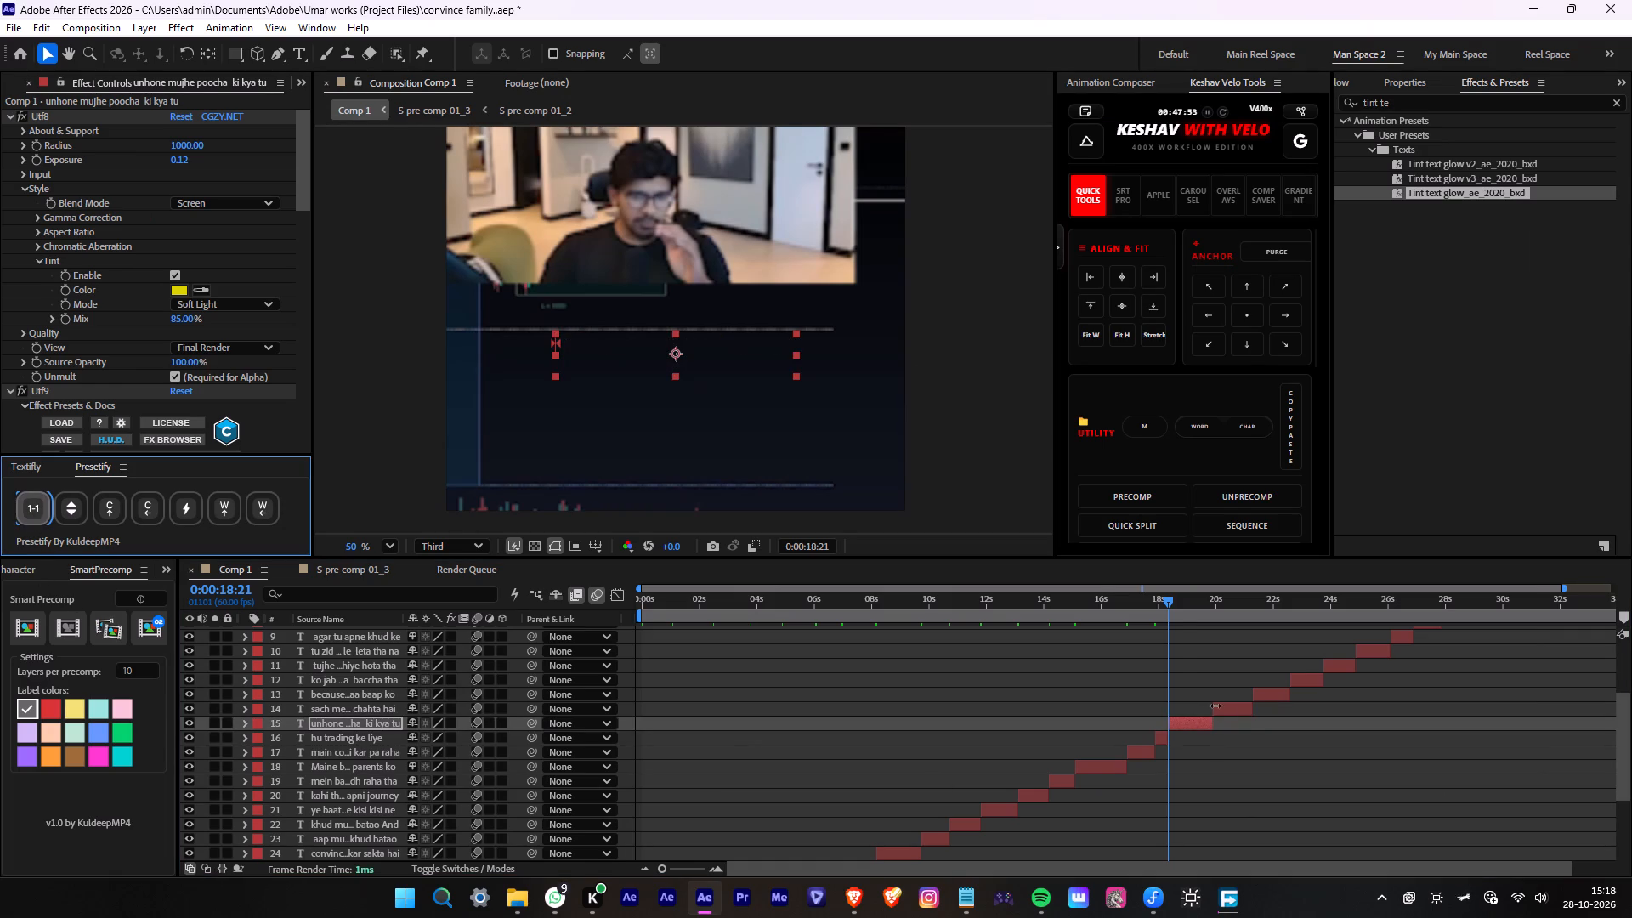
left_click(1218, 705)
key("i")
left_click(22, 502)
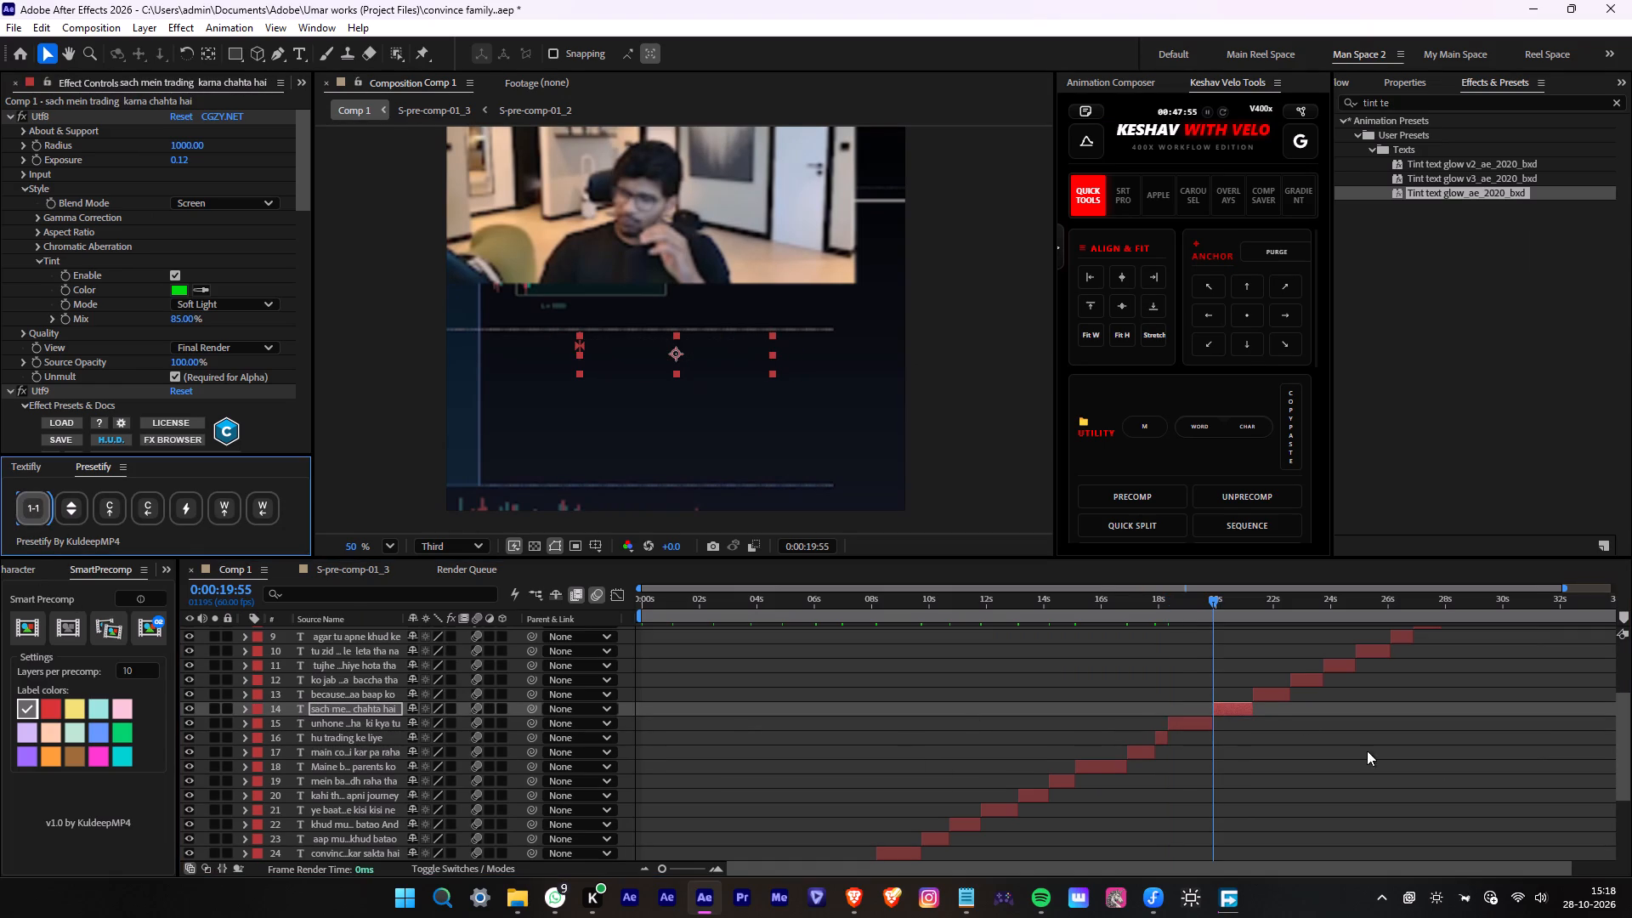
left_click(1302, 697)
left_click(1292, 696)
key("i")
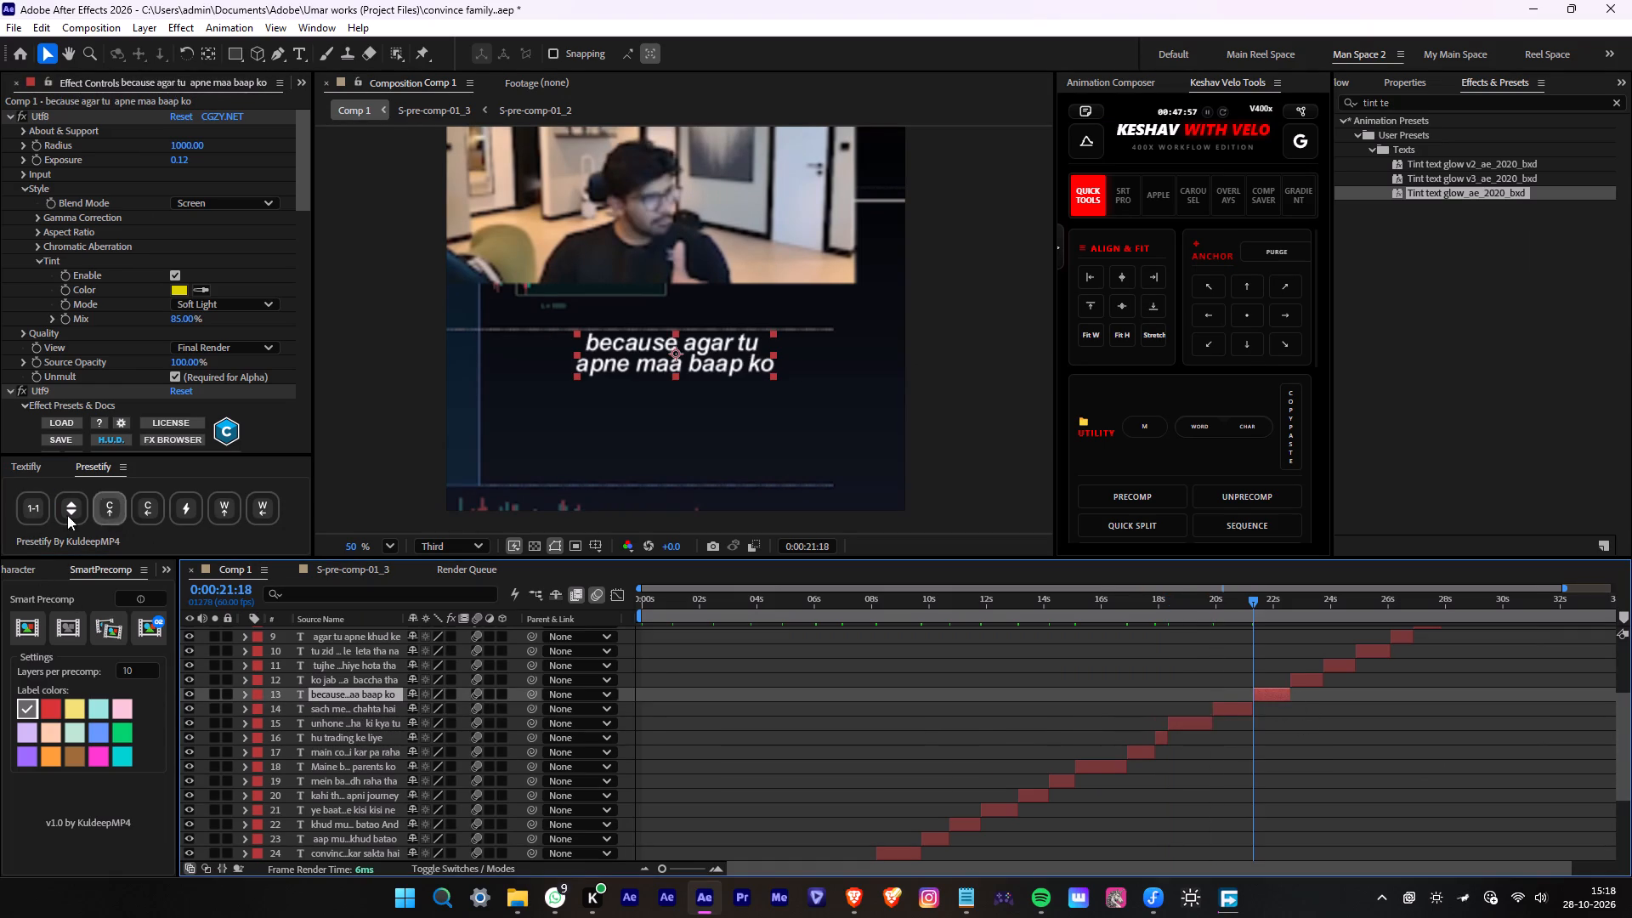
left_click(44, 507)
key("i")
Apply the Presetify 1-1 text animation at the start of each of caption layers 12, 11 and 10.
left_click(1306, 681)
key("i")
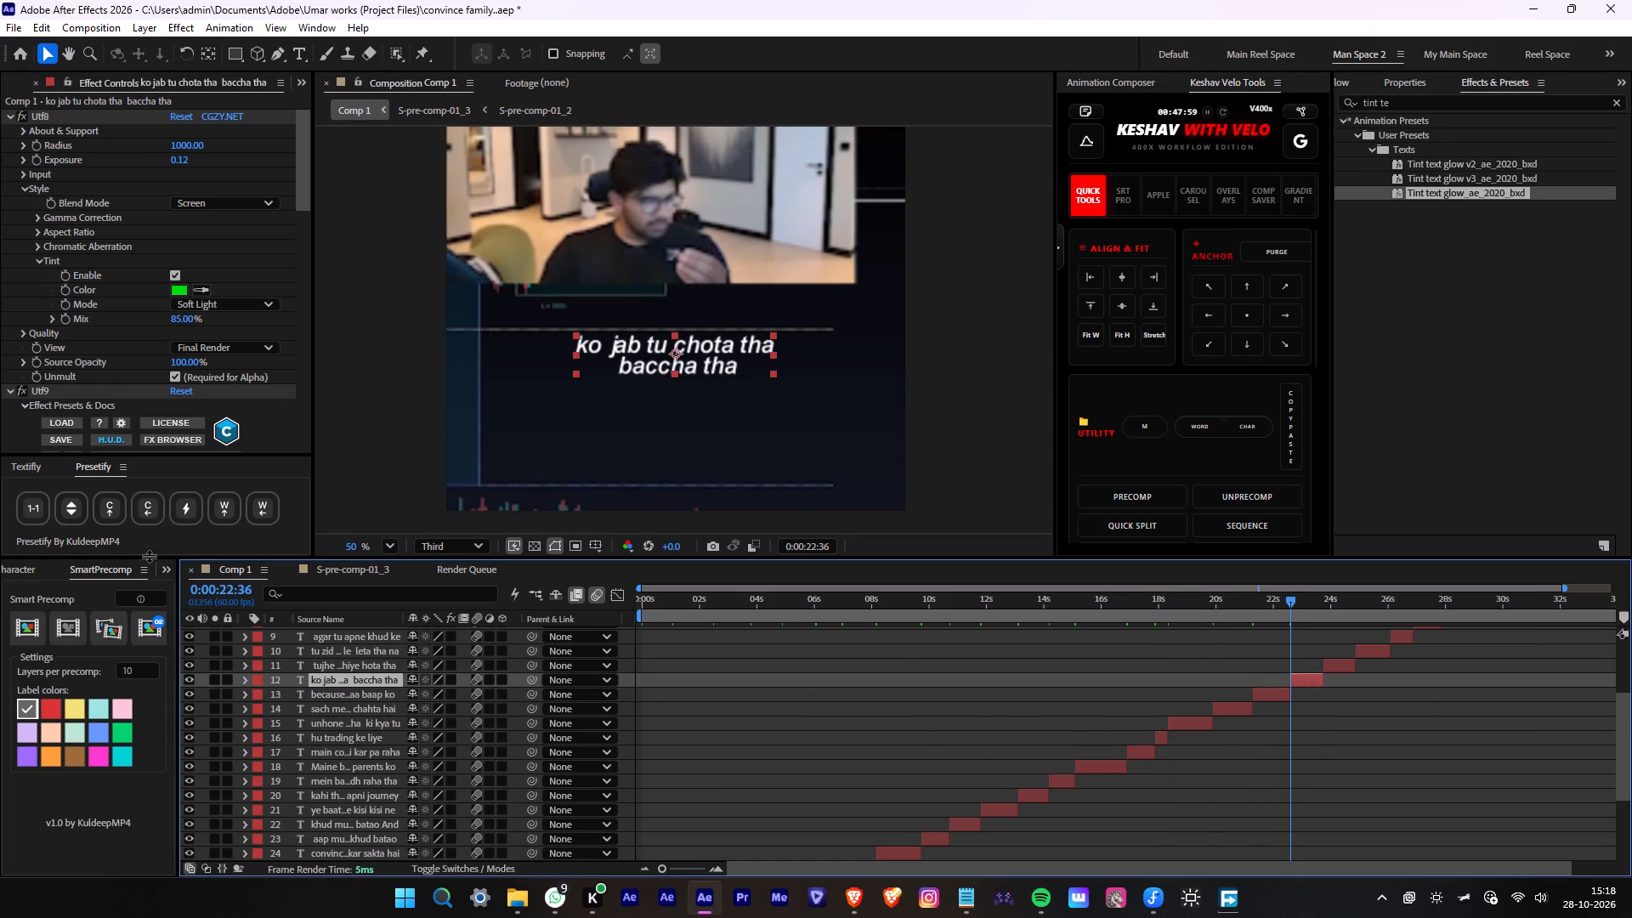
left_click(42, 508)
left_click(1342, 666)
key("i")
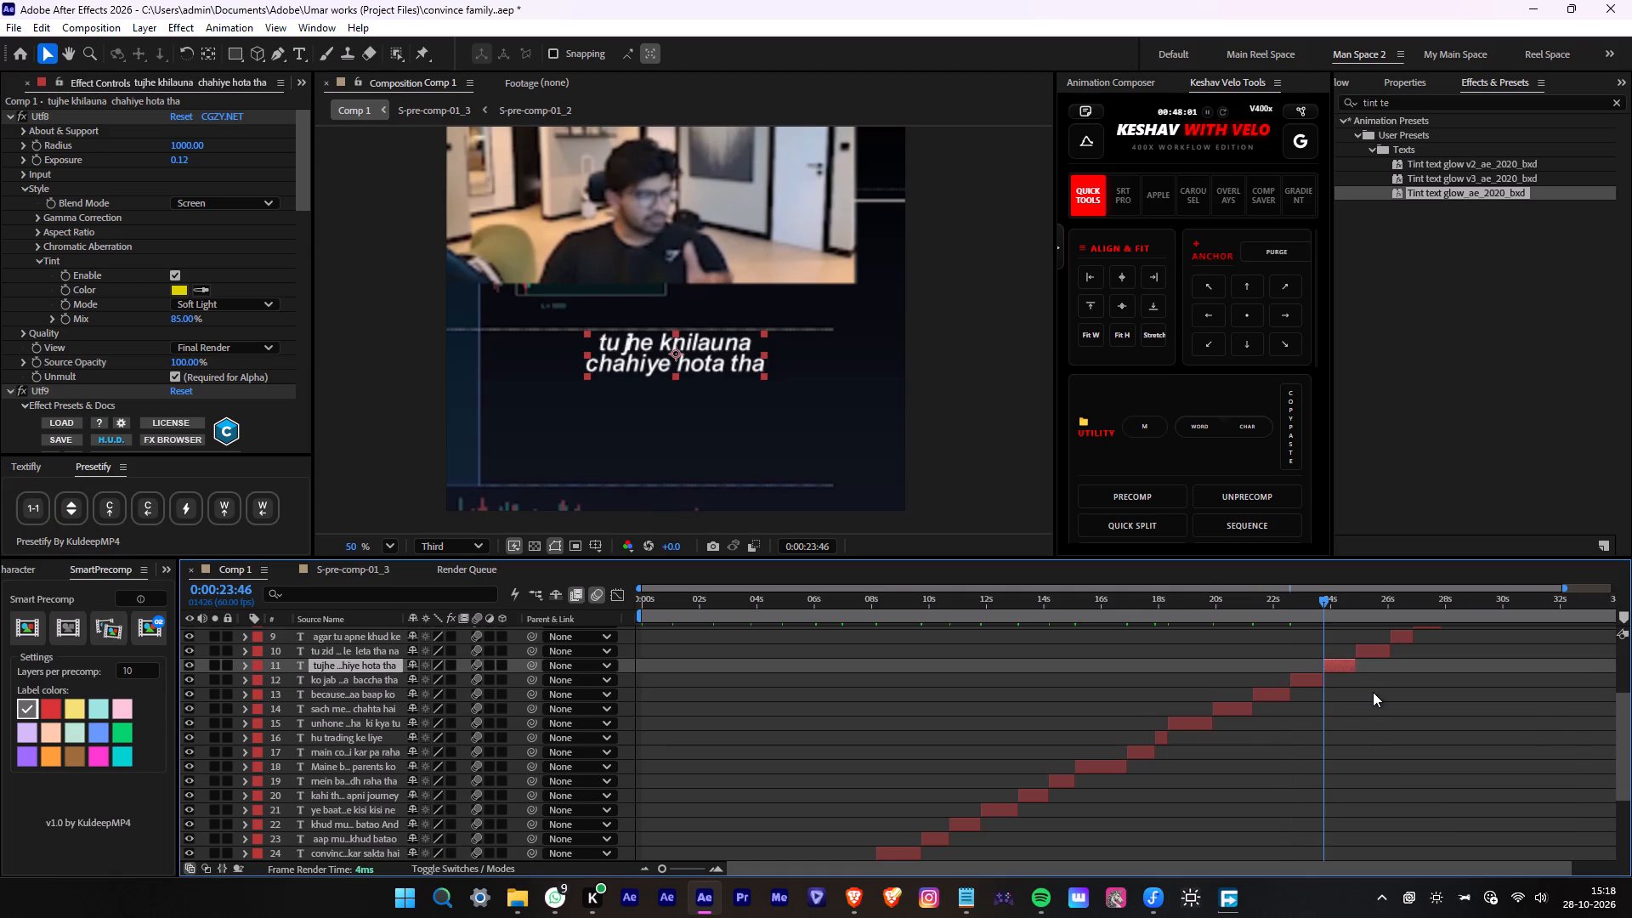
left_click(29, 500)
left_click(1375, 648)
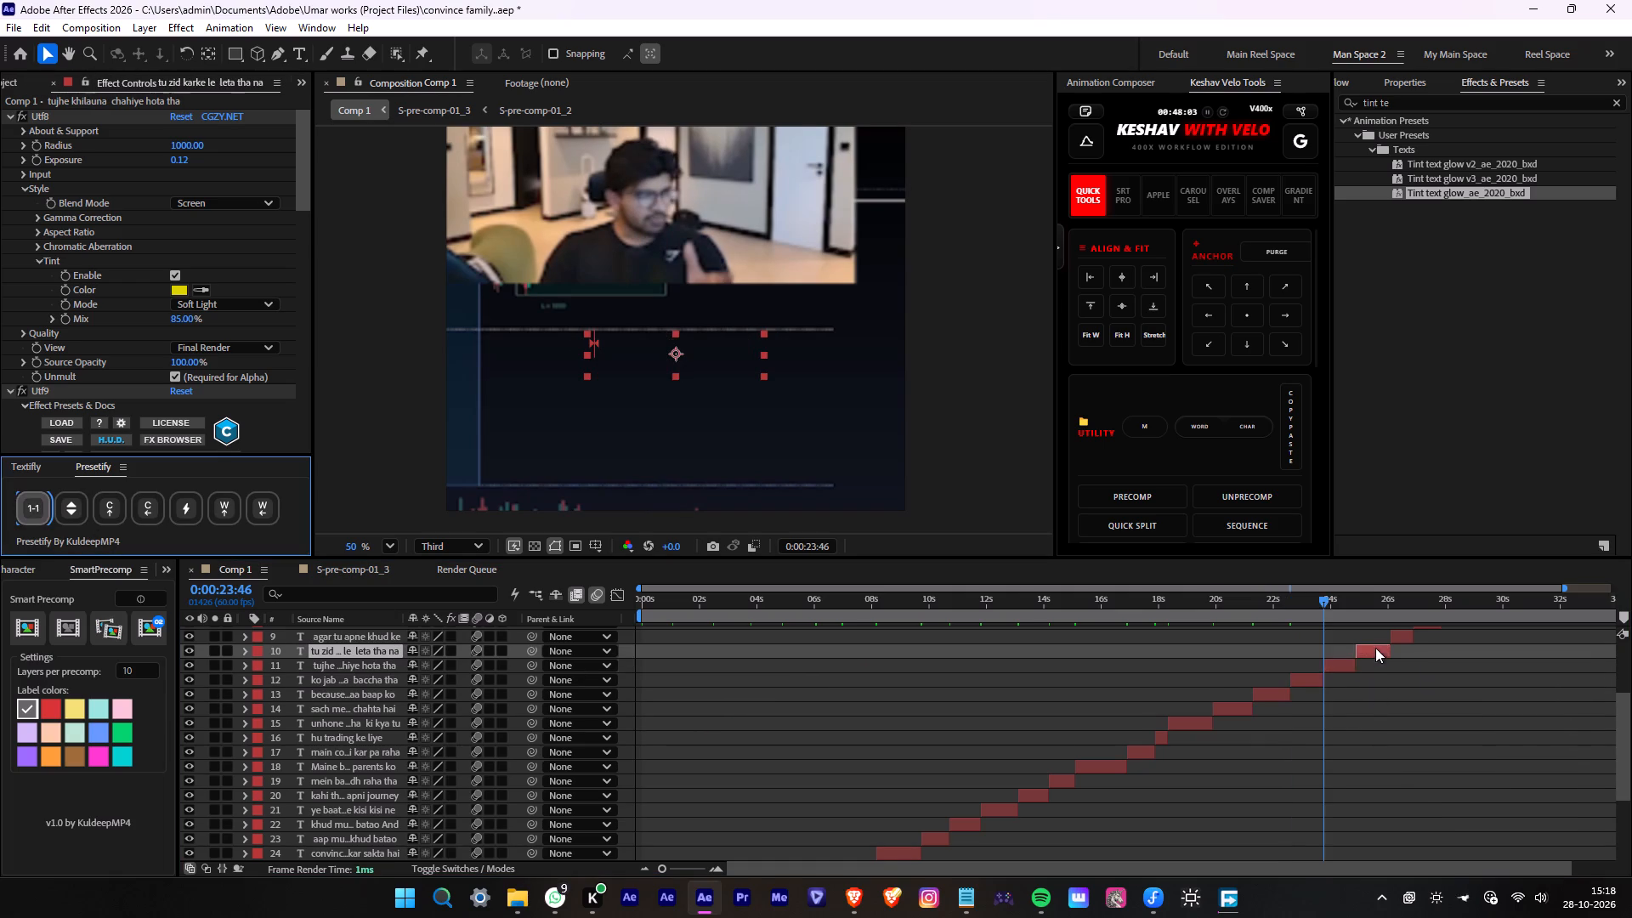
key("i")
left_click(37, 511)
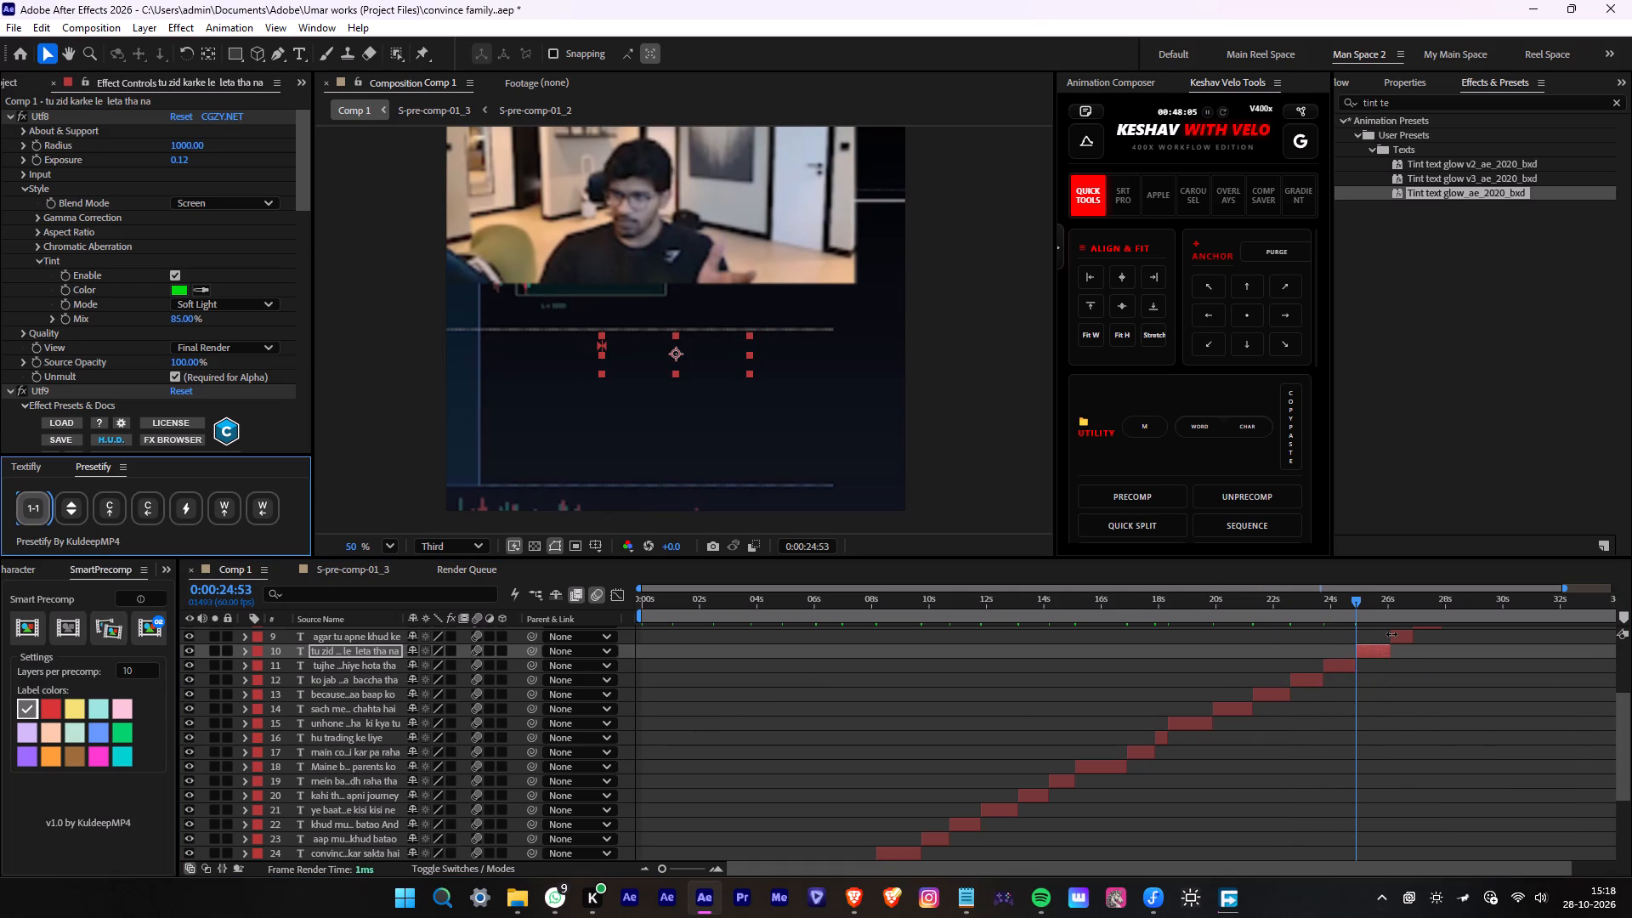
Animate caption layers 9, 8 and 7 with the Presetify 1-1 text animation, each from its own in-point.
left_click(1391, 634)
scroll(1390, 655, "up", 3)
key("i")
left_click(34, 516)
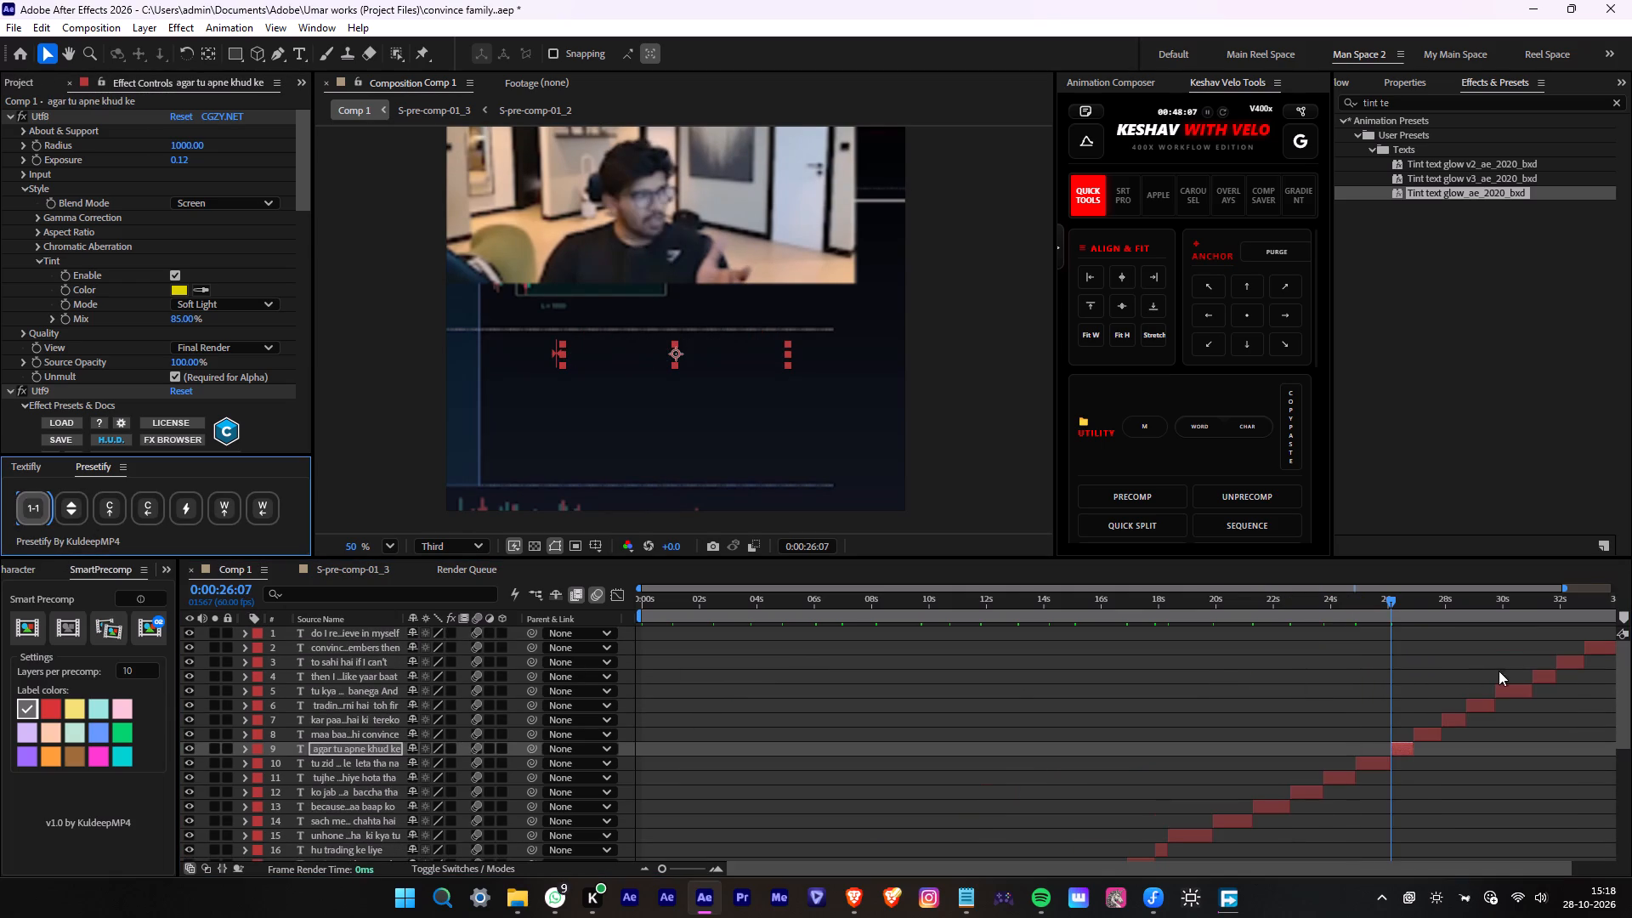
left_click(1419, 733)
key("i")
left_click(21, 501)
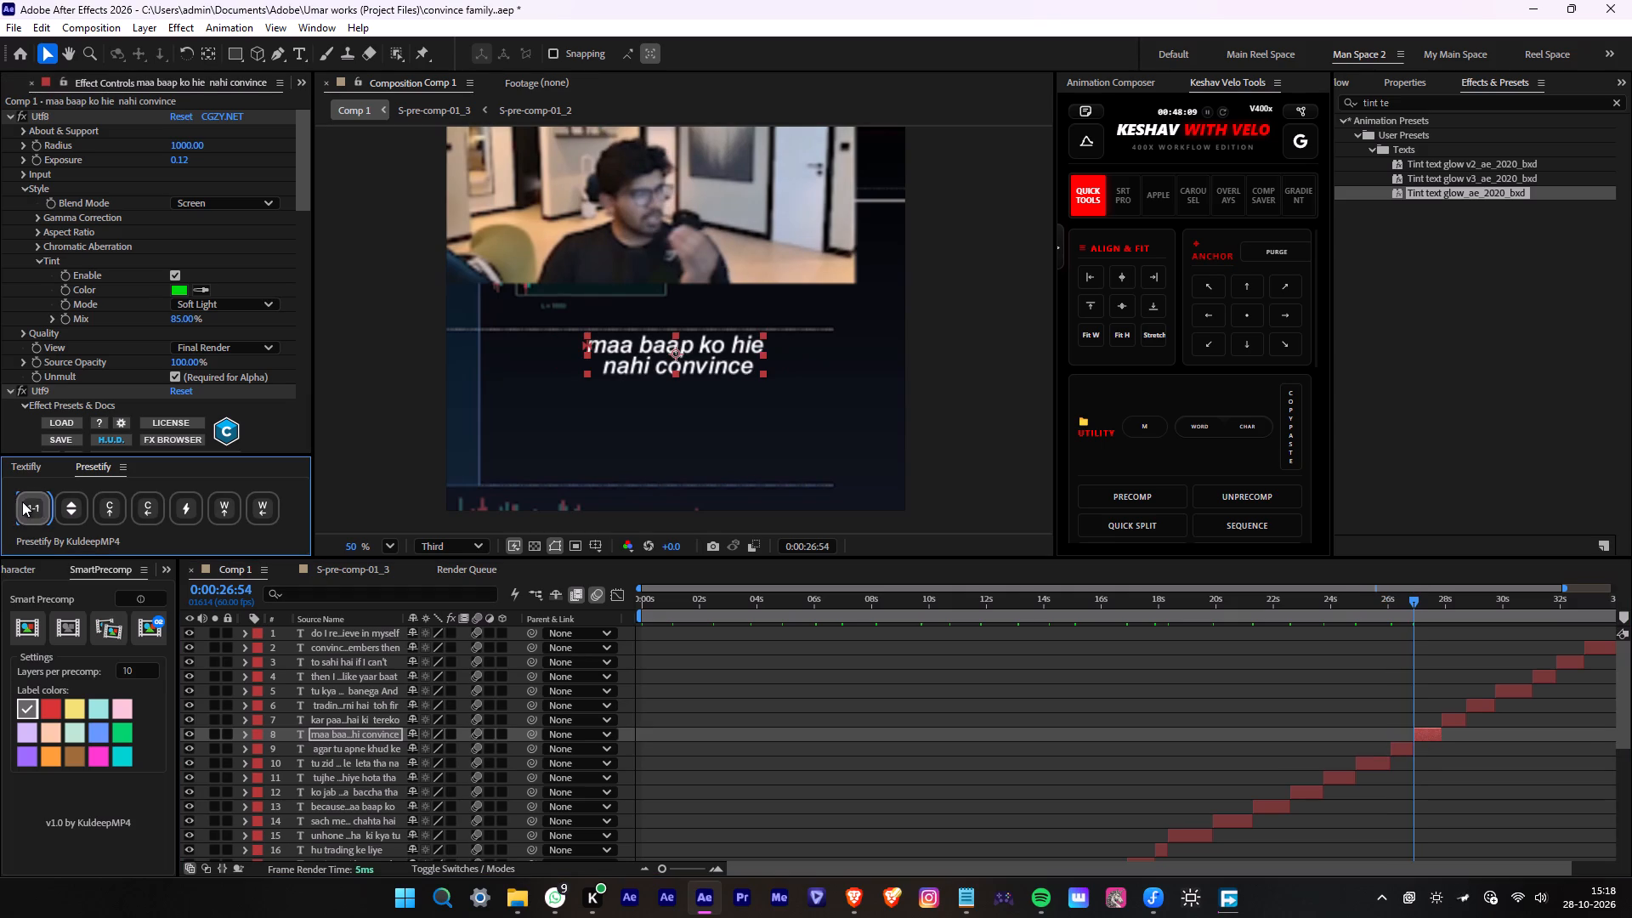
left_click(1457, 724)
key("i")
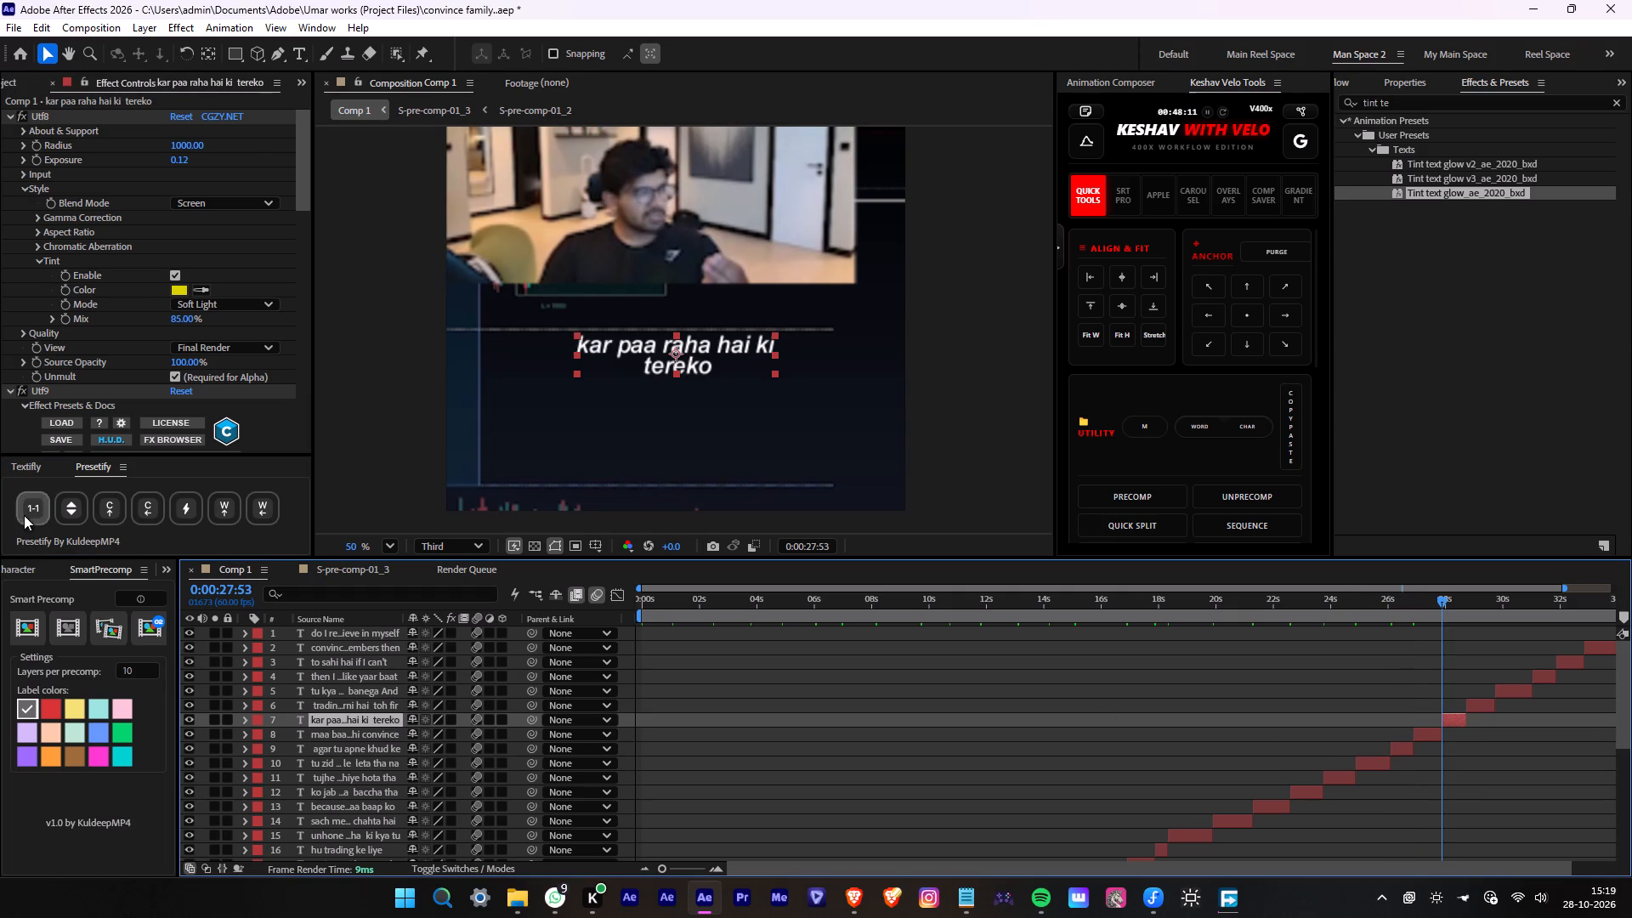
left_click(24, 515)
key("i")
Apply the Presetify 1-1 text animation at the in-points of caption layers 6, 5 and 4.
left_click(1498, 705)
key("i")
left_click(31, 514)
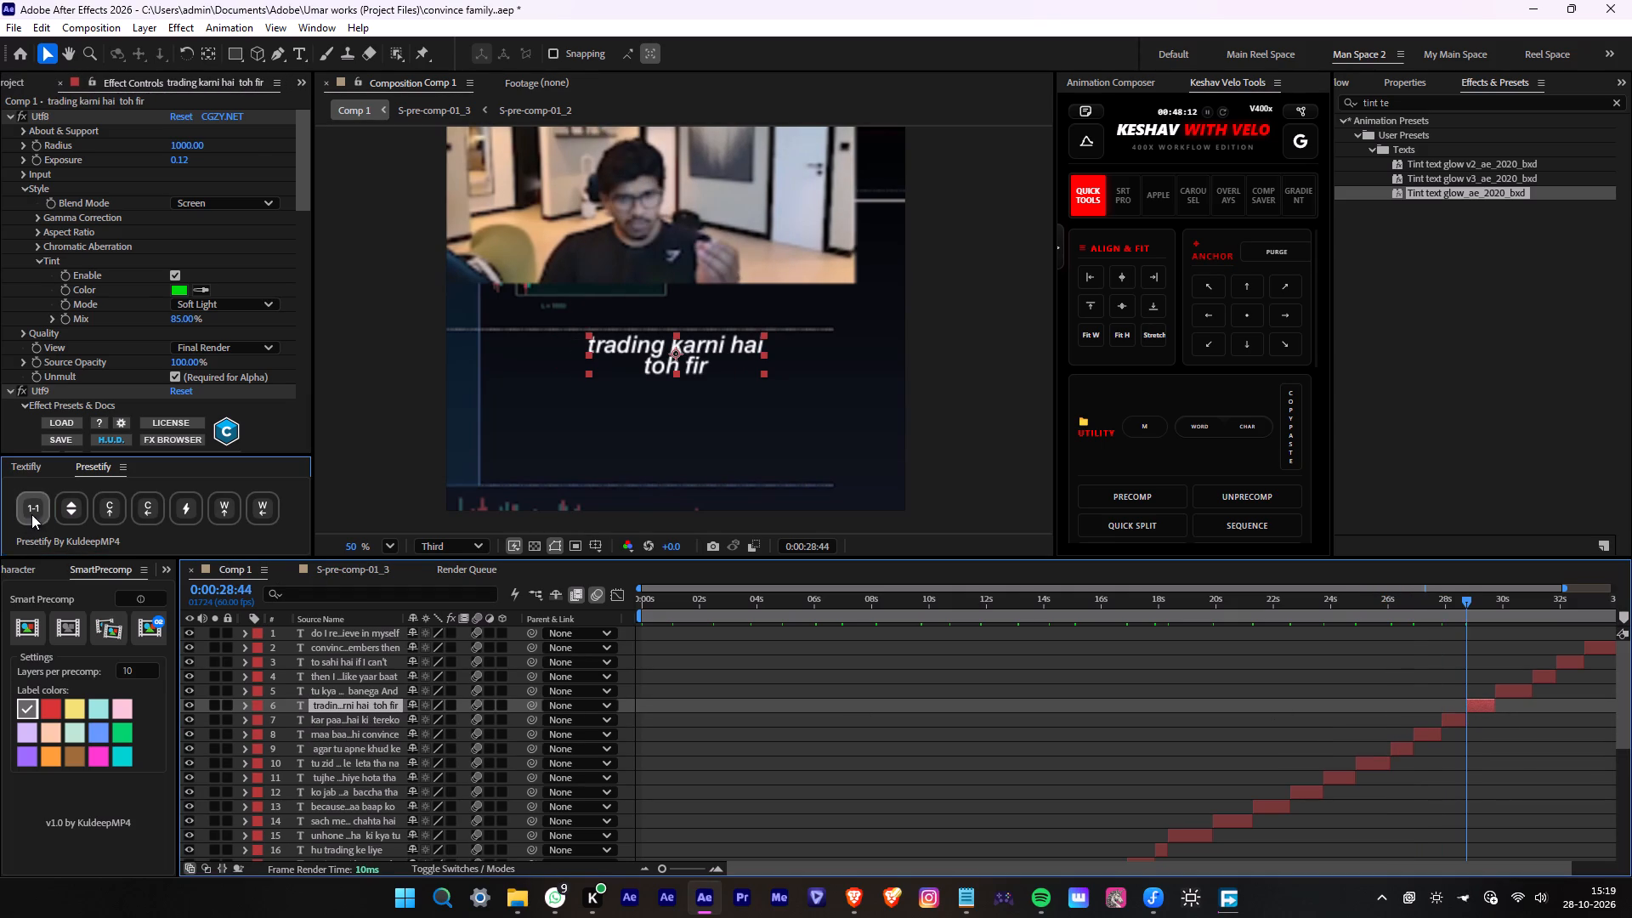
left_click(1520, 692)
key("i")
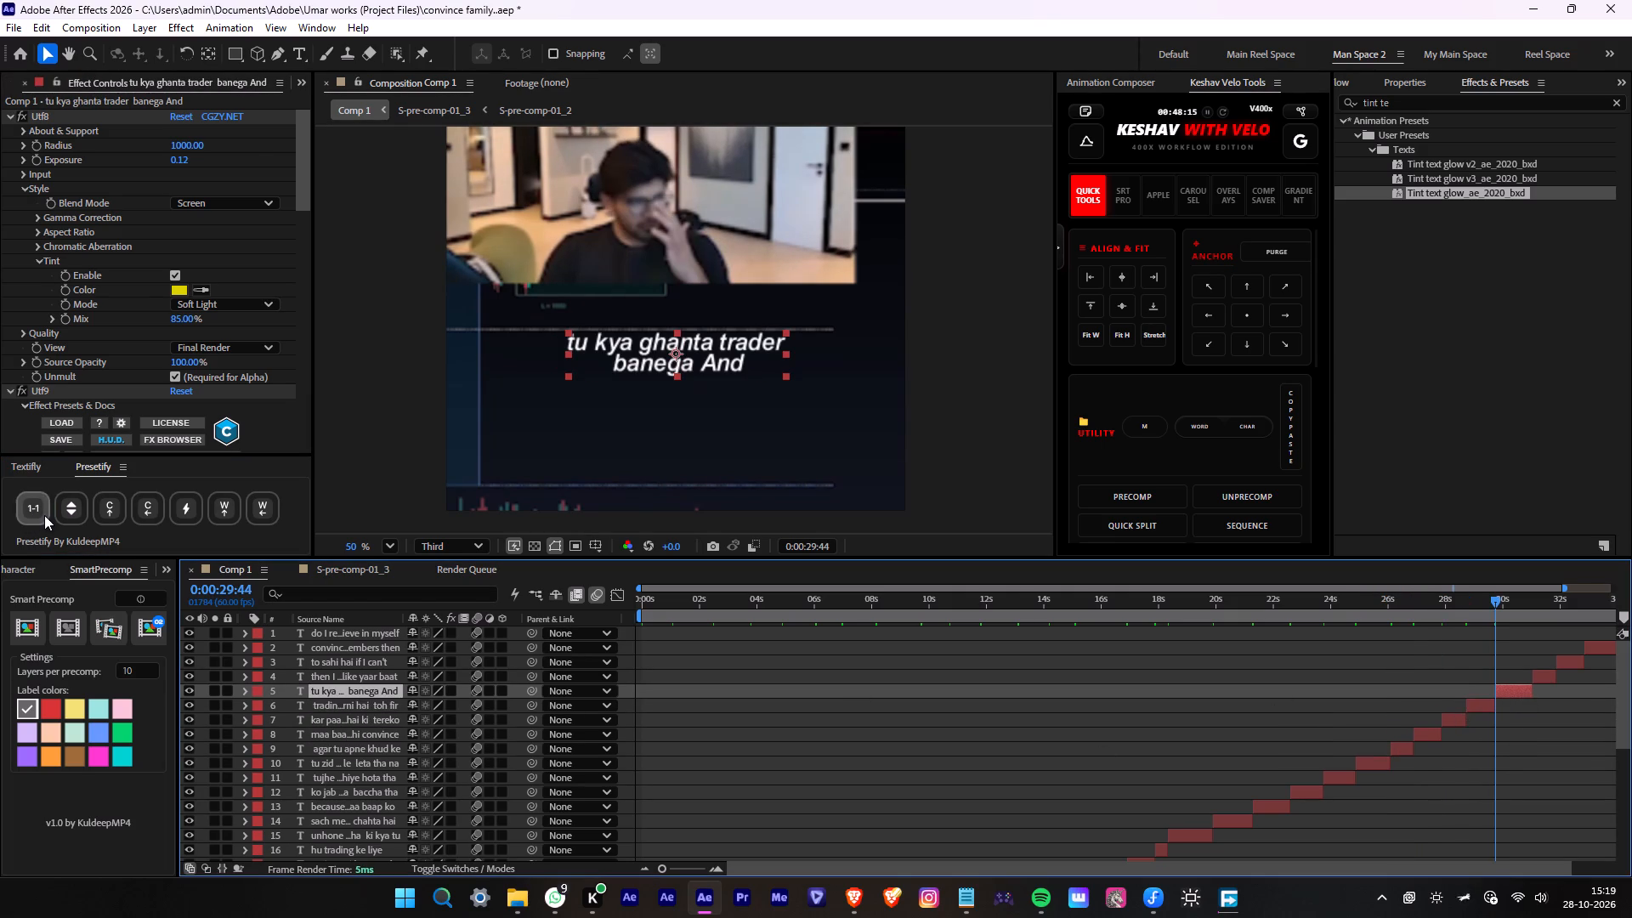
left_click(44, 515)
left_click(1545, 682)
key("i")
middle_click_drag(1561, 729, 1079, 767)
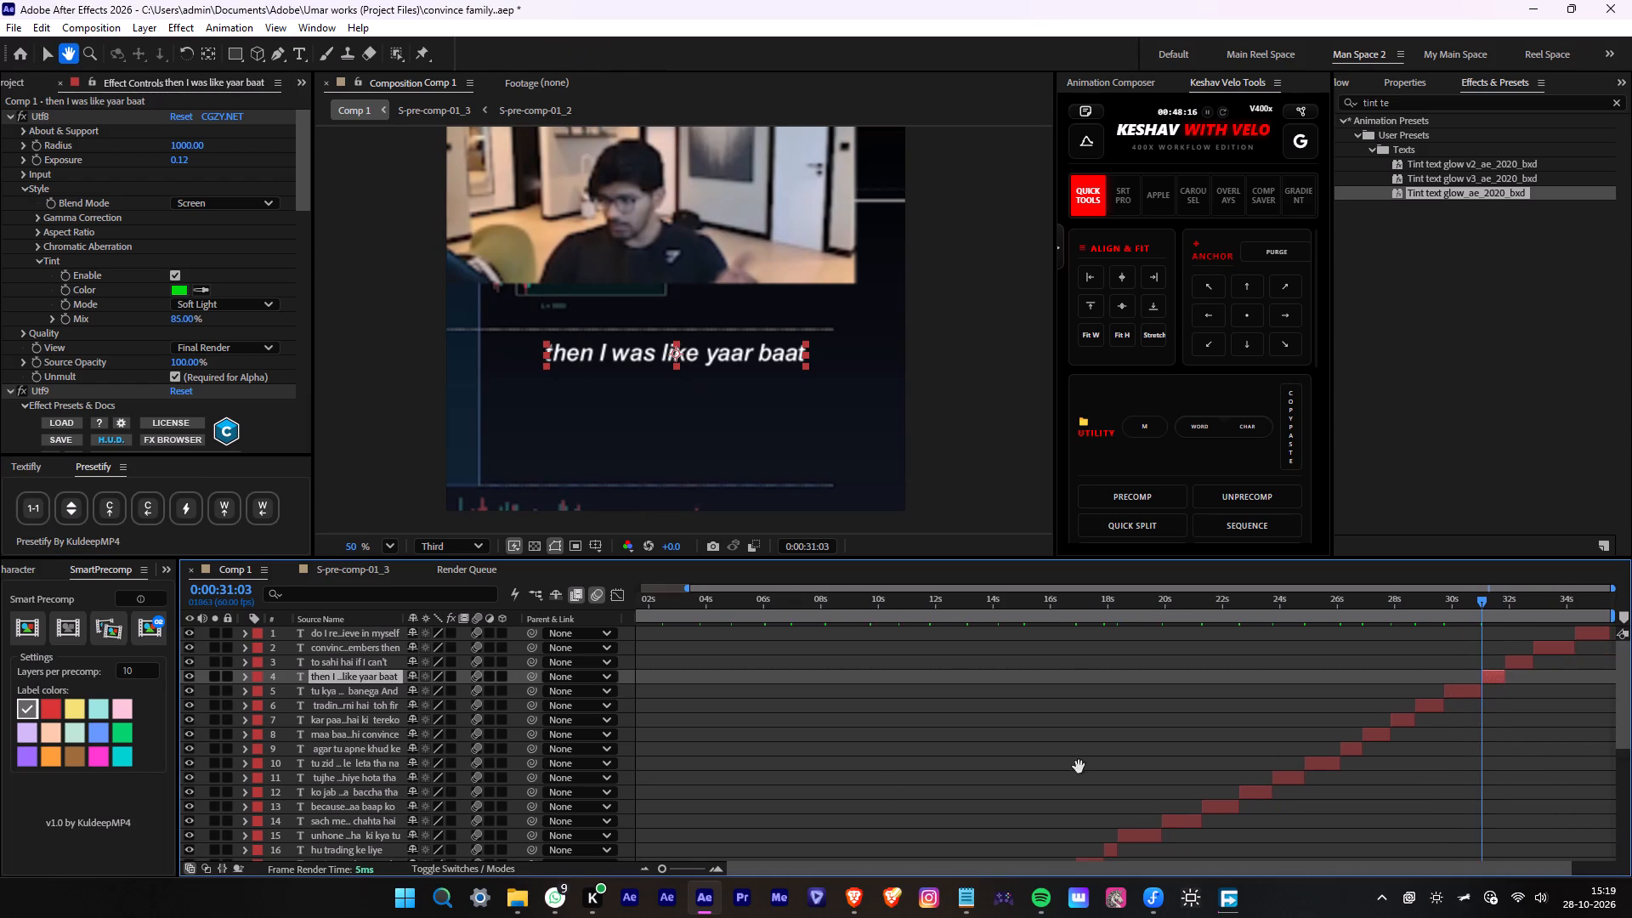
middle_click_drag(1079, 767, 735, 794)
left_click(26, 507)
Apply the Presetify 1-1 text animation at the start of each of the last three captions, layers 3, 2 and 1.
left_click(1521, 670)
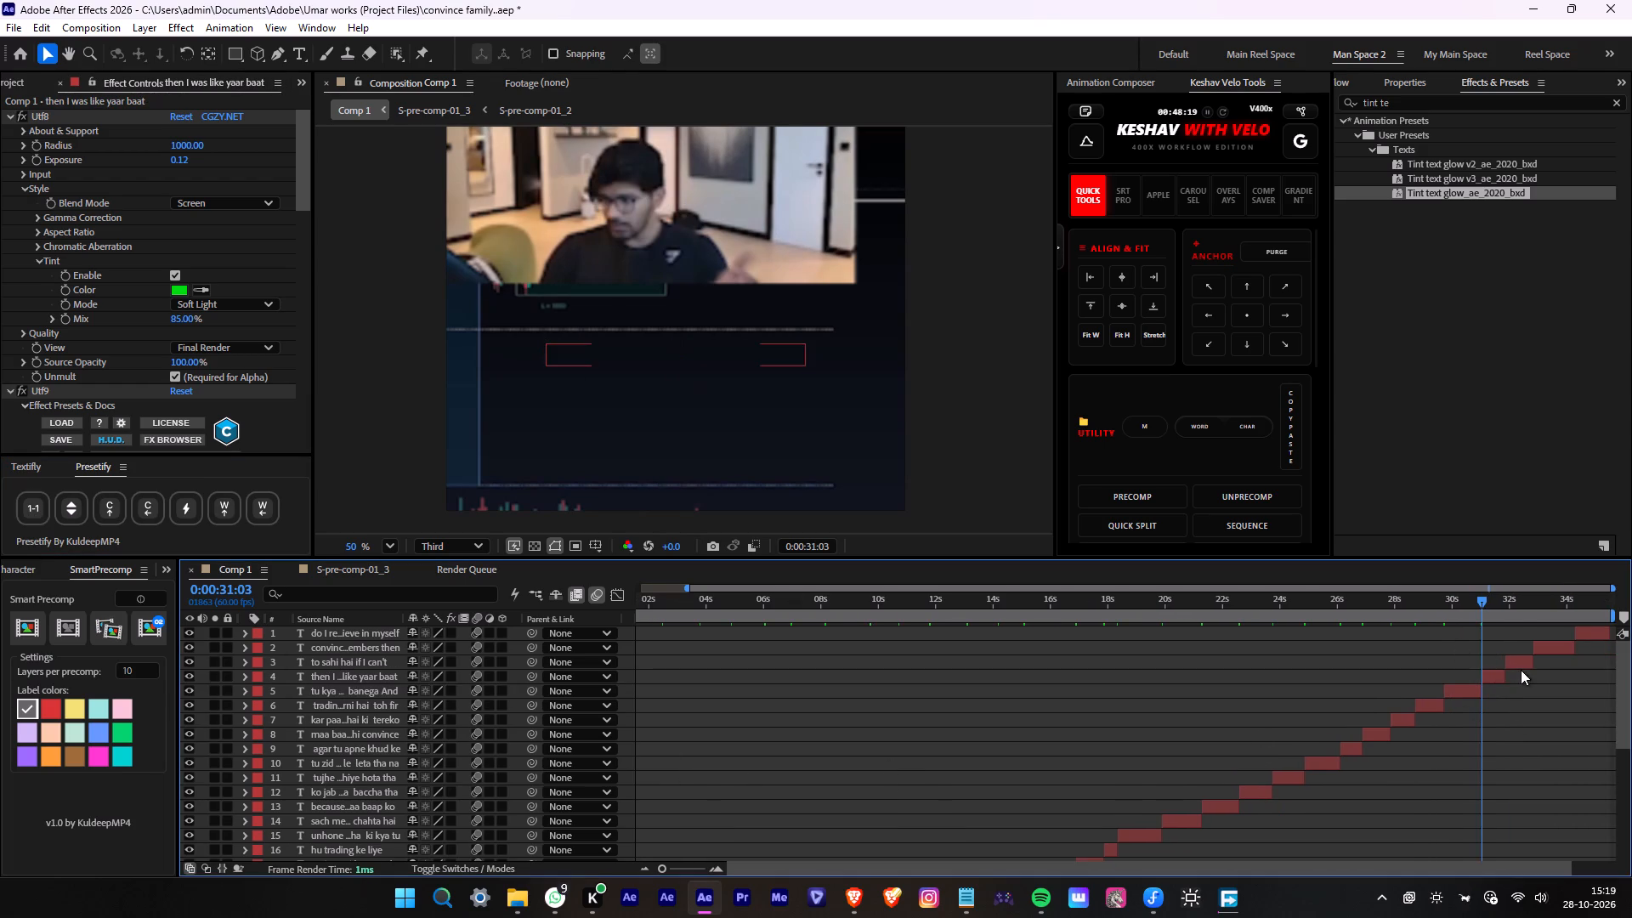
key("i")
left_click(1523, 664)
key("i")
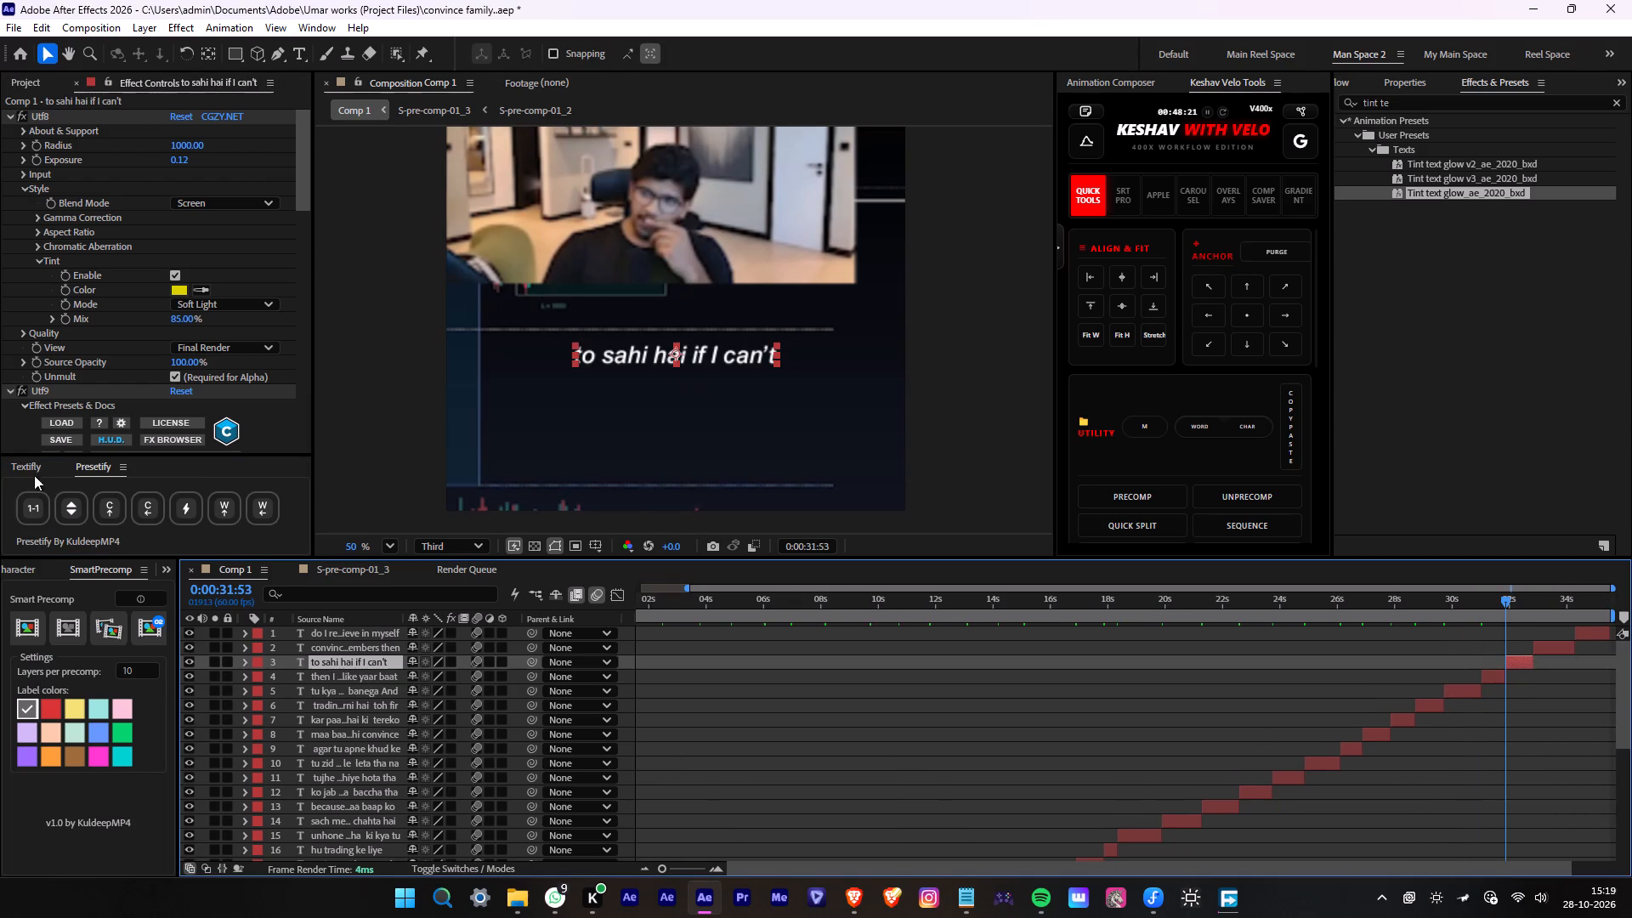
left_click(31, 513)
left_click(1555, 647)
key("i")
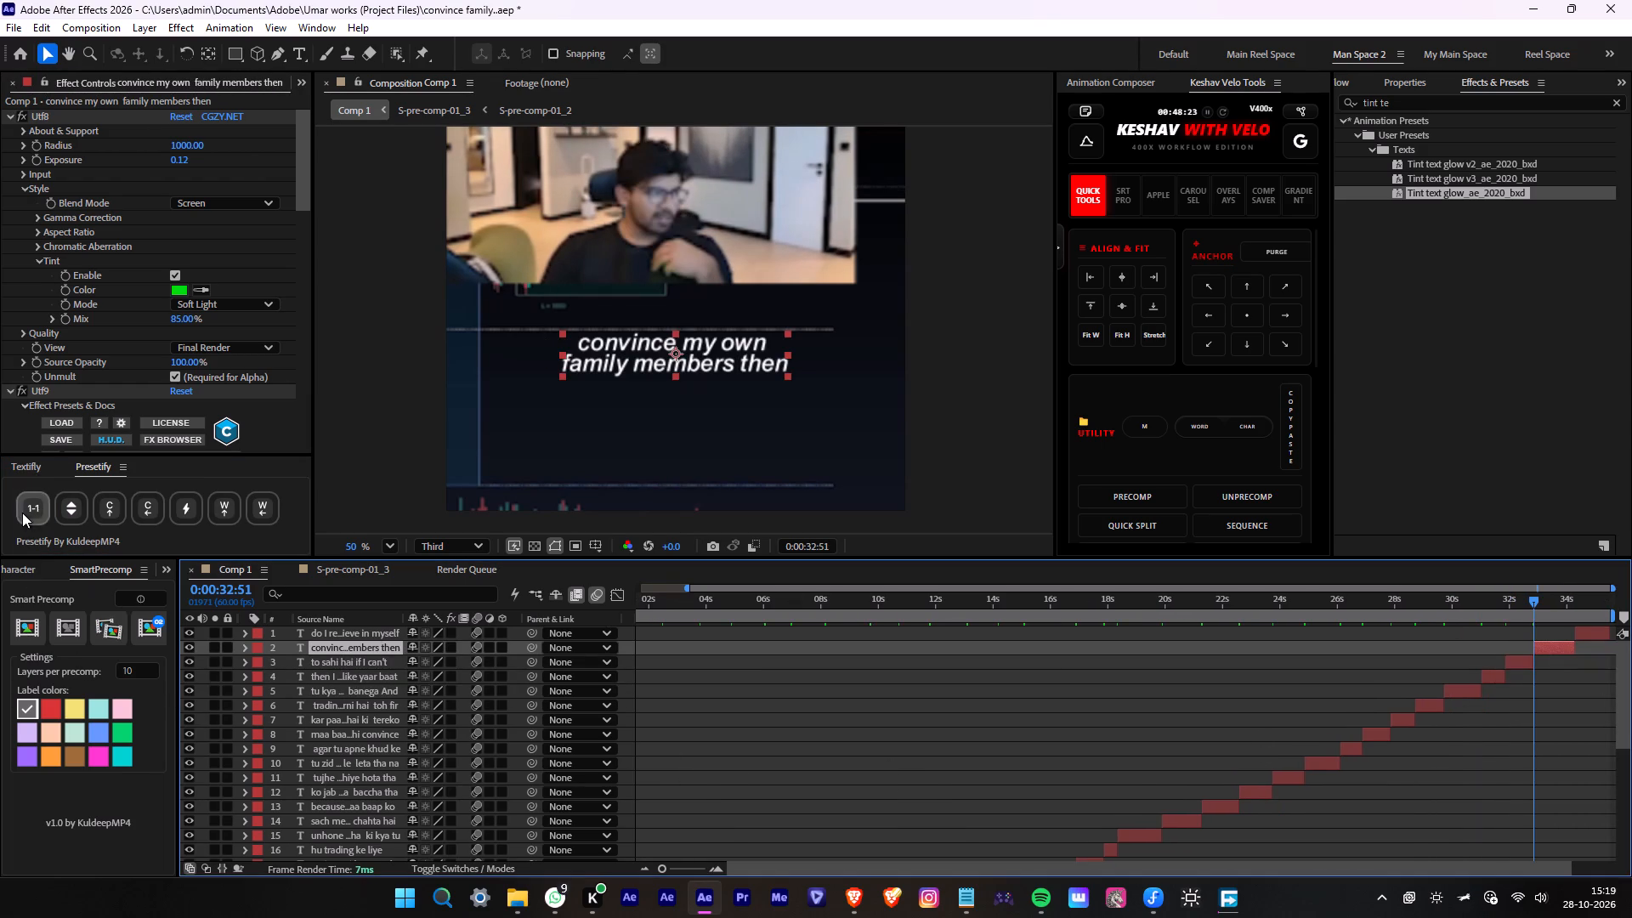
left_click(23, 513)
left_click(1605, 637)
key("i")
left_click(40, 516)
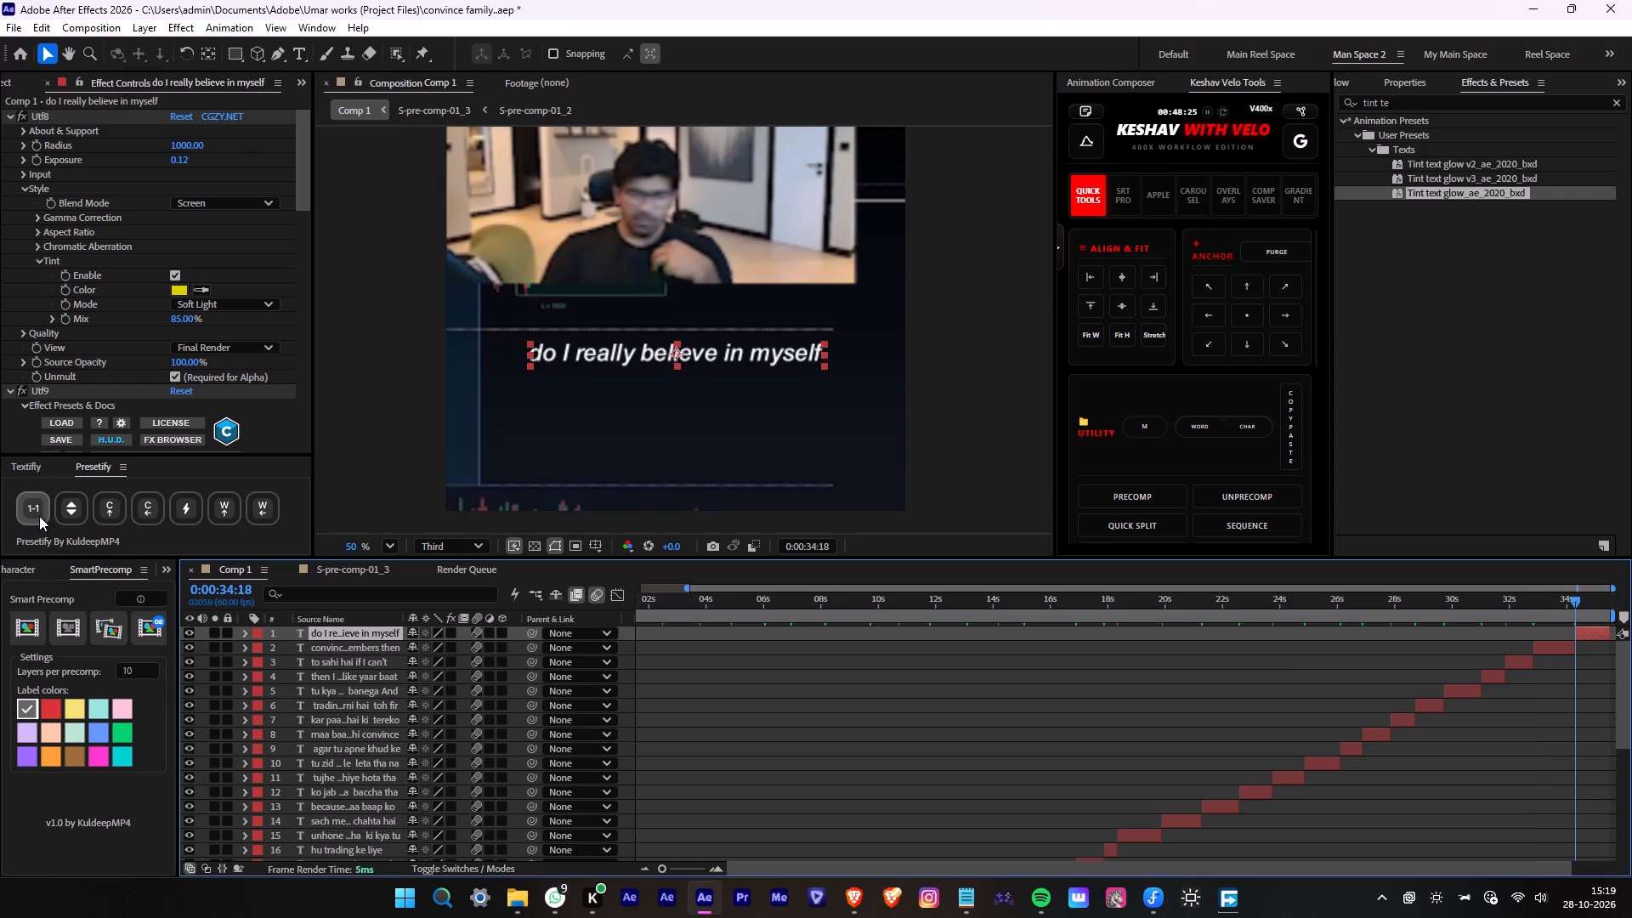
Play back the captions from the start of Comp 1 to check the text animation.
scroll(941, 734, "down", 7)
left_click_drag(1560, 609, 784, 652)
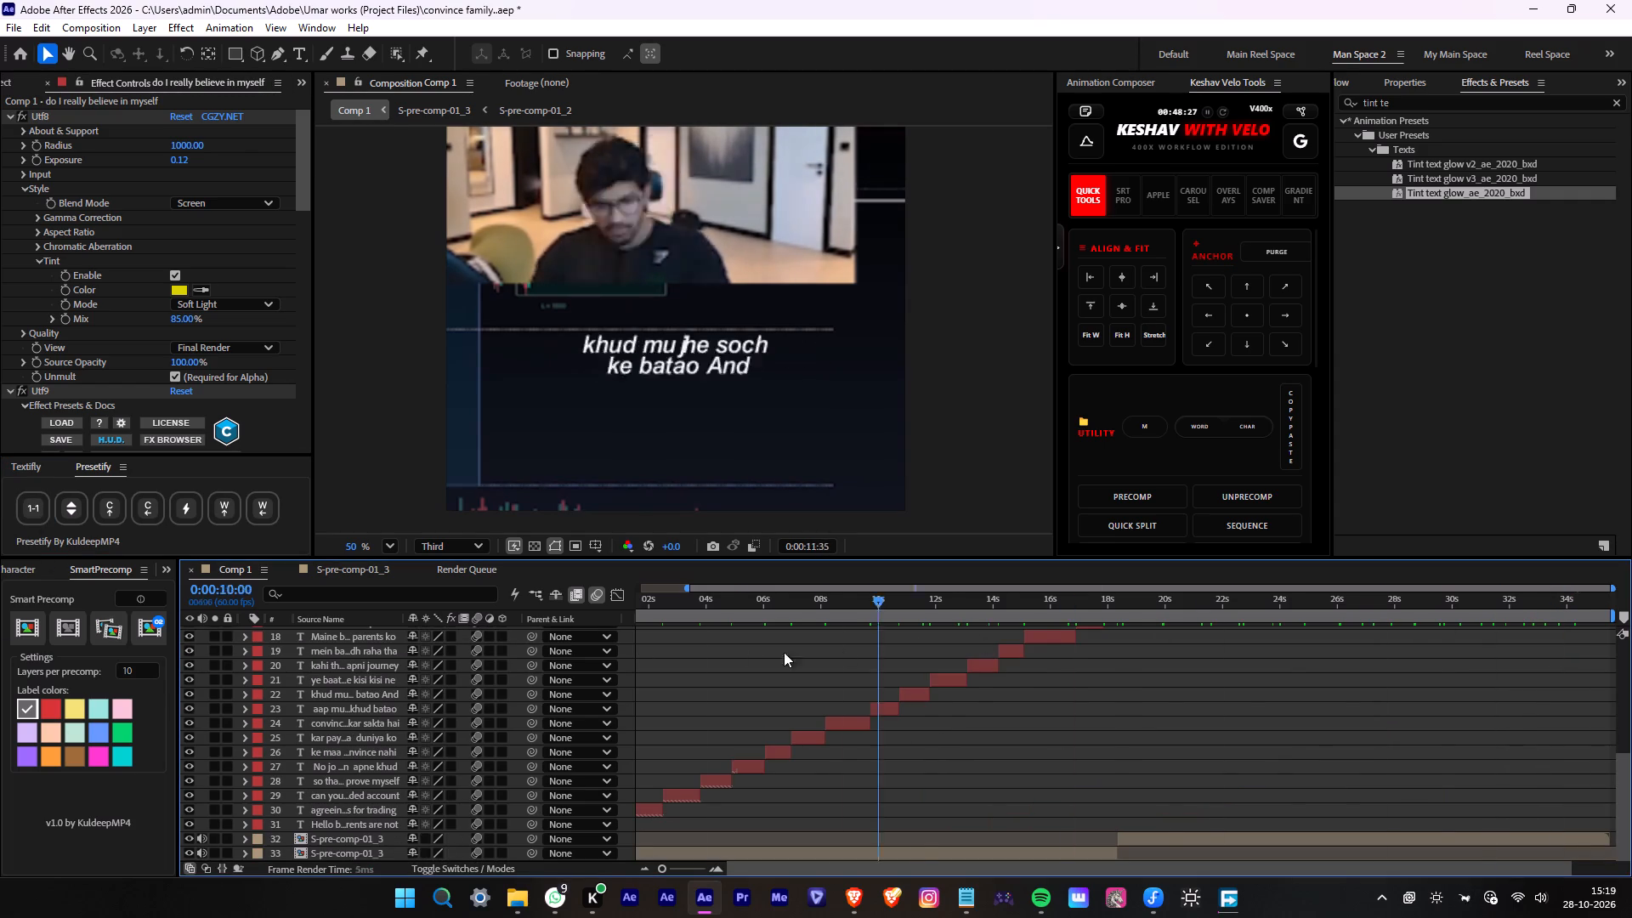
left_click_drag(784, 652, 433, 645)
key("space")
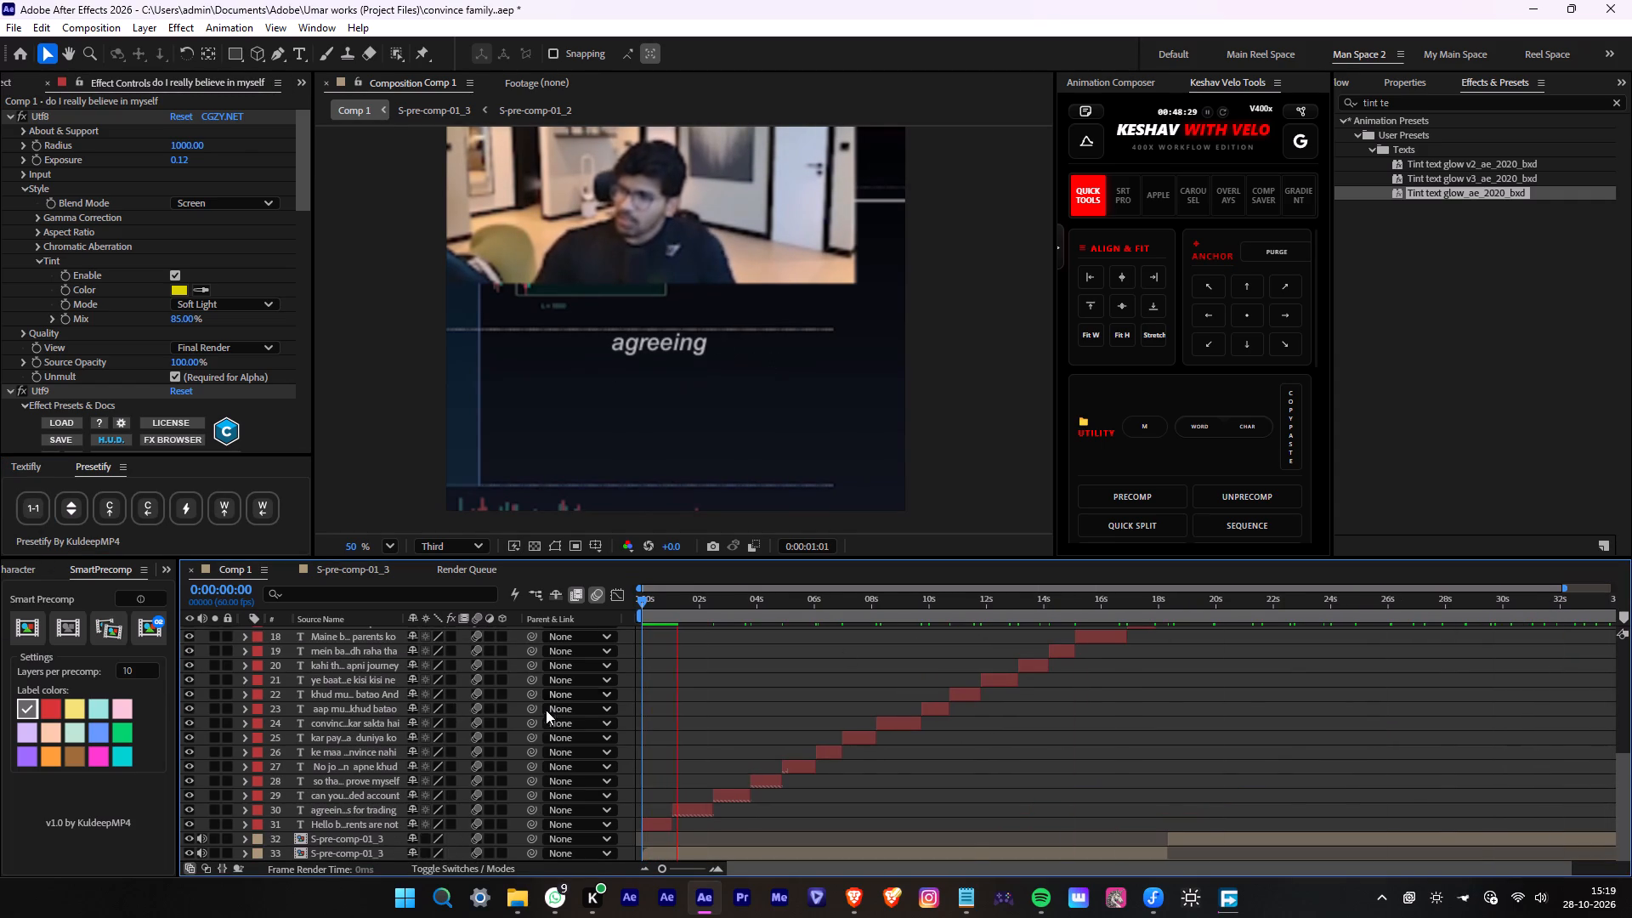
key("space")
left_click_drag(680, 608, 574, 615)
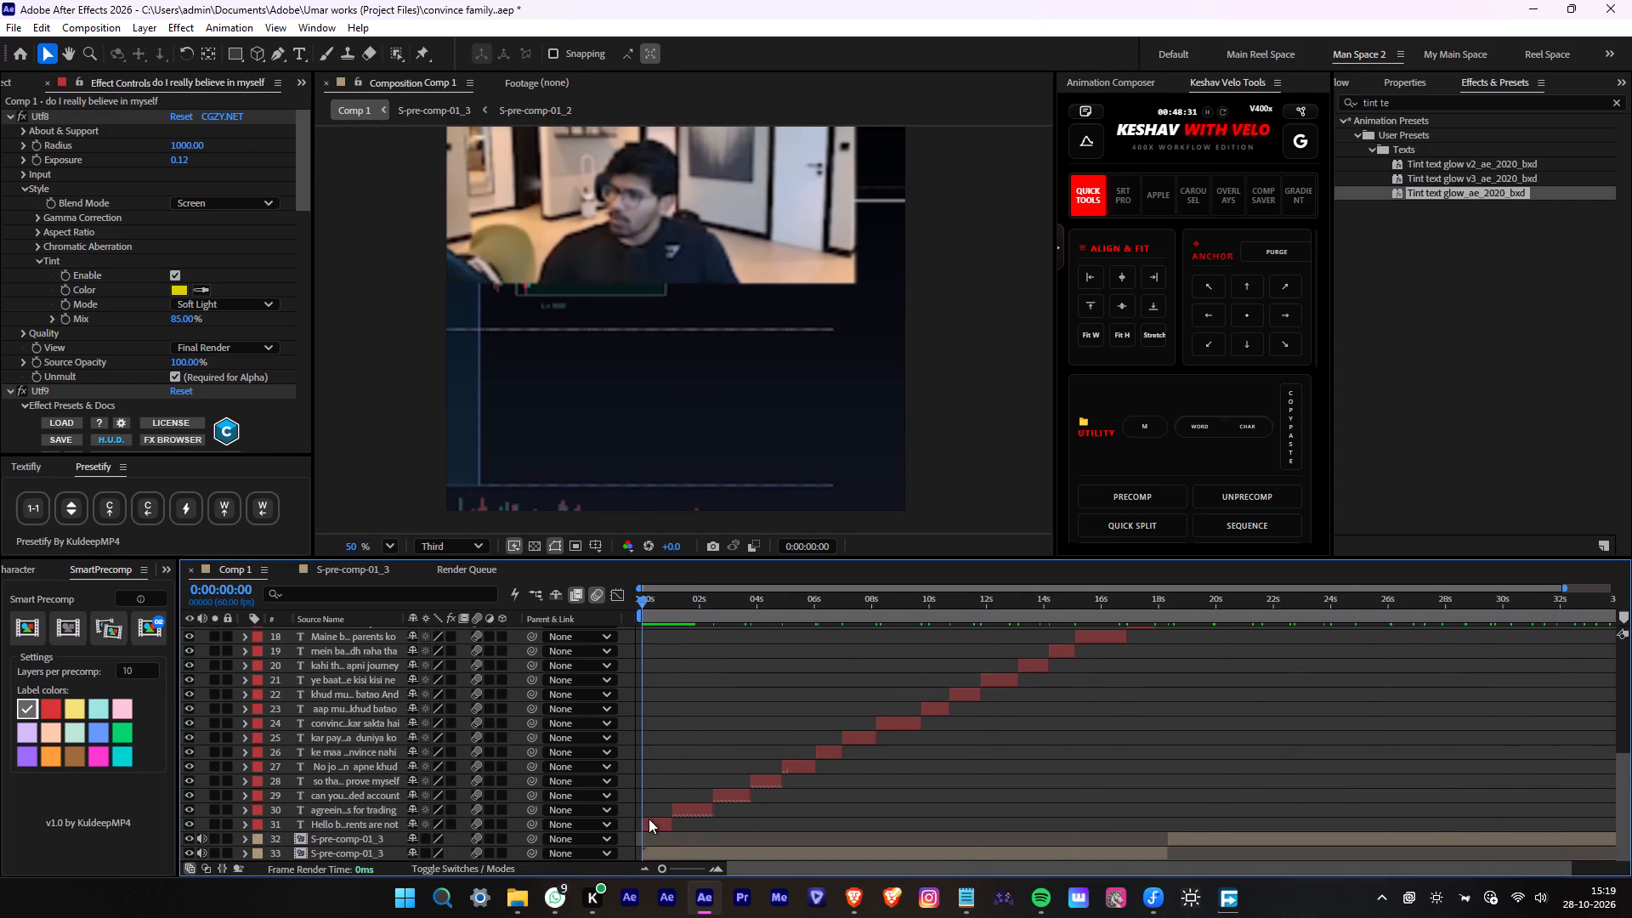
Reveal all caption keyframes and examine how the Range Selector Offset animations line up with each caption's duration.
left_click(653, 826)
key("u")
left_click(761, 745)
key("u")
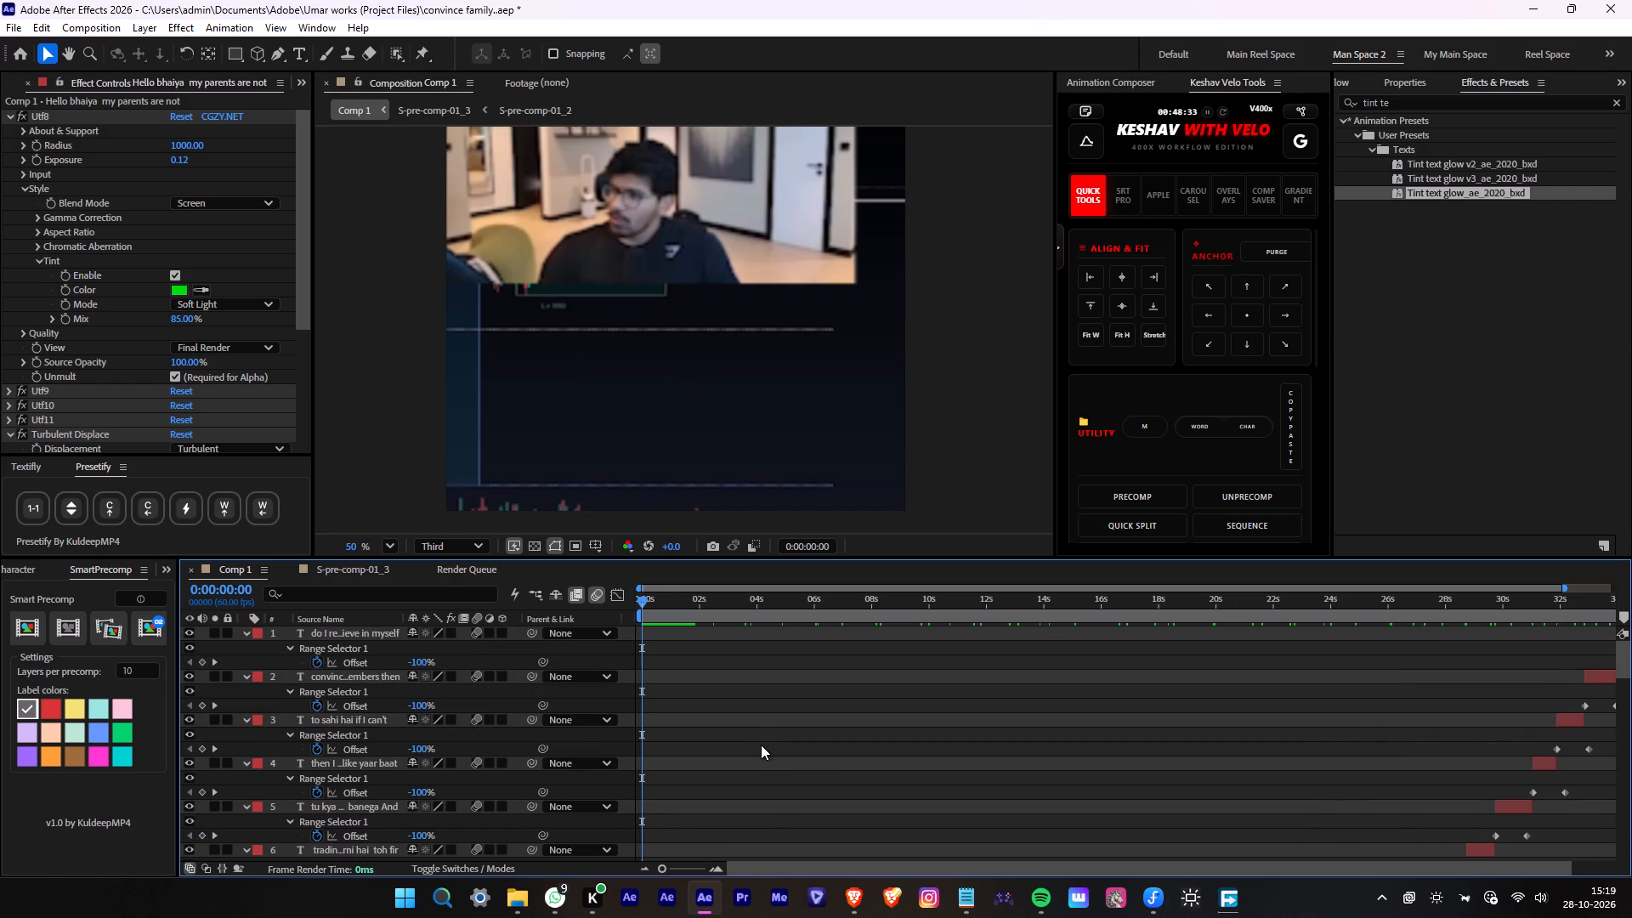
scroll(766, 744, "down", 13)
scroll(765, 745, "up", 1, "alt")
middle_click_drag(1112, 763, 1079, 753)
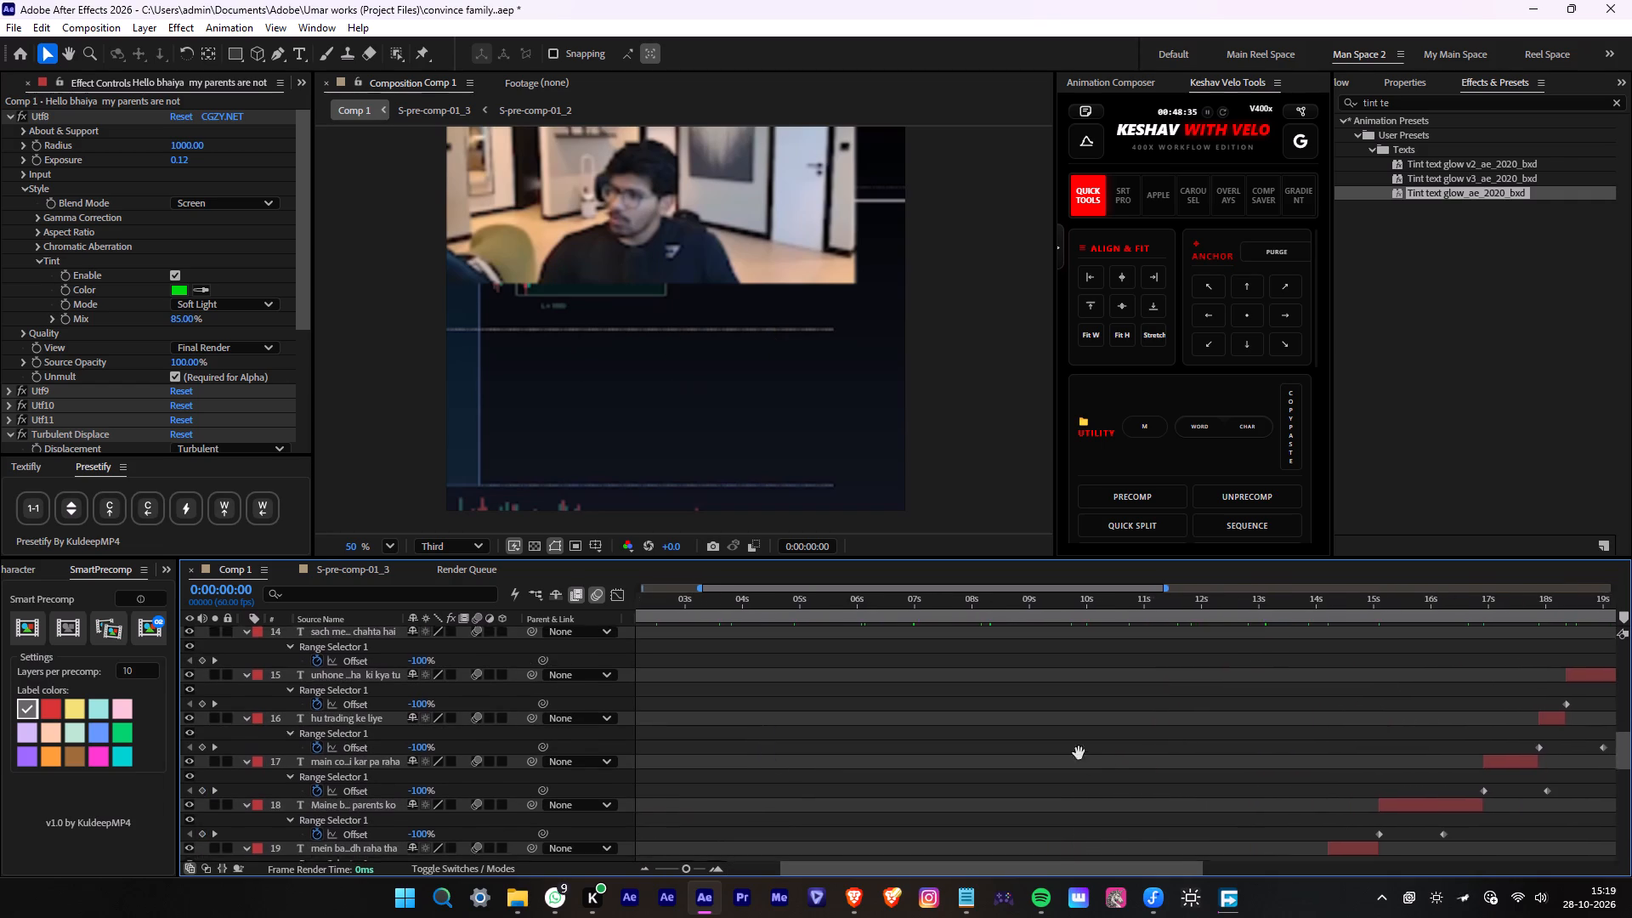
middle_click_drag(1079, 753, 850, 678)
scroll(850, 678, "down", 5)
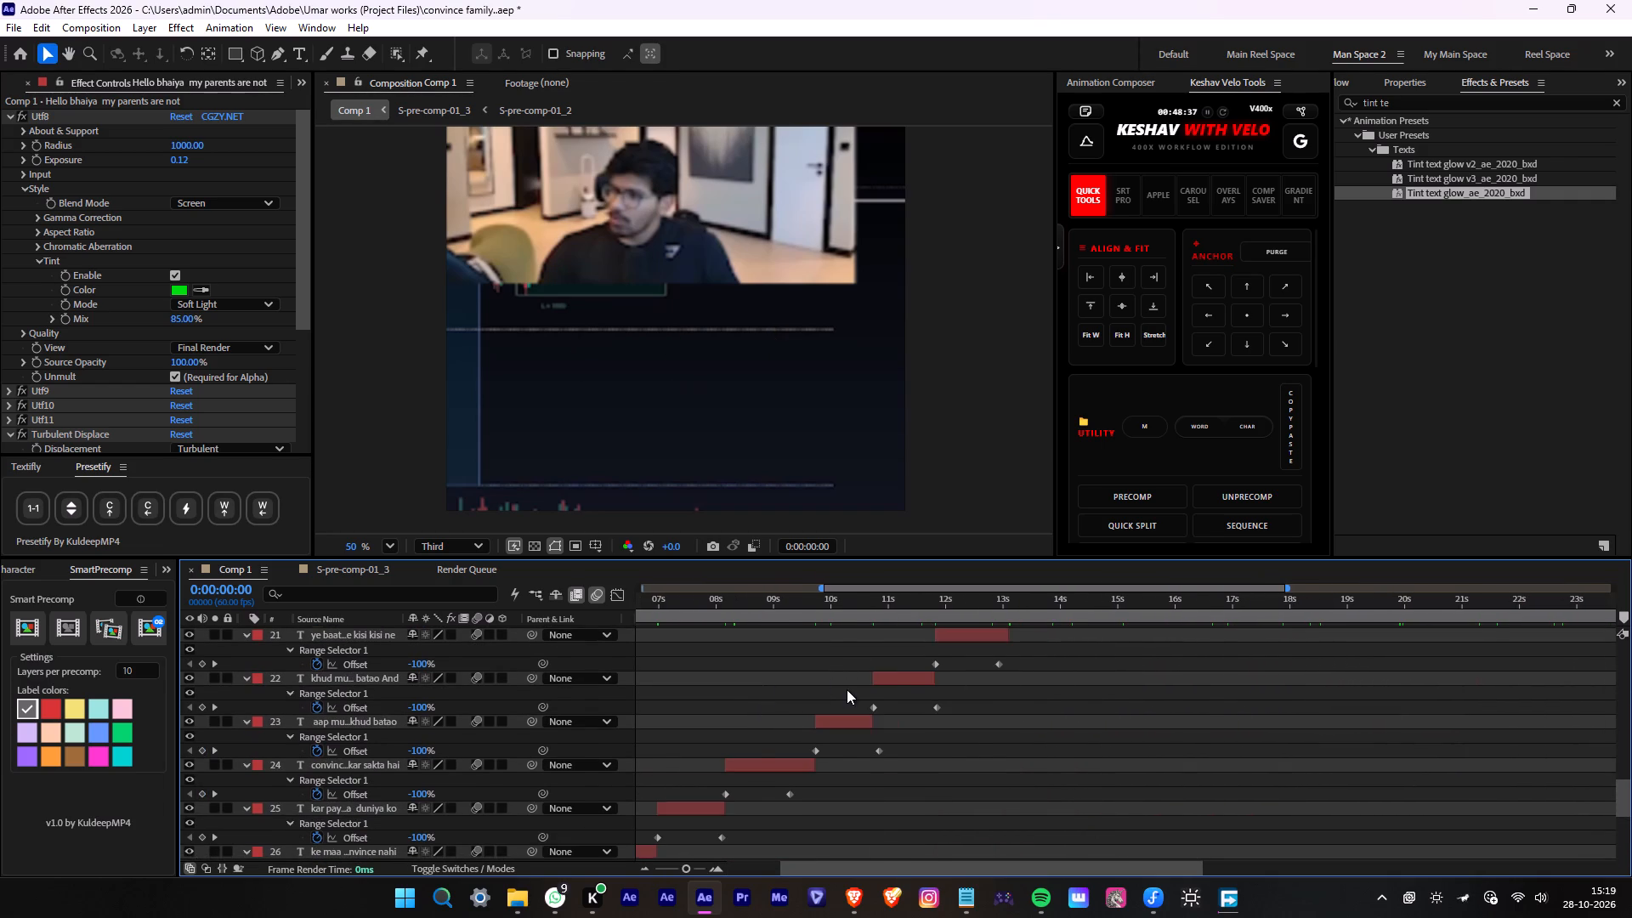
scroll(847, 689, "up", 2, "alt")
left_click_drag(782, 607, 965, 605)
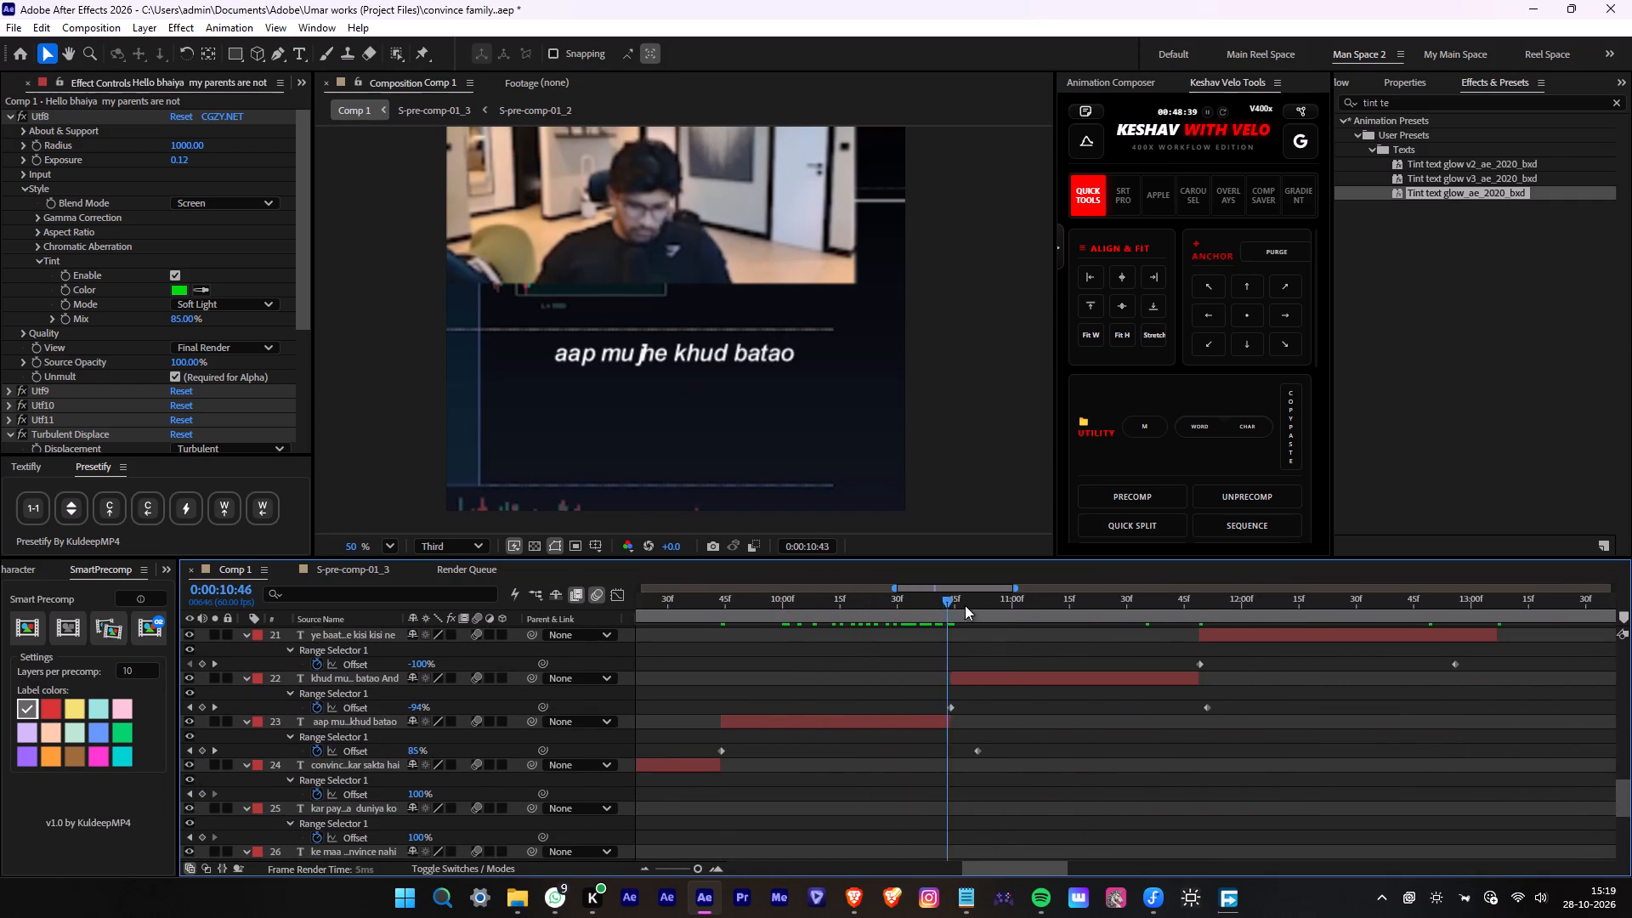
left_click_drag(965, 605, 336, 615)
Collapse the expanded properties of all layers in Comp 1.
key("ctrl+a")
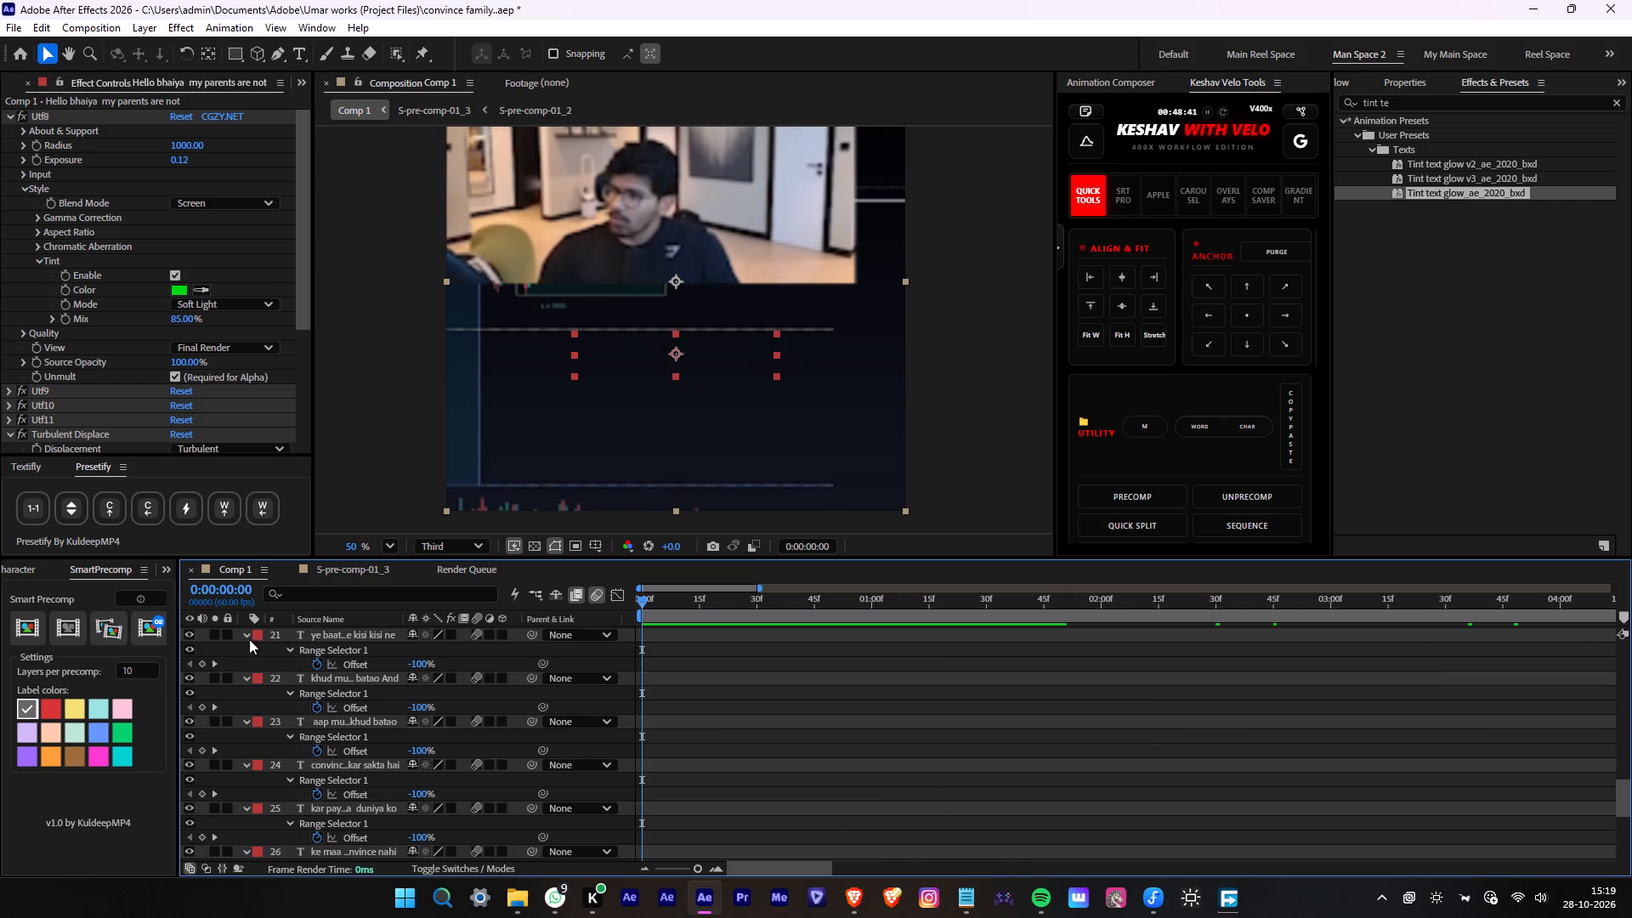
left_click(242, 636)
scroll(905, 713, "down", 6, "alt")
left_click(720, 704)
Keyframe the Scale of the "Hello bhaiya my parents are not" caption, layer 31, at 85% at 0:00:00:00.
left_click(659, 818)
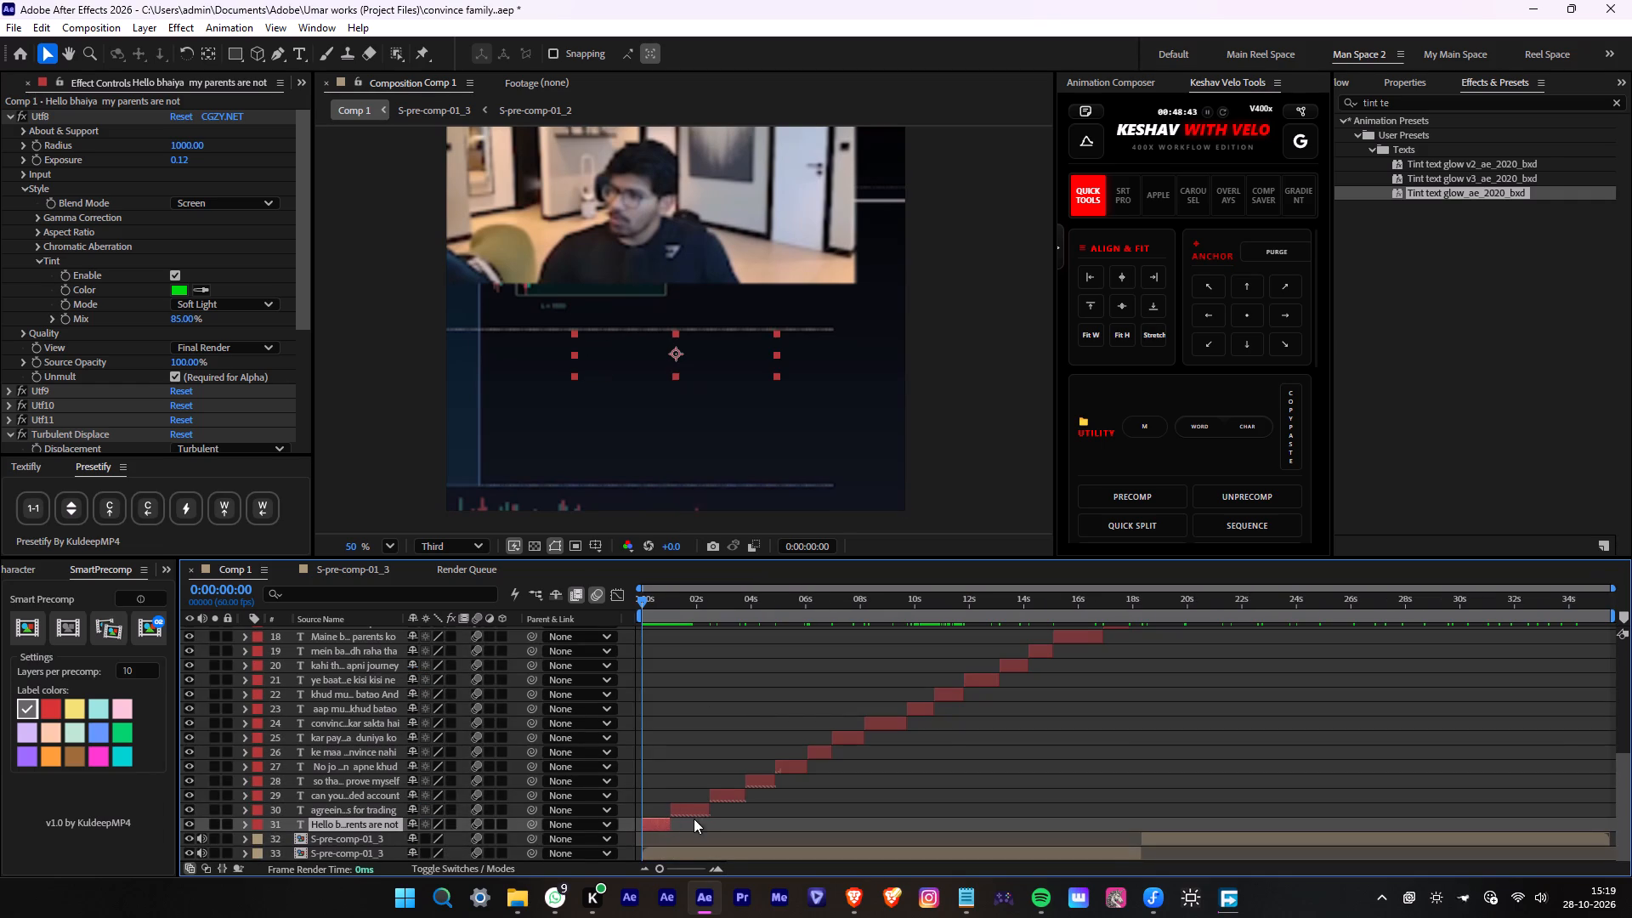
key("s")
scroll(717, 805, "down", 1)
left_click(470, 830)
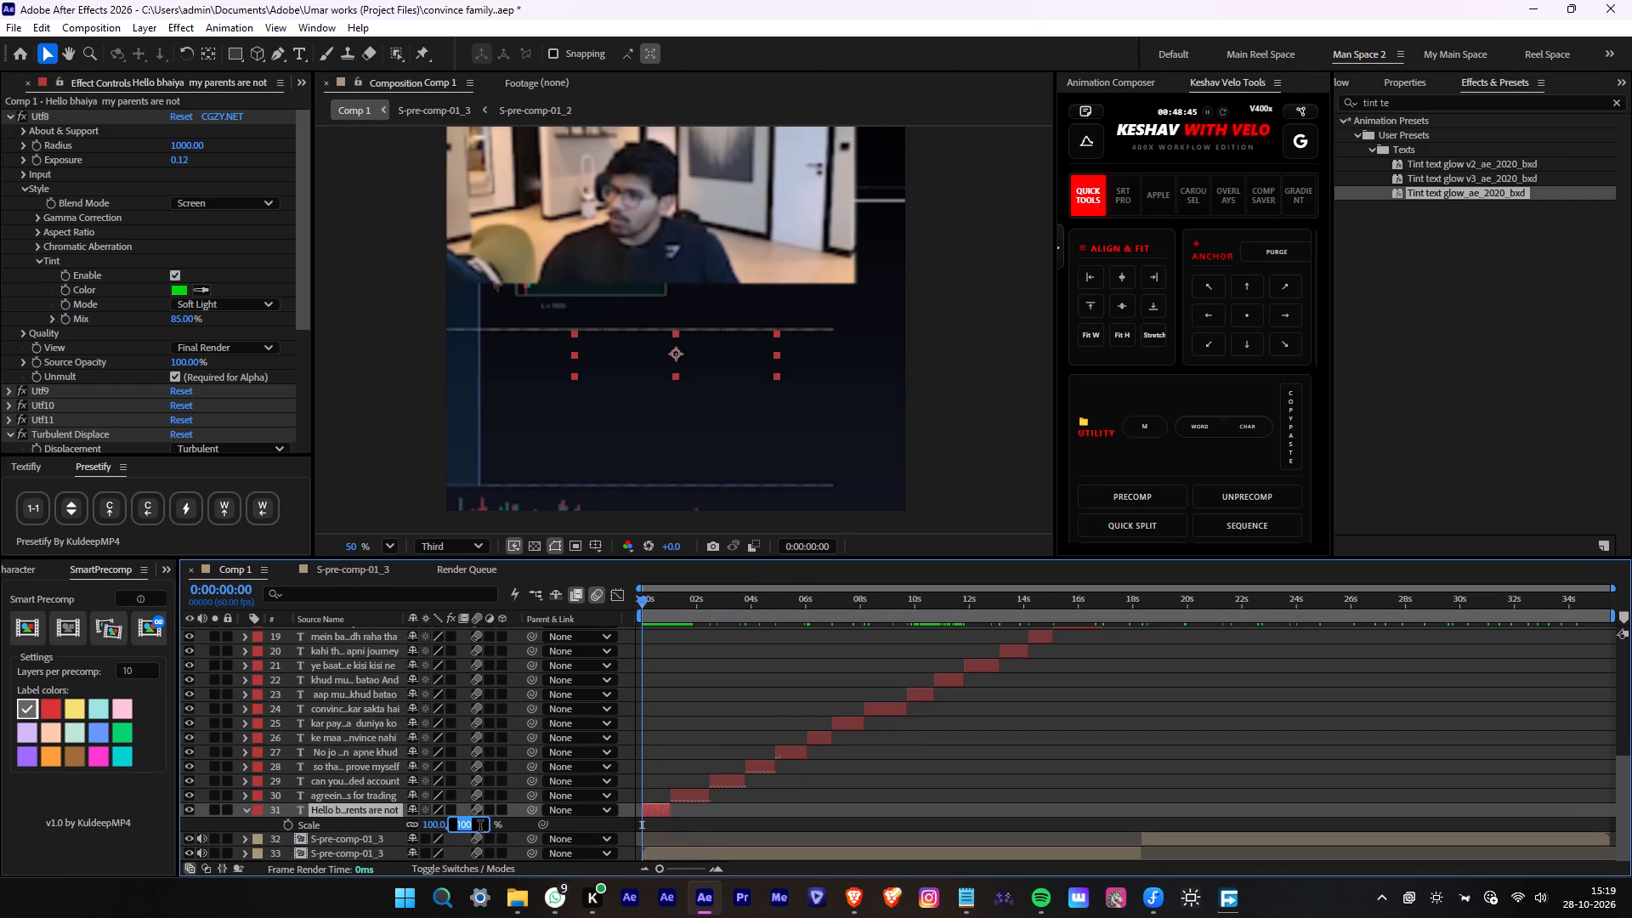
key("8")
key("5")
left_click(286, 824)
Keyframe layer 31's Scale at 95% at its out-point and nudge that keyframe slightly past the layer's end.
scroll(288, 824, "up", 2, "alt")
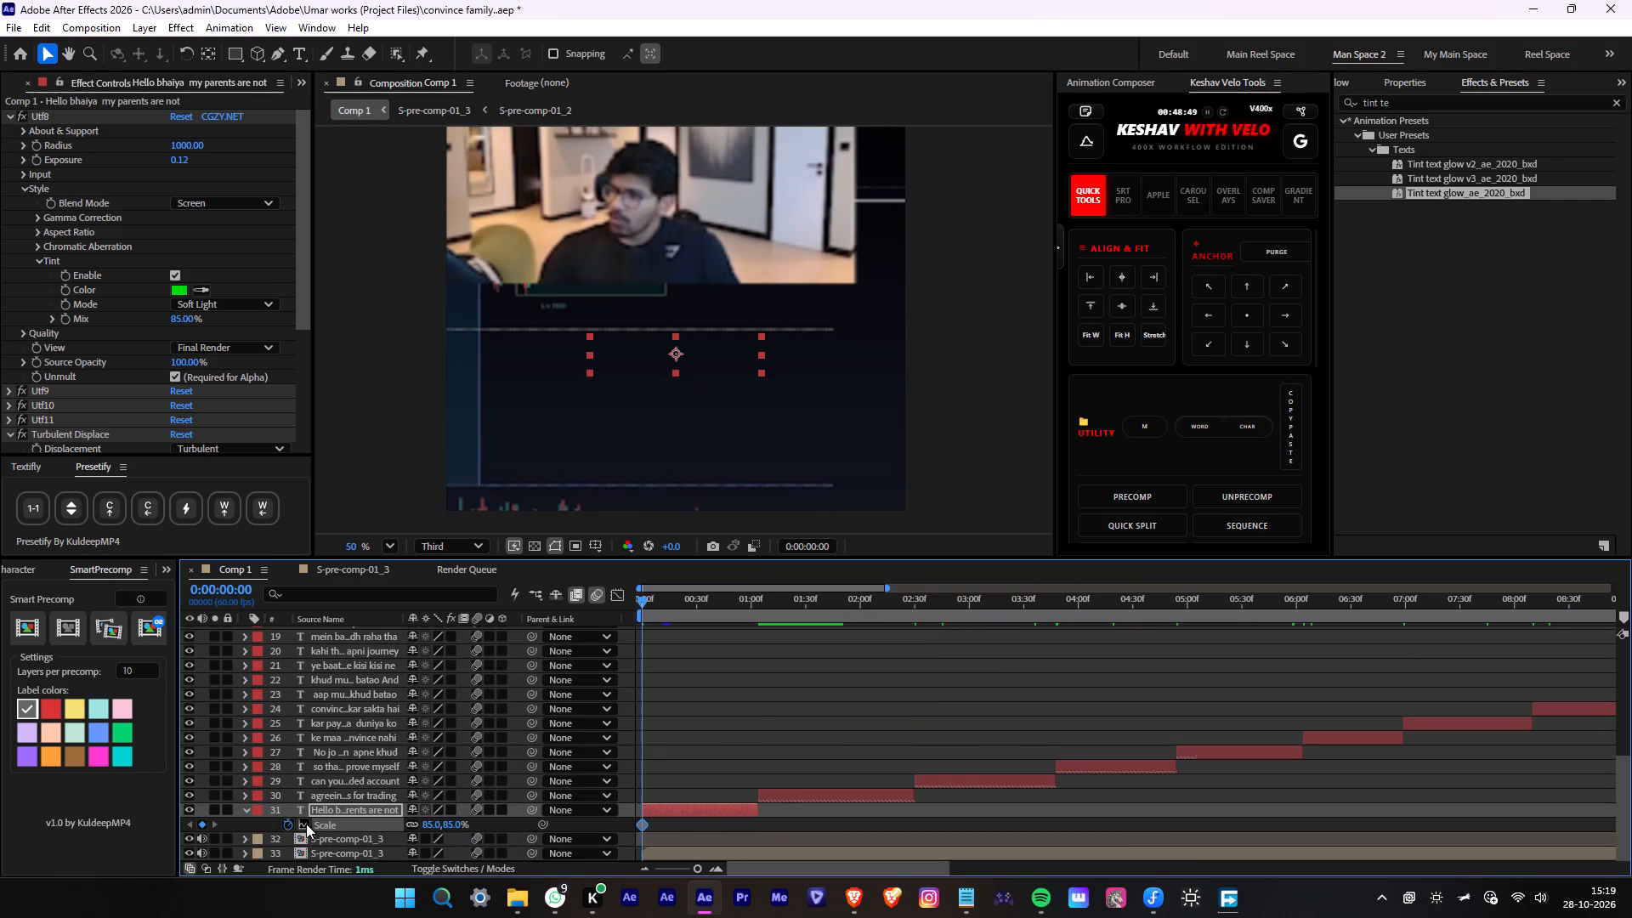
key("o")
left_click(448, 829)
key("9")
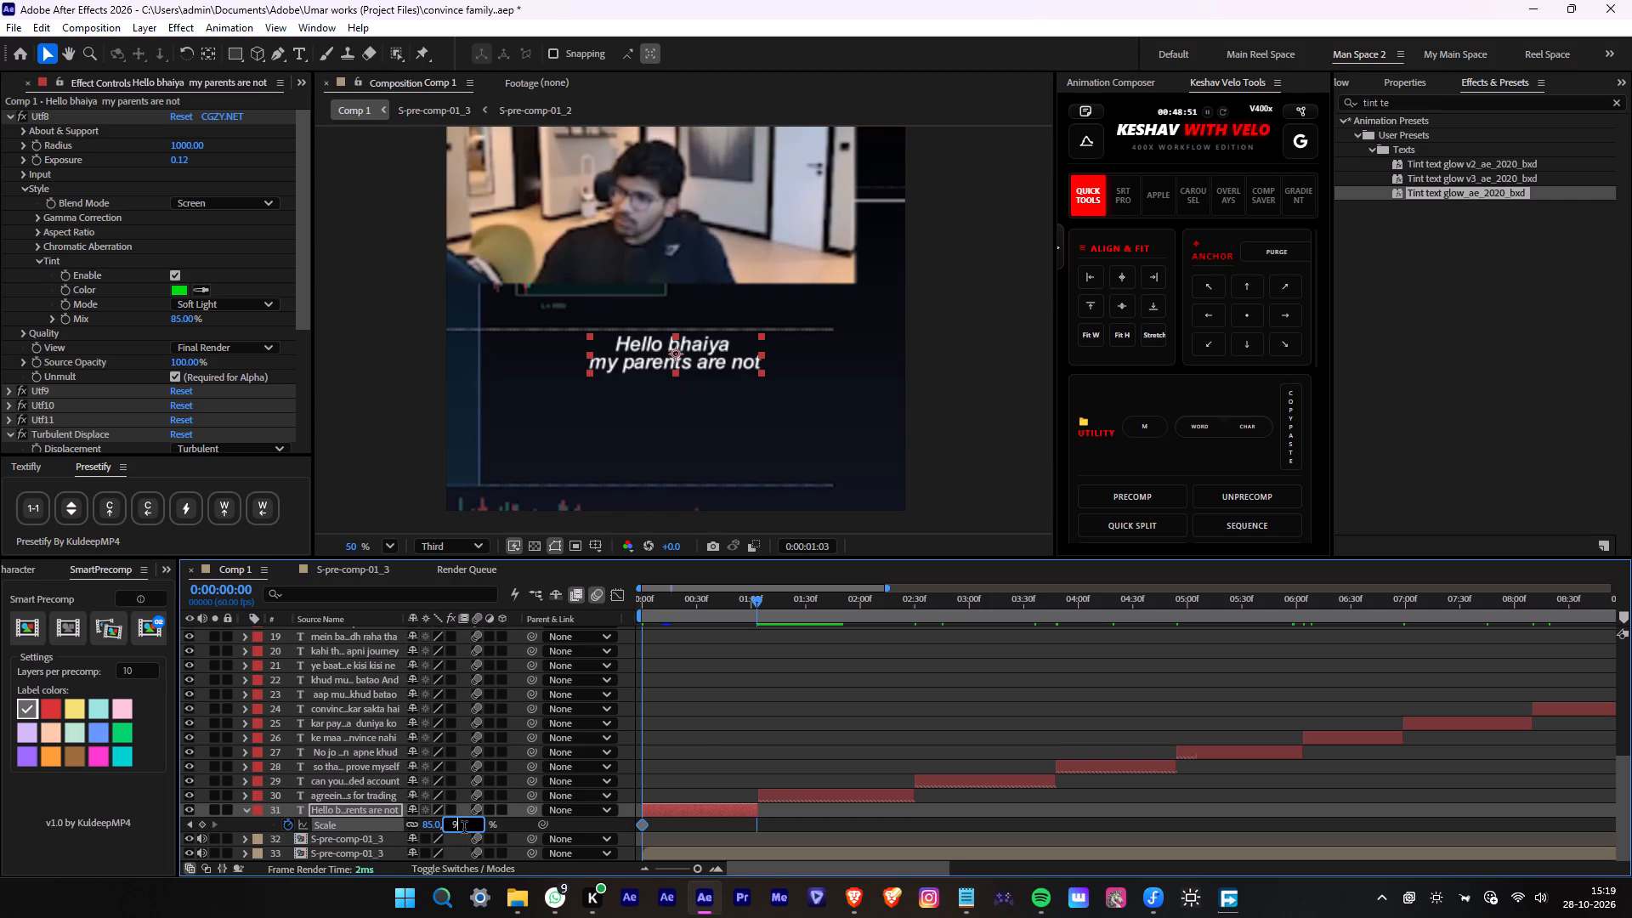
type("65")
key("BackSpace")
left_click(702, 726)
left_click(700, 809)
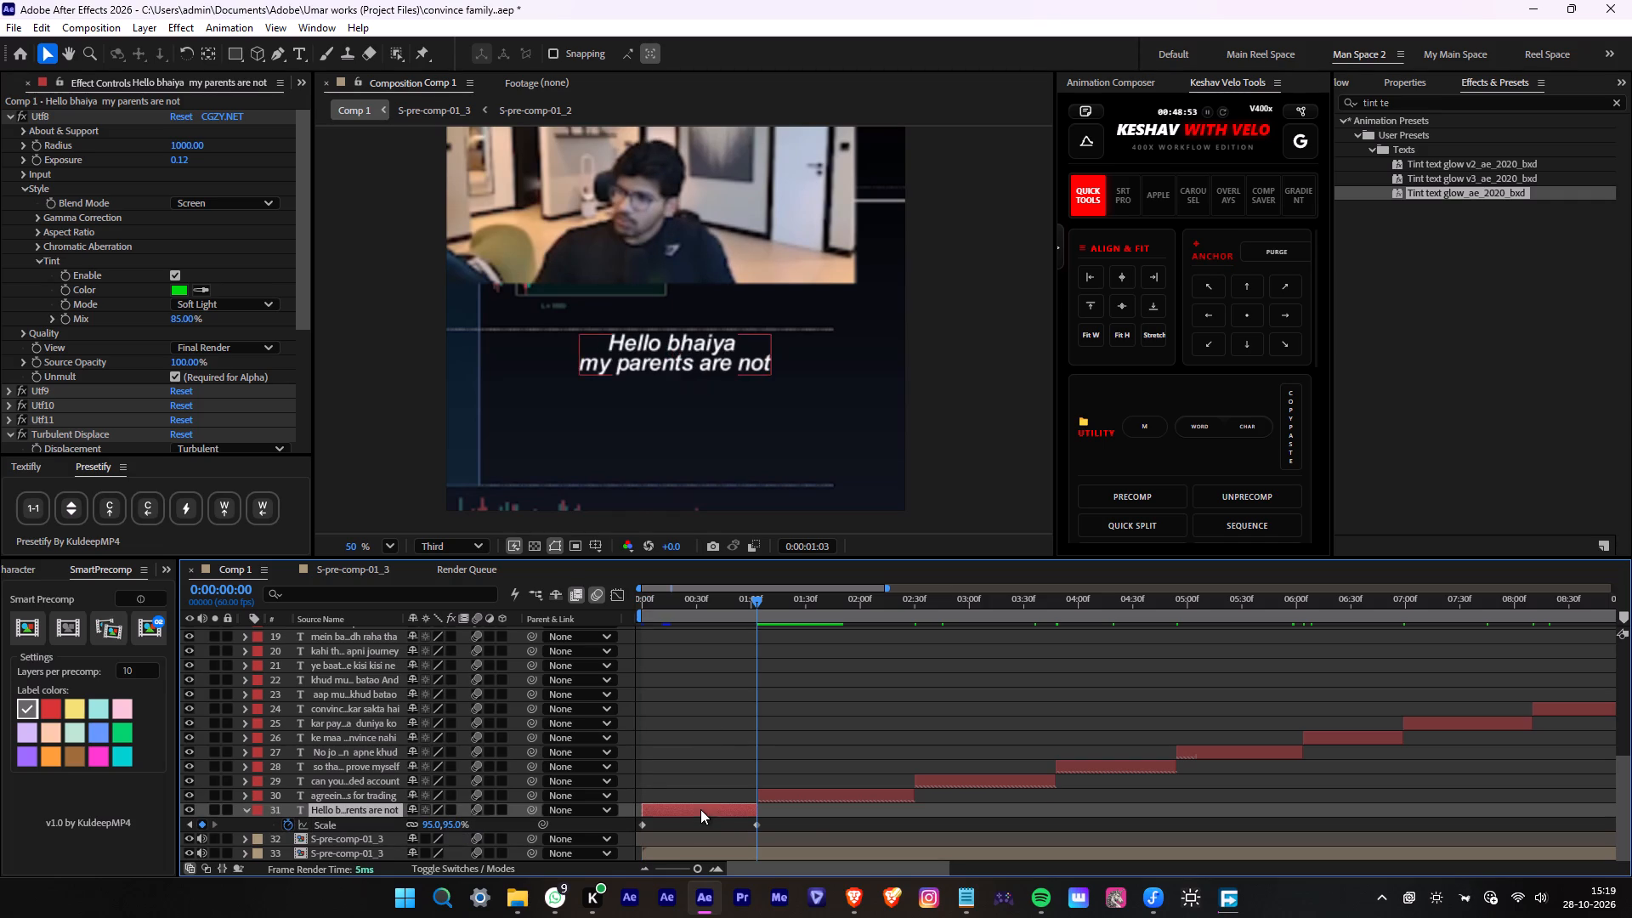
left_click(762, 827)
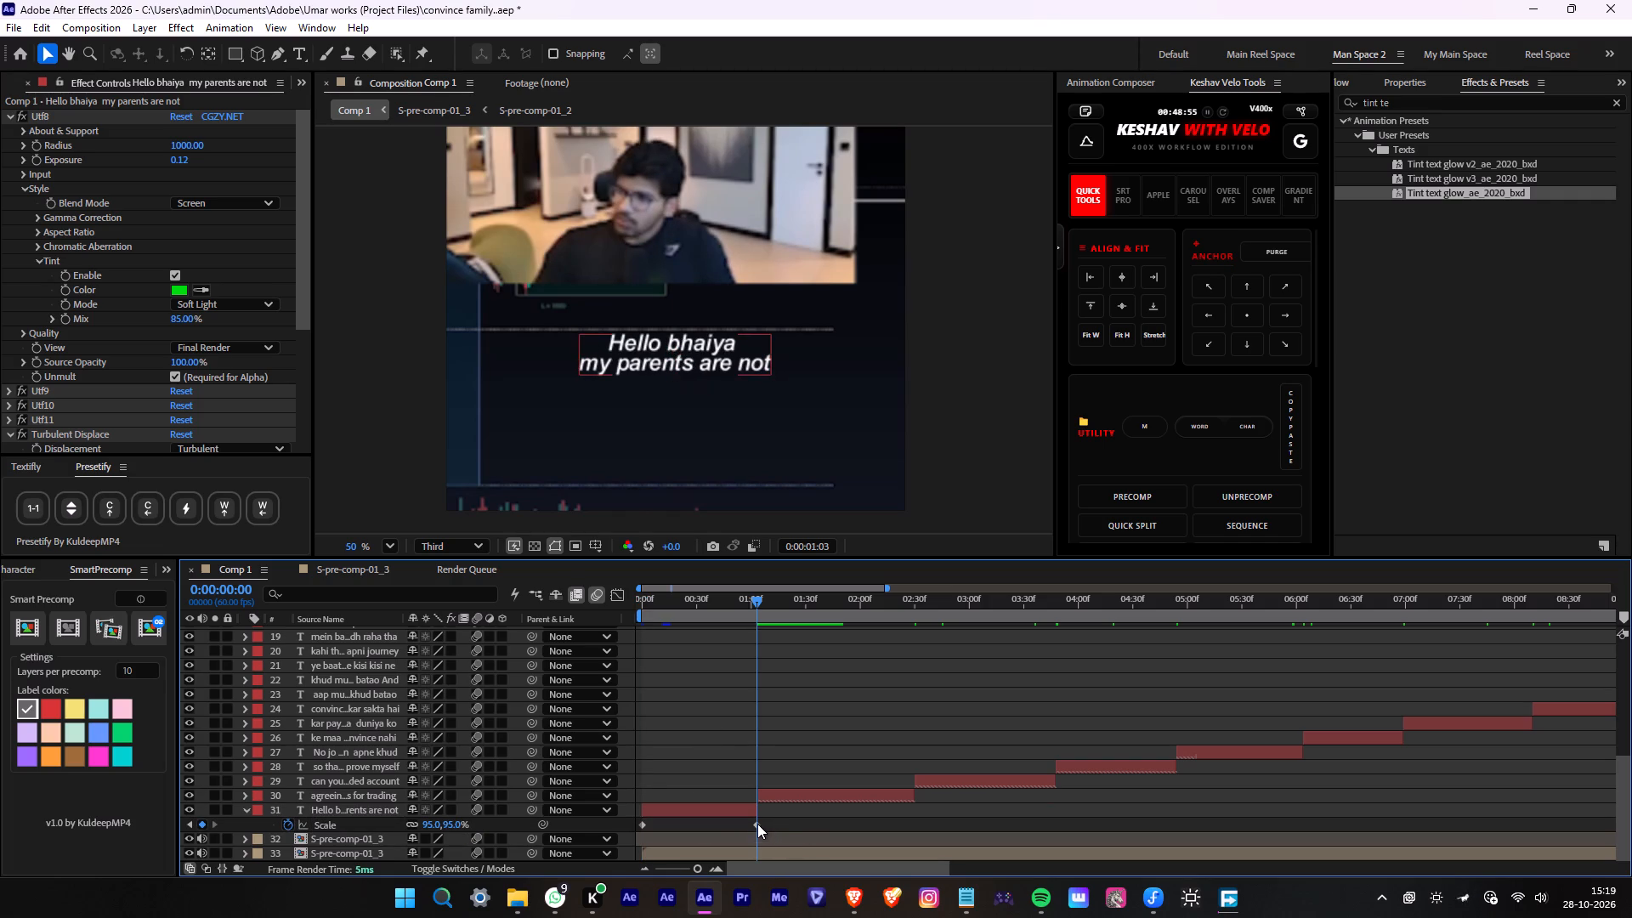
left_click(757, 824)
Copy layer 31's two Scale keyframes and paste them onto caption layers 30 to 1 at 0:00:01:04.
left_click(331, 825)
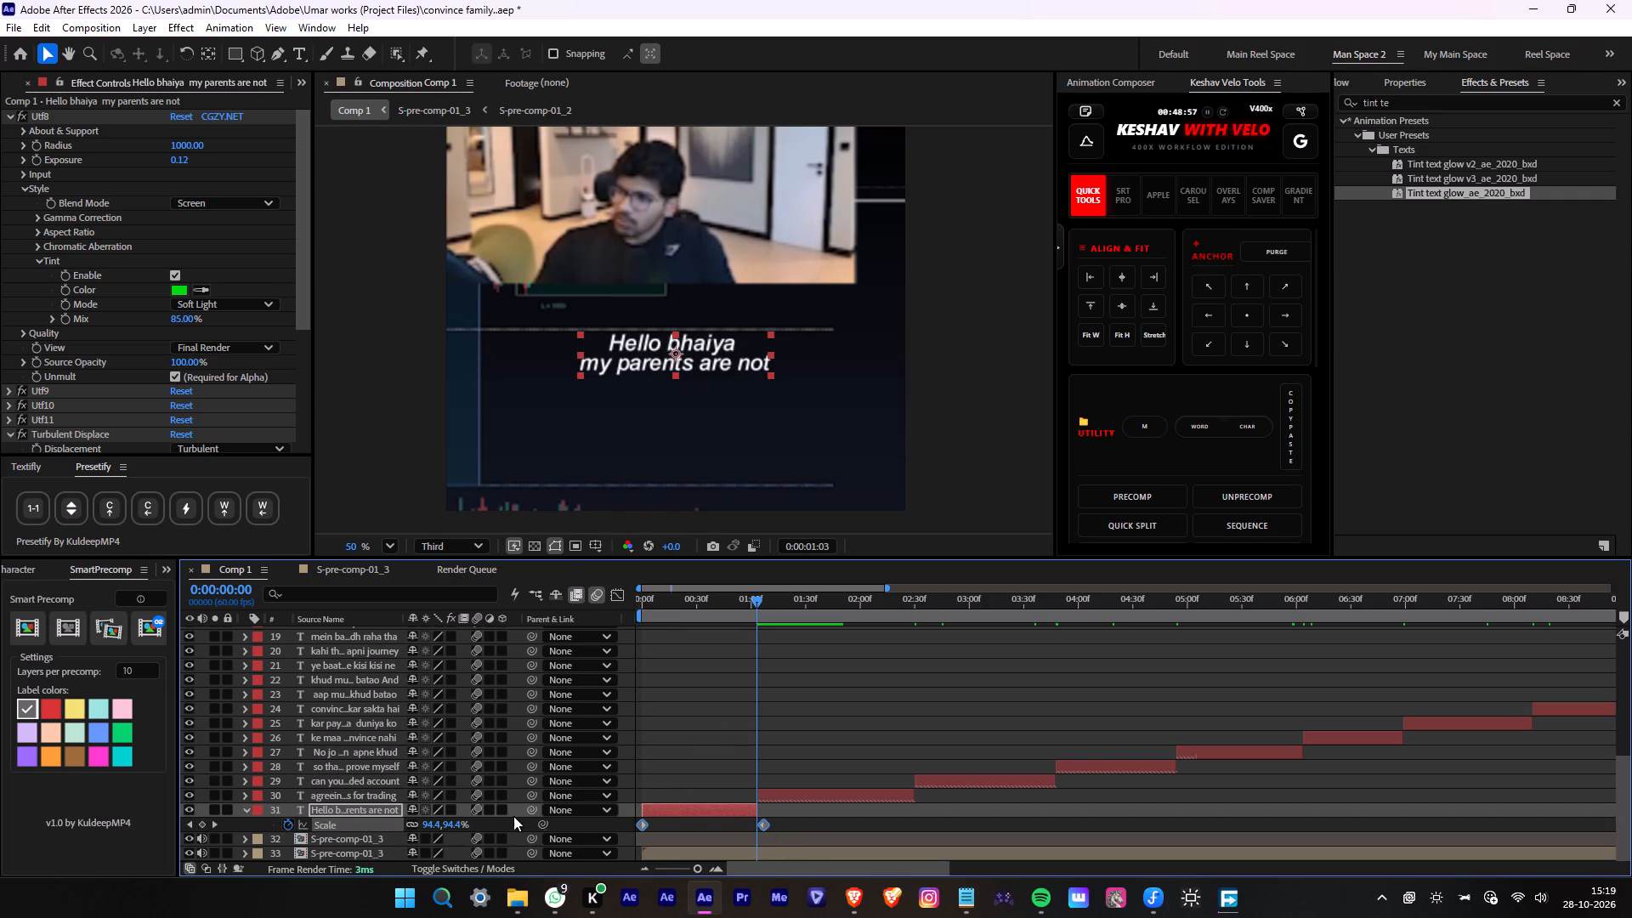
key("ctrl+c")
left_click(835, 799)
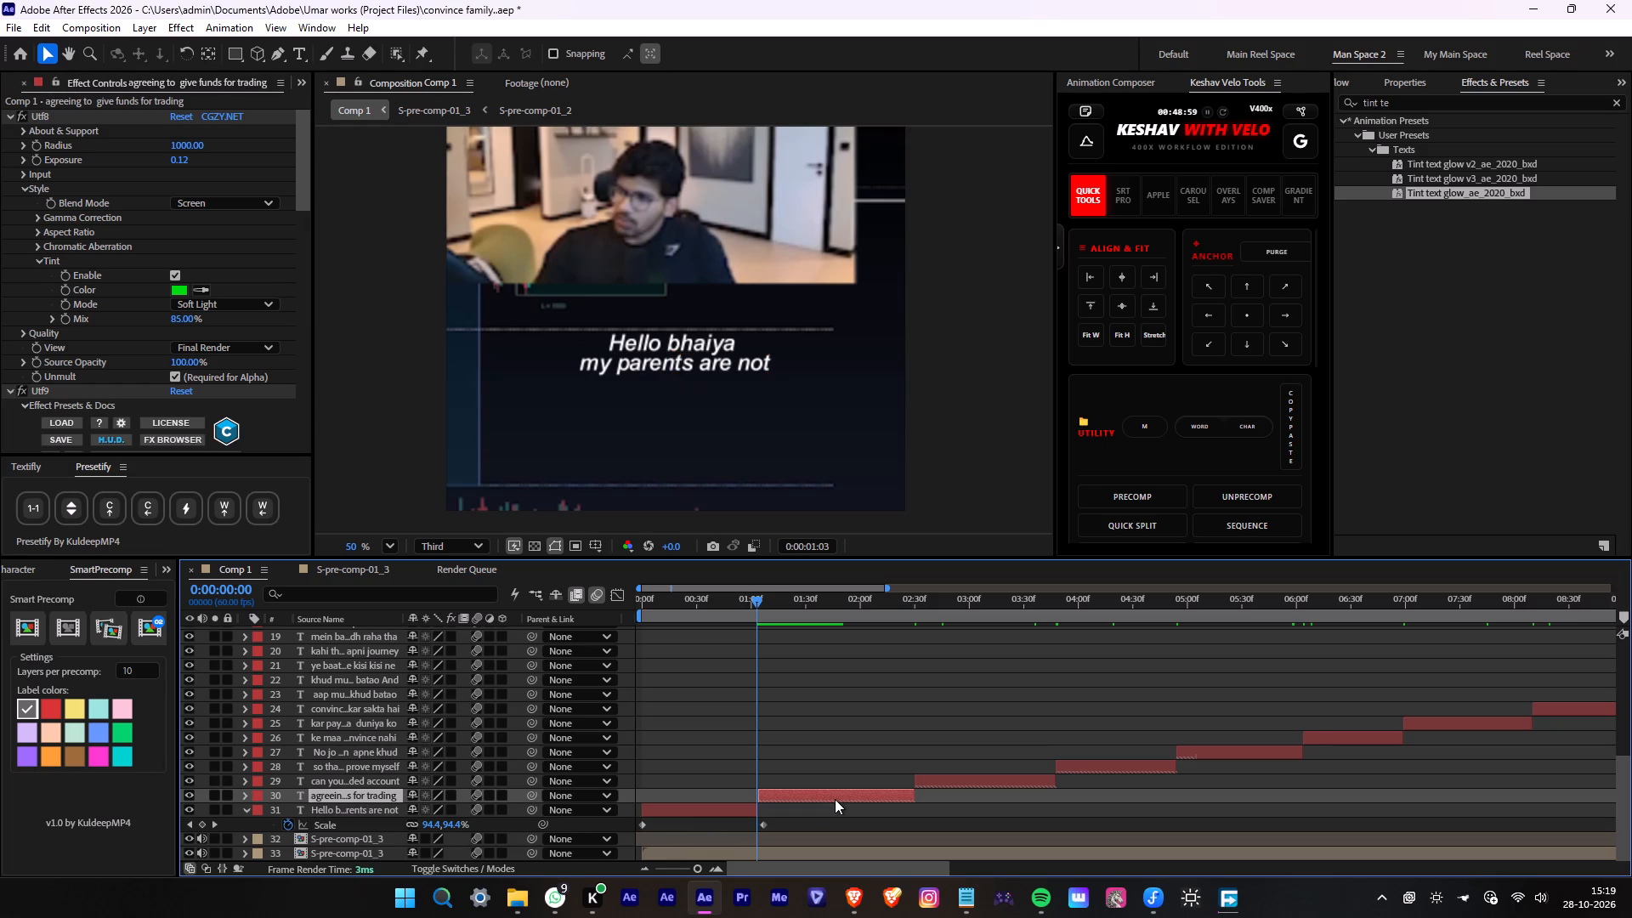
key("i")
scroll(828, 797, "down", 5, "alt")
scroll(828, 798, "up", 4)
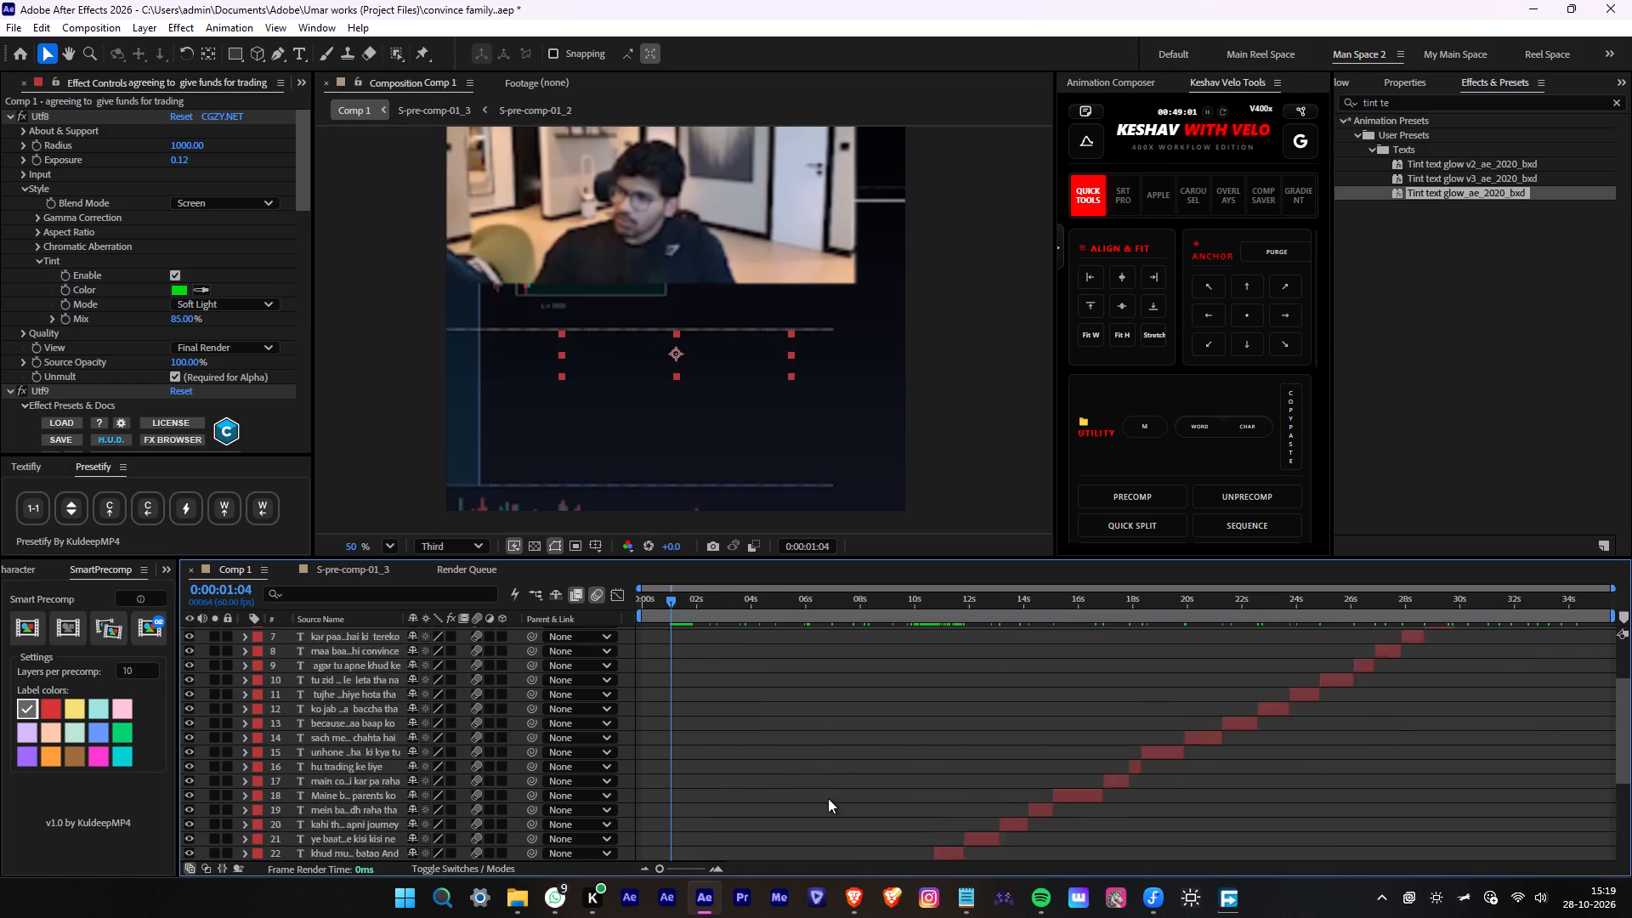
scroll(828, 798, "up", 8)
left_click(326, 632, "shift")
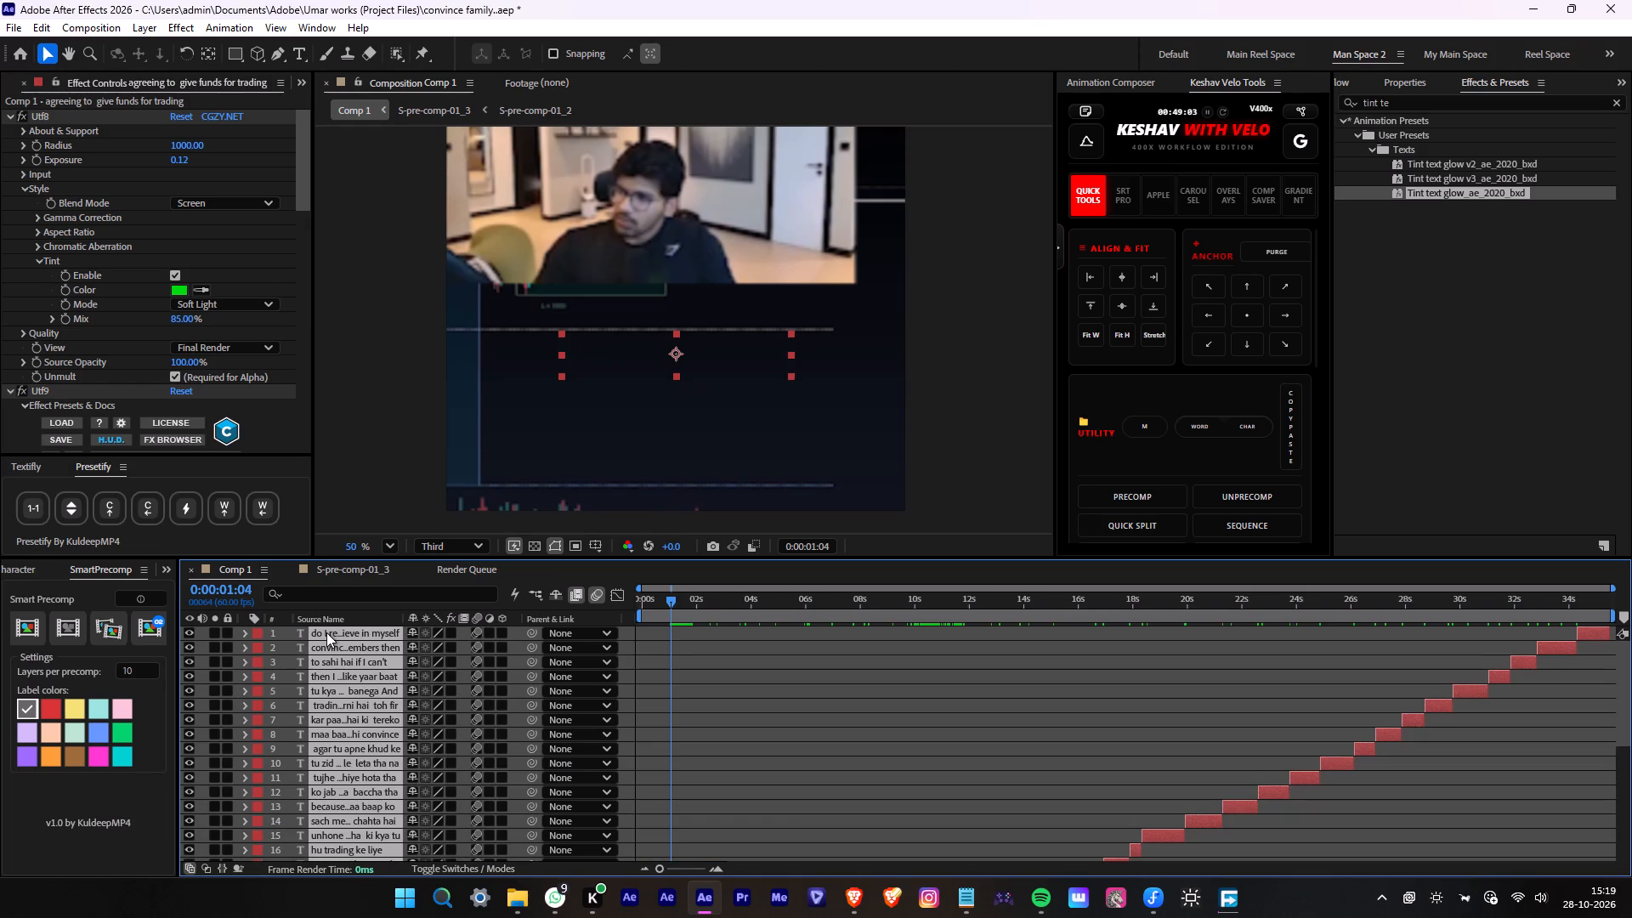
key("ctrl+v")
Use the Keys tool to align the Offset and Scale keyframes of caption layers 30 to 1 with each layer's in- and out-points.
scroll(1210, 303, "down", 6)
left_click(1193, 285)
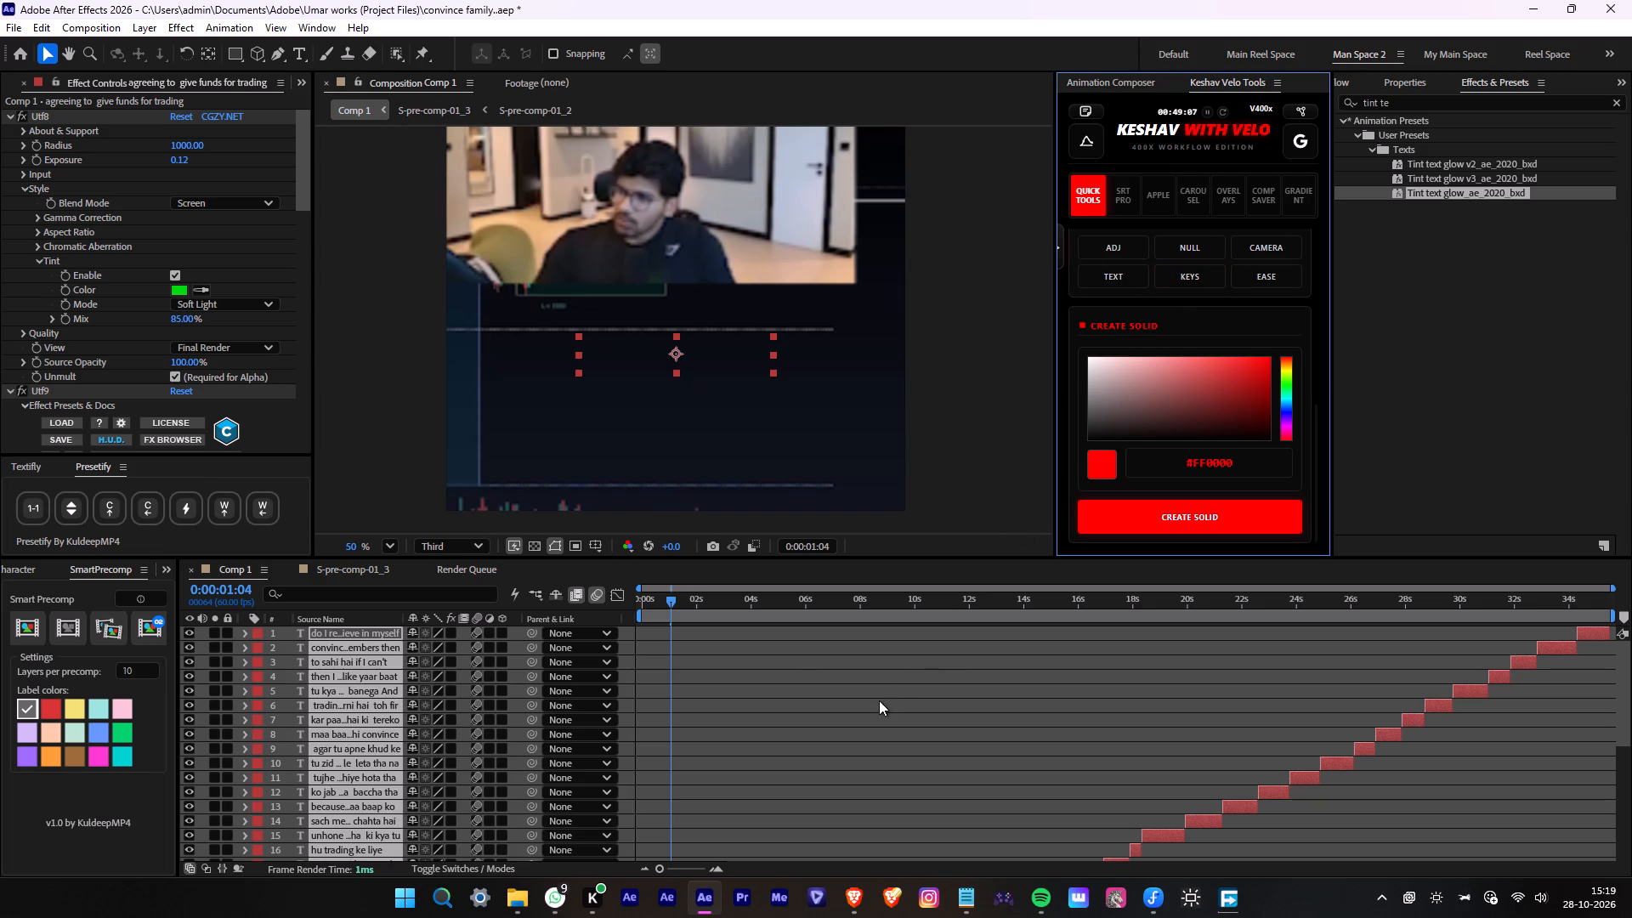
key("u")
scroll(723, 680, "down", 4)
scroll(634, 694, "up", 3, "alt")
scroll(697, 702, "up", 1)
middle_click_drag(700, 702, 728, 701)
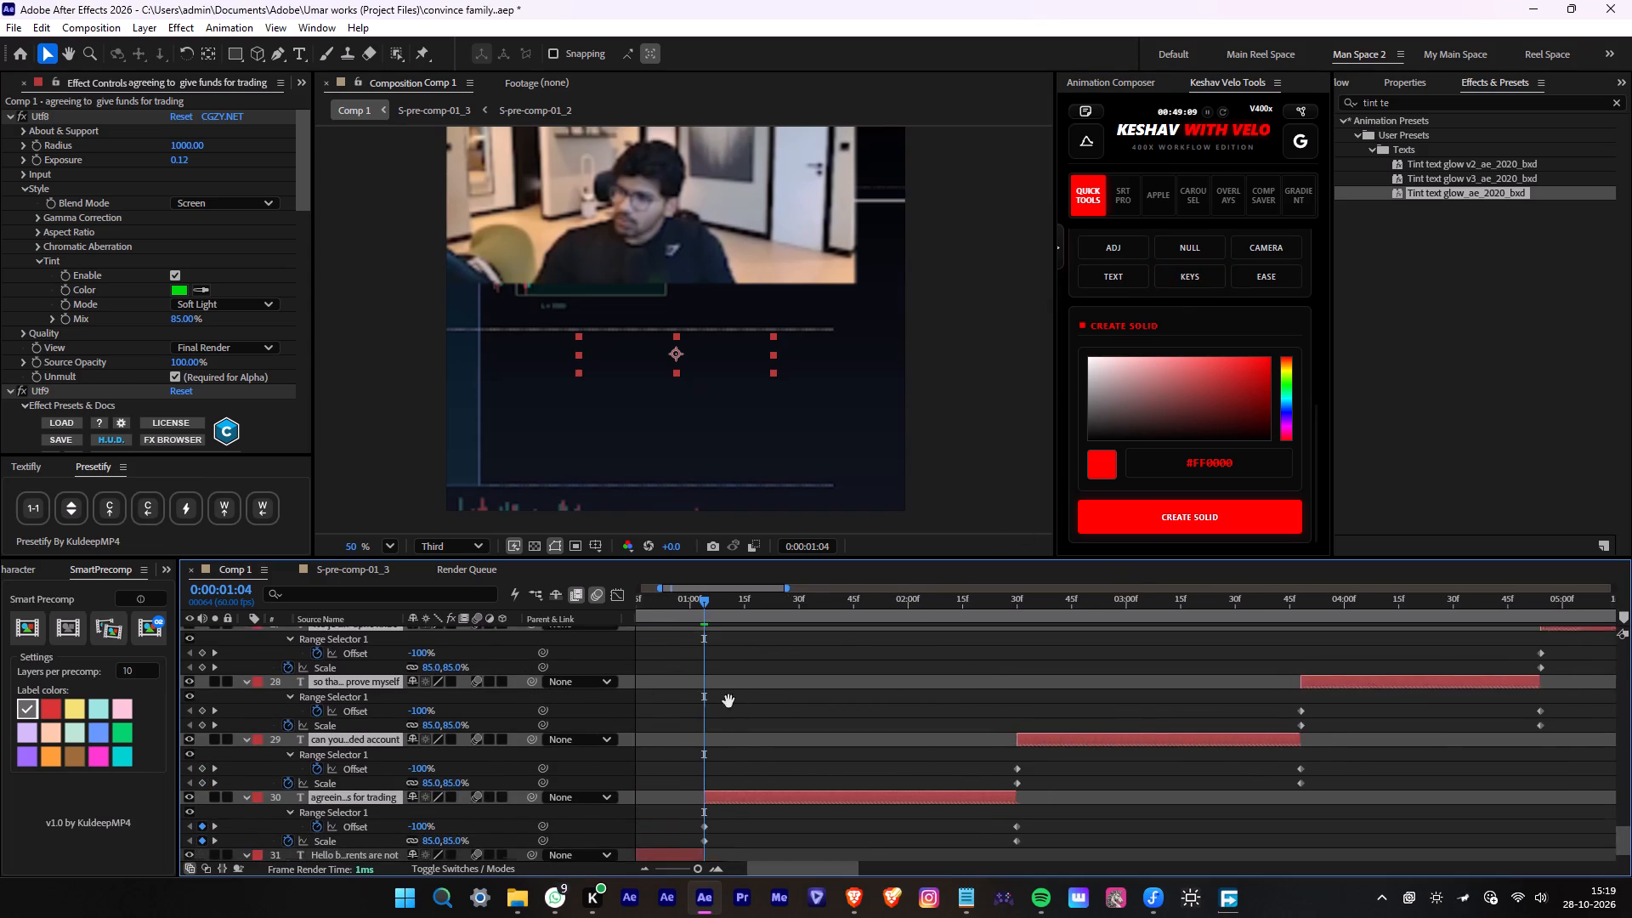
middle_click_drag(728, 701, 915, 671)
left_click(1233, 709)
scroll(1233, 709, "down", 1, "alt")
left_click(1189, 765, "alt")
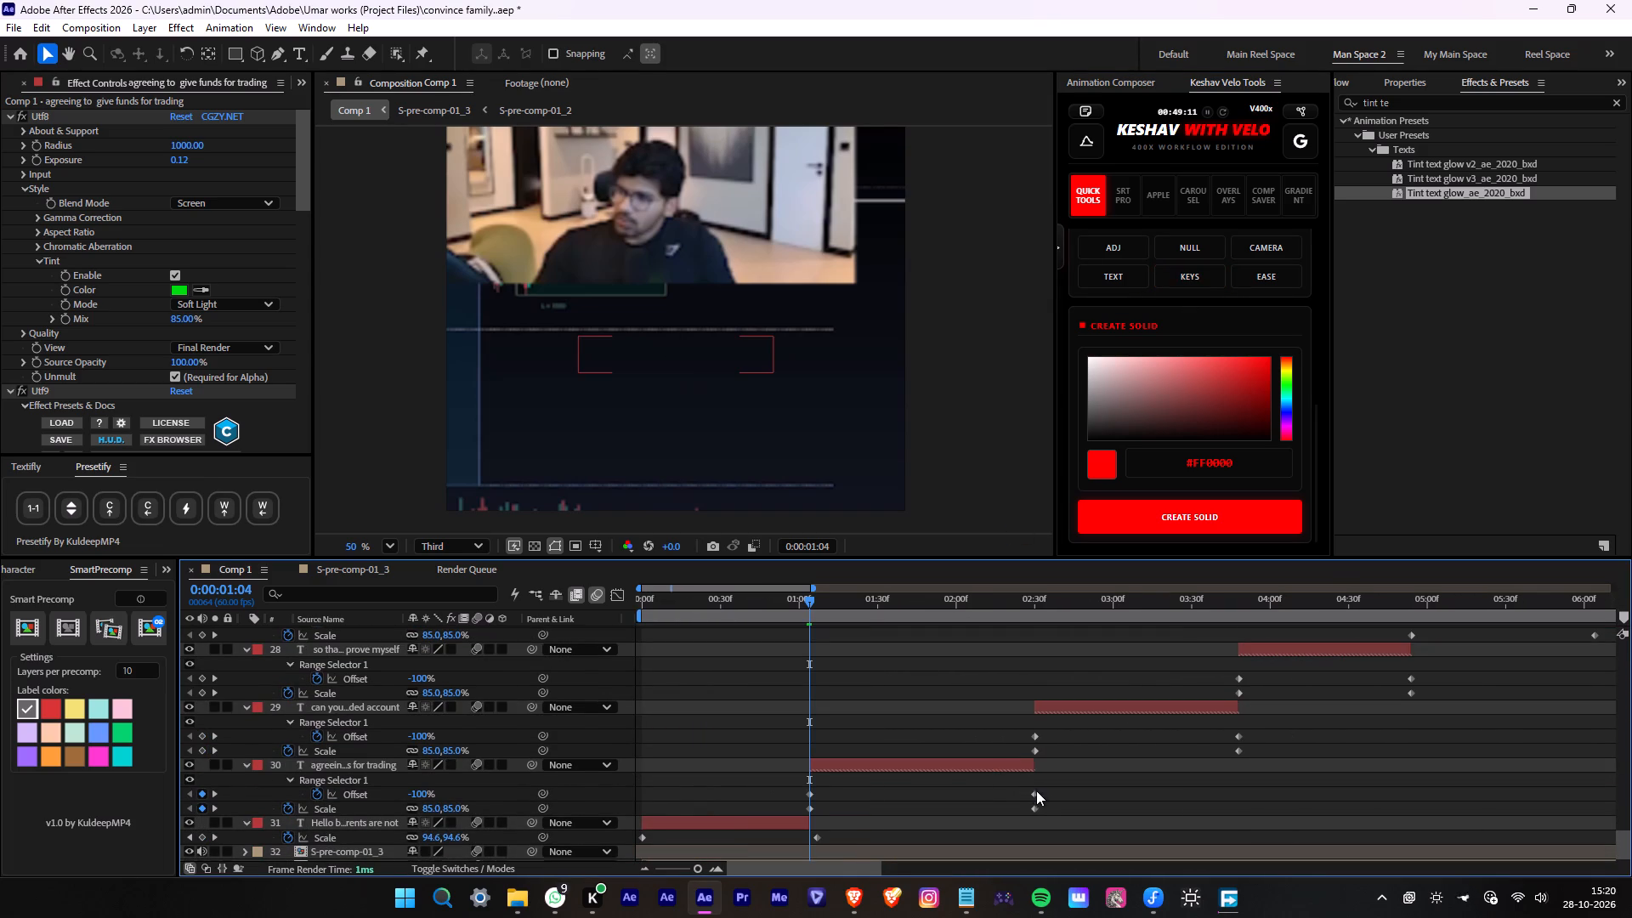
On layers 30 and 29, shift the end Offset keyframe slightly before the out-point and the end Scale keyframe slightly past it.
left_click_drag(1031, 790, 1010, 790)
scroll(1022, 783, "down", 2, "alt")
left_click_drag(792, 811, 802, 811)
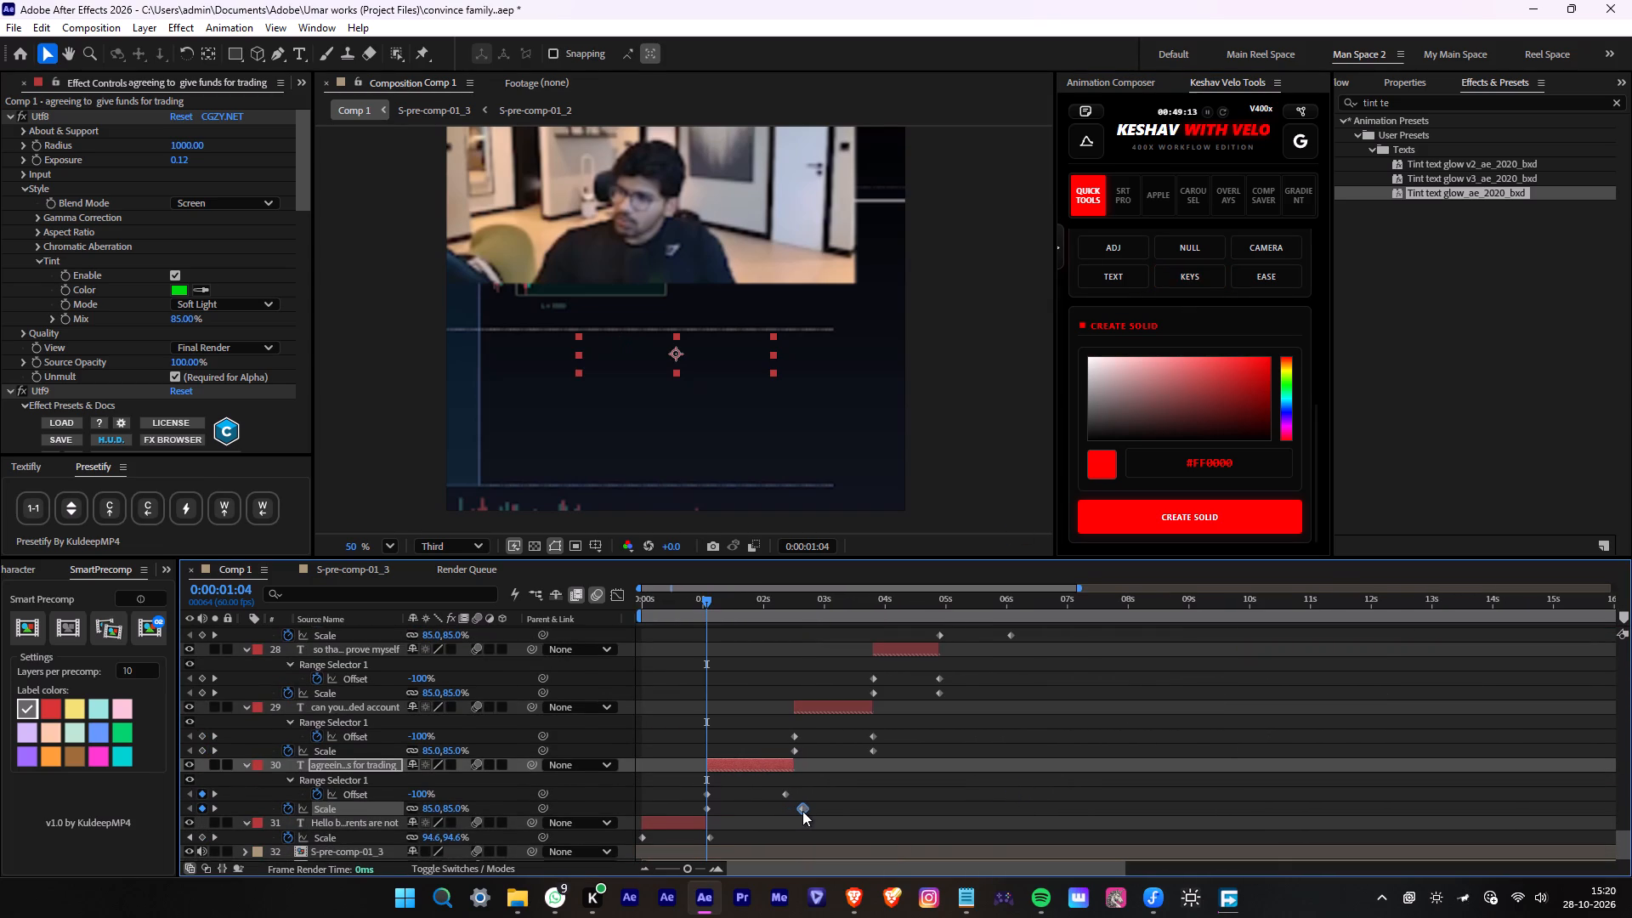
left_click_drag(872, 734, 858, 732)
left_click_drag(875, 751, 884, 751)
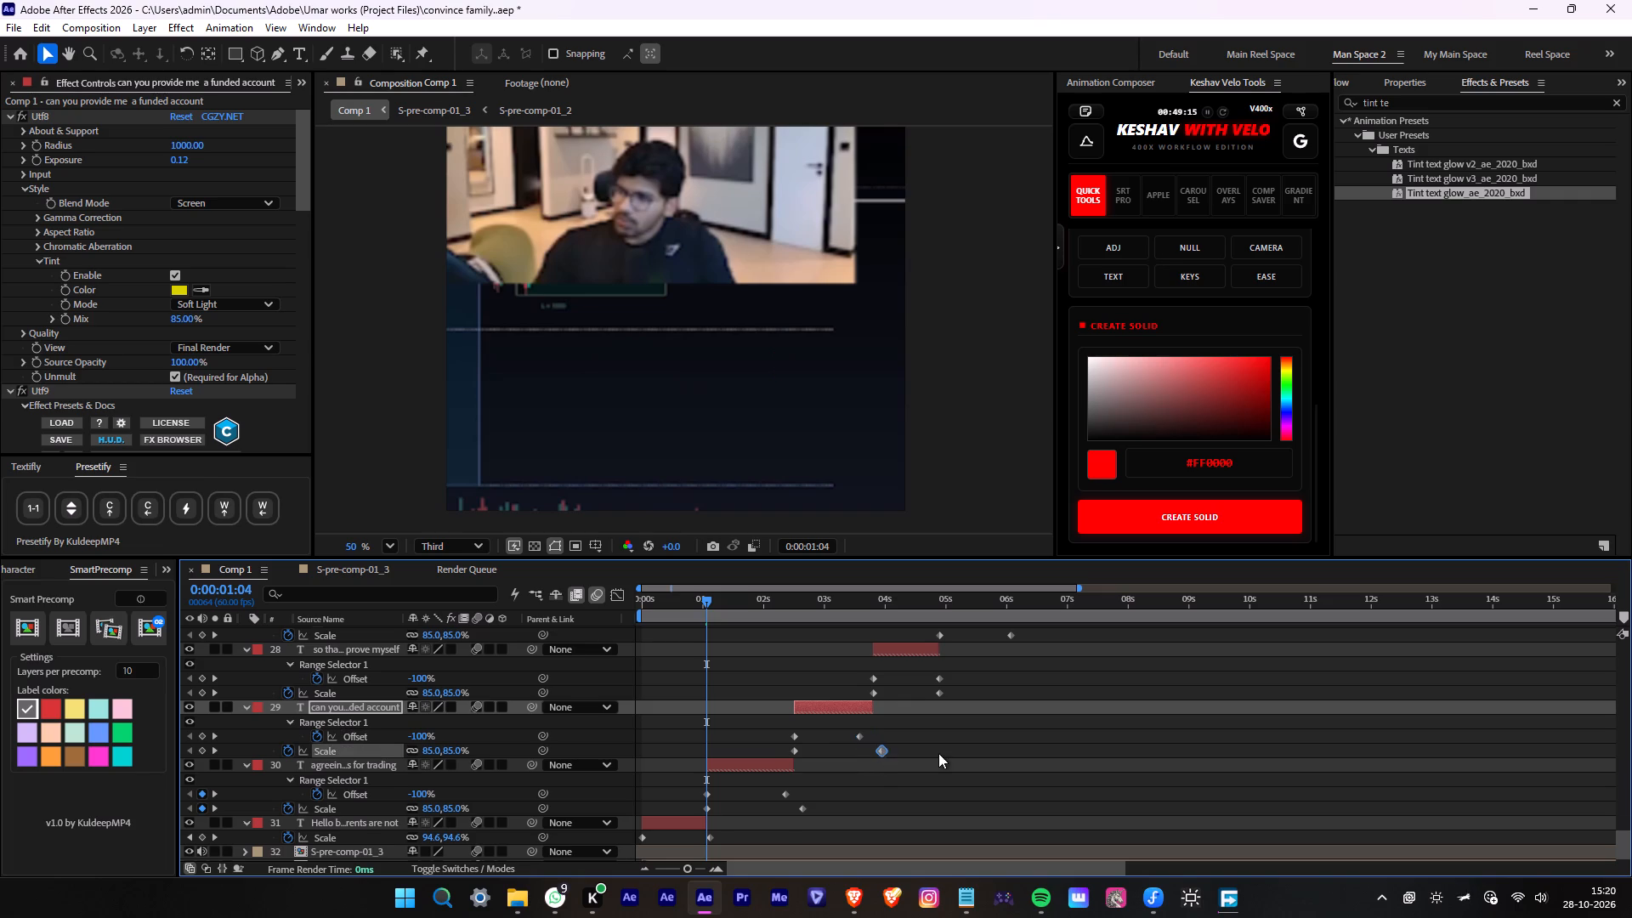
On layers 28 and 27, move the last Offset keyframe a little earlier and the last Scale keyframe just beyond the layer's end.
scroll(938, 753, "up", 1)
left_click_drag(940, 720, 929, 717)
left_click(938, 737)
scroll(1006, 751, "up", 1)
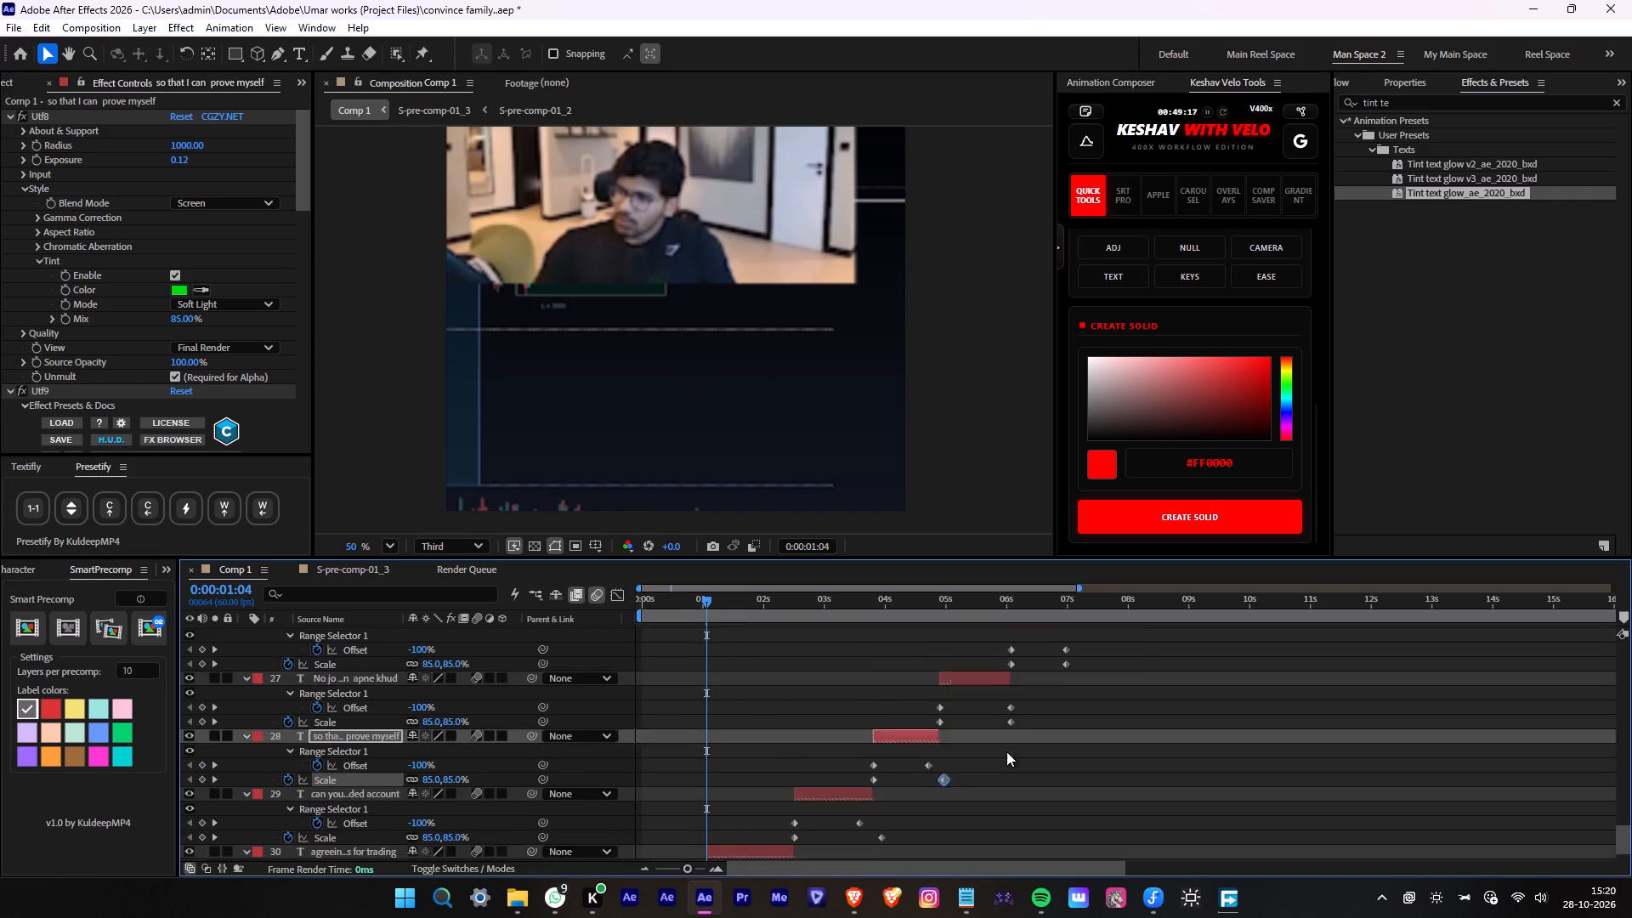
scroll(1006, 751, "up", 1)
left_click_drag(1012, 747, 1002, 747)
left_click(1013, 768)
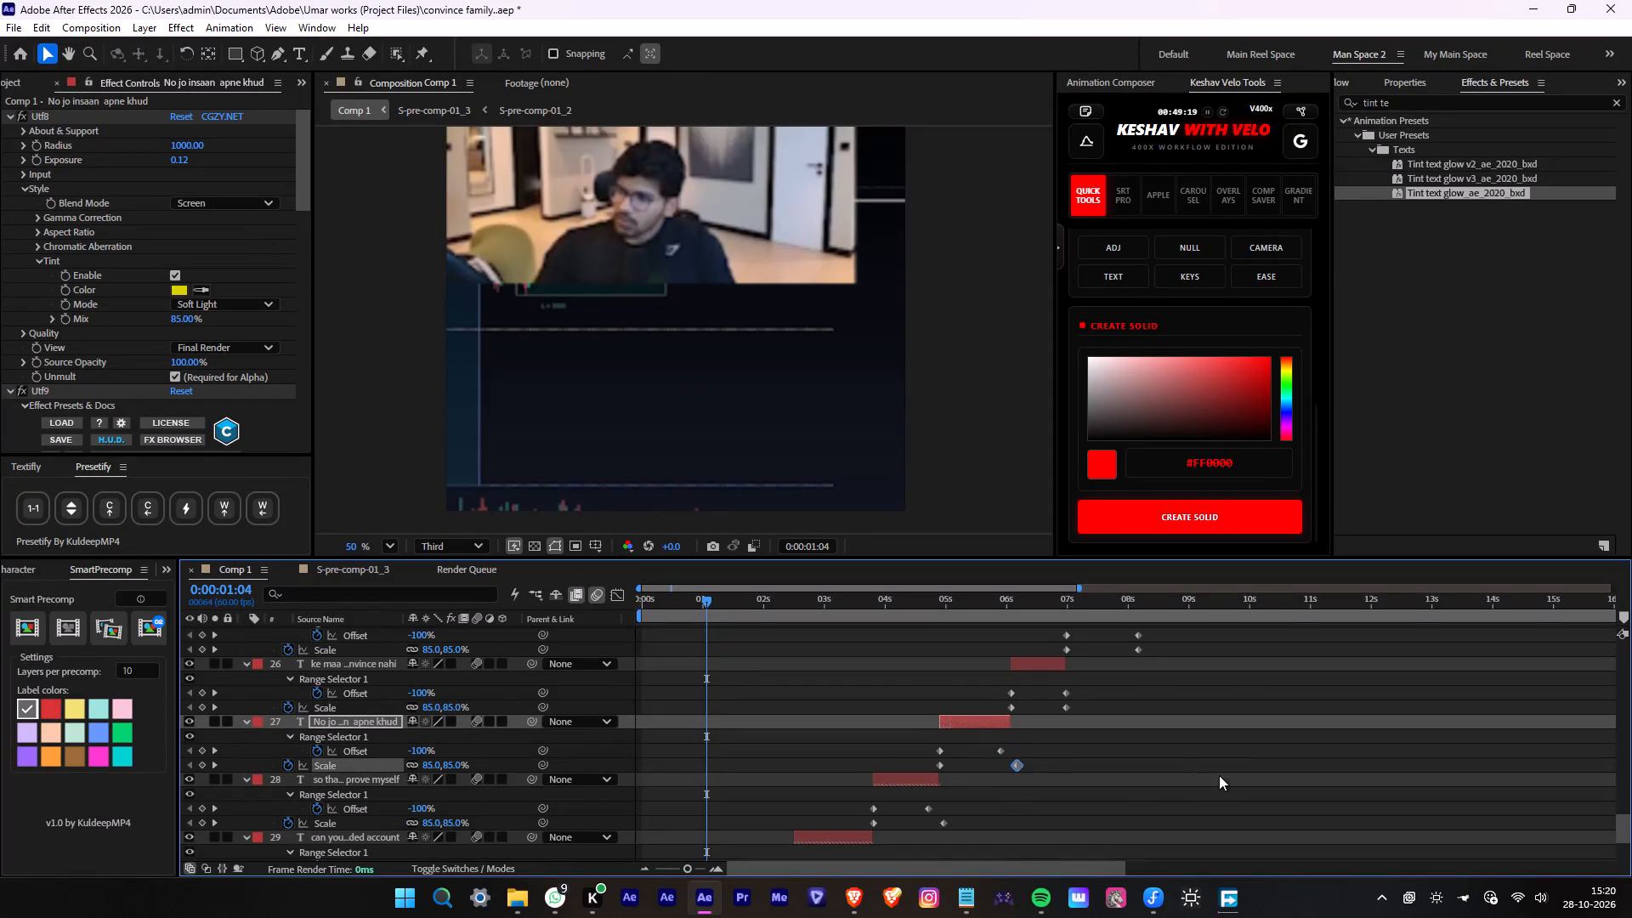
On layers 26 and 25, pull the end Offset keyframe just inside the caption and push the end Scale keyframe just past its out-point.
scroll(1219, 775, "up", 2)
left_click_drag(1067, 776, 1059, 773)
left_click_drag(1068, 797, 1075, 797)
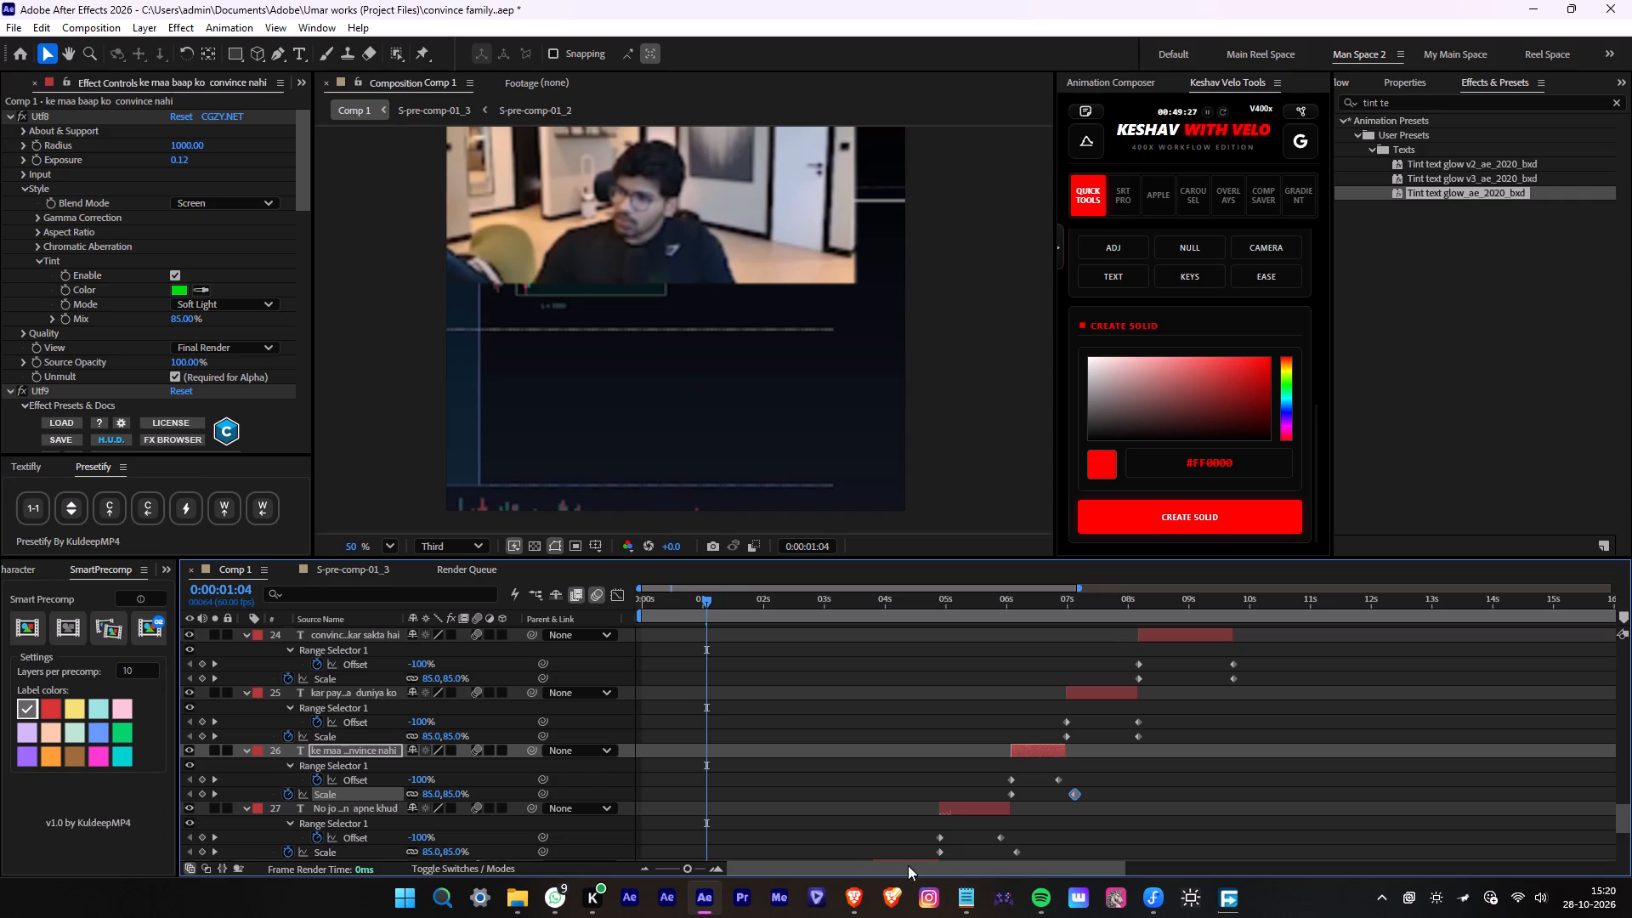
left_click(1048, 852)
middle_click_drag(1227, 797, 1168, 821)
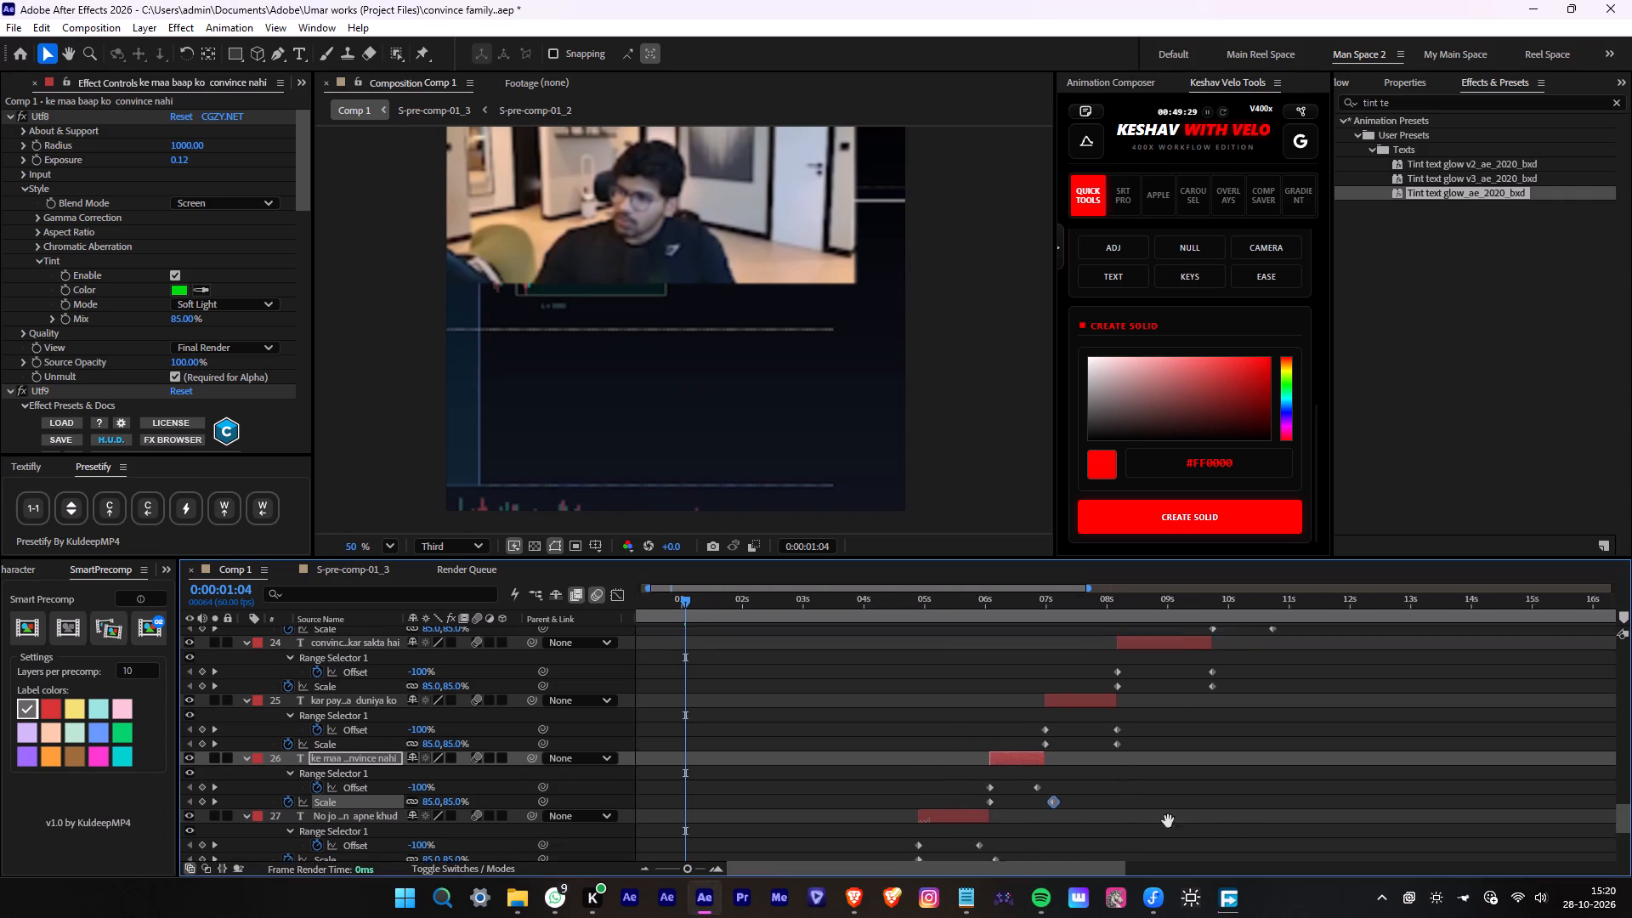
middle_click_drag(1168, 821, 1074, 868)
scroll(1011, 802, "up", 2, "alt")
left_click_drag(926, 792, 906, 792)
scroll(919, 792, "down", 1, "alt")
left_click_drag(922, 809, 938, 812)
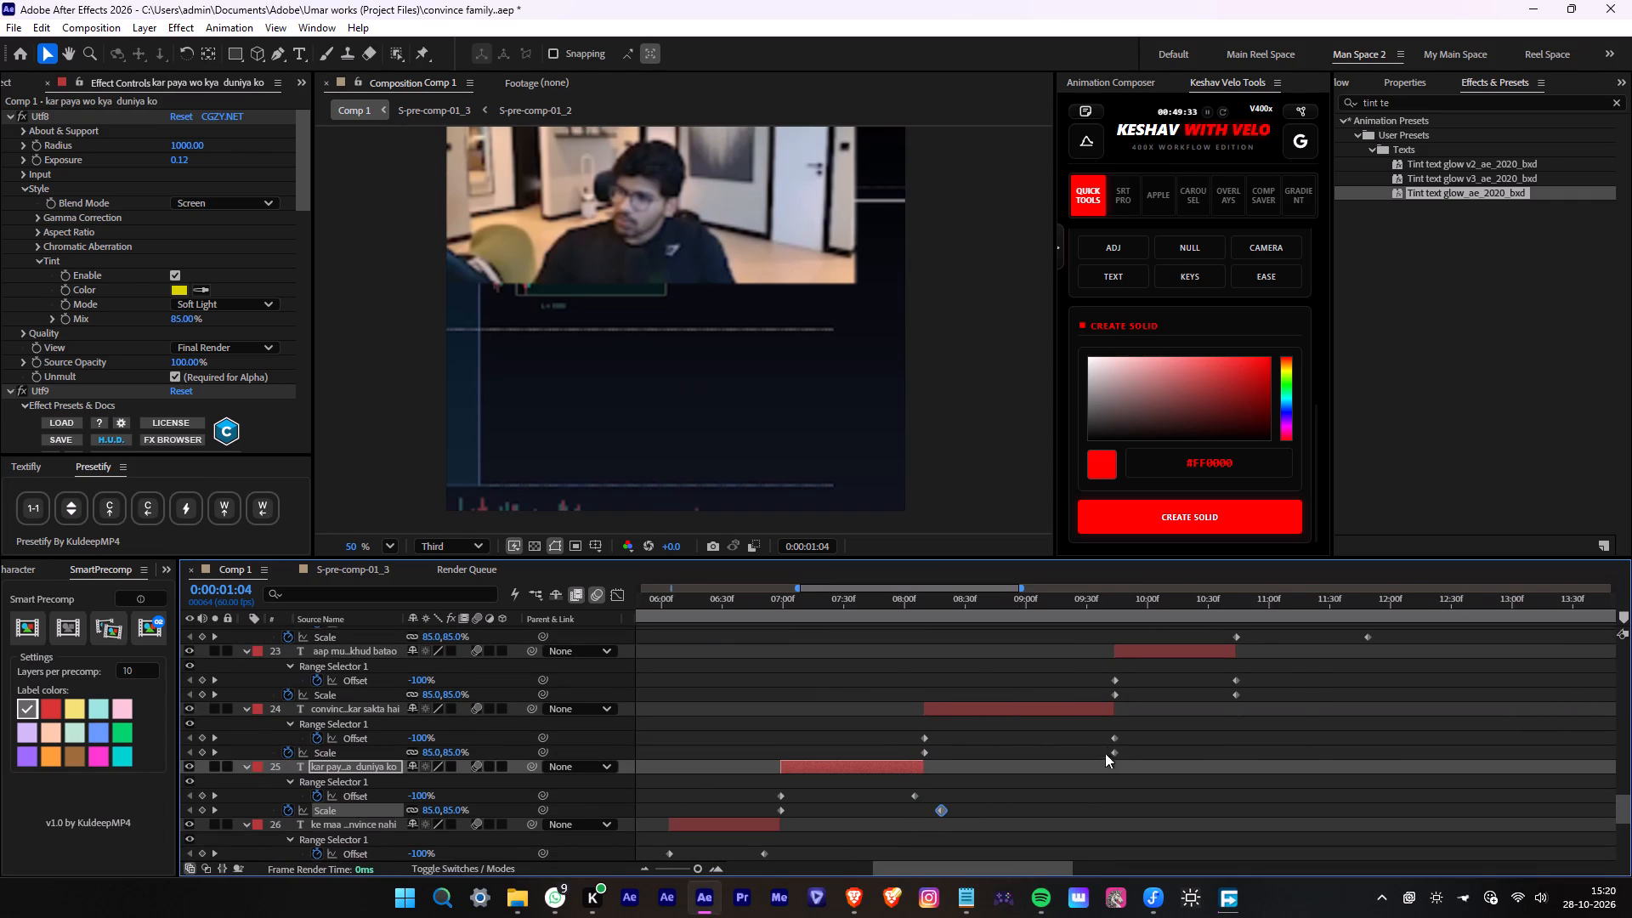
On layer 24, move the end Offset keyframe to about 9.5 s and the end Scale keyframe to just before 10 s.
left_click_drag(1113, 738, 1089, 737)
left_click_drag(1111, 751, 1142, 758)
scroll(1156, 751, "down", 1, "alt")
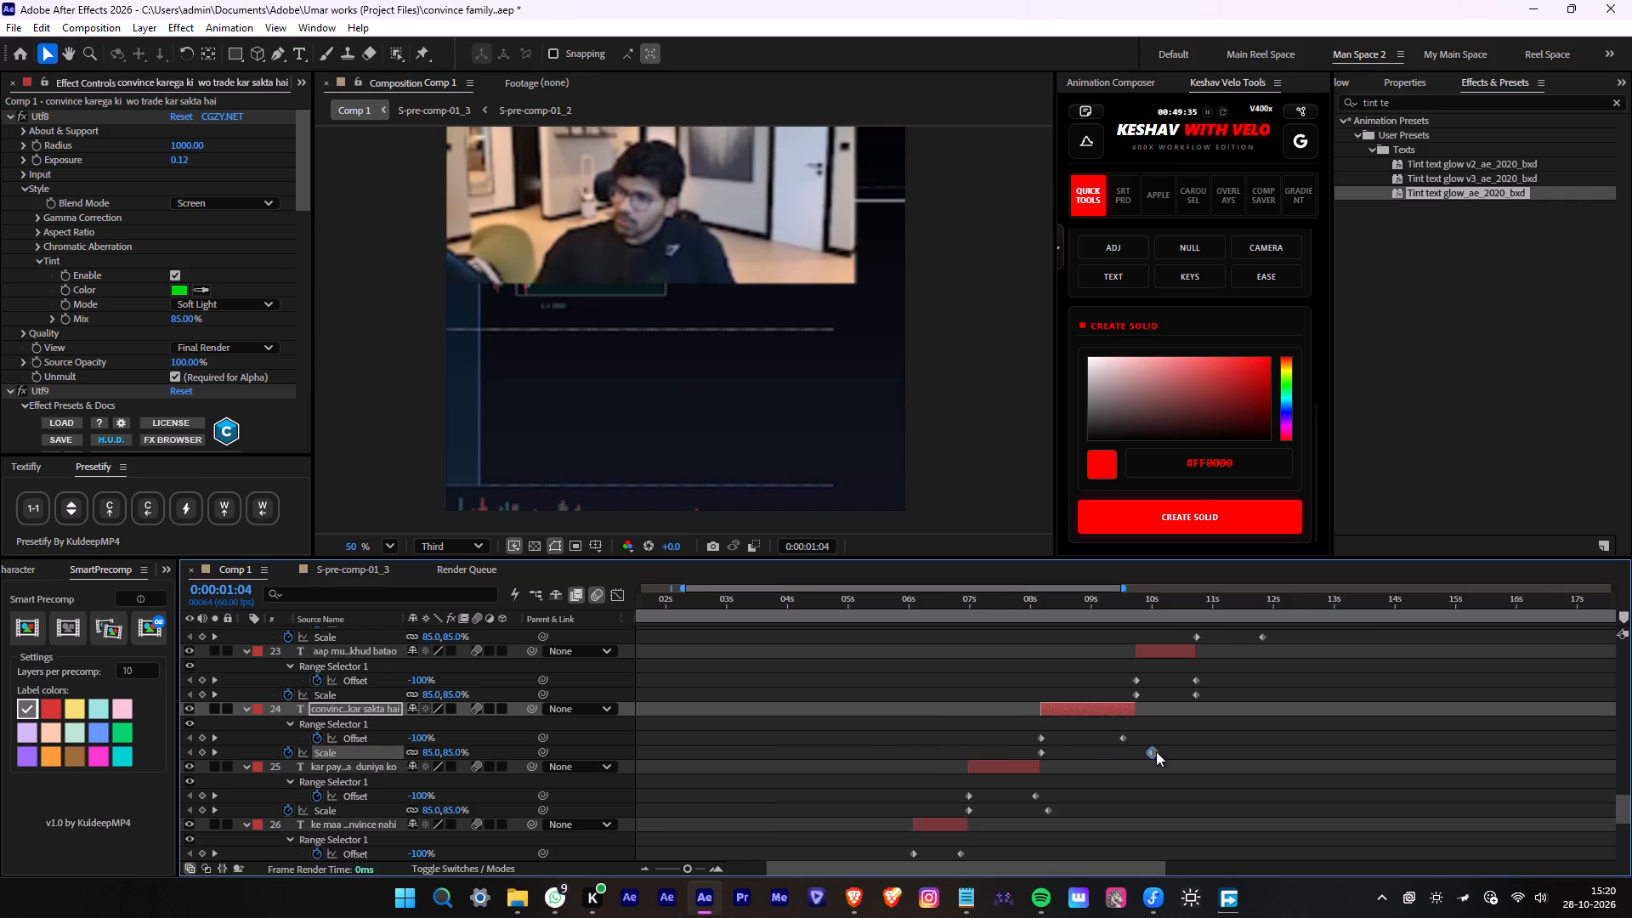
middle_click_drag(1156, 751, 960, 767)
scroll(984, 764, "up", 1, "alt")
left_click_drag(931, 770, 923, 770)
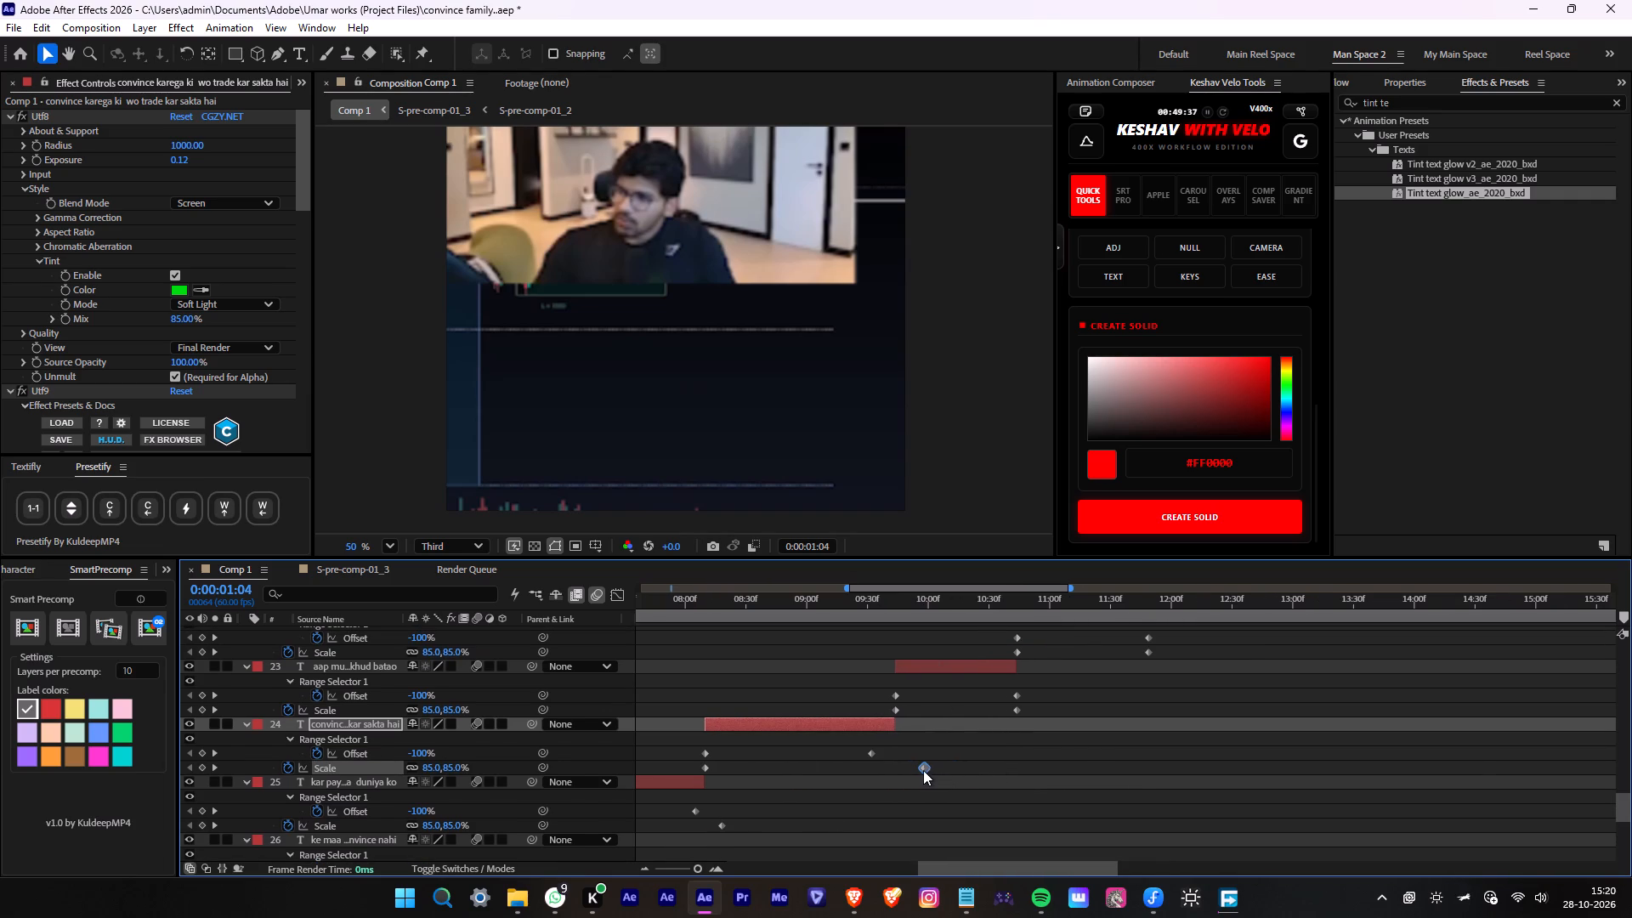
left_click_drag(923, 770, 921, 770)
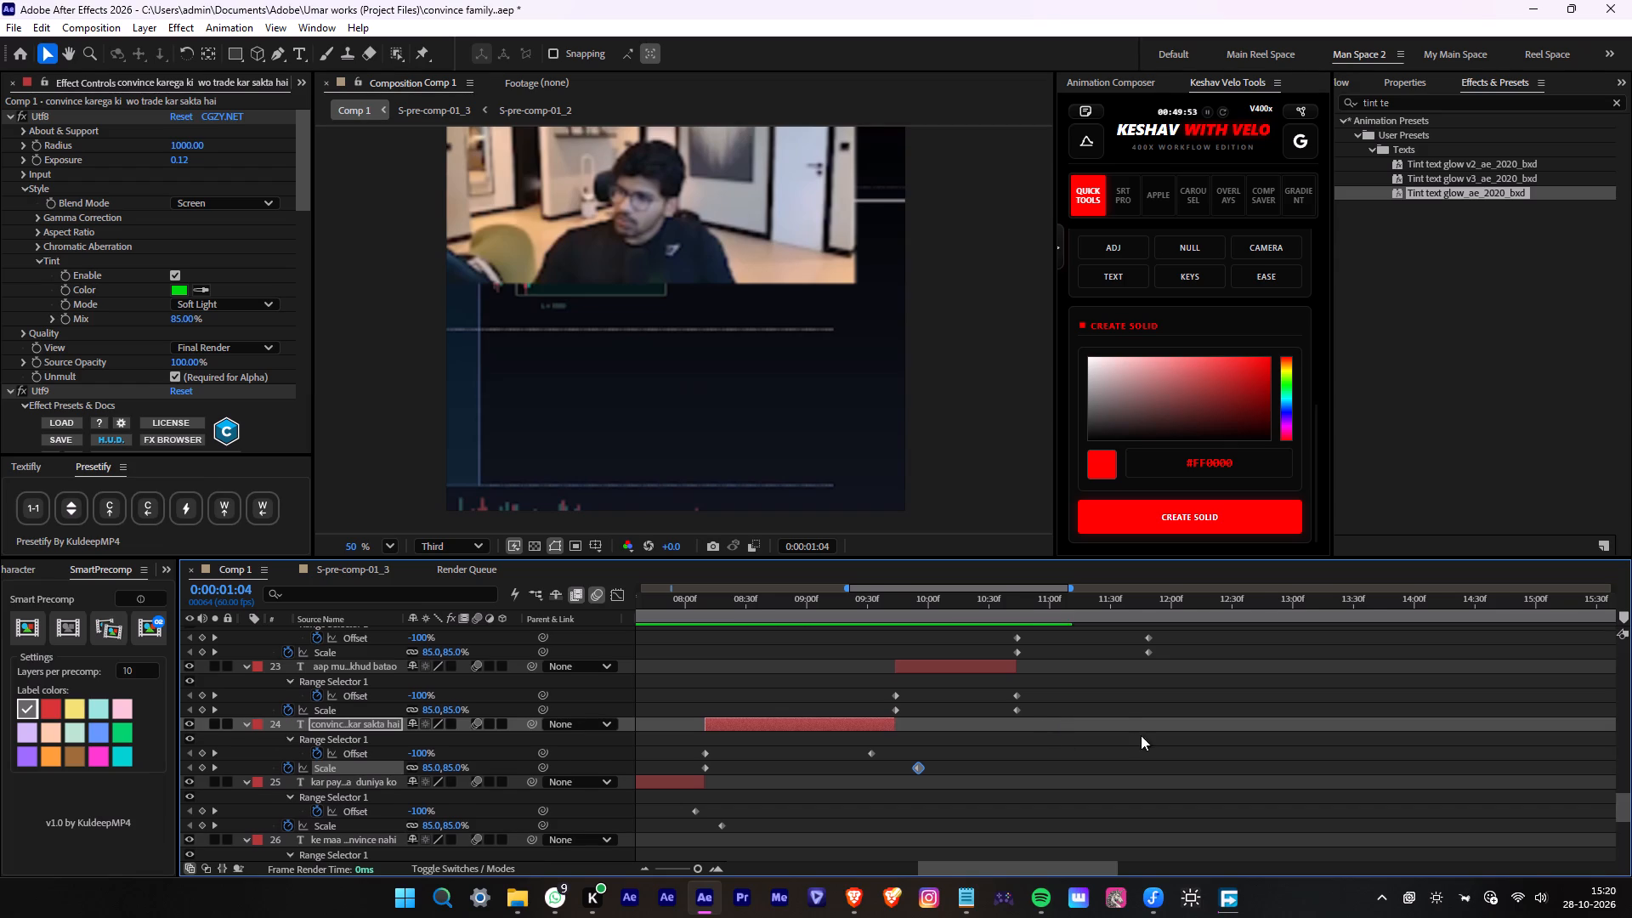
On layers 23 and 22, shift the final Offset keyframe before the out-point and the final Scale keyframe slightly after it.
middle_click_drag(1141, 735, 1108, 830)
left_click_drag(987, 786, 969, 786)
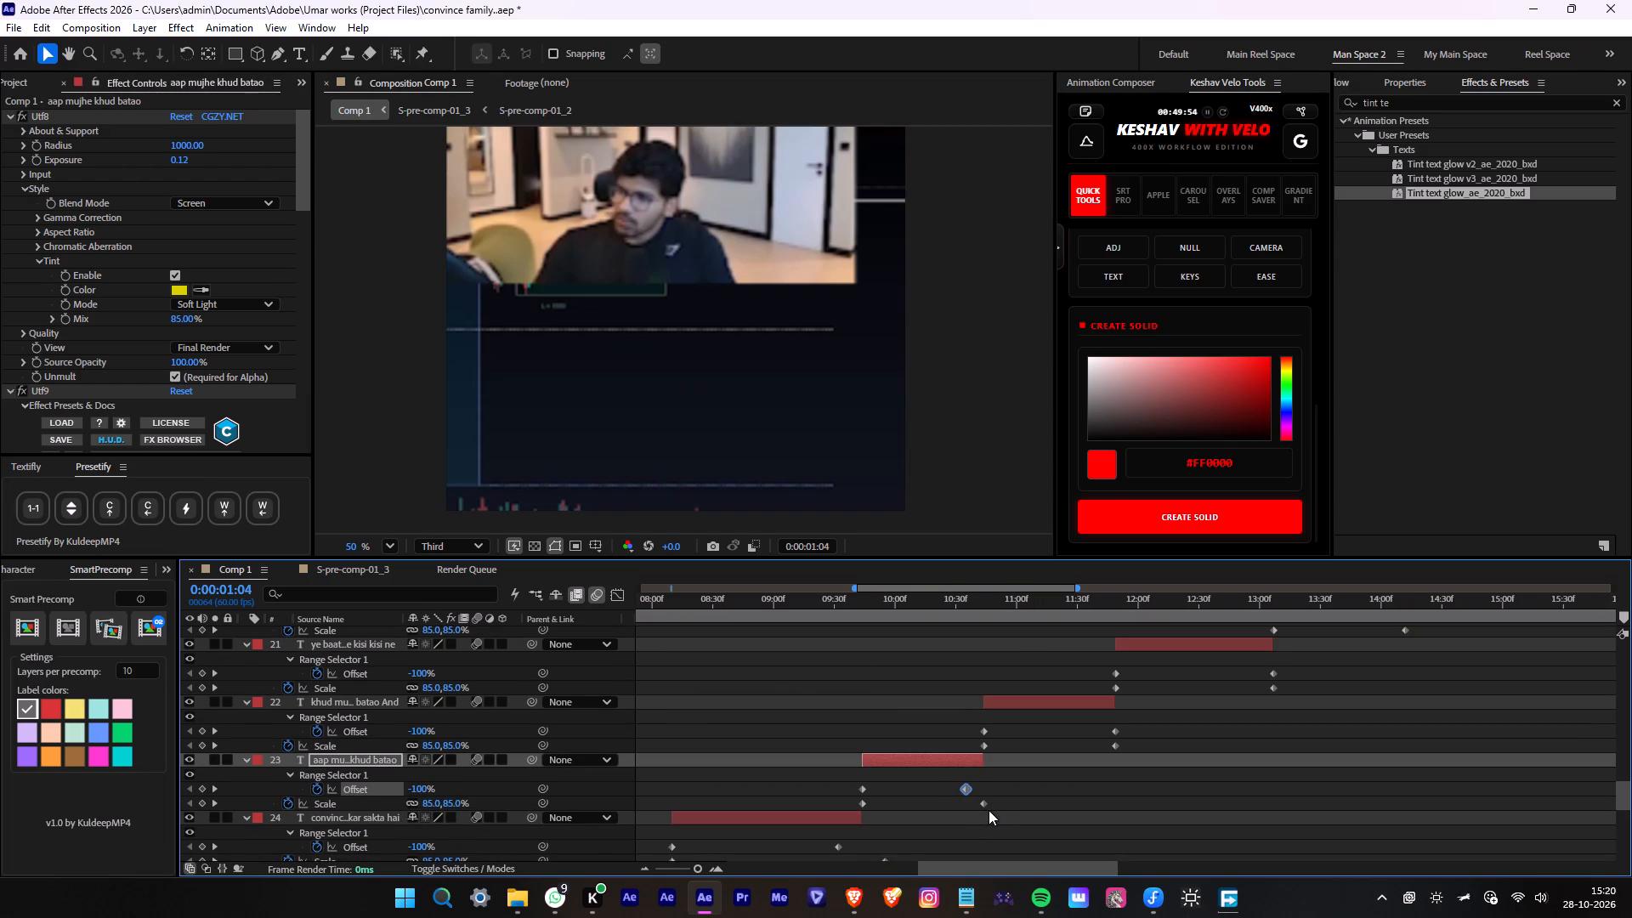
left_click_drag(984, 806, 997, 806)
left_click_drag(1117, 729, 1101, 728)
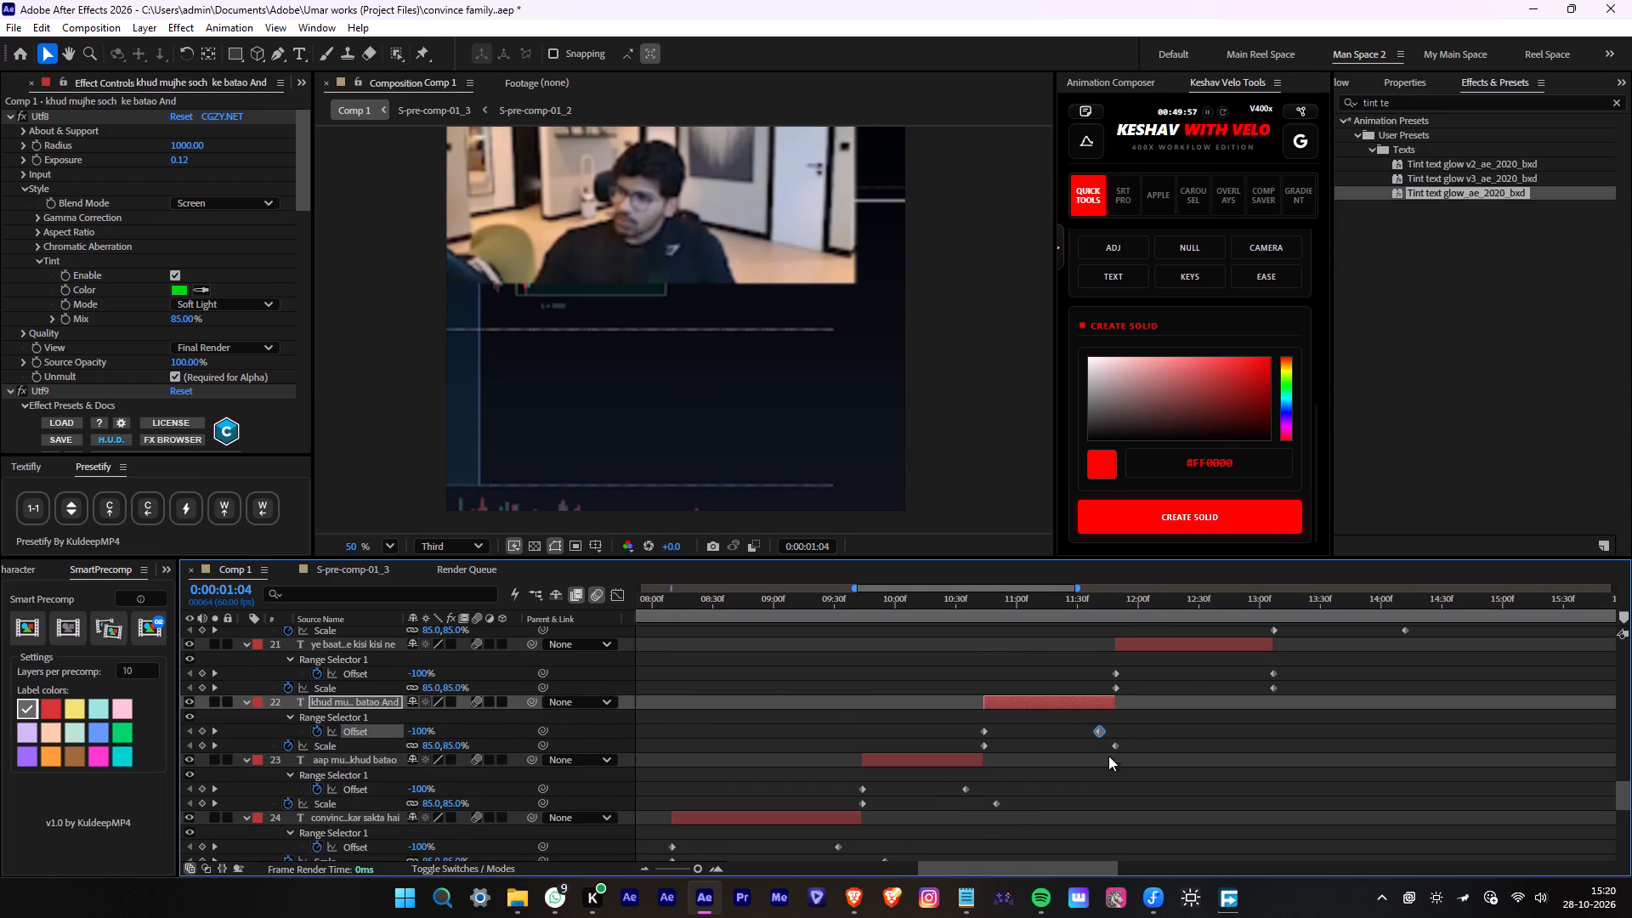
scroll(1109, 760, "down", 1, "alt")
left_click(1111, 743)
scroll(1186, 751, "up", 1, "alt")
middle_click_drag(1186, 751, 1104, 822)
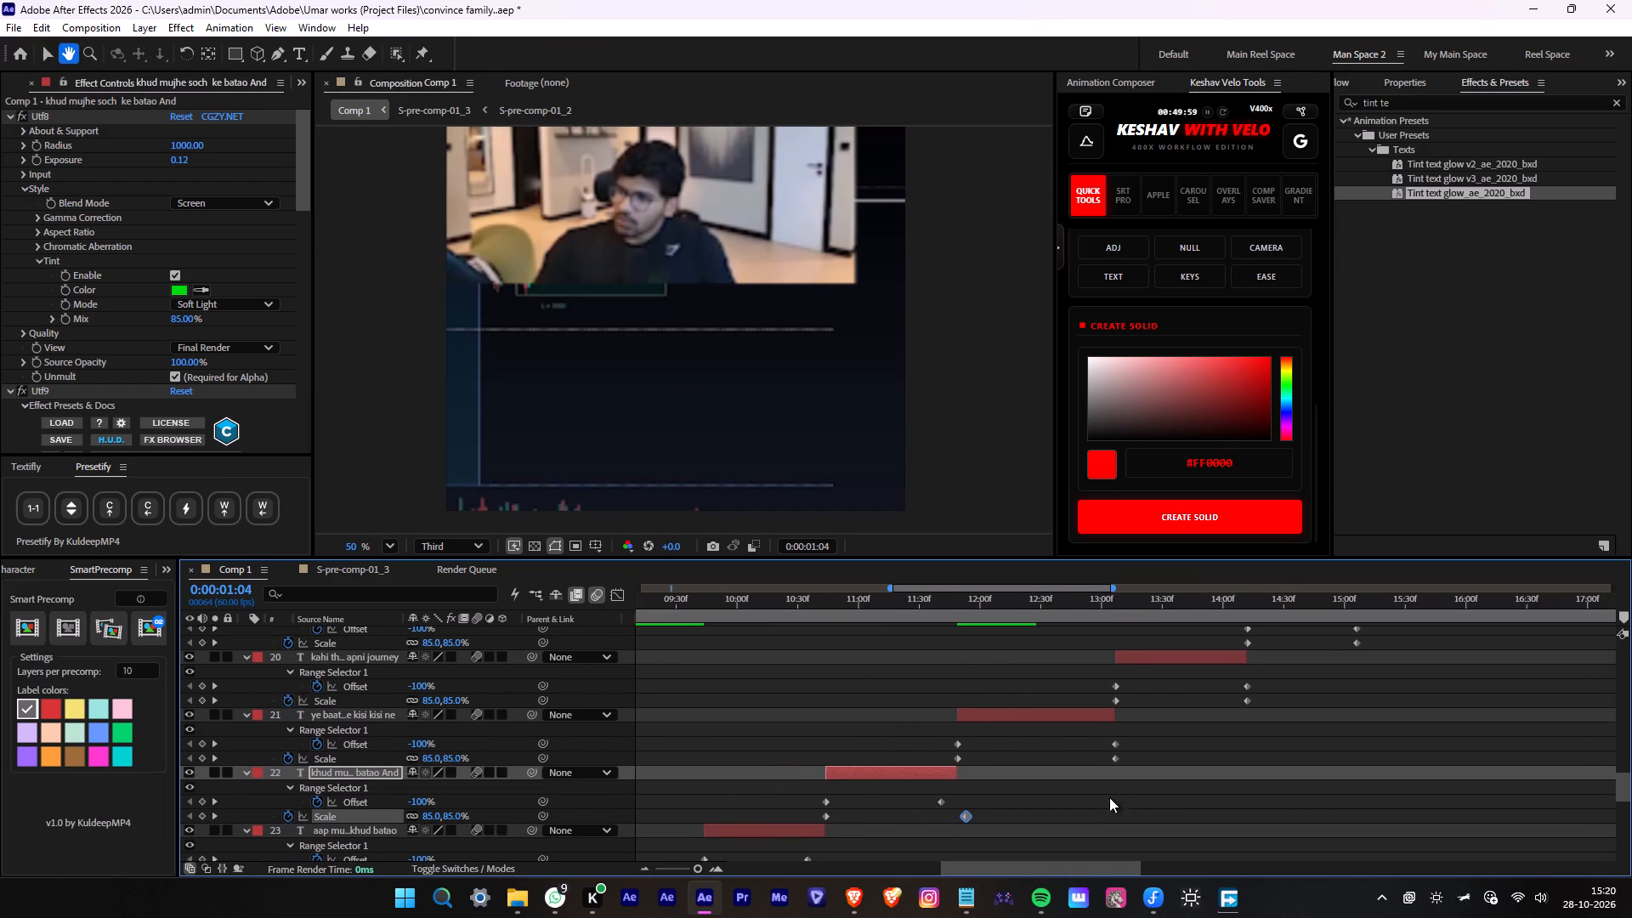
On layers 21 and 20, pull the end Offset keyframe just before the out-point (about 12.9 and 14.1 s) and the end Scale keyframe just past it.
left_click(1111, 739)
left_click_drag(1114, 740, 1092, 739)
left_click_drag(1113, 755, 1123, 757)
middle_click_drag(1236, 742, 969, 809)
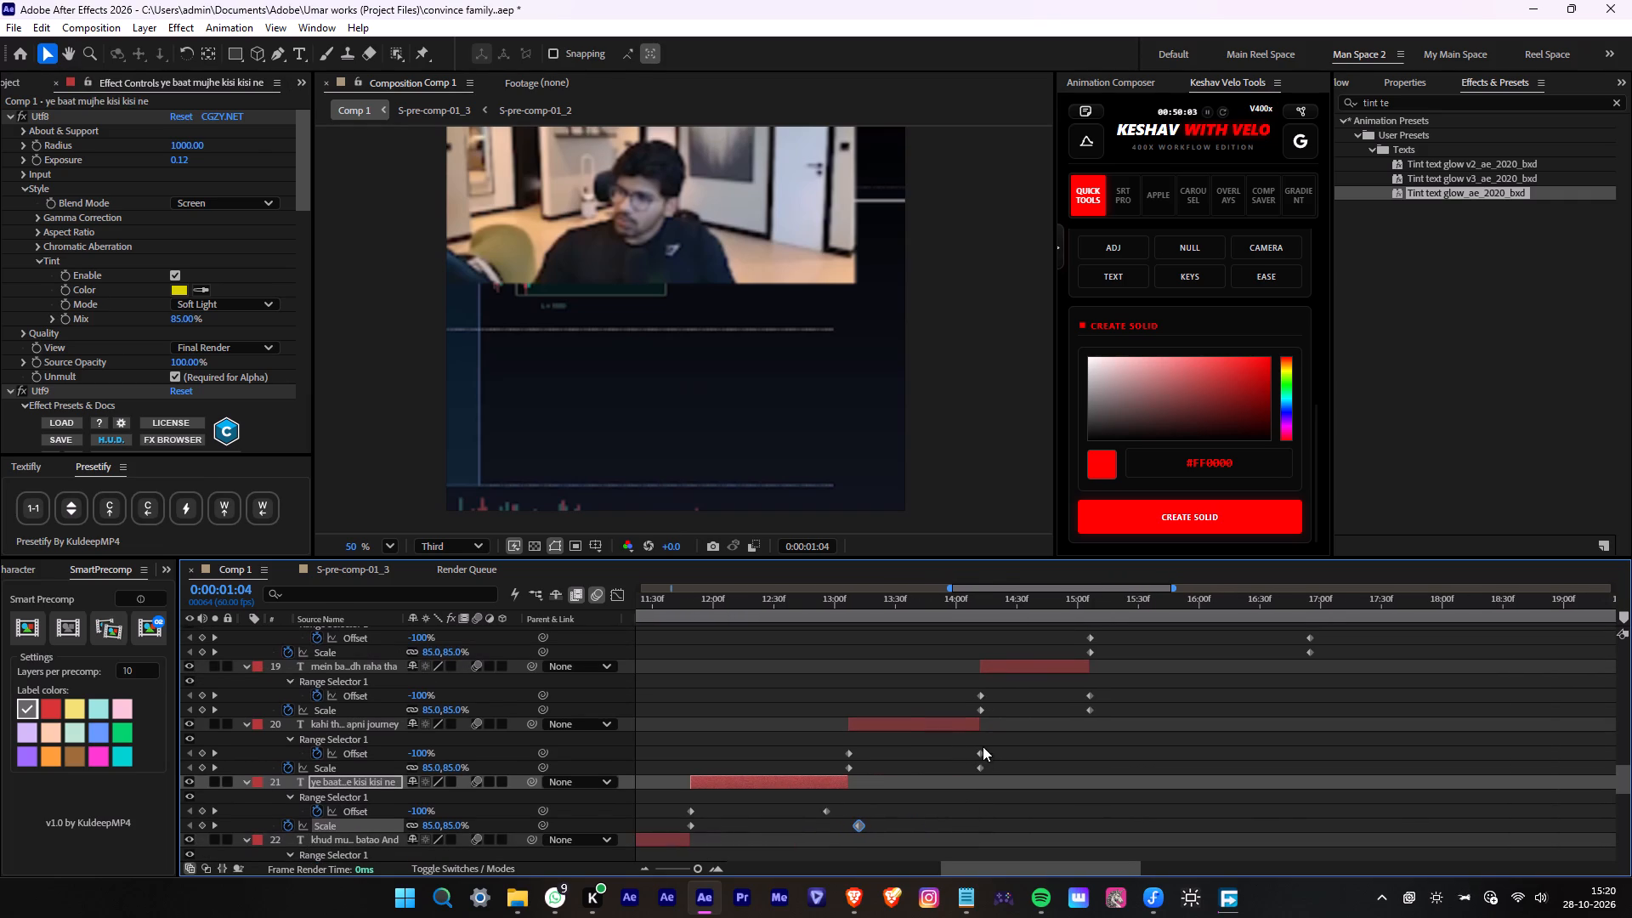
left_click_drag(982, 751, 968, 752)
left_click_drag(979, 767, 994, 770)
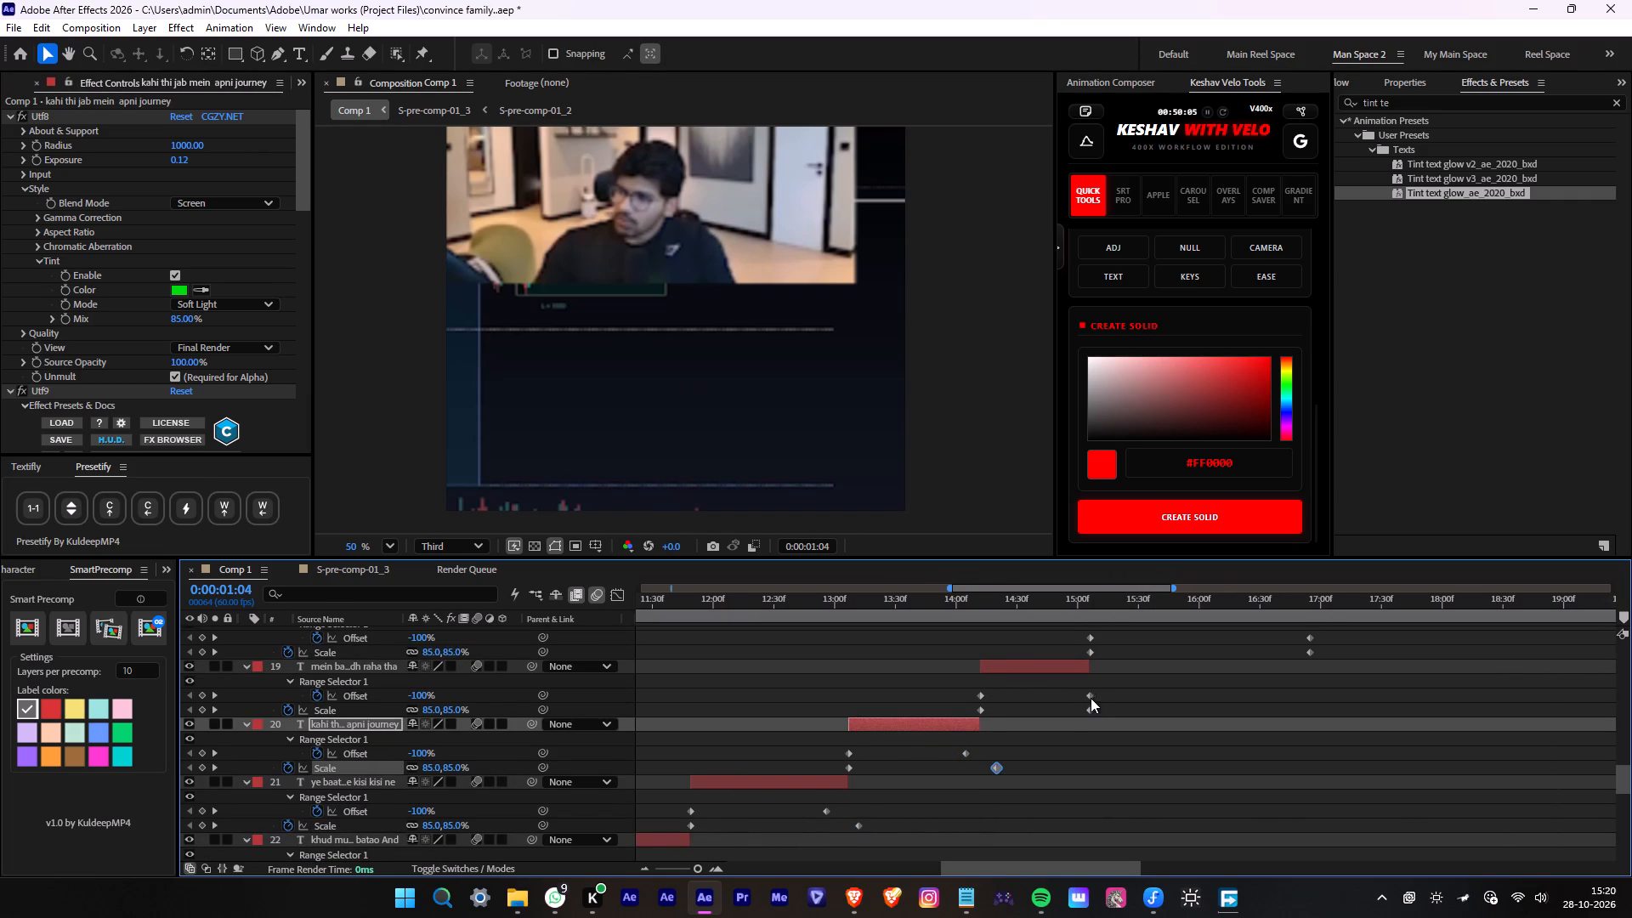
On layers 19 and 18, move the end Offset keyframe to about 15 and 16.7 s, and the end Scale keyframe slightly beyond each out-point.
left_click_drag(1091, 698, 1079, 697)
left_click_drag(1091, 709, 1100, 711)
scroll(1221, 701, "down", 1, "alt")
middle_click_drag(1221, 701, 982, 780)
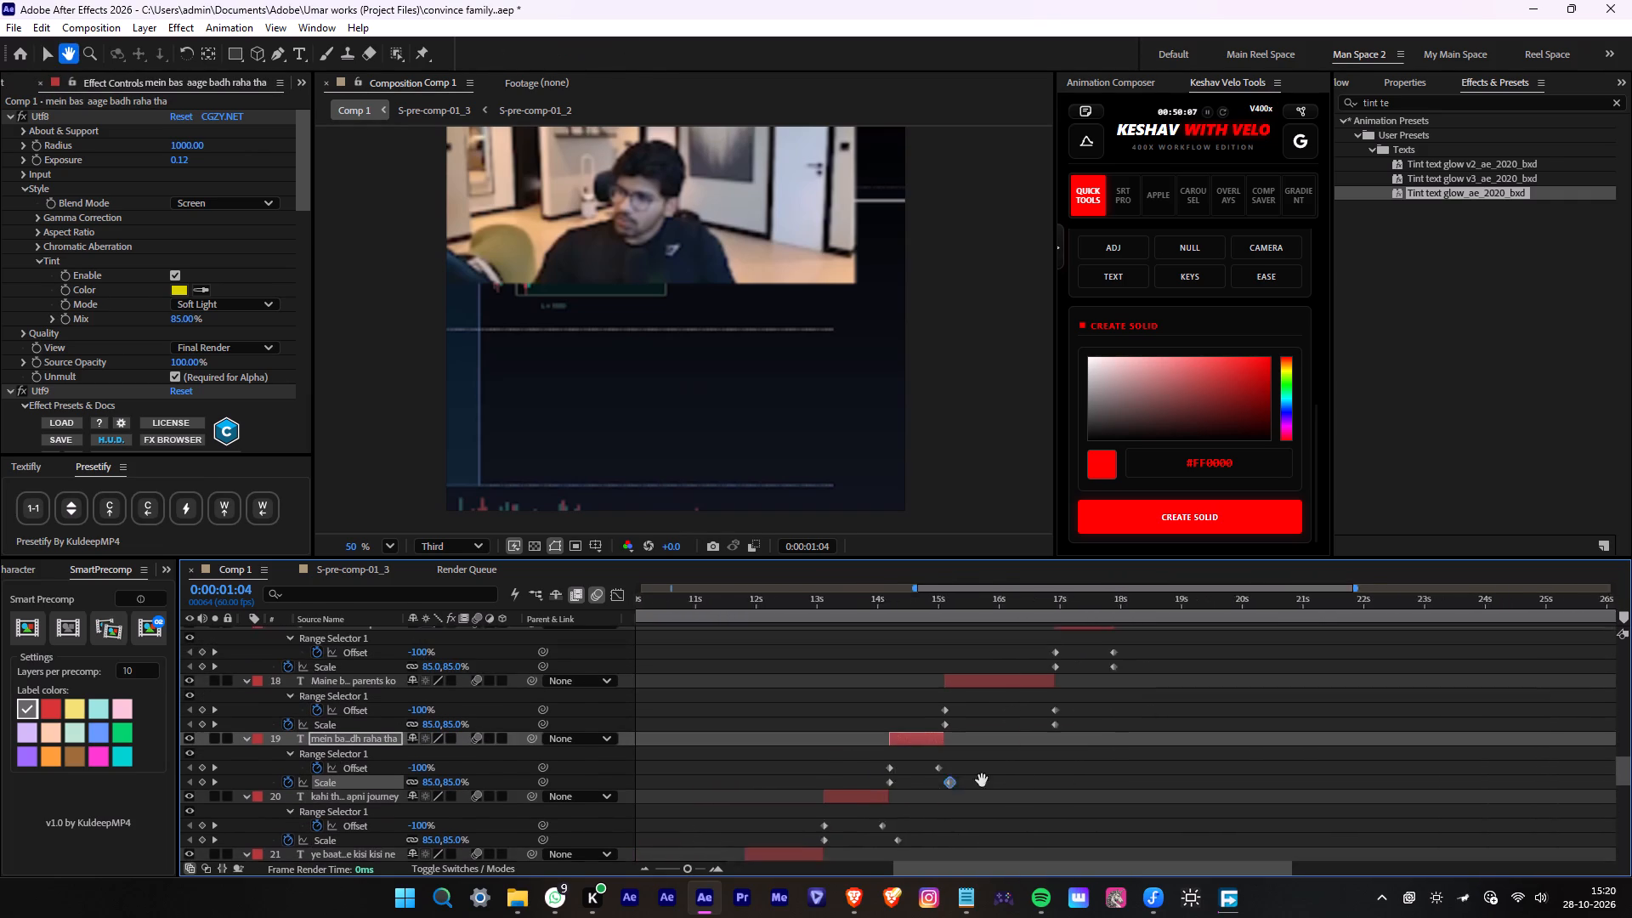
middle_click_drag(982, 780, 942, 785)
left_click_drag(991, 722, 978, 721)
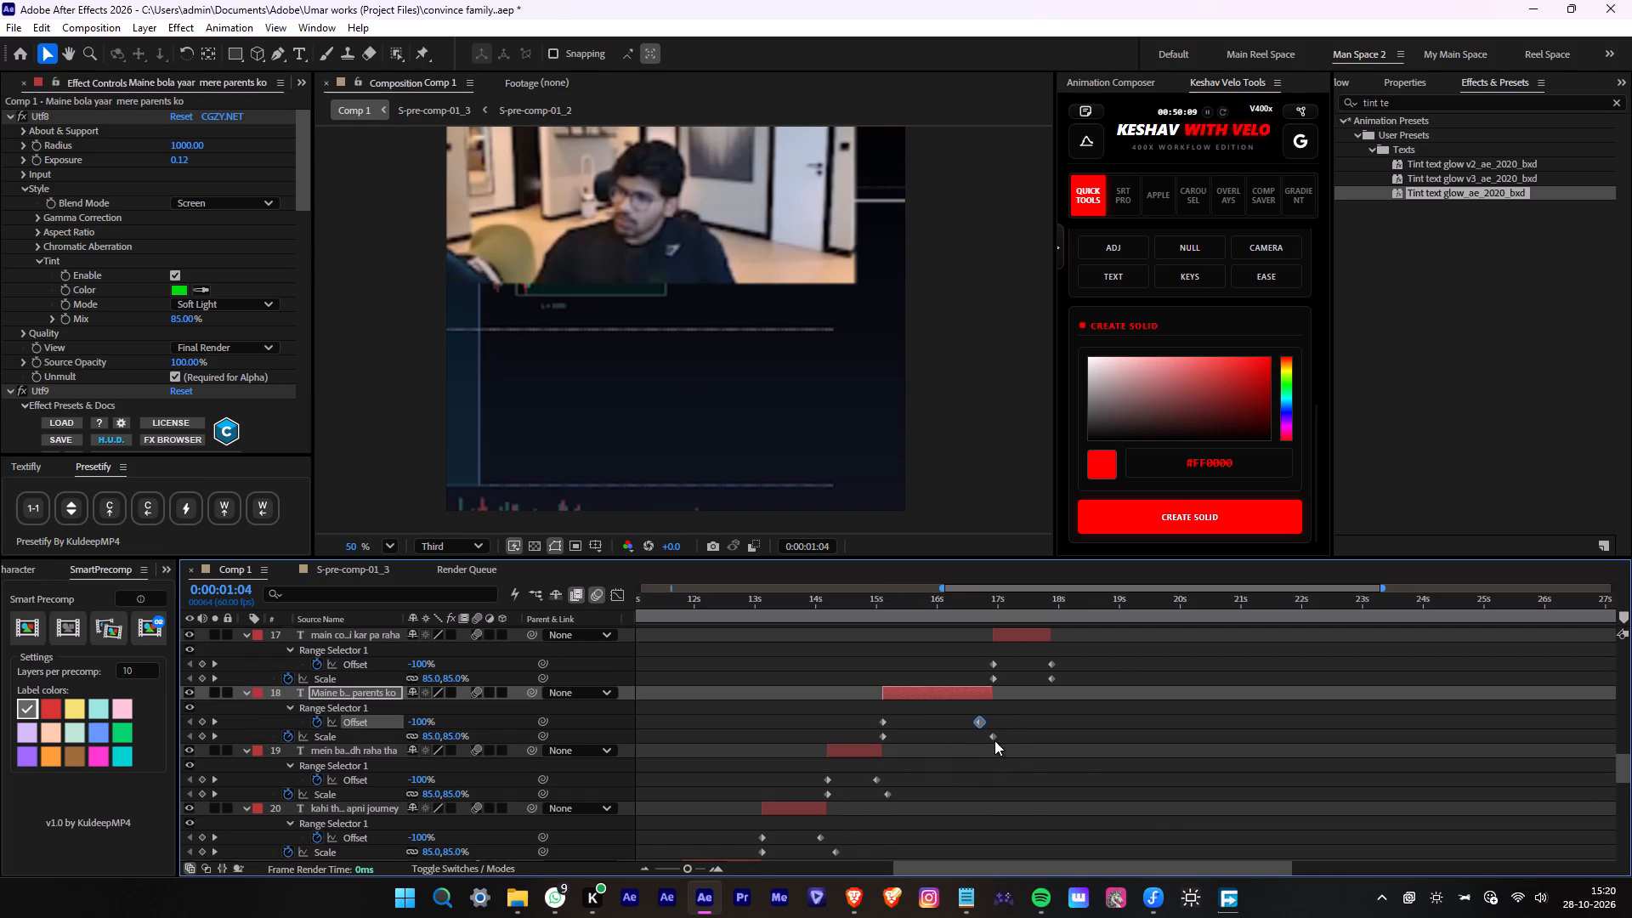
left_click(994, 740)
Preview the retimed captions from about 0:00:14:35 to check the changeover into the "Maine bola yaar mere parents ko" caption.
left_click_drag(955, 603, 878, 616)
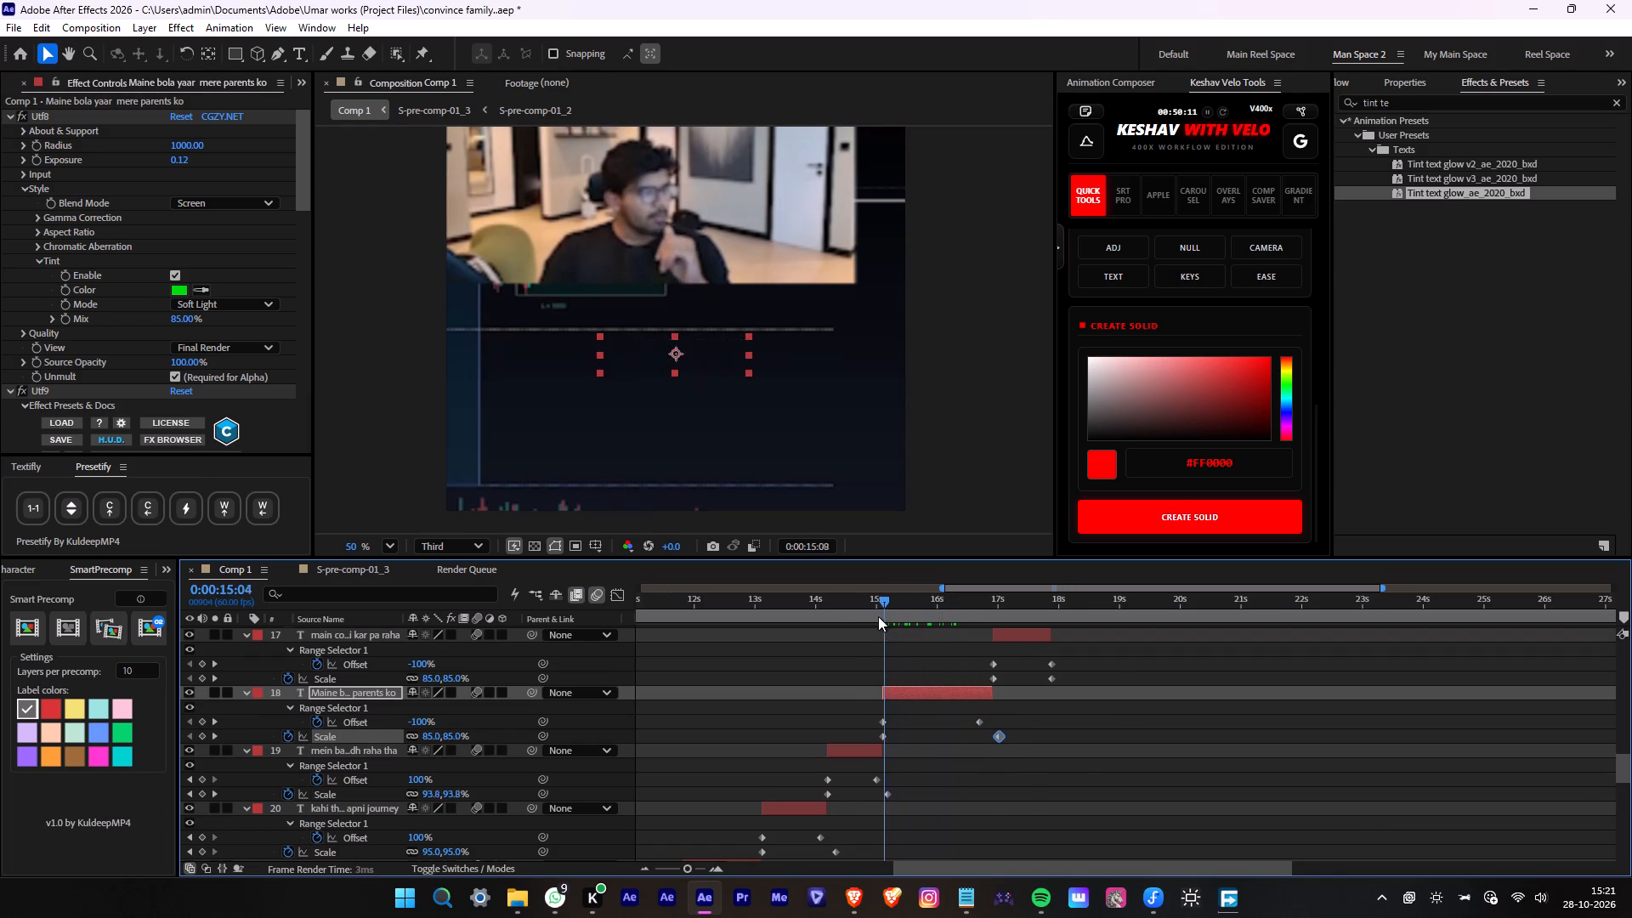
left_click_drag(878, 616, 851, 620)
key("space")
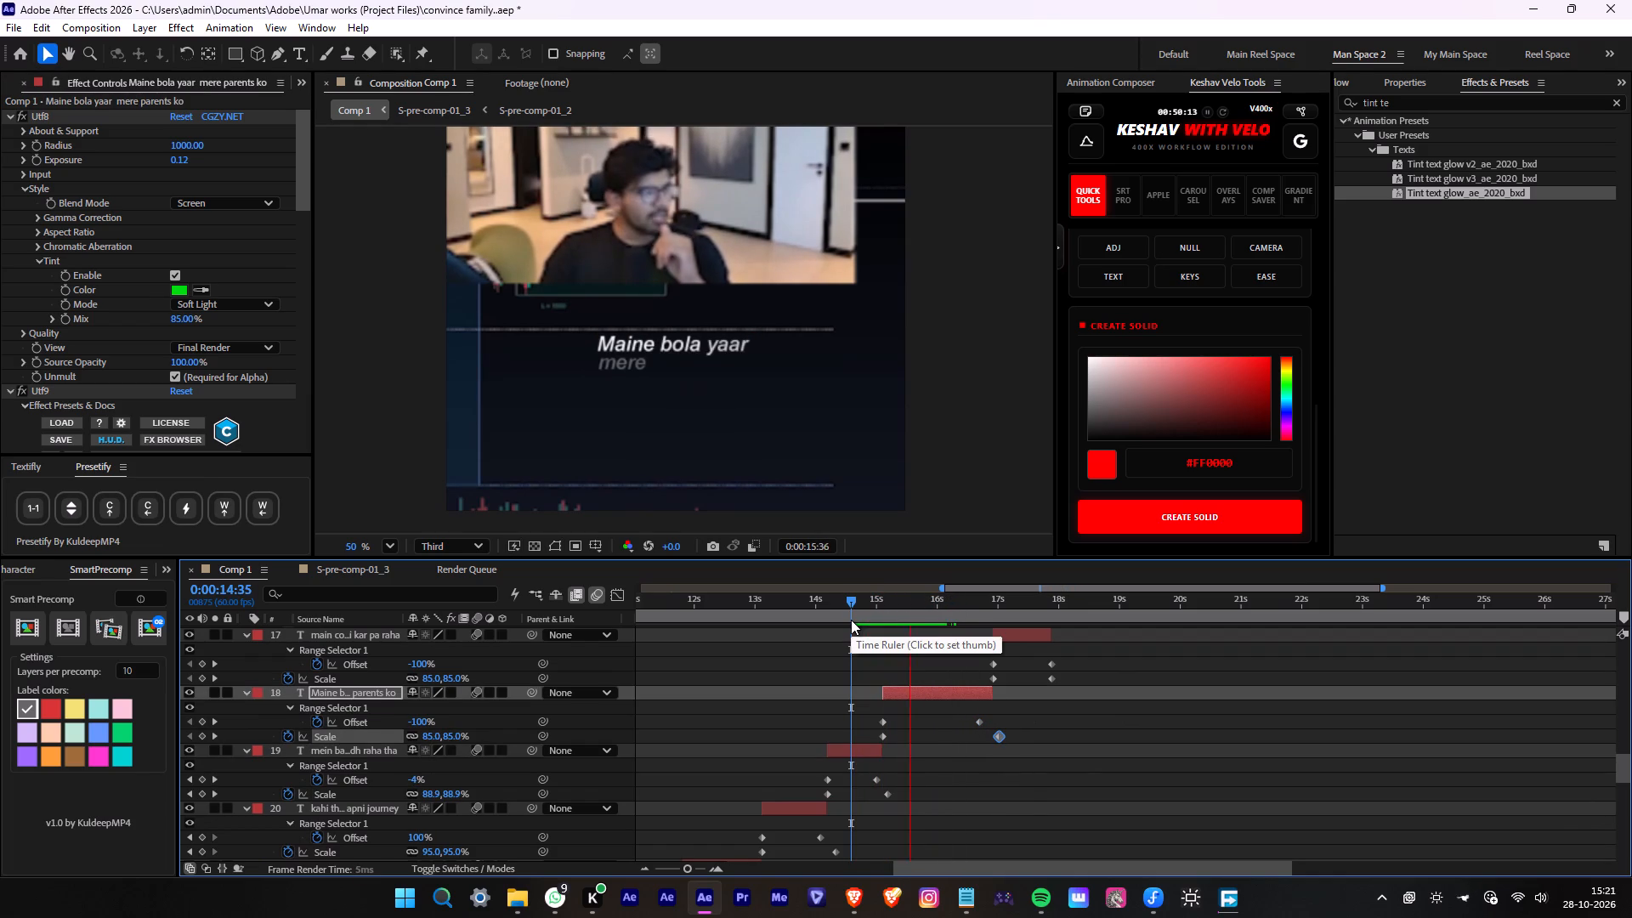
key("space")
On layers 17 and 16, shift the last Offset keyframe before the out-point (about 17.7 and 18.2 s) and the last Scale keyframe just after it.
middle_click_drag(1038, 688, 985, 717)
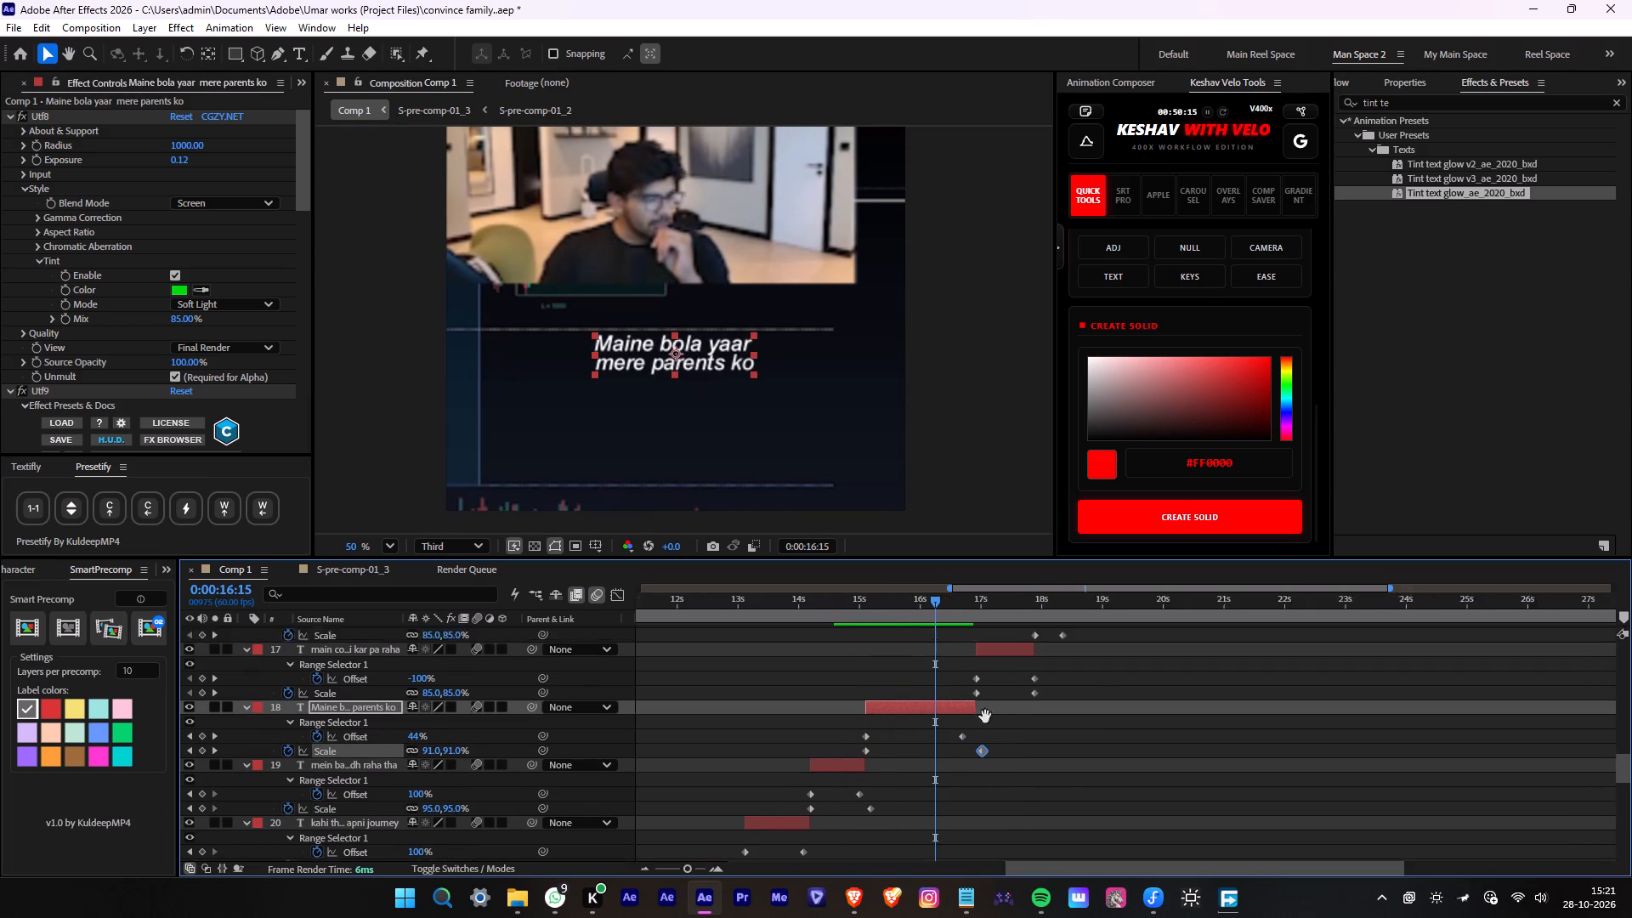
middle_click_drag(985, 717, 869, 766)
scroll(897, 745, "up", 1, "alt")
left_click_drag(867, 740, 849, 740)
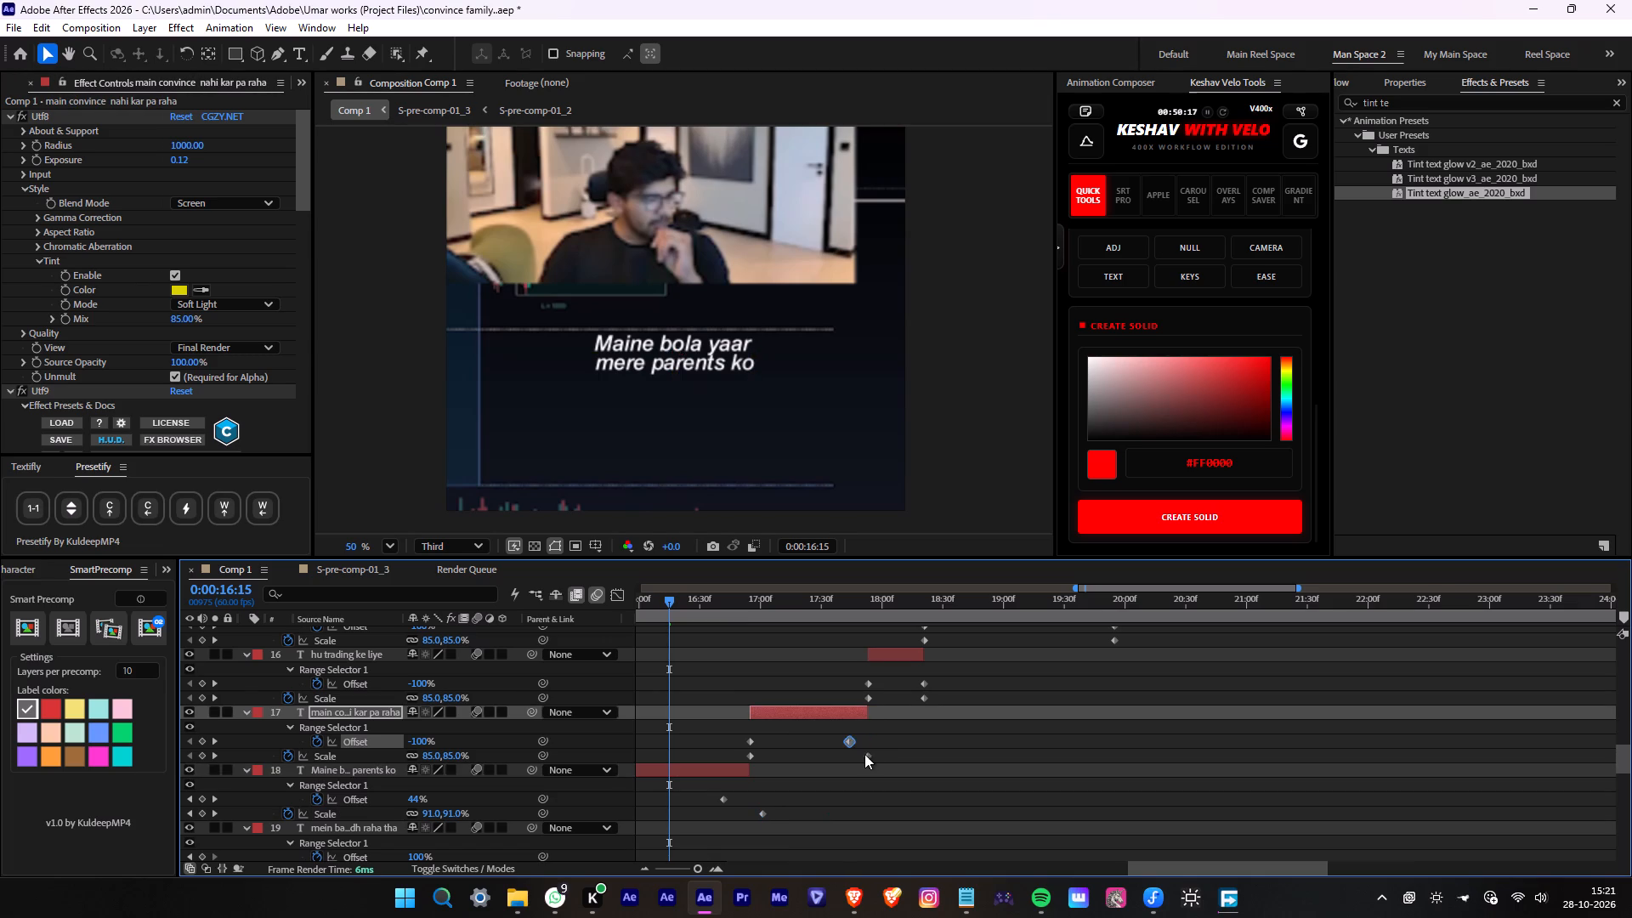
left_click(867, 754)
left_click_drag(921, 683, 909, 681)
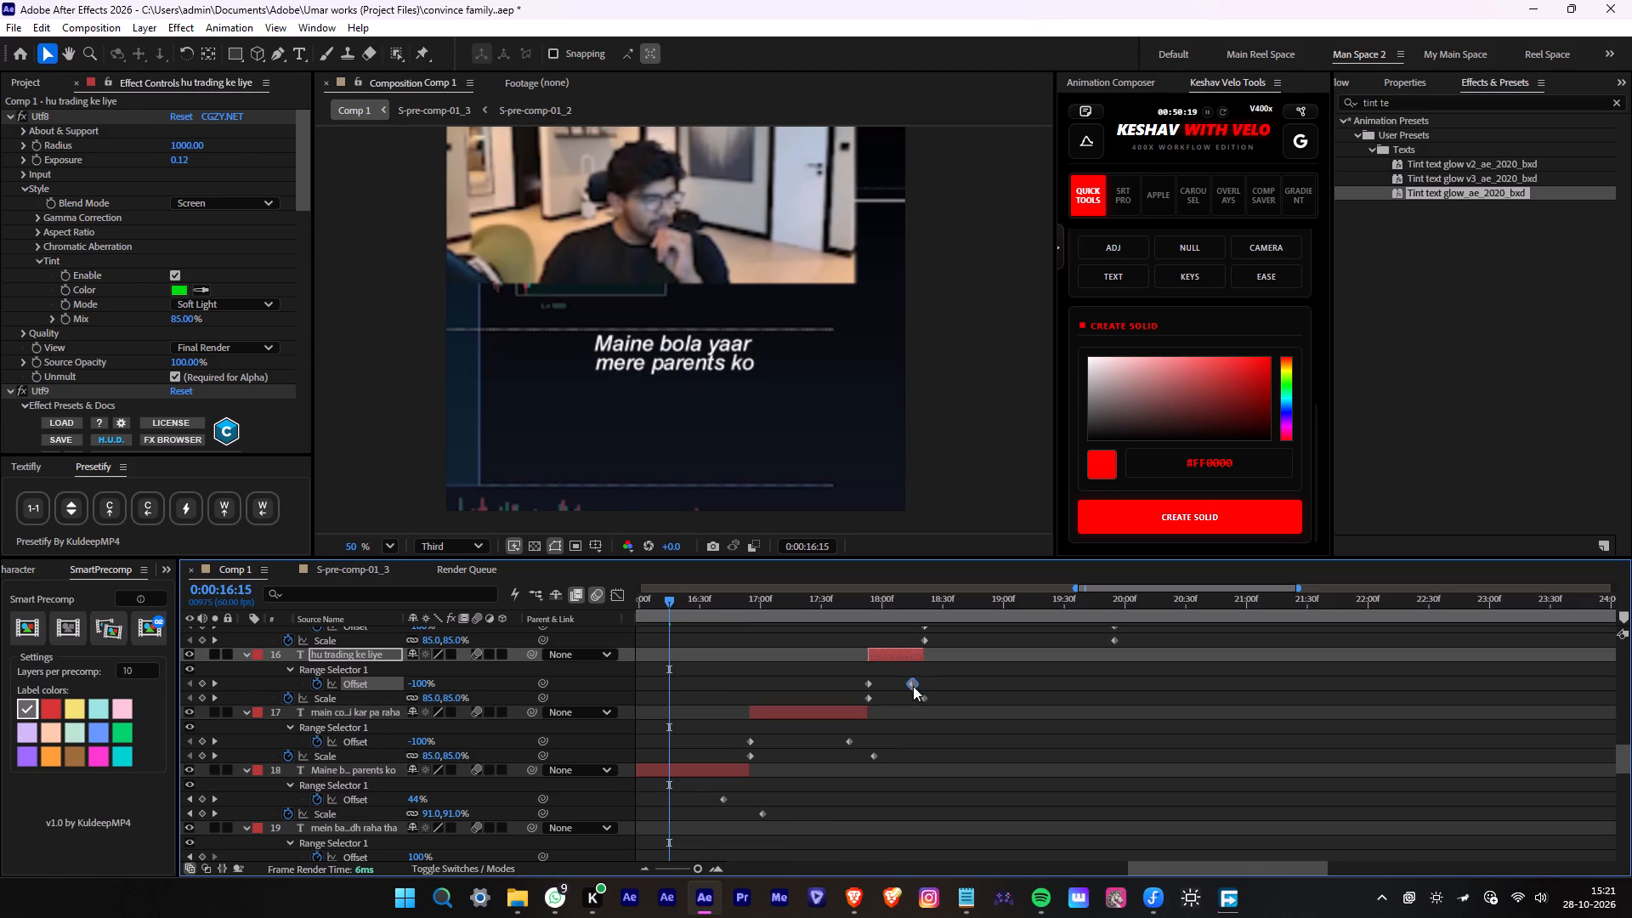
left_click_drag(926, 695, 935, 697)
On layers 15 and 14, move the end Offset keyframe to about 19.7 and 21.2 s, and the end Scale keyframe to about 20 and 21.4 s.
middle_click_drag(1036, 677, 960, 748)
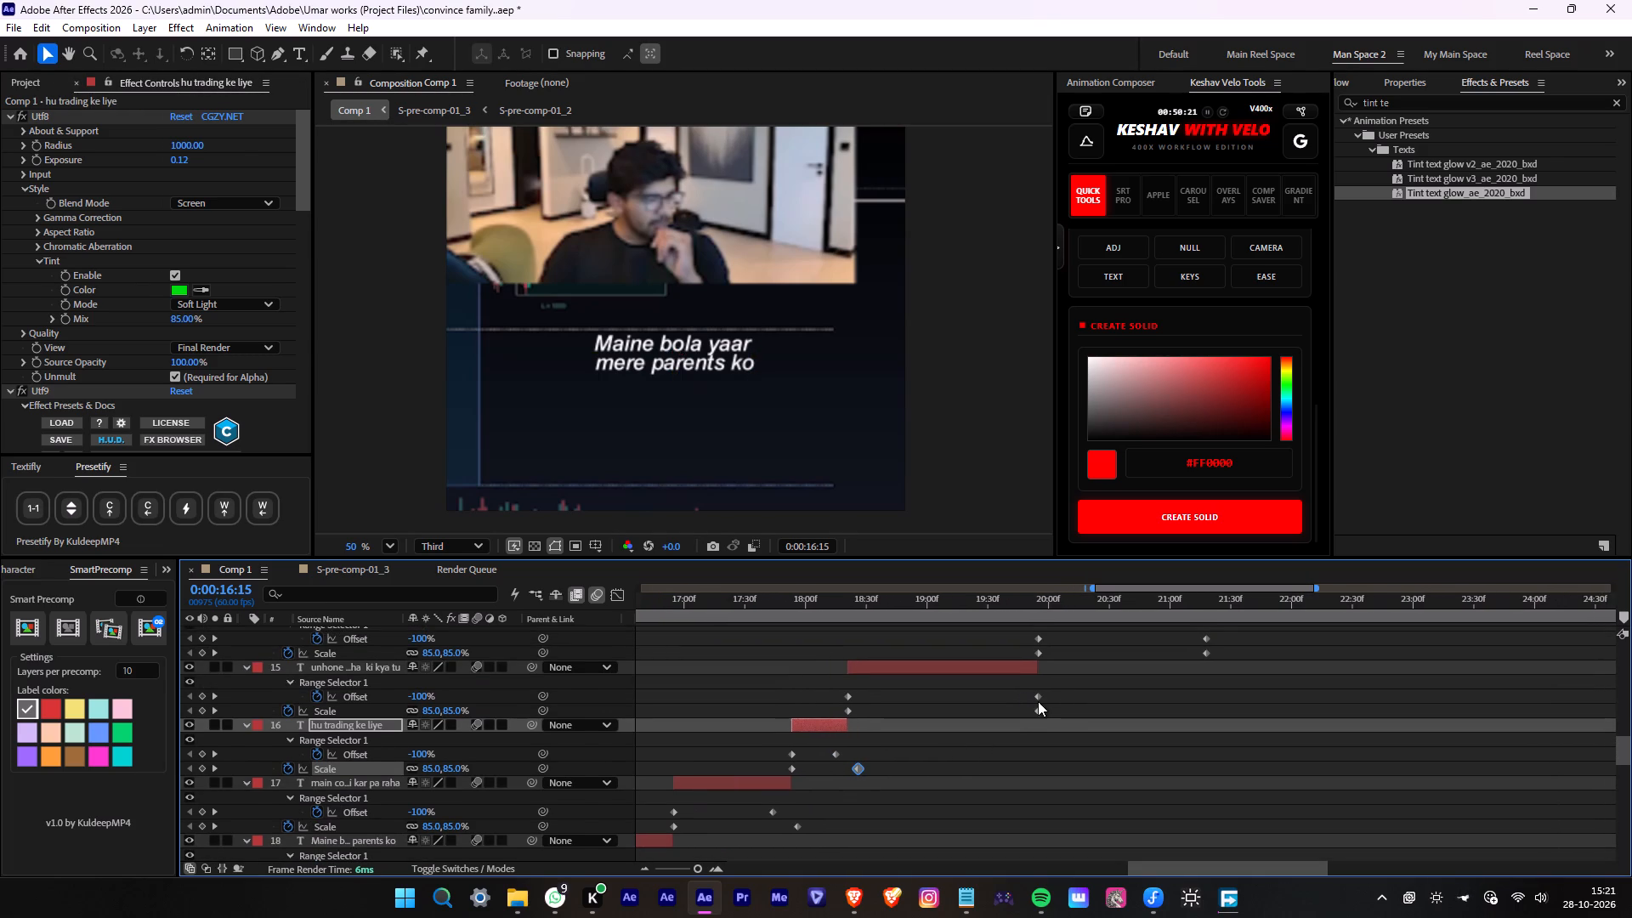
left_click_drag(1037, 696, 1011, 696)
left_click_drag(1041, 710, 1049, 712)
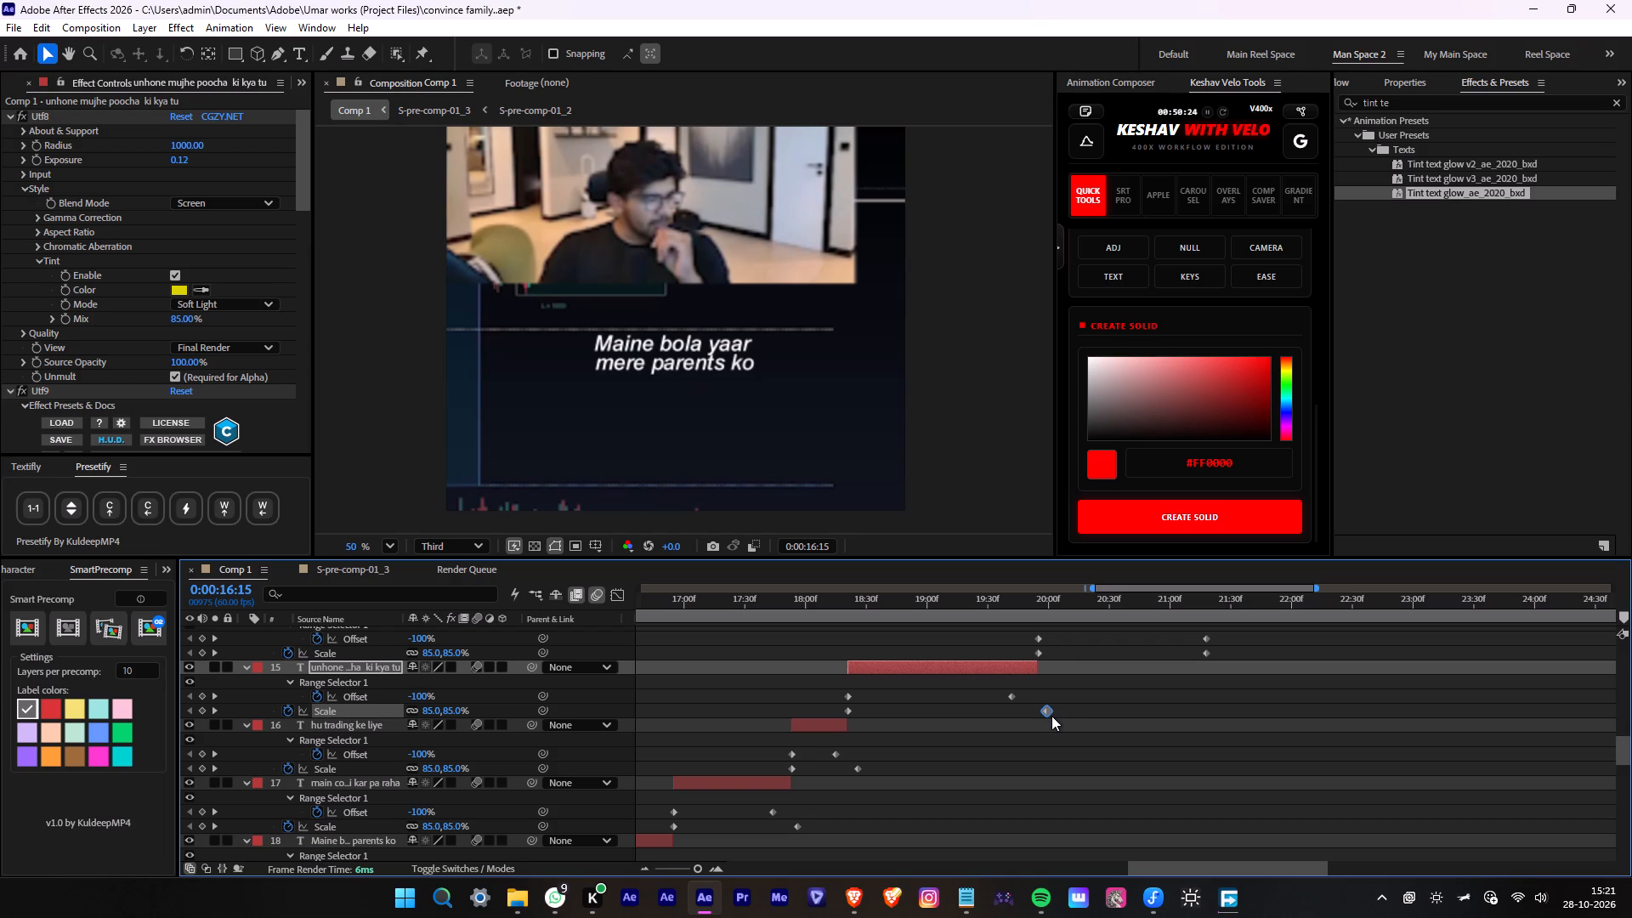
middle_click_drag(1212, 711, 1048, 806)
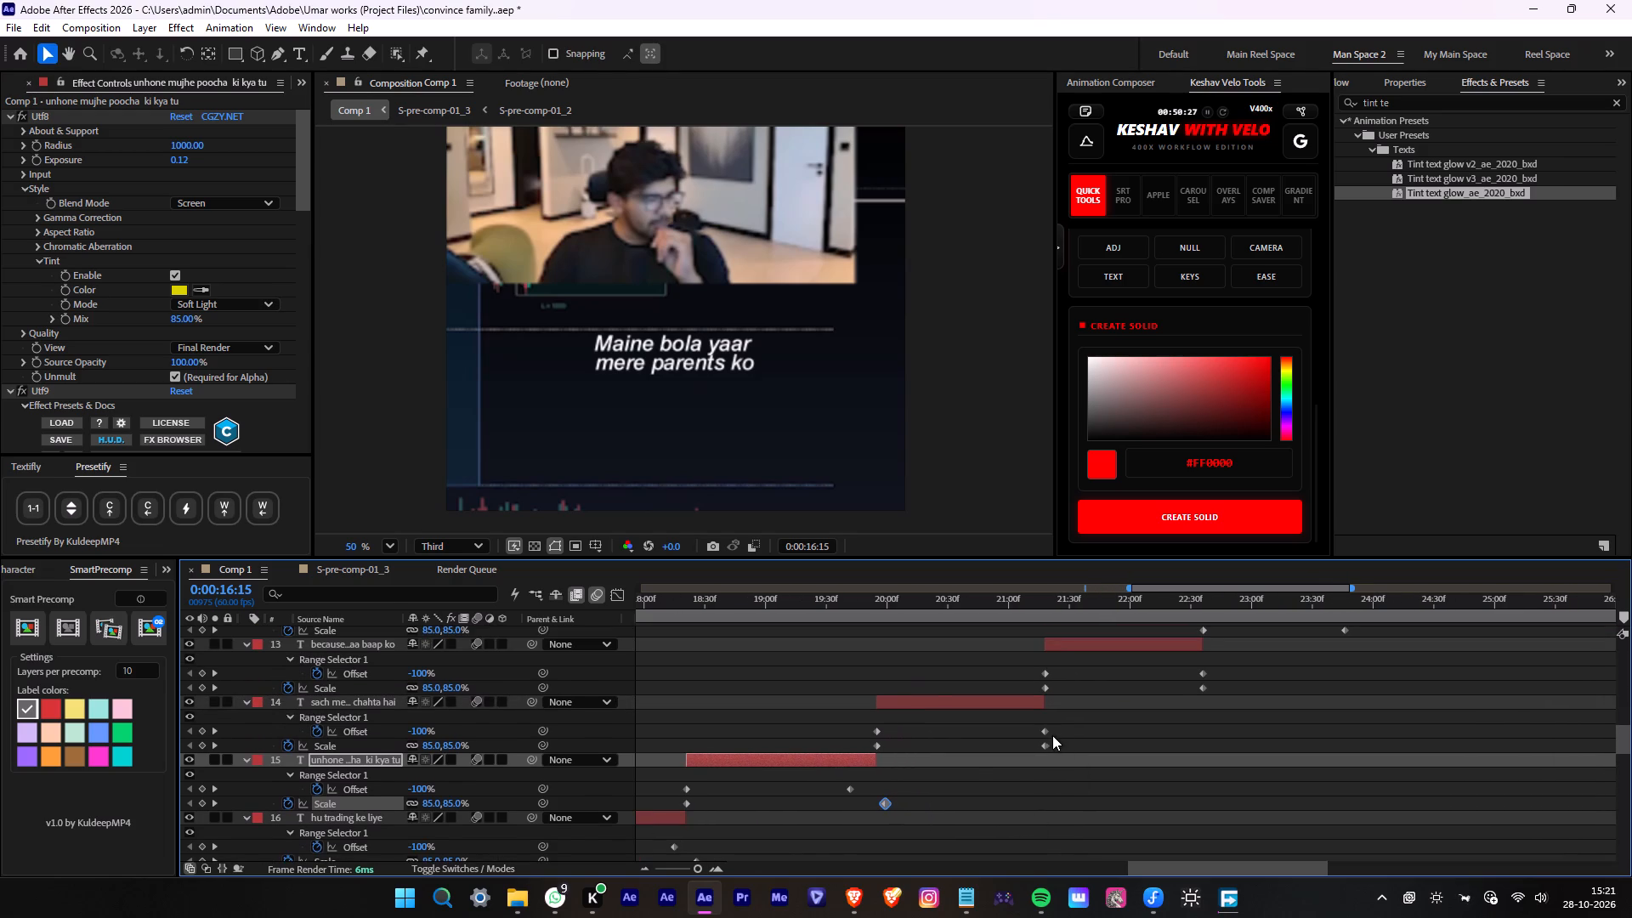
left_click_drag(1043, 732, 1026, 729)
left_click_drag(1045, 750, 1055, 752)
On layers 13 and 12, move the end Offset keyframe to about 22.4 and 23.6 s, and the end Scale keyframe to about 22.8 and 23.8 s.
middle_click_drag(1250, 734, 1214, 763)
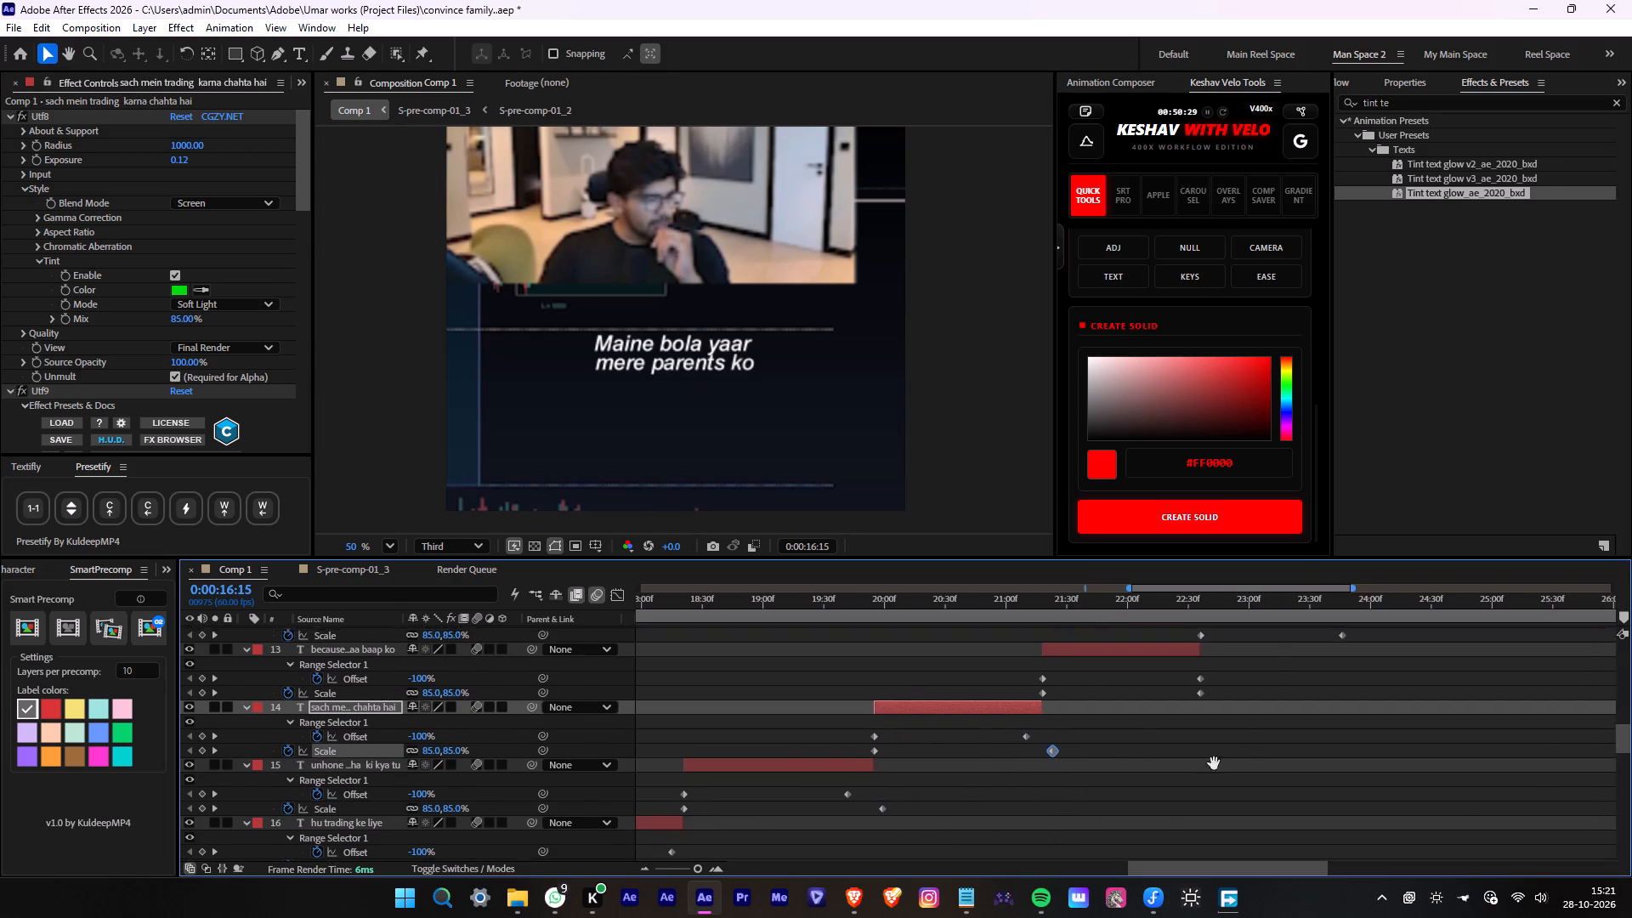
middle_click_drag(1214, 763, 1176, 796)
left_click_drag(1126, 735, 1106, 734)
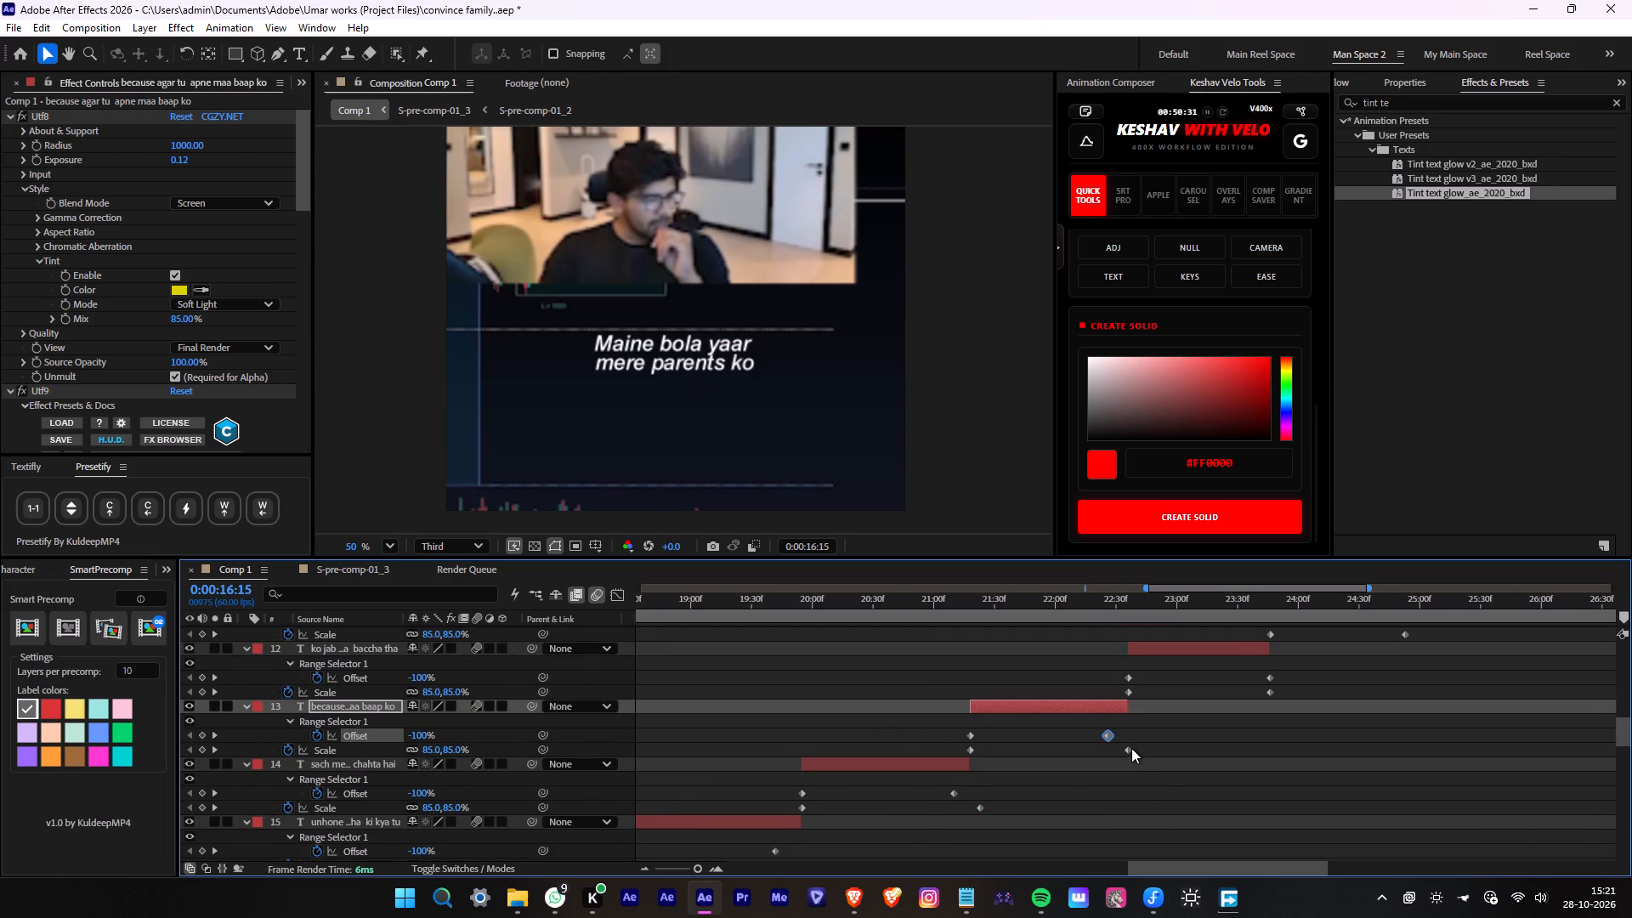
left_click_drag(1130, 748, 1154, 750)
middle_click_drag(1300, 727, 1100, 801)
scroll(1234, 745, "up", 1)
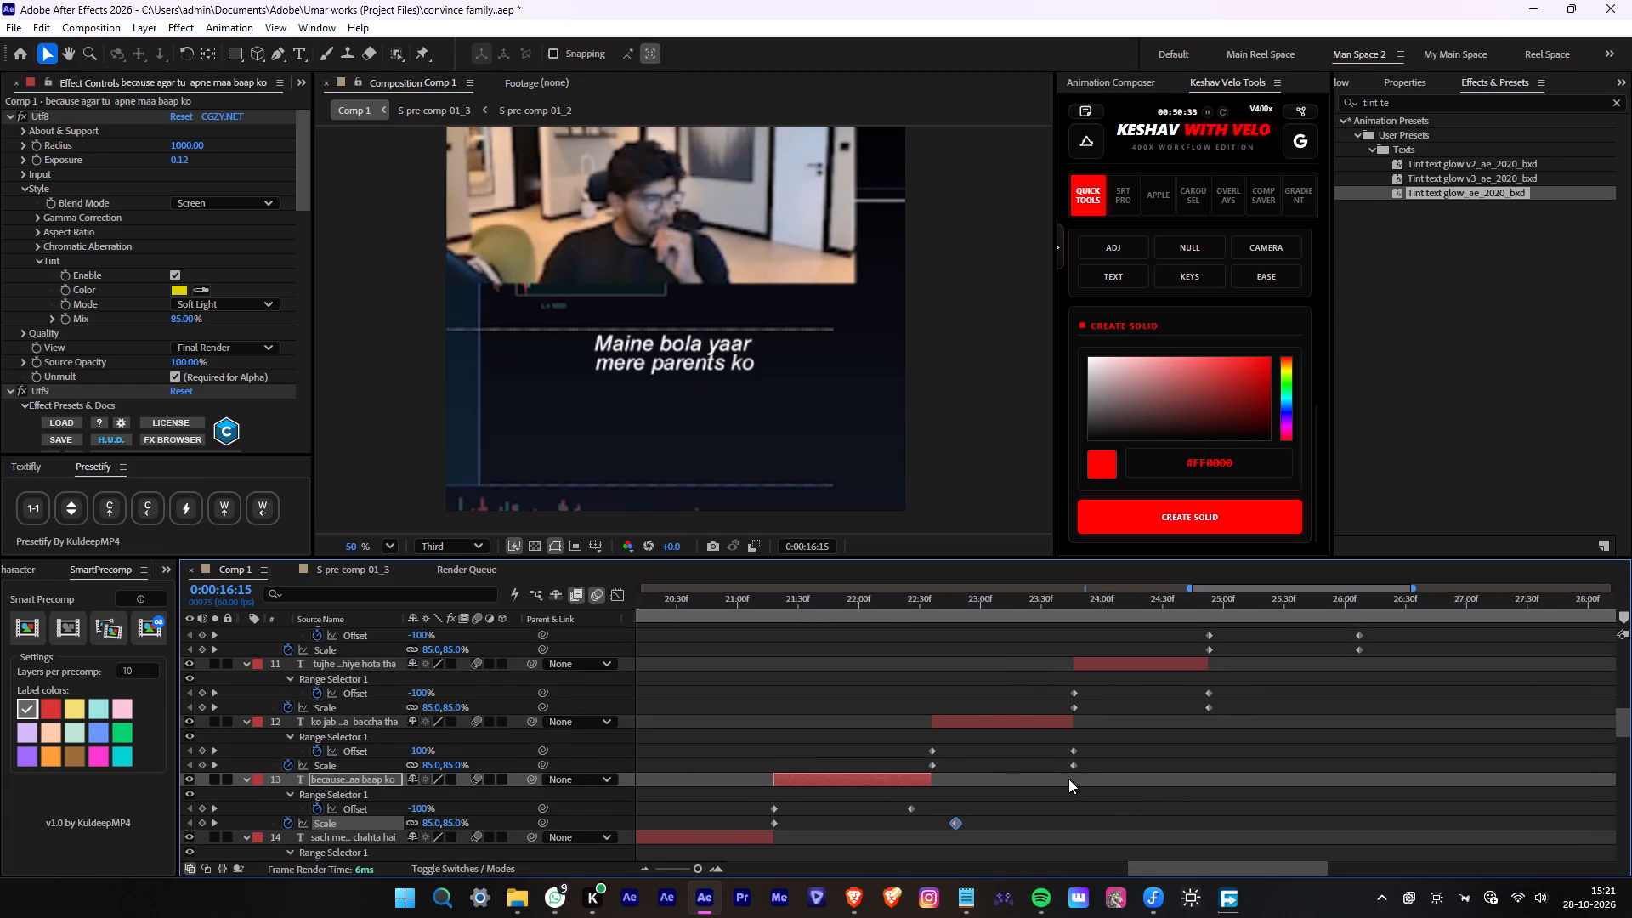
left_click_drag(1075, 747, 1054, 748)
left_click_drag(1075, 761, 1083, 763)
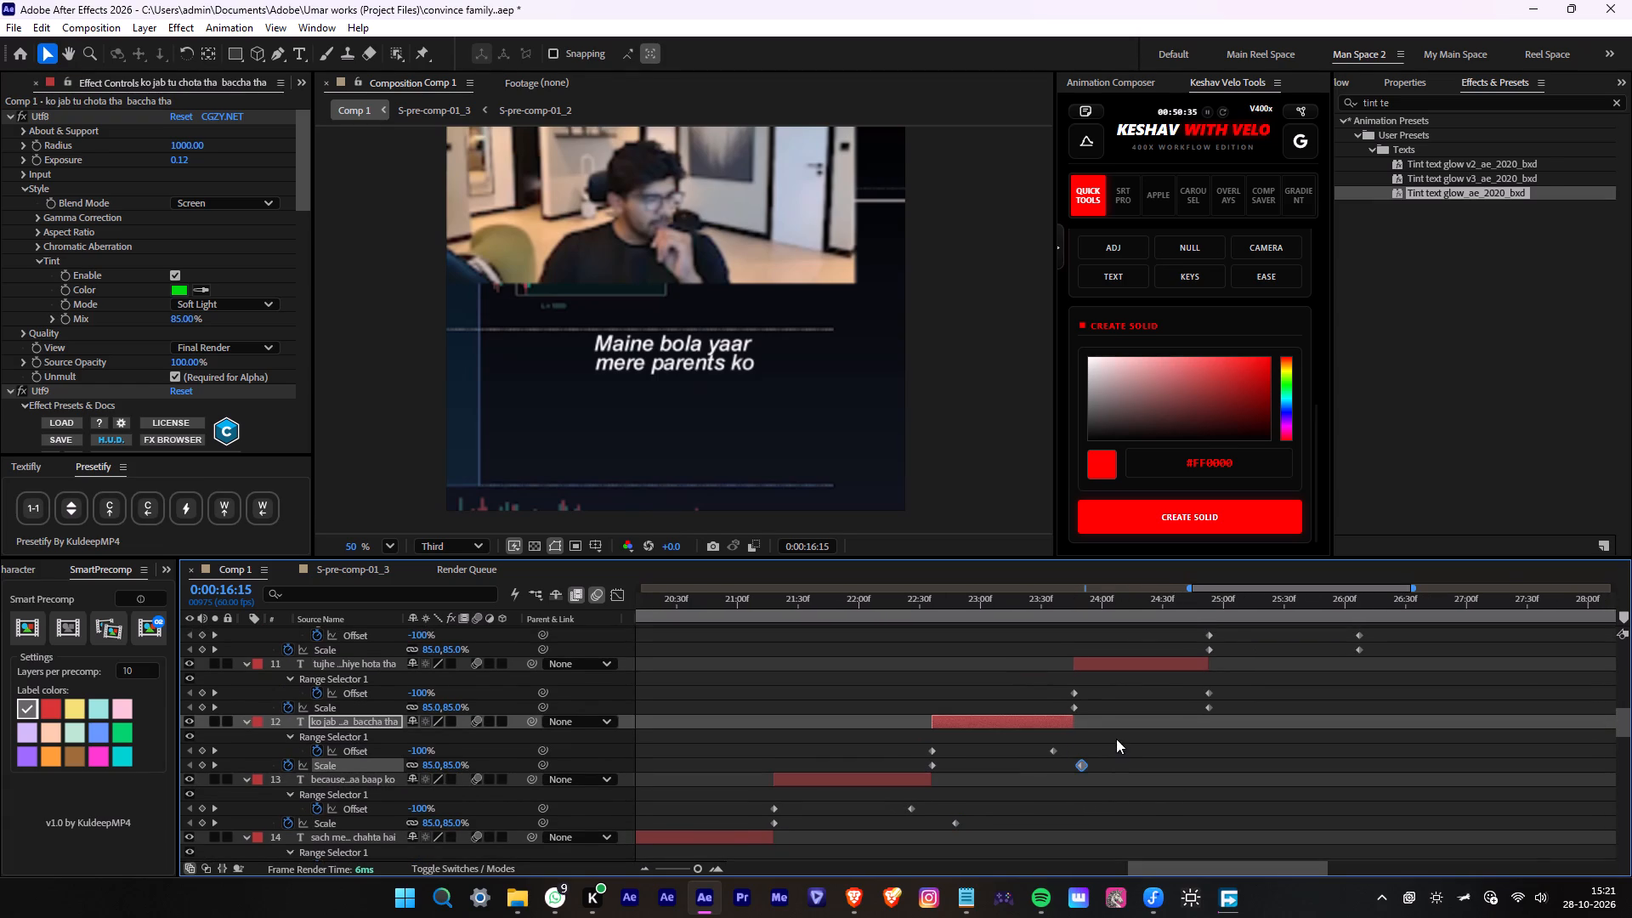
On layers 11 and 10, pull the final Offset keyframe inside the caption (about 24.7 and 26 s) and push the final Scale keyframe past its end.
scroll(1116, 739, "down", 1, "alt")
middle_click_drag(1116, 739, 928, 792, "alt")
scroll(985, 748, "up", 1, "alt")
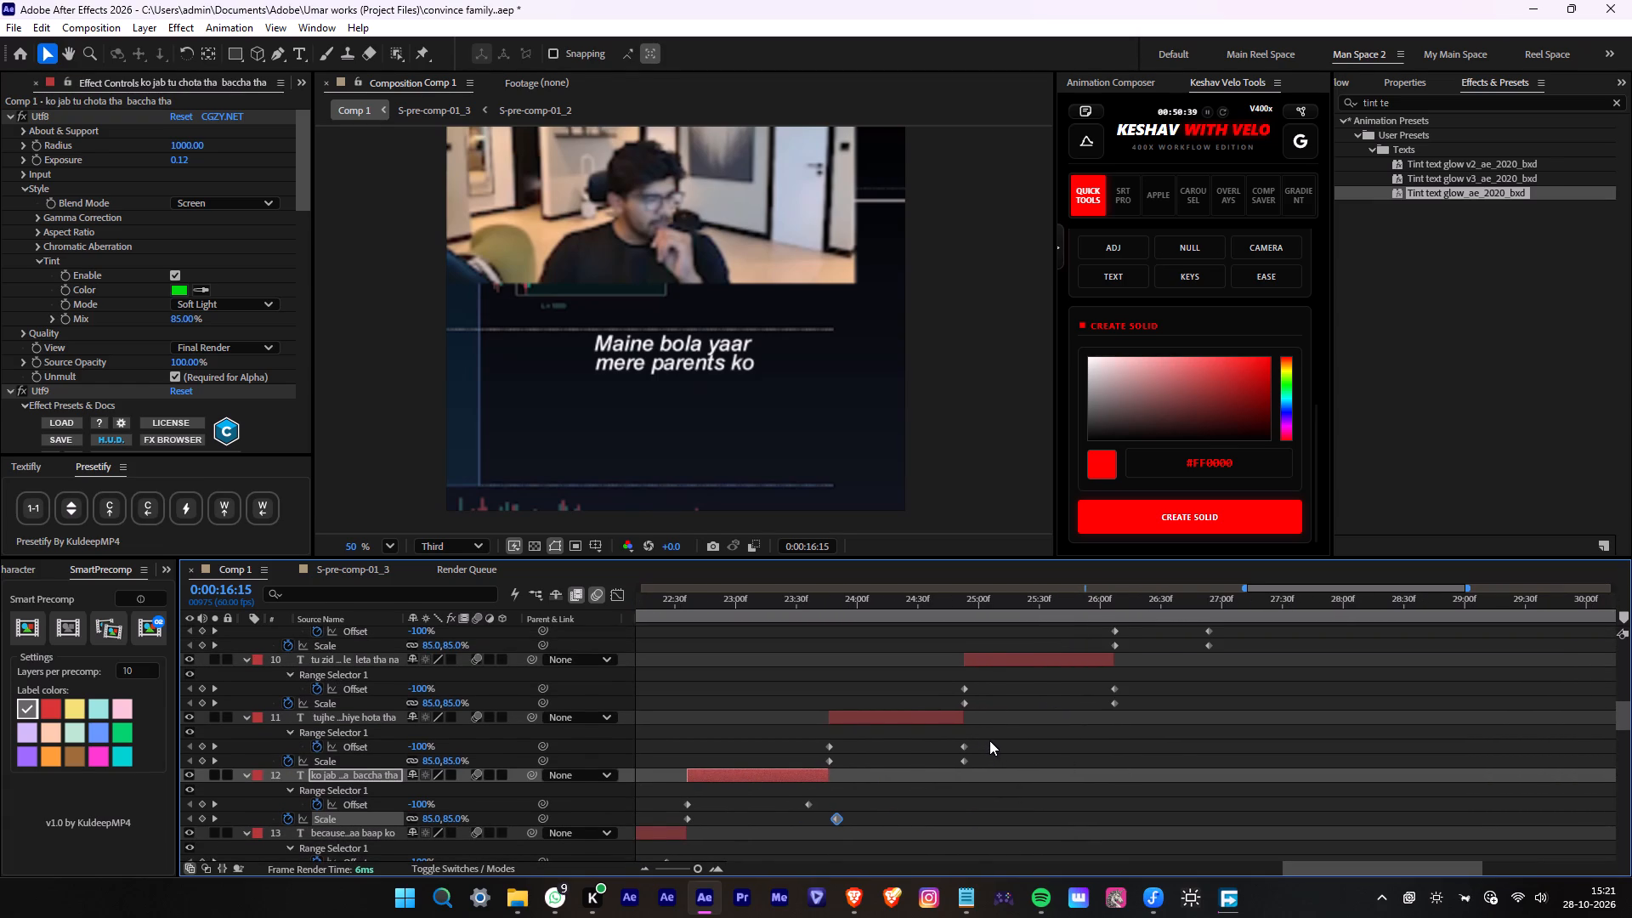
left_click_drag(962, 745, 946, 743)
left_click_drag(966, 760, 977, 762)
scroll(1123, 760, "up", 2)
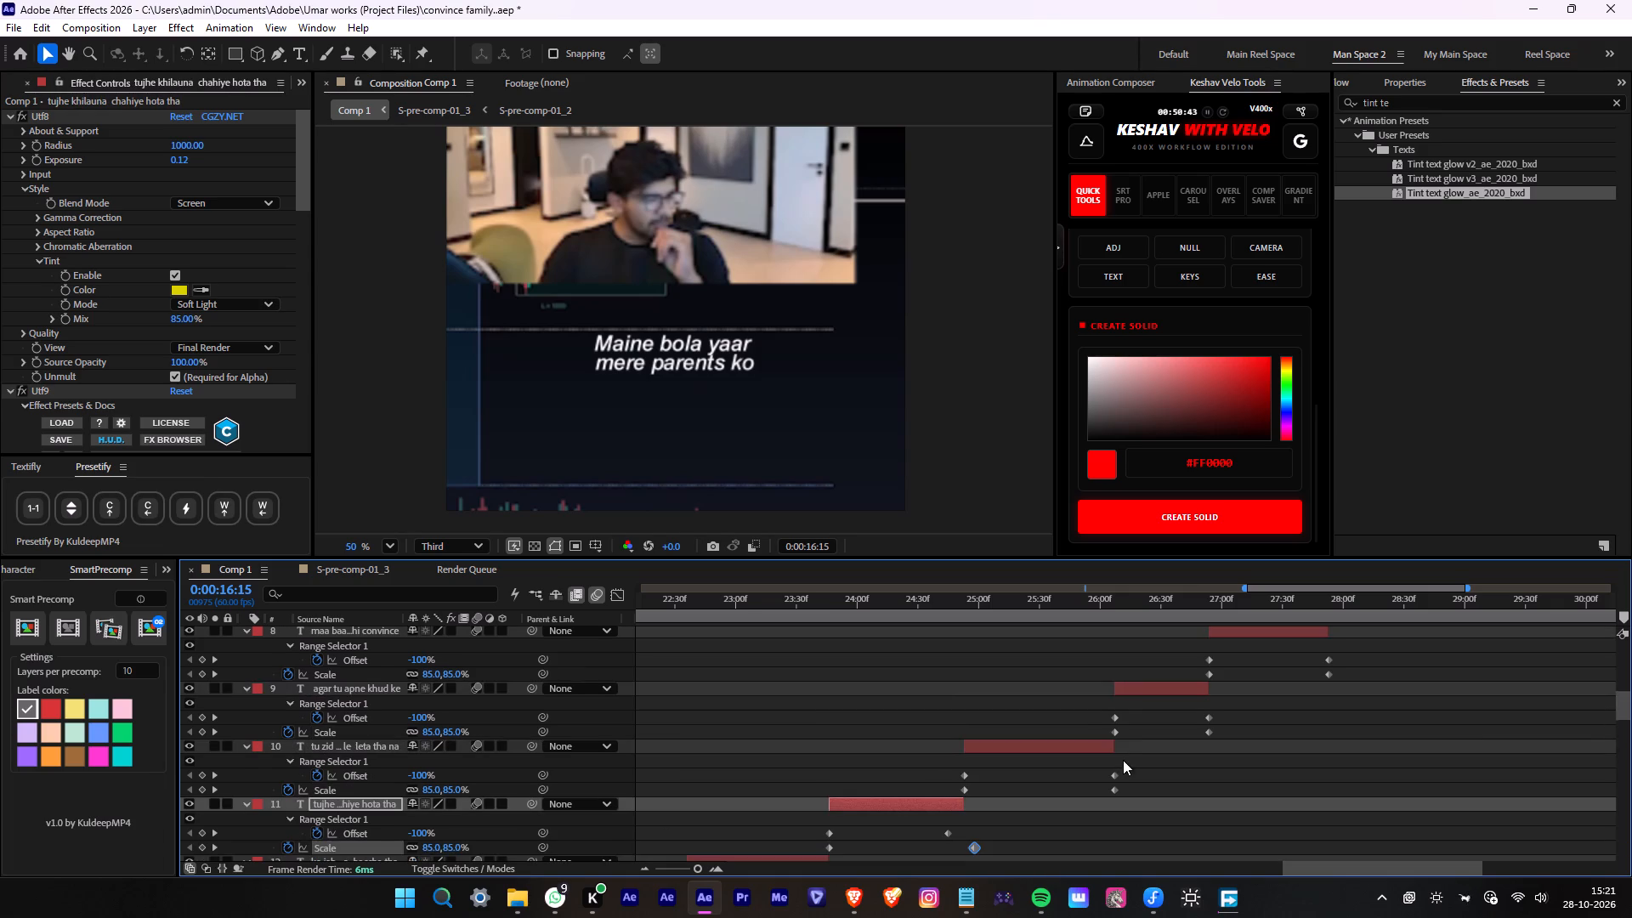
left_click_drag(1113, 775, 1097, 774)
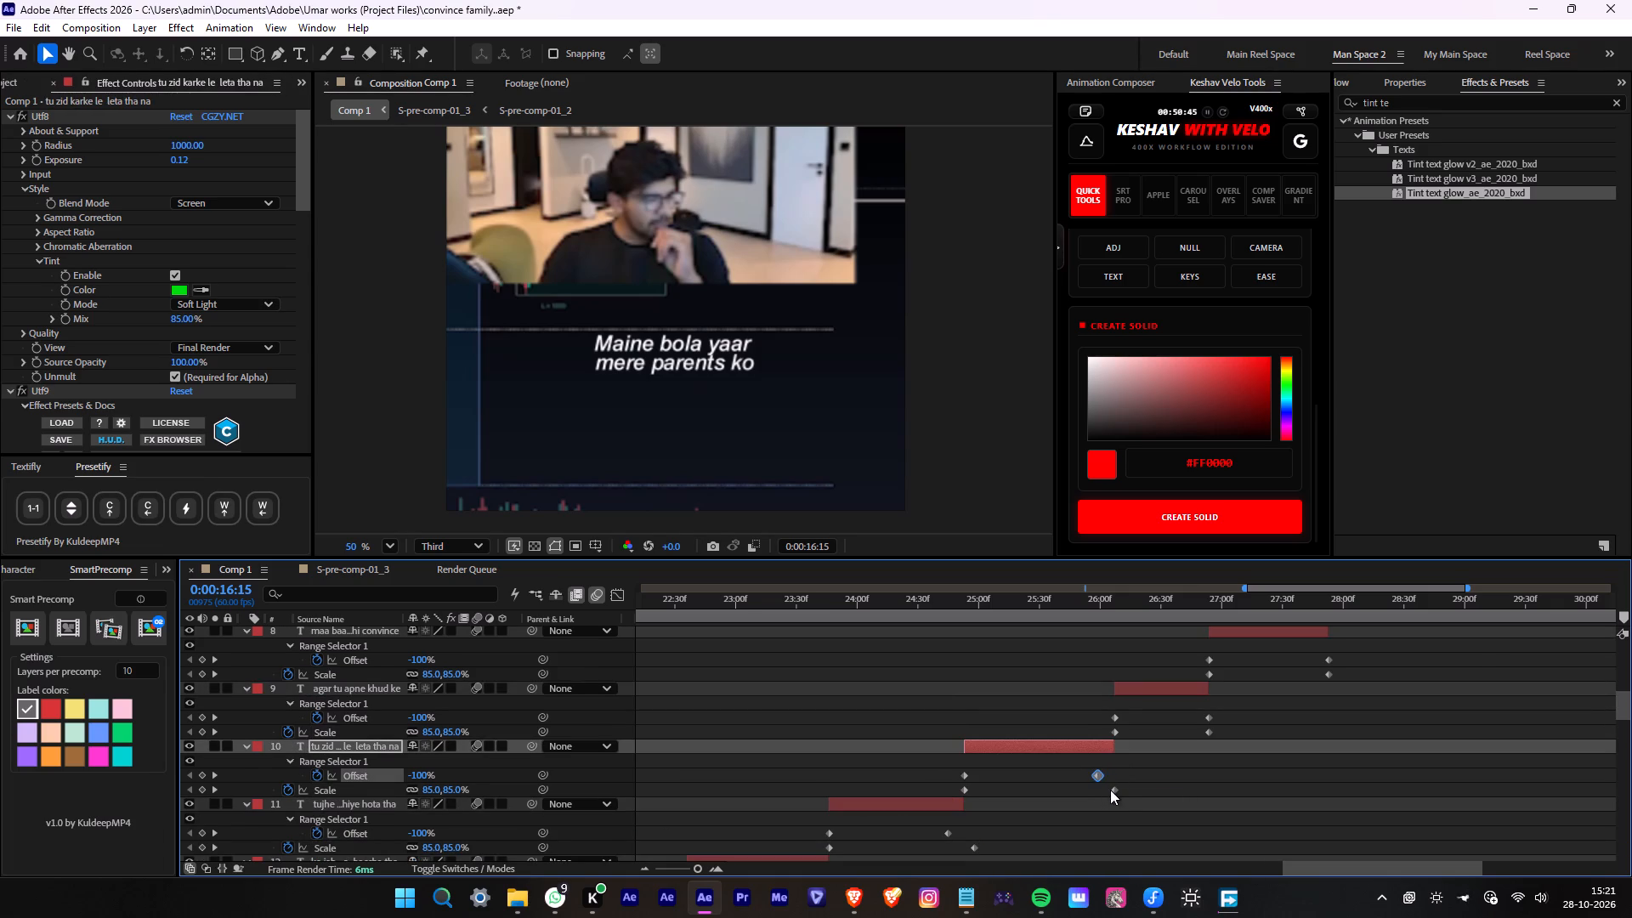
left_click(1110, 790)
left_click_drag(1111, 786, 1119, 787)
On layers 9 and 8, move the end Offset keyframe to about 26.7 and 27.7 s, and the end Scale keyframe just beyond each out-point.
scroll(1205, 765, "up", 2)
middle_click_drag(1201, 767, 878, 738)
left_click_drag(911, 779, 898, 777)
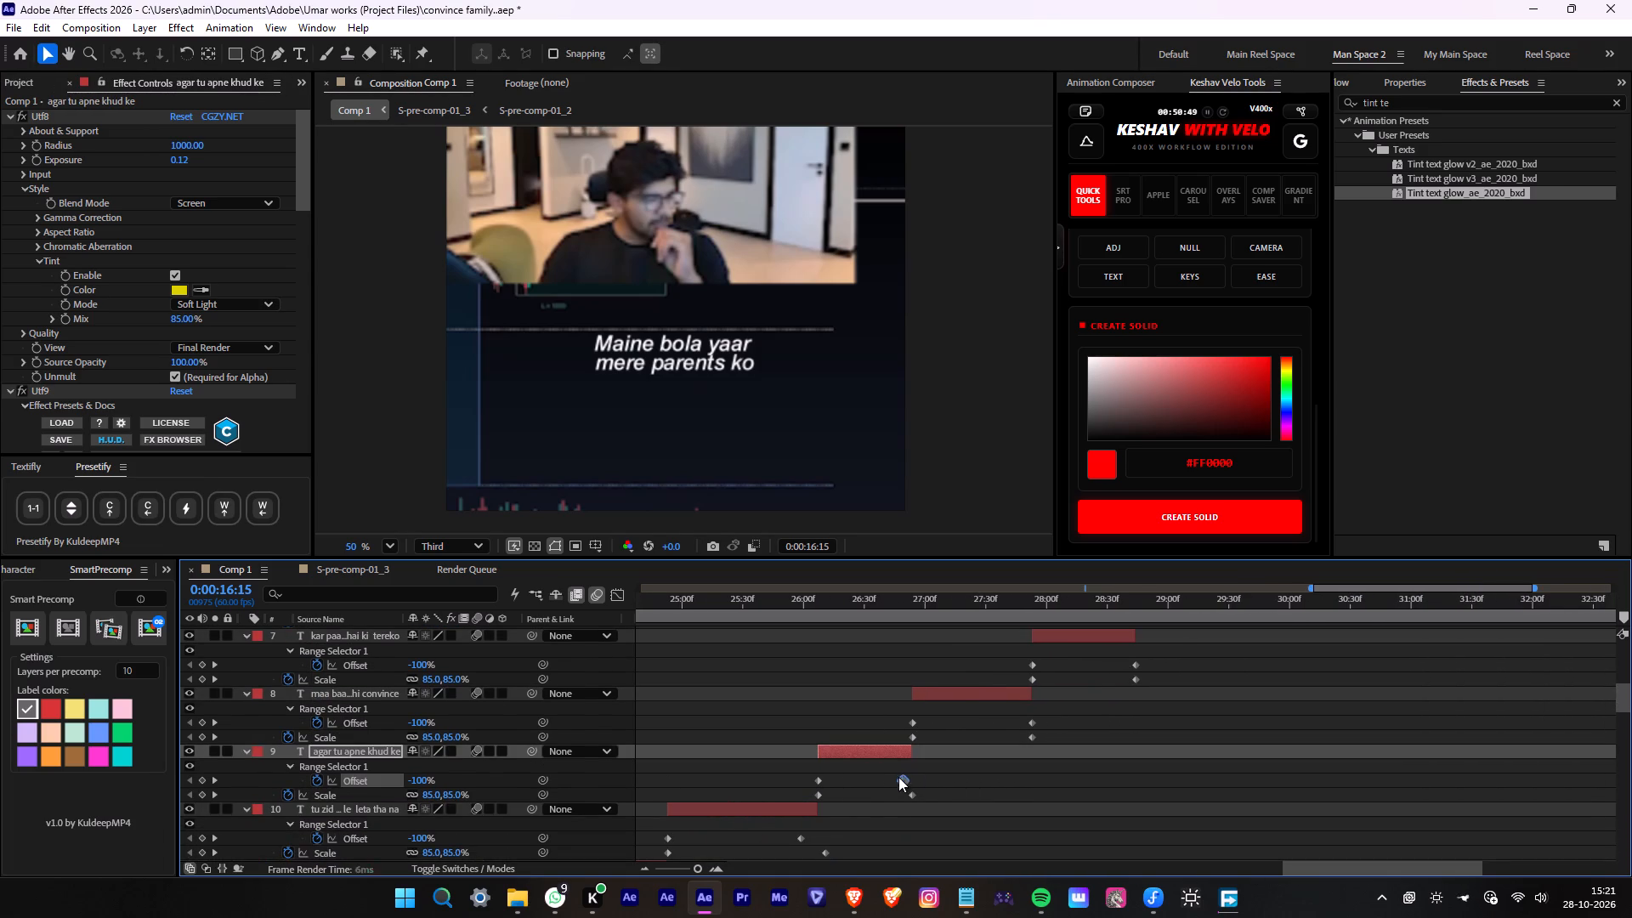
left_click_drag(898, 777, 892, 774)
left_click_drag(911, 794, 921, 796)
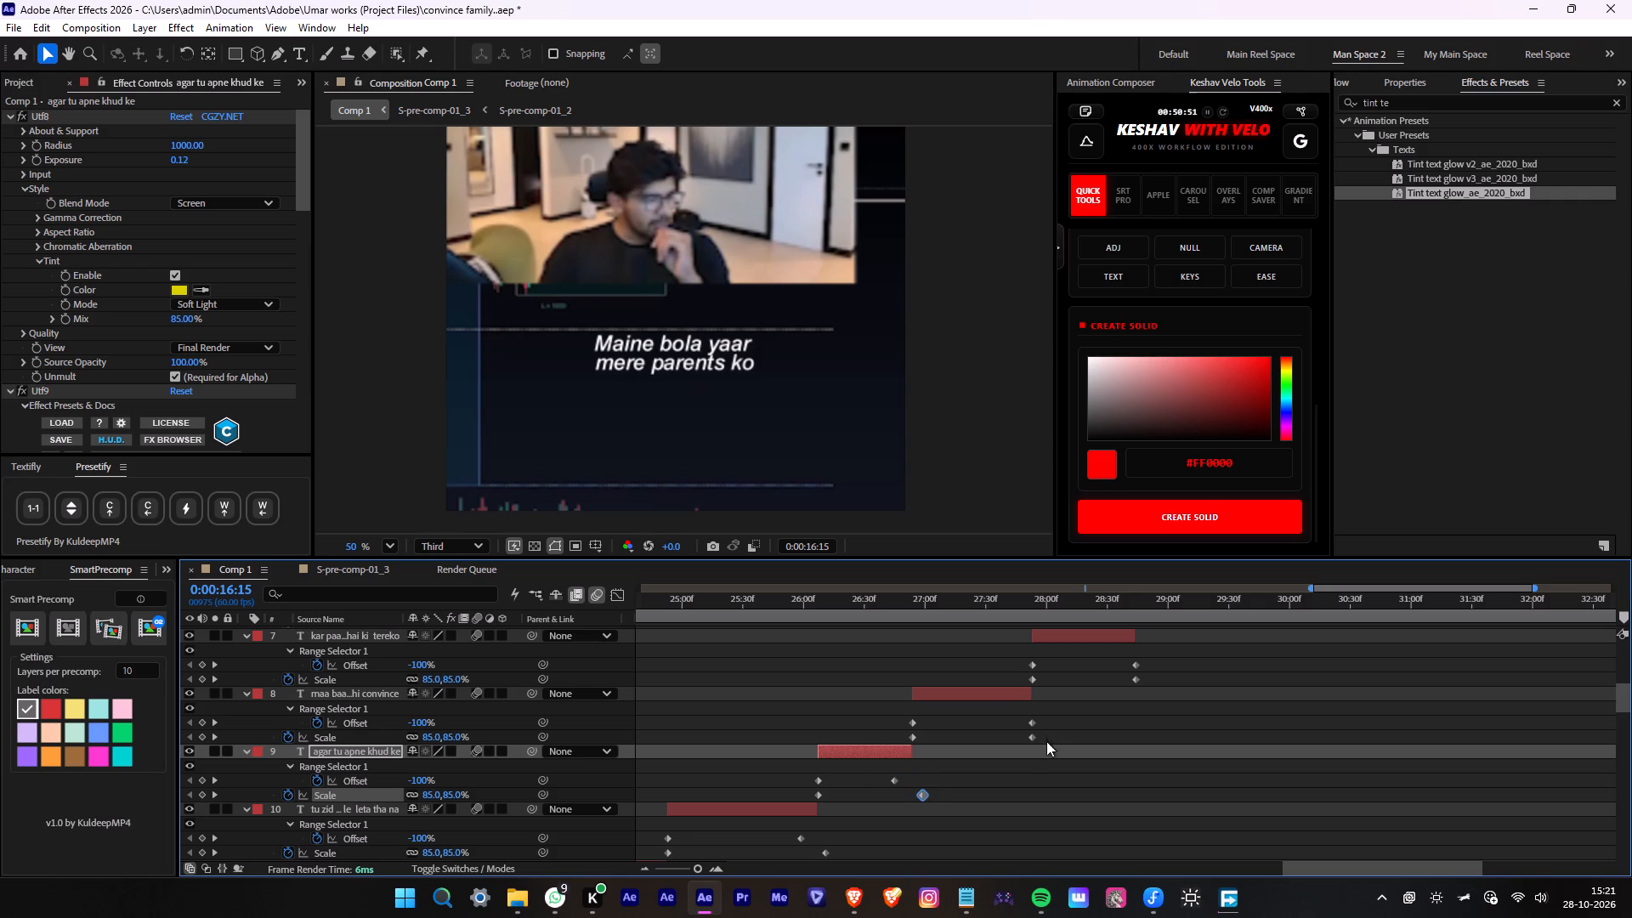
left_click_drag(1034, 721, 1018, 718)
left_click_drag(1034, 739, 1042, 739)
On layers 7 and 6, shift the last Offset keyframe to about 28.6 and 29.6 s, and the last Scale keyframe slightly after the out-point.
middle_click_drag(1107, 735, 896, 790)
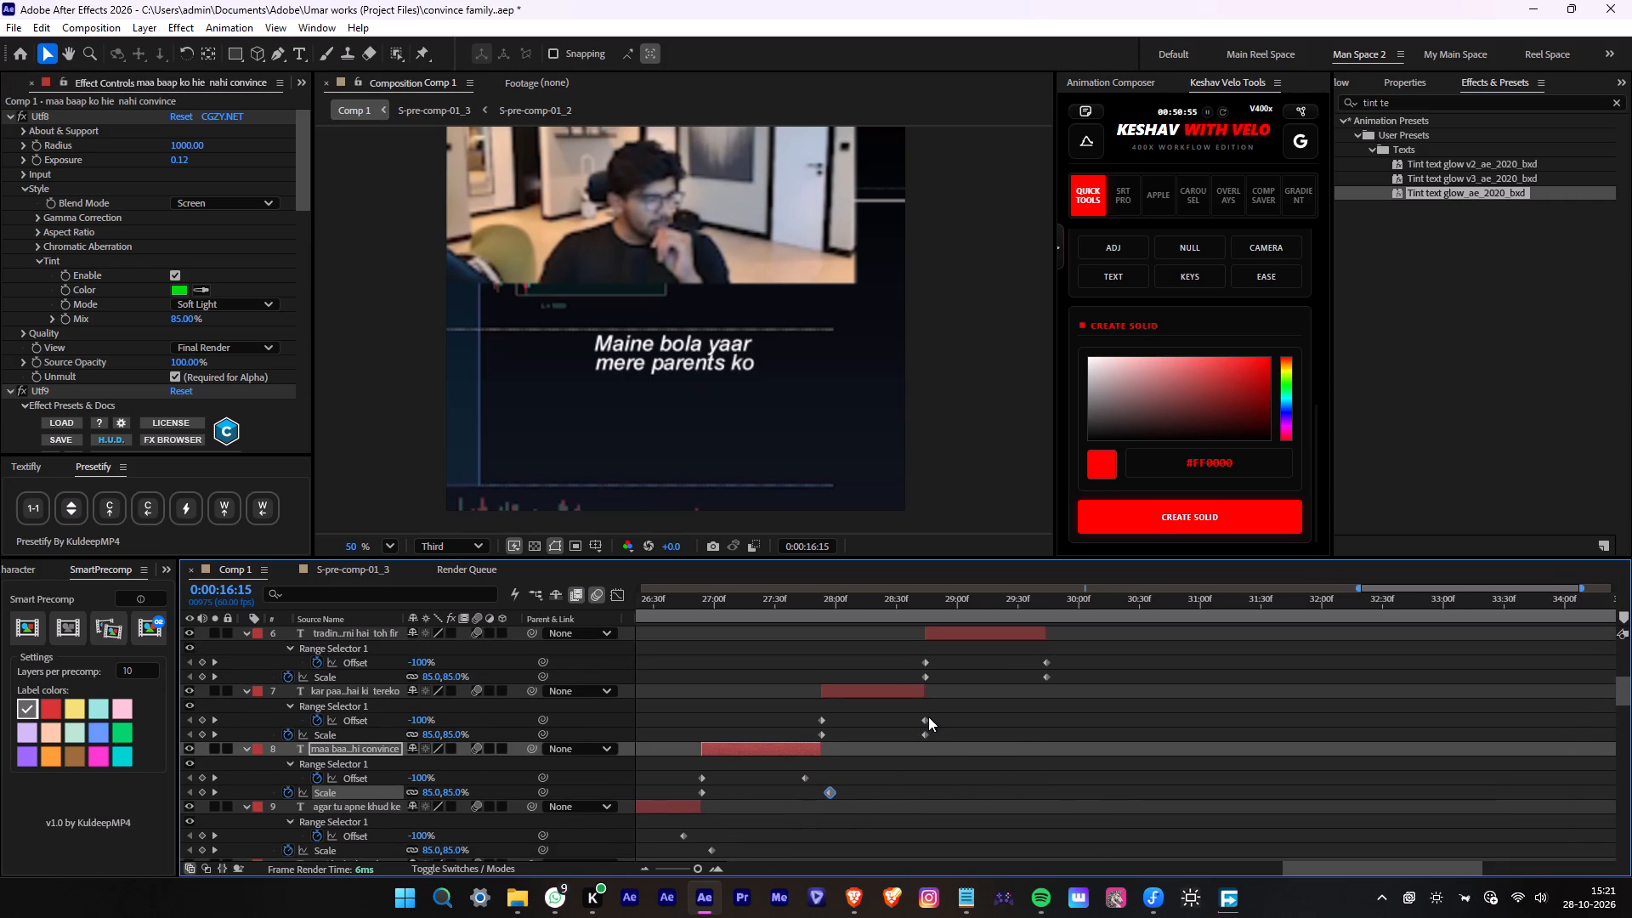
left_click_drag(928, 717, 915, 717)
left_click(924, 739)
middle_click_drag(990, 721, 960, 751)
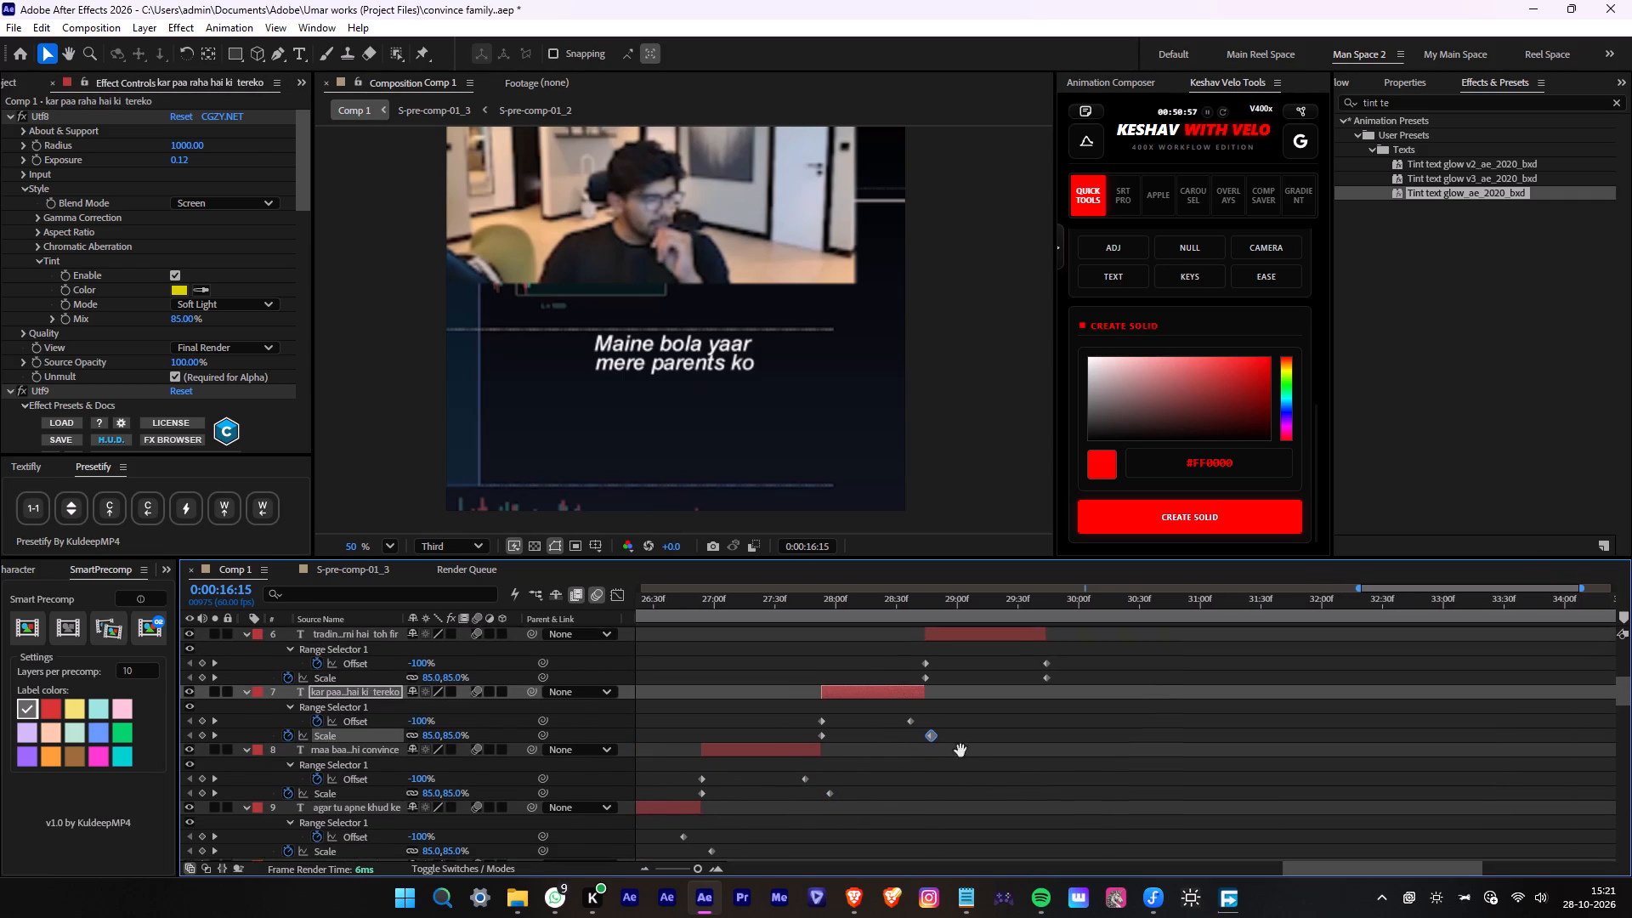
middle_click_drag(960, 751, 907, 802)
left_click_drag(965, 739, 954, 739)
left_click(968, 759)
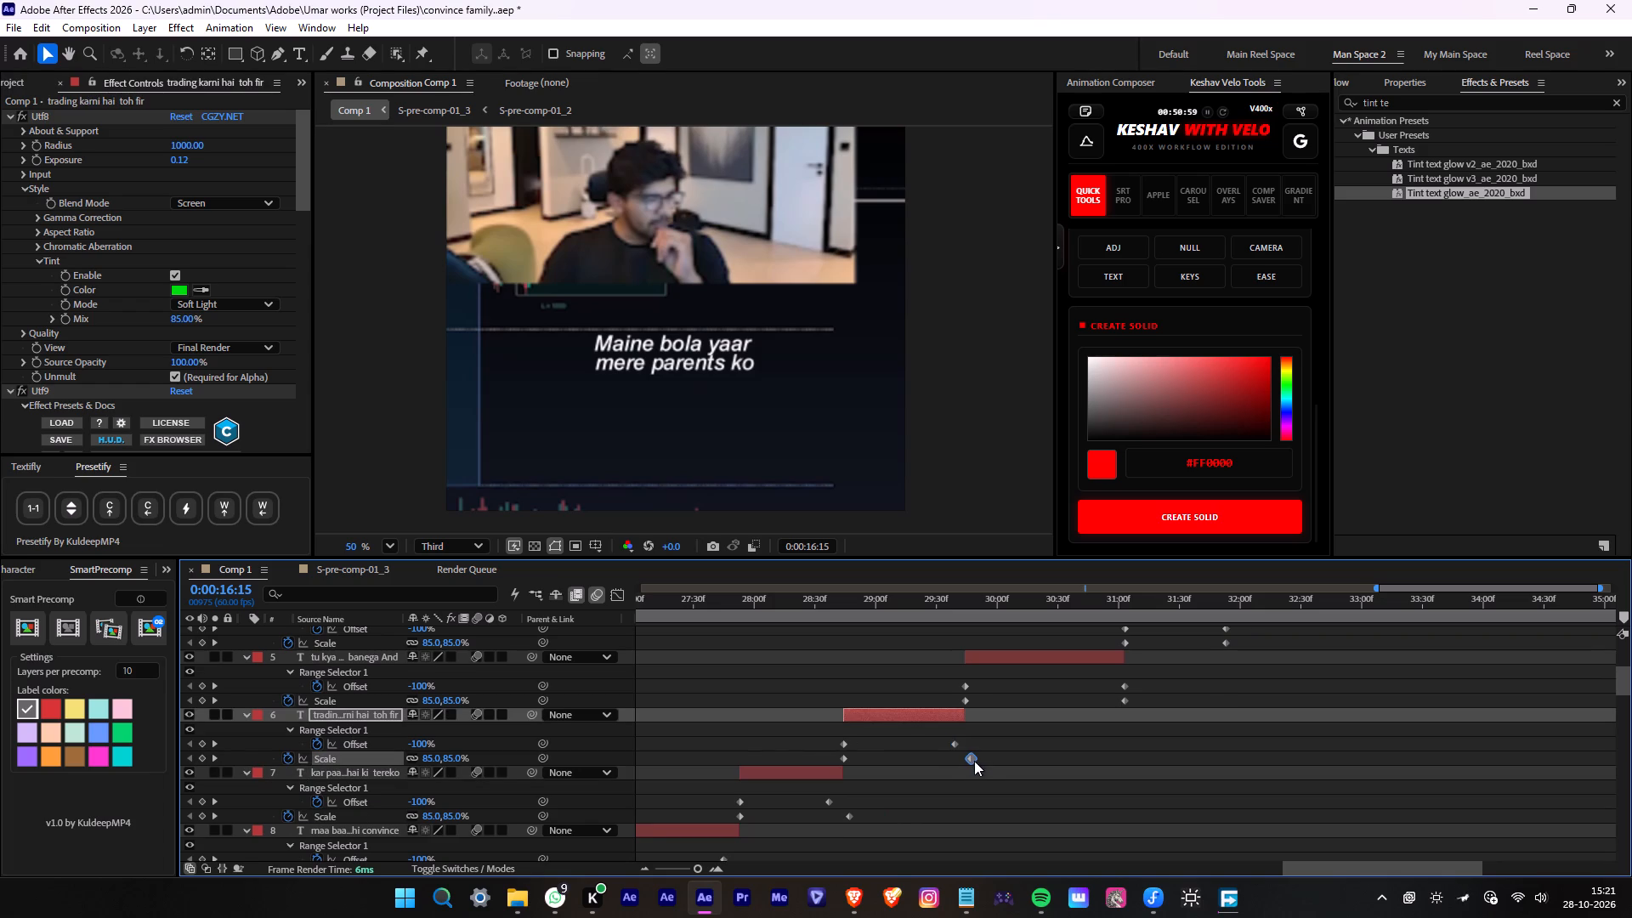
On layers 5 and 4, move the end Offset keyframe to about 30.9 and 31.7 s, and the end Scale keyframe just past the out-point.
middle_click_drag(1099, 734, 999, 807)
left_click_drag(1068, 762, 1051, 762)
left_click_drag(1062, 774, 1073, 776)
left_click_drag(1068, 772, 1075, 774)
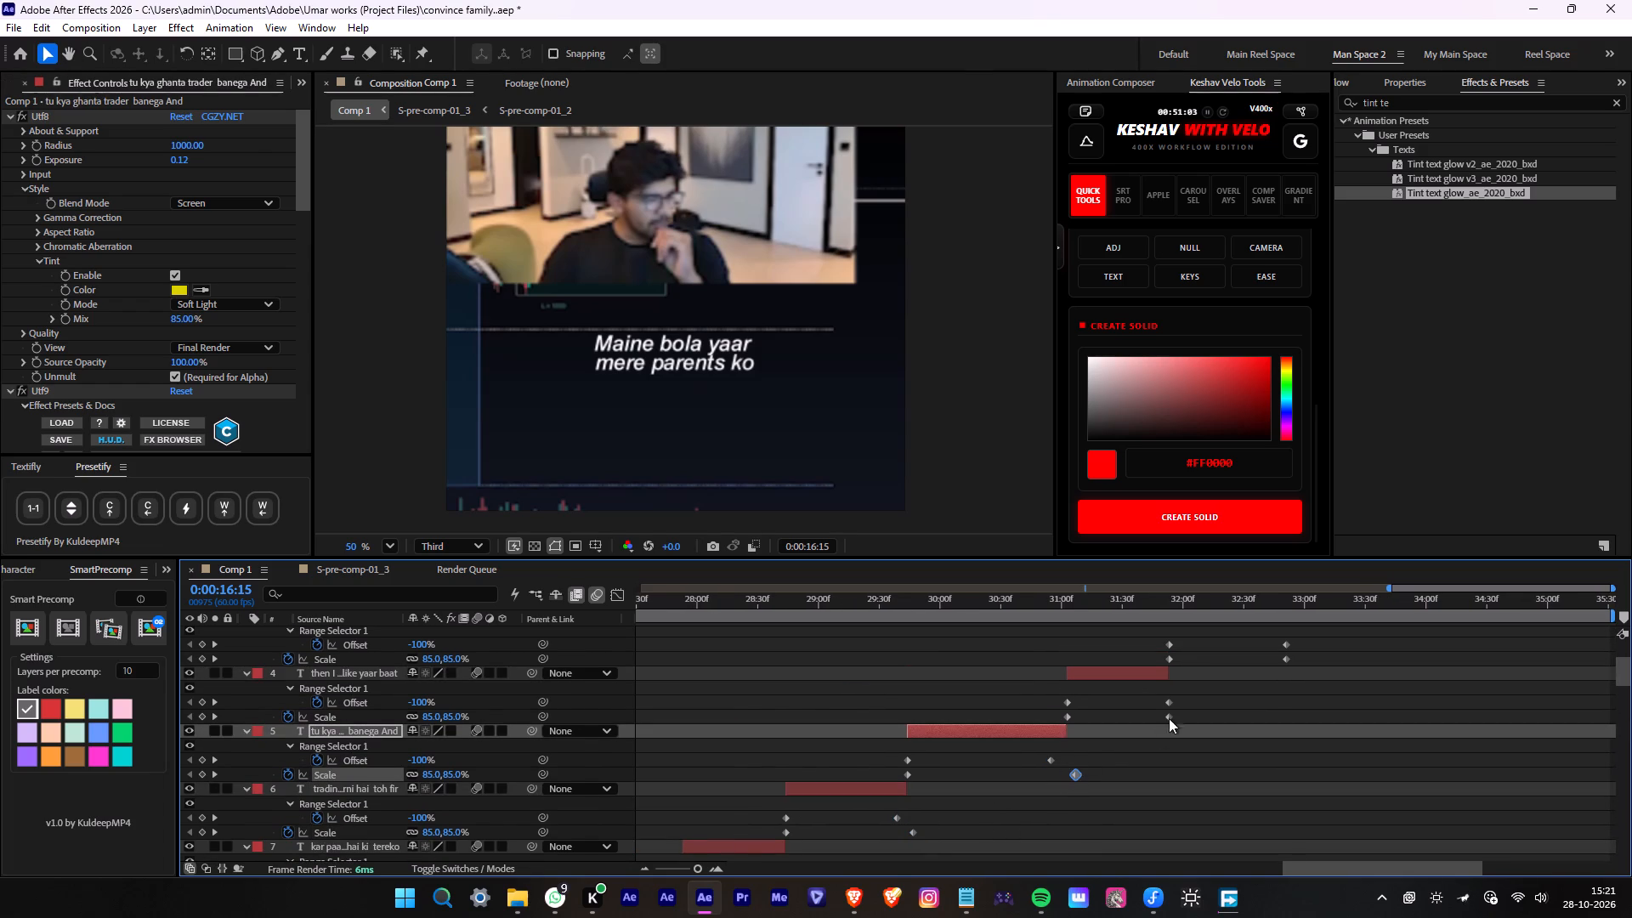
left_click_drag(1168, 703, 1154, 702)
left_click(1169, 717)
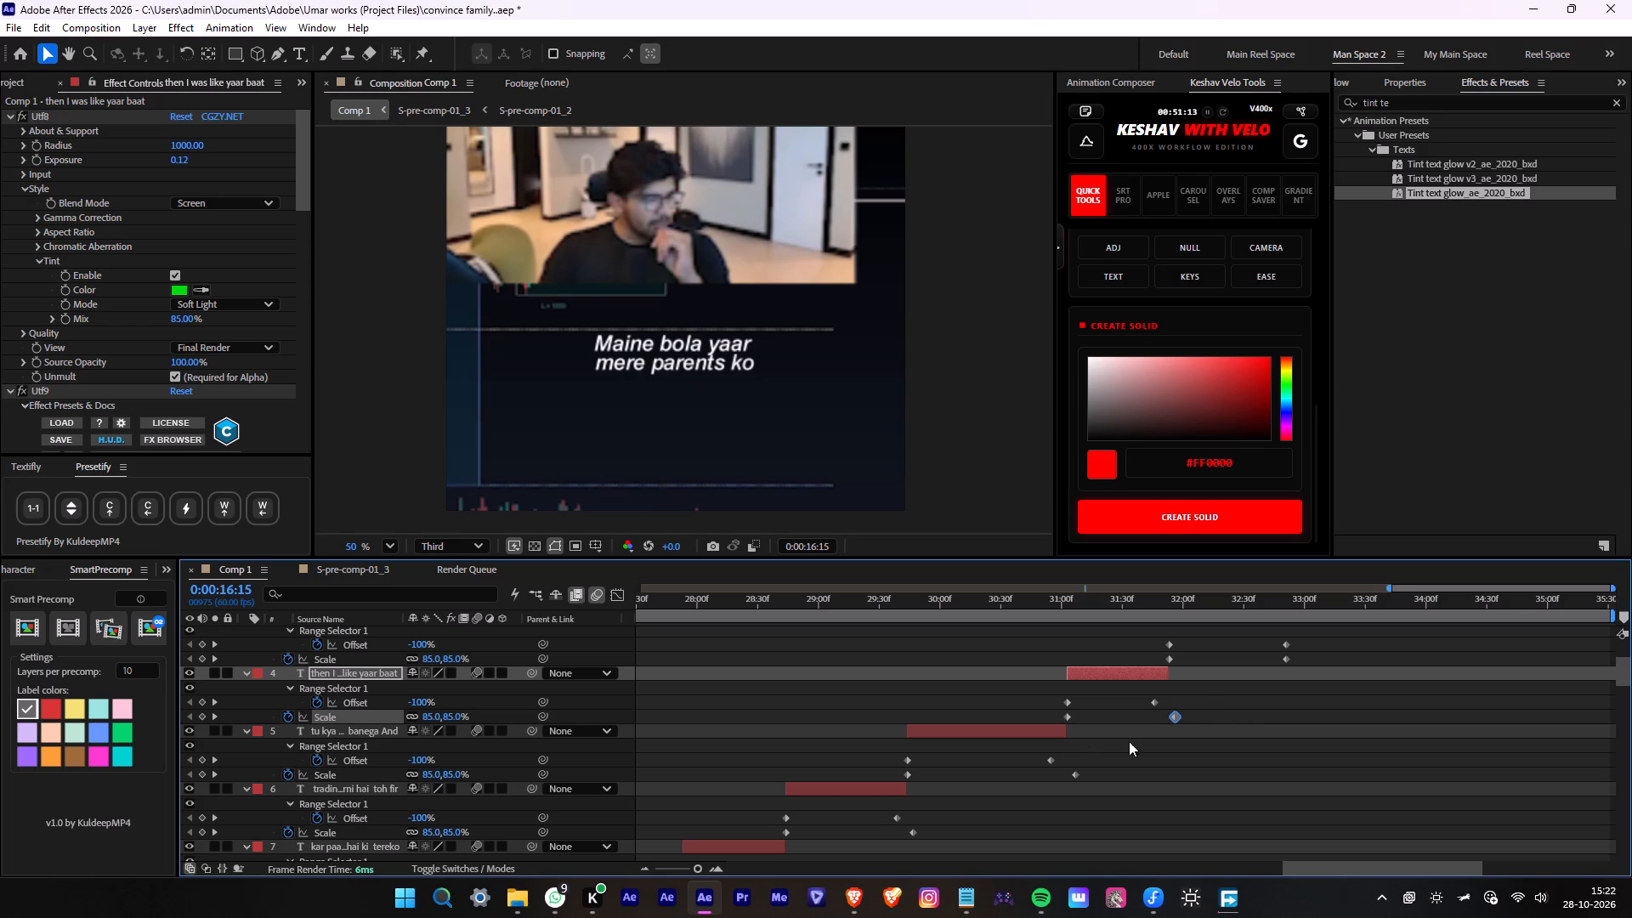
On layers 3 and 2, move the end Offset keyframe to about 32.7 and 34.2 s, and the end Scale keyframe to about 32.9 and 34.4 s.
scroll(1323, 755, "up", 2)
left_click_drag(1285, 731, 1273, 731)
left_click_drag(1284, 748, 1294, 751)
middle_click_drag(1390, 744, 1204, 777)
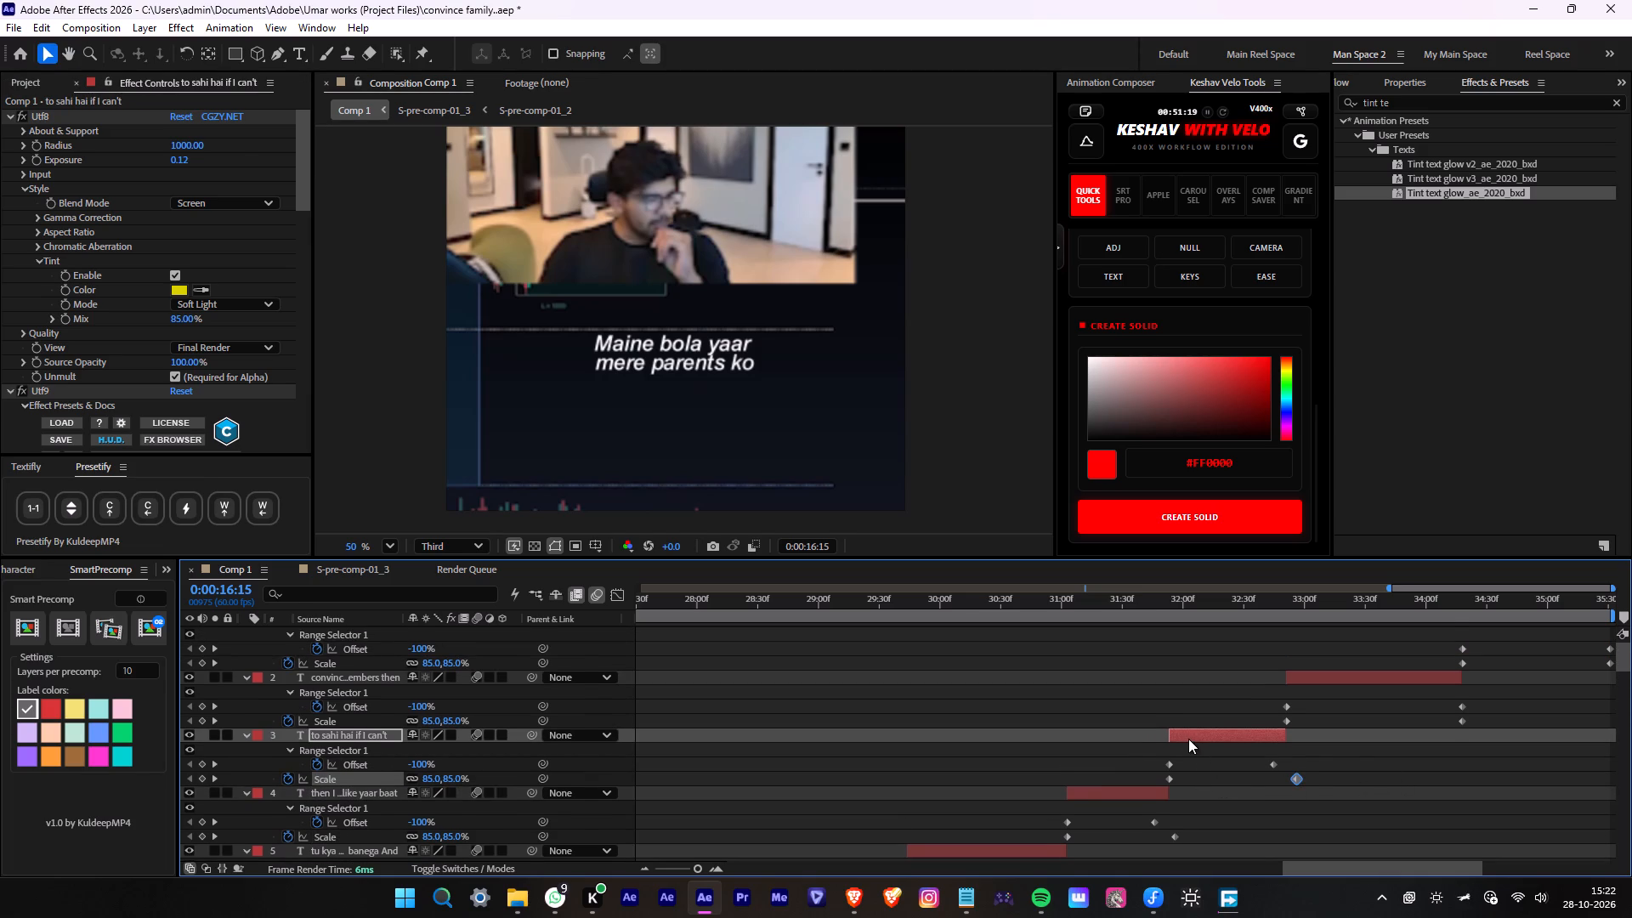
middle_click_drag(1188, 739, 1061, 743)
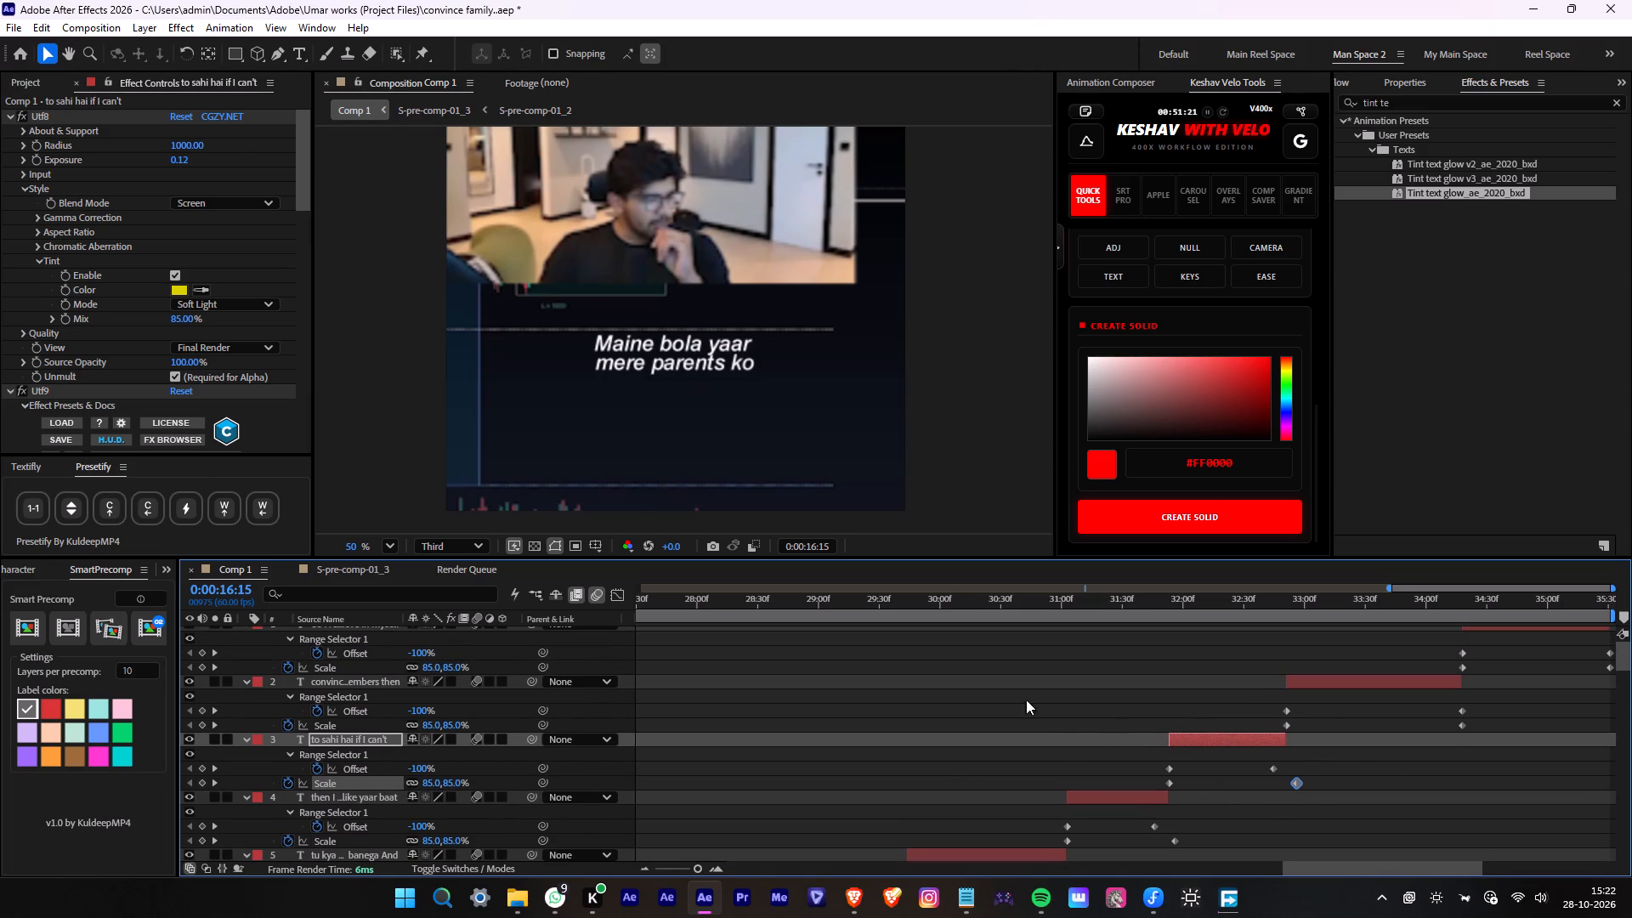
middle_click_drag(1361, 721, 899, 766)
left_click_drag(1461, 717, 1444, 717)
left_click(1457, 728)
left_click_drag(1464, 733, 1473, 735)
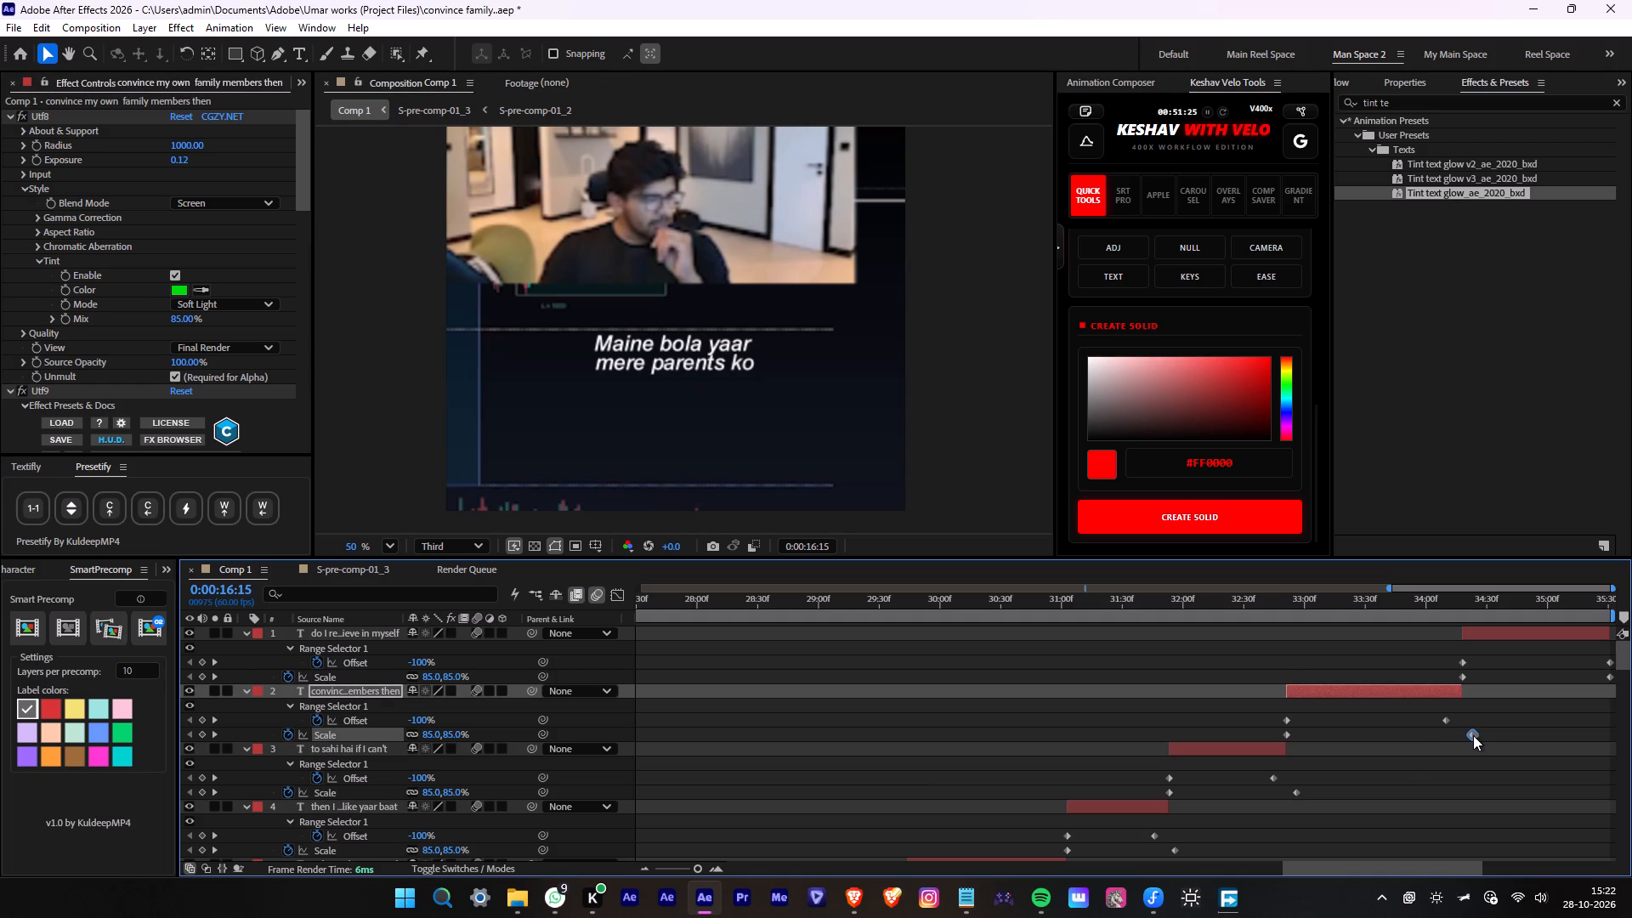
left_click_drag(1473, 735, 1477, 736)
On layer 1, pull the end Offset keyframe to about 35.4 s and push the end Scale keyframe just past the layer's end.
left_click_drag(1612, 661, 1599, 660)
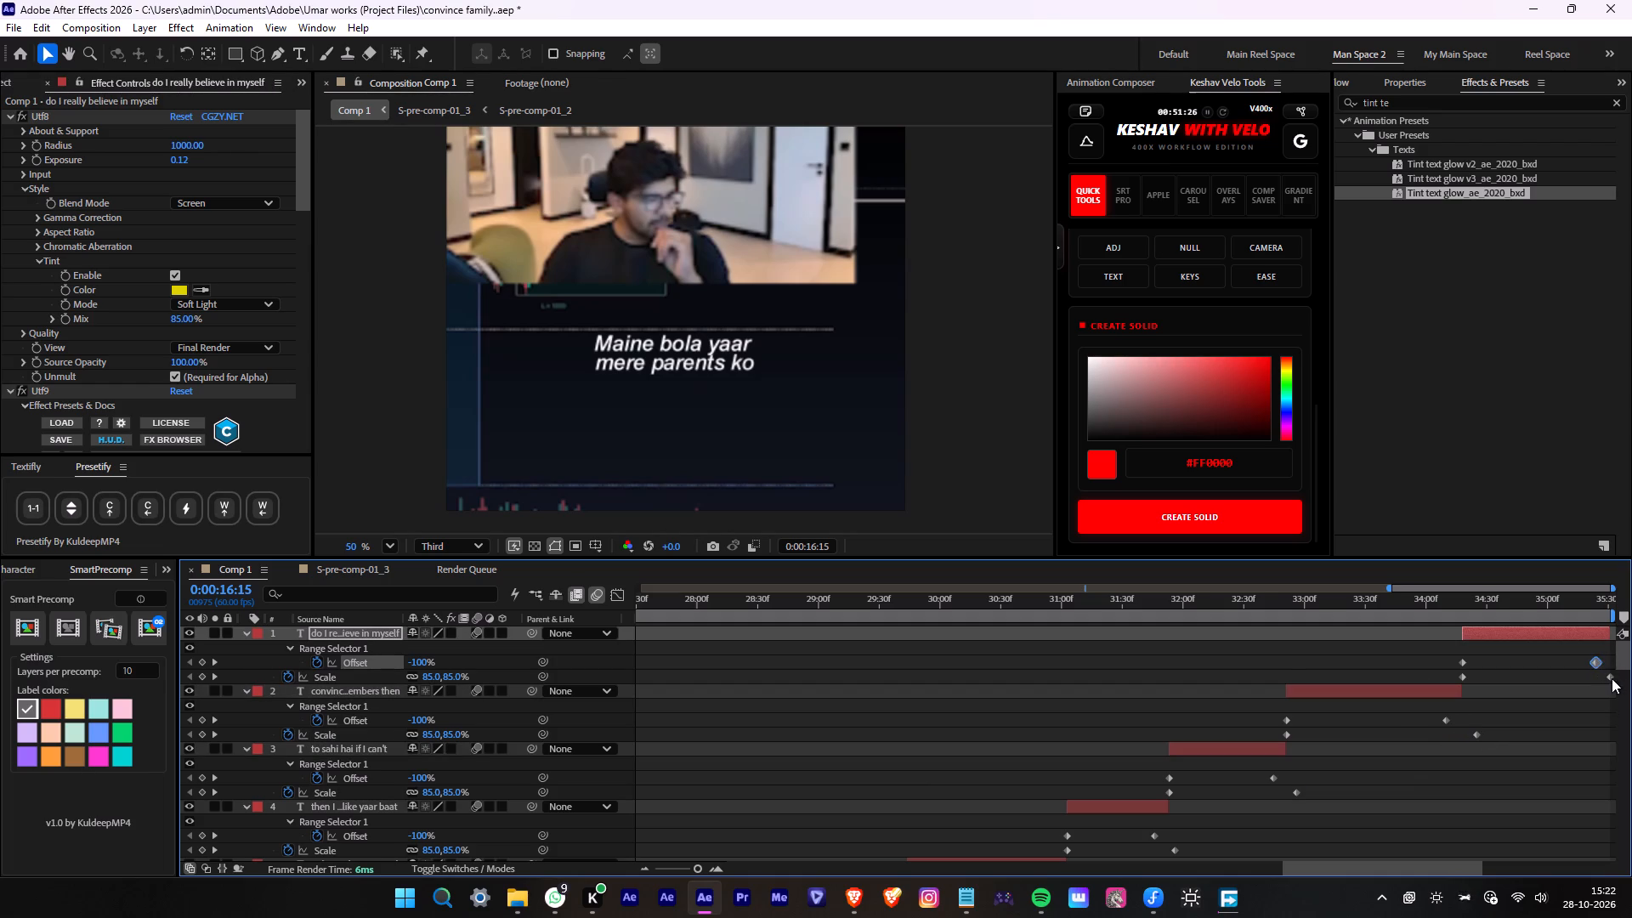
left_click(1612, 678)
Select all layers in Comp 1 and collapse their expanded properties so only the layer rows are listed.
left_click(1079, 687)
key("ctrl+a")
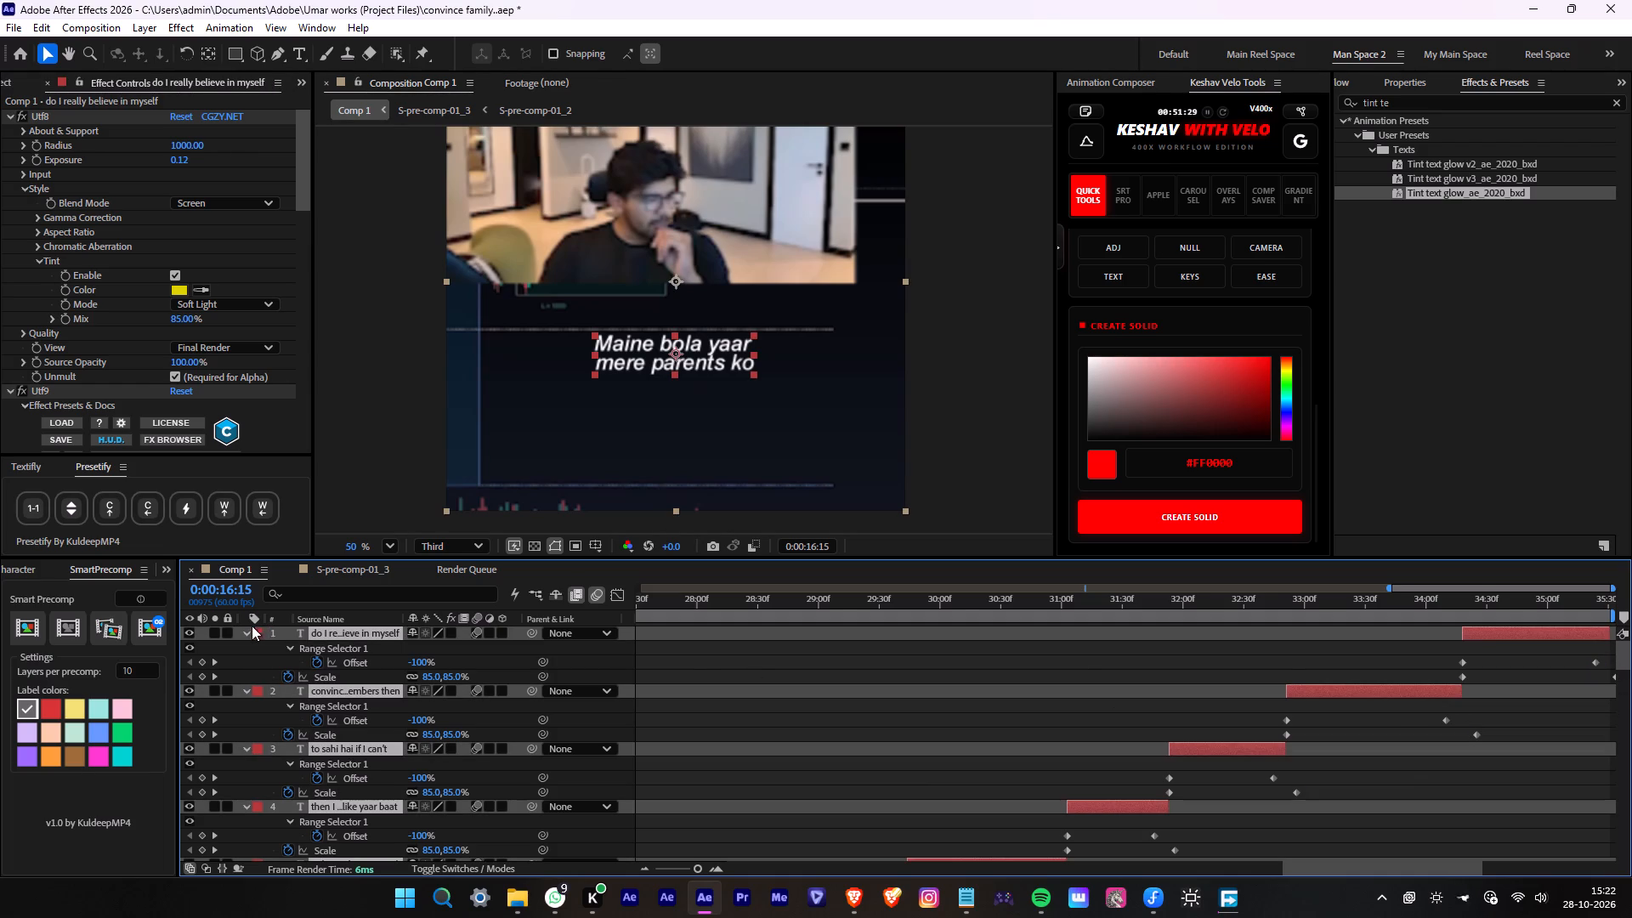
left_click(252, 631)
left_click(246, 632)
scroll(931, 657, "down", 7, "alt")
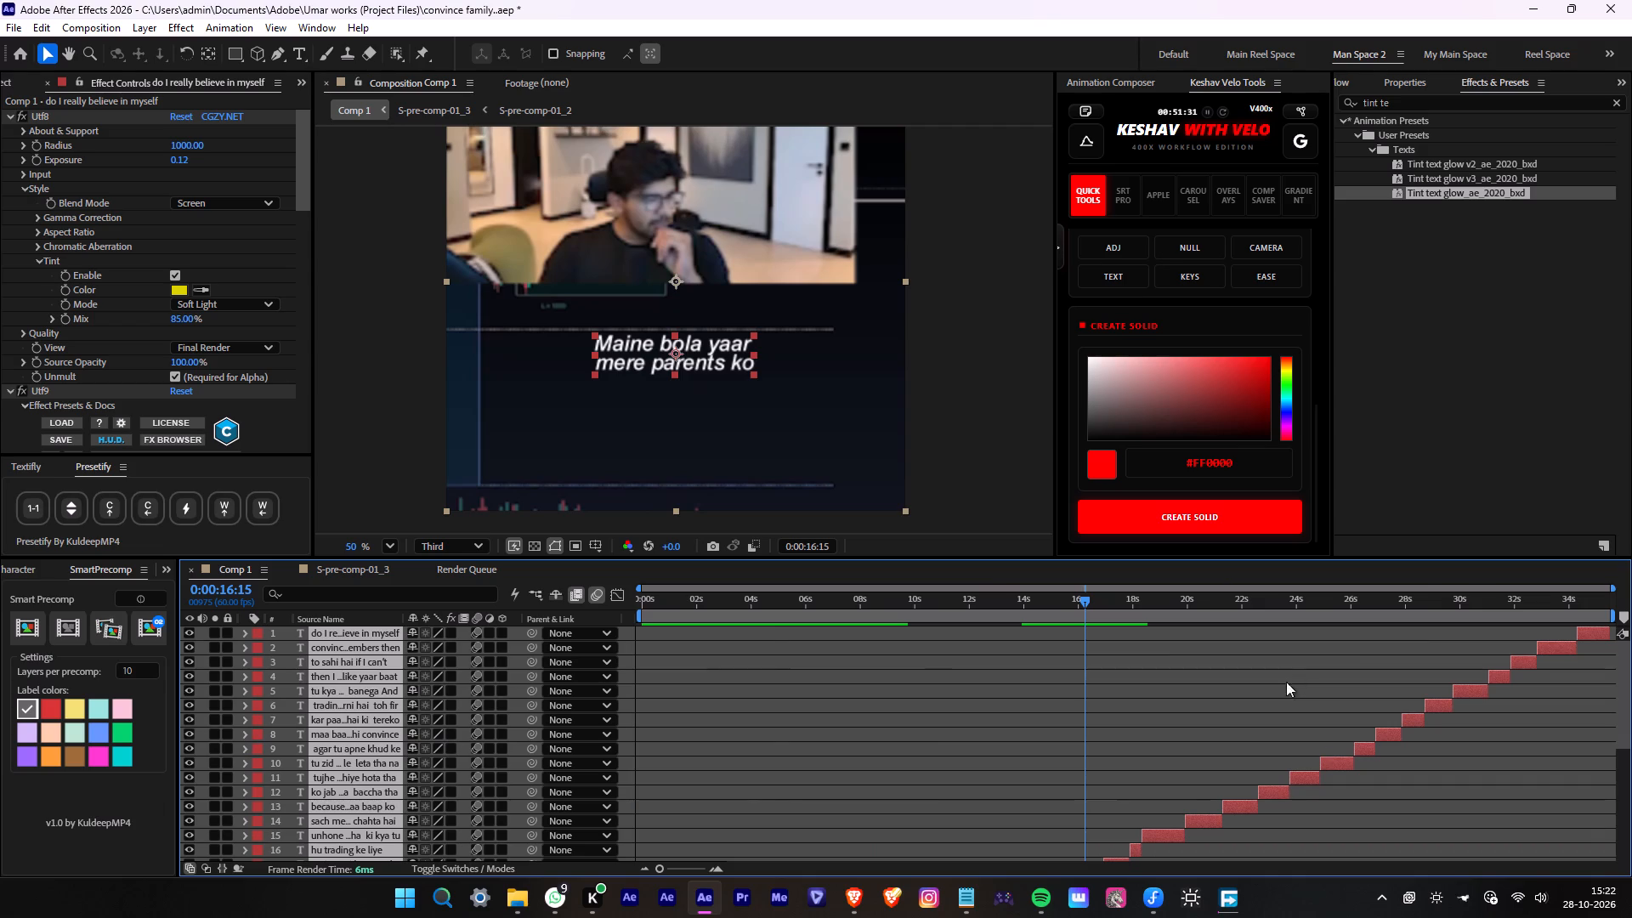
Play Comp 1 from 0:00:16:15 to review the retimed animation of the captions from layer 18 through layer 15.
key("space")
left_click(1446, 807)
scroll(1254, 767, "up", 1, "alt")
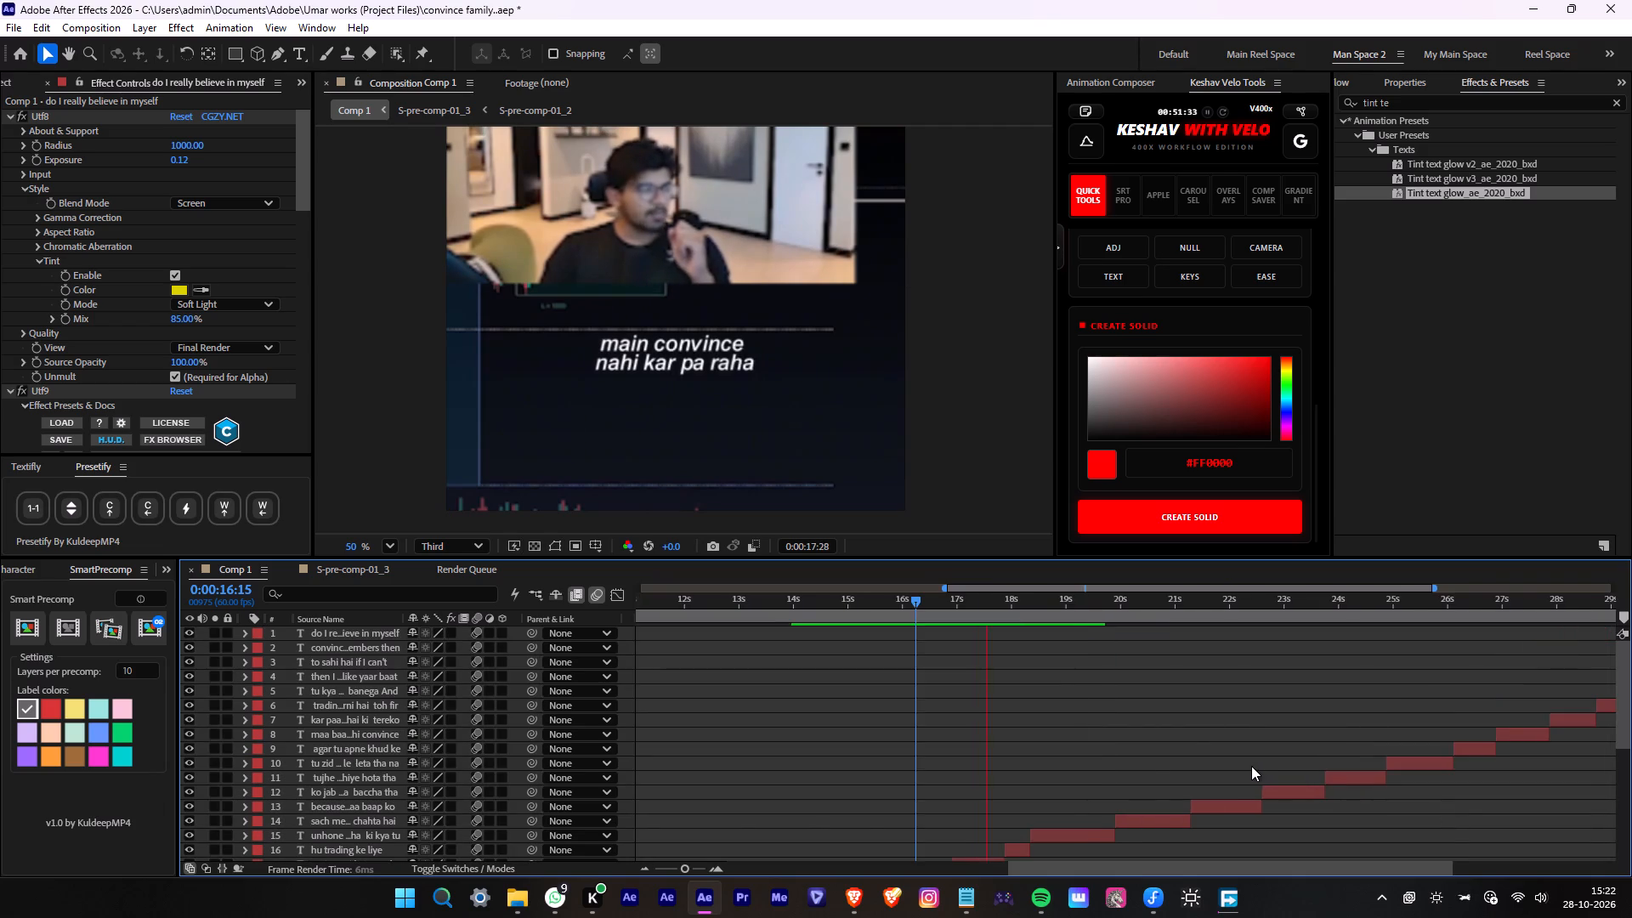
middle_click_drag(1250, 766, 1059, 731, "alt")
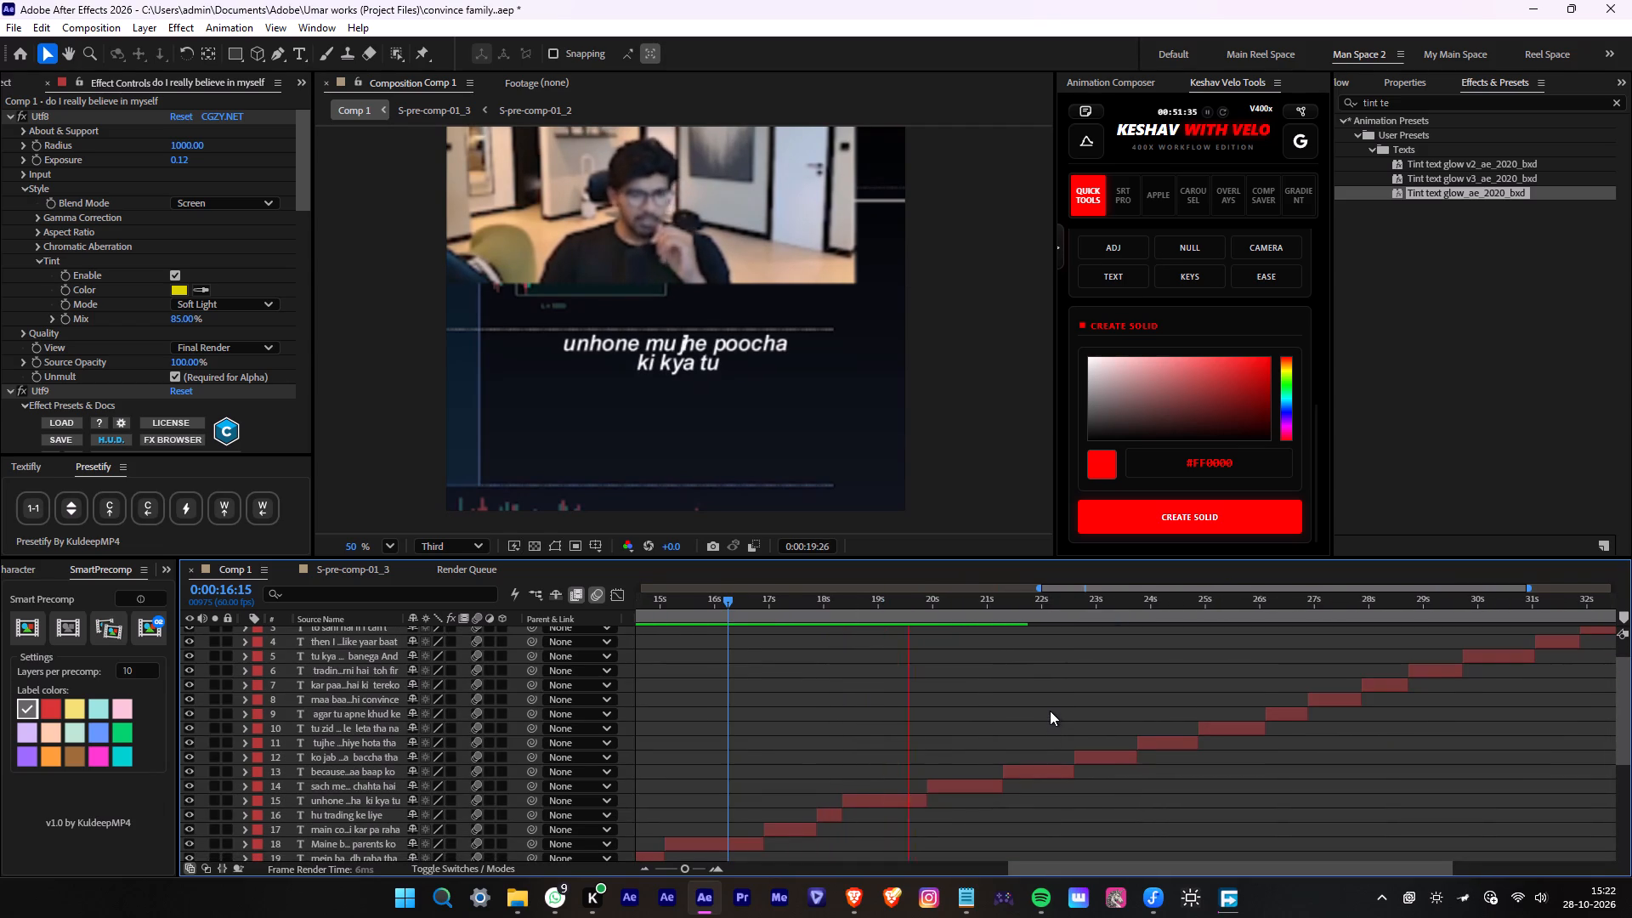
key("space")
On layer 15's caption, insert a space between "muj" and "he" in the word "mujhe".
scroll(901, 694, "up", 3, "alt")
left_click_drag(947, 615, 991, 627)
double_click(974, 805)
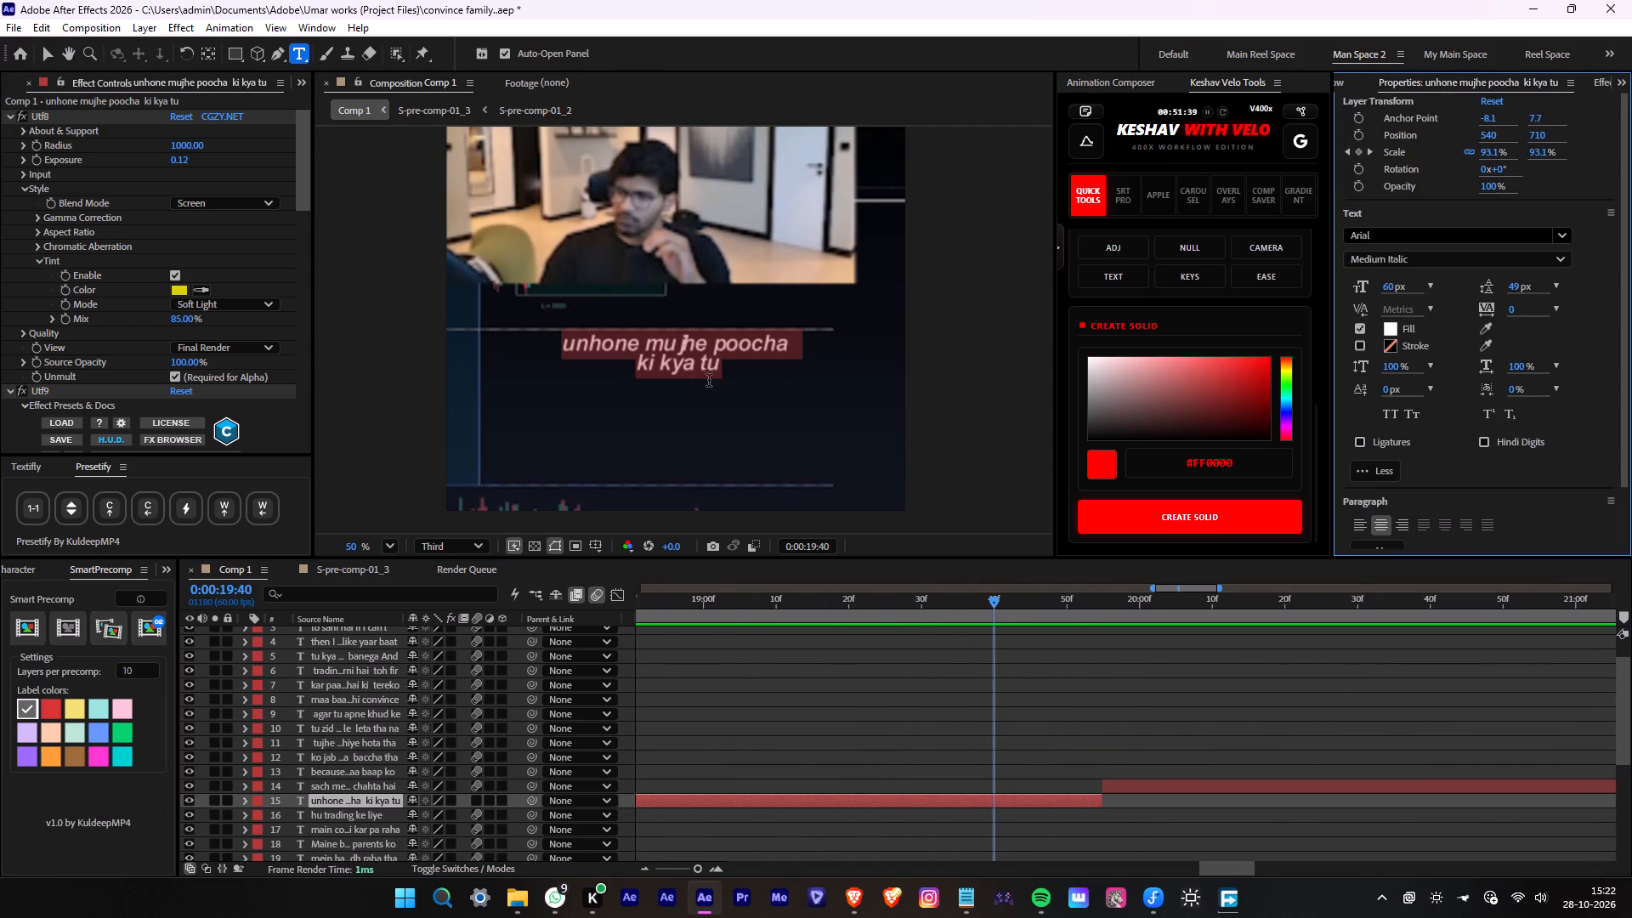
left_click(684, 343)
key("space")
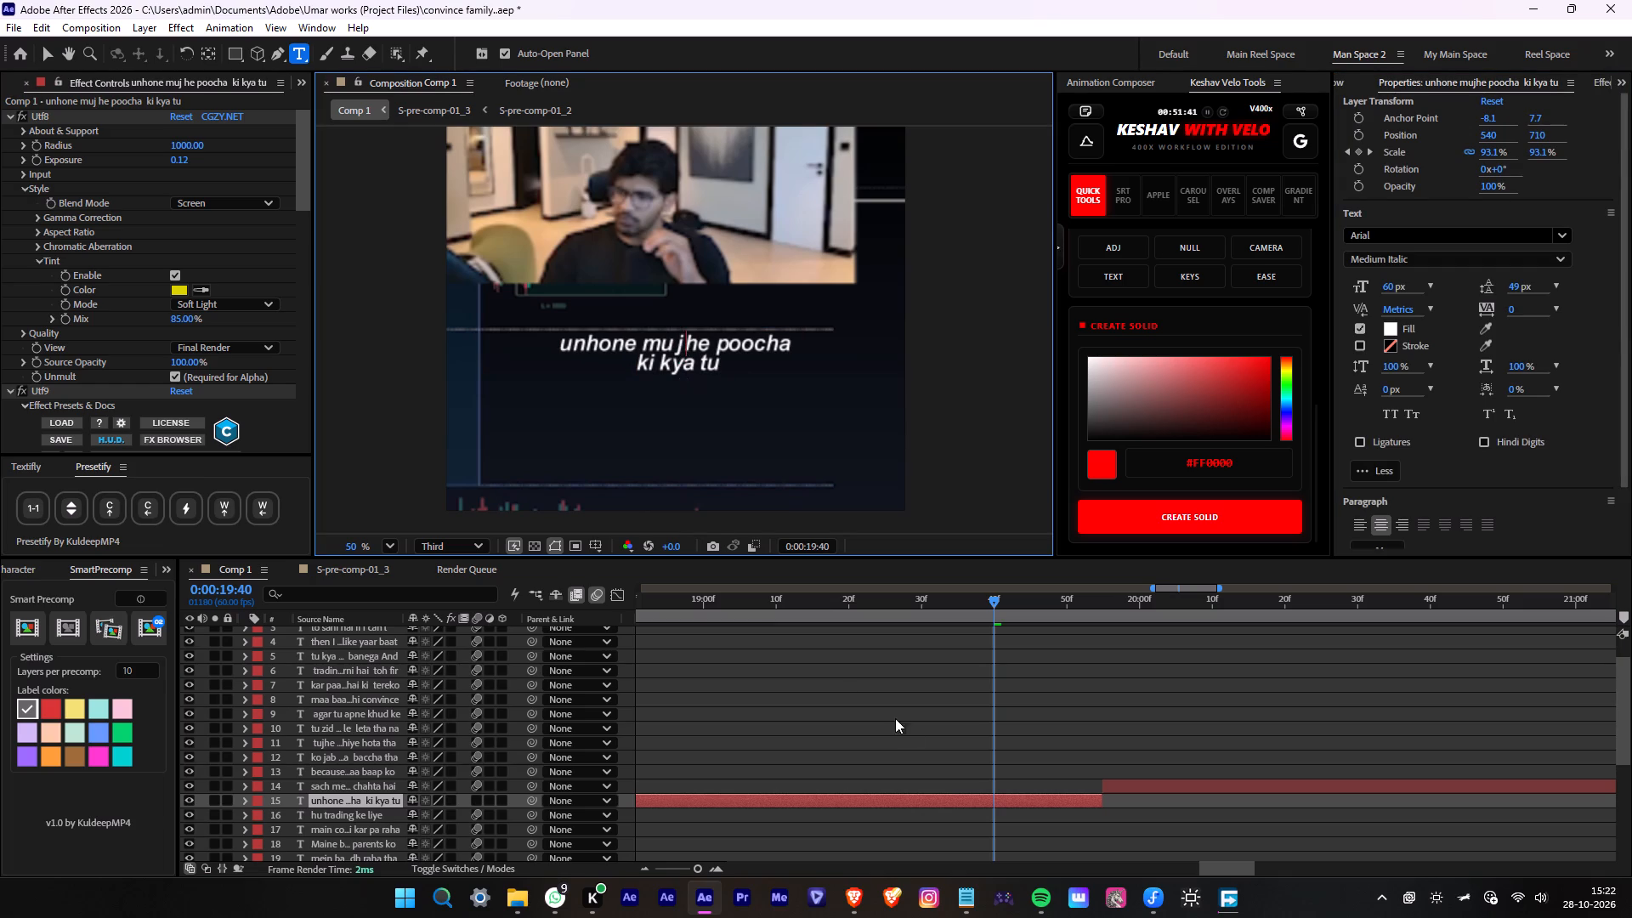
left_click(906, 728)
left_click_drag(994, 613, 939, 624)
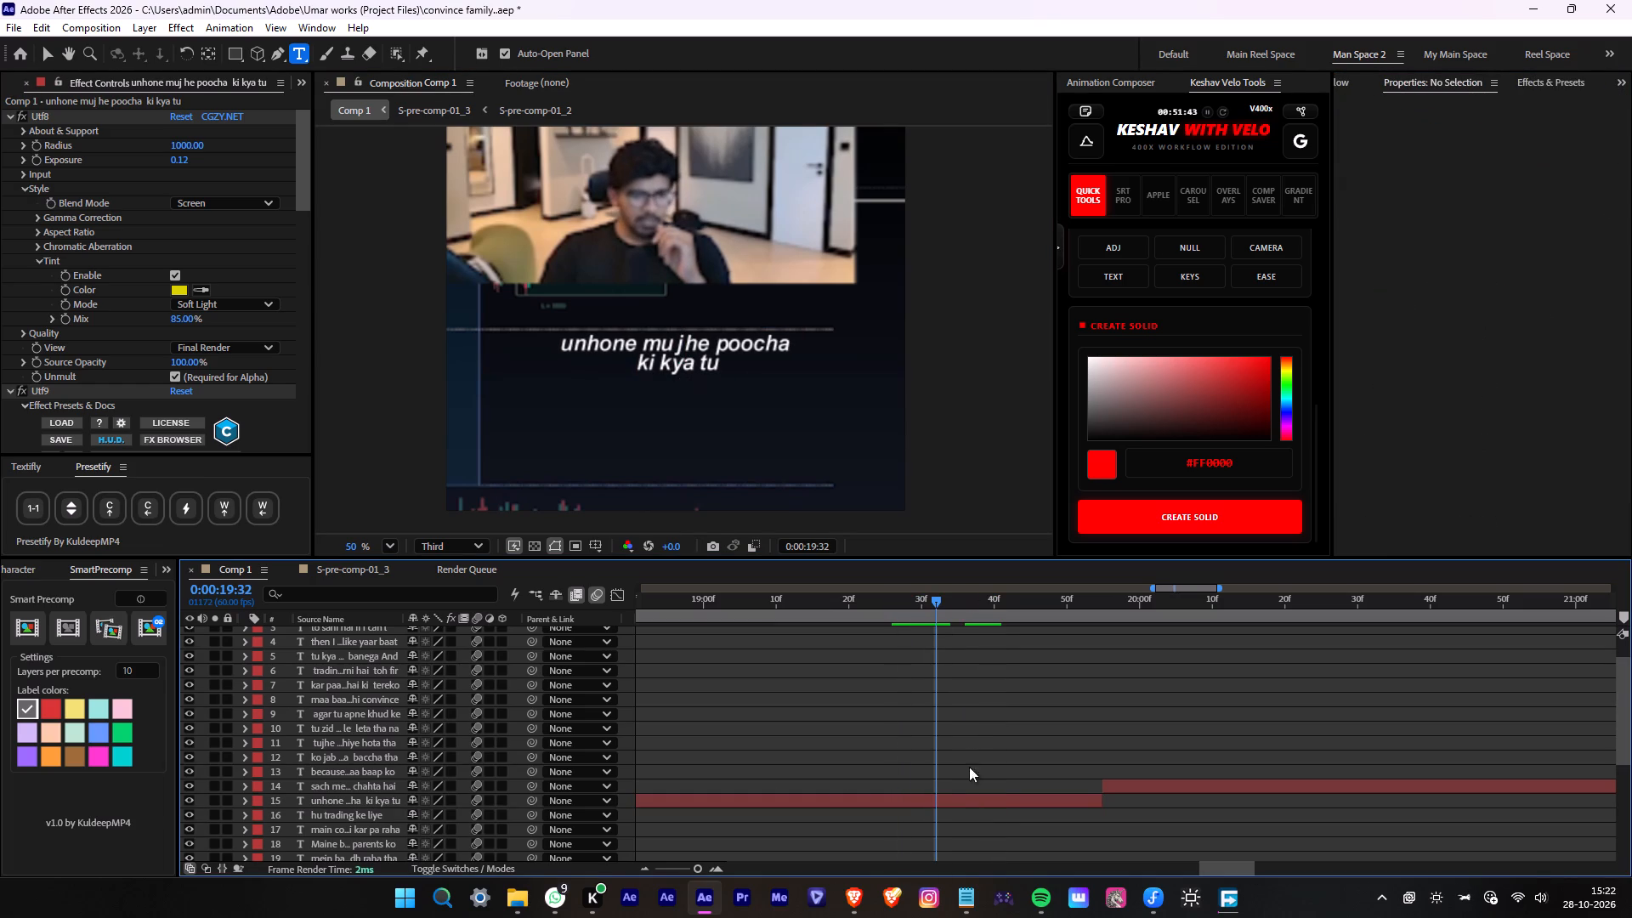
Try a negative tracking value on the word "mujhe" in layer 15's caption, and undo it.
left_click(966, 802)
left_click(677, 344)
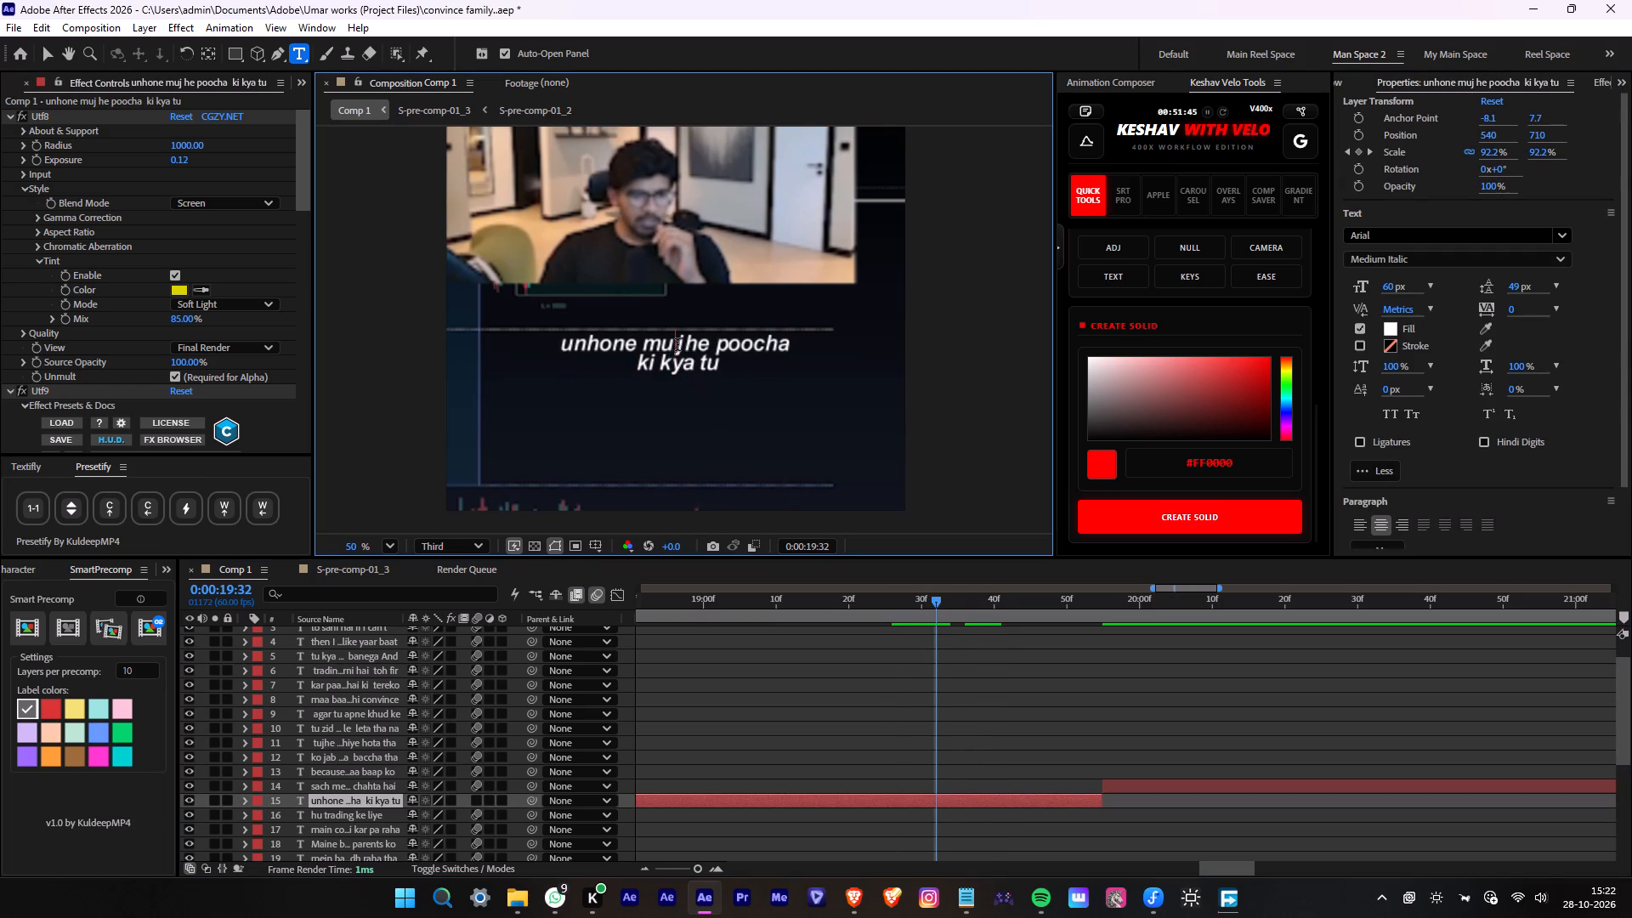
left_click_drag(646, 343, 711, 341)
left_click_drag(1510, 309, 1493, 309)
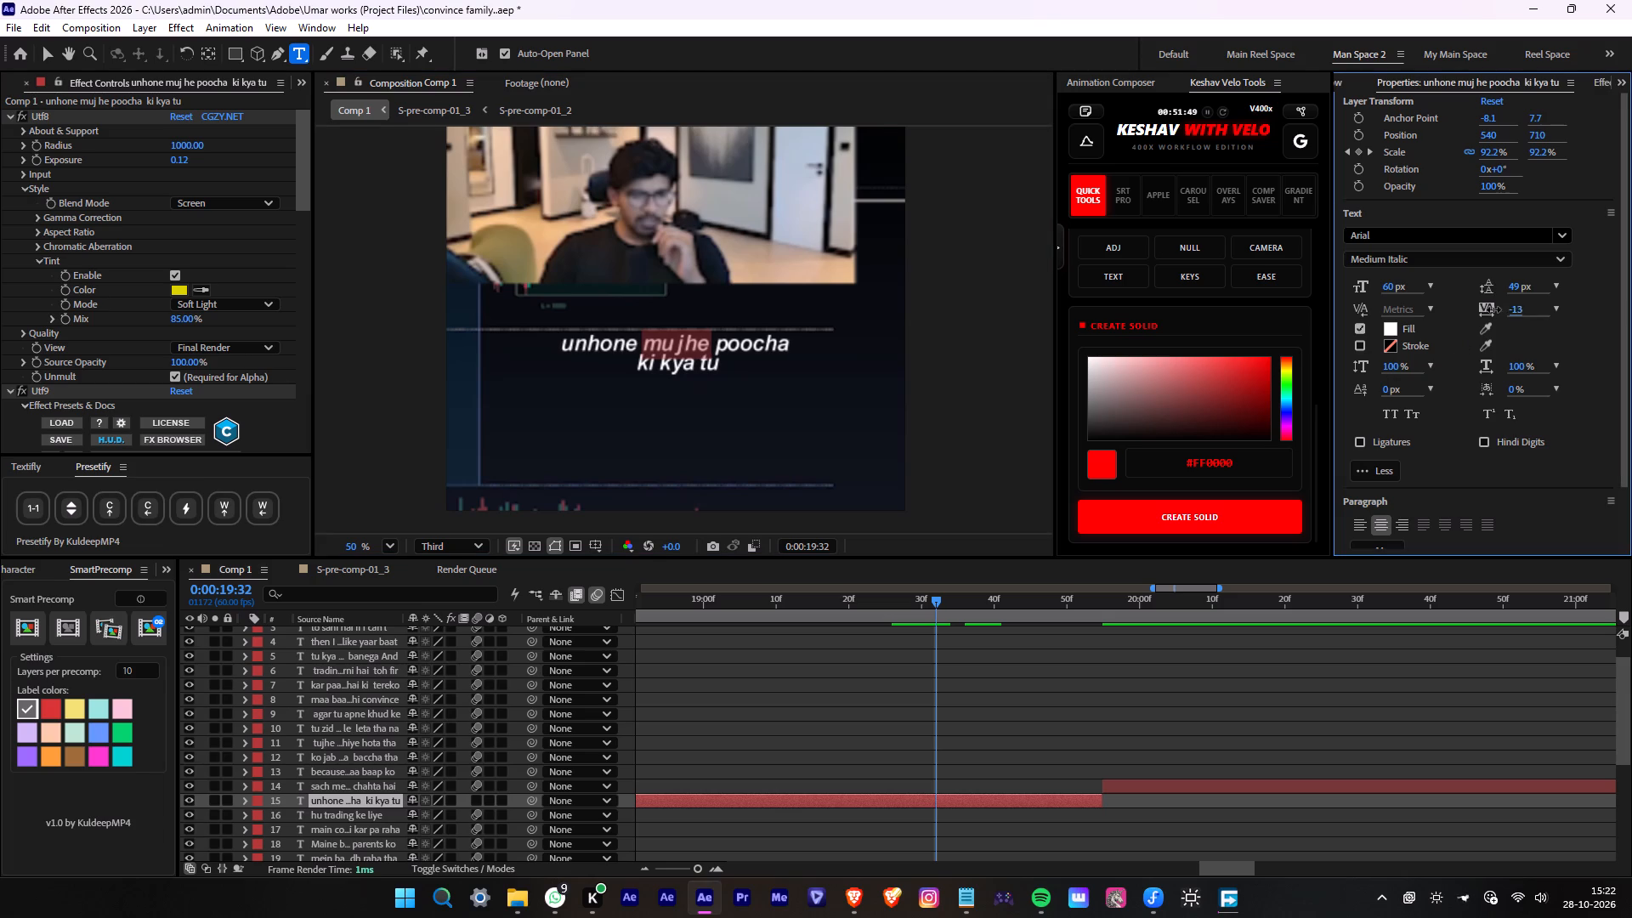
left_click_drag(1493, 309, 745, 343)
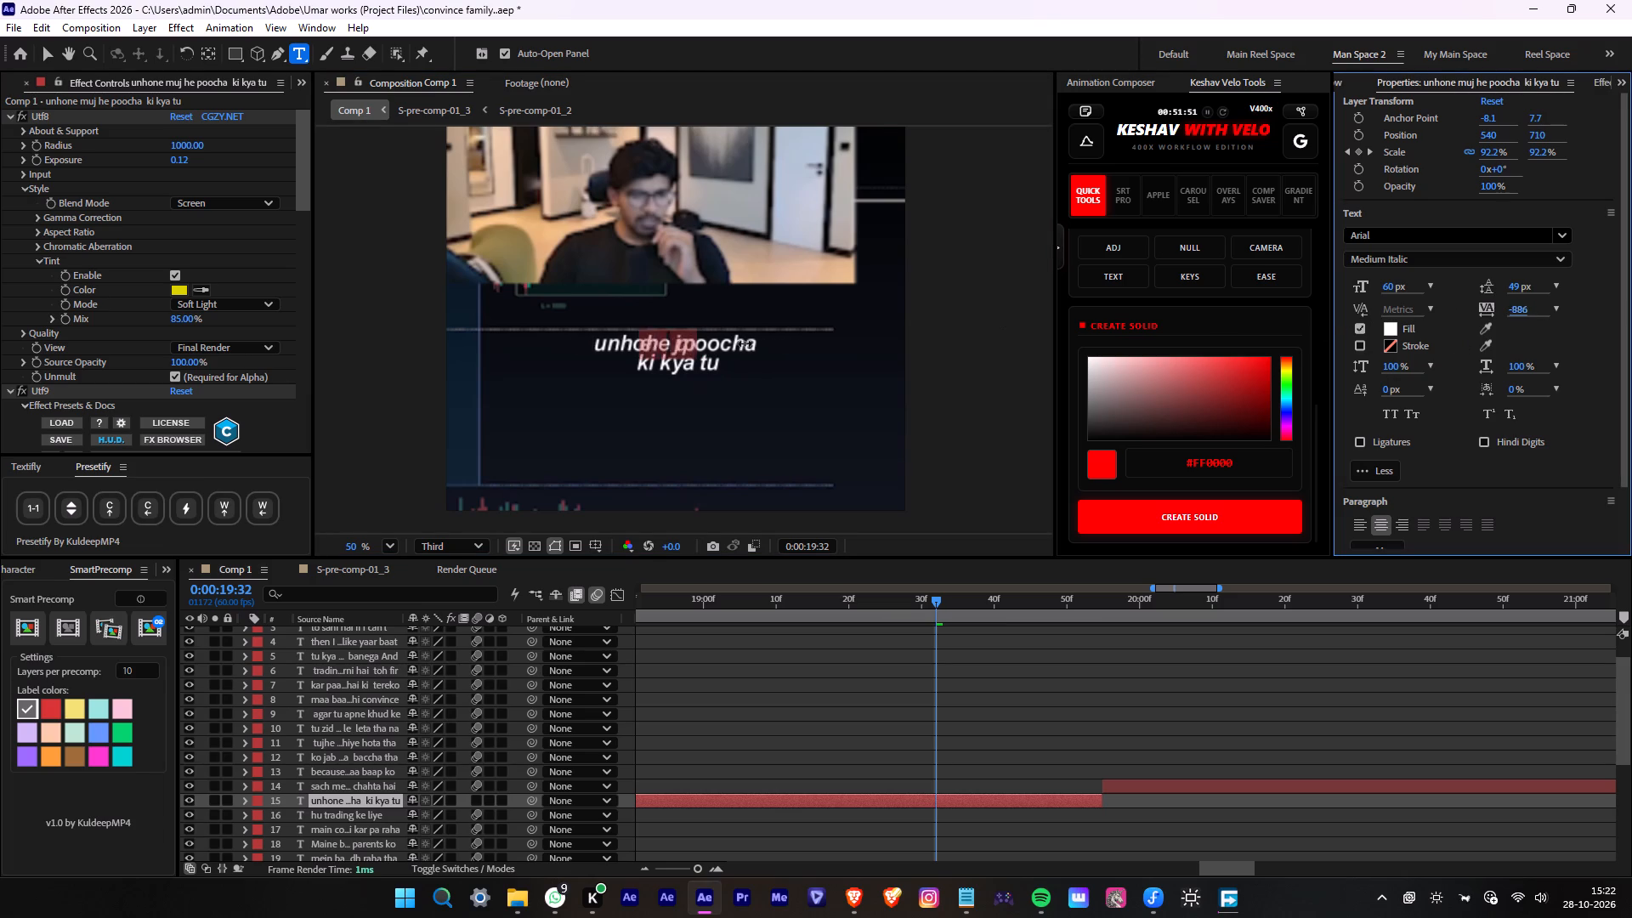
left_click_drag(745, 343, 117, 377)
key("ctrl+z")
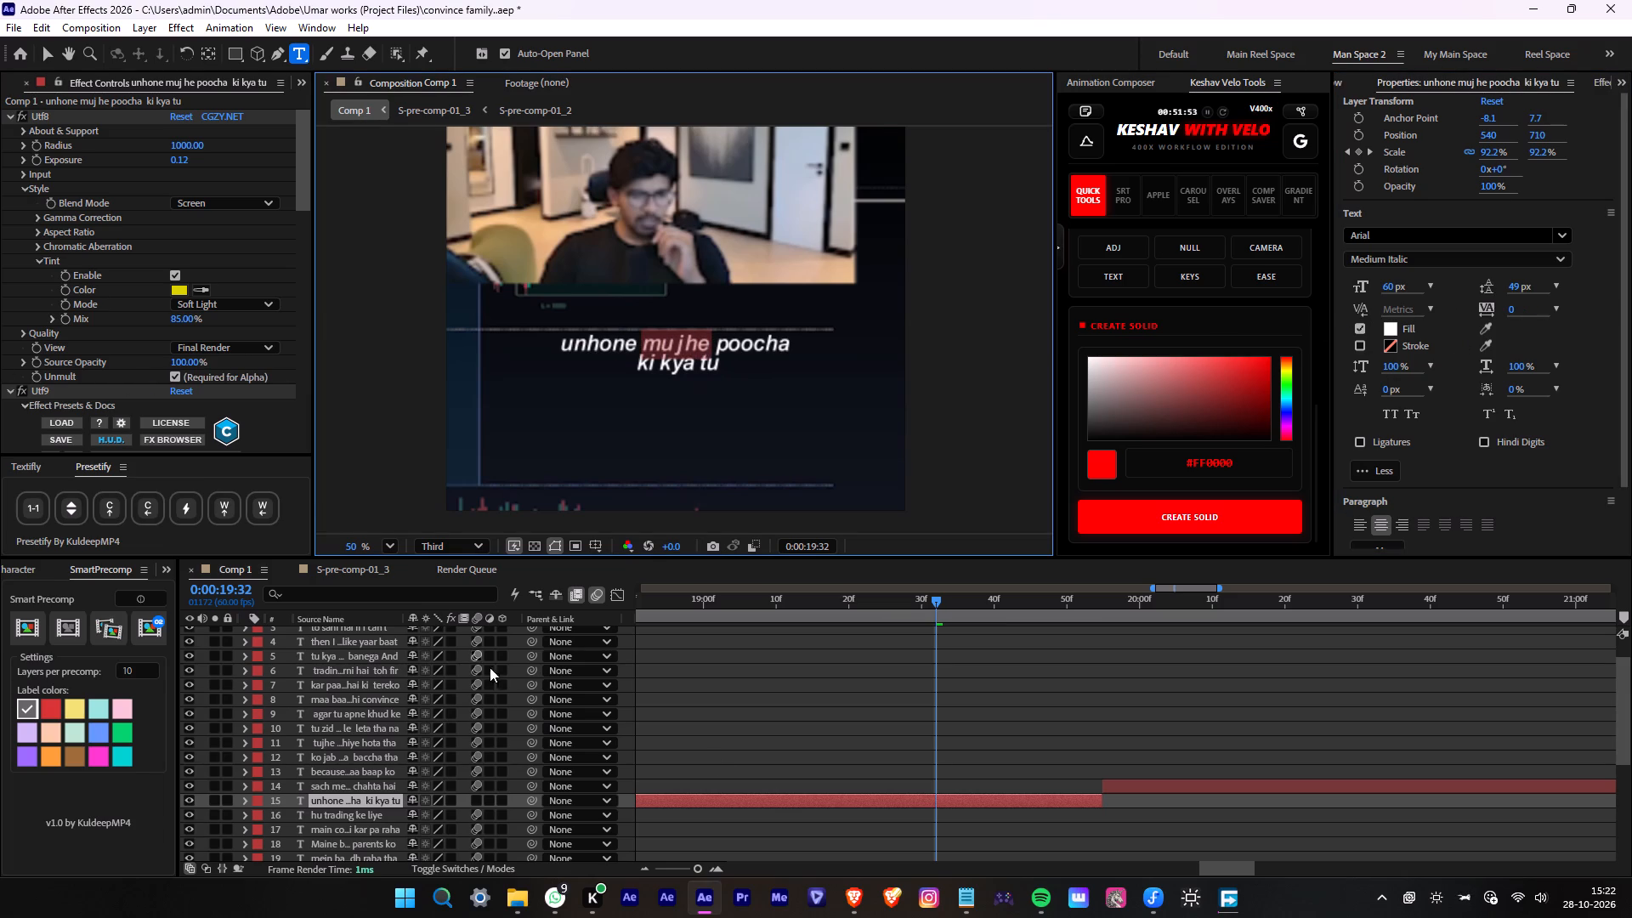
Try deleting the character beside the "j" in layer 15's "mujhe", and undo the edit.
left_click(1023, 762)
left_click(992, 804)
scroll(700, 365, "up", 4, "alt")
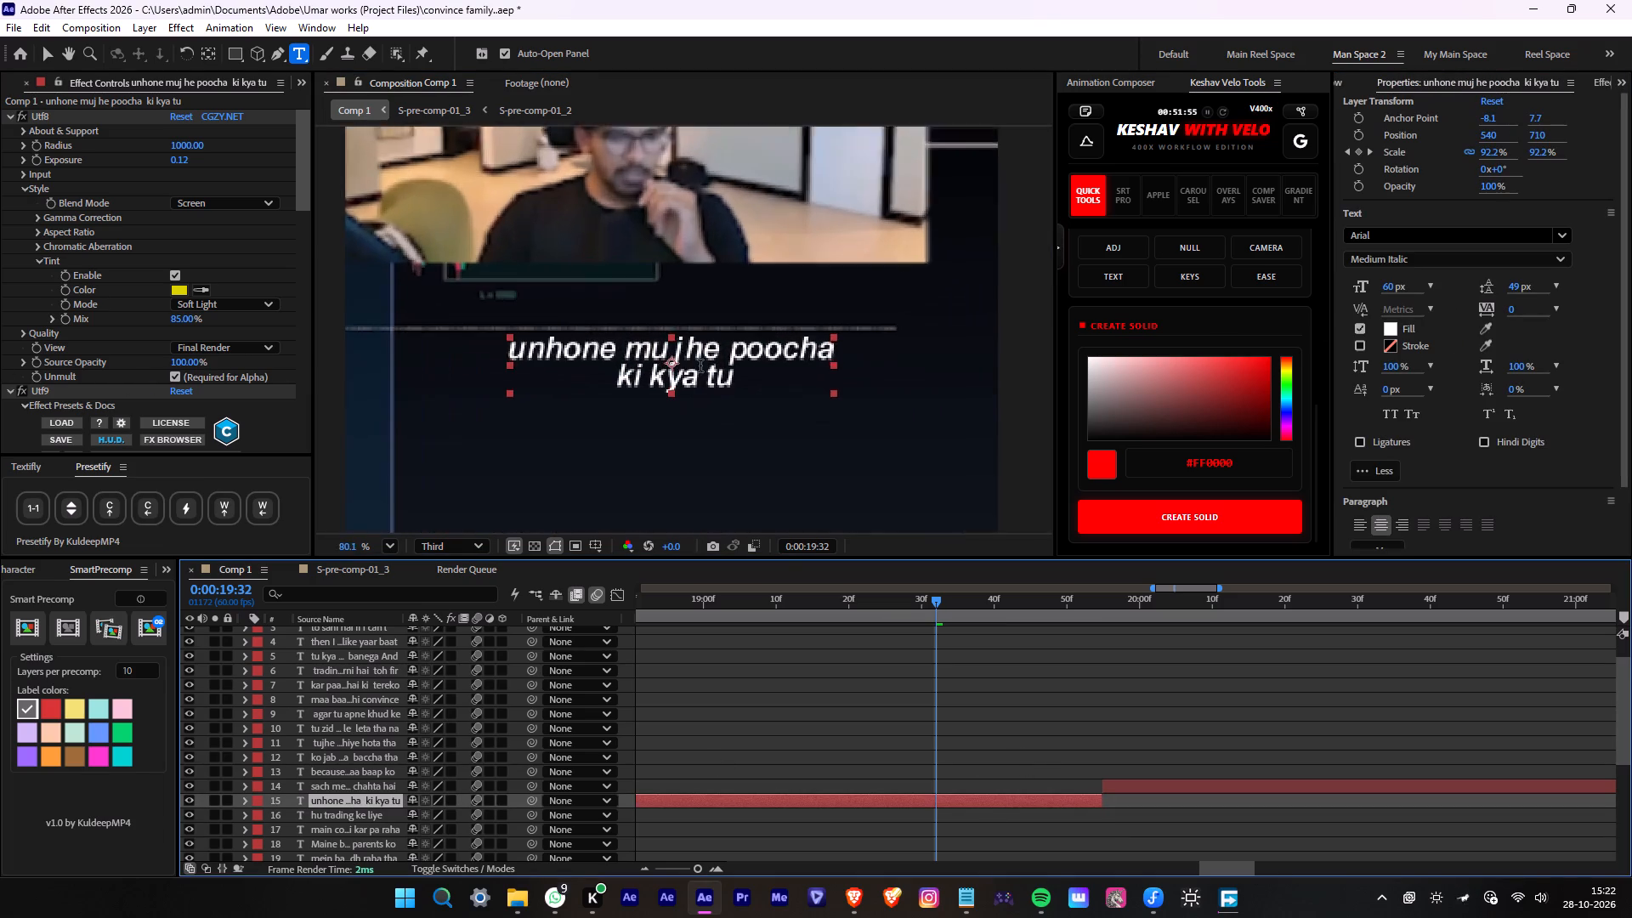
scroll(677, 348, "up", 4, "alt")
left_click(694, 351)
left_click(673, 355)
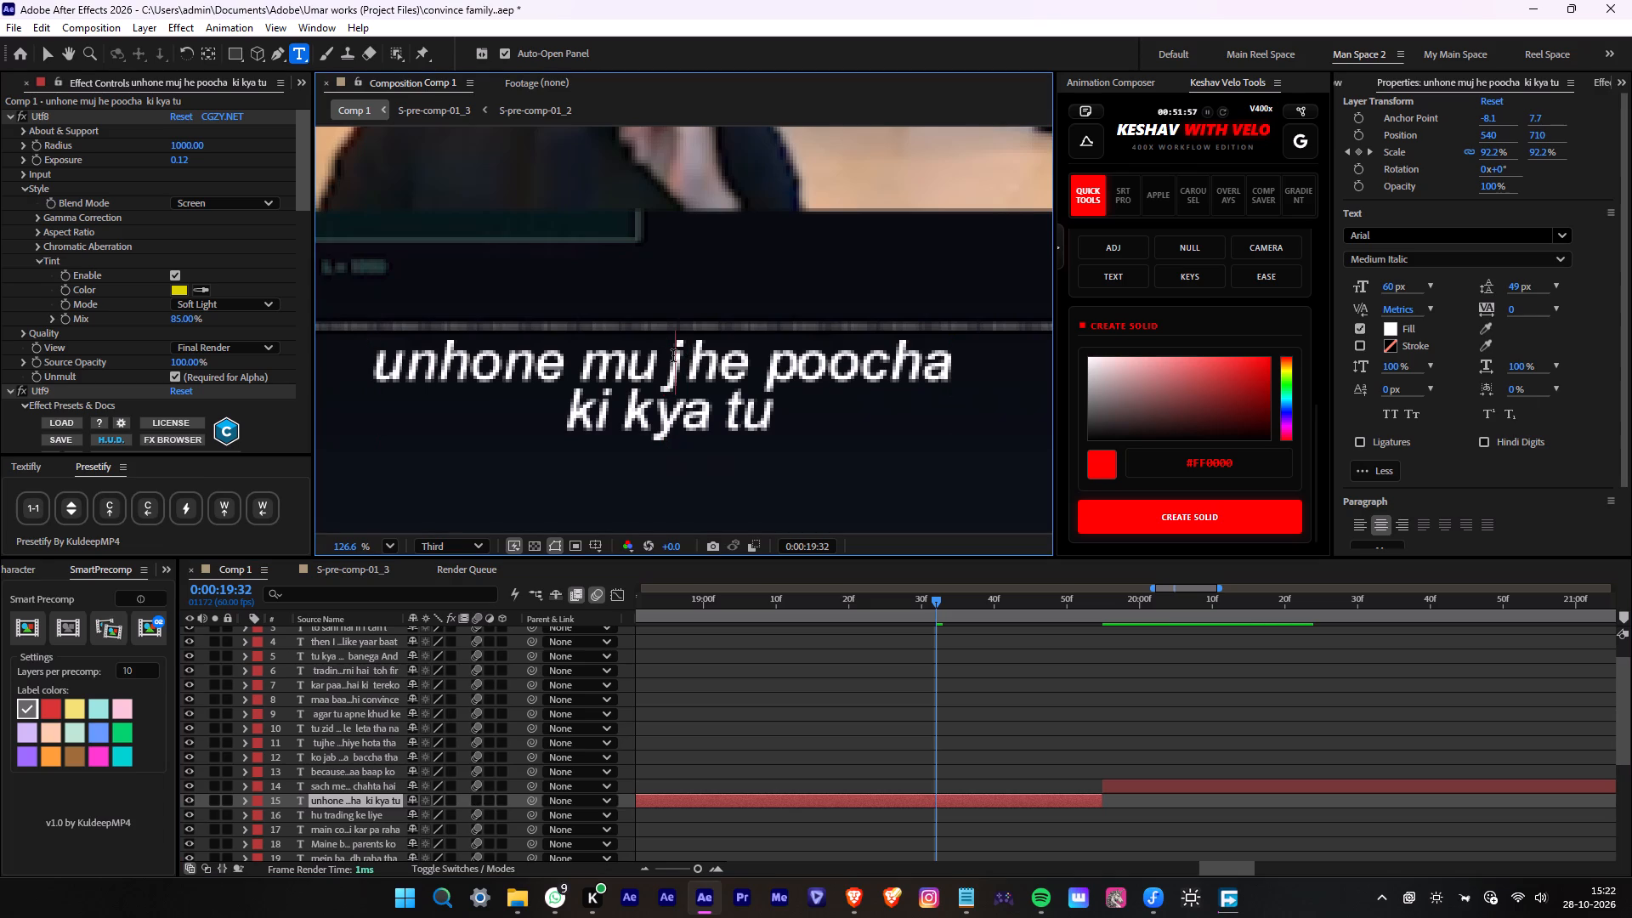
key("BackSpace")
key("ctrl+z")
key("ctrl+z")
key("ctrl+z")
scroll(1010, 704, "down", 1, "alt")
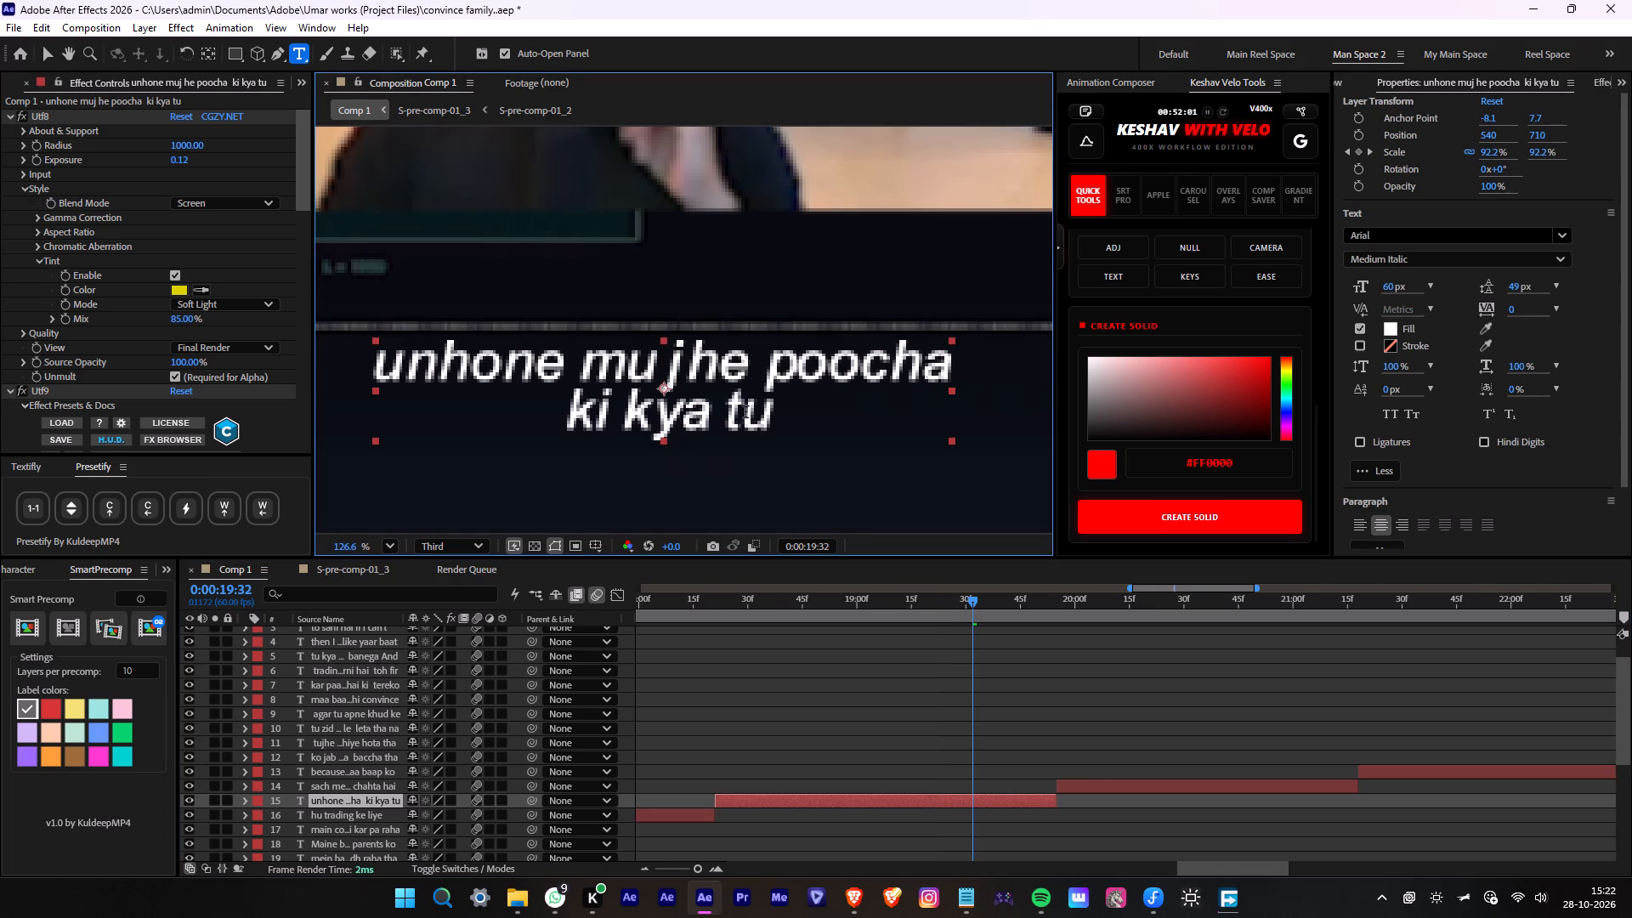
Replace the split word in layer 15's caption with "mujhe".
left_click_drag(745, 365, 586, 360)
type("muj")
type("he")
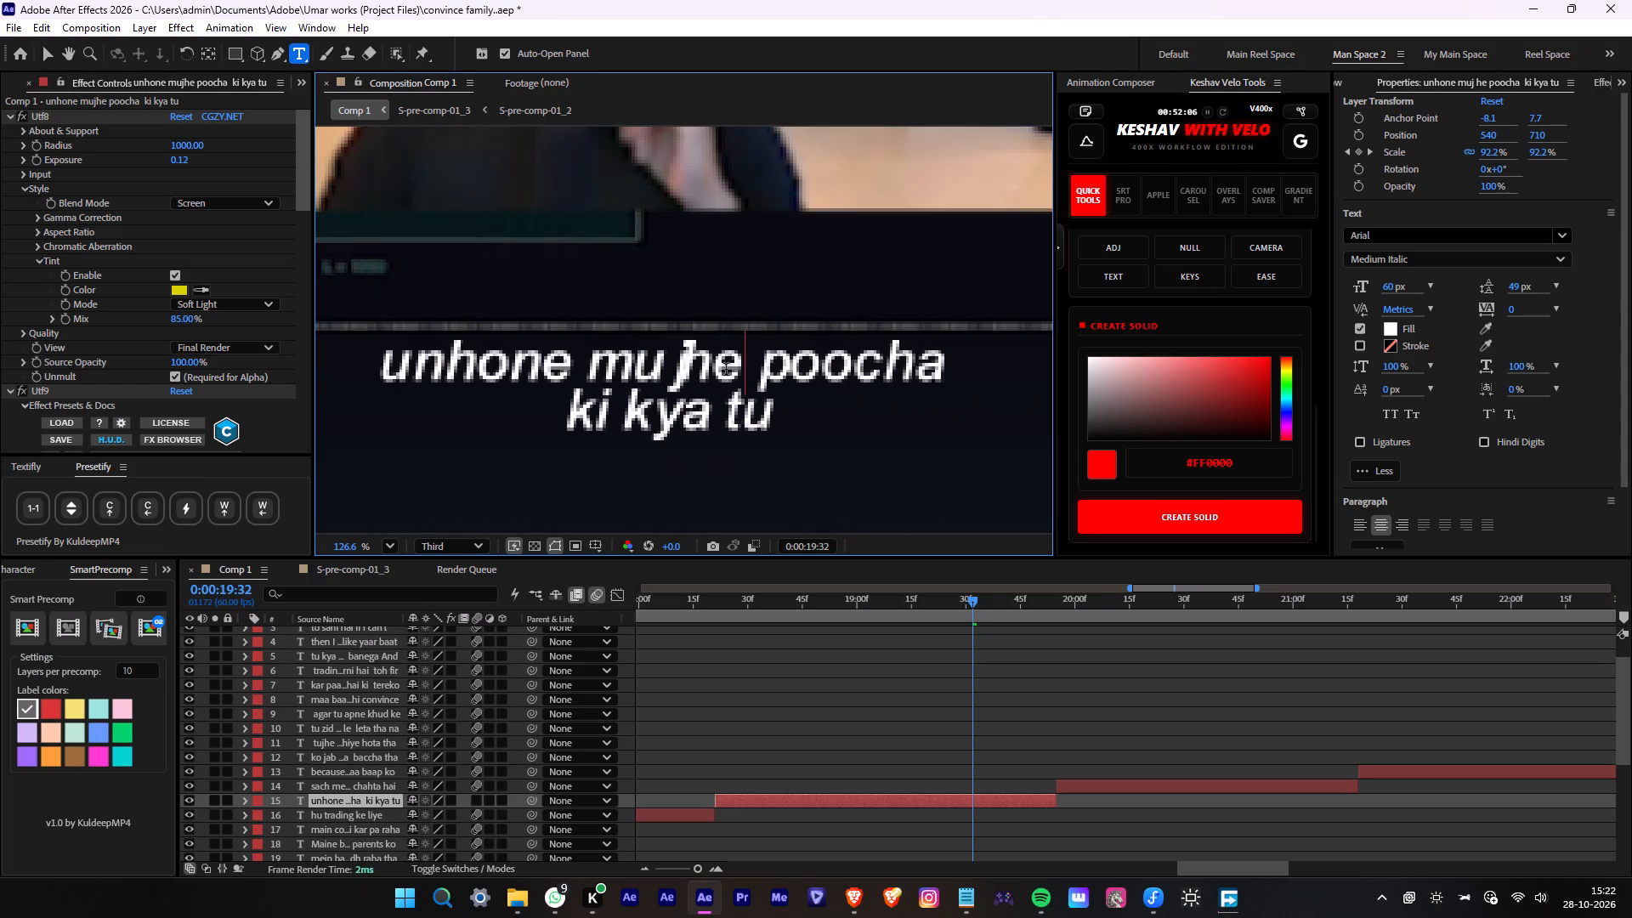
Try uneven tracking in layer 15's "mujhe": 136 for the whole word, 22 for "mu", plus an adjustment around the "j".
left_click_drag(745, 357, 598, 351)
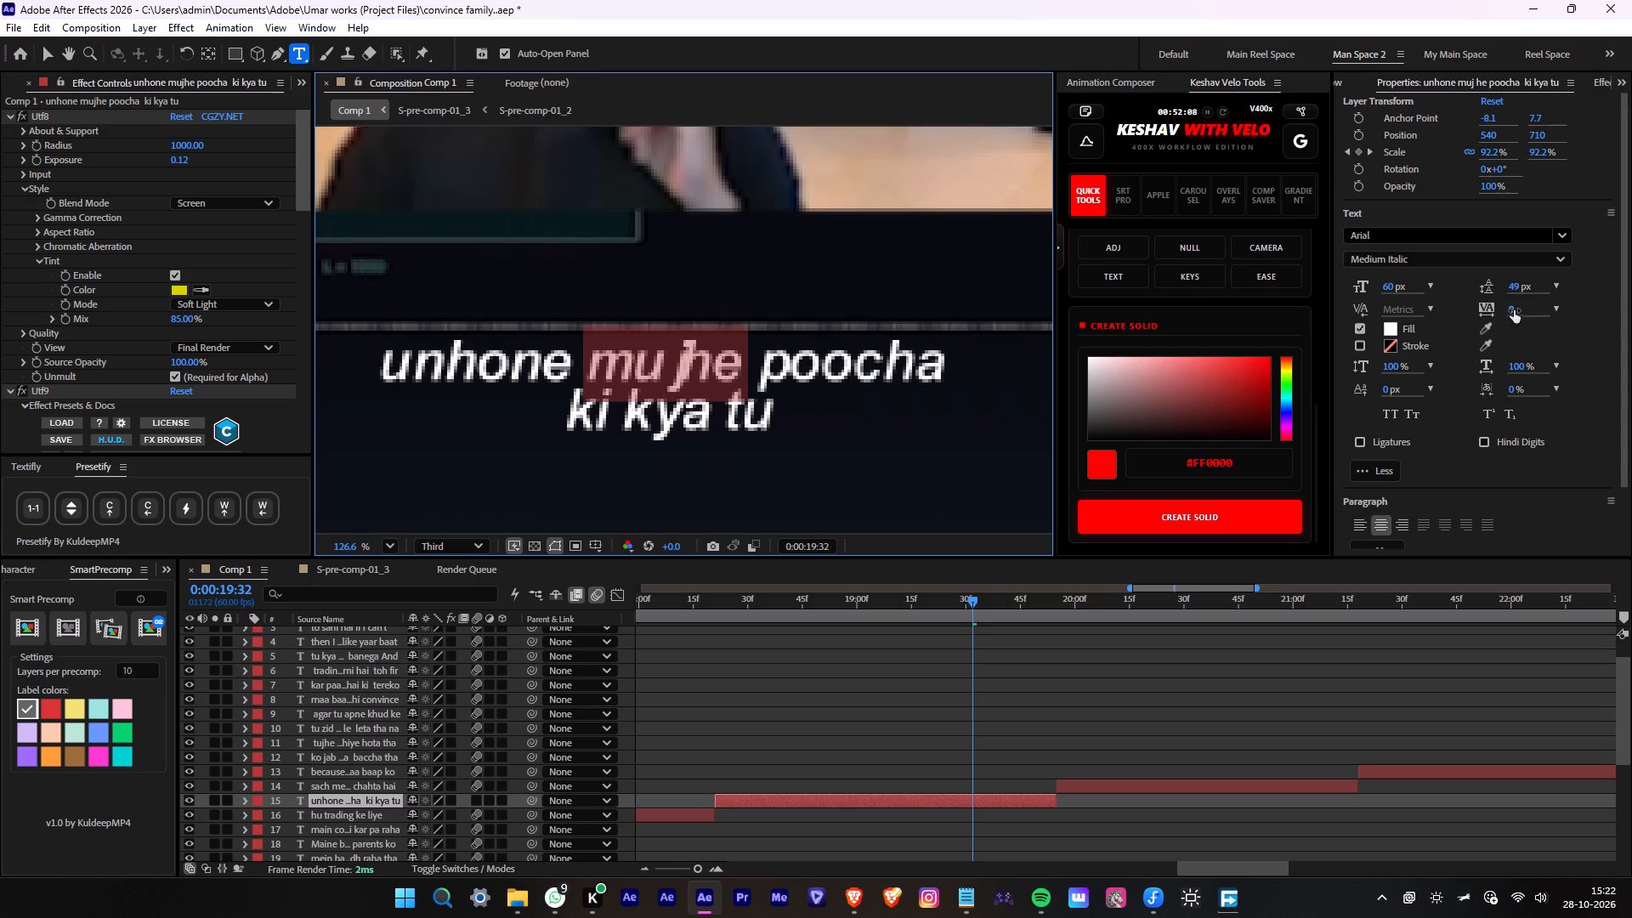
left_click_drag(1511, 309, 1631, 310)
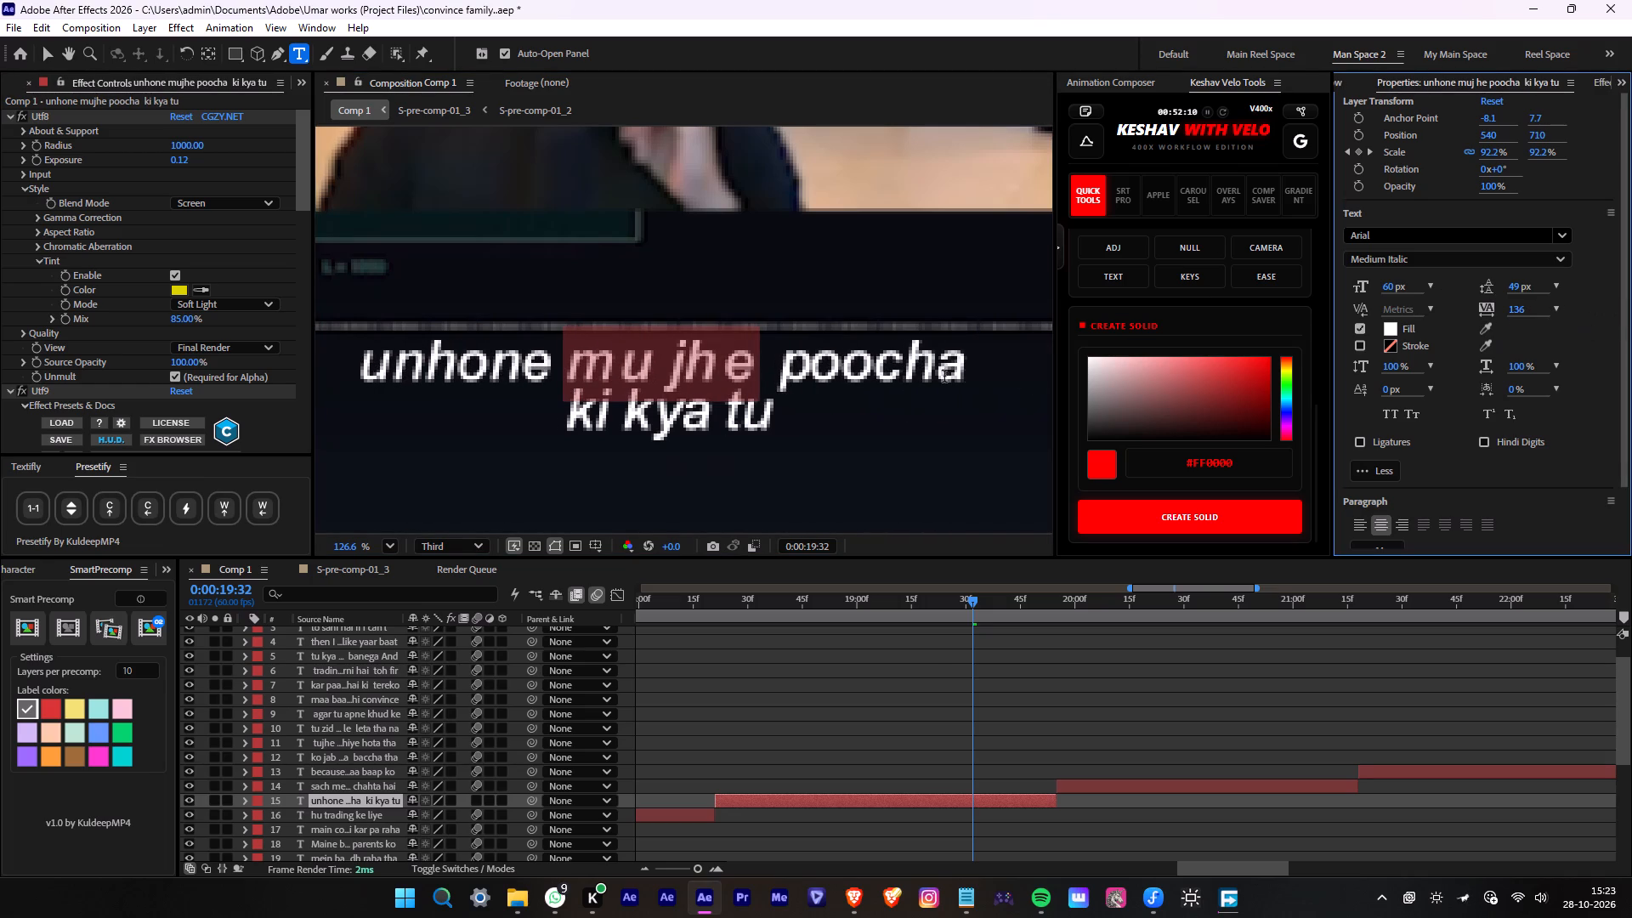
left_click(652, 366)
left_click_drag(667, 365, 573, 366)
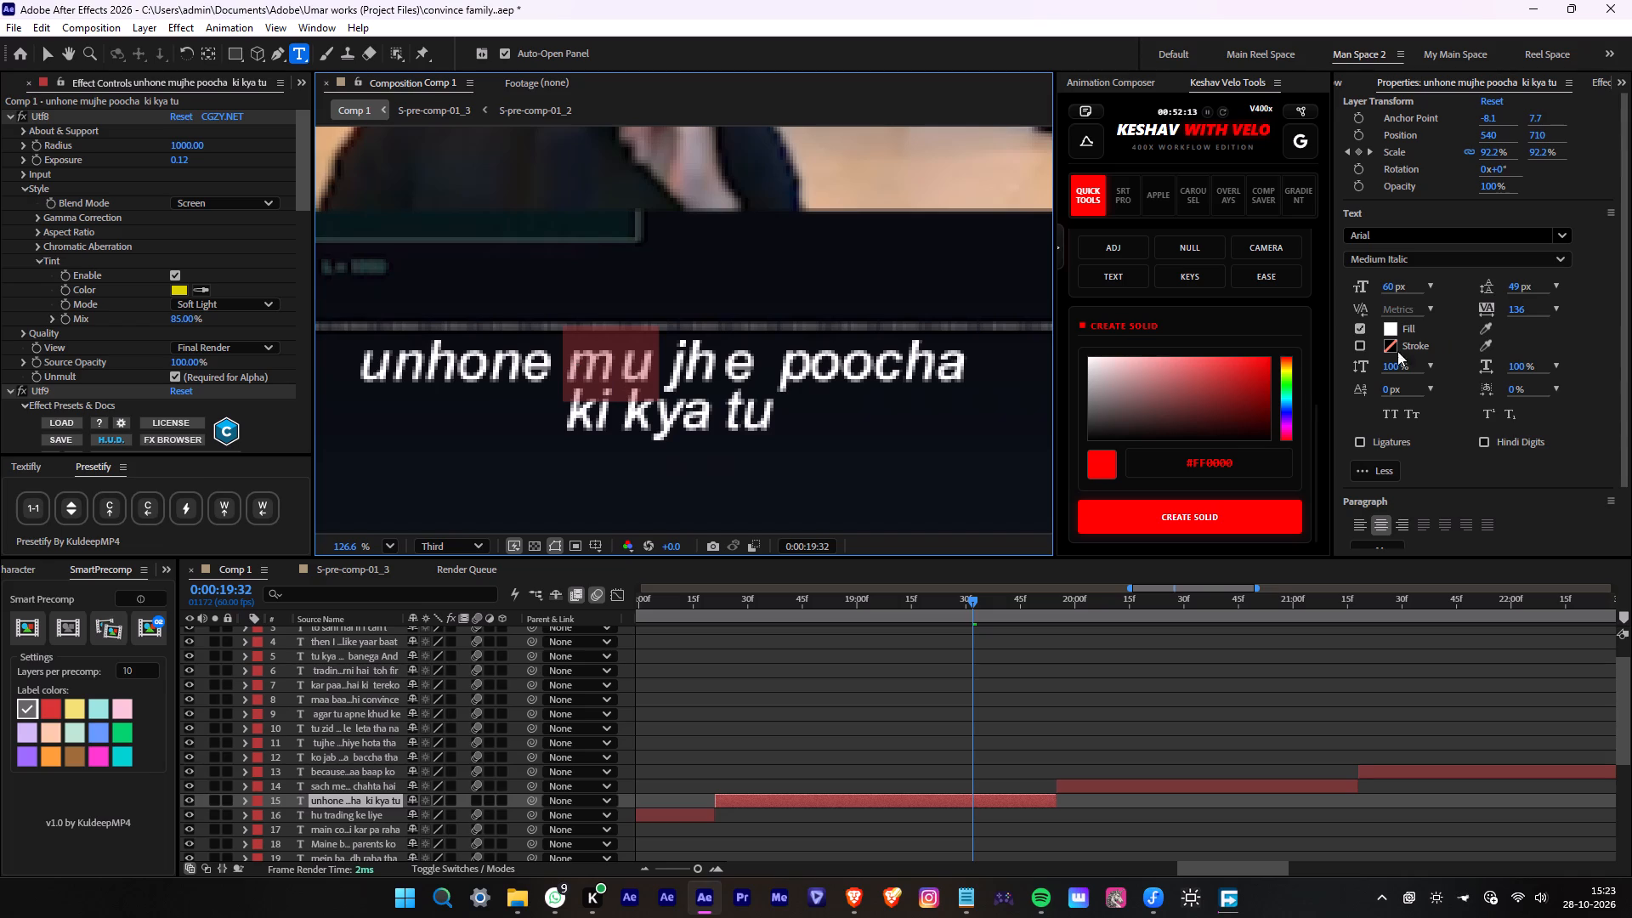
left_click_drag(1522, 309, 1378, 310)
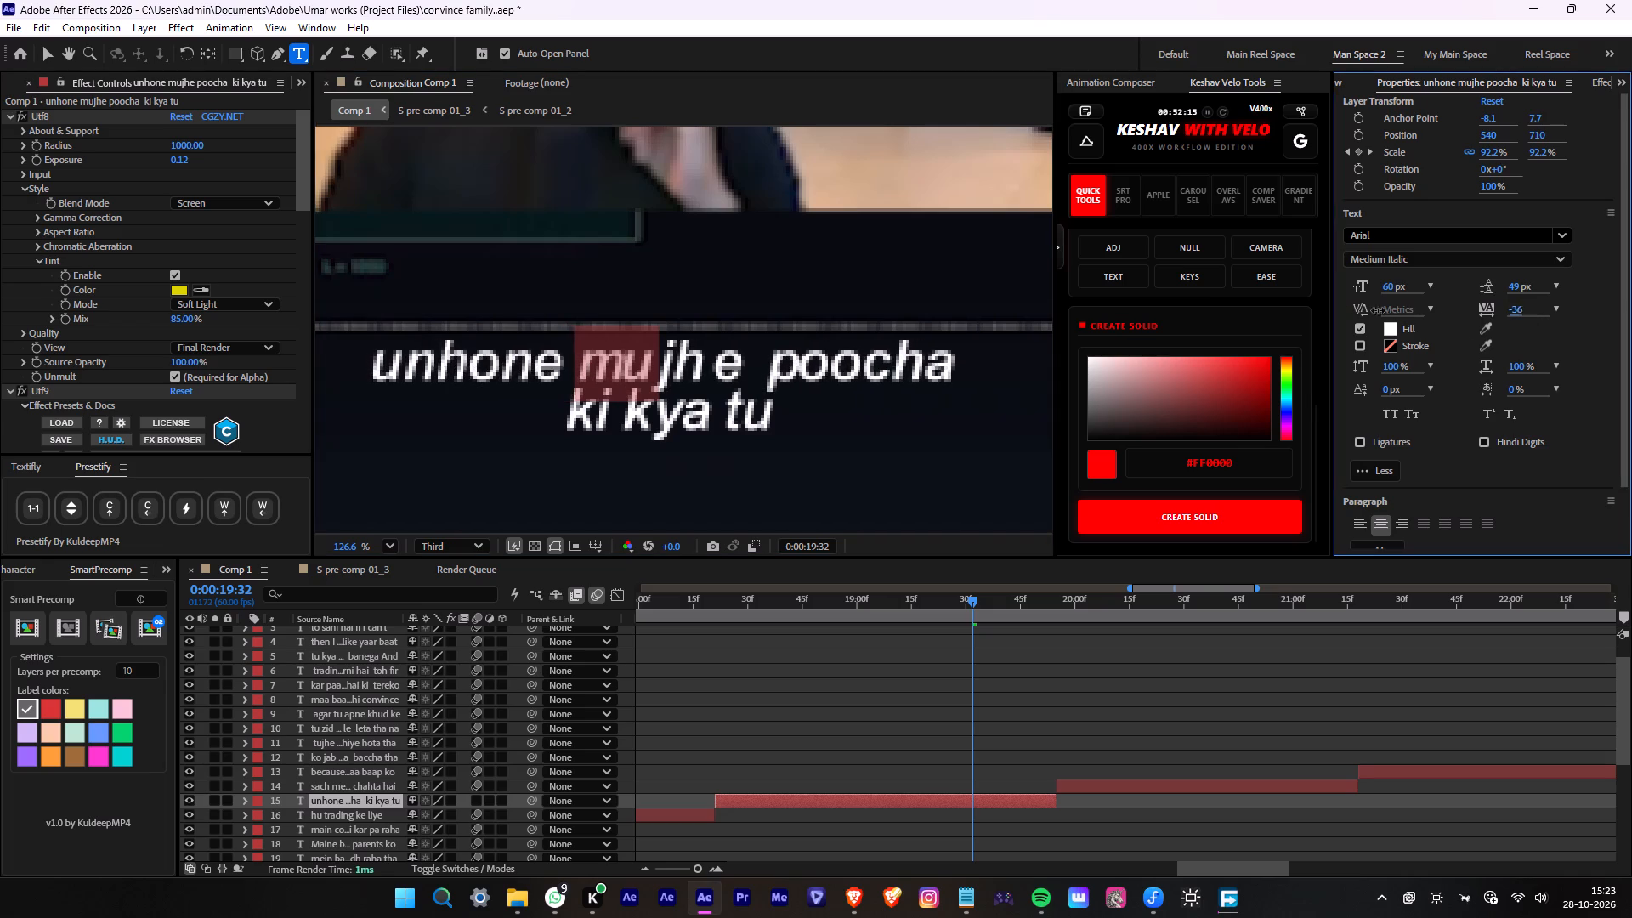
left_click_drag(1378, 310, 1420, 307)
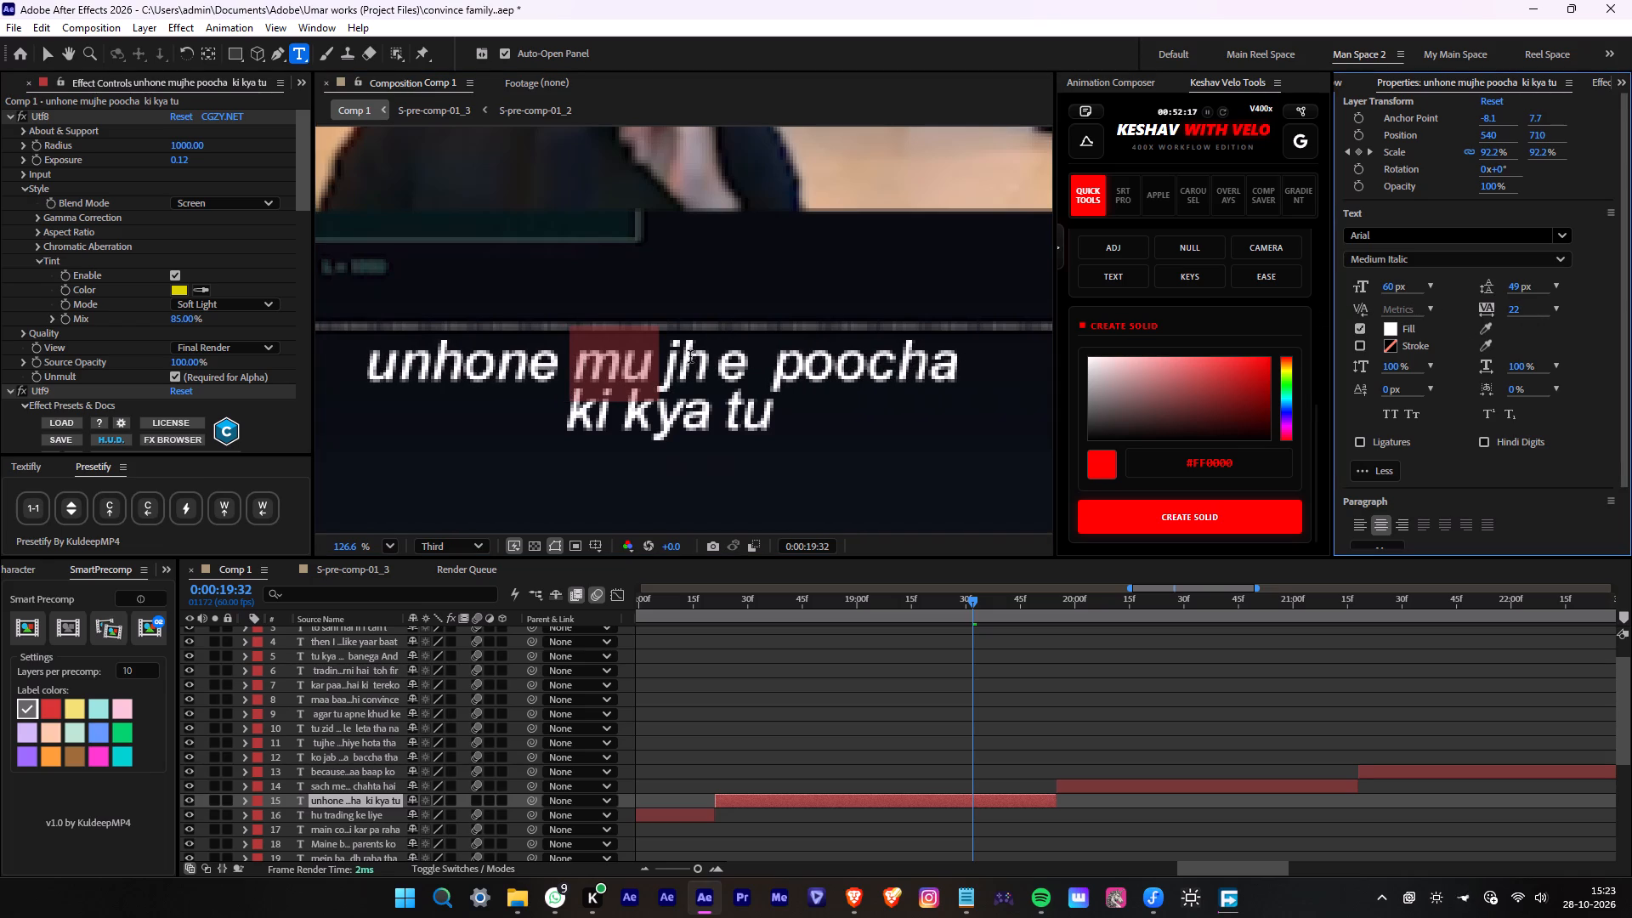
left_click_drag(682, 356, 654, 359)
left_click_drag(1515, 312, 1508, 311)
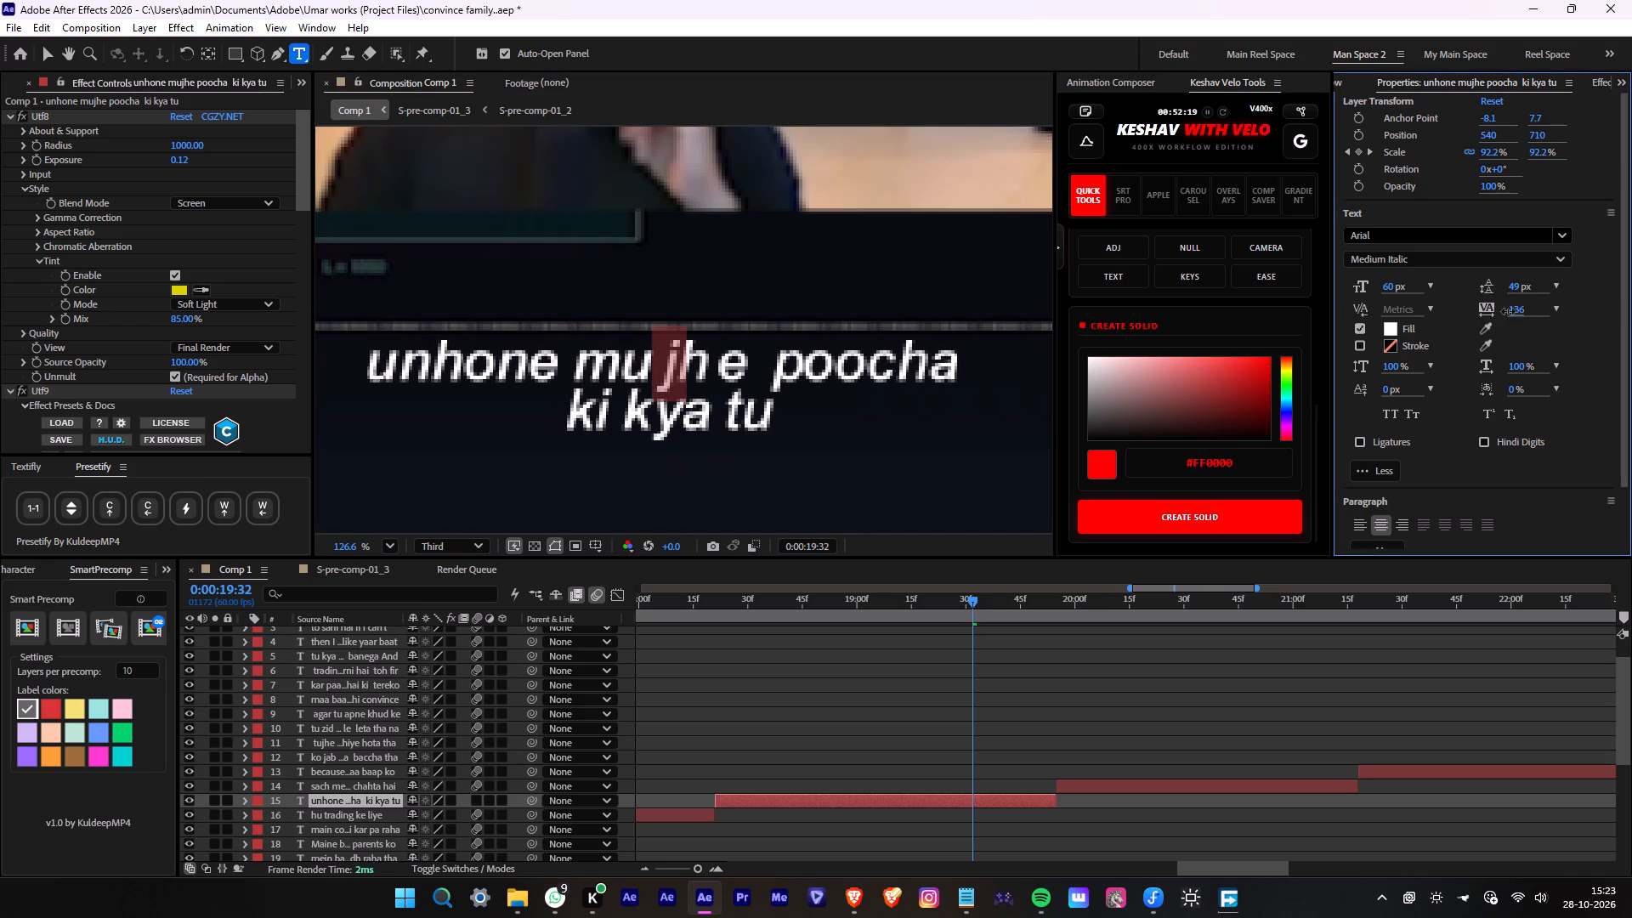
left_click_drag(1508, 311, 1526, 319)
Fit the composition in the viewer and preview layer 15's caption, starting from 0:00:18:04.
left_click(1199, 675)
left_click(391, 546)
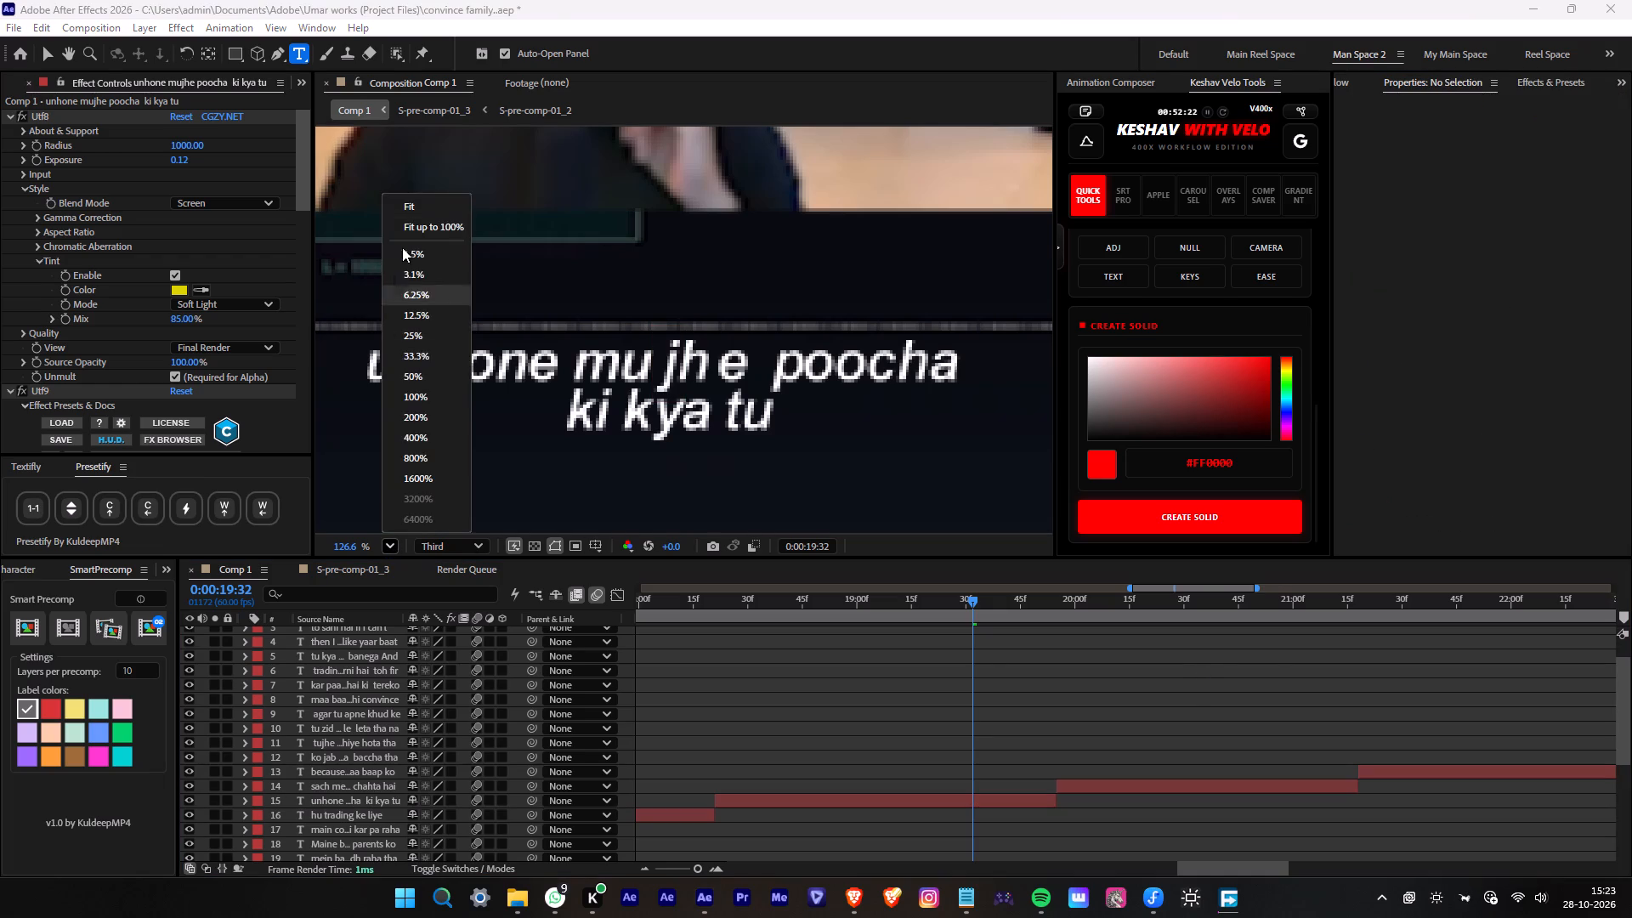
left_click(410, 231)
left_click(983, 658)
left_click_drag(968, 612, 653, 616)
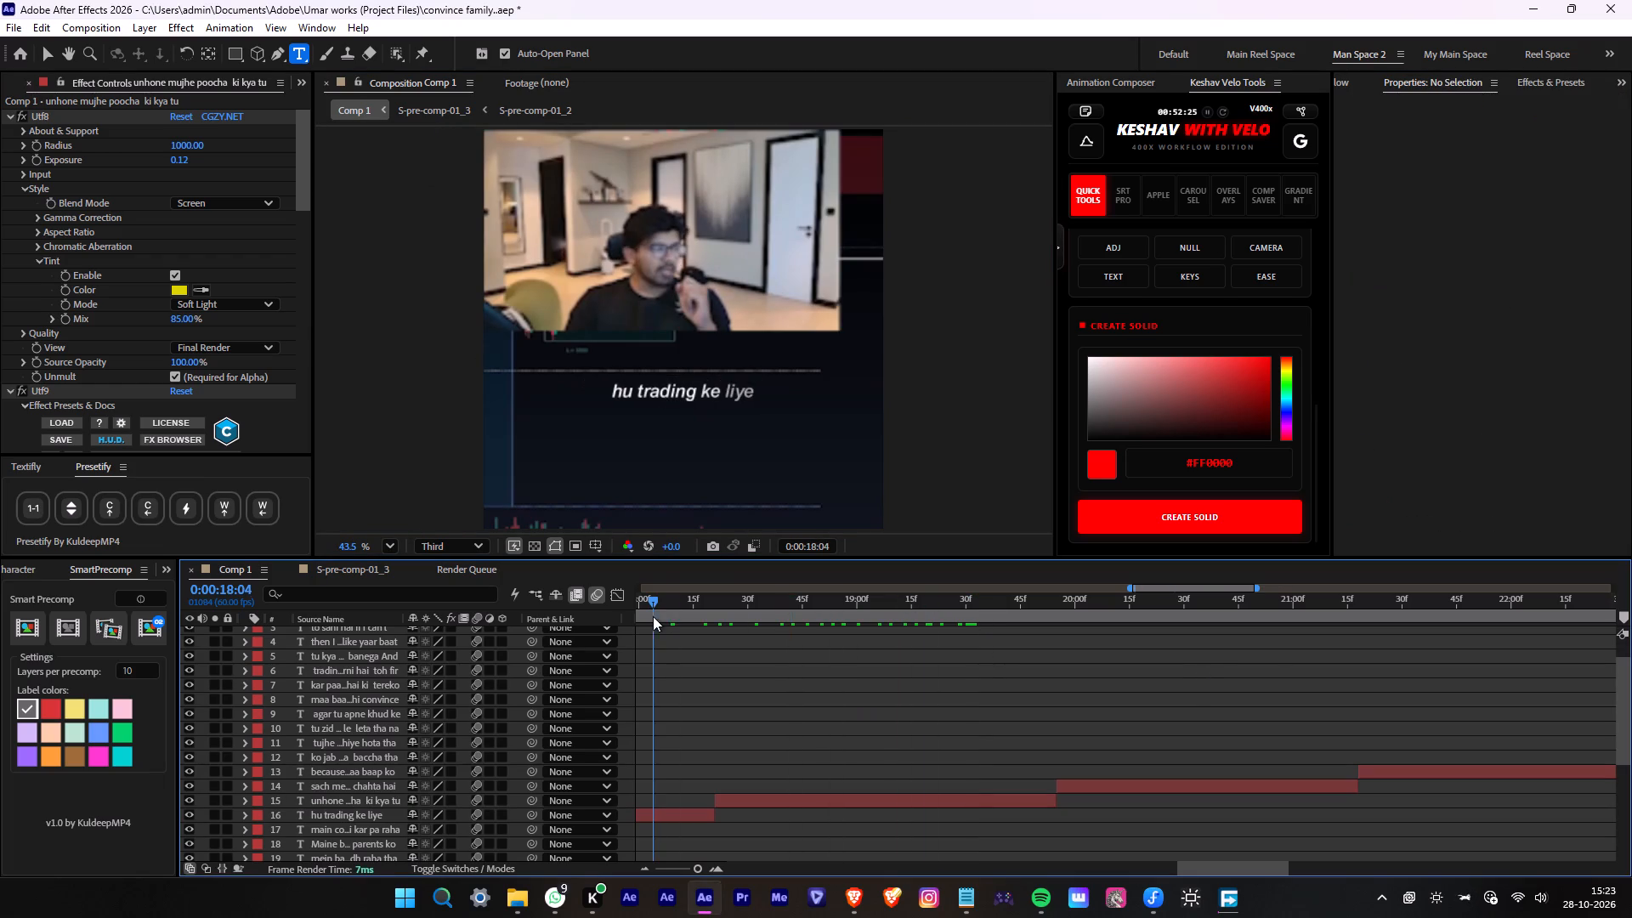
key("space")
key("space")
Reset the tracking of the word "mujhe" in layer 15's caption to 0.
left_click(955, 777)
left_click(955, 796)
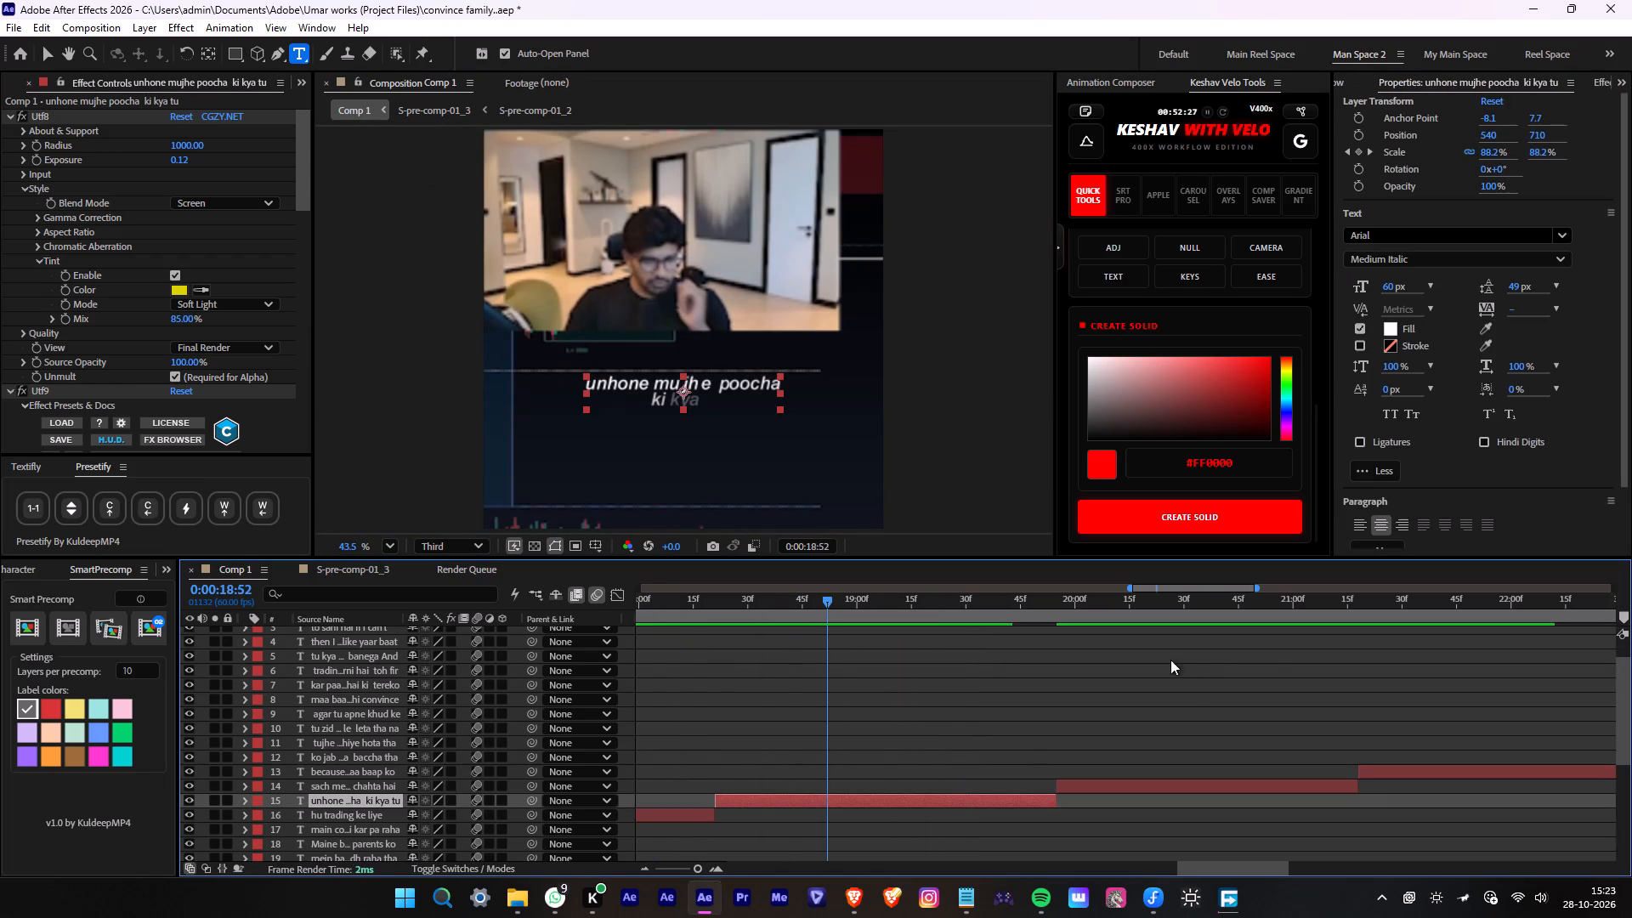
left_click_drag(711, 382, 663, 382)
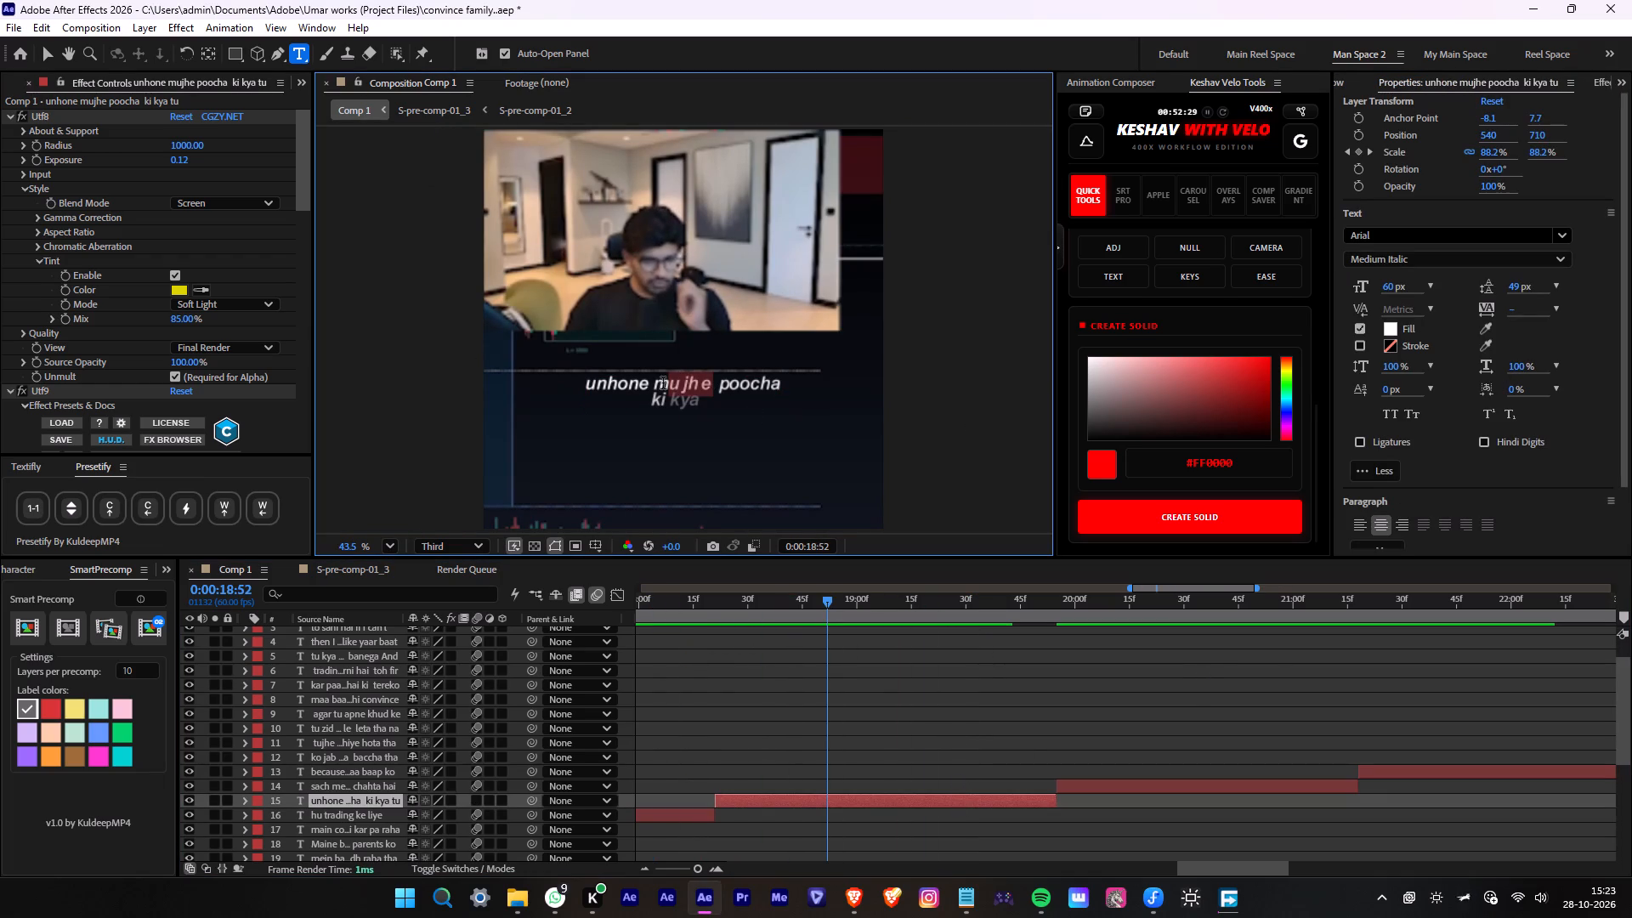
left_click_drag(663, 382, 654, 382)
left_click(1512, 313)
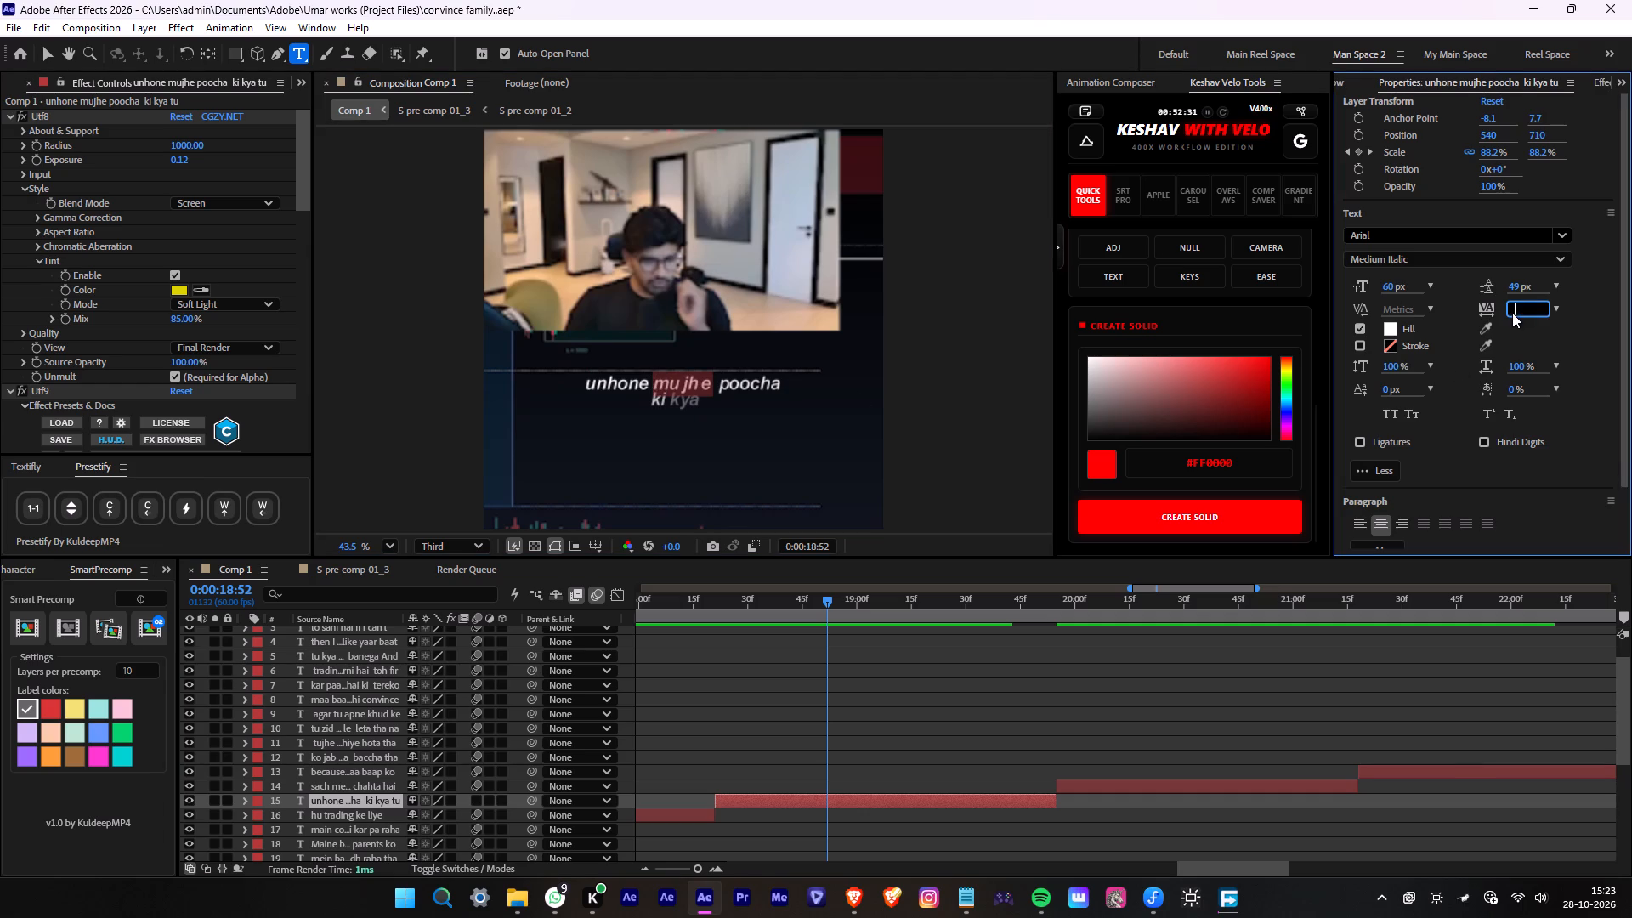
key("0")
left_click(1275, 678)
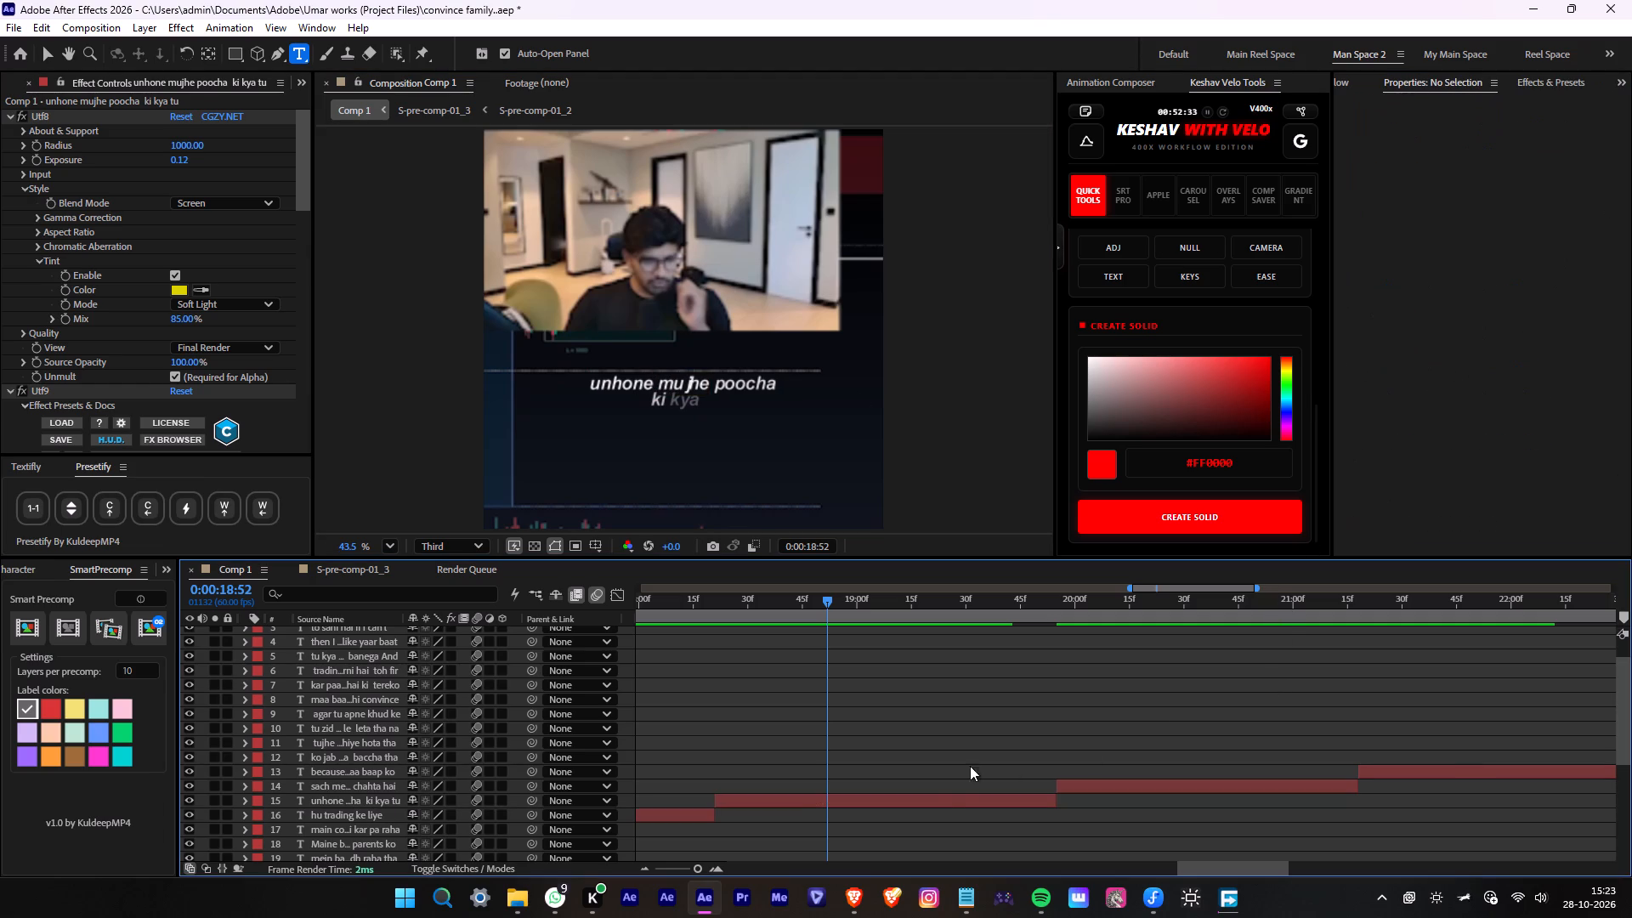
Change the font style of layer 15's caption to Arial Bold Italic.
left_click(942, 796)
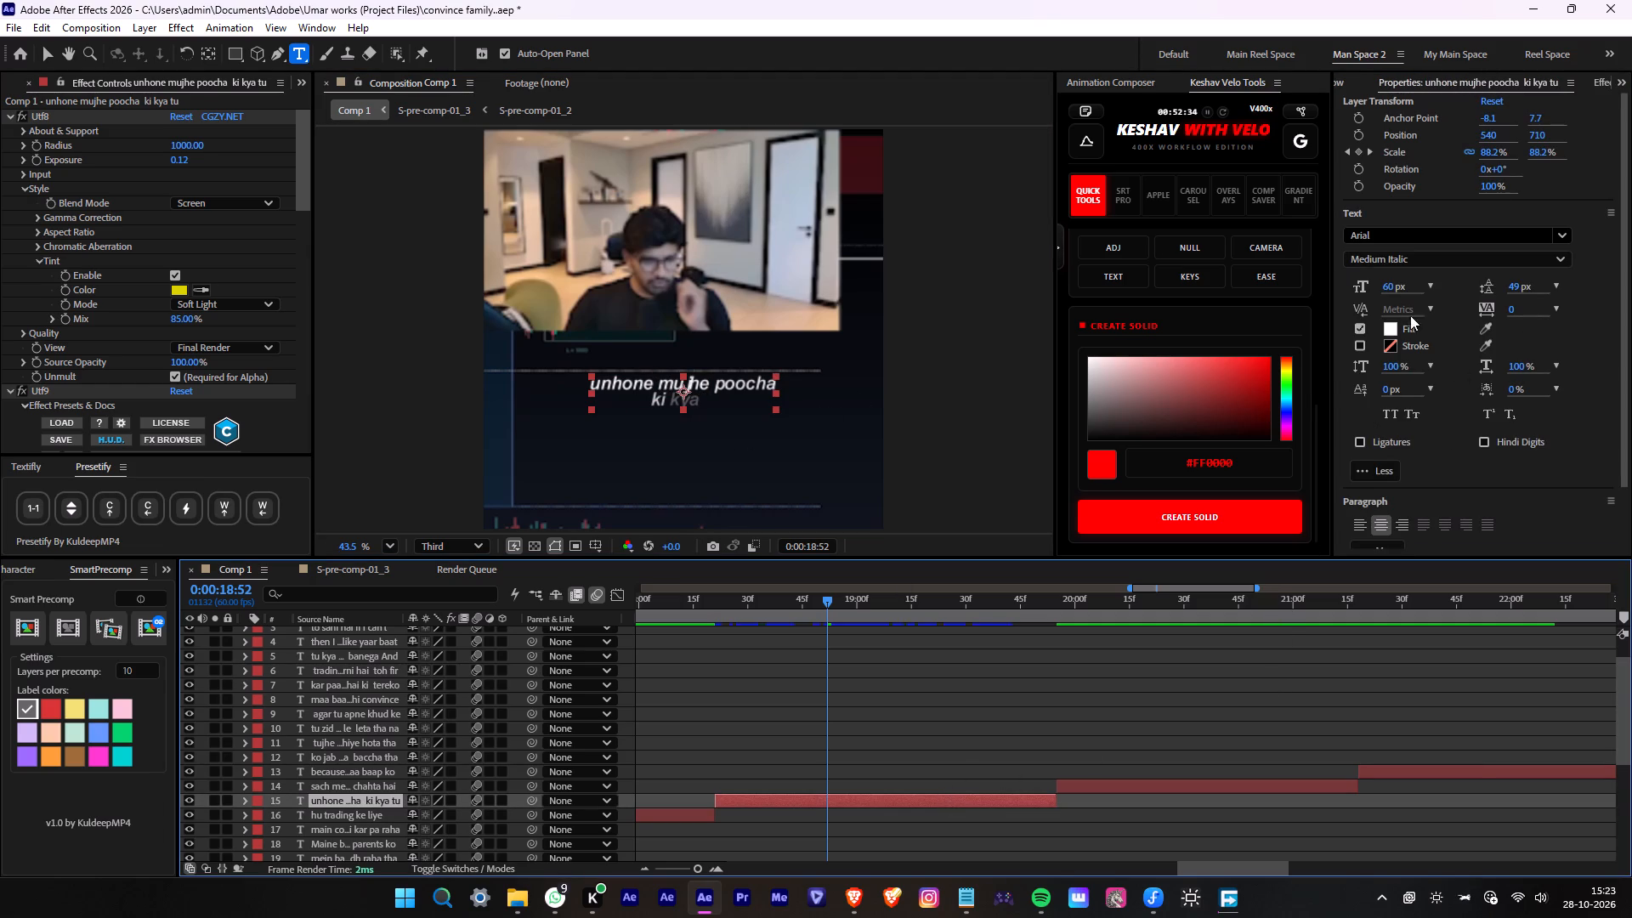
left_click(1397, 260)
left_click(1407, 464)
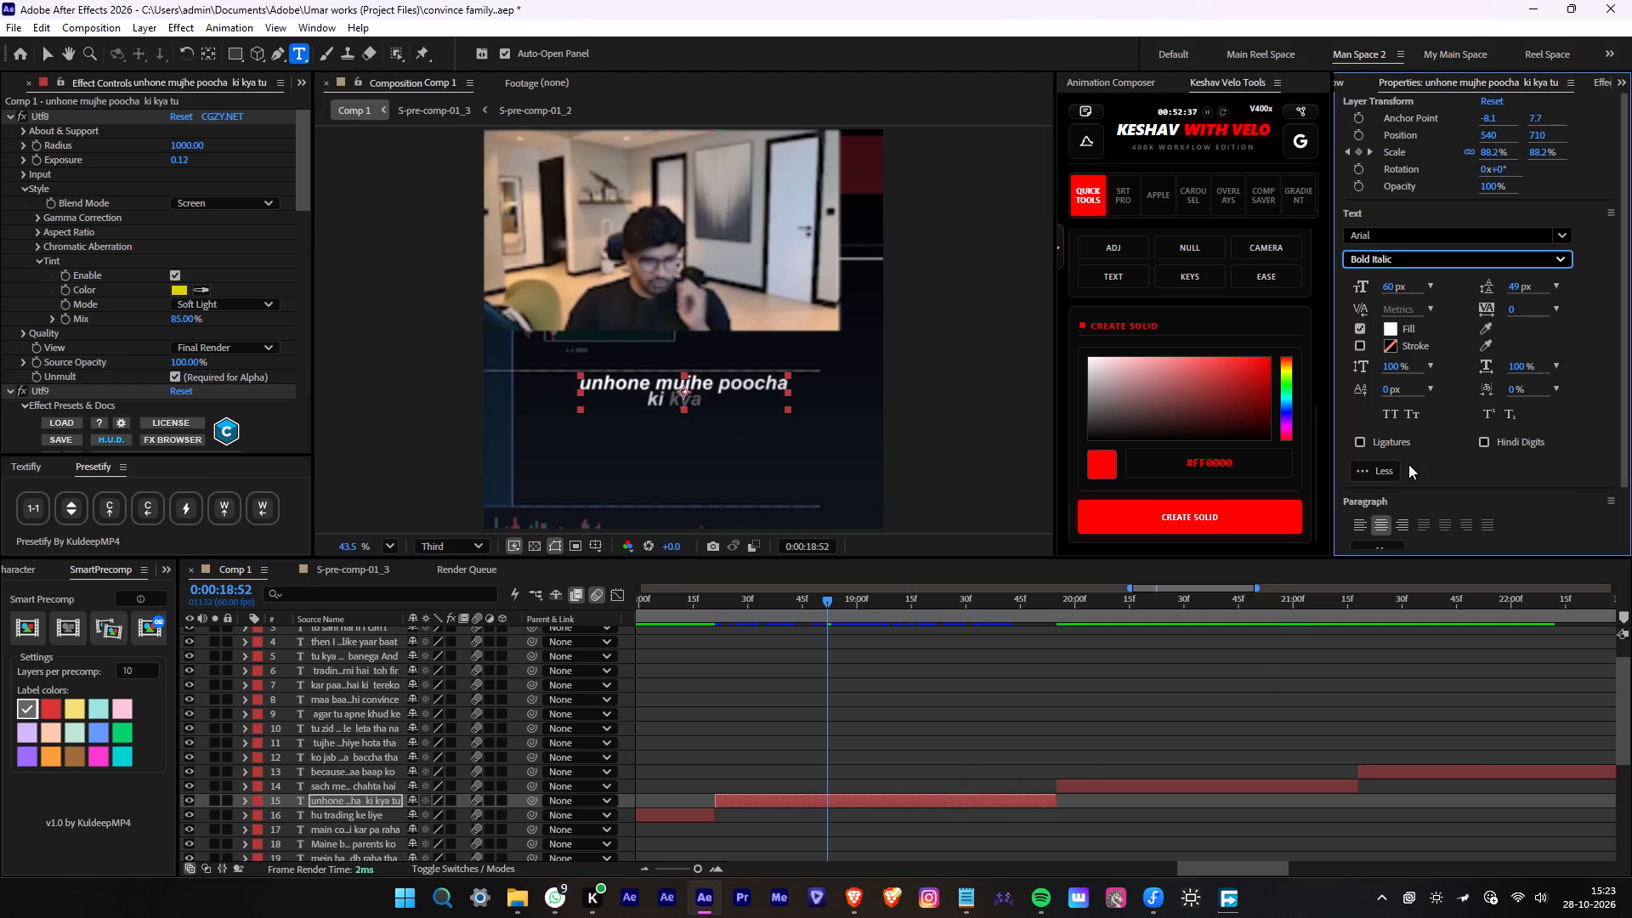
left_click(1029, 728)
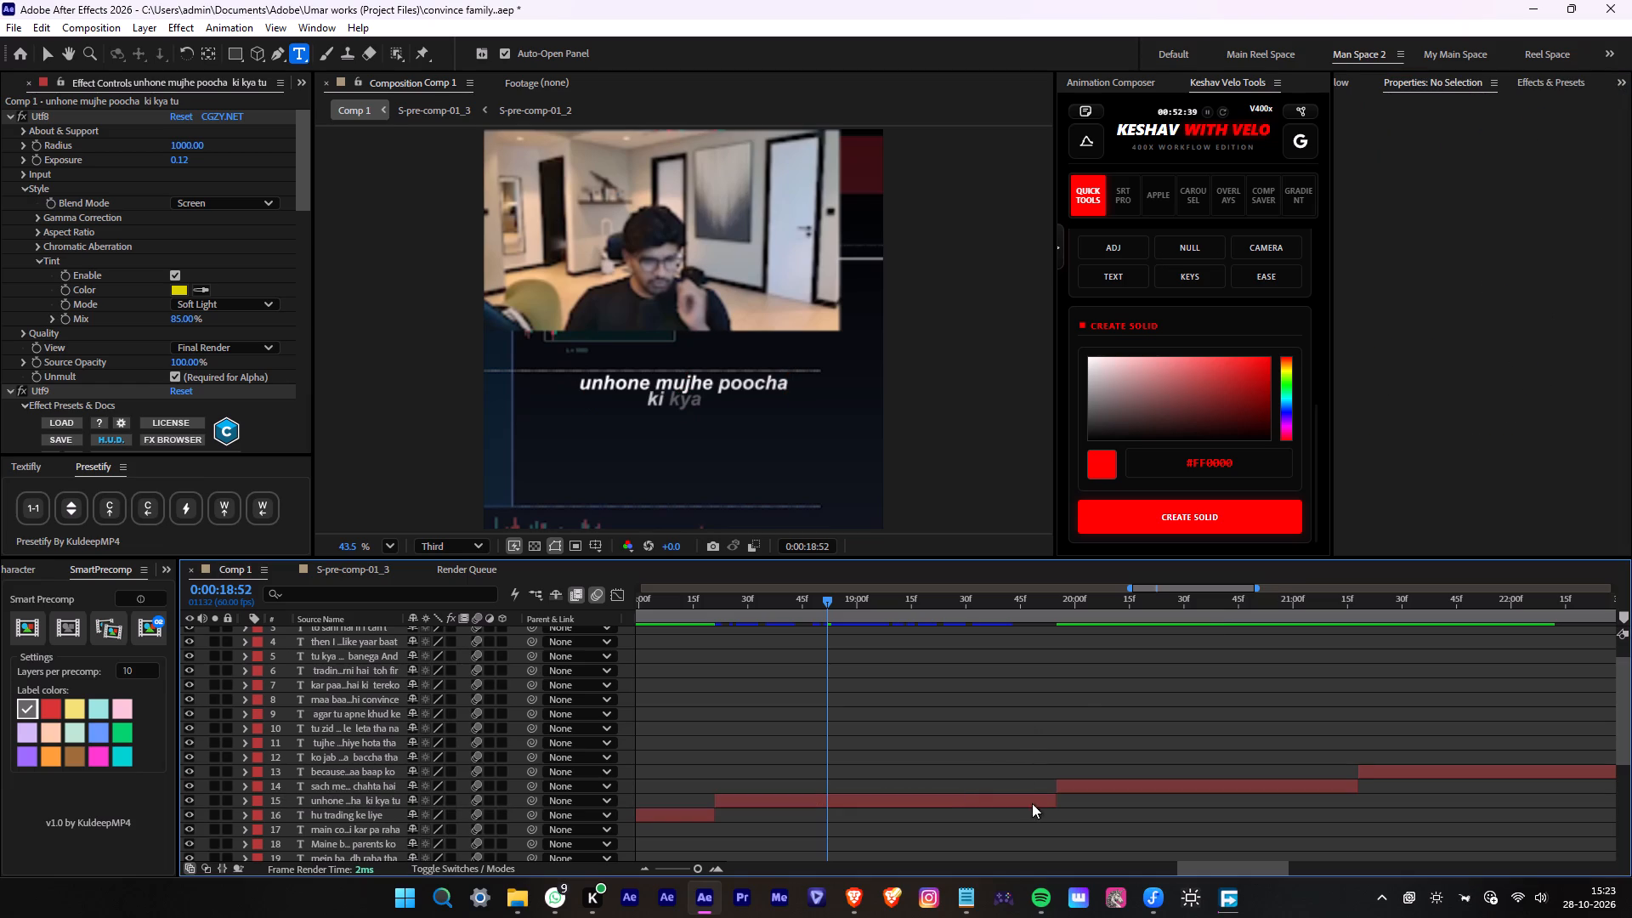
Set the font style of the captions on layers 1 through 14 to Bold Italic.
left_click(1157, 792)
scroll(1157, 792, "down", 8, "alt")
scroll(1305, 801, "up", 7)
left_click(1599, 630, "shift")
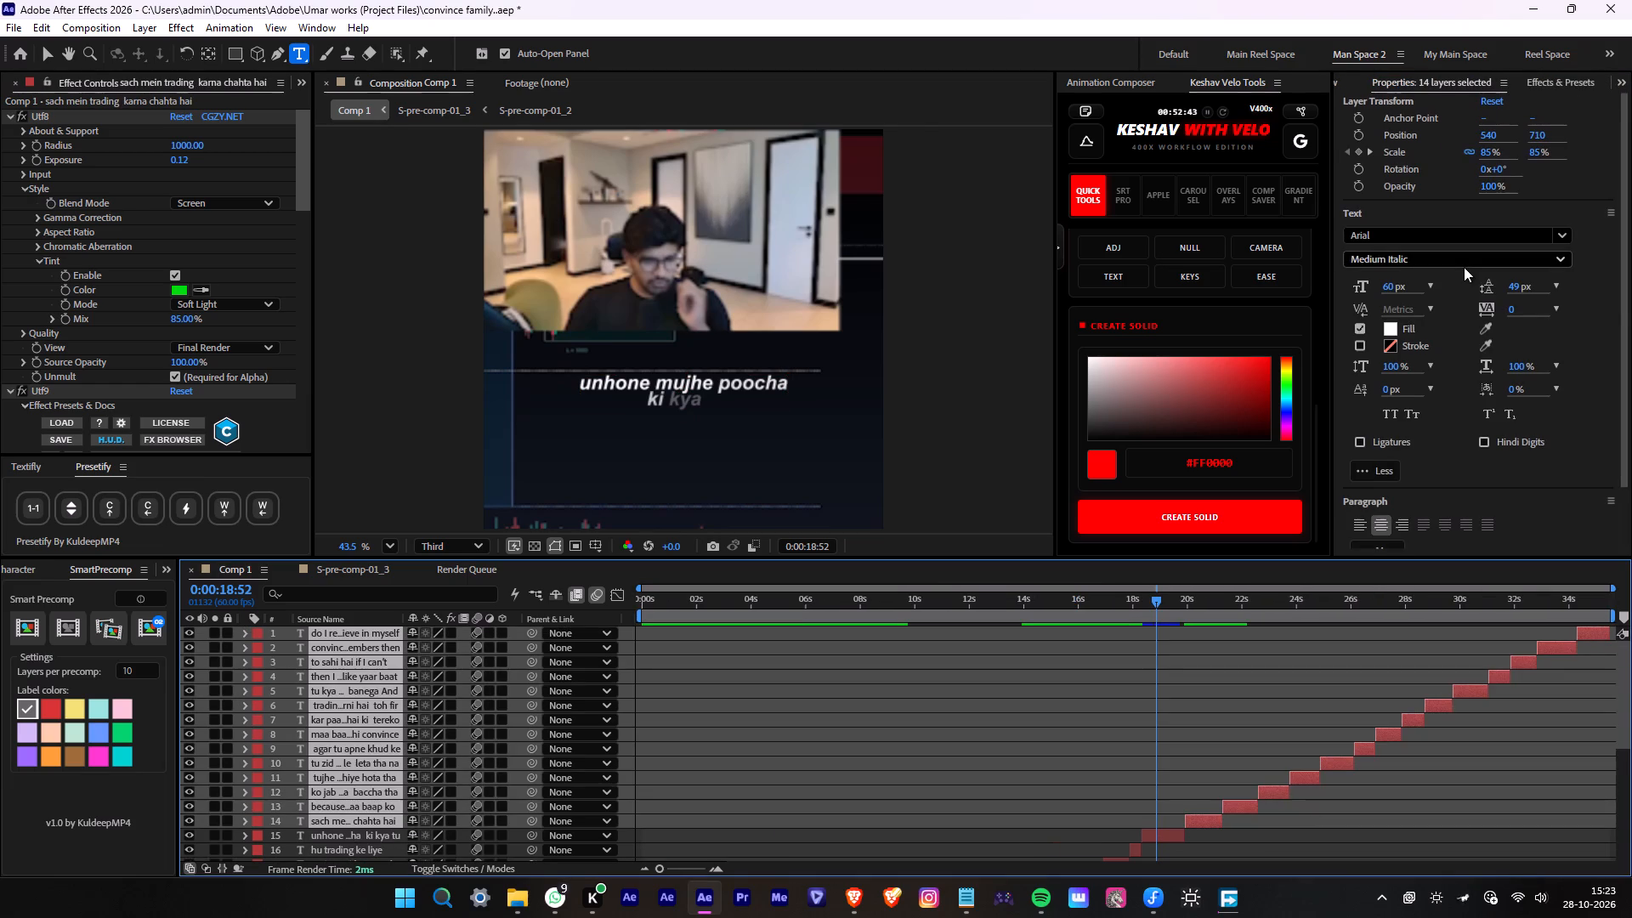
left_click(1464, 267)
left_click(1409, 467)
scroll(1173, 719, "down", 6)
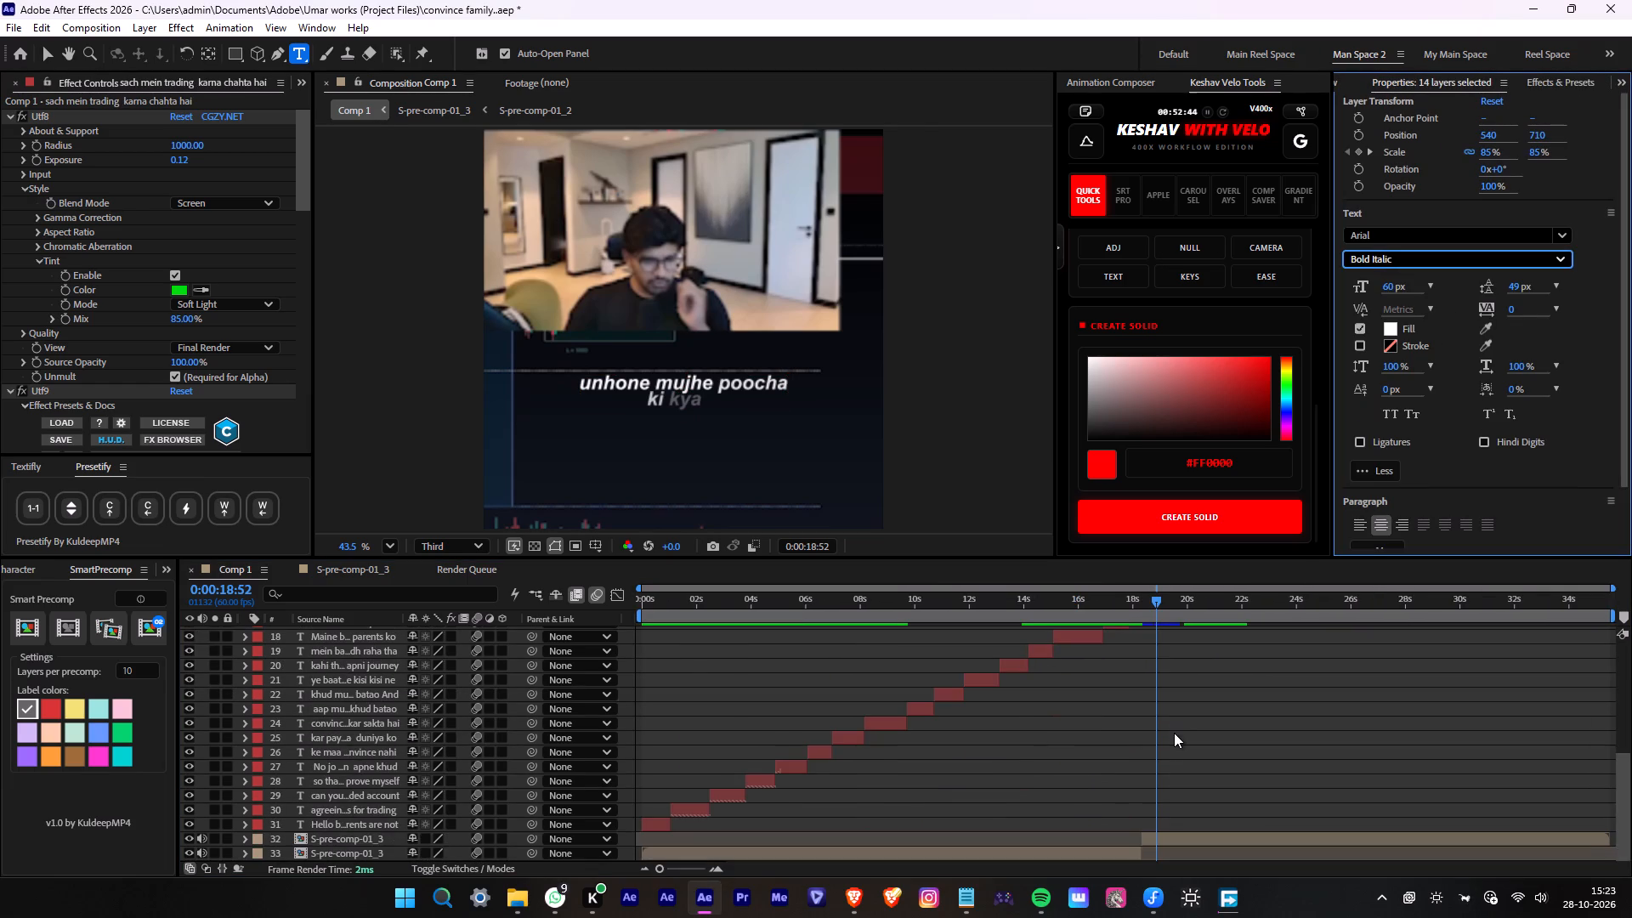
left_click(1174, 733)
Set the font style of the remaining captions, layers 16 through 31, to Bold Italic.
scroll(1164, 728, "up", 2)
left_click(1163, 681)
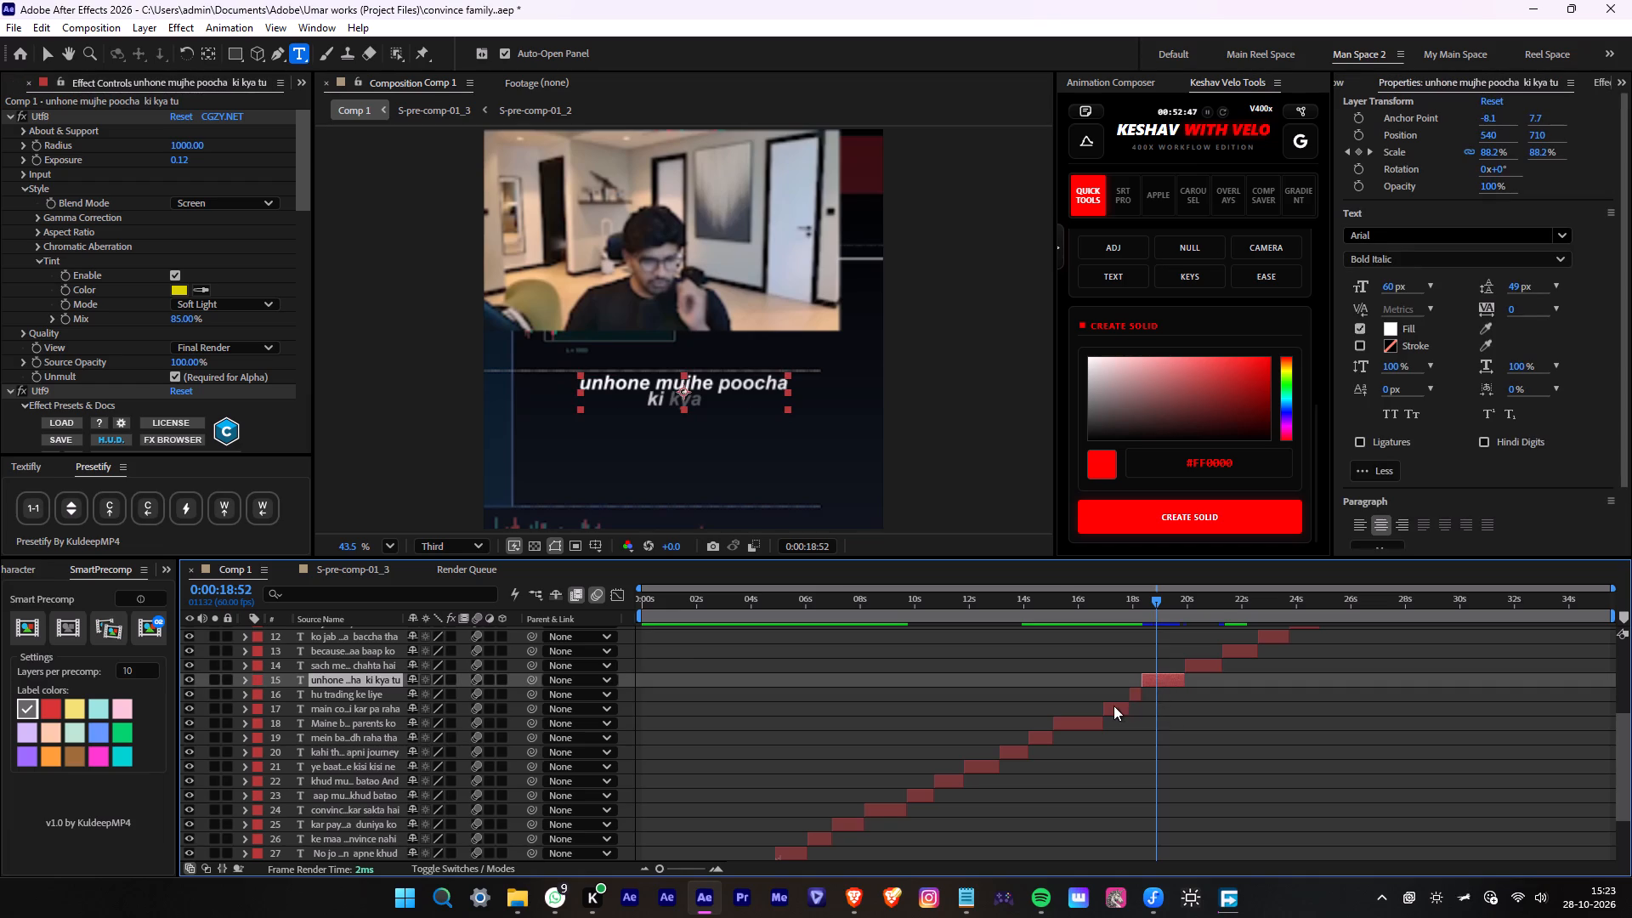
left_click(1113, 705)
left_click(1132, 693)
scroll(1132, 701, "down", 6)
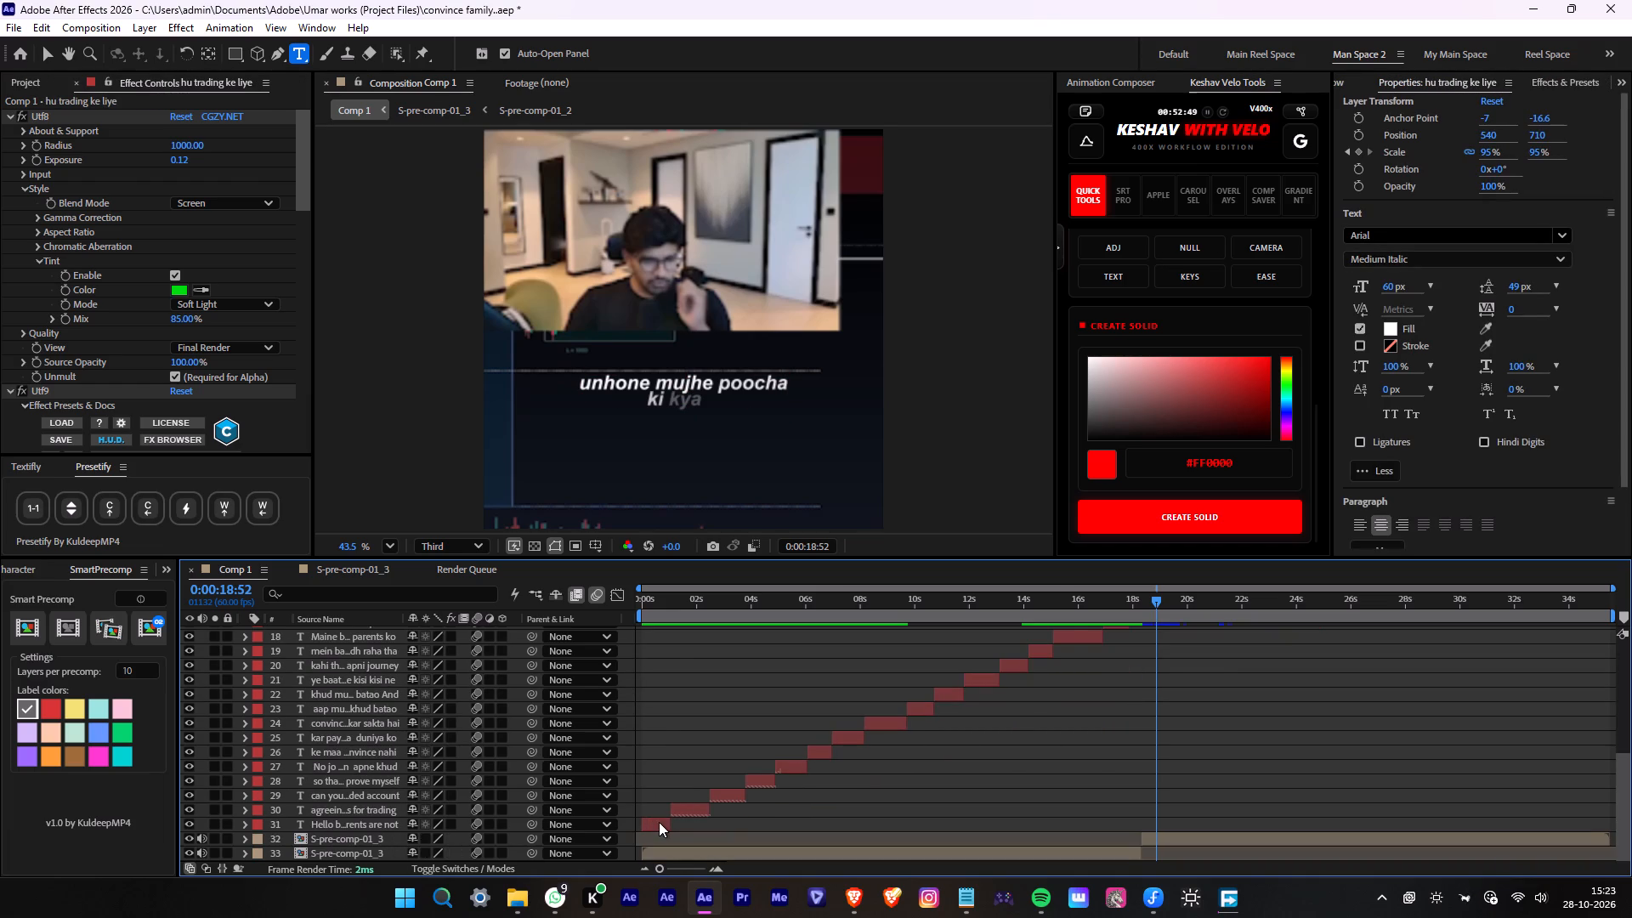
left_click(659, 822, "shift")
left_click(1431, 262)
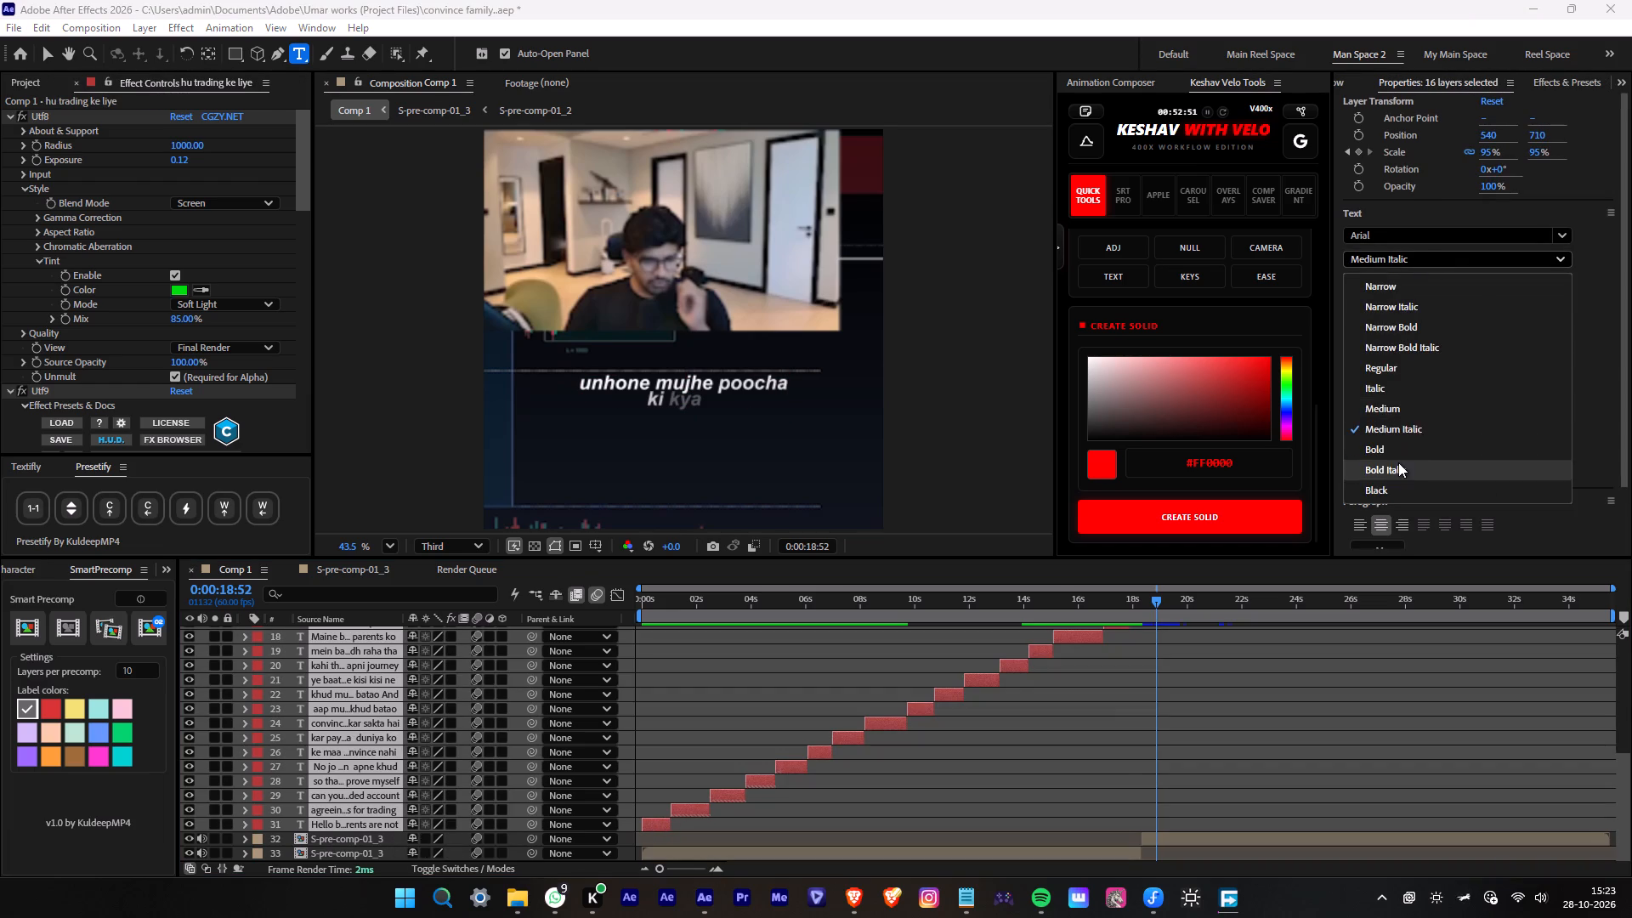
left_click(1398, 462)
left_click(1115, 763)
Play Comp 1 from 0:00:00:00 to about 0:00:10:51 to review the Bold Italic captions.
left_click_drag(1153, 603, 853, 632)
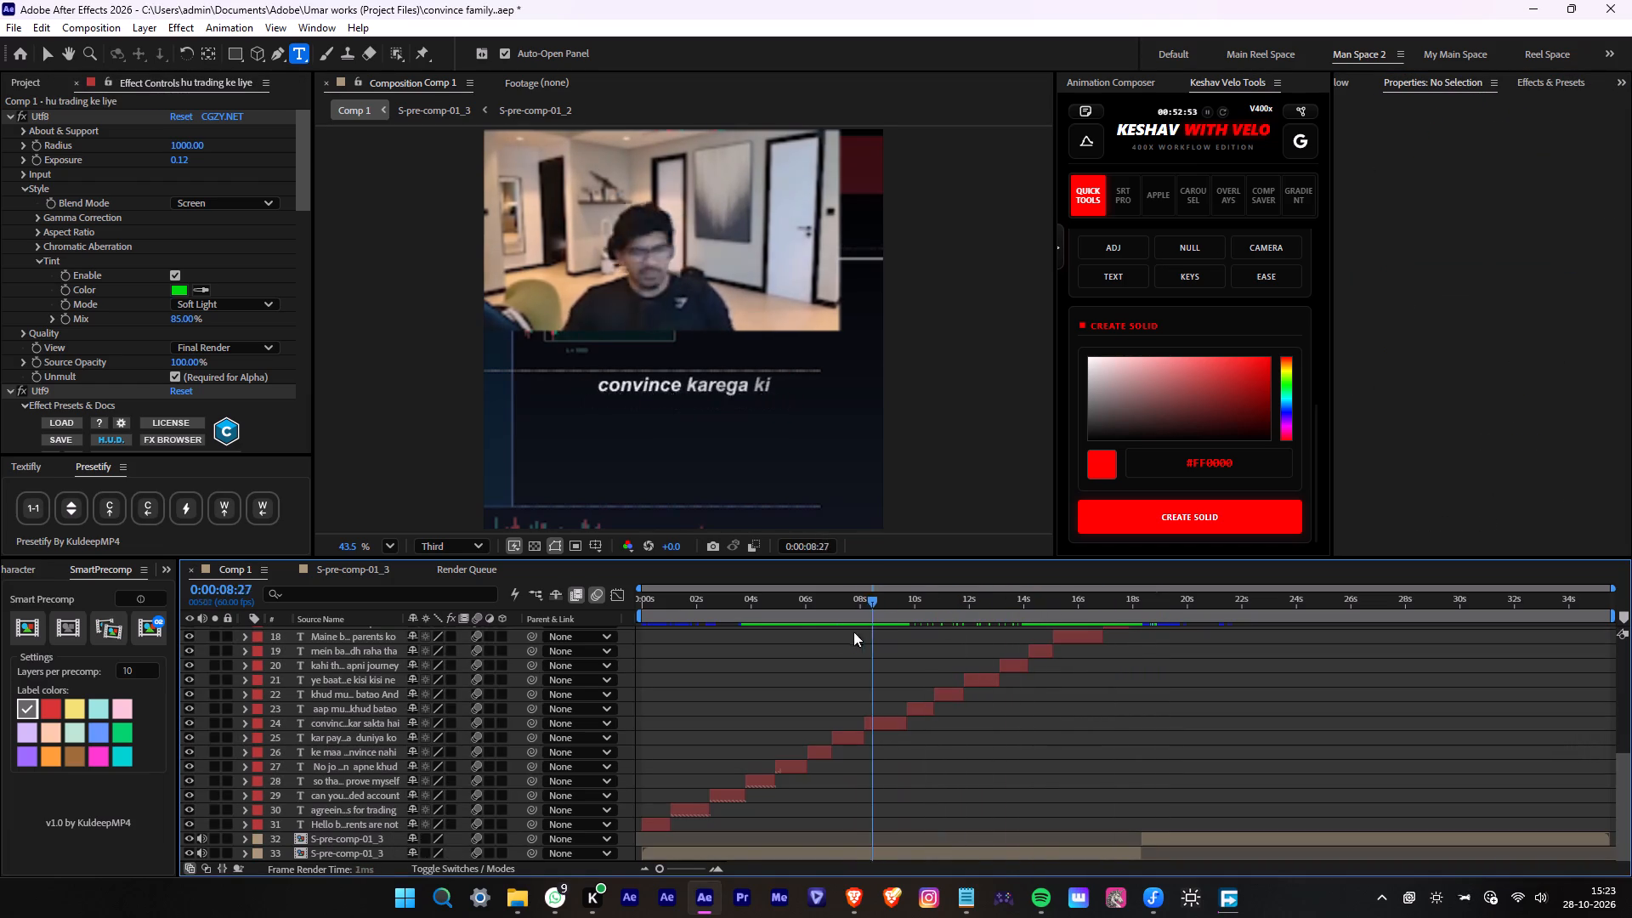
left_click_drag(853, 632, 582, 649)
key("space")
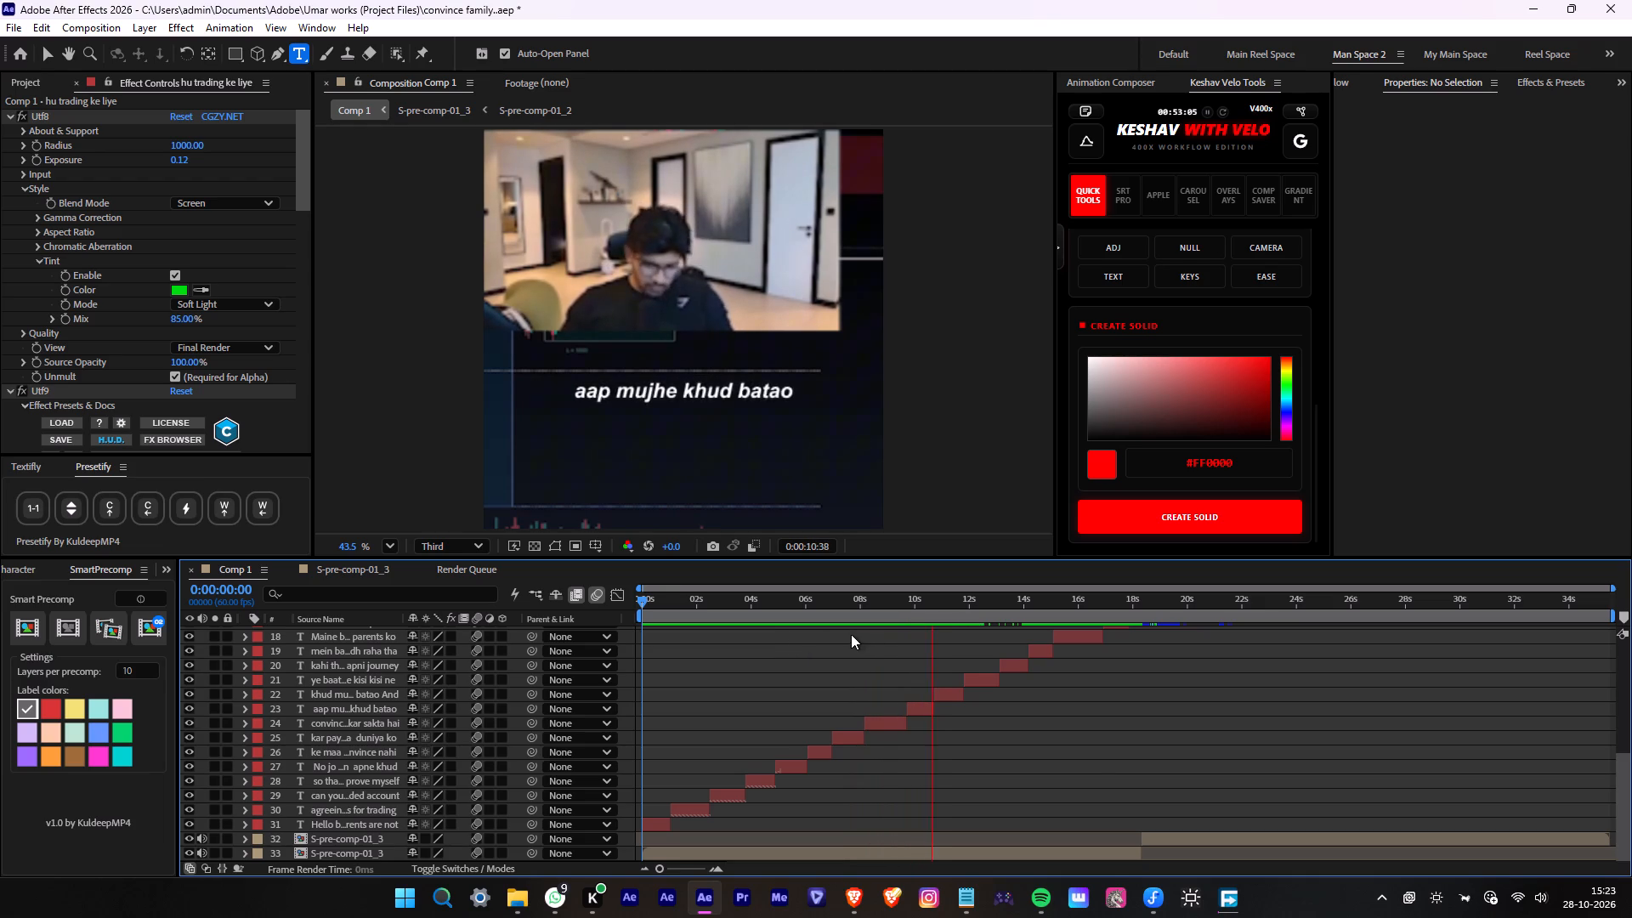
key("space")
Precompose all the layers in Comp 1 into a single layer and keep the current time at 0:00:00:00.
left_click(1099, 750)
key("ctrl+a")
left_click(16, 624)
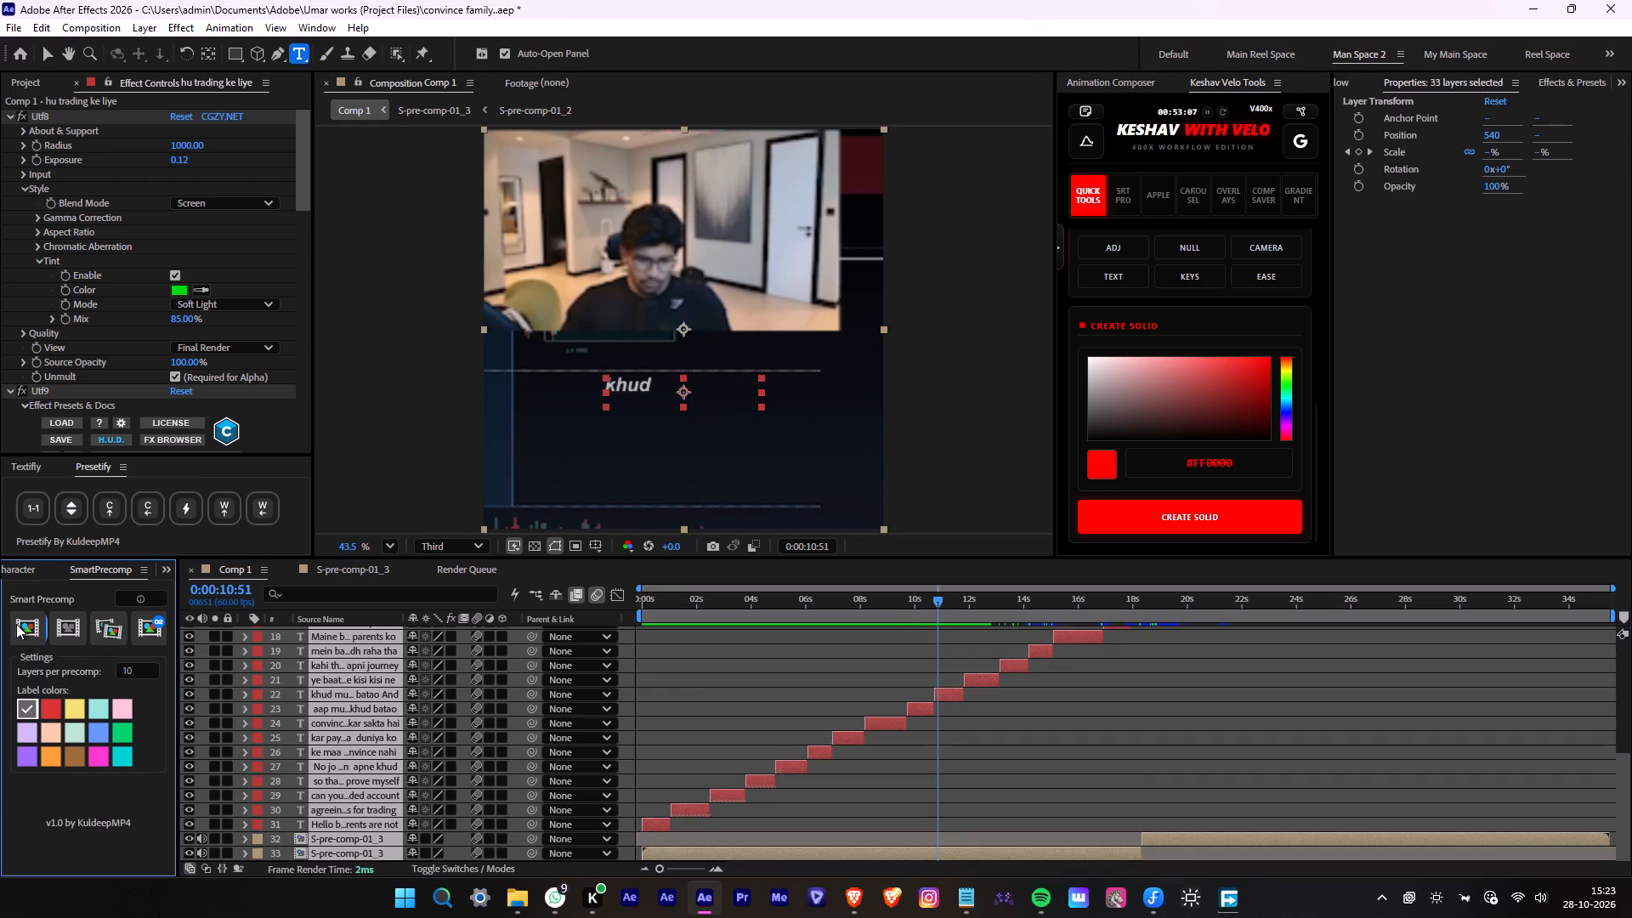
left_click(684, 673)
left_click_drag(693, 613, 632, 608)
Open the new precomp, add an adjustment layer and place it below all captions, directly above the two S-pre-comp-01_3 layers.
double_click(663, 626)
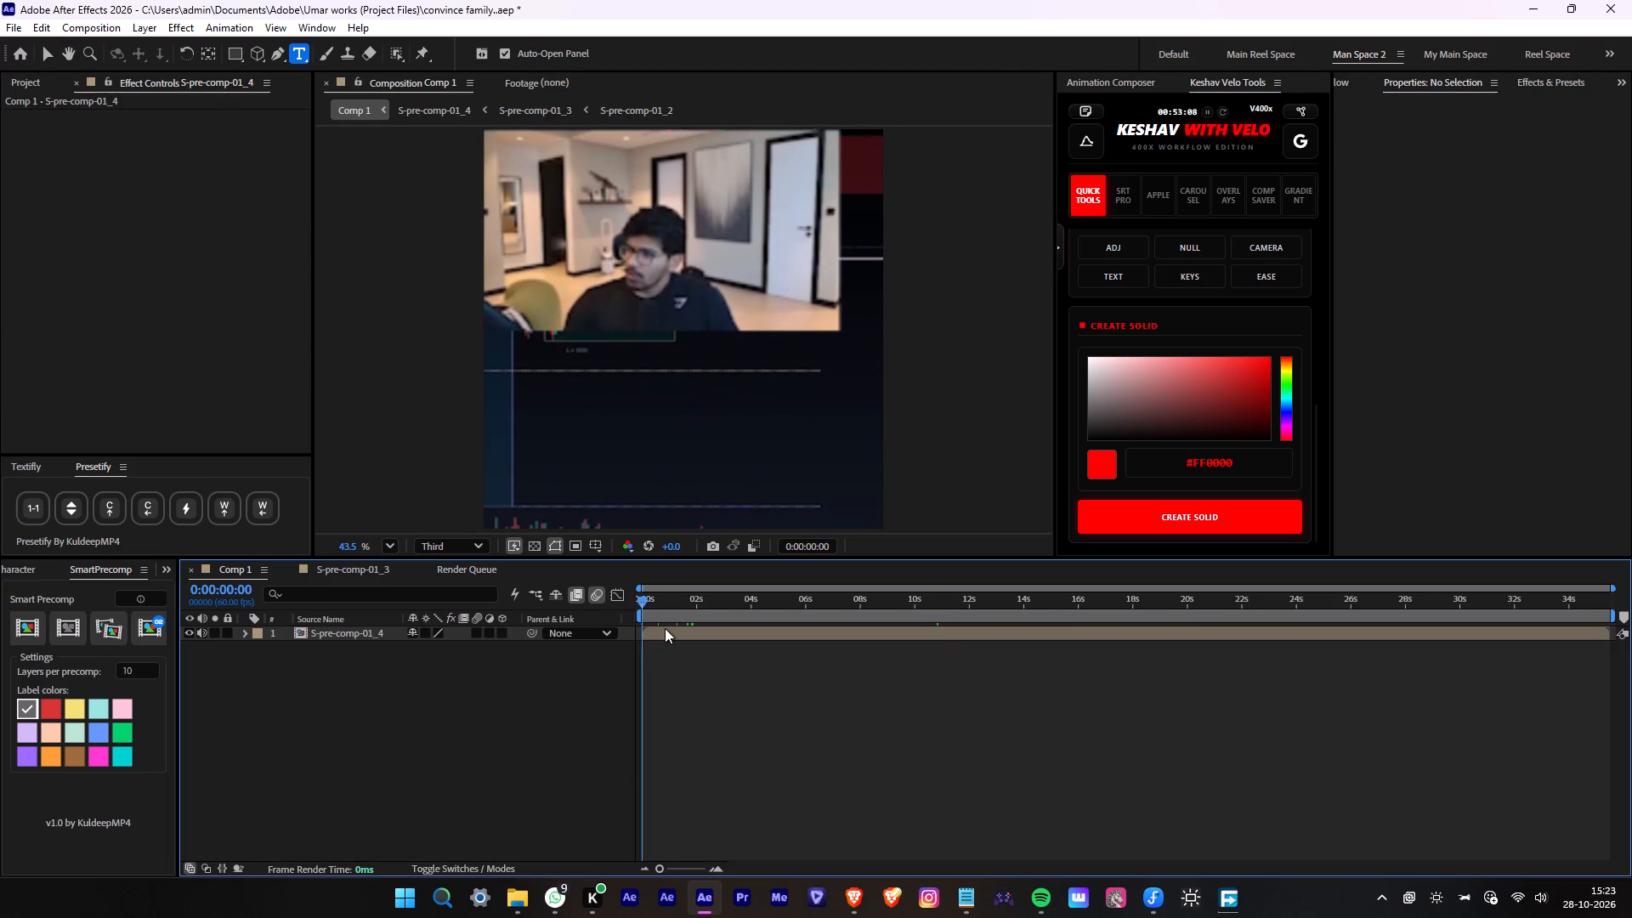
triple_click(666, 628)
left_click(724, 688)
double_click(718, 635)
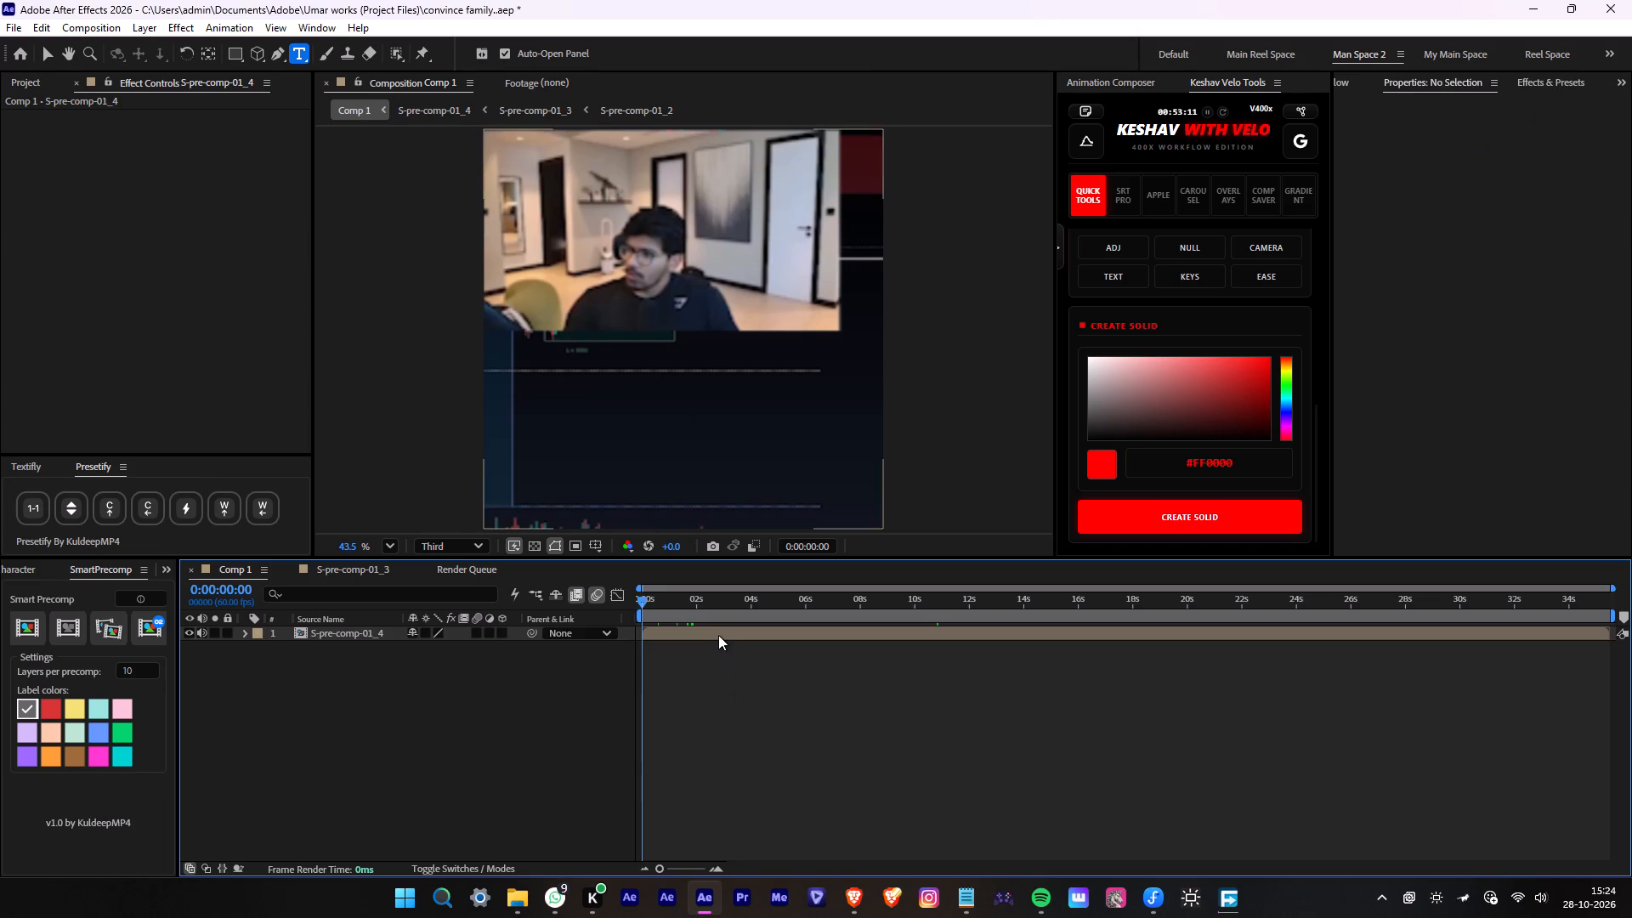
left_click(717, 648)
left_click(1153, 249)
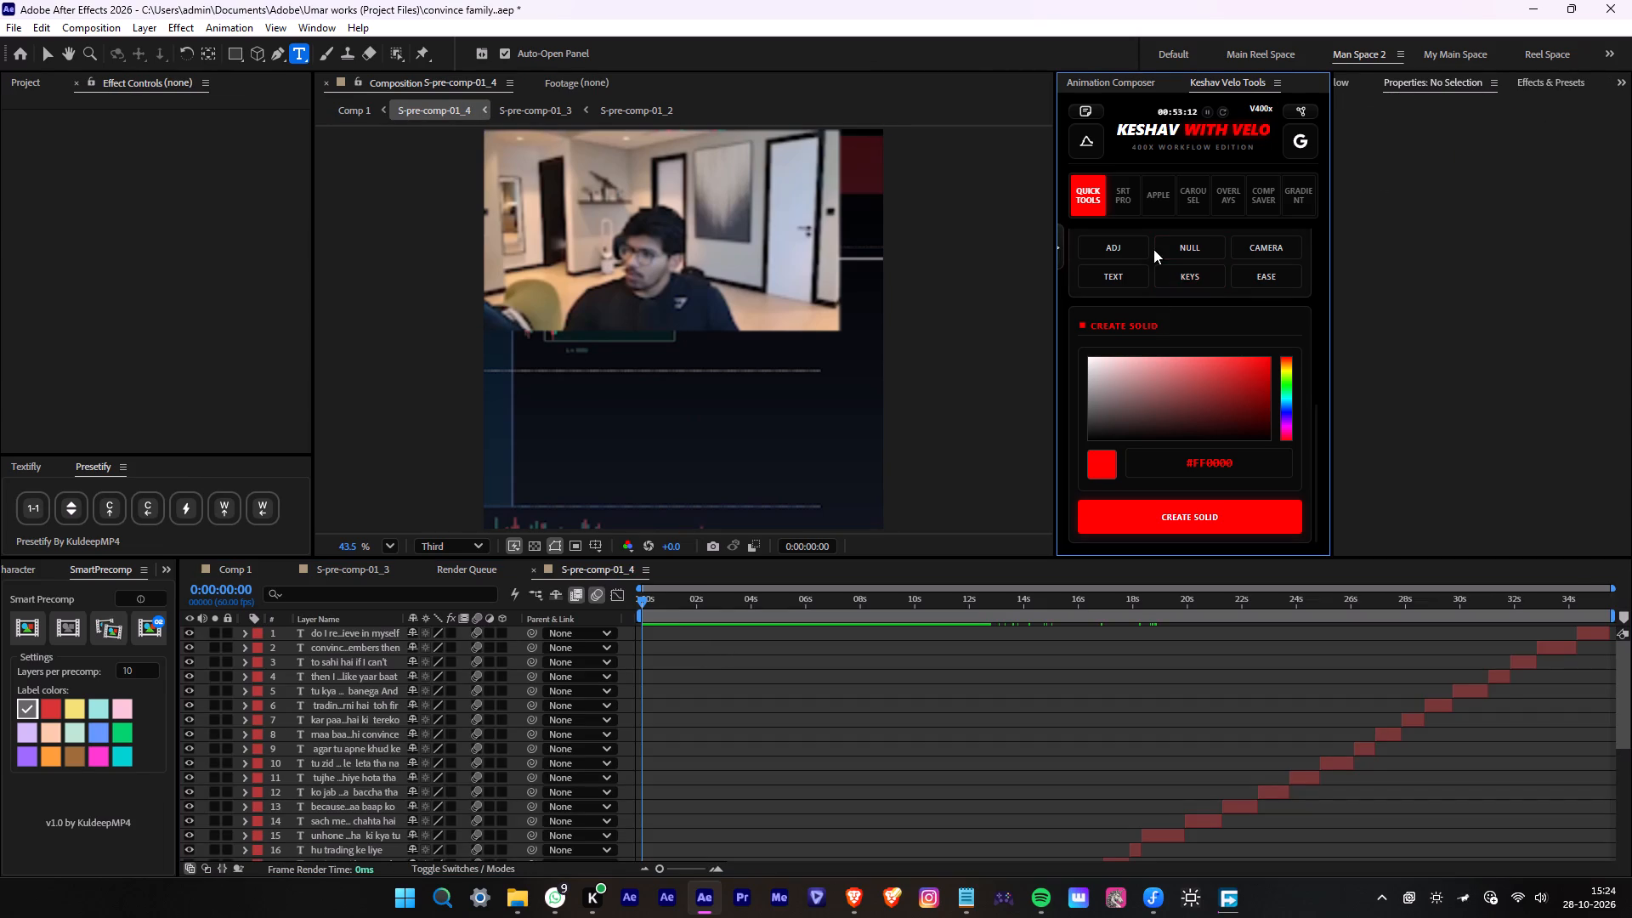
left_click(1142, 249)
left_click_drag(355, 633, 348, 835)
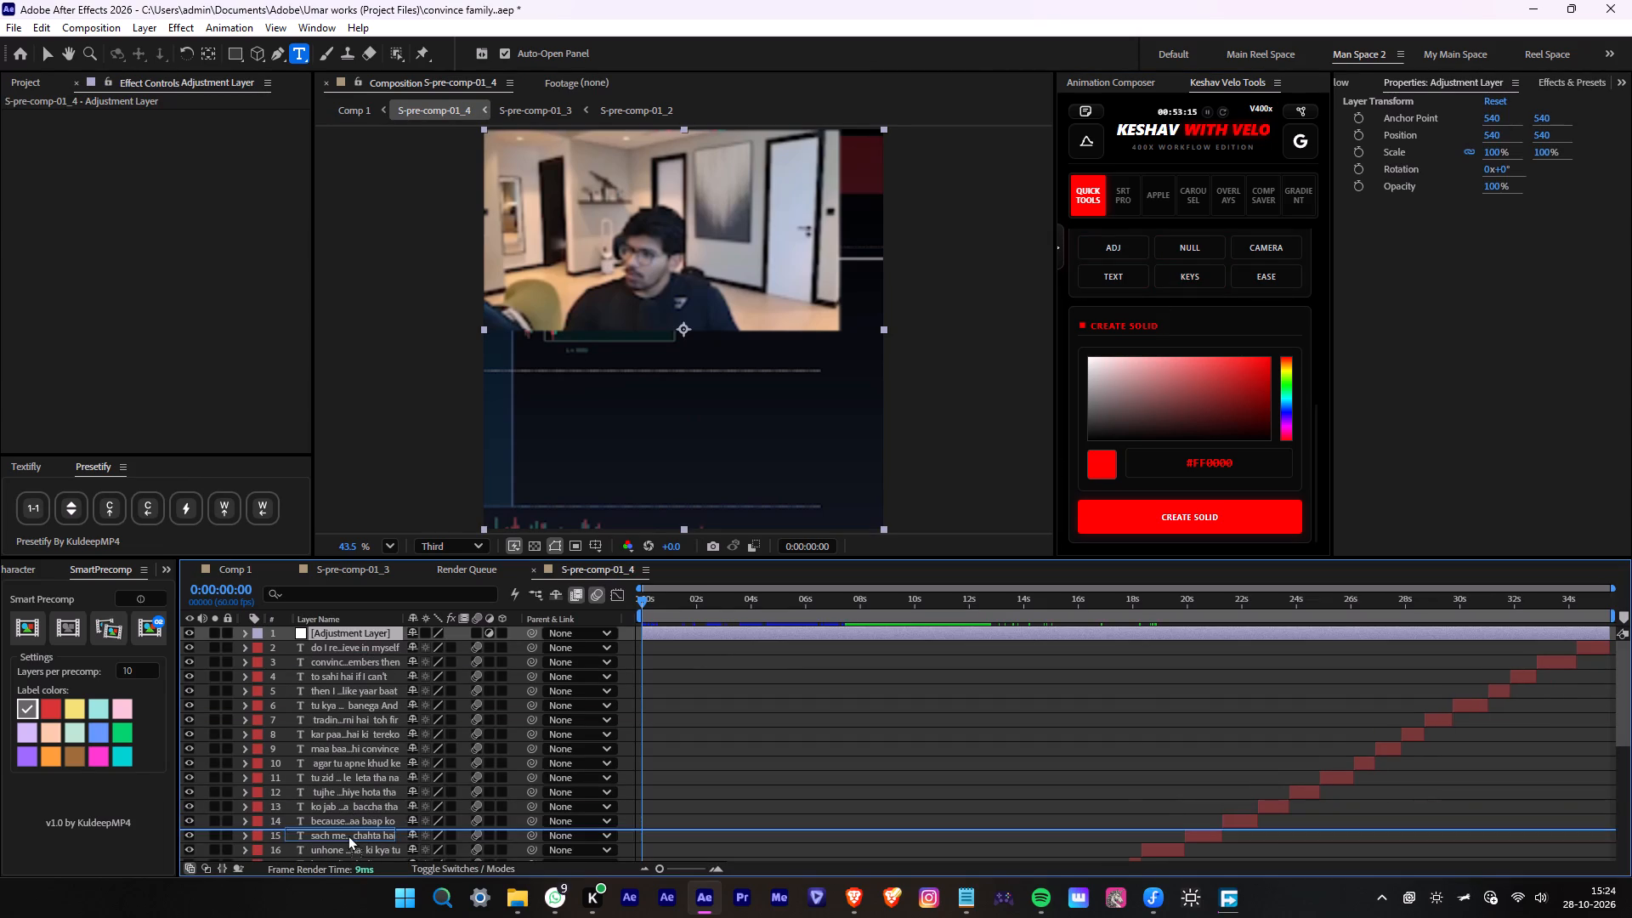
left_click_drag(348, 835, 349, 850)
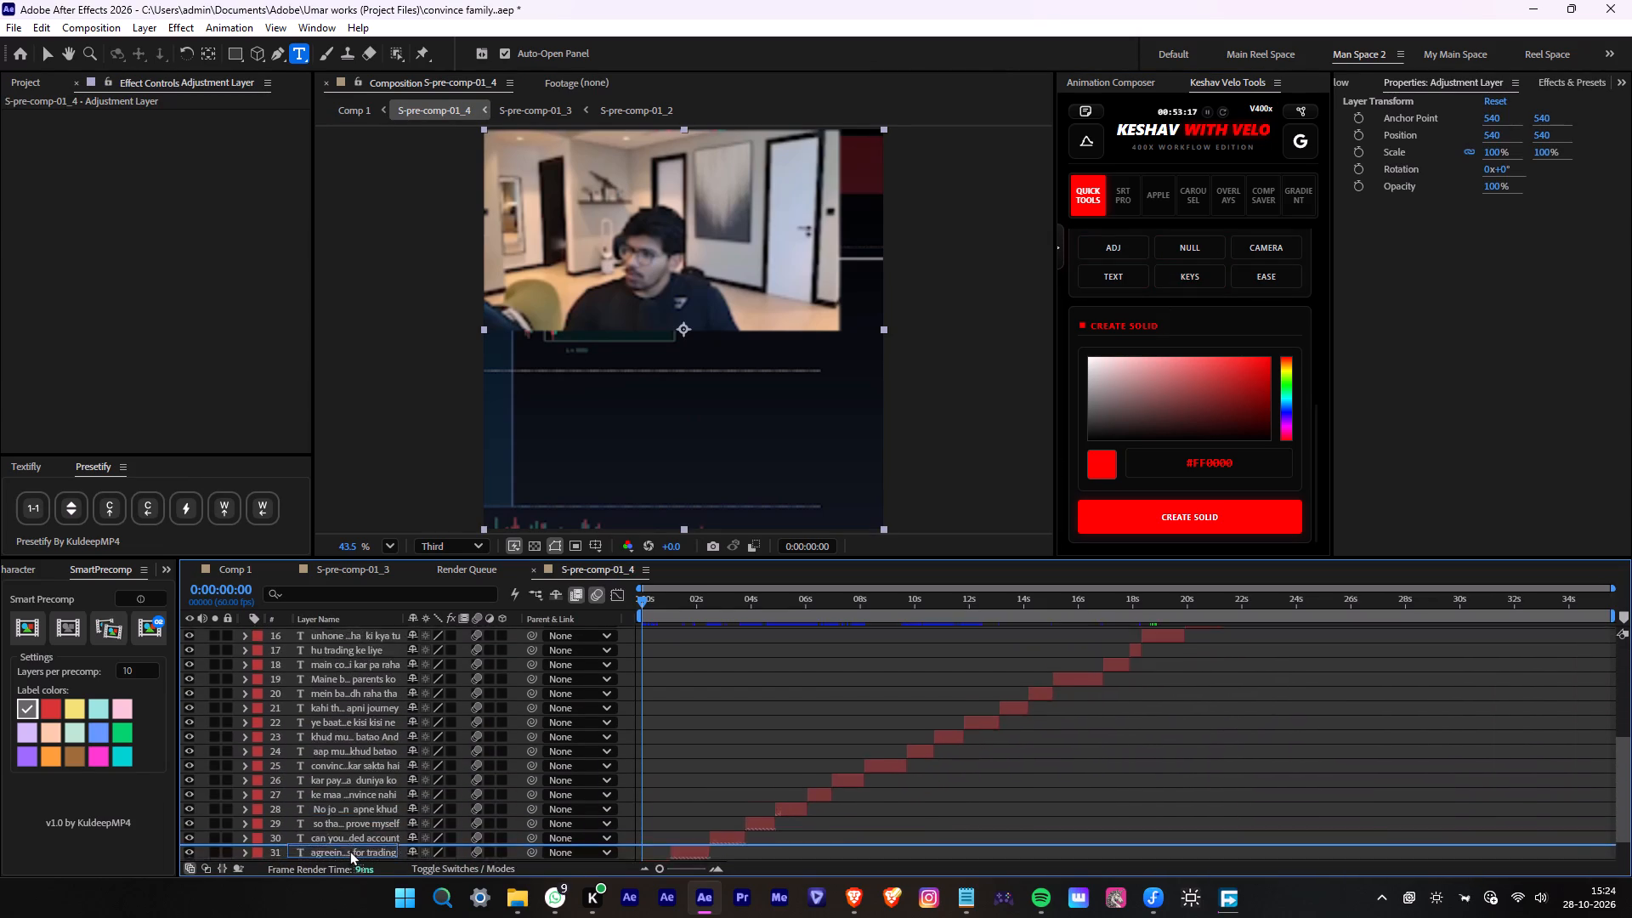
left_click_drag(349, 850, 358, 835)
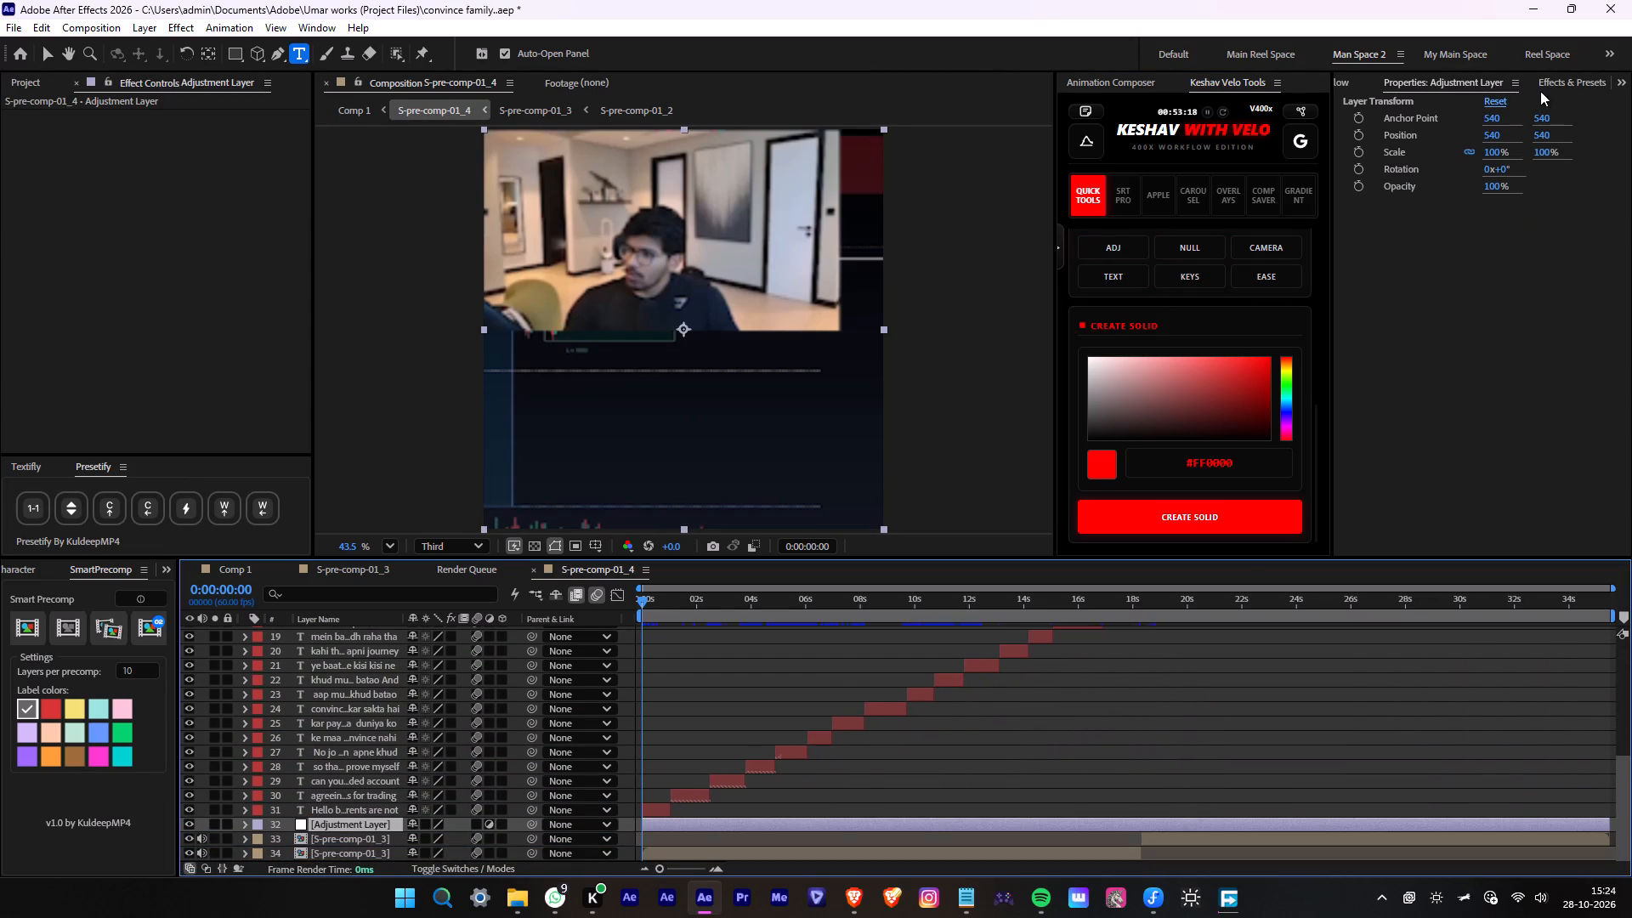
Apply the "Ae quality cc" preset to the adjustment layer.
key("ctrl+space")
type("ae")
key("space")
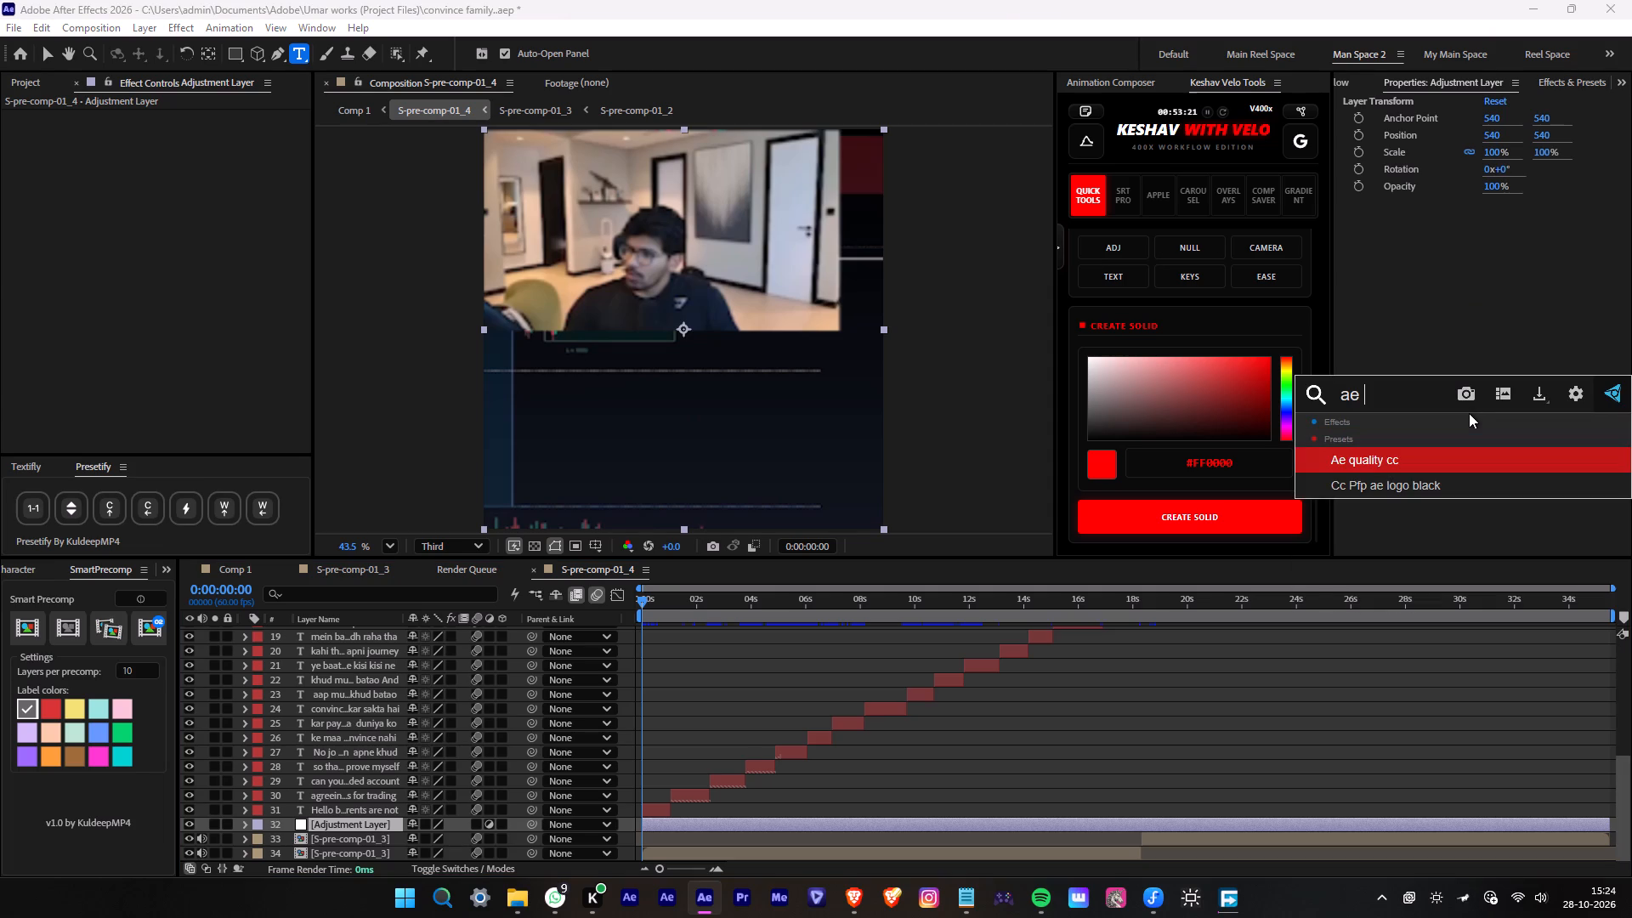
key("q")
left_click(1418, 464)
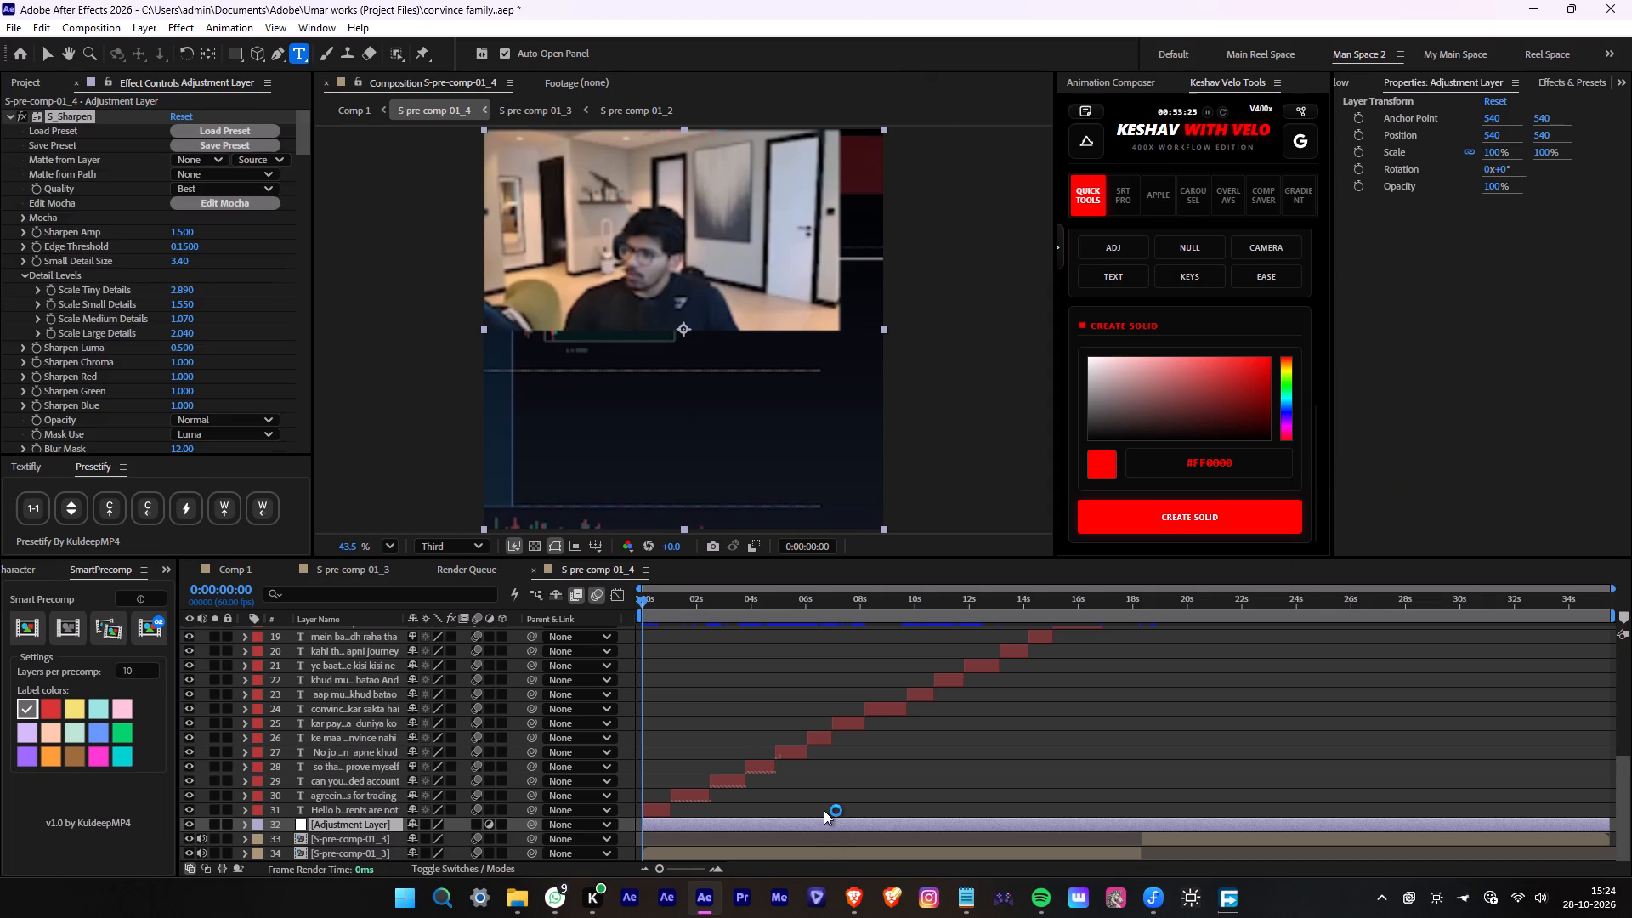
left_click(1061, 548)
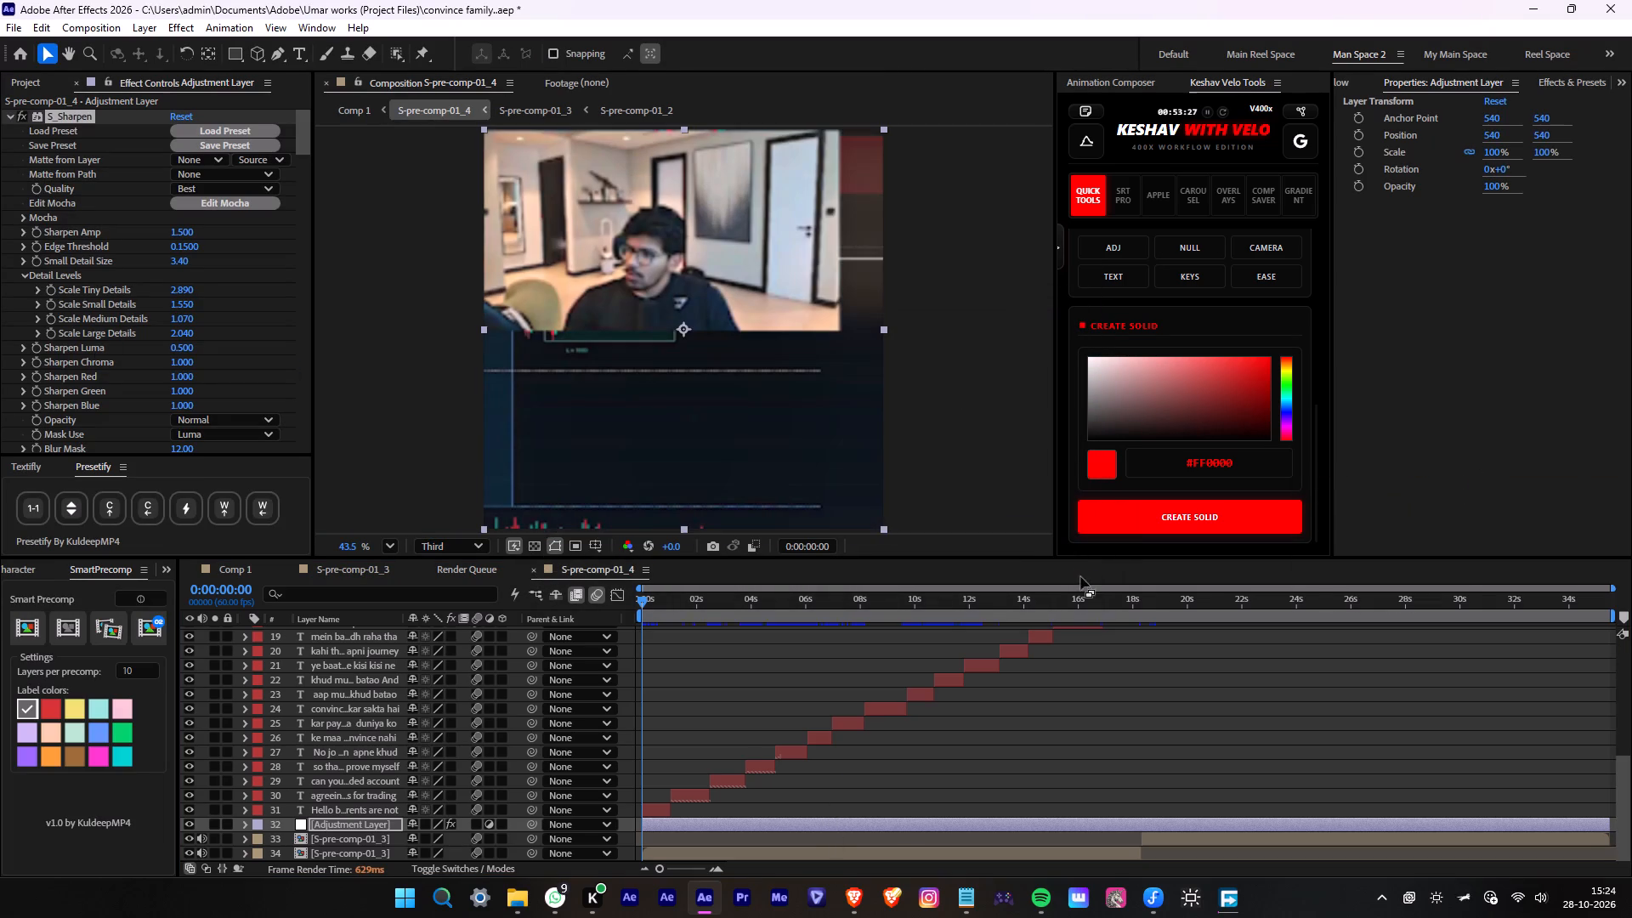
Collapse the adjustment layer's effects and disable the missing S_FilmDamage 2 effect.
left_click(11, 119)
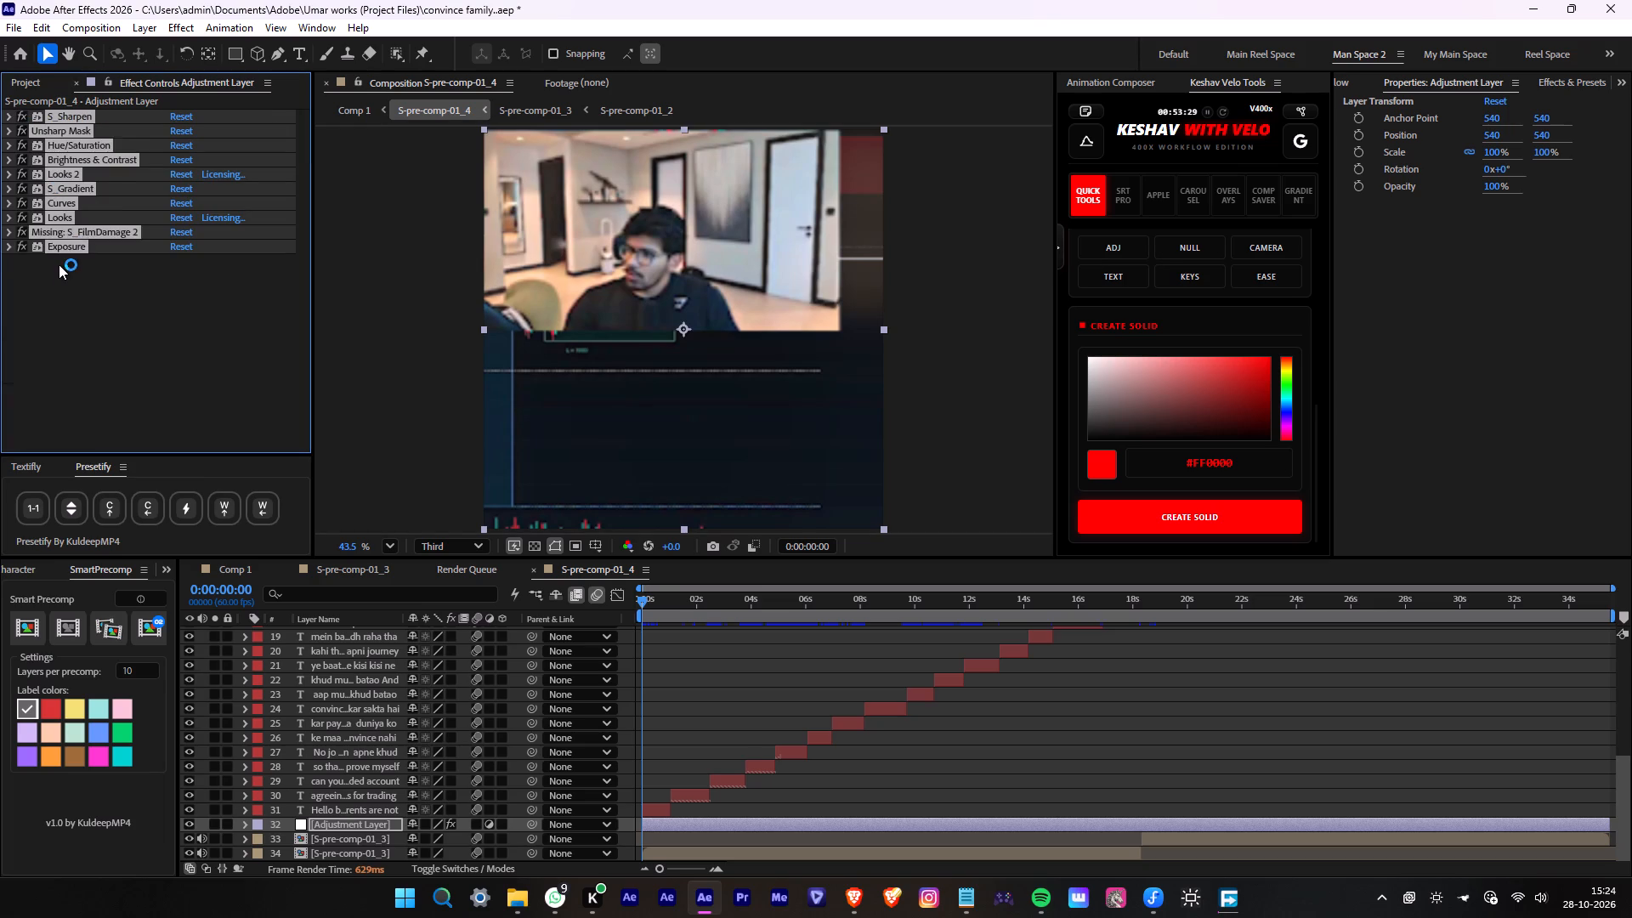
left_click(58, 271)
left_click(25, 235)
Return to Comp 1 and close the S-pre-comp-01_3, Render Queue and S-pre-comp-01_4 timelines.
left_click(236, 561)
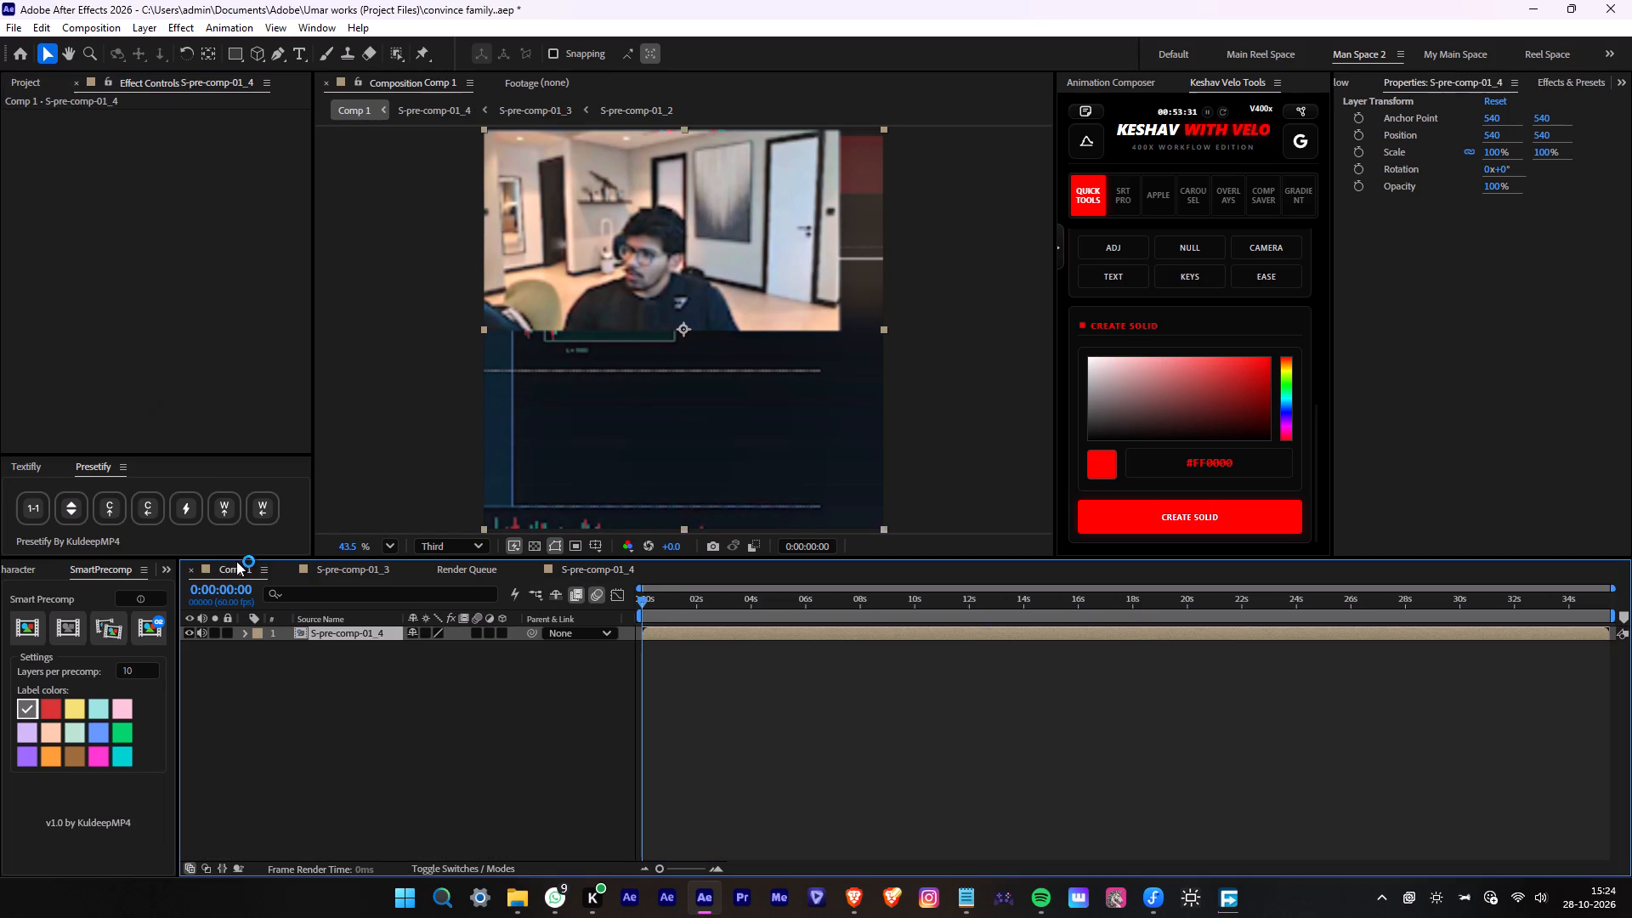
triple_click(297, 569)
triple_click(295, 569)
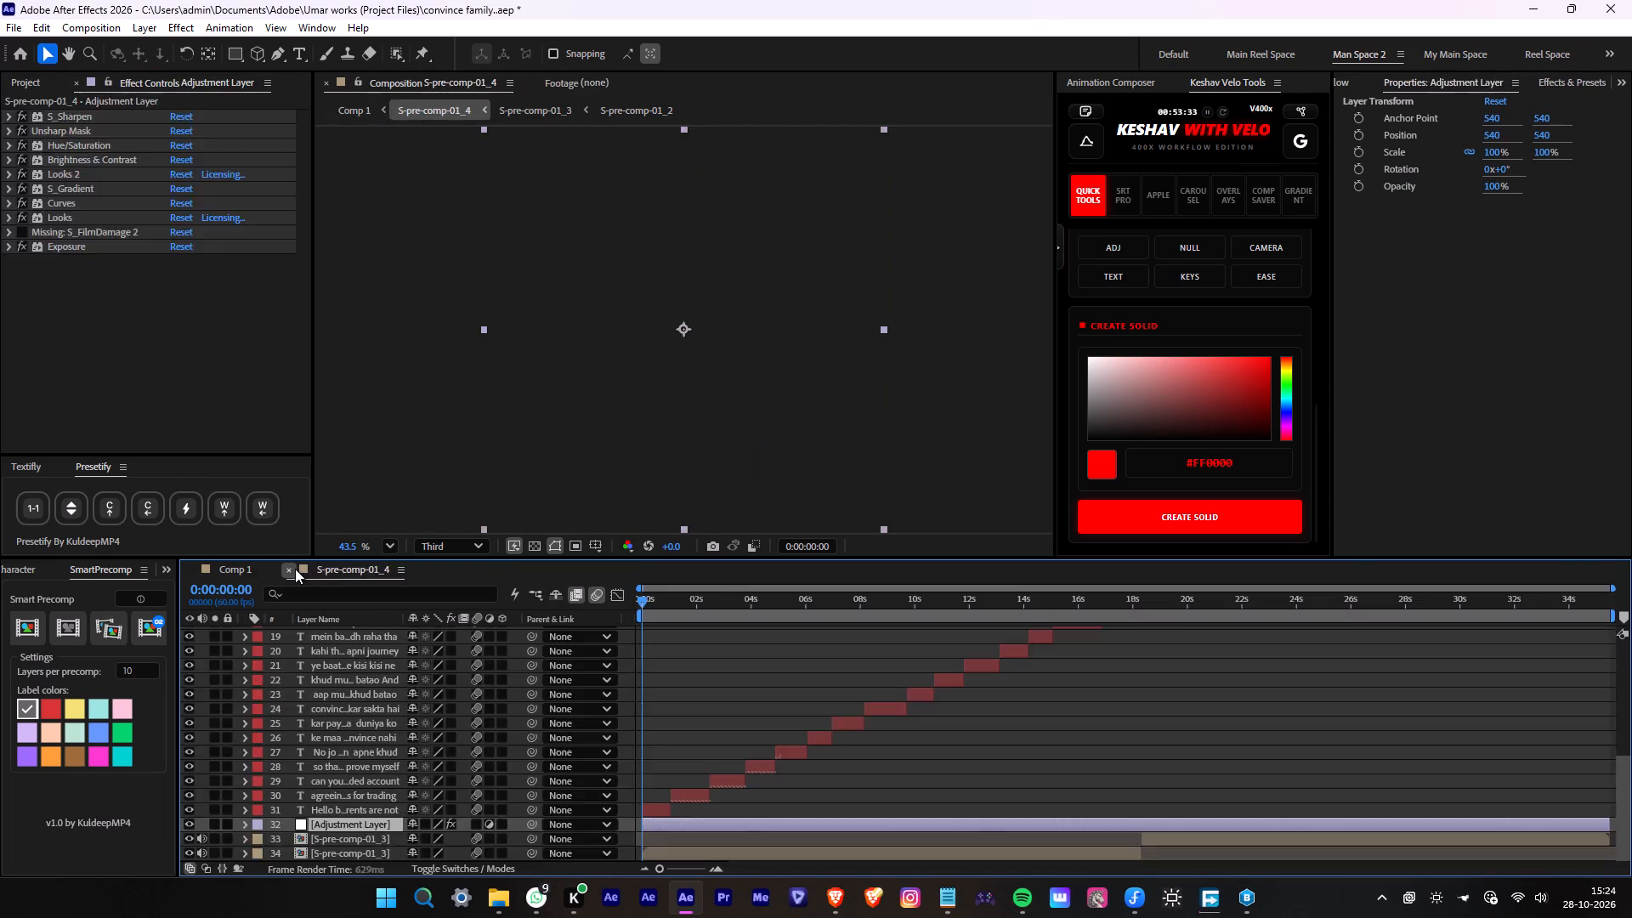
Dismiss the Boris FX version update notice.
left_click(1261, 887)
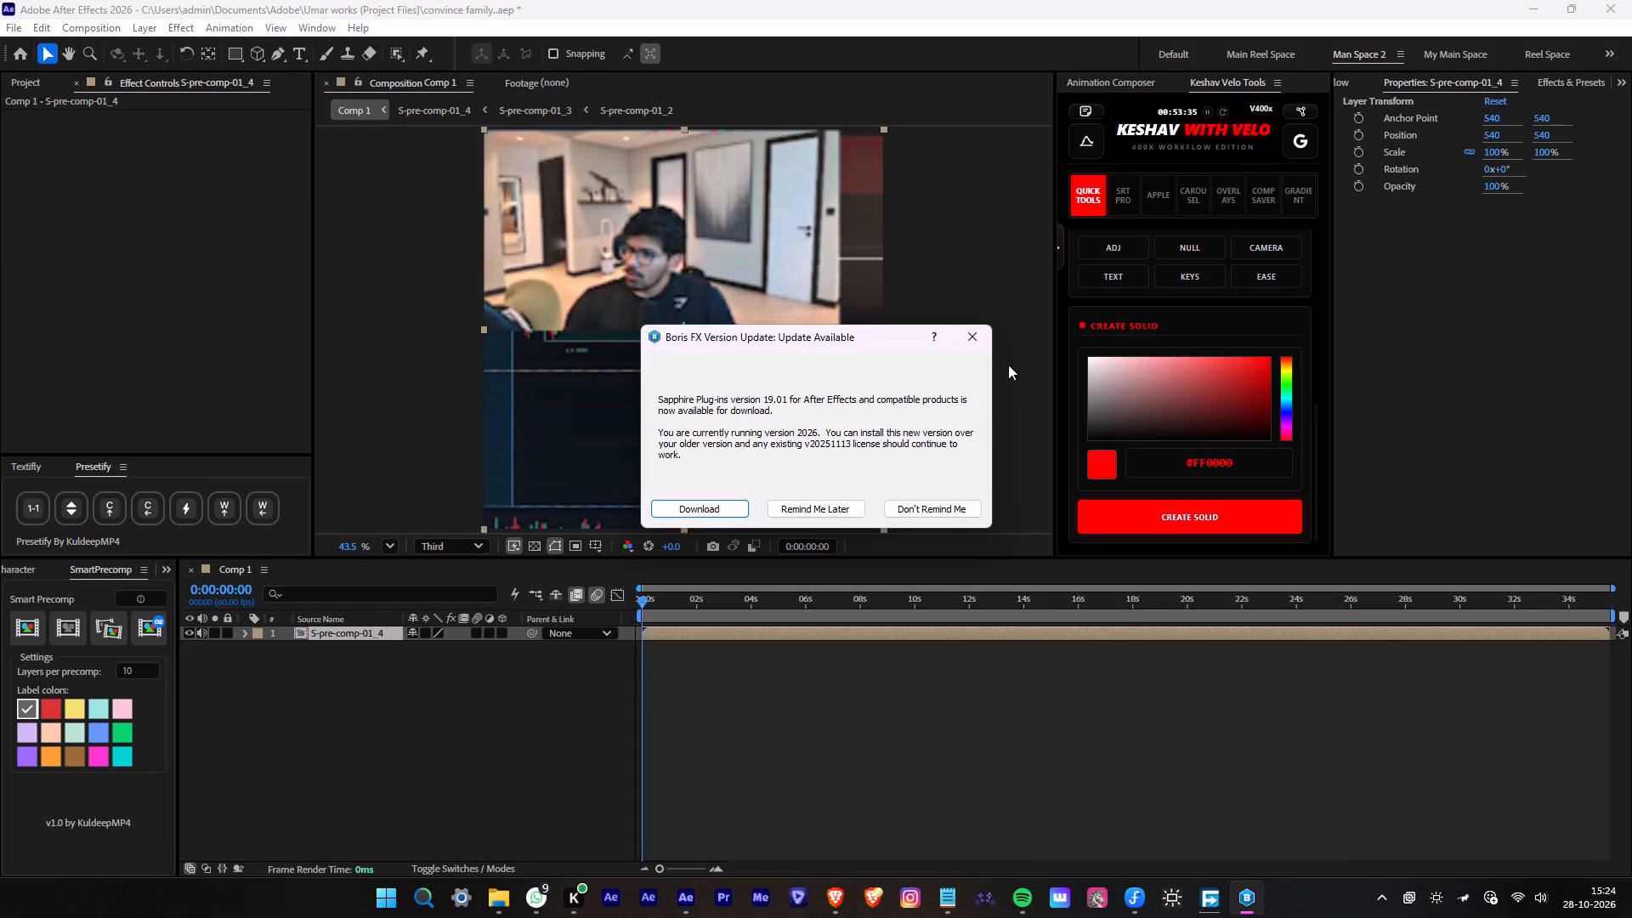
double_click(997, 341)
left_click(974, 336)
Change Comp 1's composition settings to the Reel preset, 1080 × 1920 px.
right_click(371, 298)
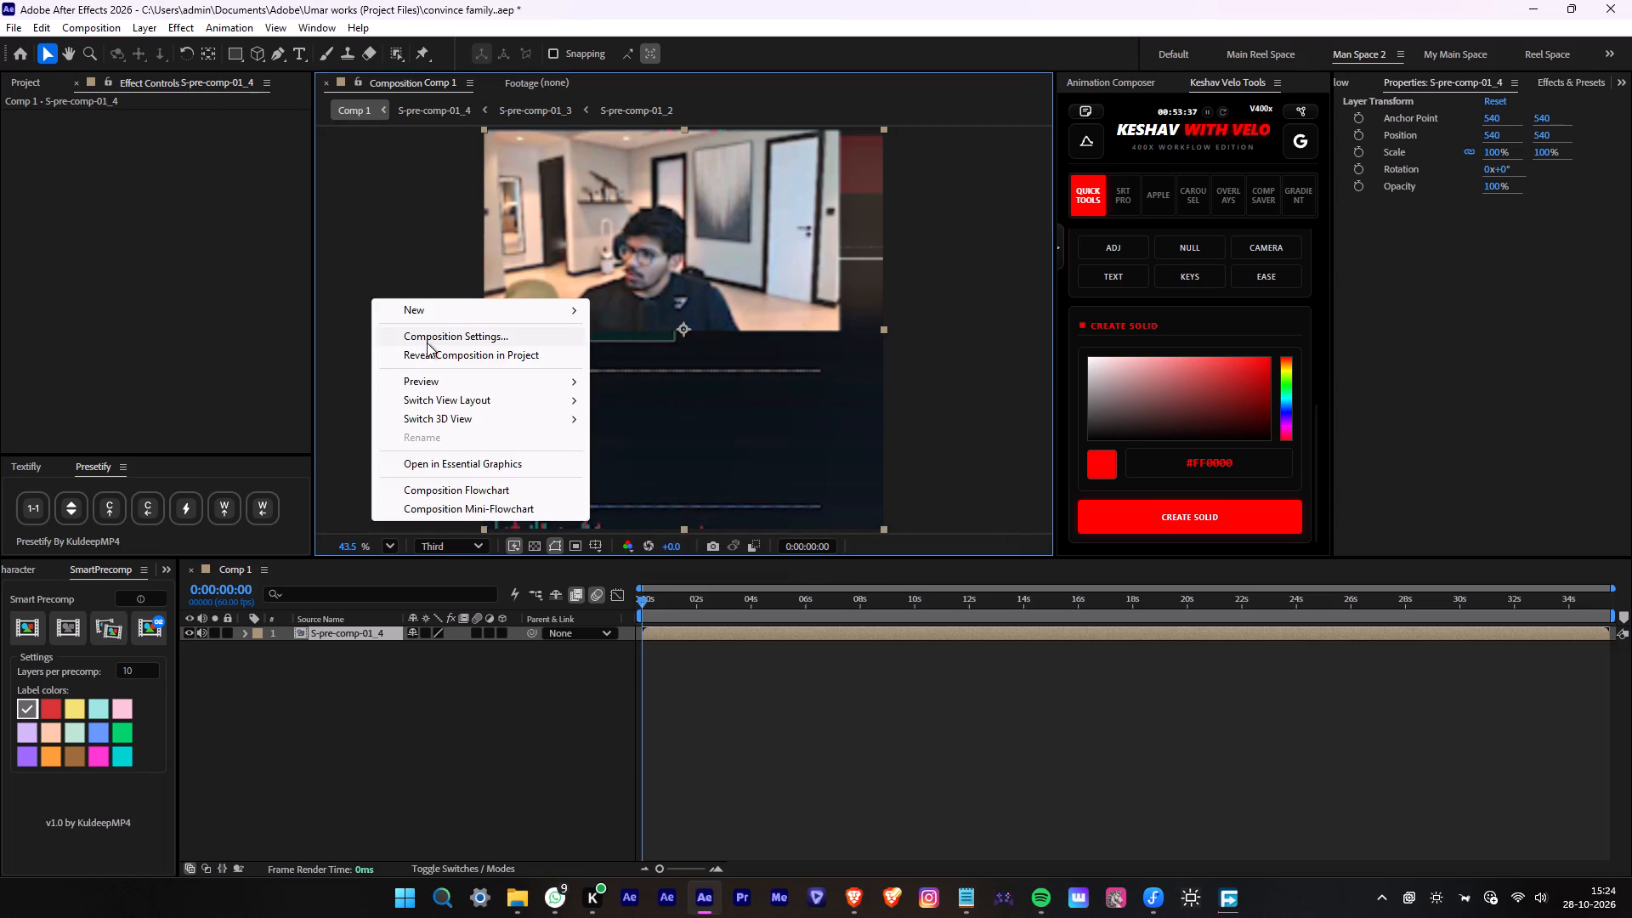
left_click(427, 343)
left_click(749, 313)
left_click(796, 857)
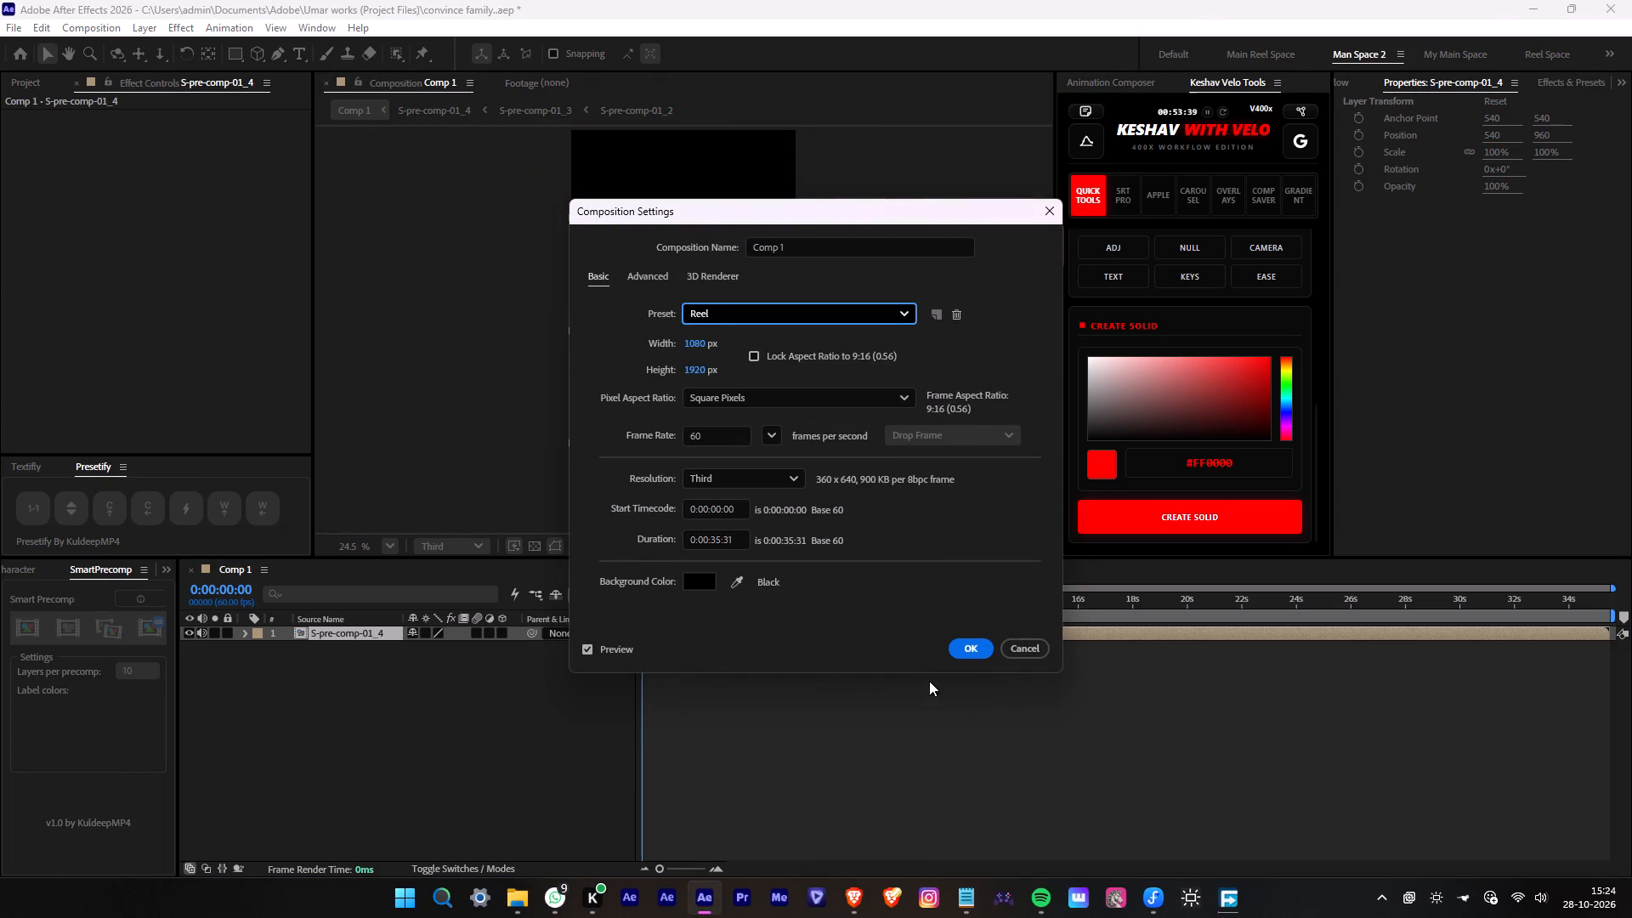
left_click(962, 655)
left_click(888, 698)
double_click(836, 626)
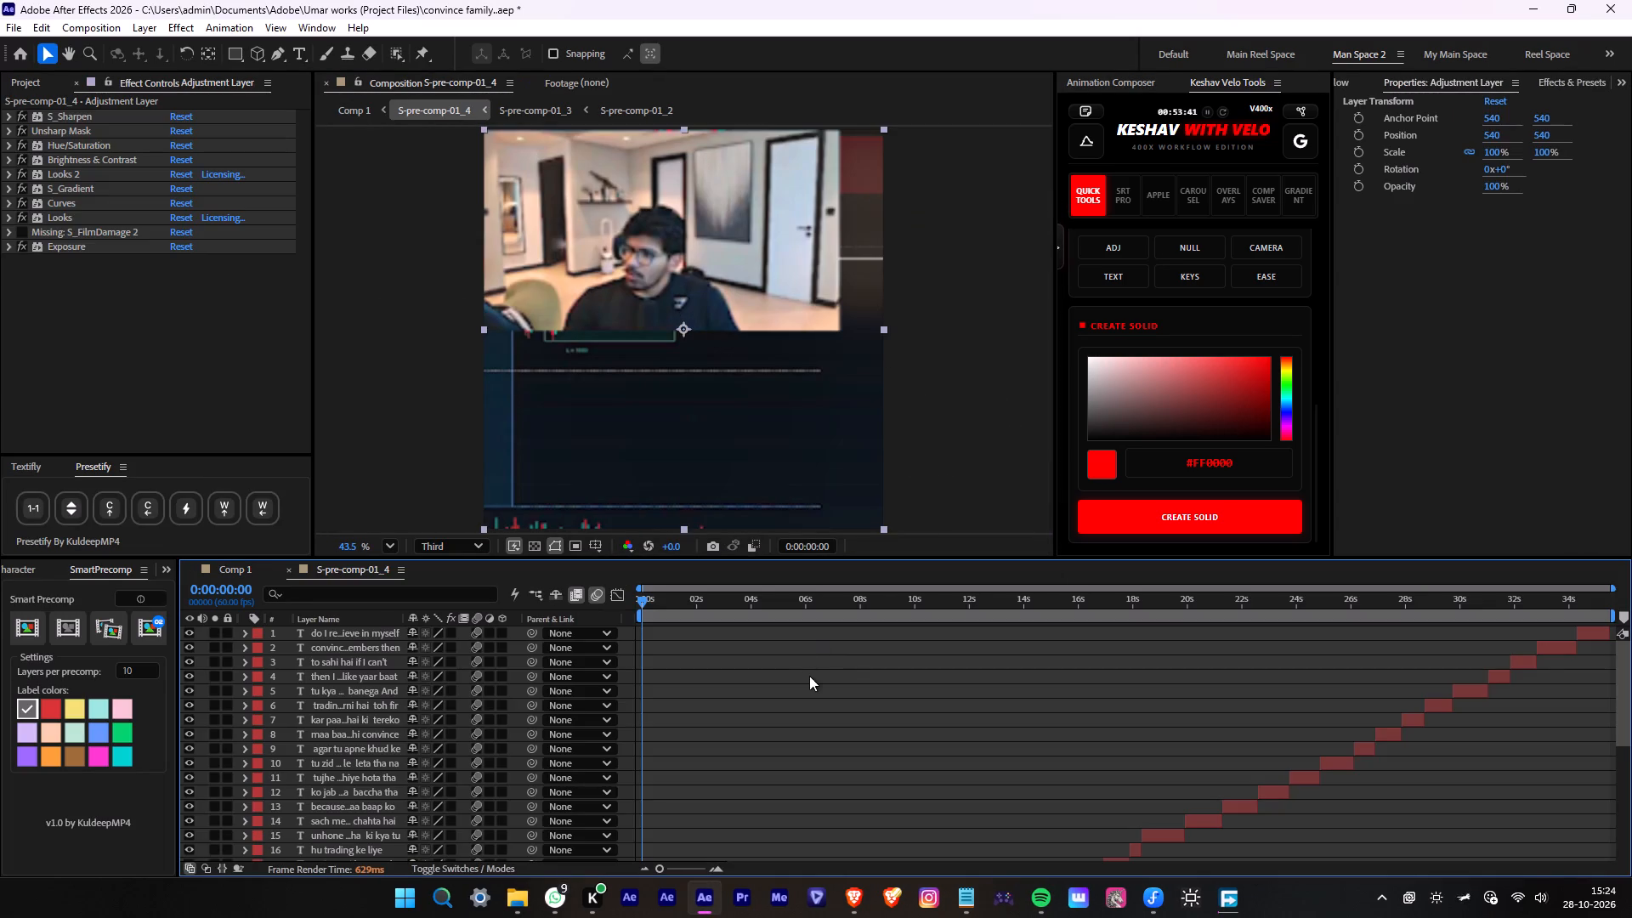
key("ctrl+a")
left_click(458, 634)
key("ctrl+a")
left_click(450, 633)
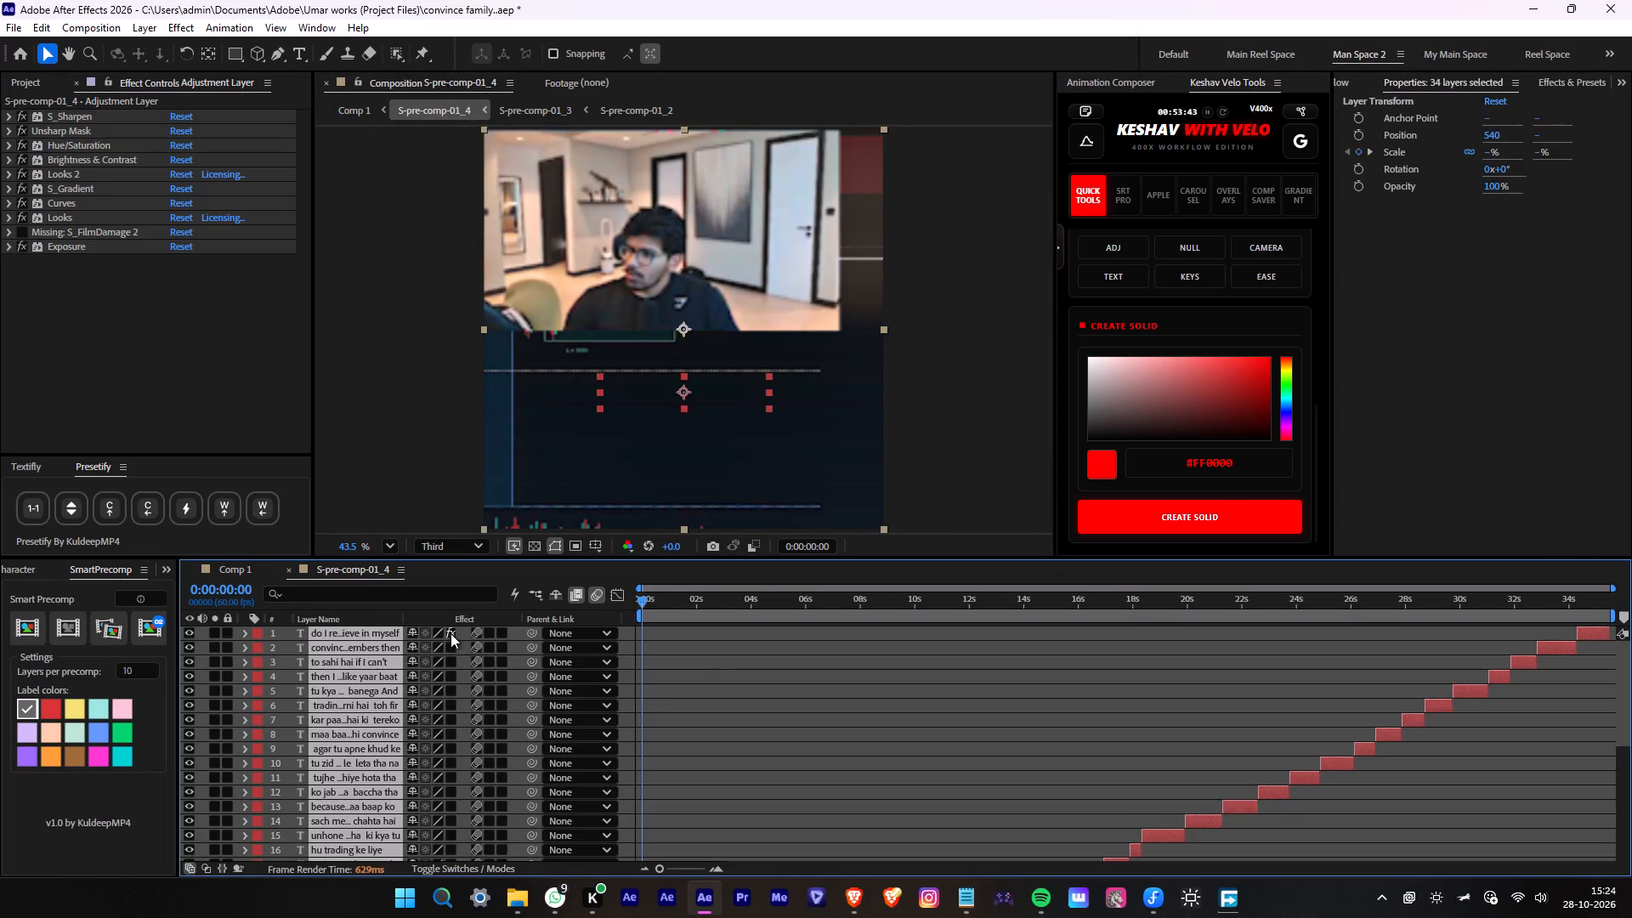
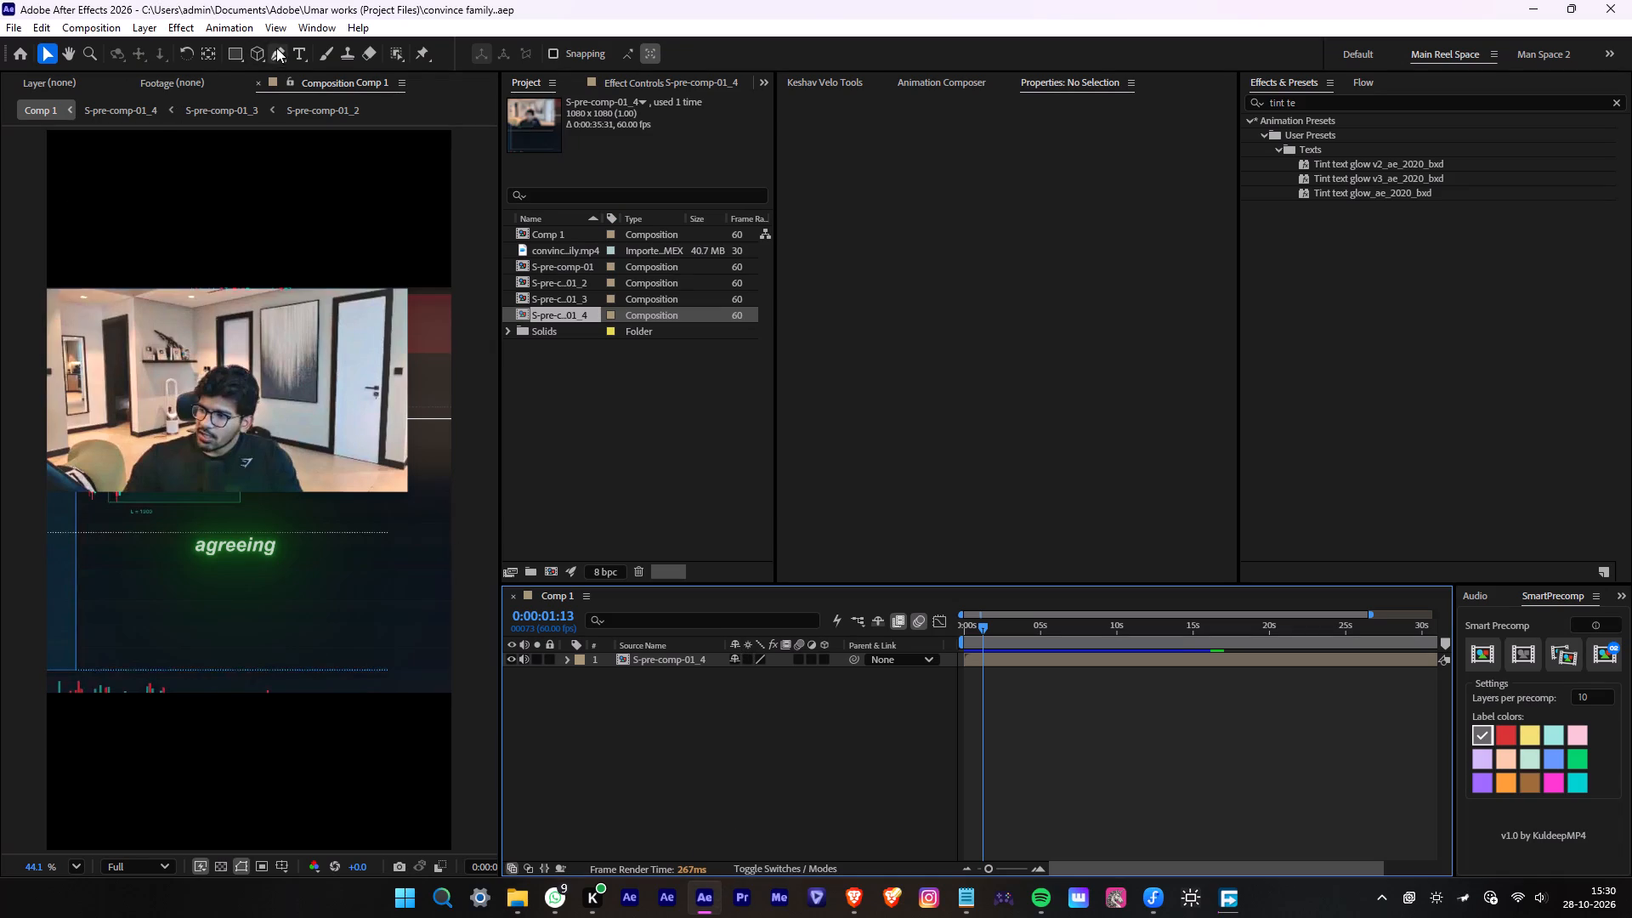
left_click(279, 45)
left_click(60, 51)
left_click(47, 54)
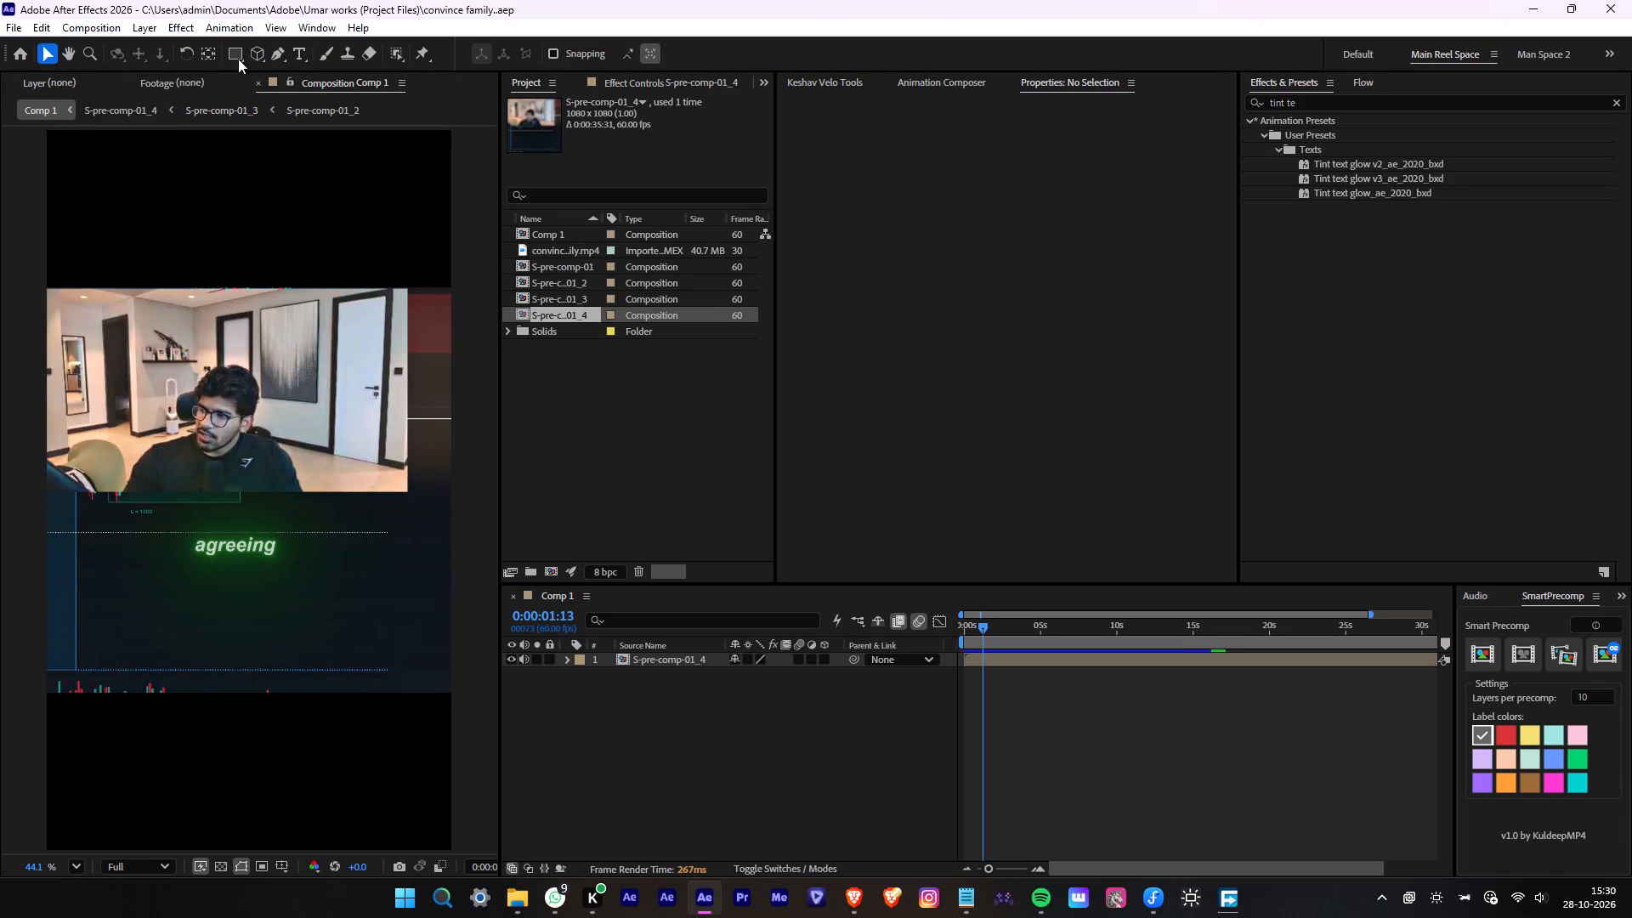
left_click(295, 49)
left_click(200, 274)
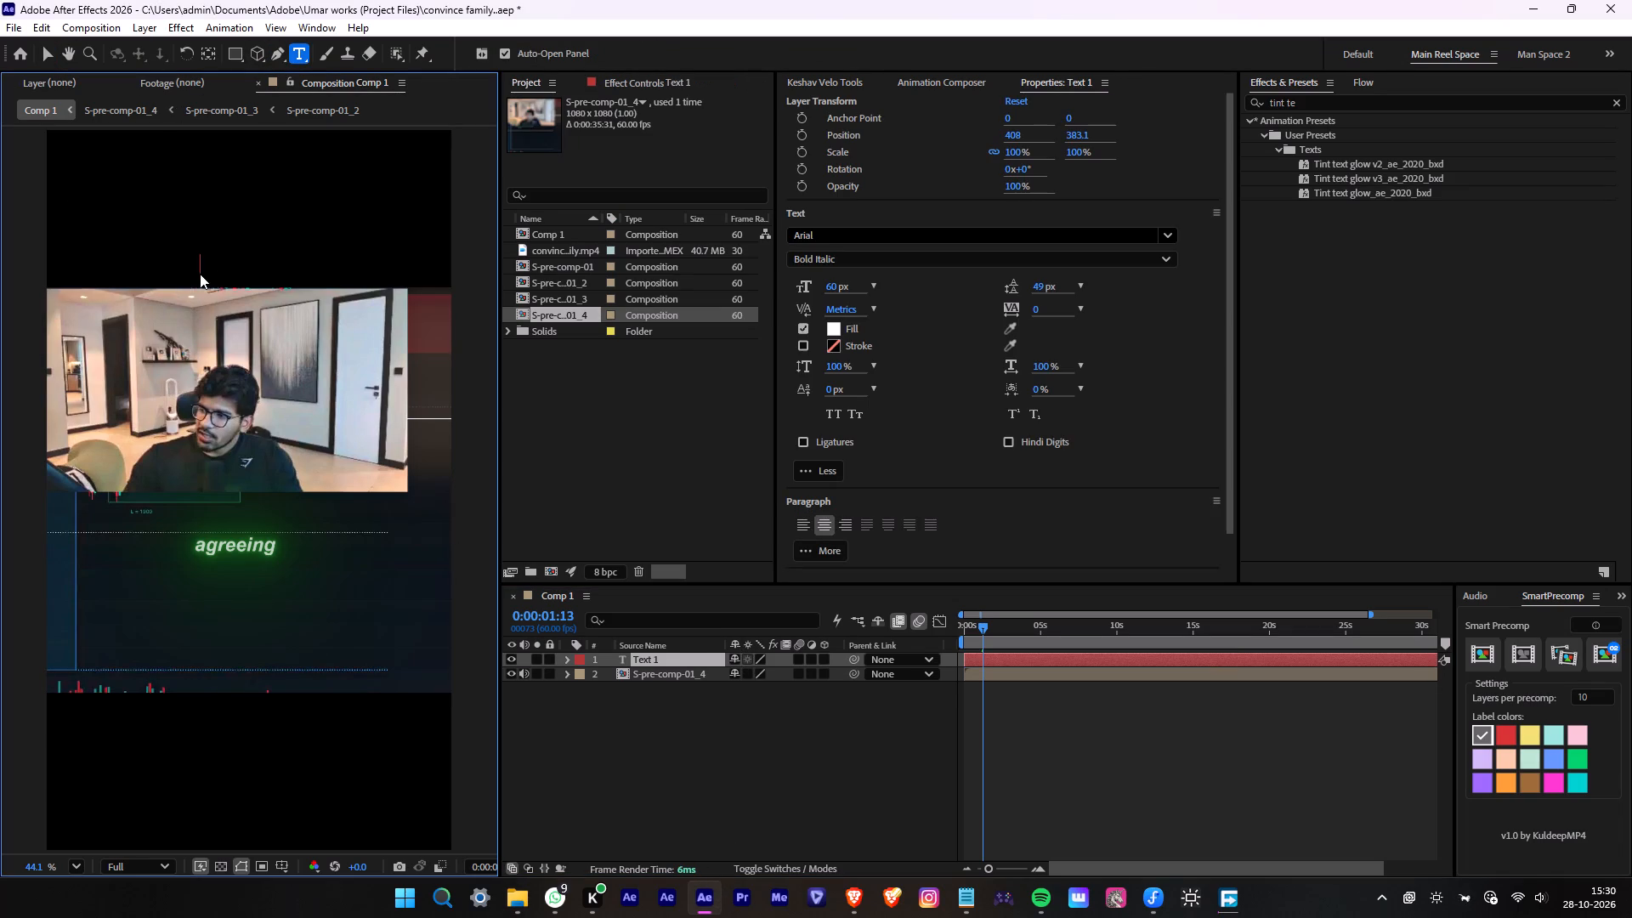
key("ctrl+v")
left_click(51, 56)
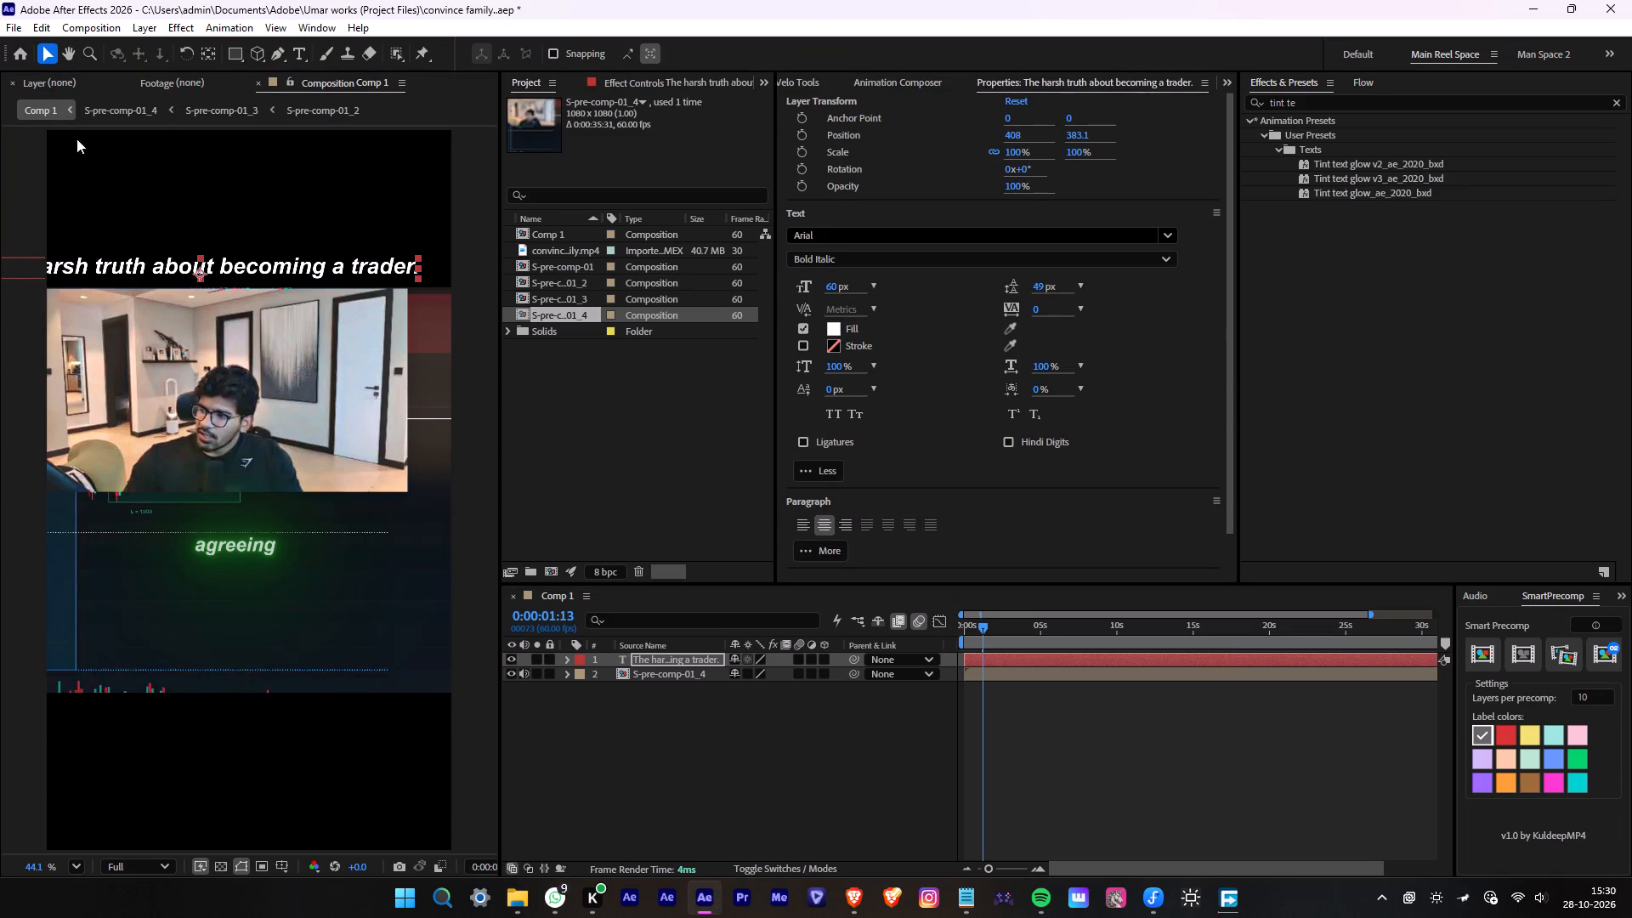
Center the header's anchor point and align the layer to the composition's horizontal and vertical center with Keshav Velo Tools.
left_click_drag(1238, 319, 1191, 320)
left_click(857, 87)
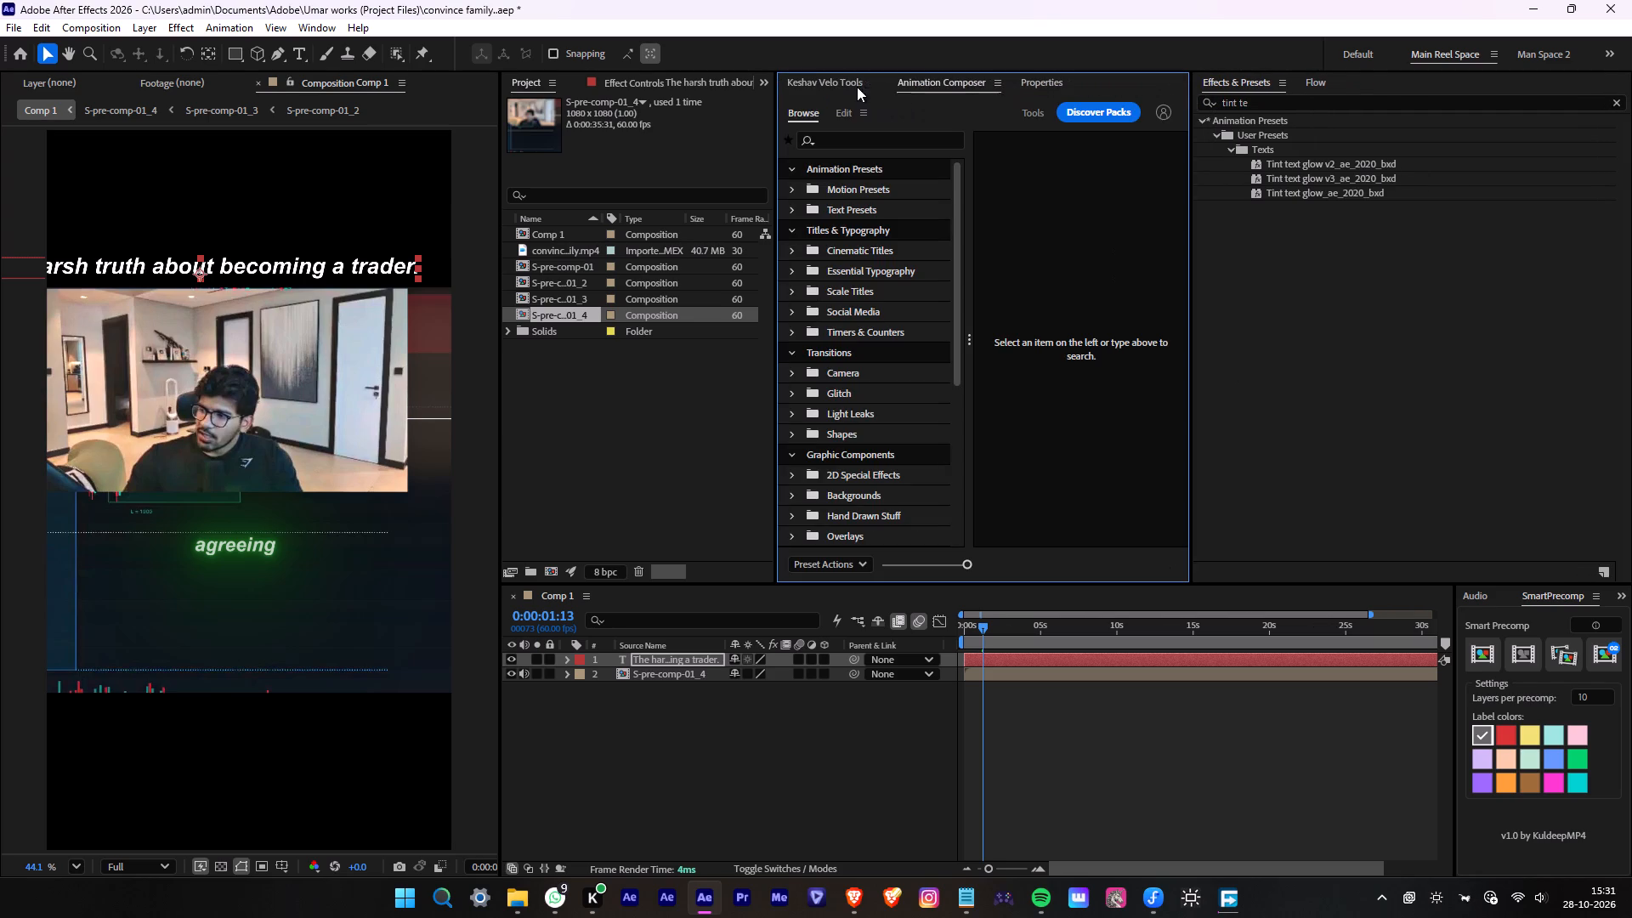
left_click(1016, 80)
left_click(860, 79)
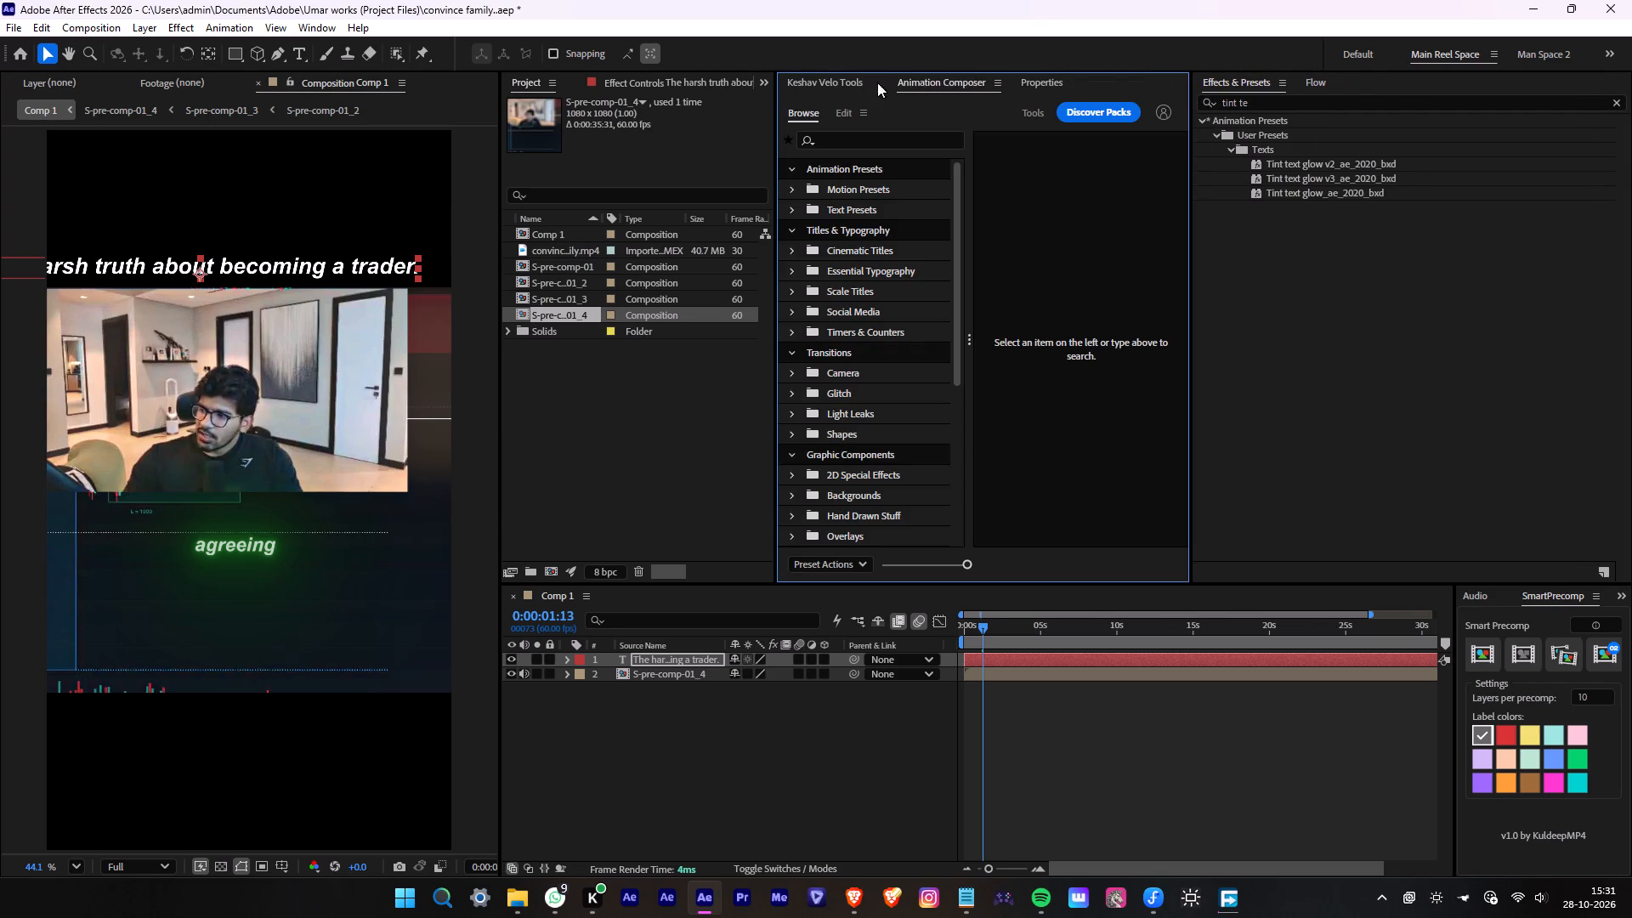
left_click(864, 88)
scroll(1011, 340, "up", 7)
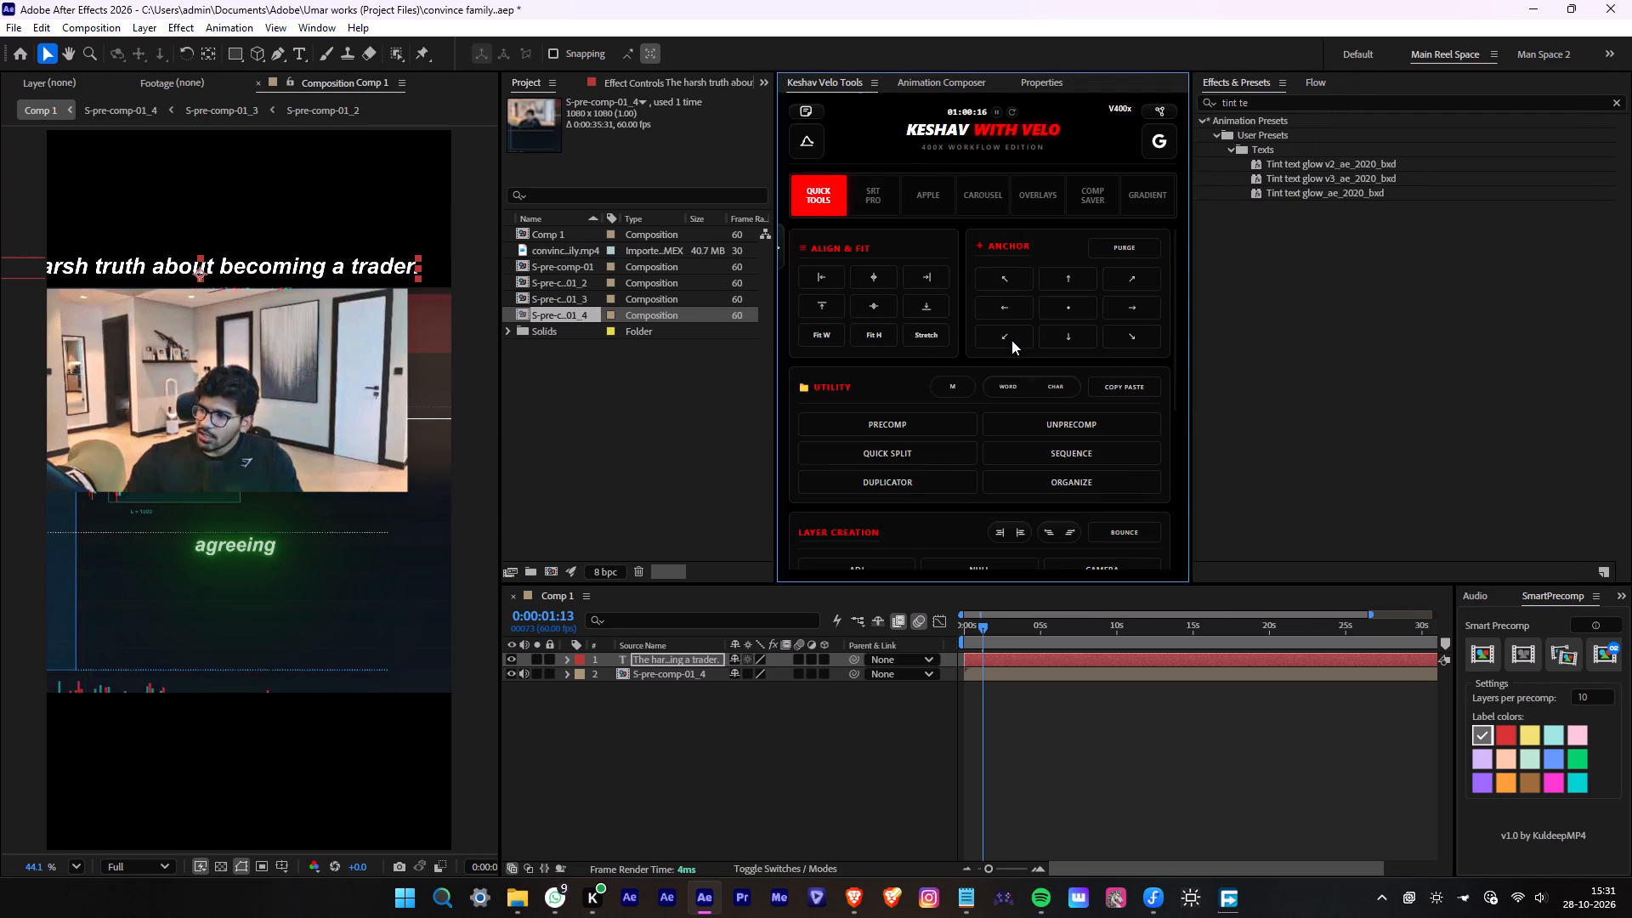
scroll(1011, 340, "up", 3)
left_click(1068, 303)
left_click(861, 305)
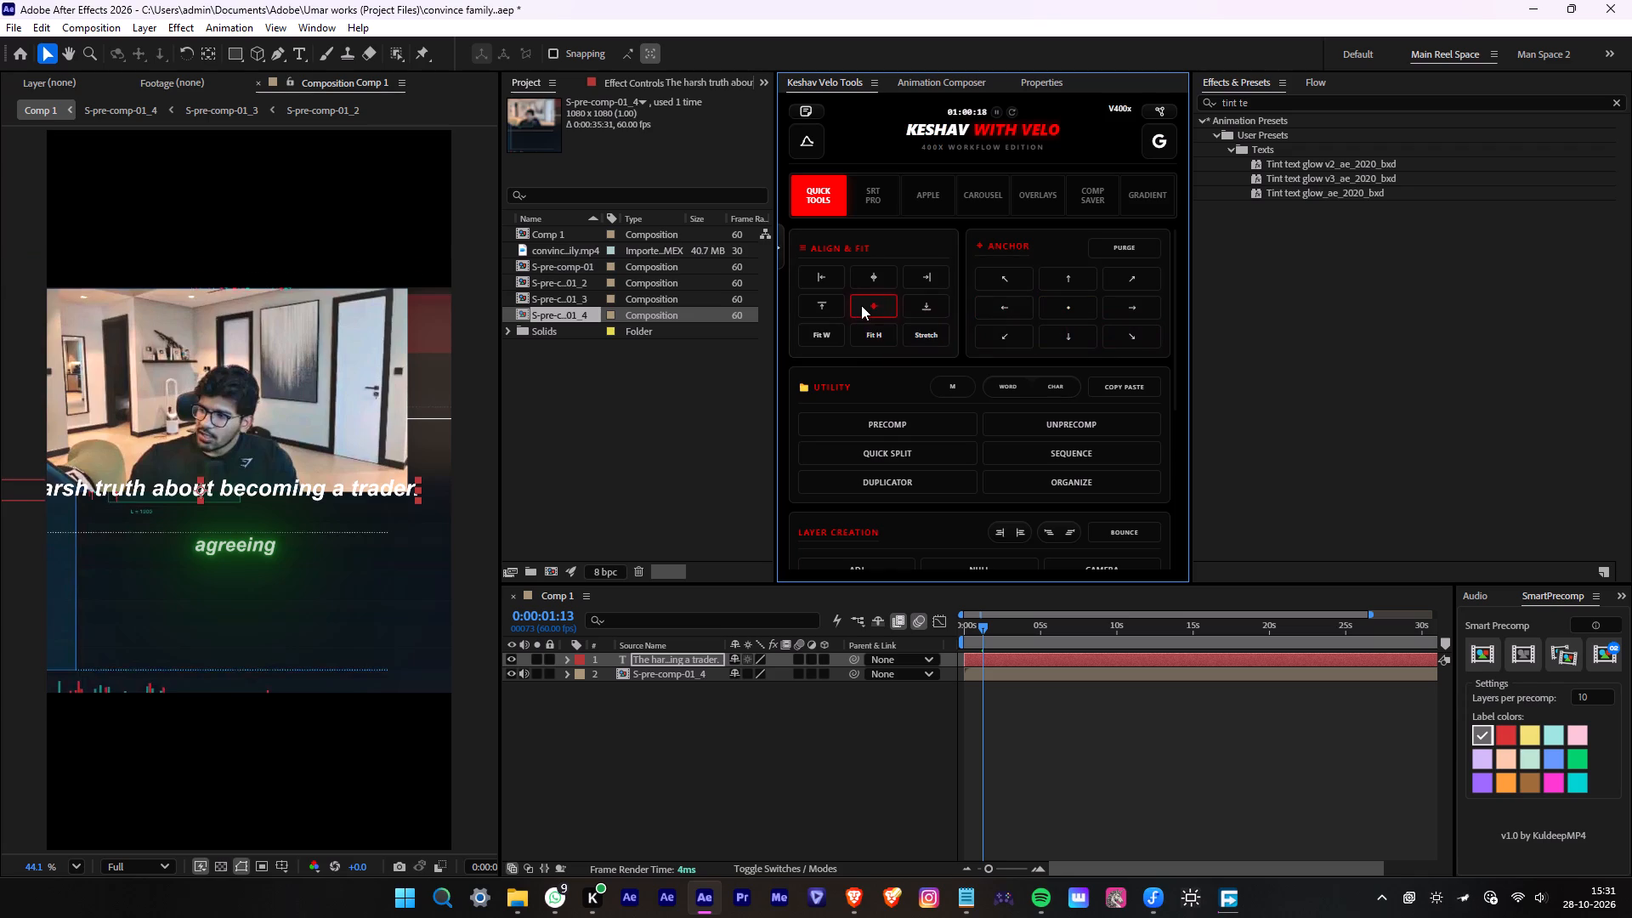
left_click(878, 289)
left_click(879, 283)
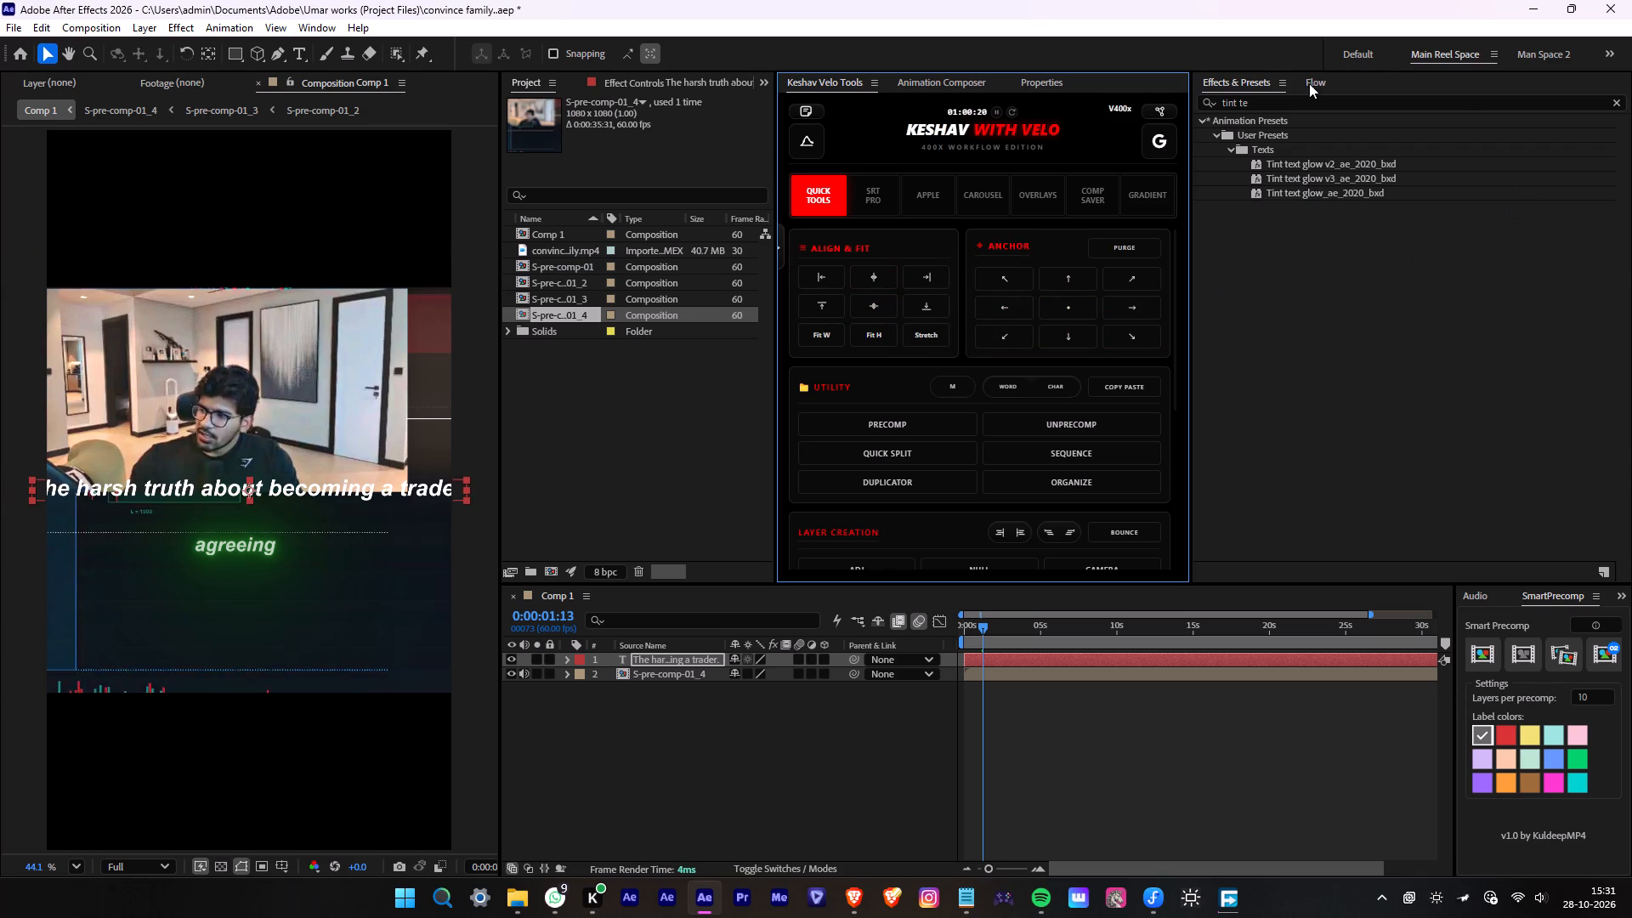
Dock the Properties panel with Effects & Presets and raise the header above the video to a Y position of 376.
left_click_drag(1052, 80, 1272, 83)
left_click_drag(1476, 129, 1016, 43)
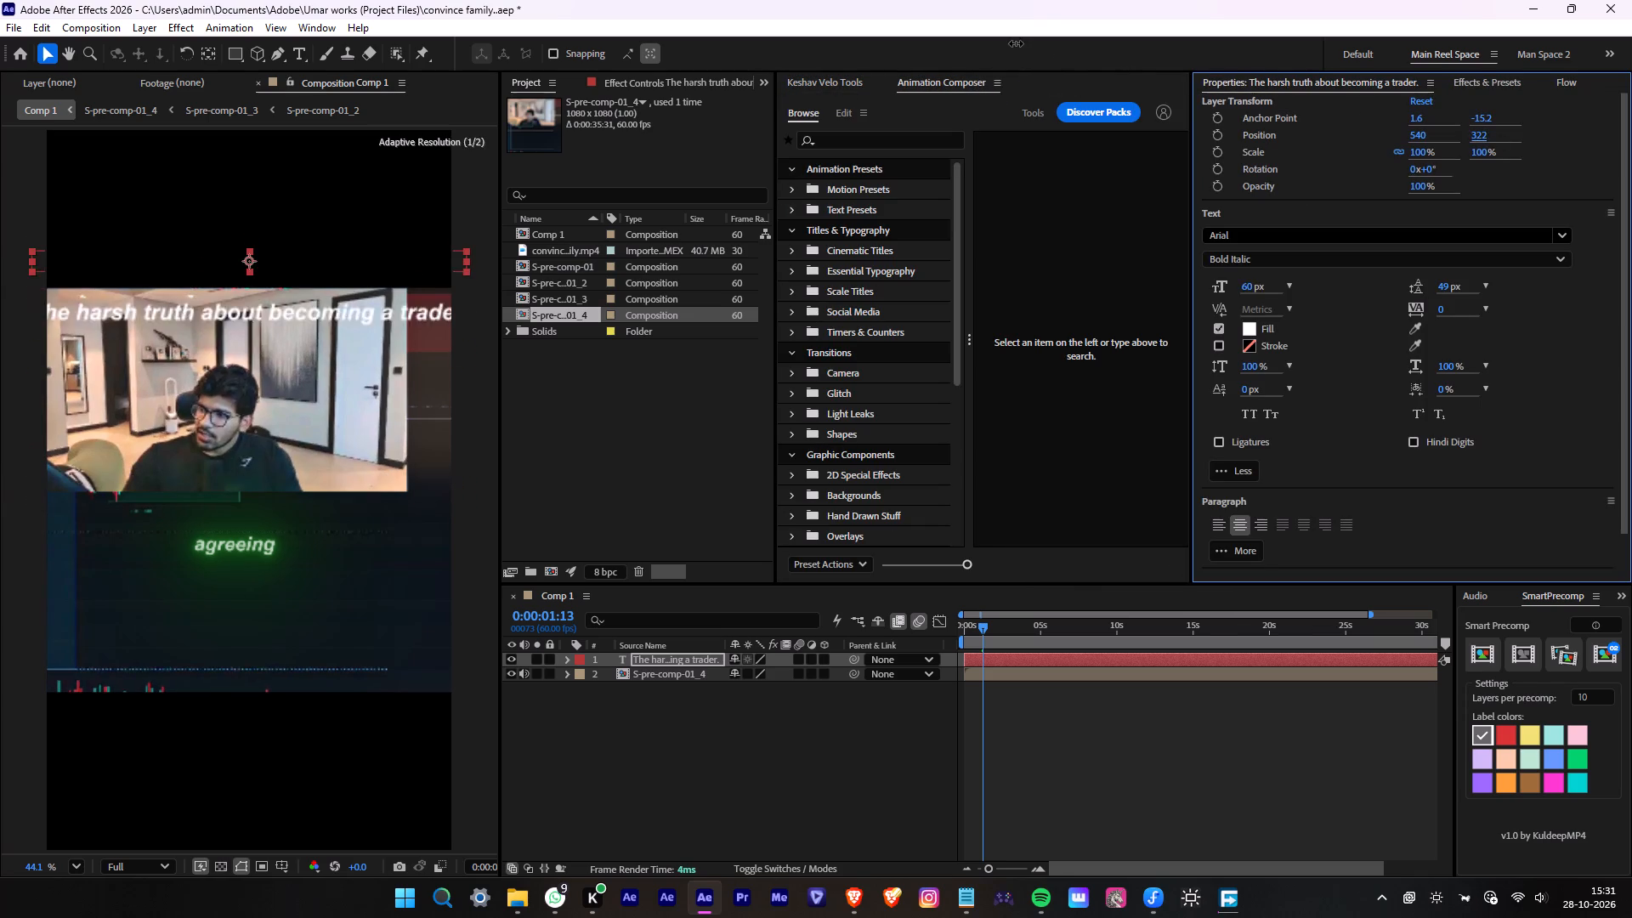
left_click_drag(1016, 43, 1062, 43)
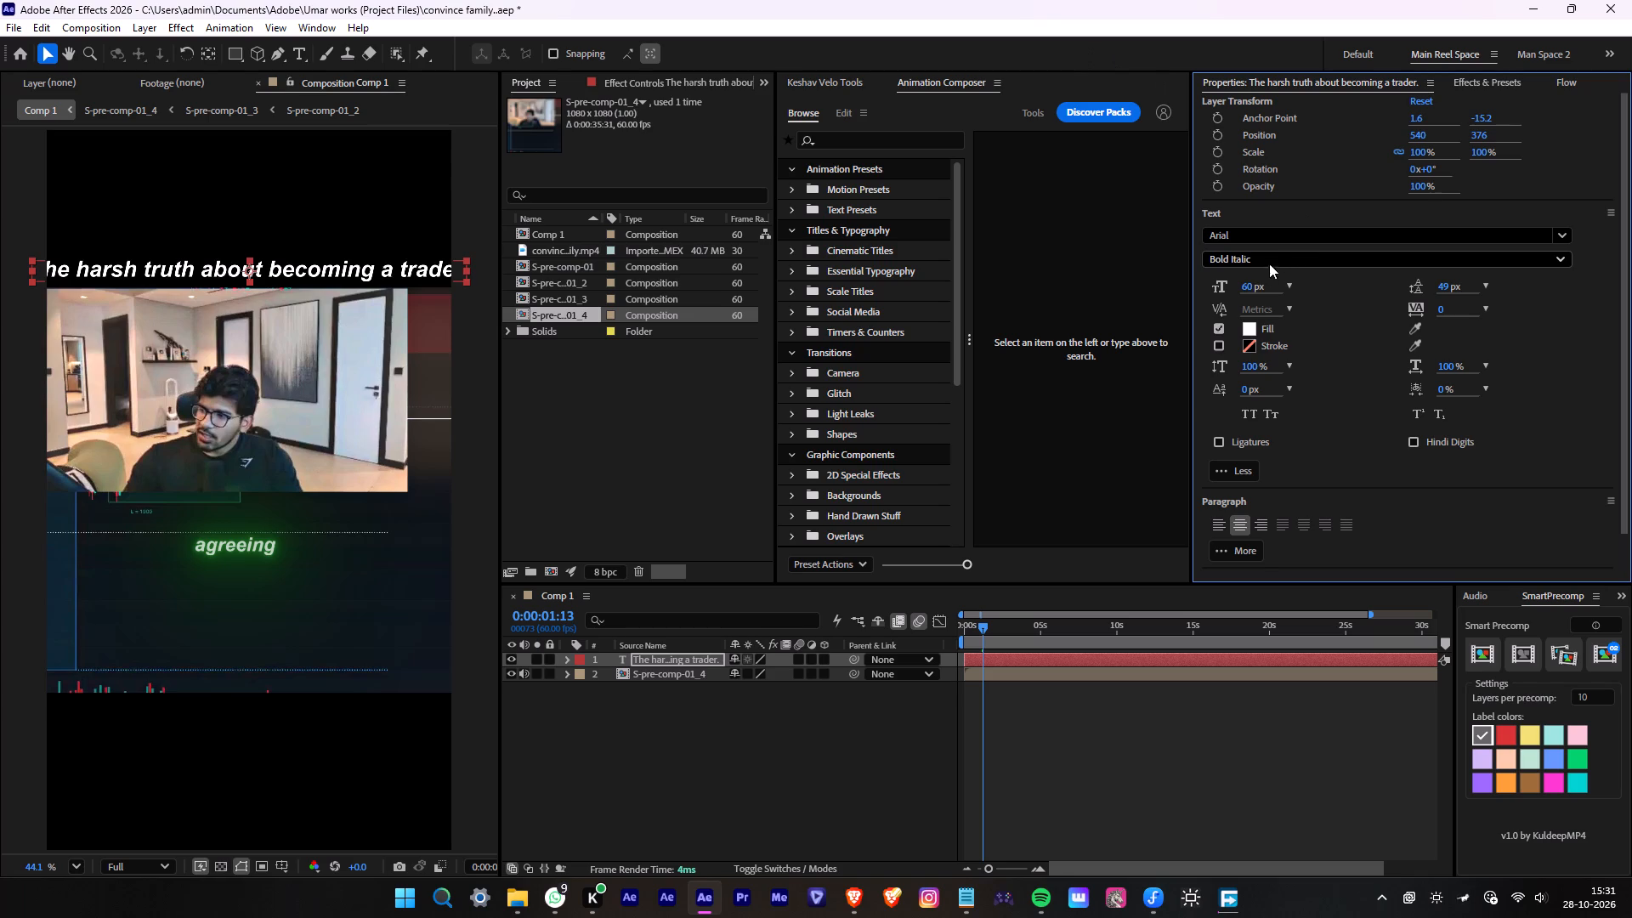
Set the header's font size to 51 px so it fits the frame width.
left_click_drag(1250, 285, 1241, 285)
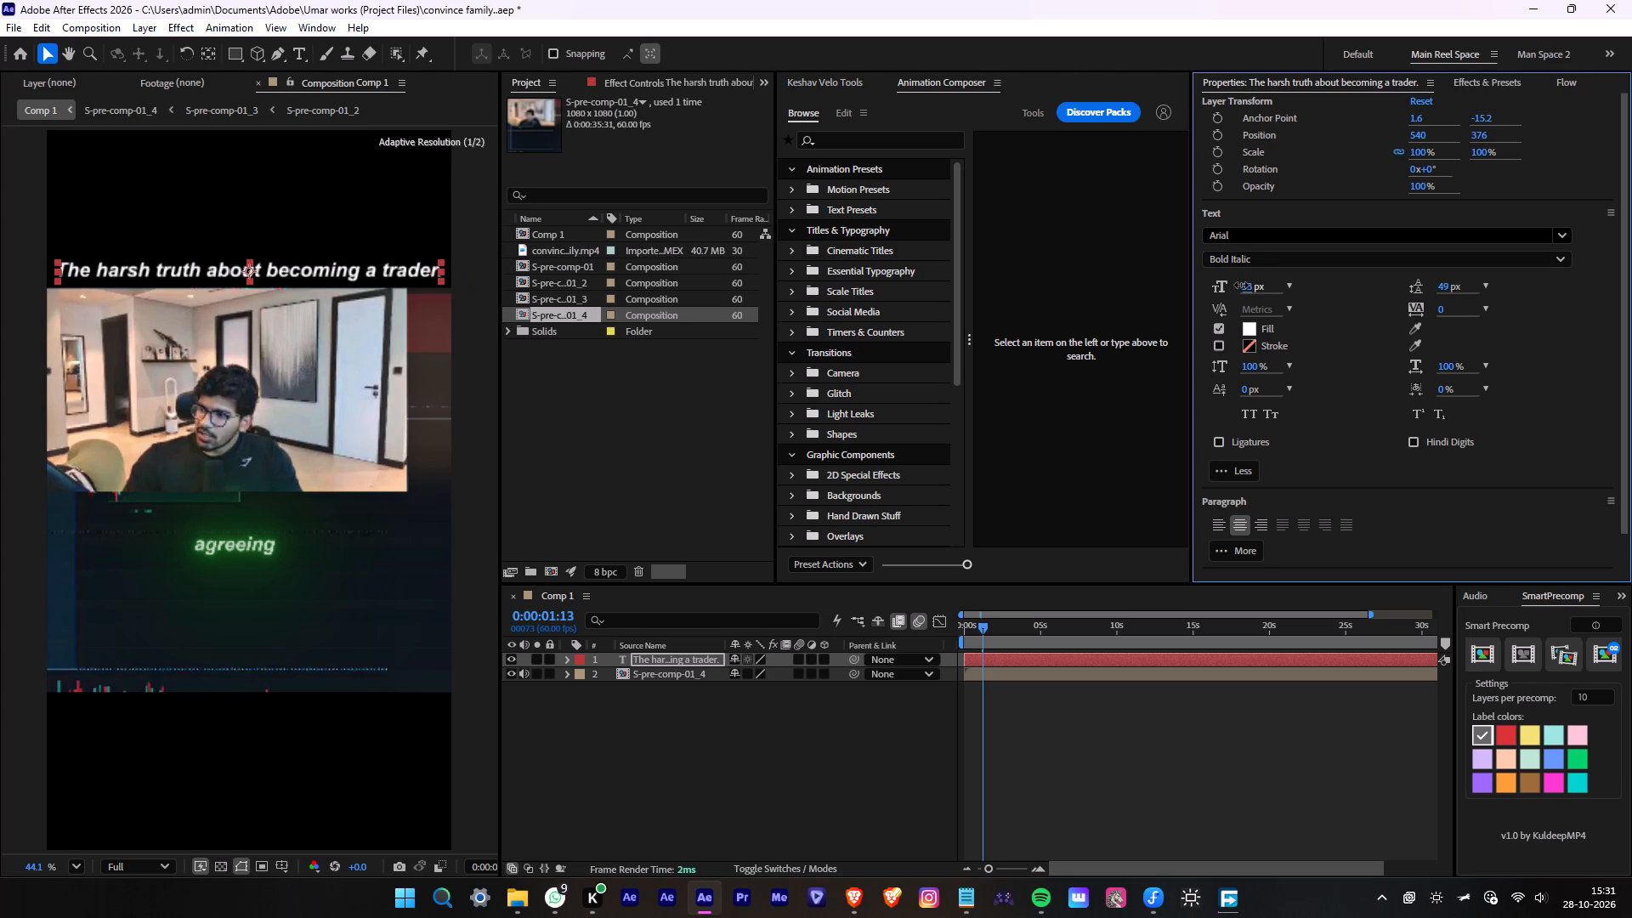
left_click_drag(1241, 285, 1239, 285)
Set the fill color of the words "The harsh truth" in the header to bright red.
double_click(396, 270)
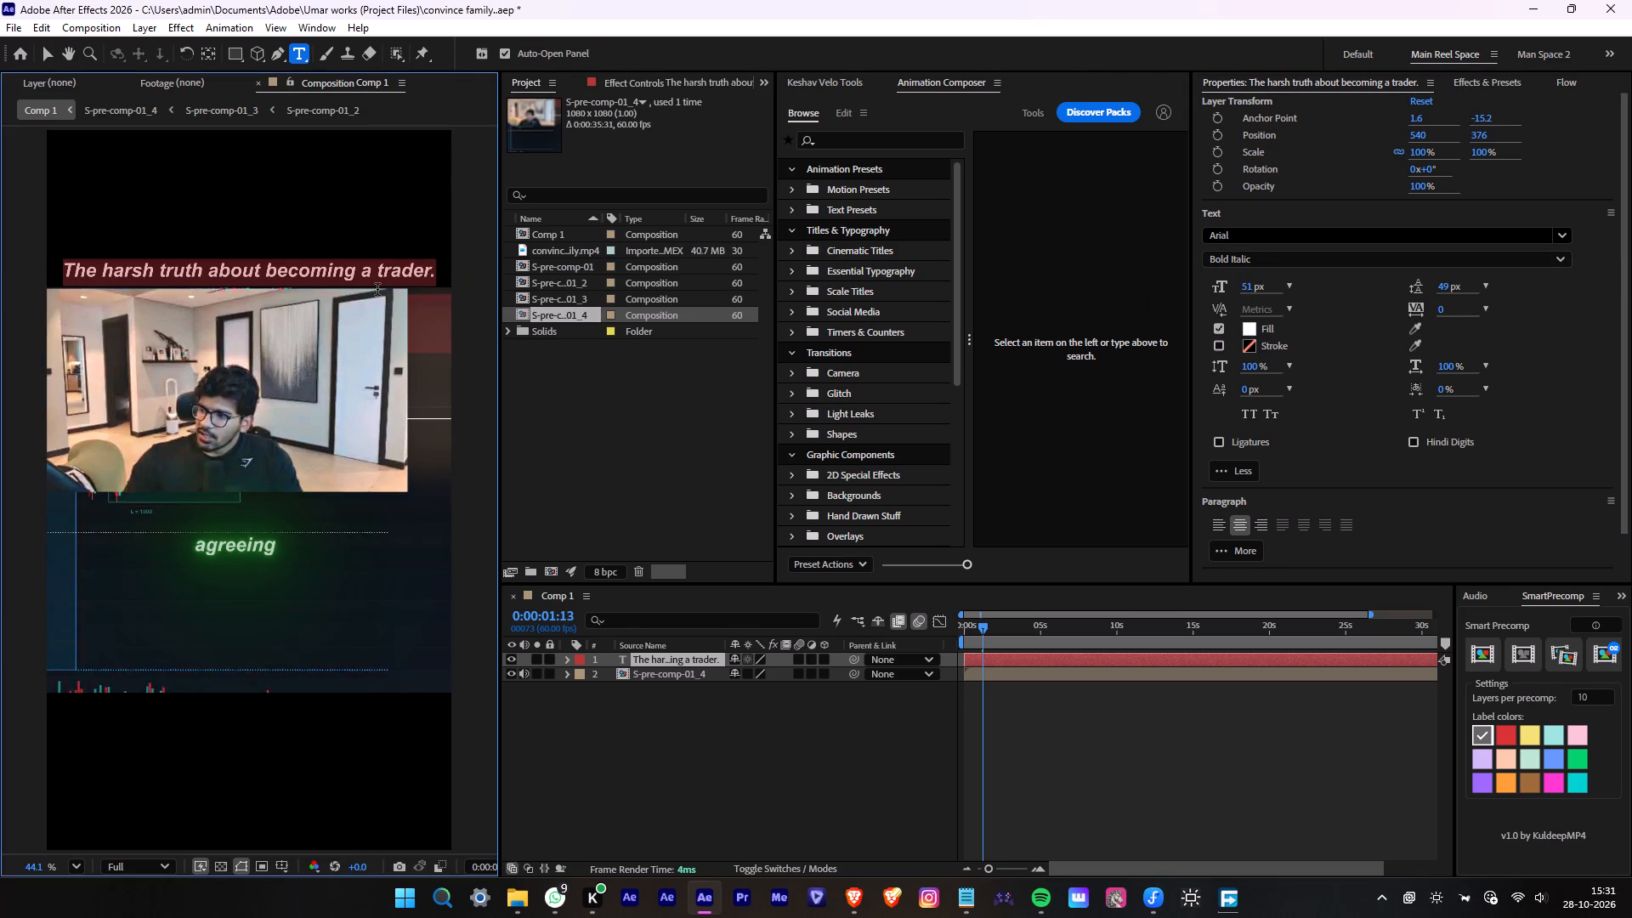
left_click_drag(203, 263, 30, 269)
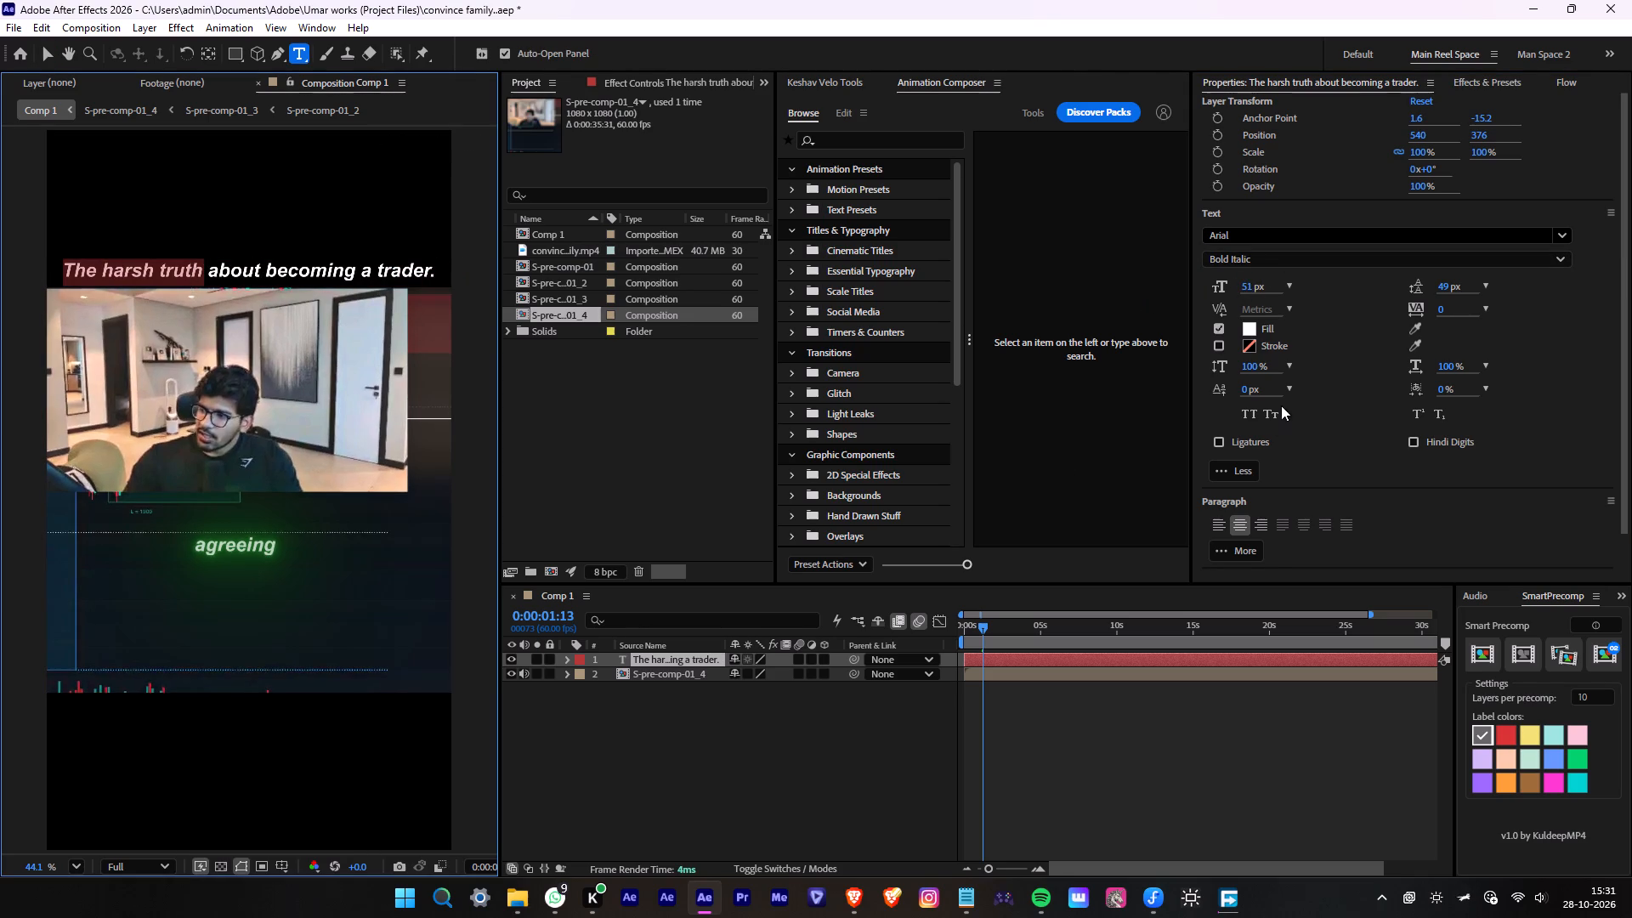
left_click(1242, 332)
left_click(1250, 330)
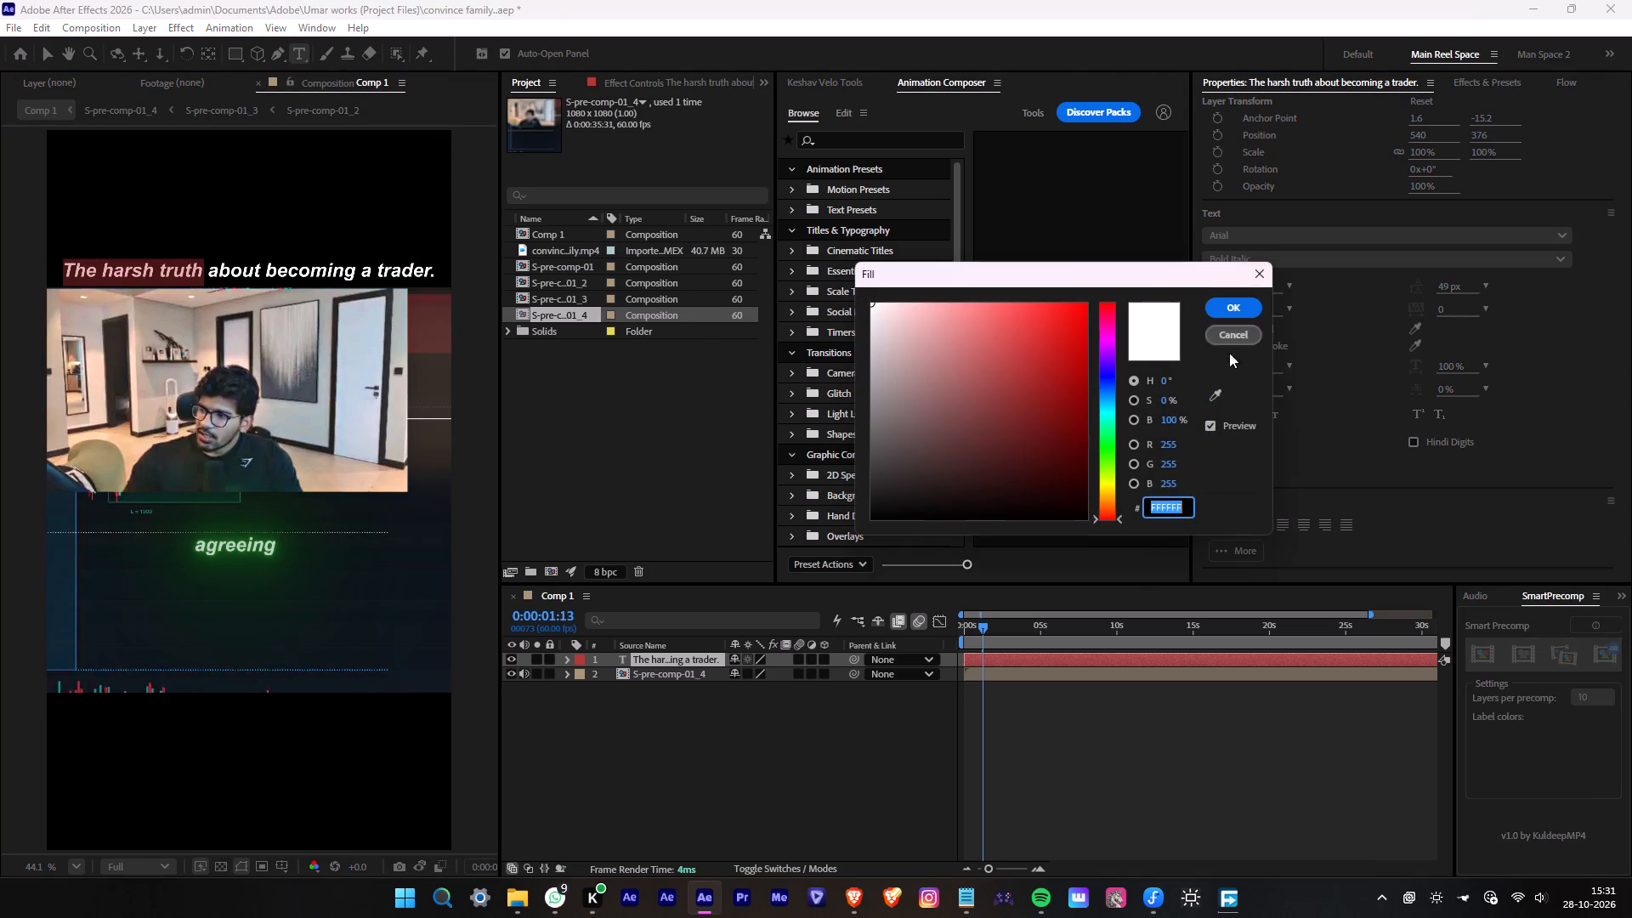
left_click_drag(1113, 387, 1109, 312)
left_click_drag(1109, 309, 1111, 278)
left_click_drag(1059, 332, 1069, 313)
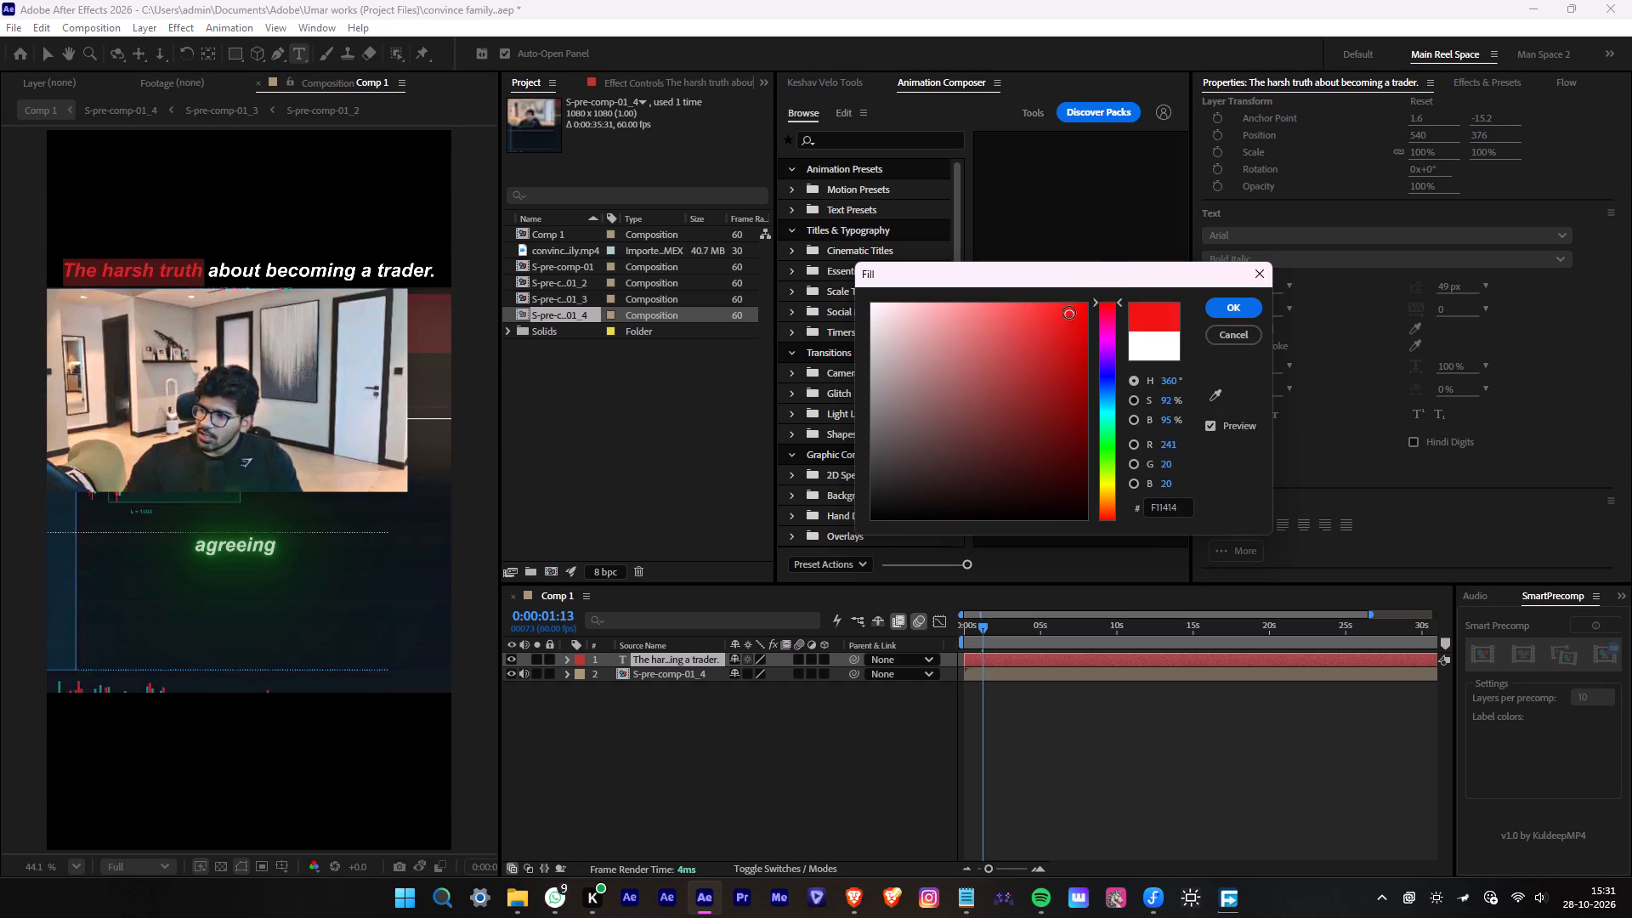
left_click_drag(1069, 313, 1065, 293)
left_click(1221, 302)
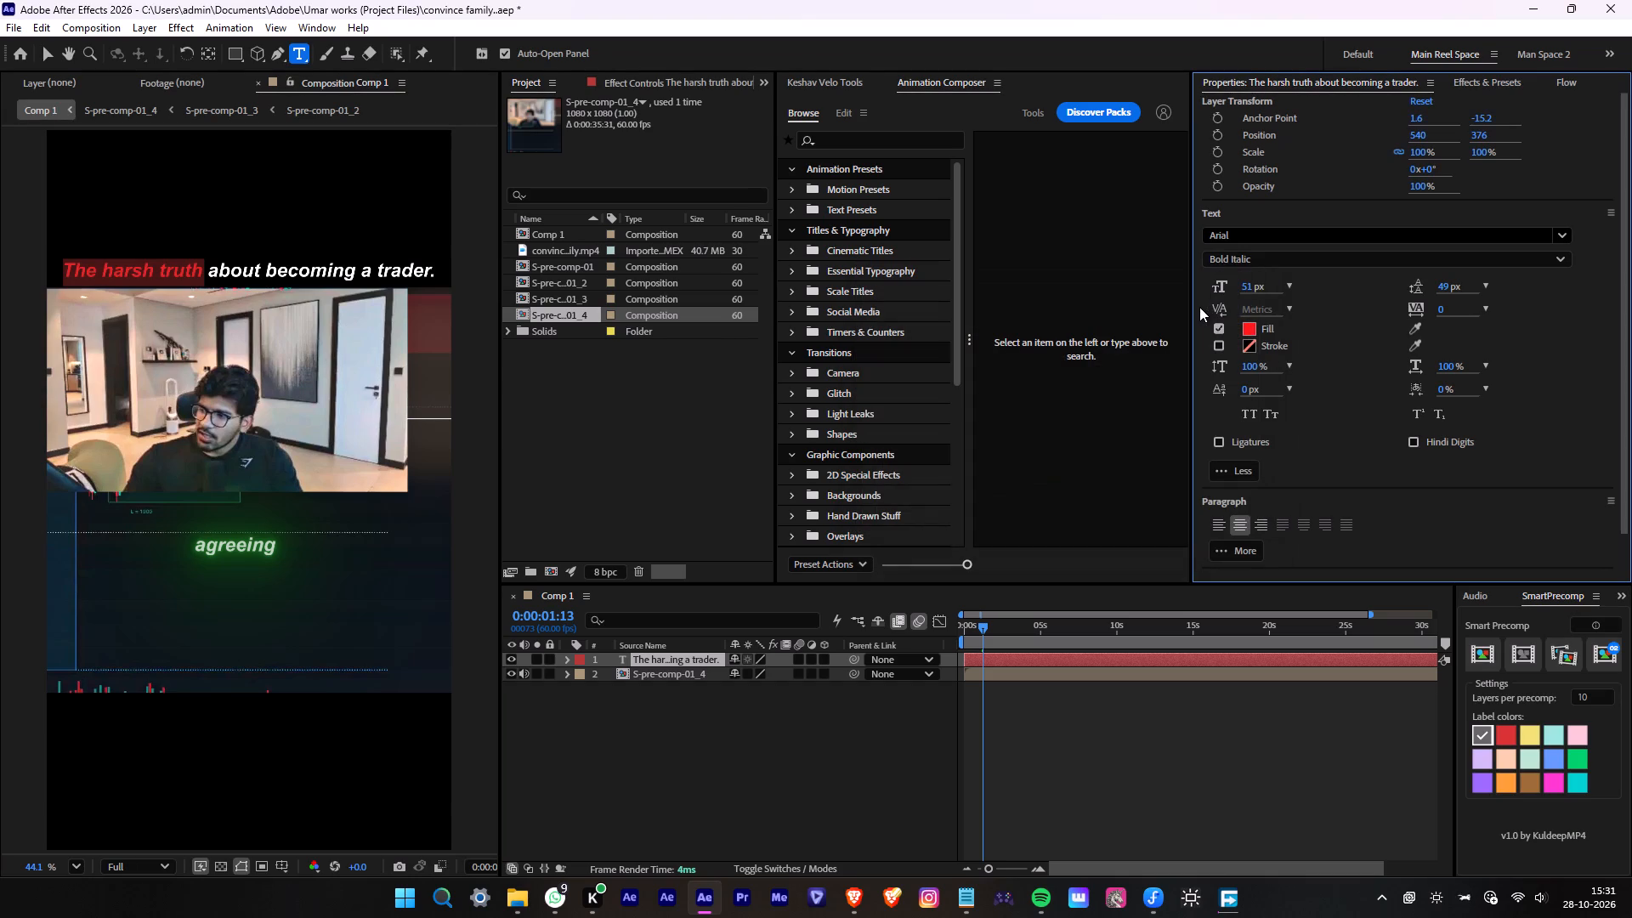
Narrow the Properties panel, bring Keshav Velo Tools to the front in place of Animation Composer, and widen the Project panel.
left_click_drag(1191, 303, 1312, 288)
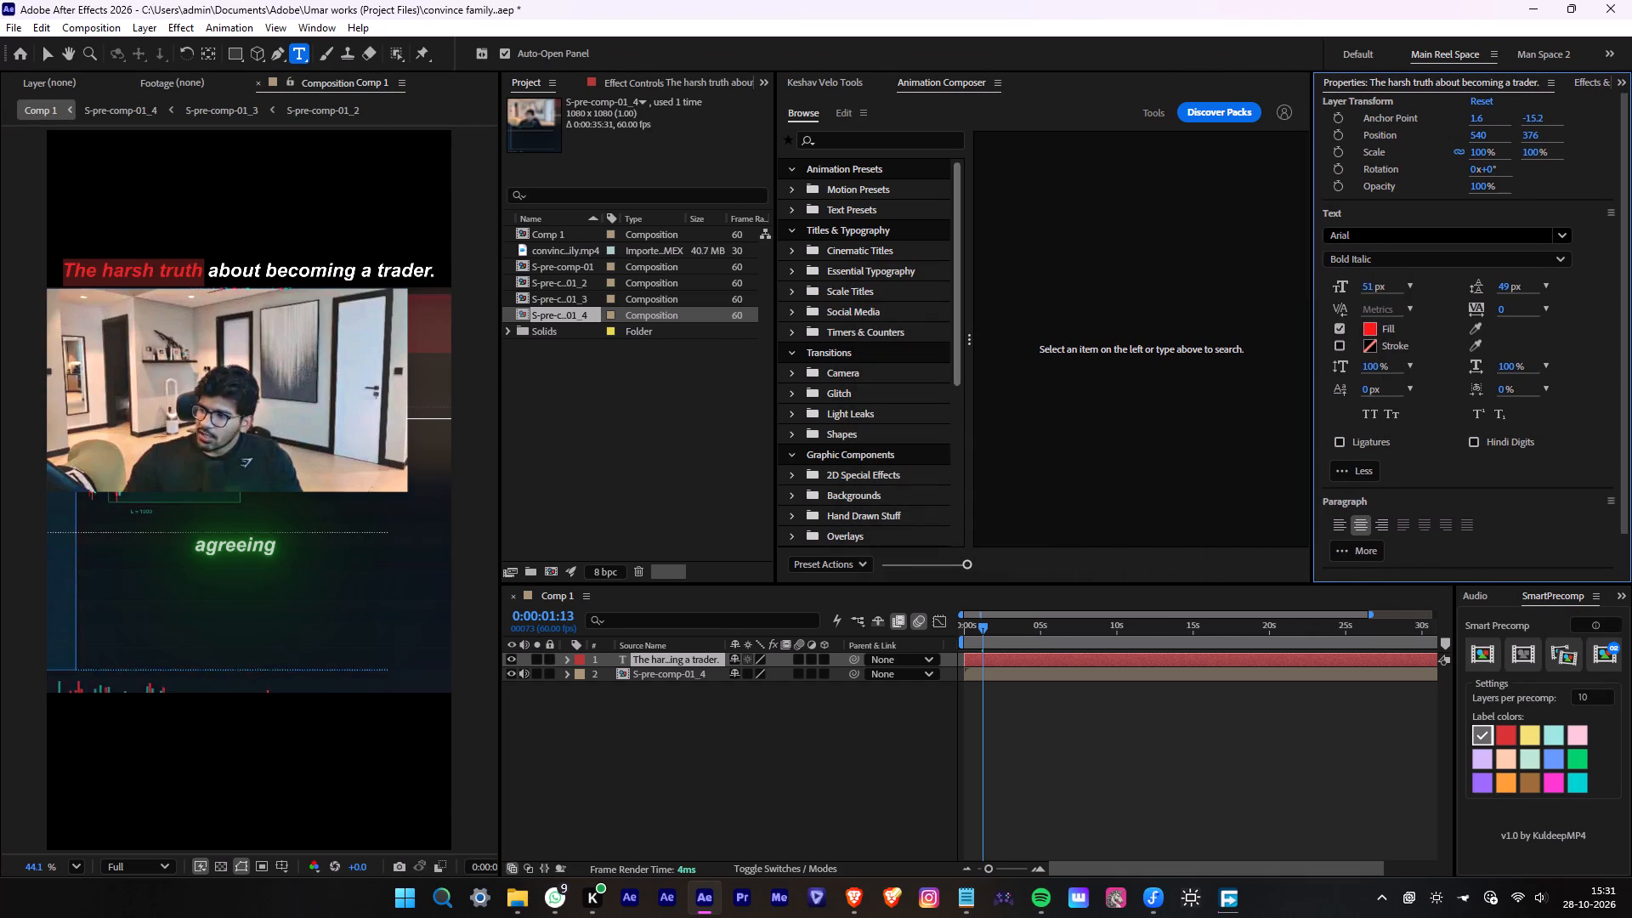
left_click(846, 91)
left_click_drag(774, 227, 790, 227)
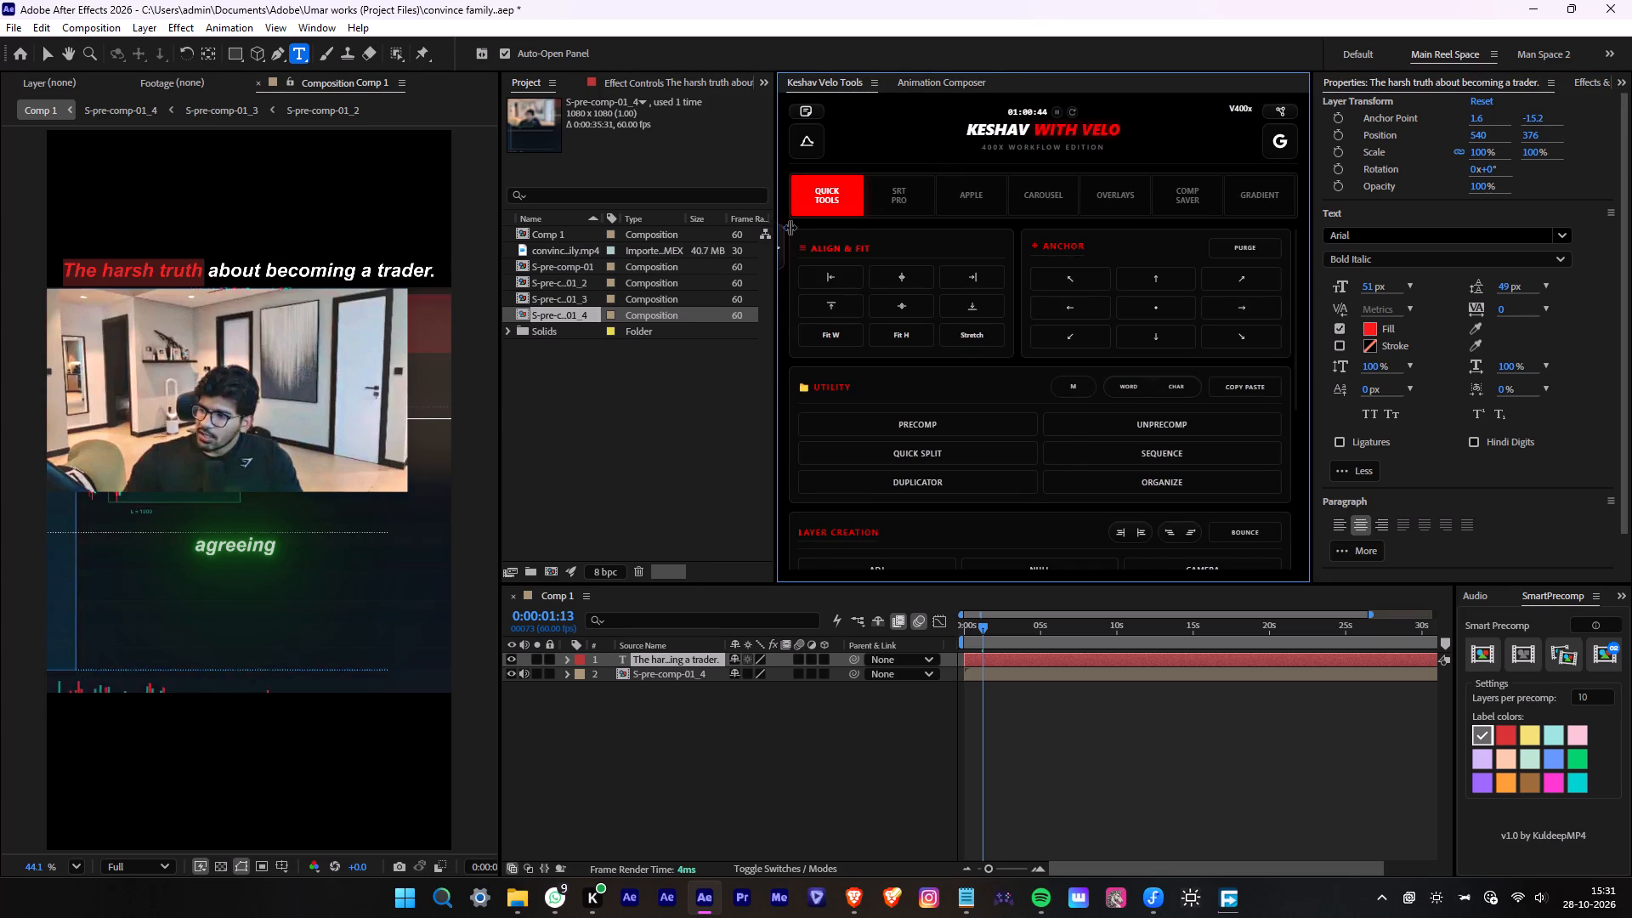
left_click_drag(790, 227, 904, 243)
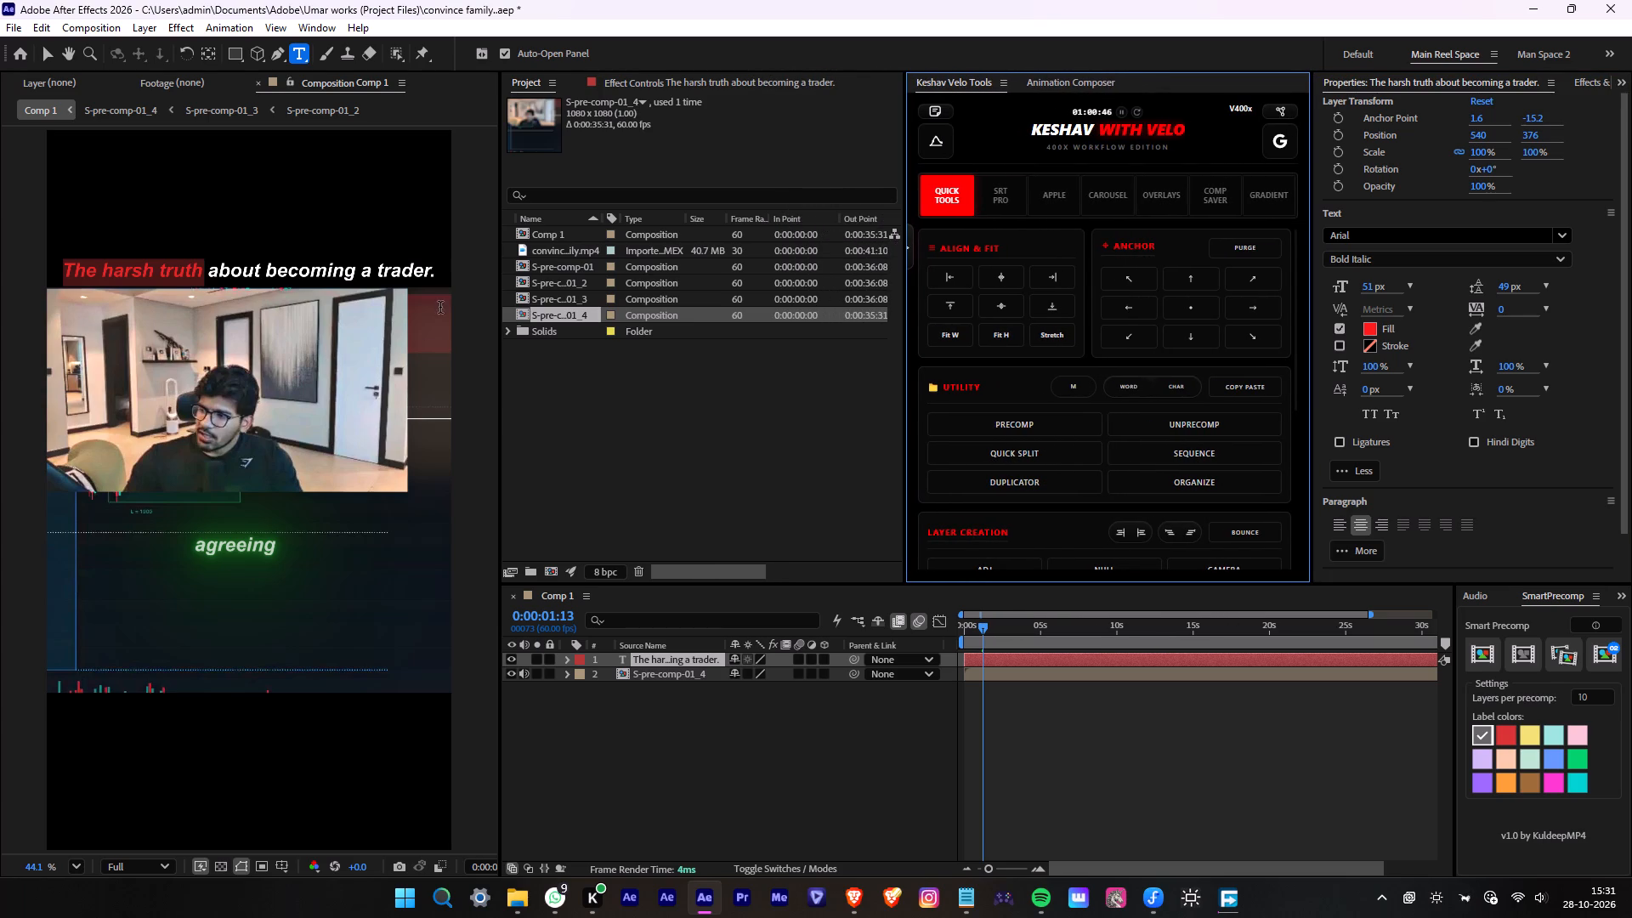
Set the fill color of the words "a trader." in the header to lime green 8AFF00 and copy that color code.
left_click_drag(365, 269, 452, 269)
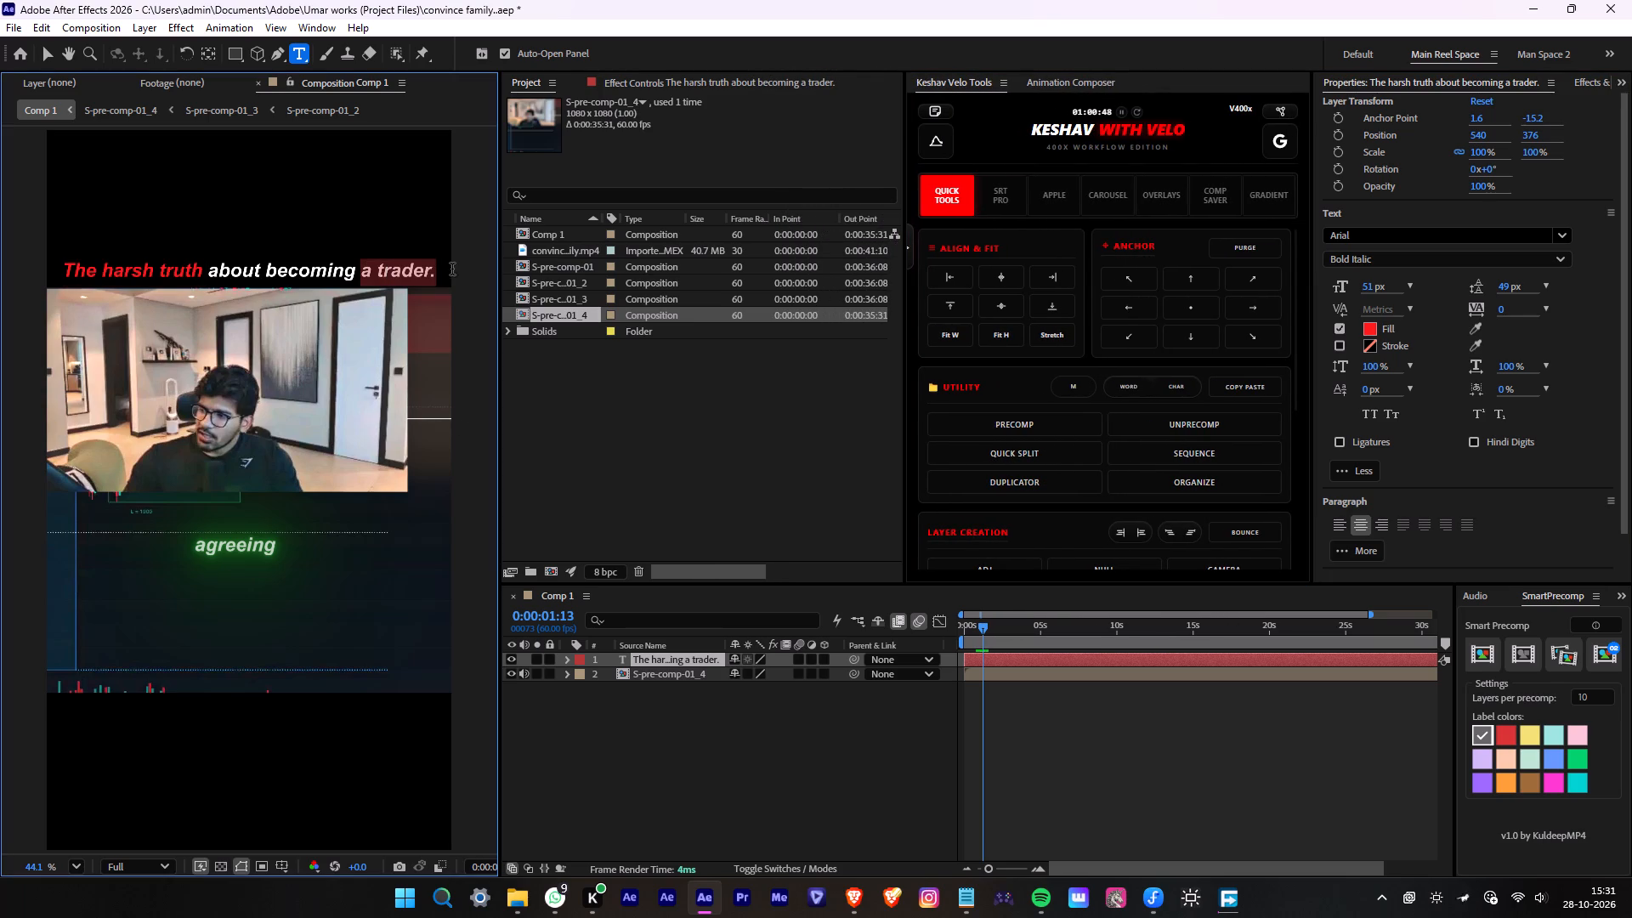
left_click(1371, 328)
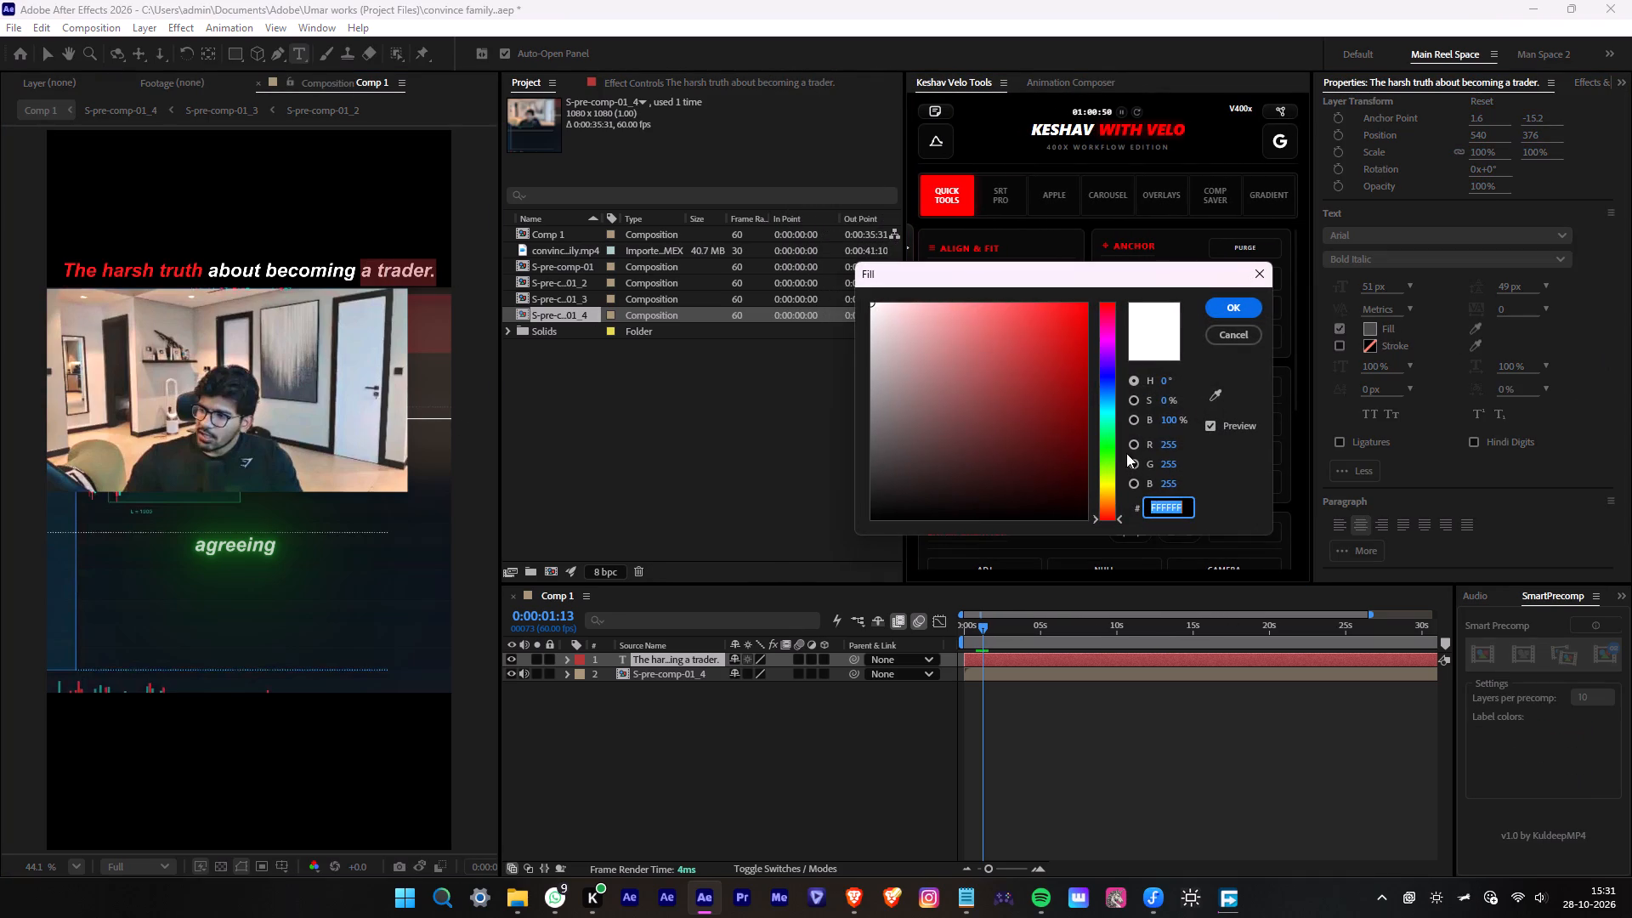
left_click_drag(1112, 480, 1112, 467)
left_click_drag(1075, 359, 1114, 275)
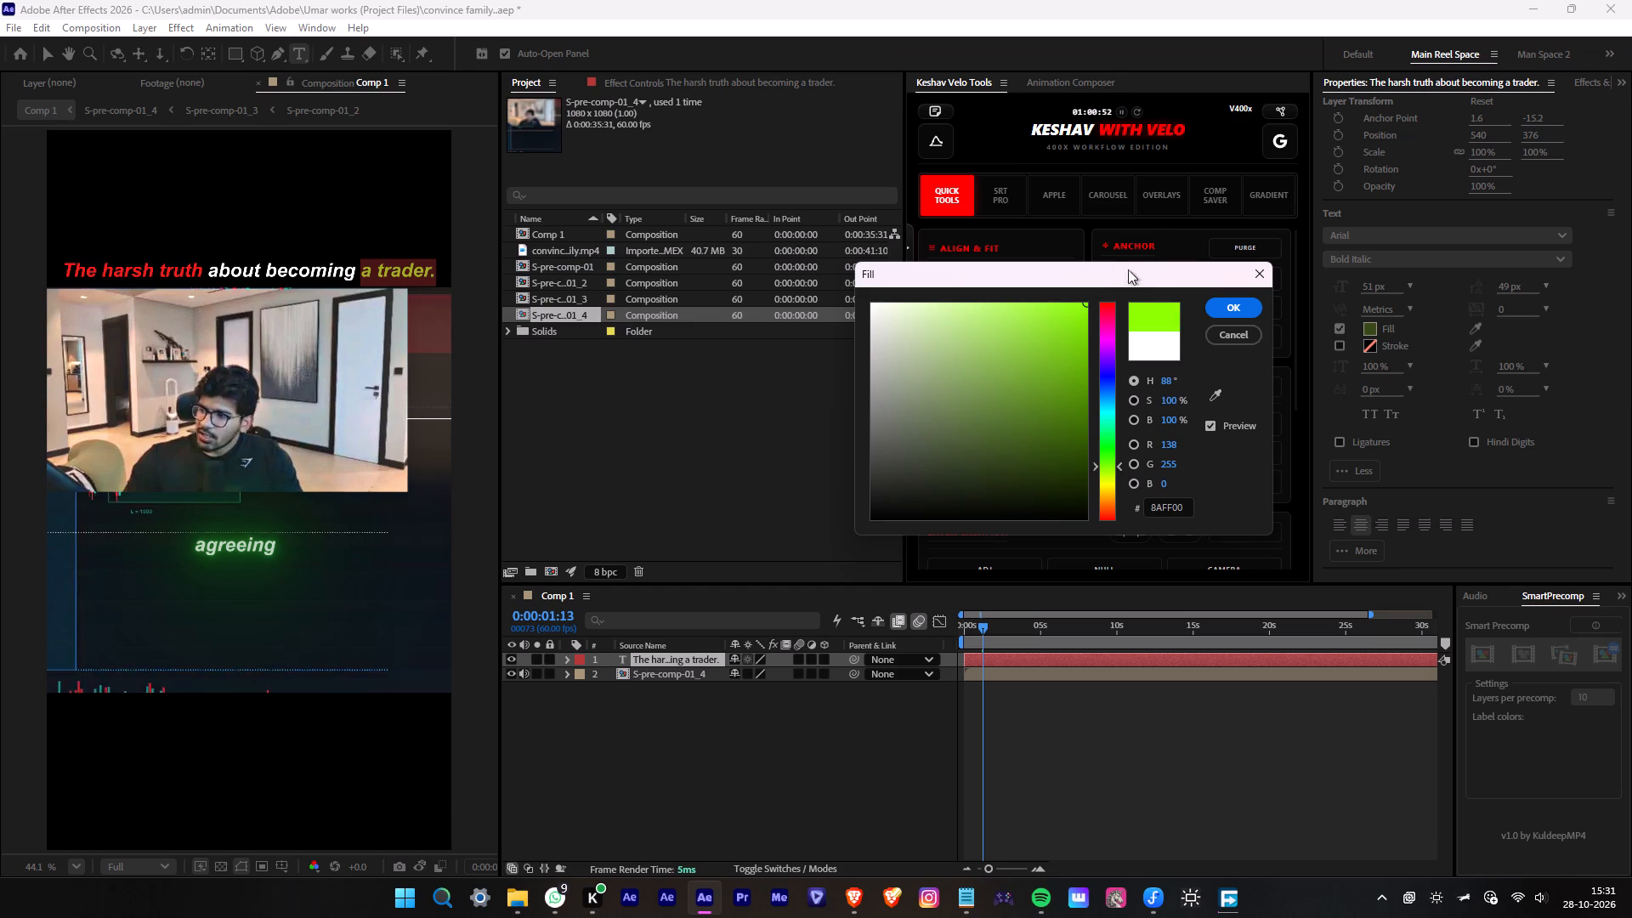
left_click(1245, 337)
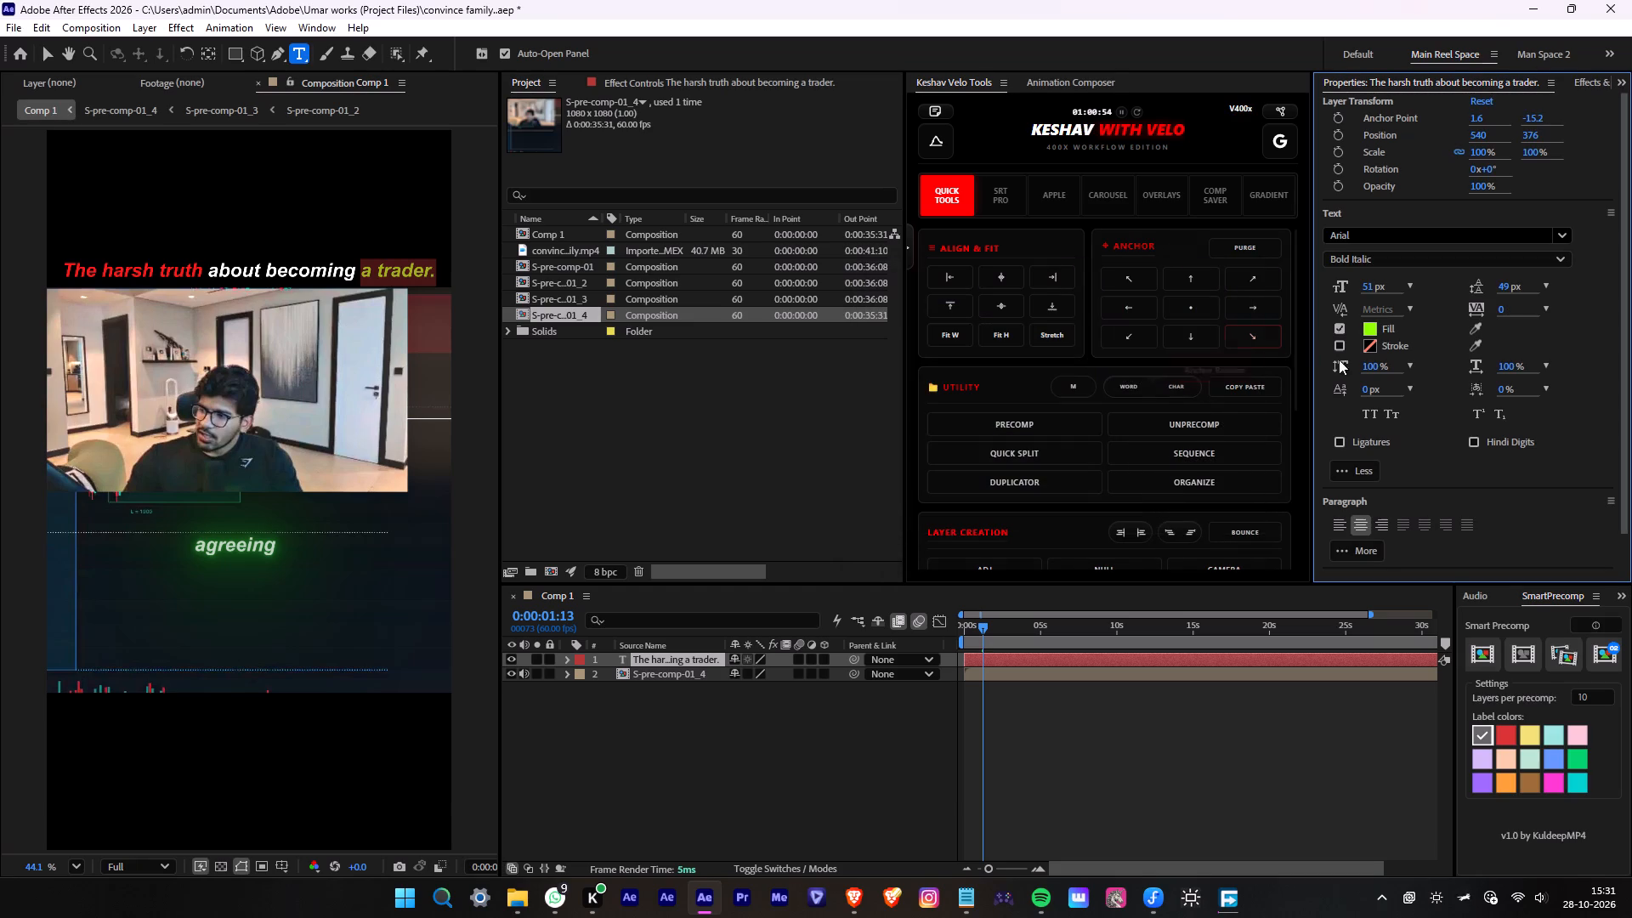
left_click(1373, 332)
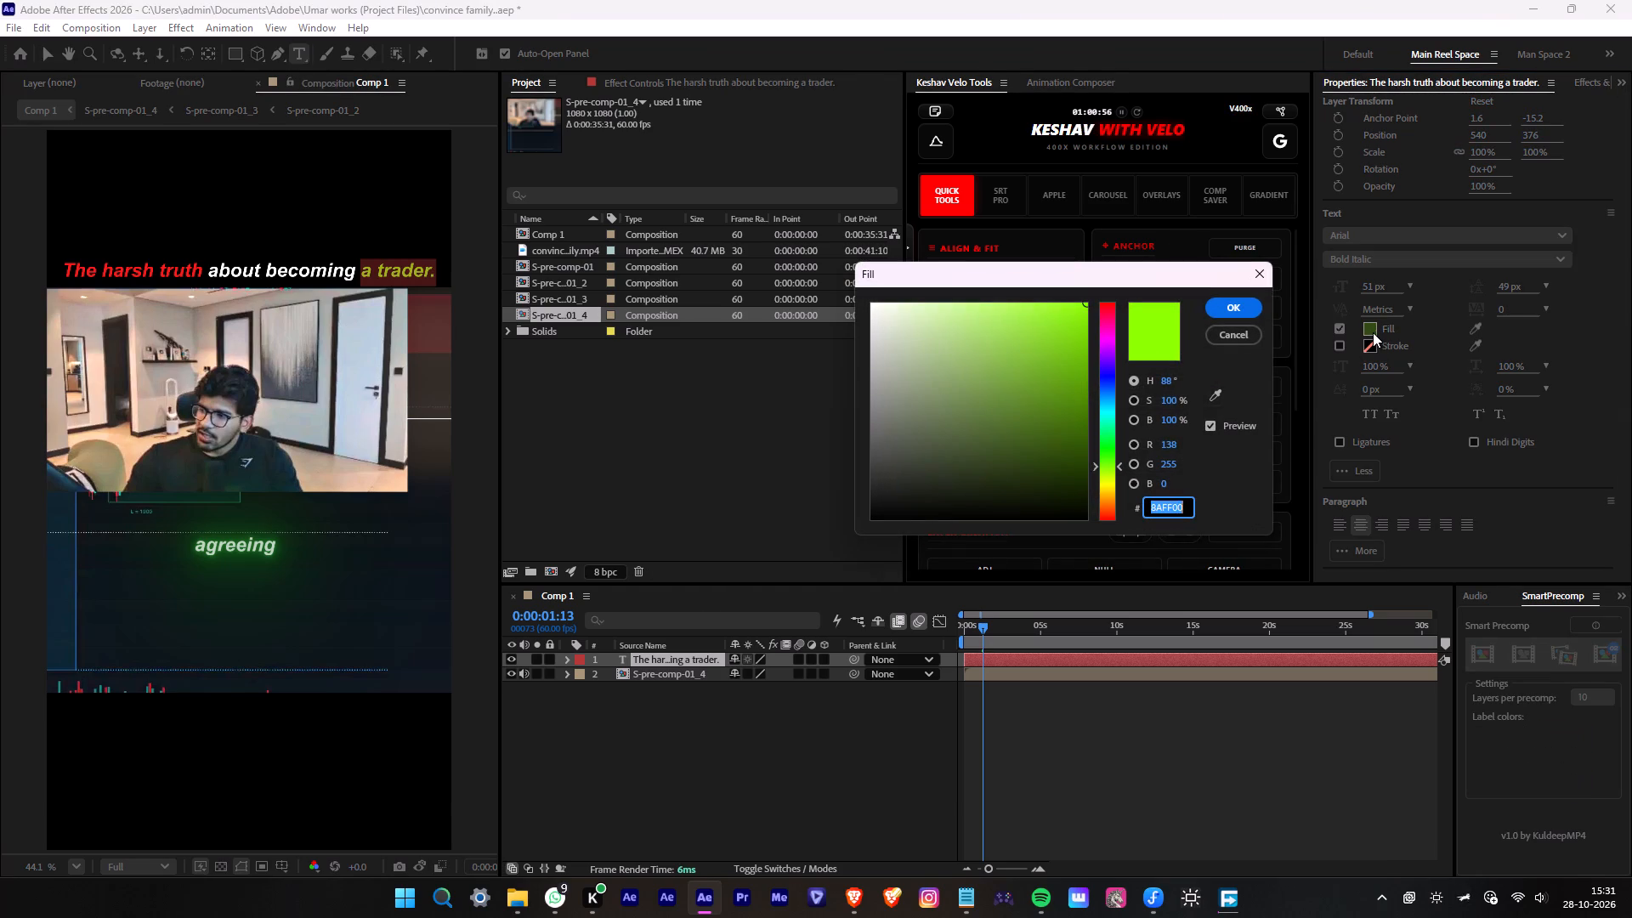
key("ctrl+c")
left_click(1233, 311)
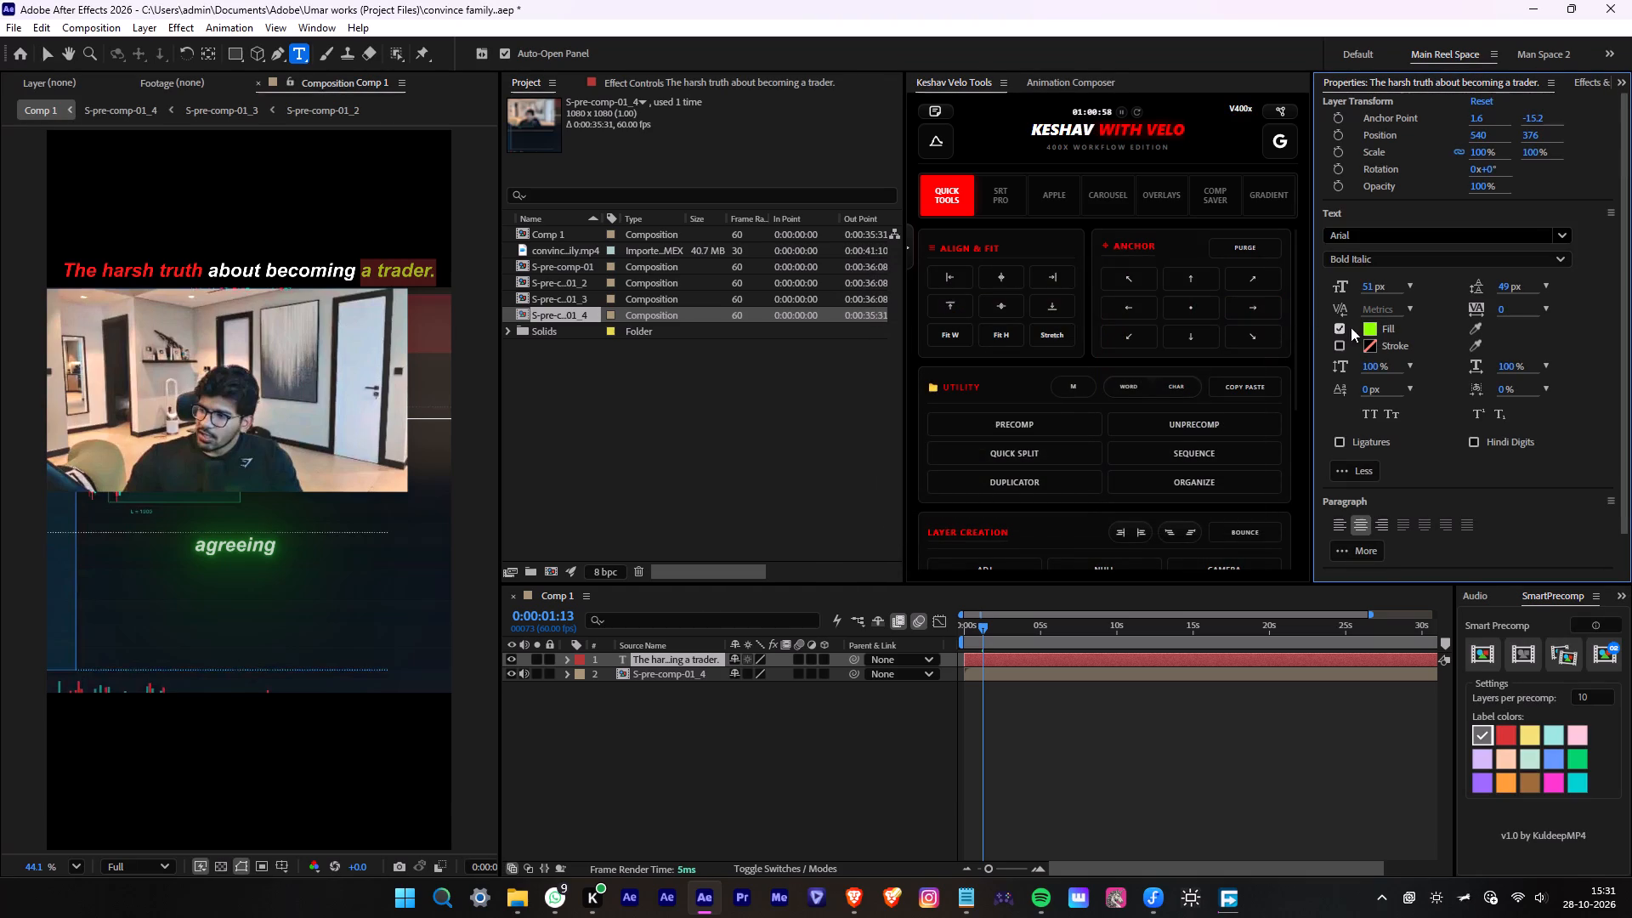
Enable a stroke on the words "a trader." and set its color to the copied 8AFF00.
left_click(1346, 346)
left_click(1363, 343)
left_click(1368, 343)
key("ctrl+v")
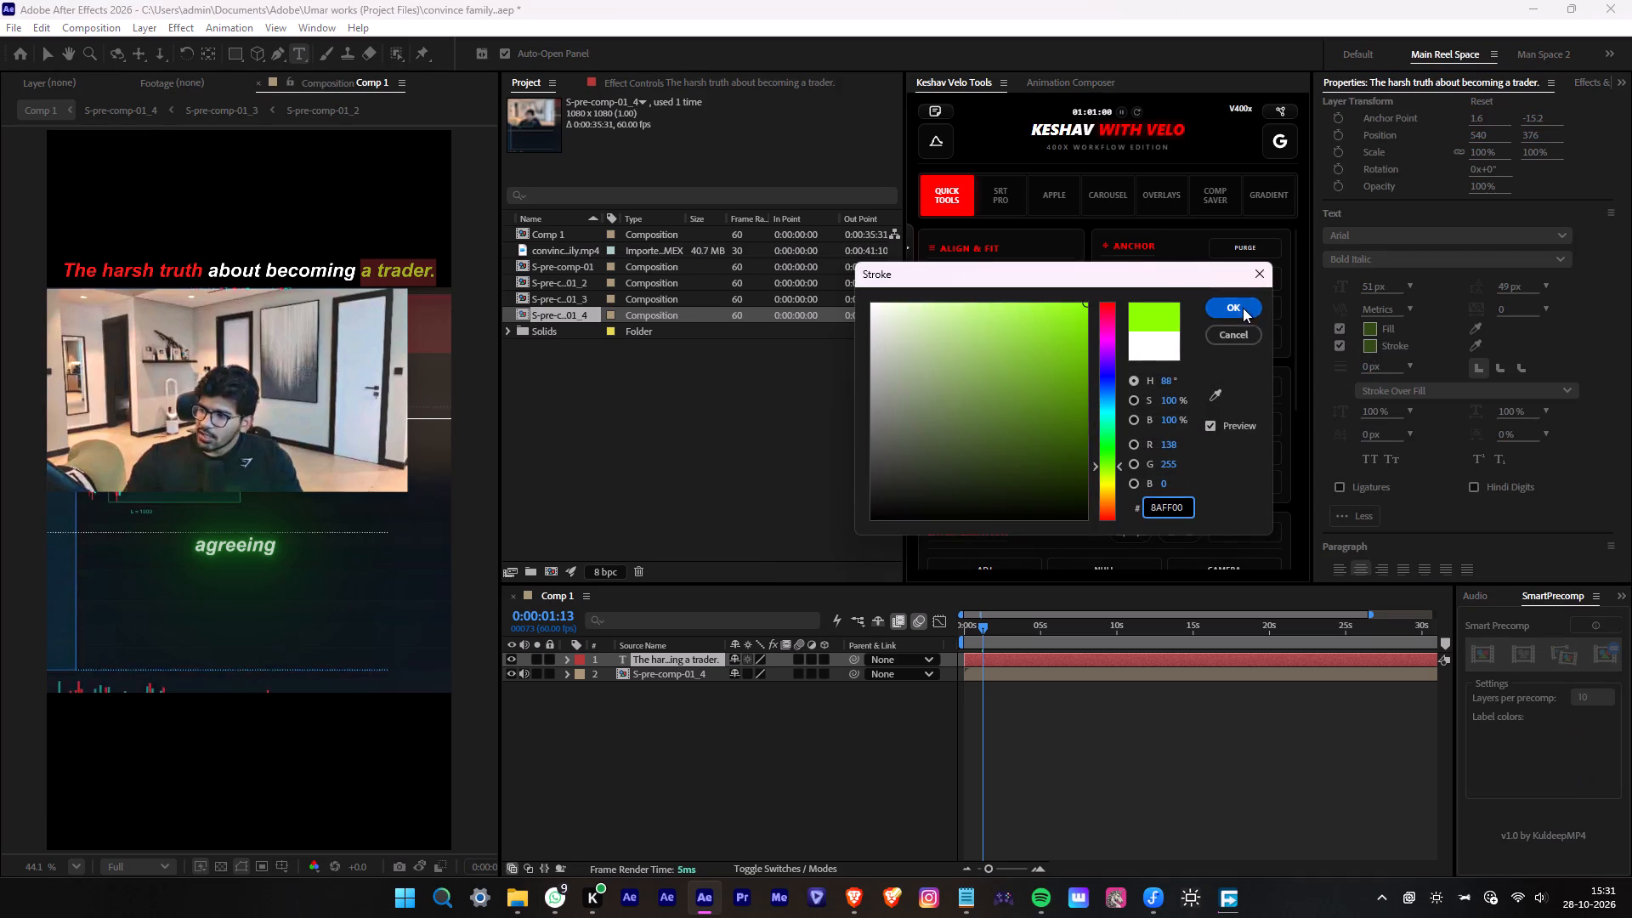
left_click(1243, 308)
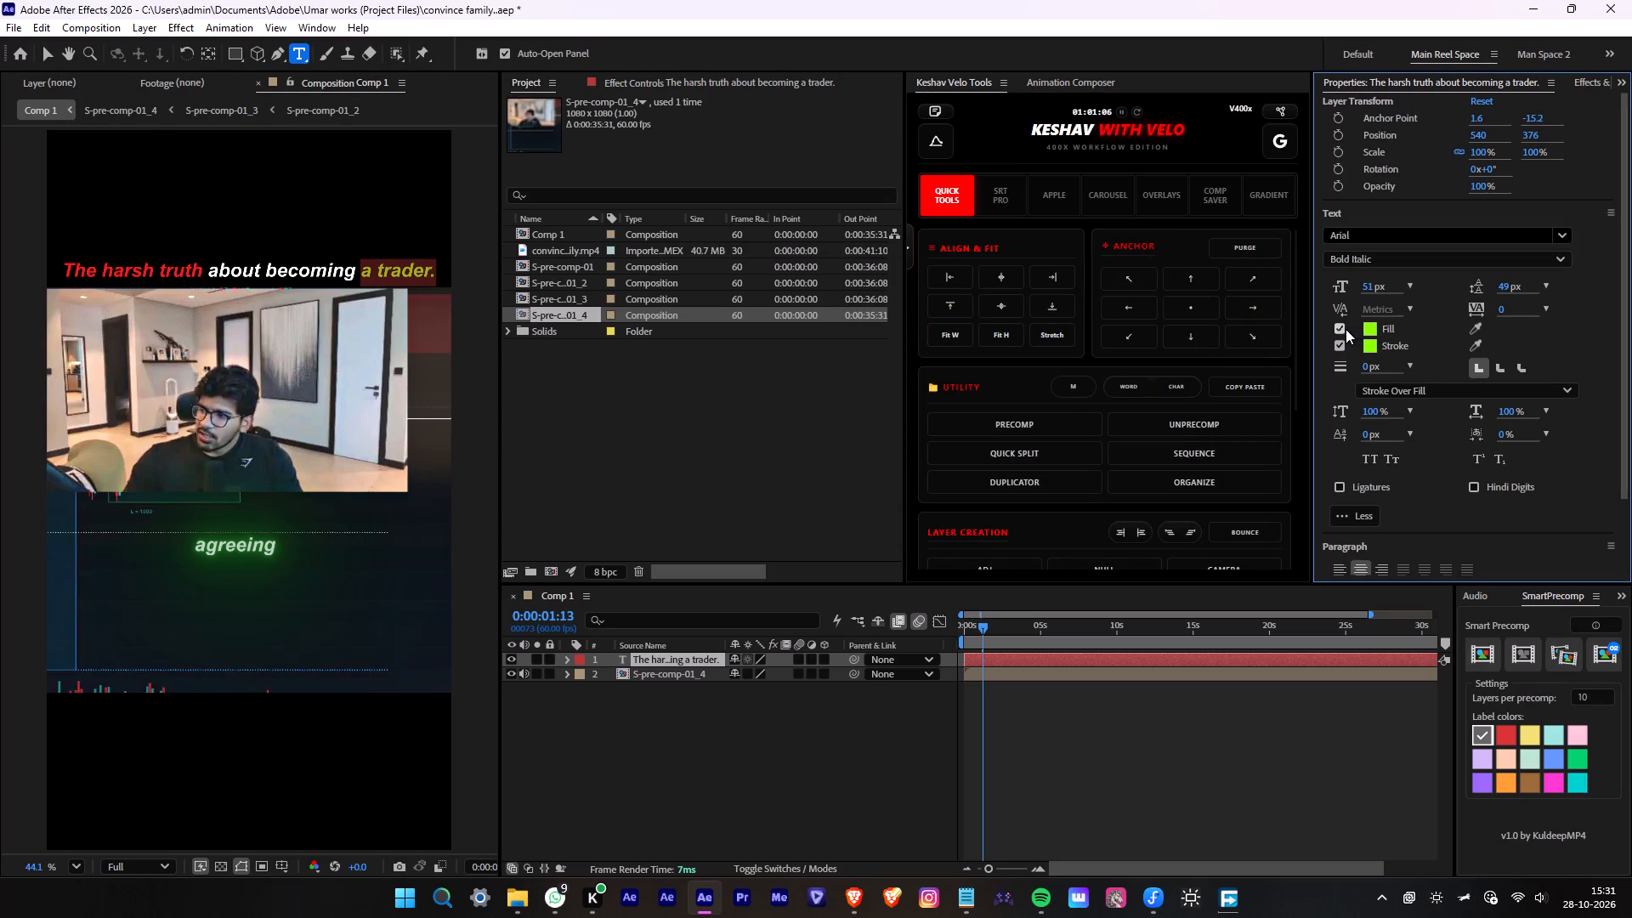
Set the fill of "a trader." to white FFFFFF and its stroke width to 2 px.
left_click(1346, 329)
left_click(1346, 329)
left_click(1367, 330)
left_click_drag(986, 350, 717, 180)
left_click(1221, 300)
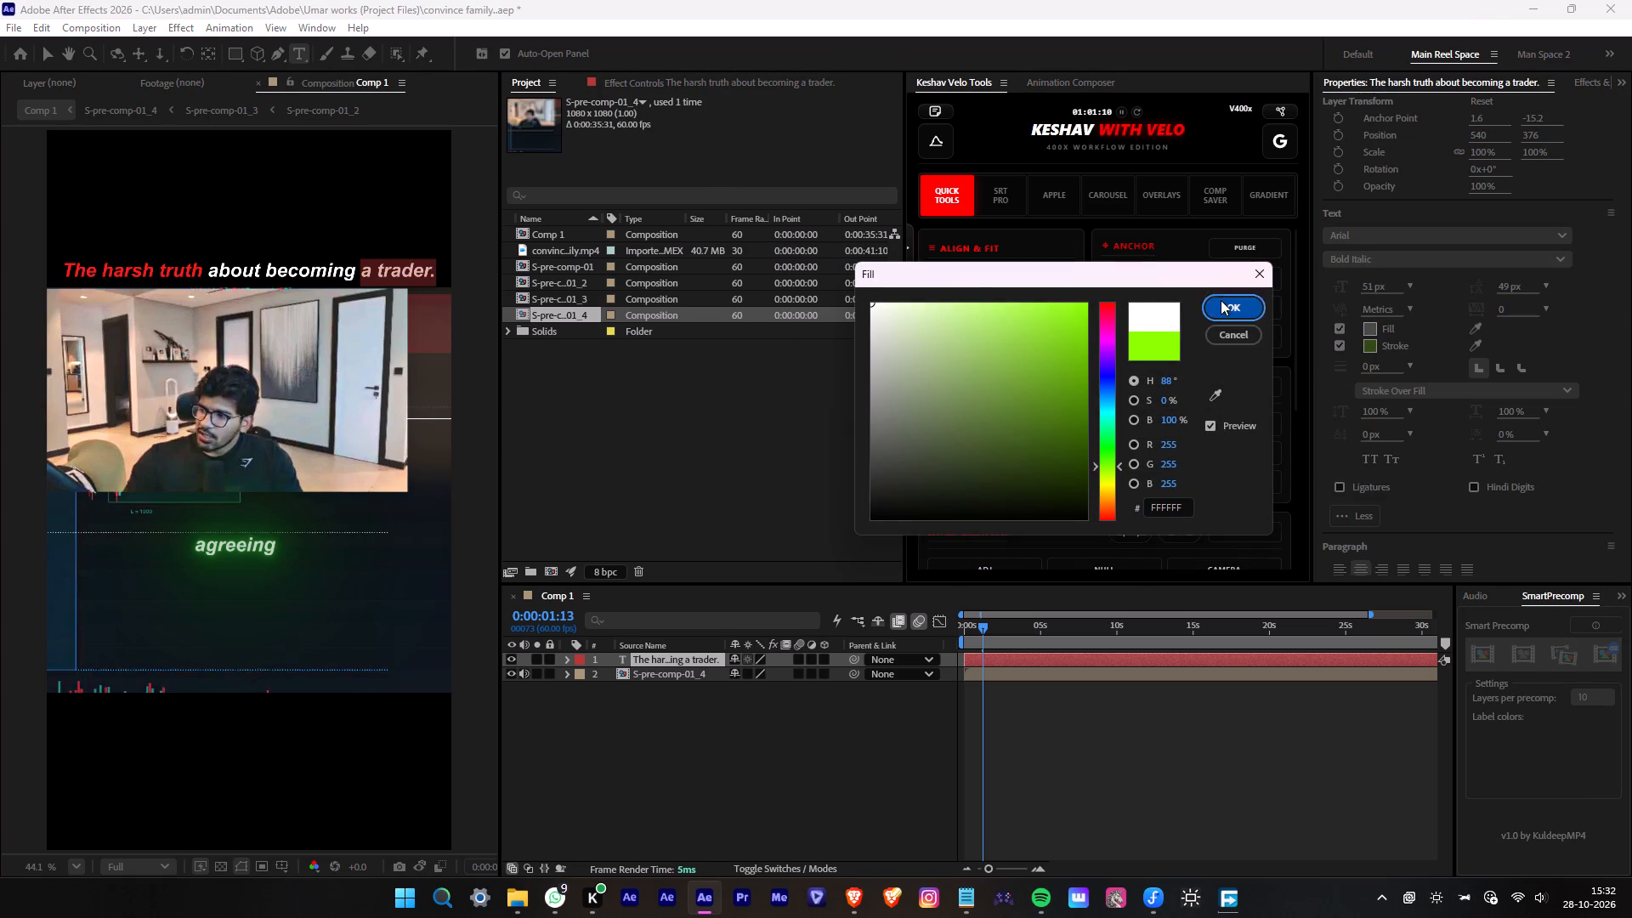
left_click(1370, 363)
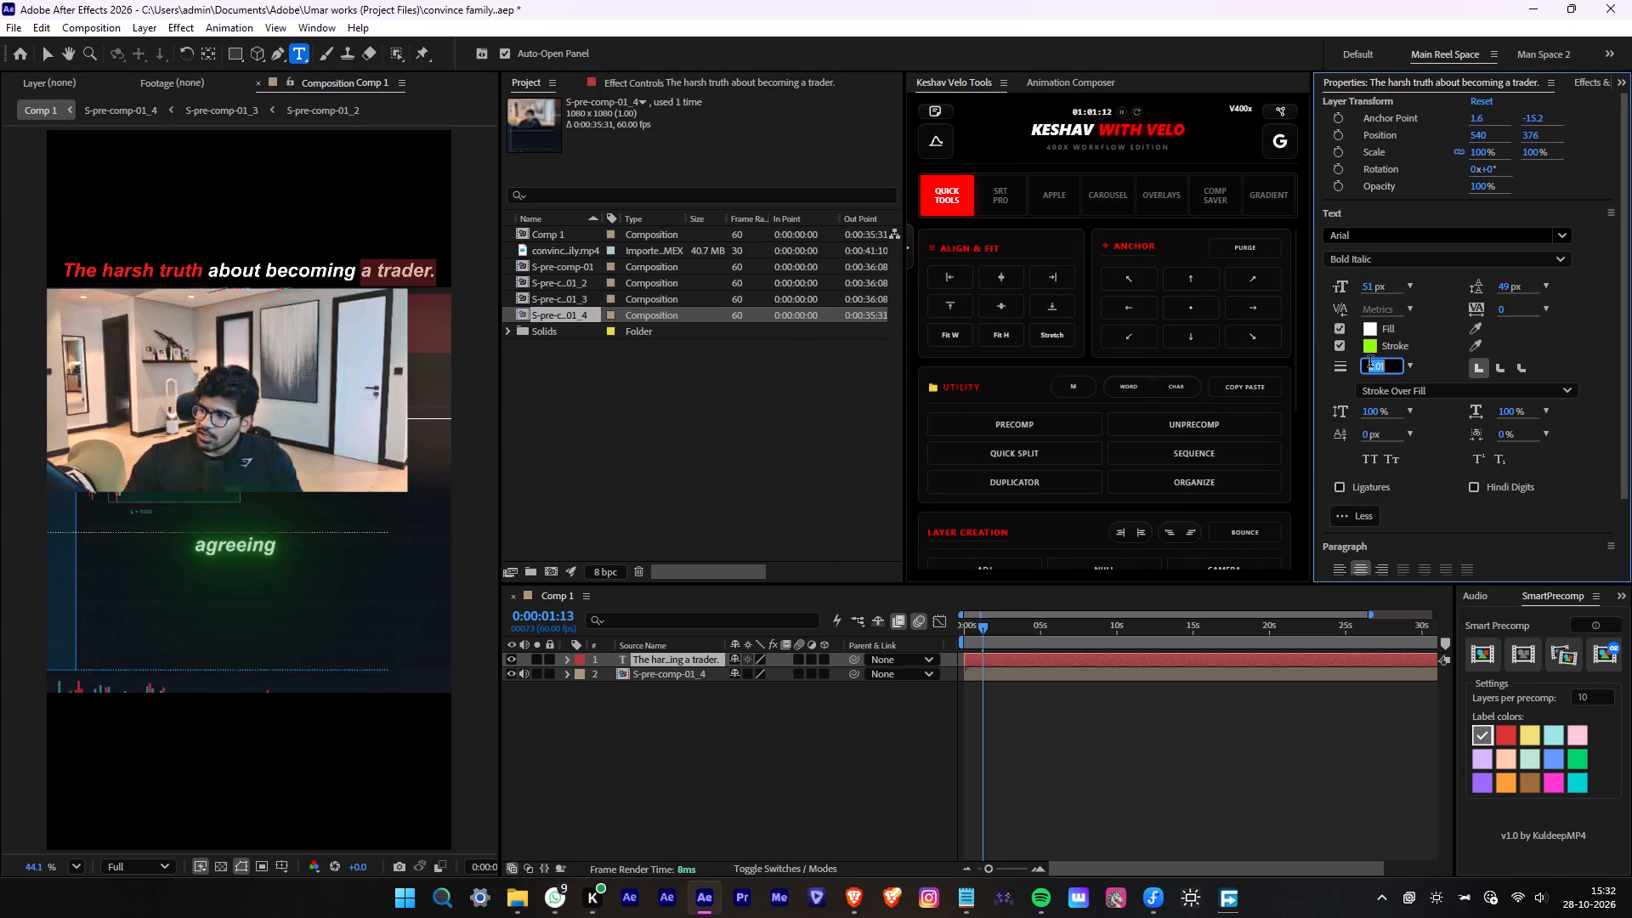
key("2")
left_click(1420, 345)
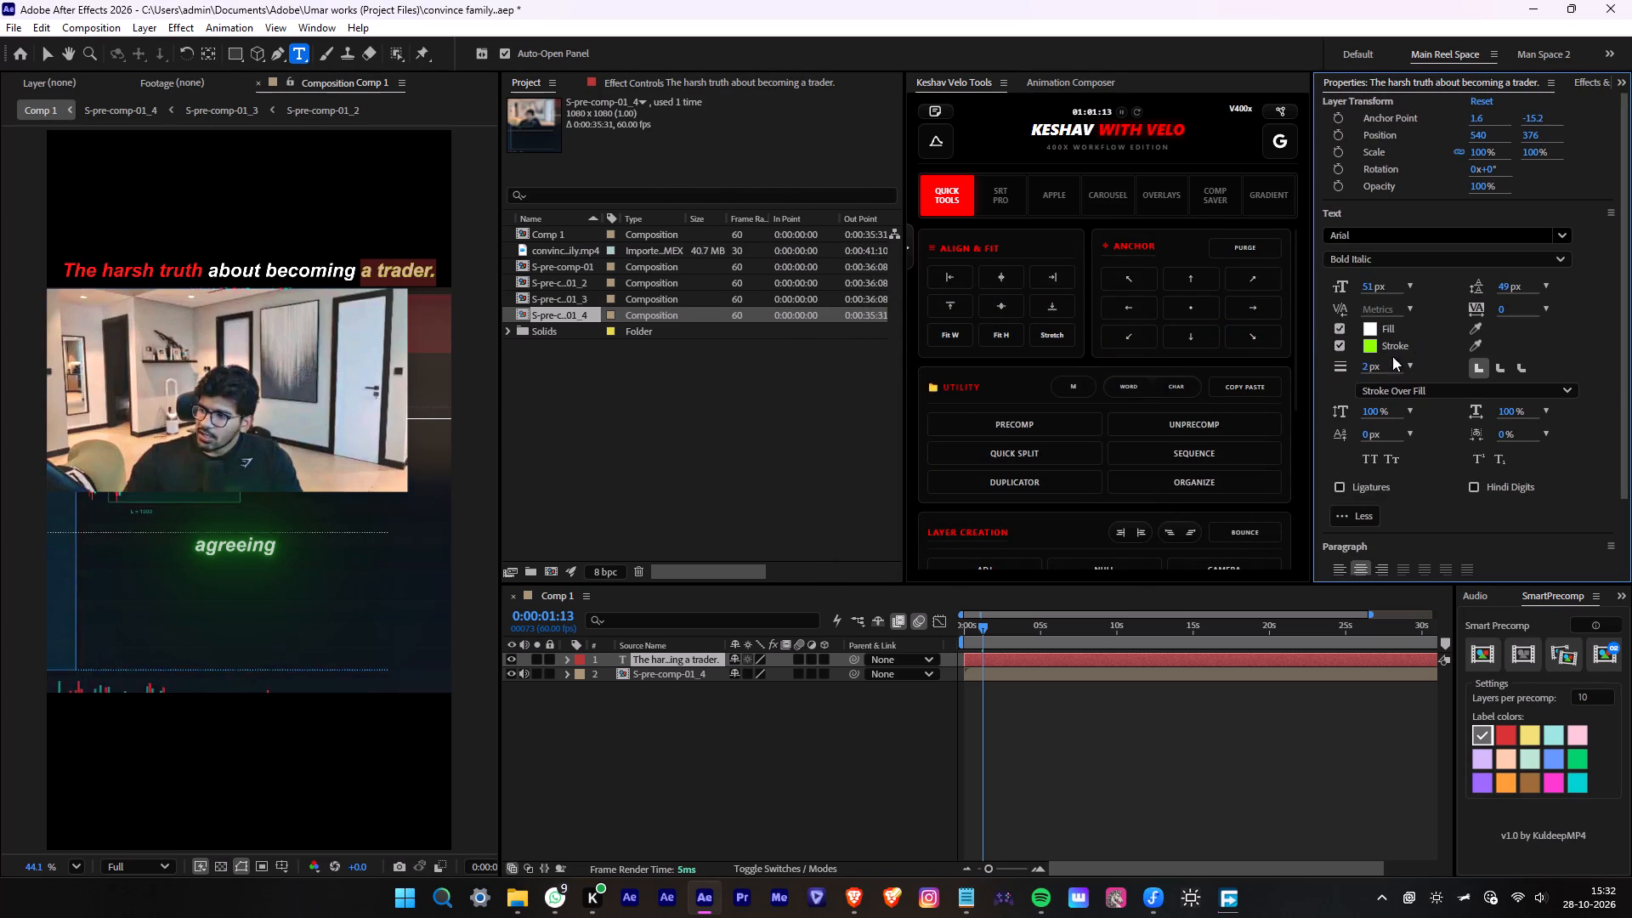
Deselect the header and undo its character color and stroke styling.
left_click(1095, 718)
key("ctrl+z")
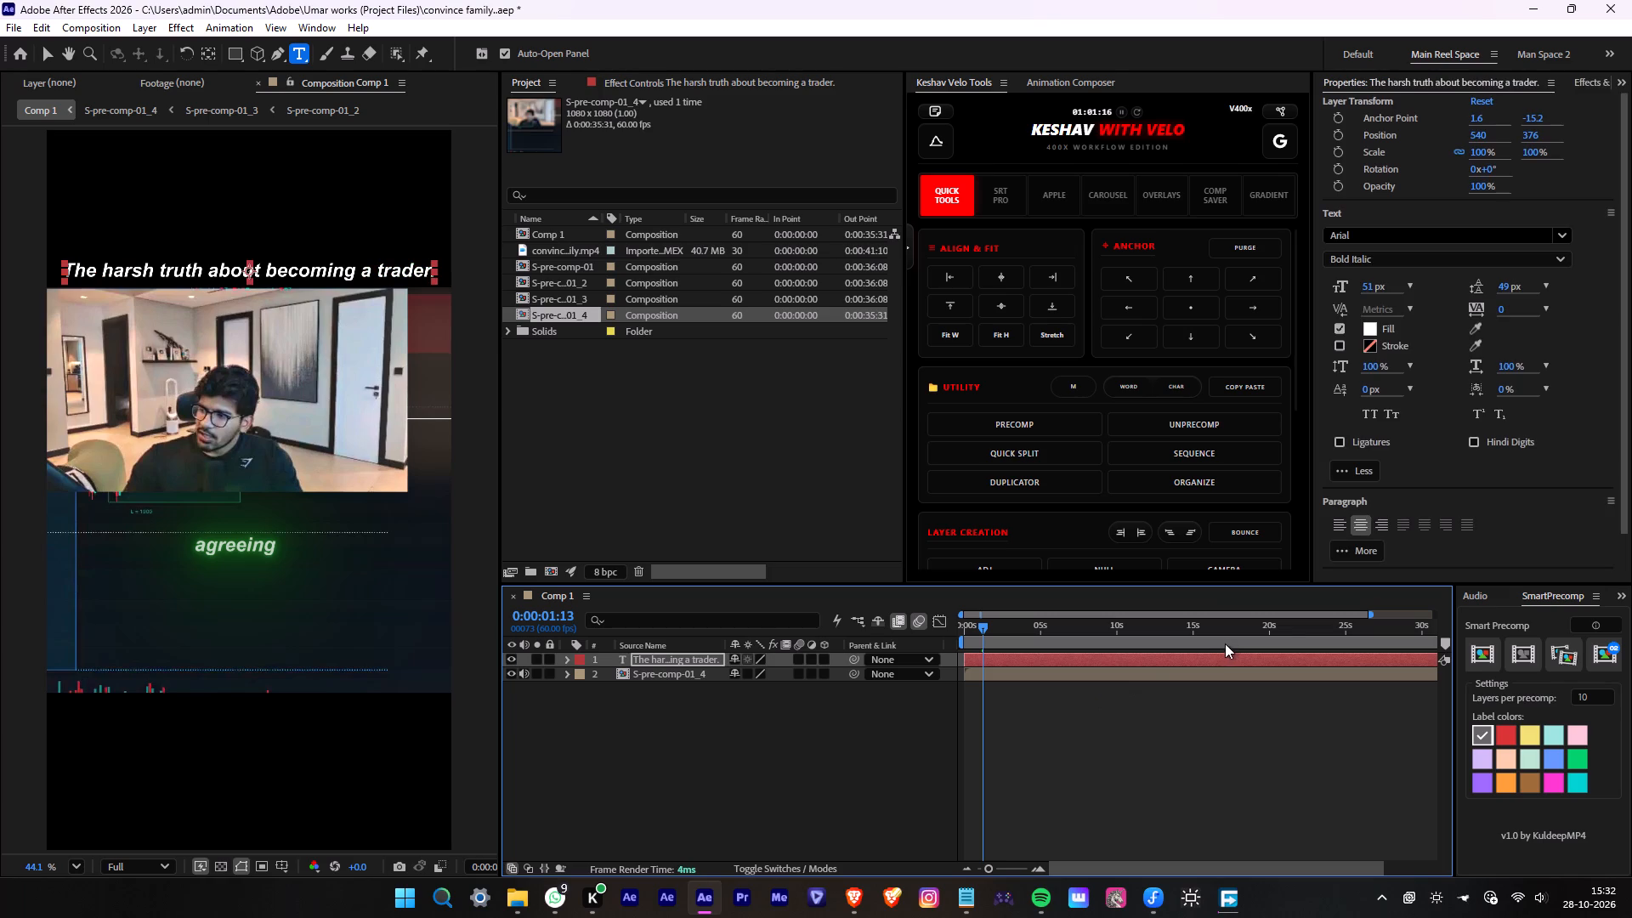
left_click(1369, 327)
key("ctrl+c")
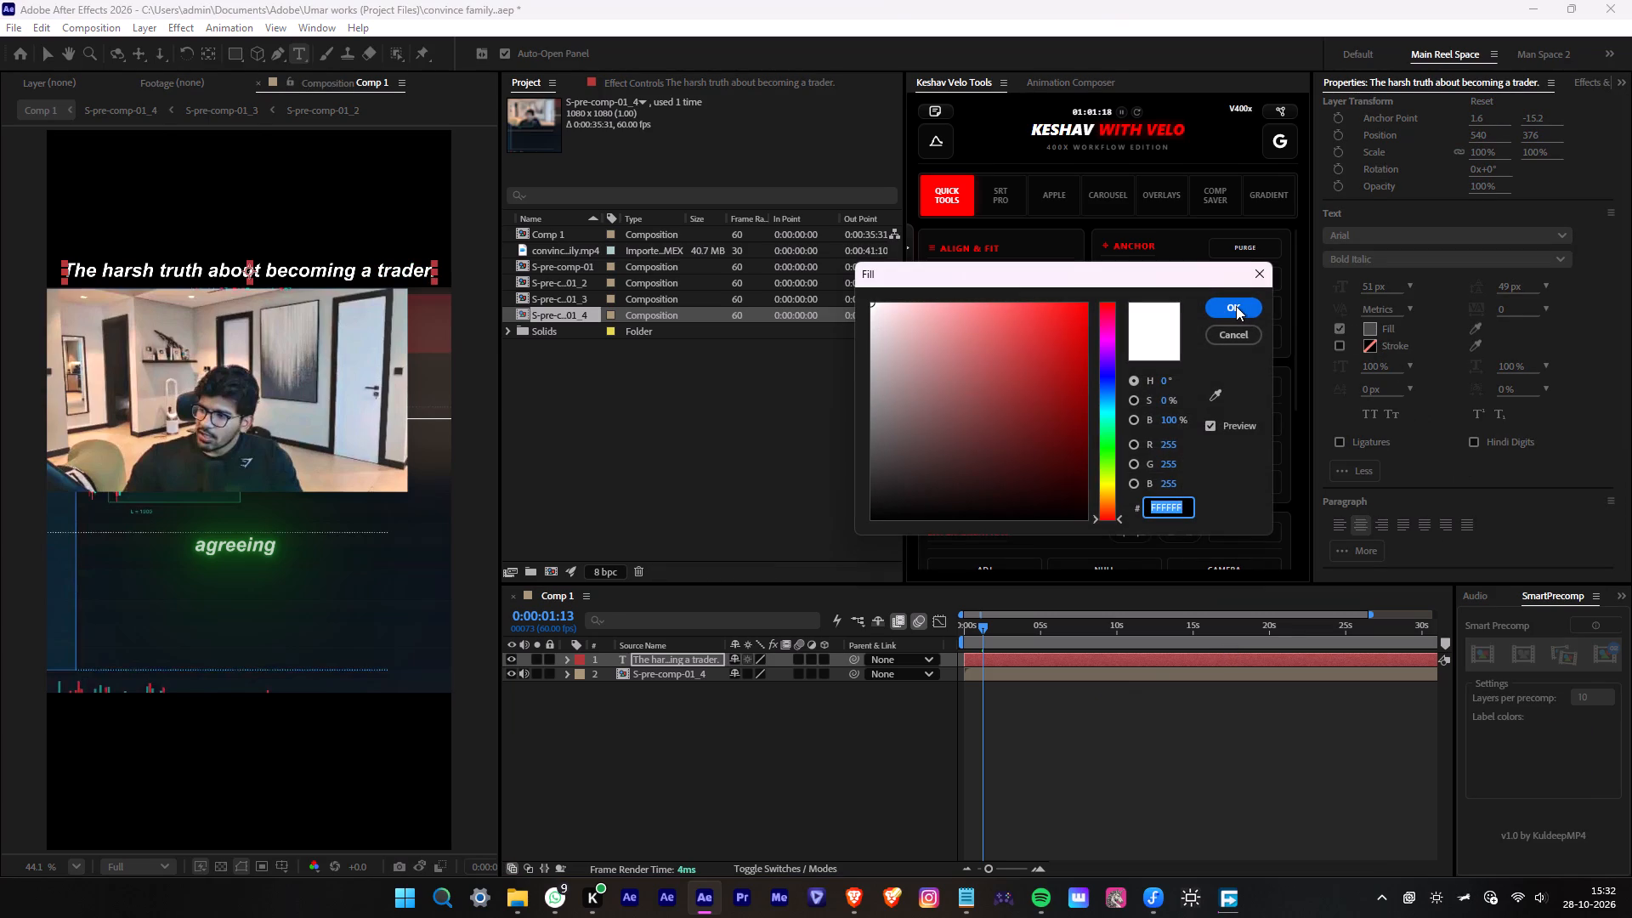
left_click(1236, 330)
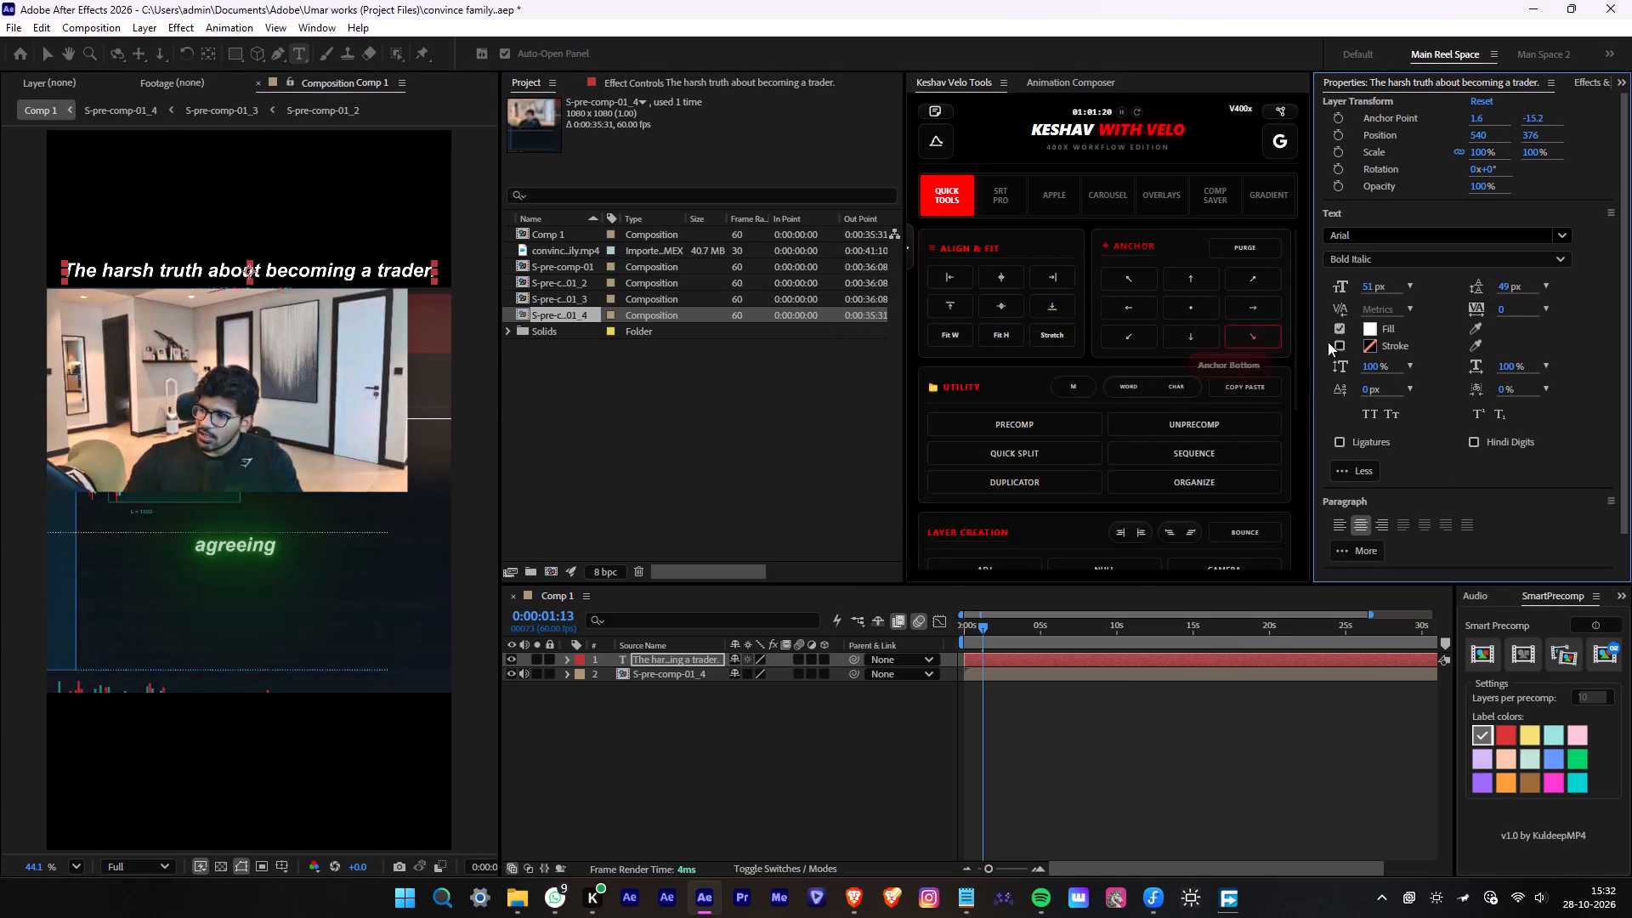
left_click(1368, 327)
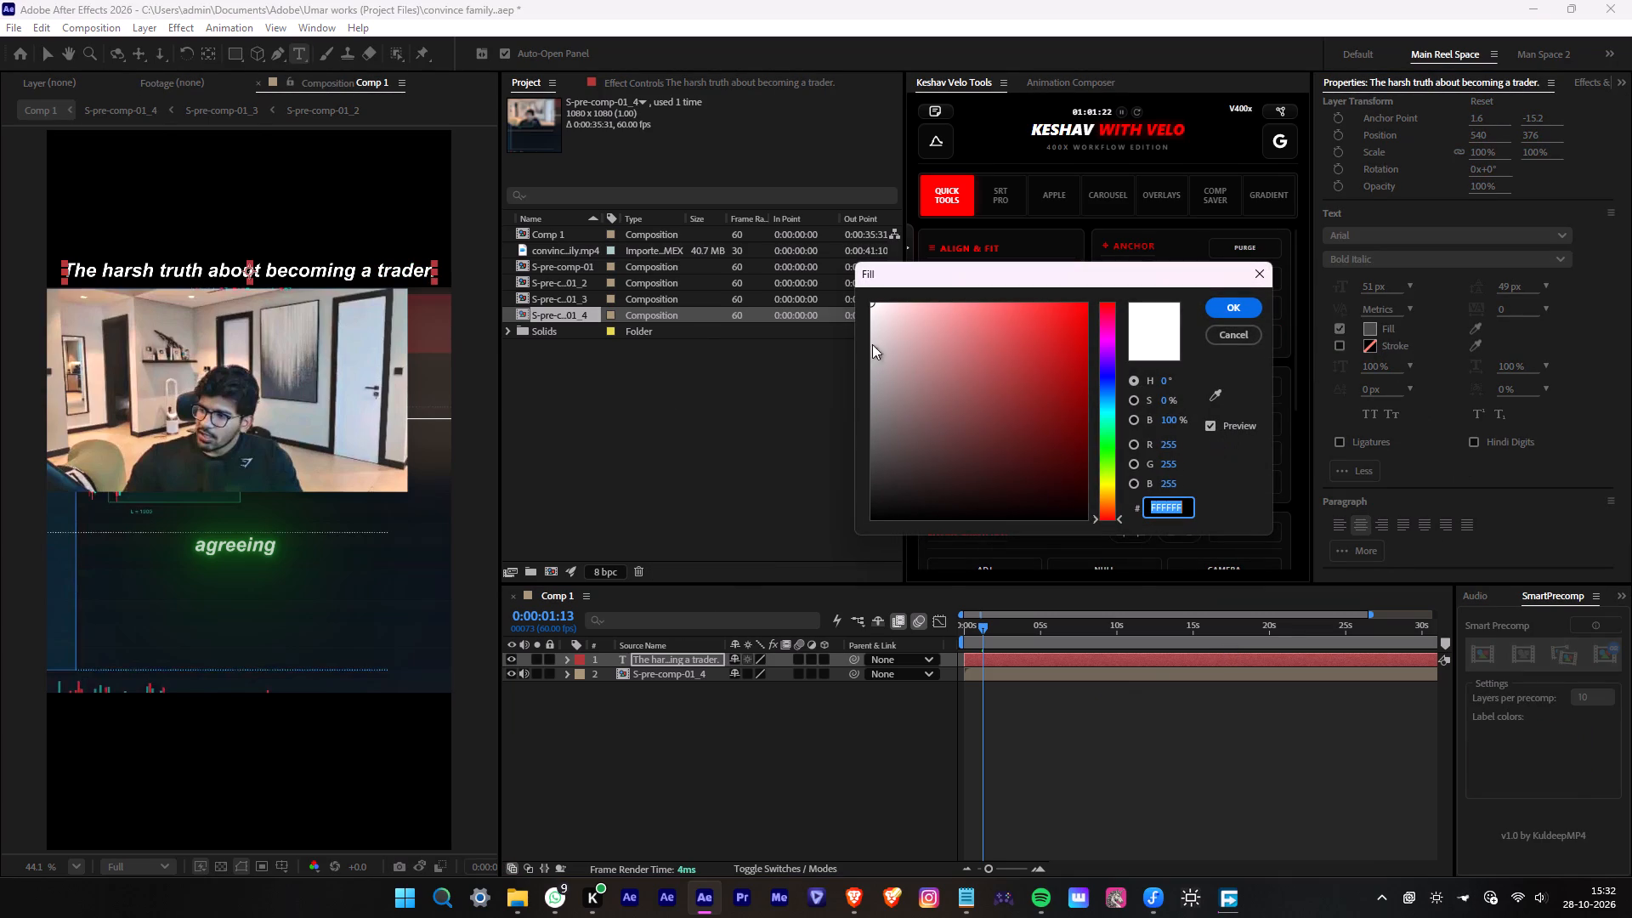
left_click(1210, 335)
Set the fill color of the words "The harsh truth" in the header to pure bright red.
left_click_drag(202, 273, 30, 278)
left_click(1378, 329)
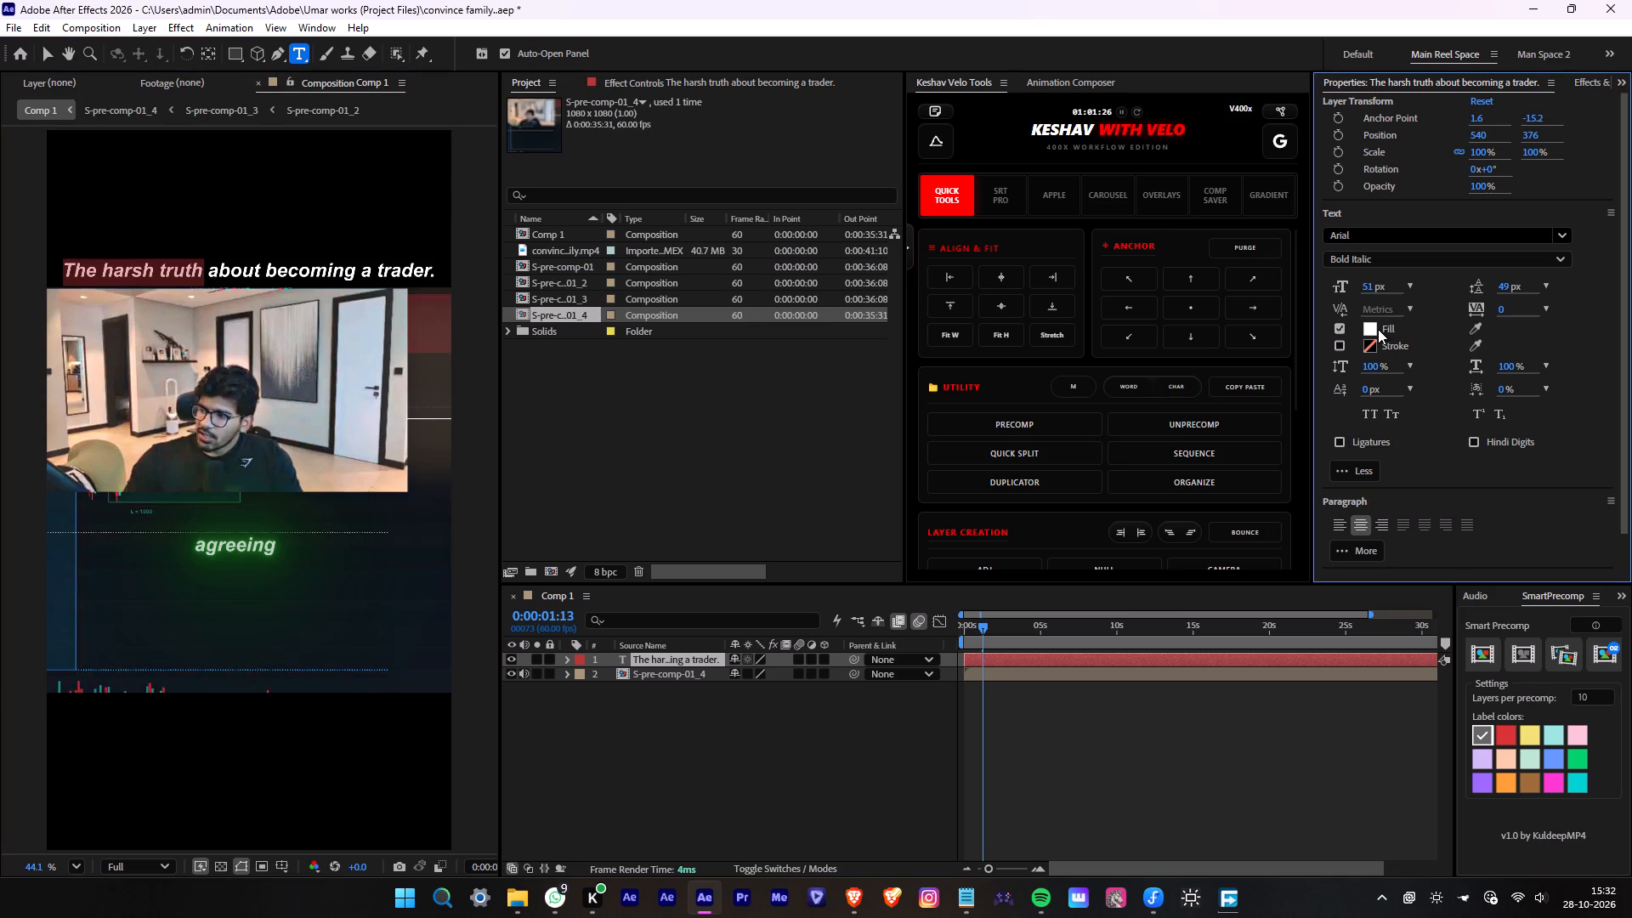
left_click(1376, 326)
left_click_drag(1099, 431, 1102, 309)
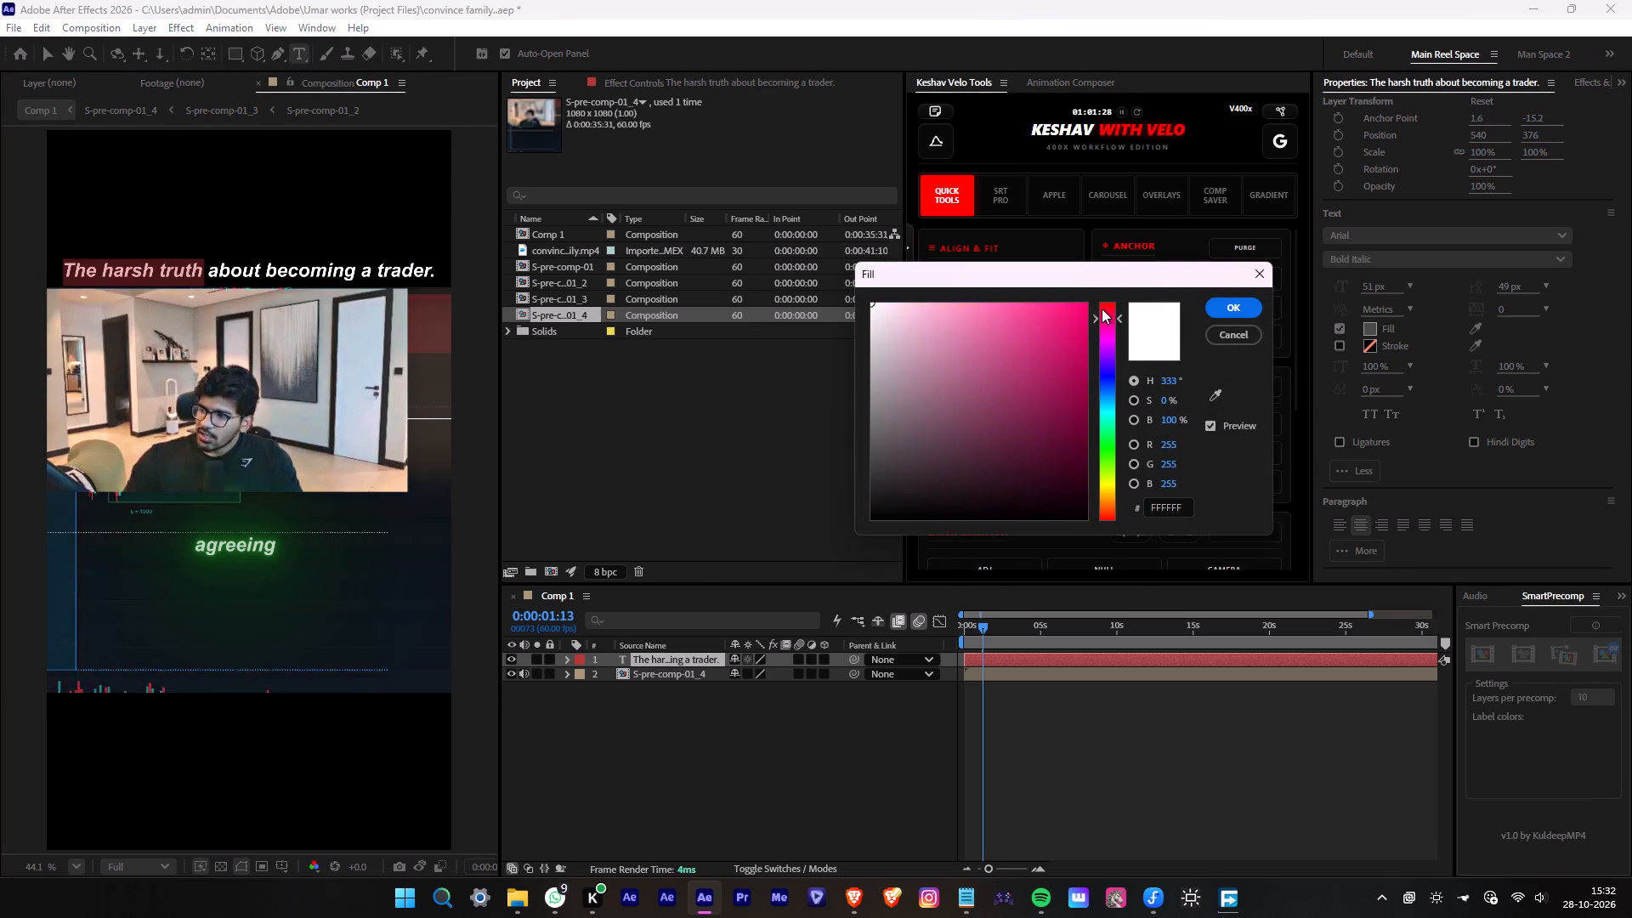
left_click_drag(1102, 309, 1105, 252)
left_click_drag(1050, 314, 1084, 230)
left_click(1226, 312)
Enable a white stroke on "The harsh truth" and set its width to 2 px.
left_click(1343, 345)
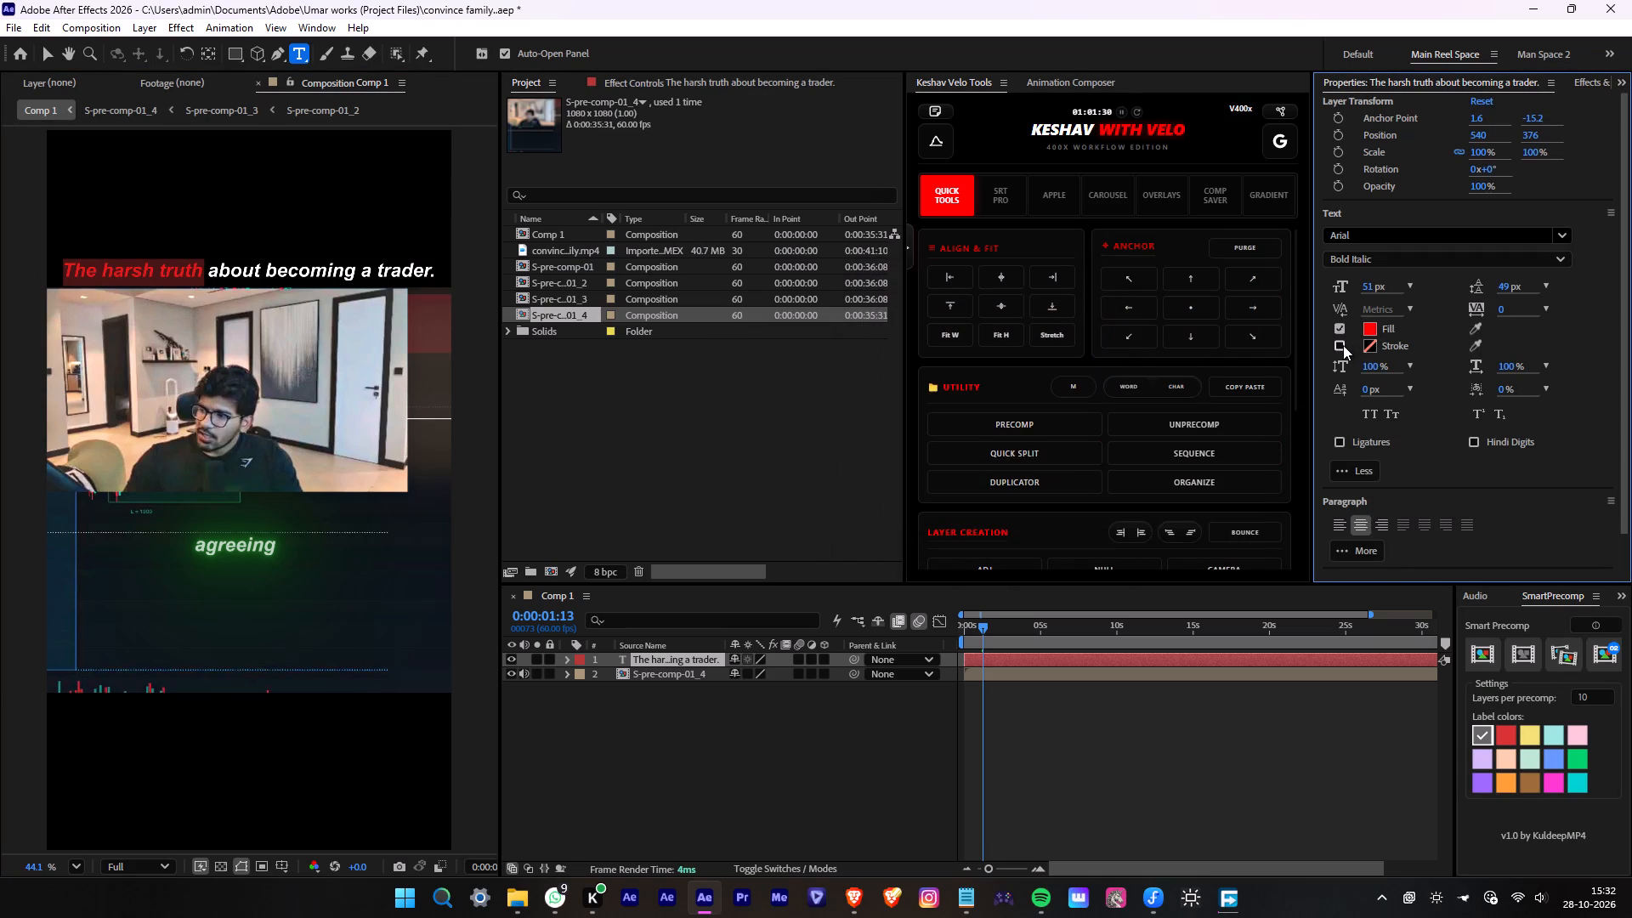
left_click(1369, 346)
left_click(1244, 329)
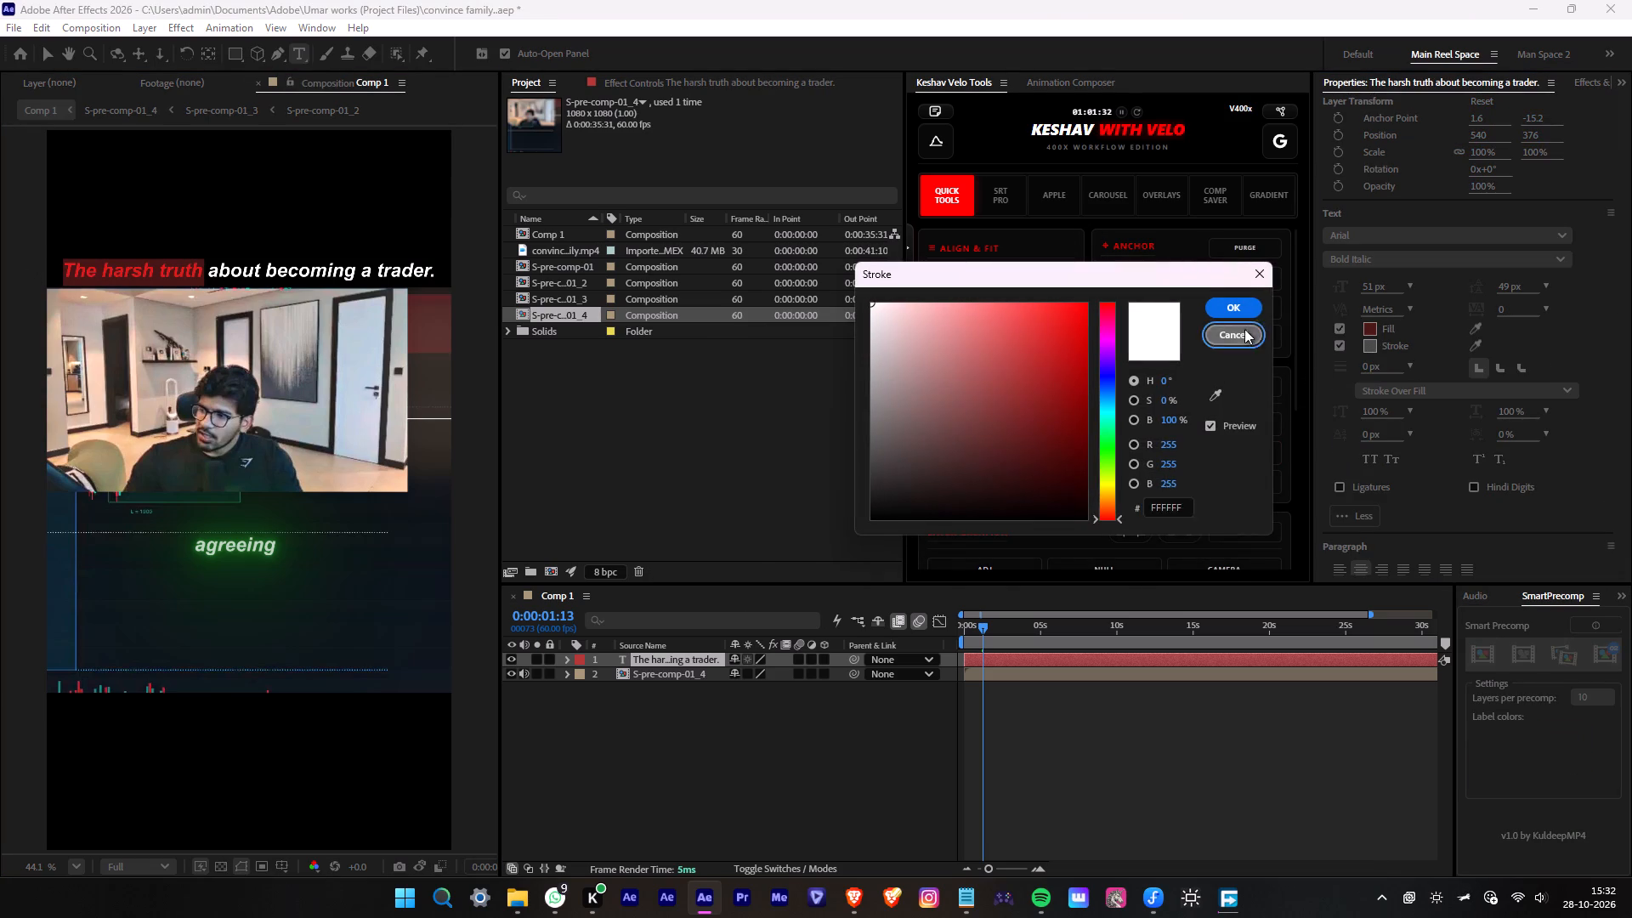
left_click(1364, 366)
key("2")
left_click(1422, 333)
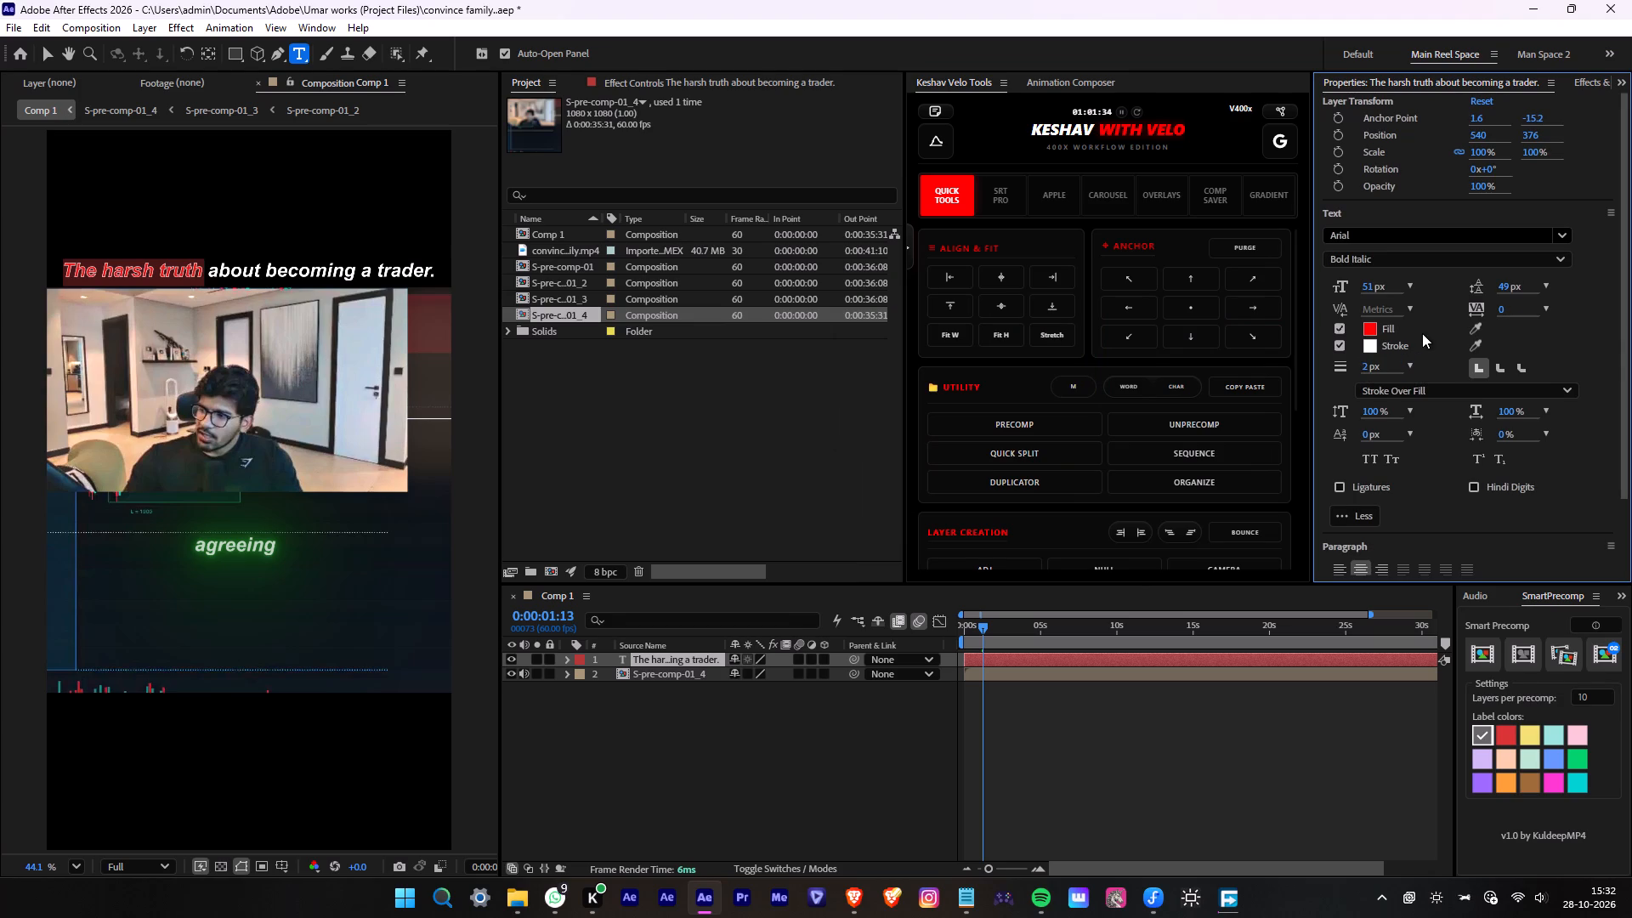
Set the fill color of the words "a trader." in the header to bright lime green.
left_click_drag(359, 268, 512, 268)
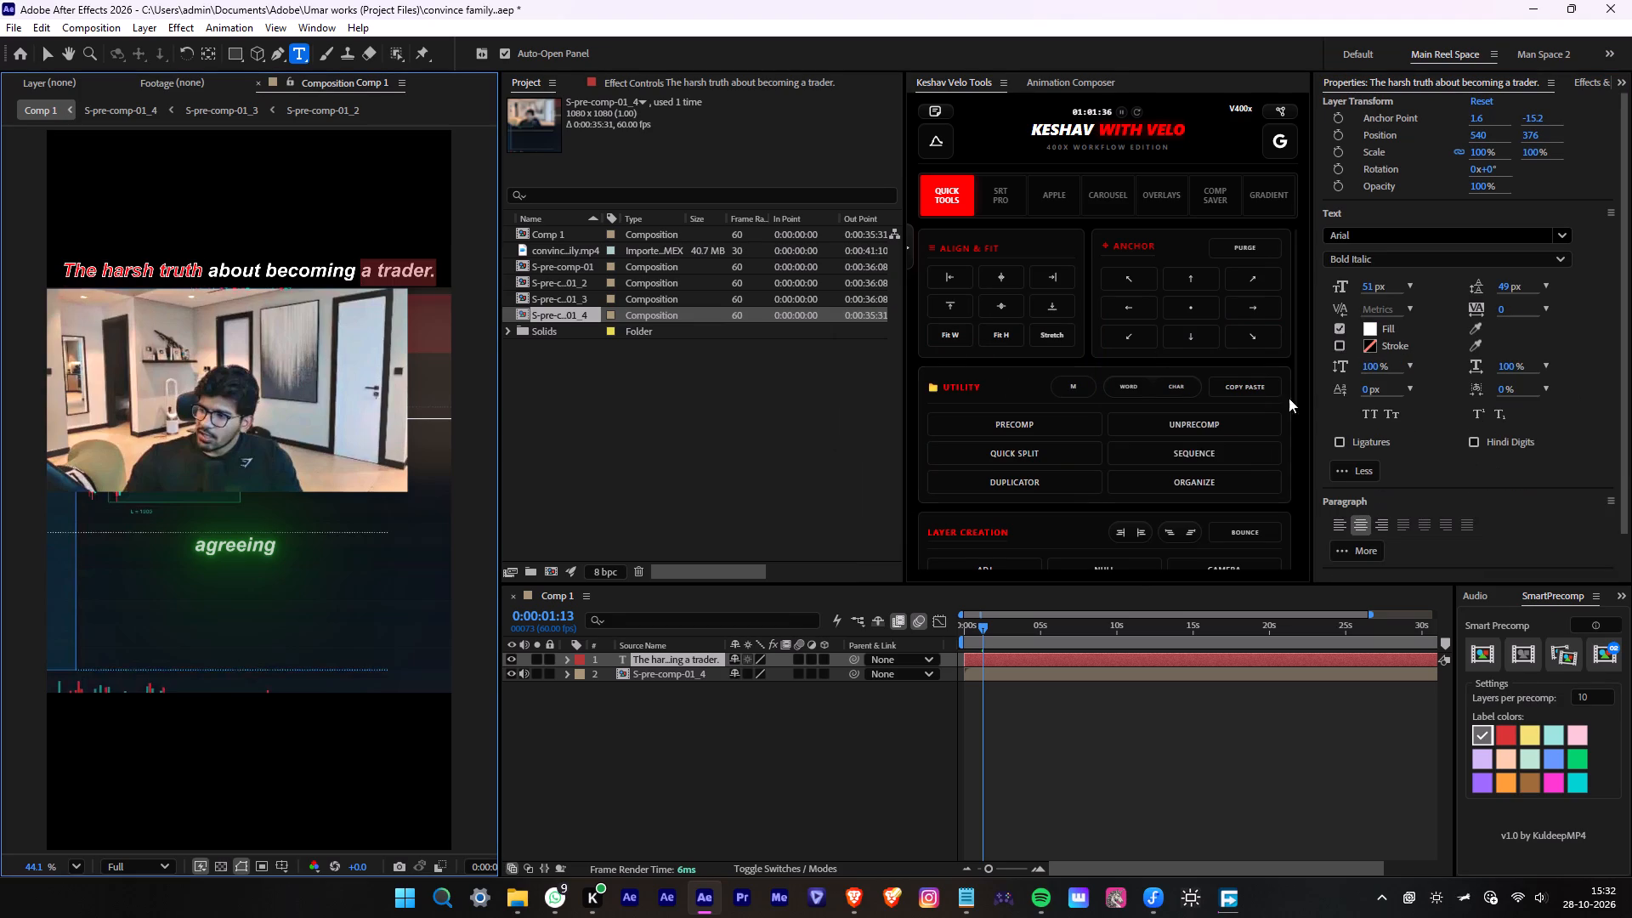
left_click(1366, 328)
left_click(1115, 458)
left_click_drag(943, 365, 1027, 287)
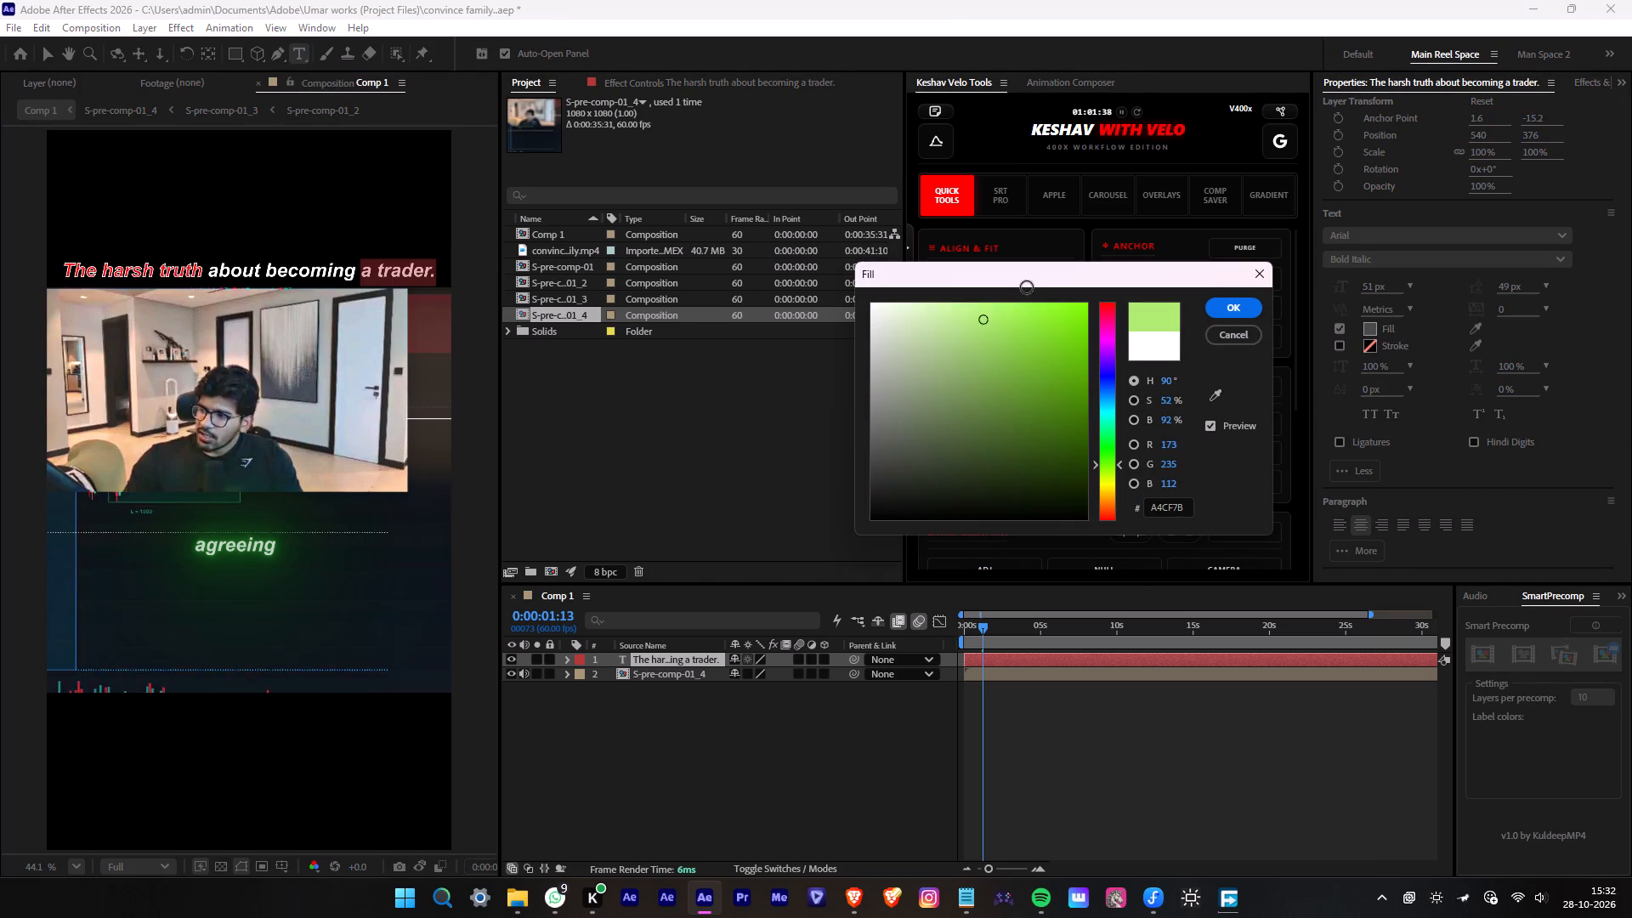
left_click_drag(1027, 287, 1170, 222)
left_click(1221, 300)
Enable a white stroke on "a trader.", set its width to 2 px, and deselect the header.
left_click(1338, 345)
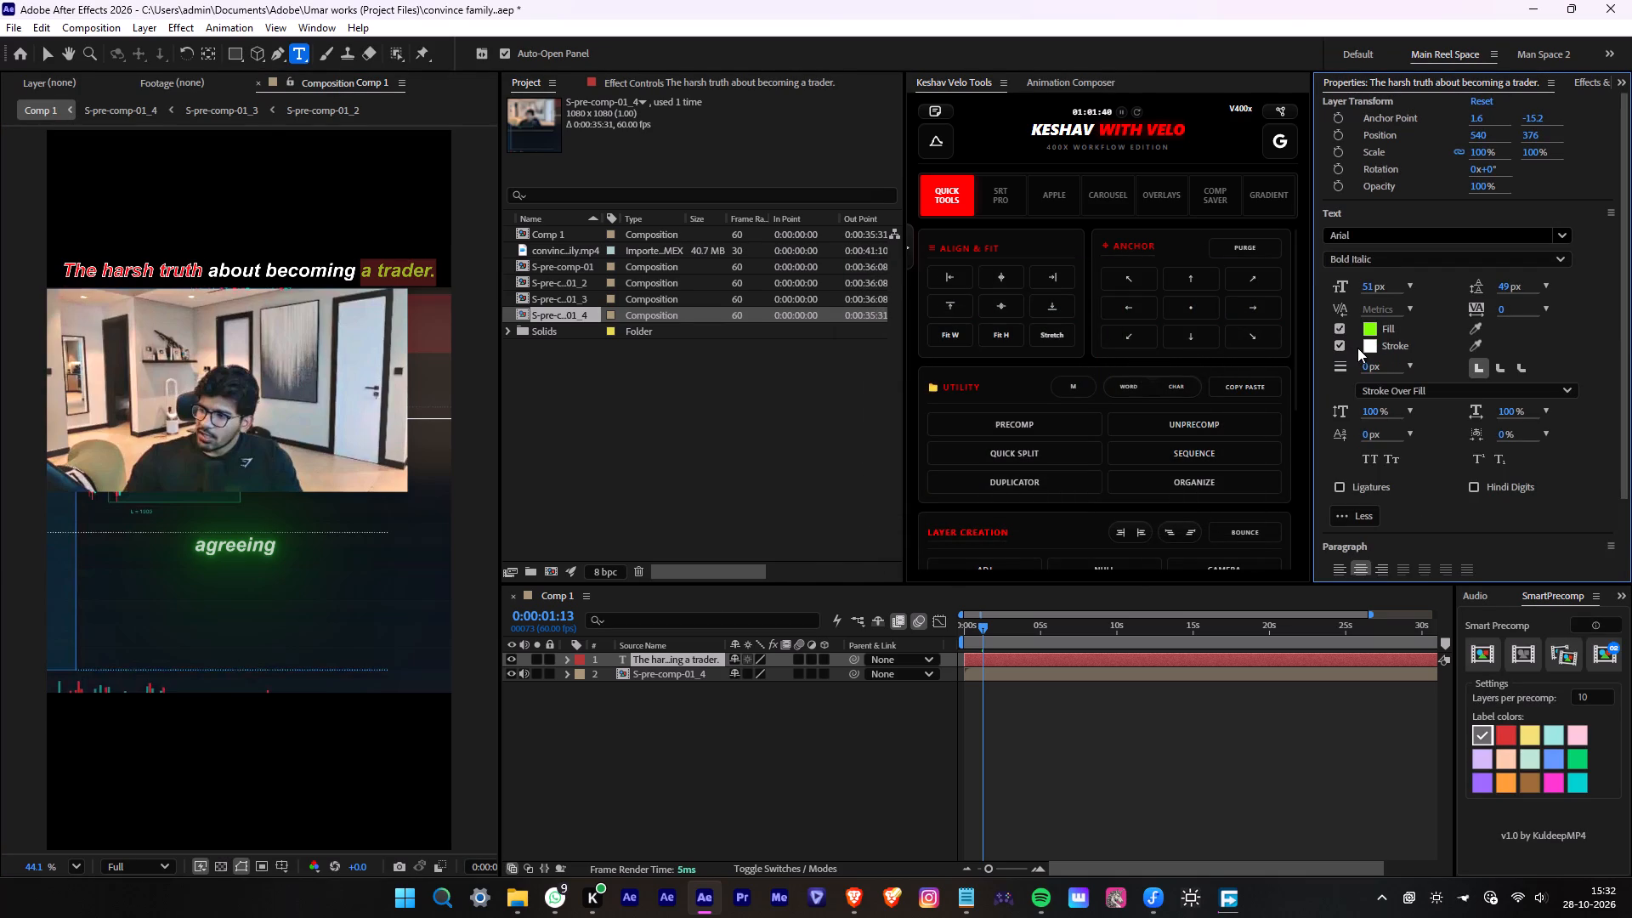
left_click(1368, 354)
left_click(1369, 365)
key("2")
left_click(1420, 340)
left_click_drag(1076, 748, 1089, 748)
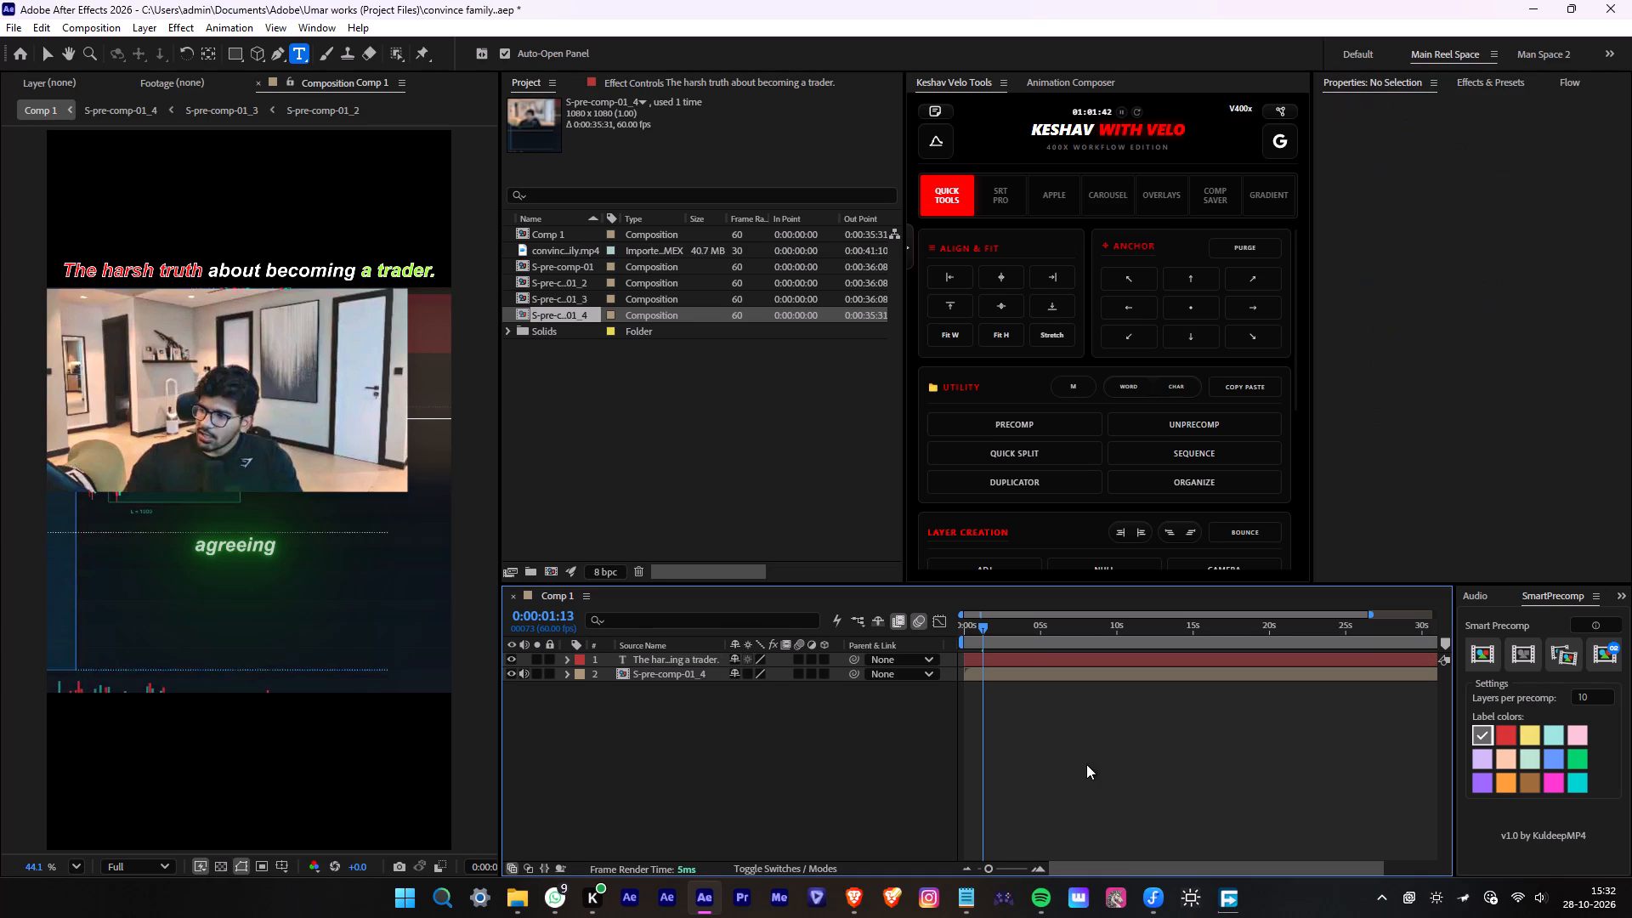
Apply the saved header effects preset to the header text layer, searching for "heade" in the effects quick search.
left_click(1024, 665)
key("ctrl+space")
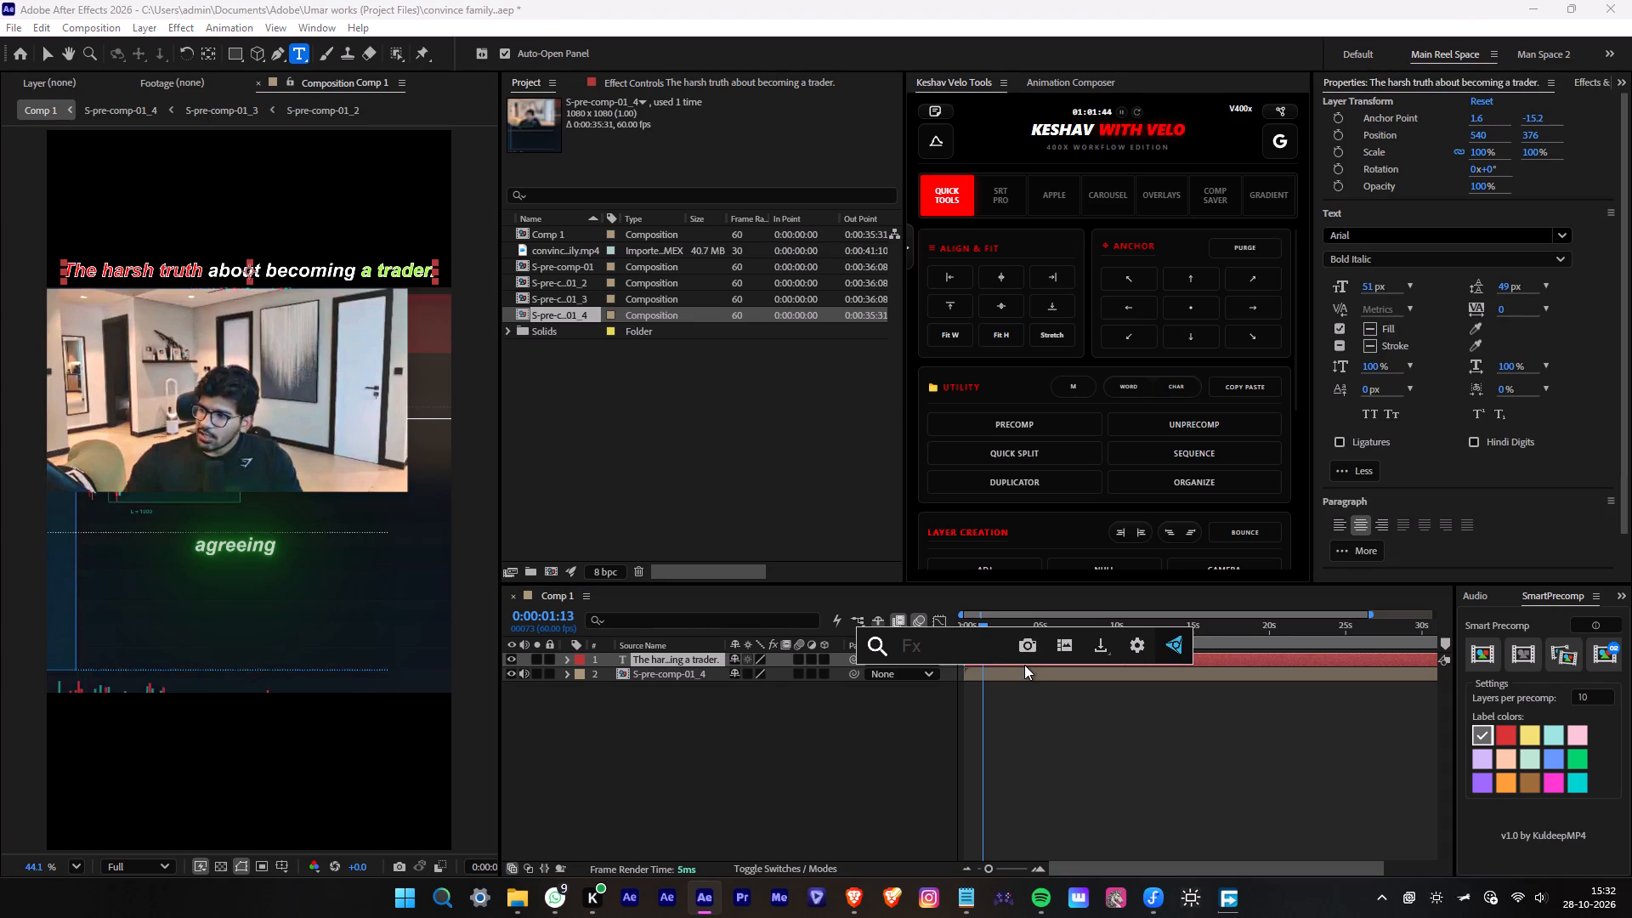
type("he")
type("ade")
left_click(999, 712)
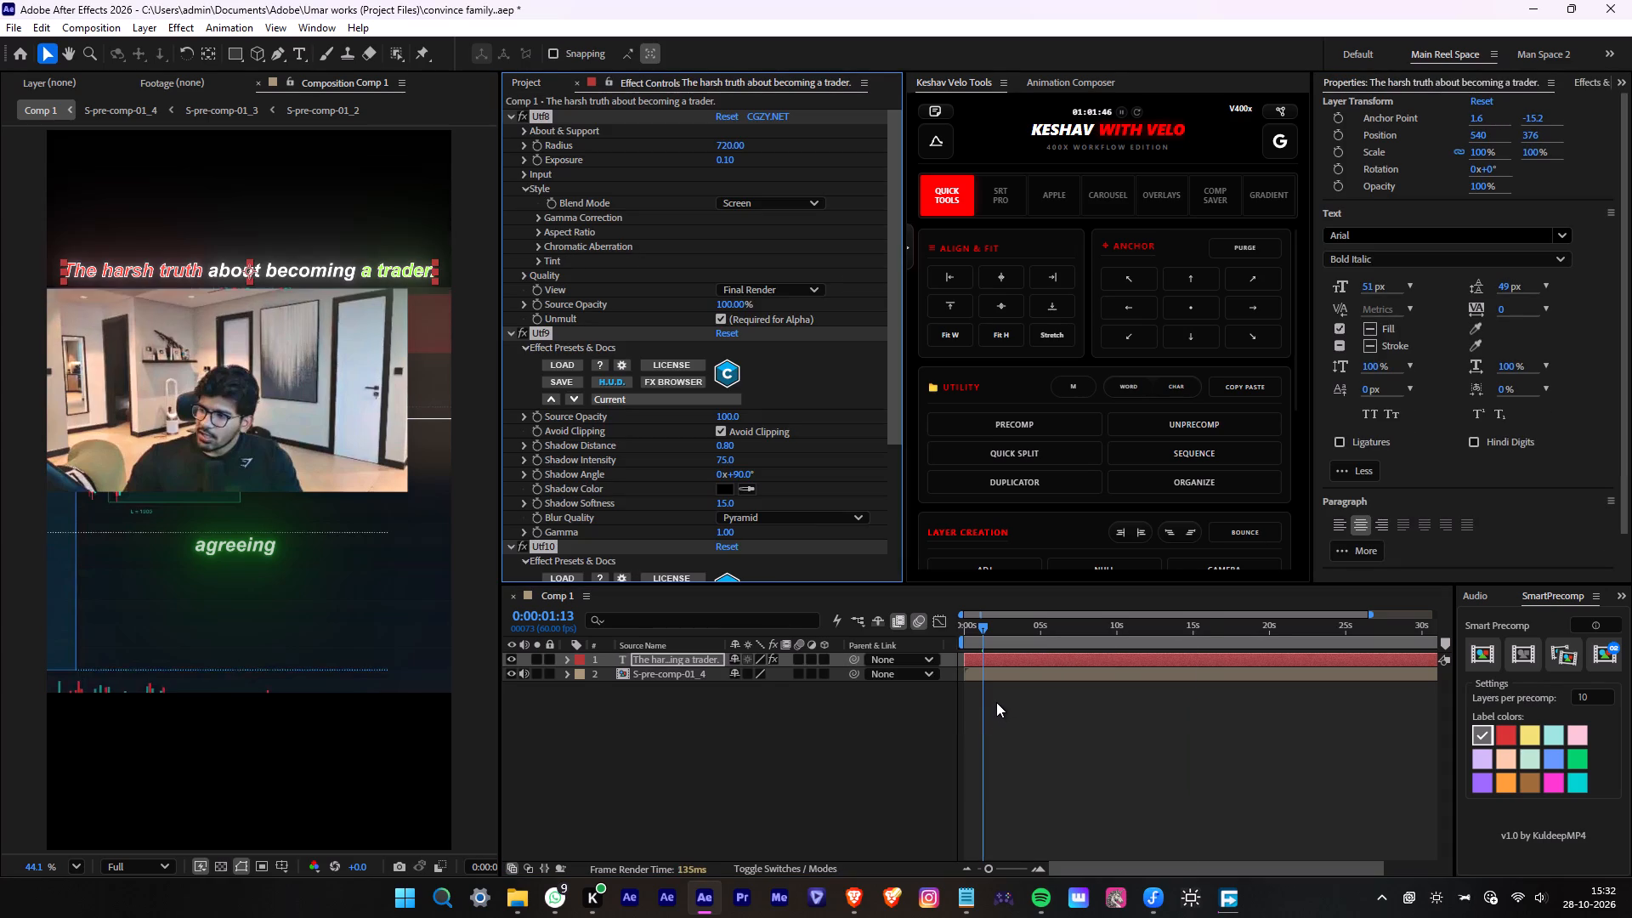
Set the stroke width of "The harsh truth" to 1 px and deselect the header layer.
scroll(105, 240, "up", 5)
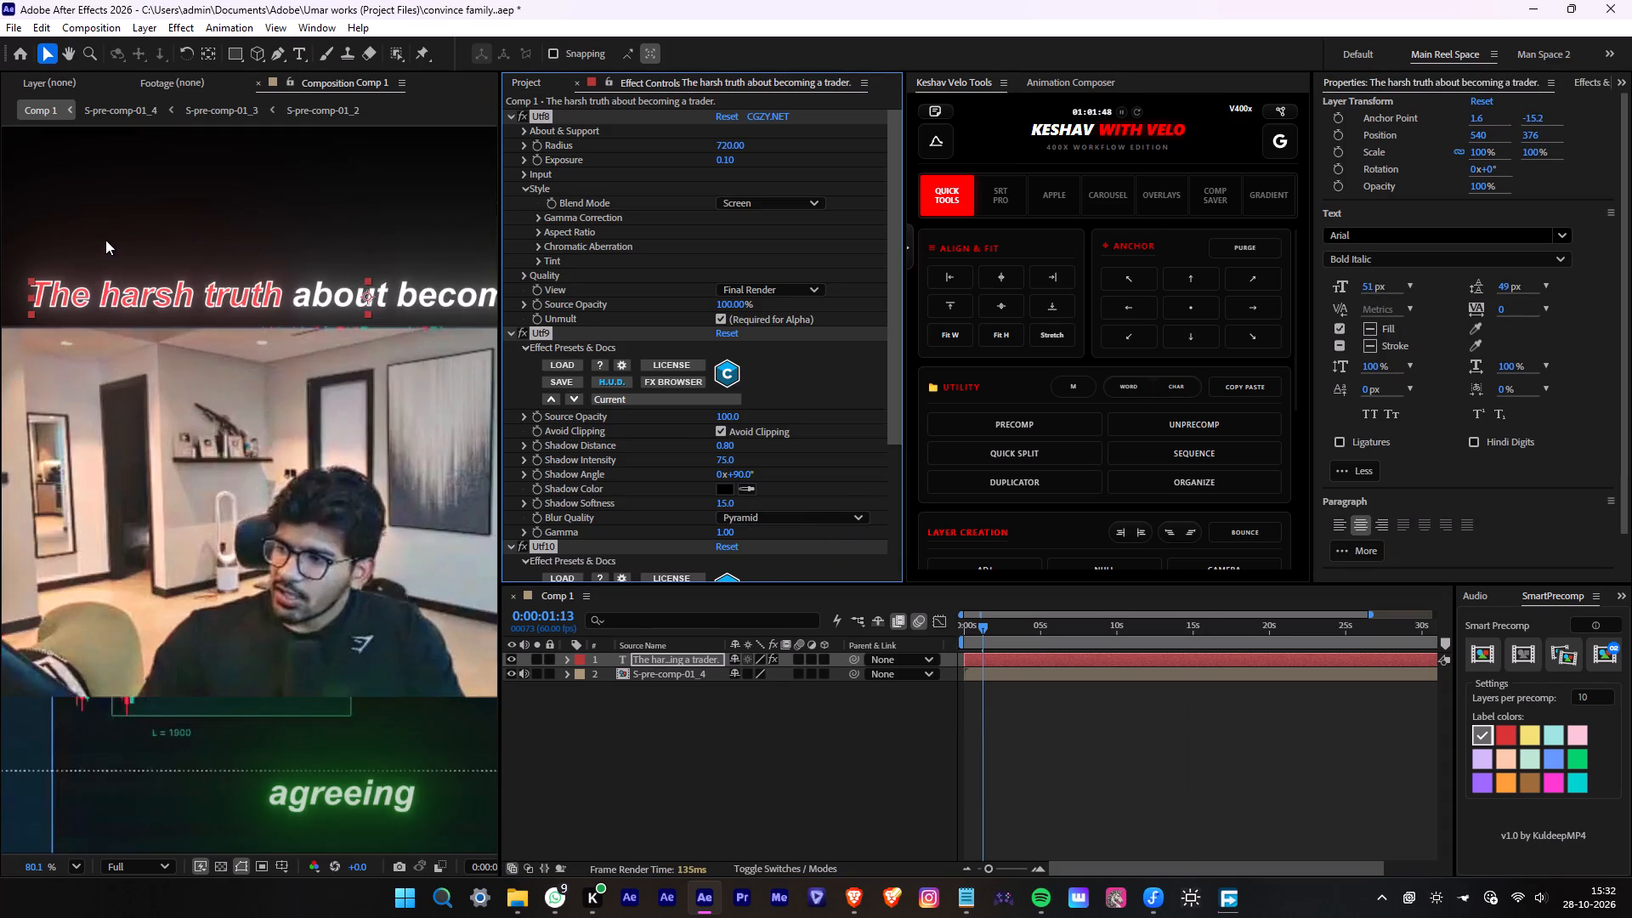
scroll(112, 262, "up", 2)
double_click(109, 309)
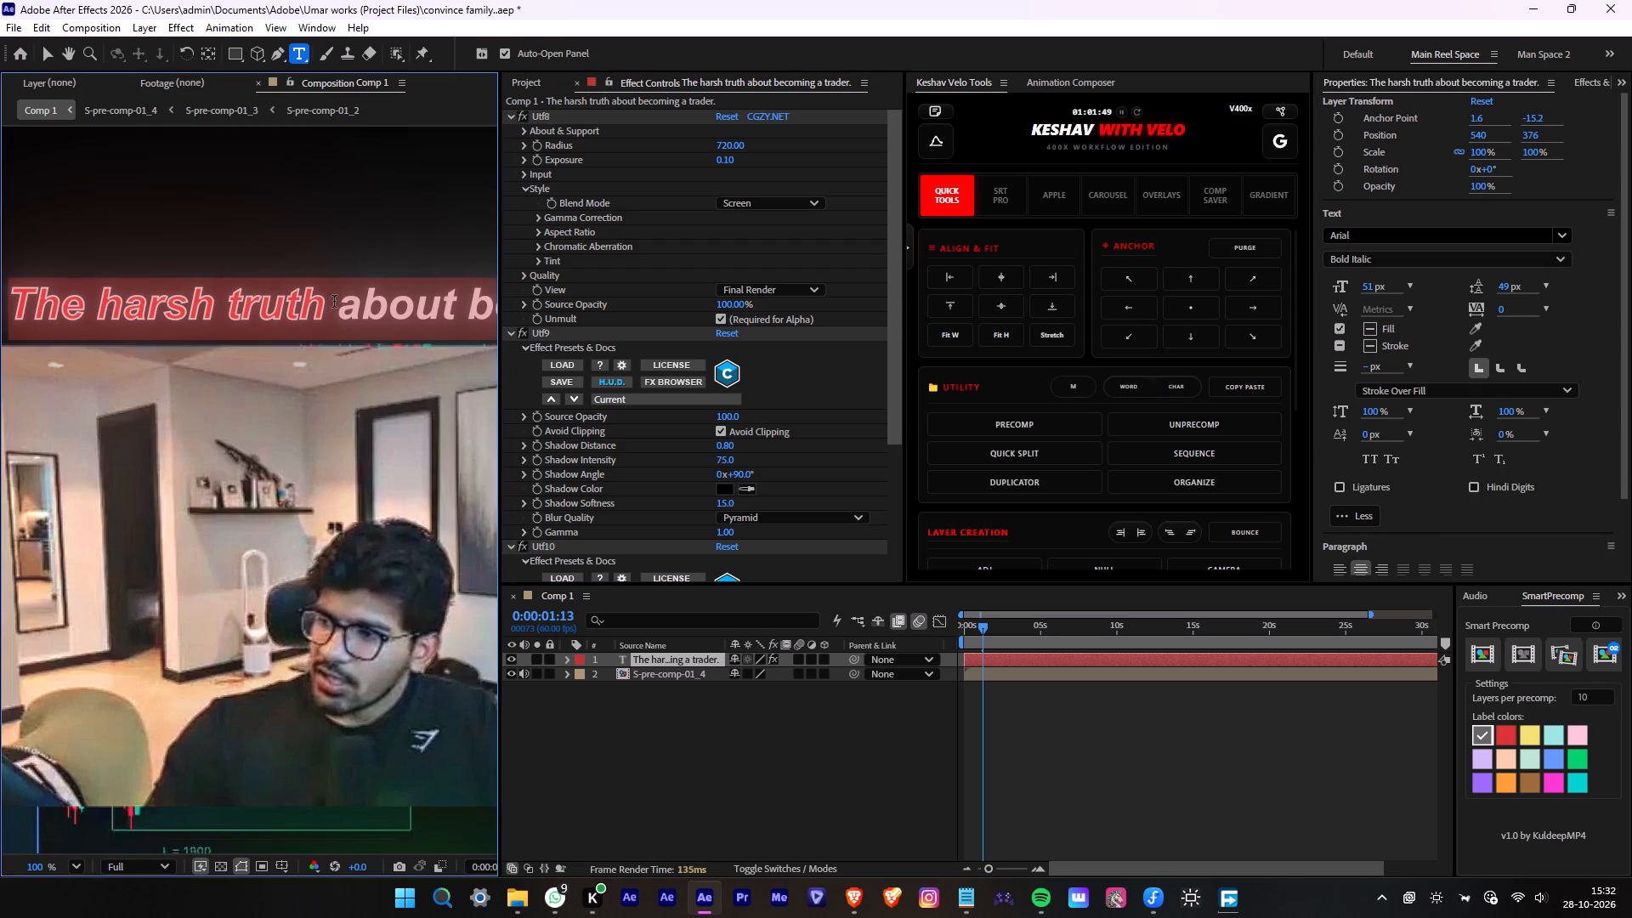
left_click_drag(324, 299, 0, 292)
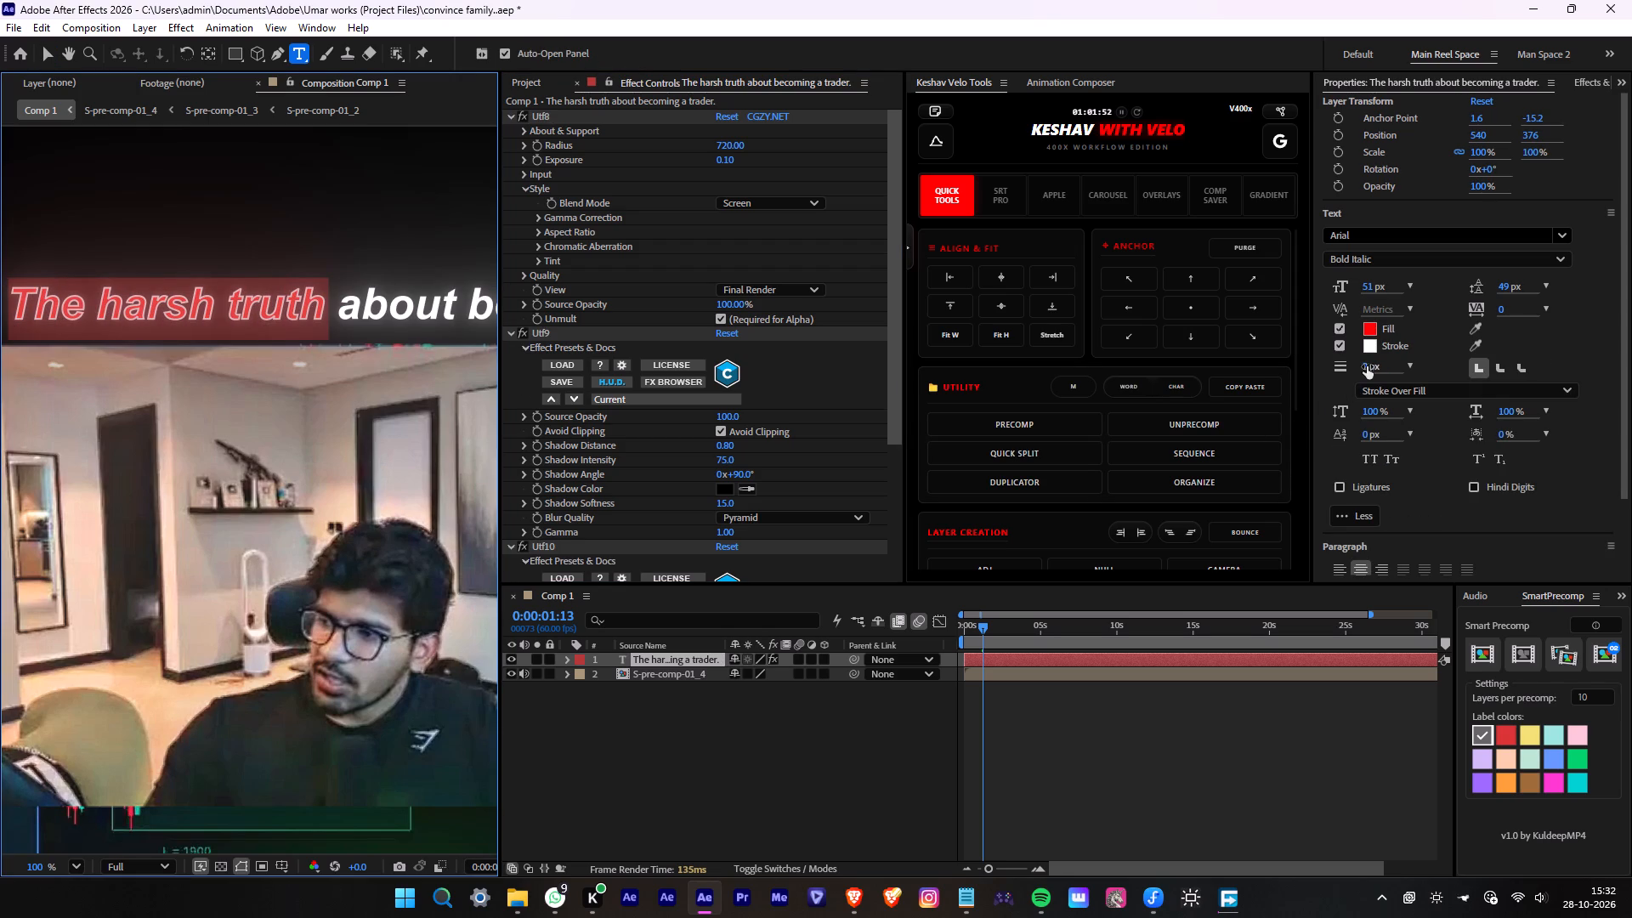
left_click(1367, 366)
key("1")
left_click(1419, 338)
left_click(1255, 700)
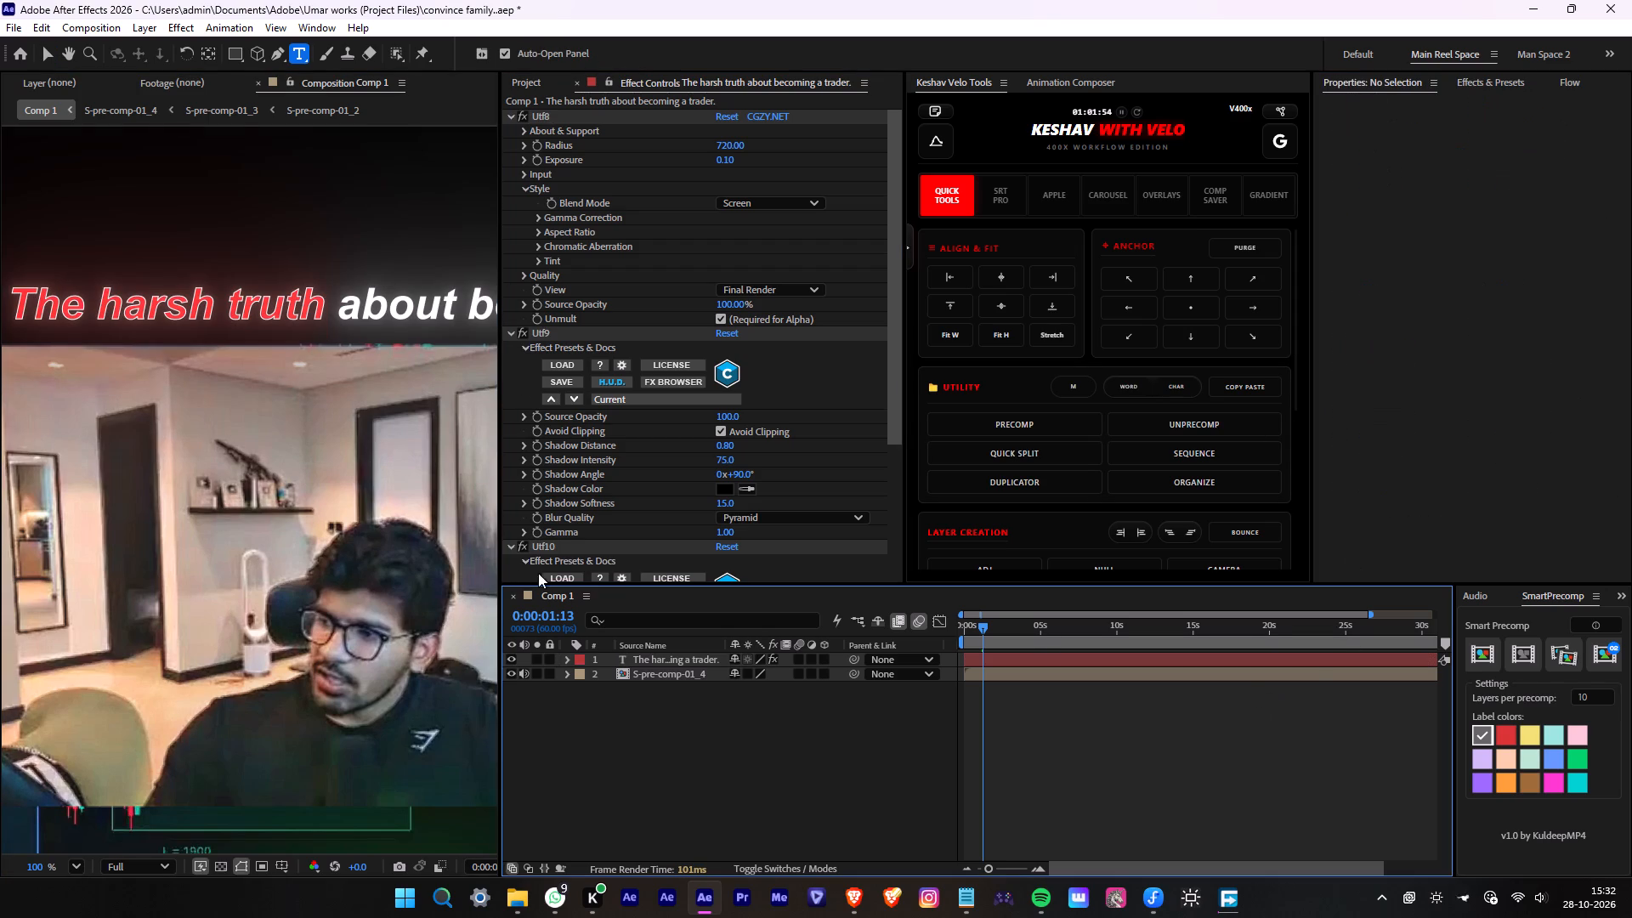
left_click(71, 864)
left_click(109, 547)
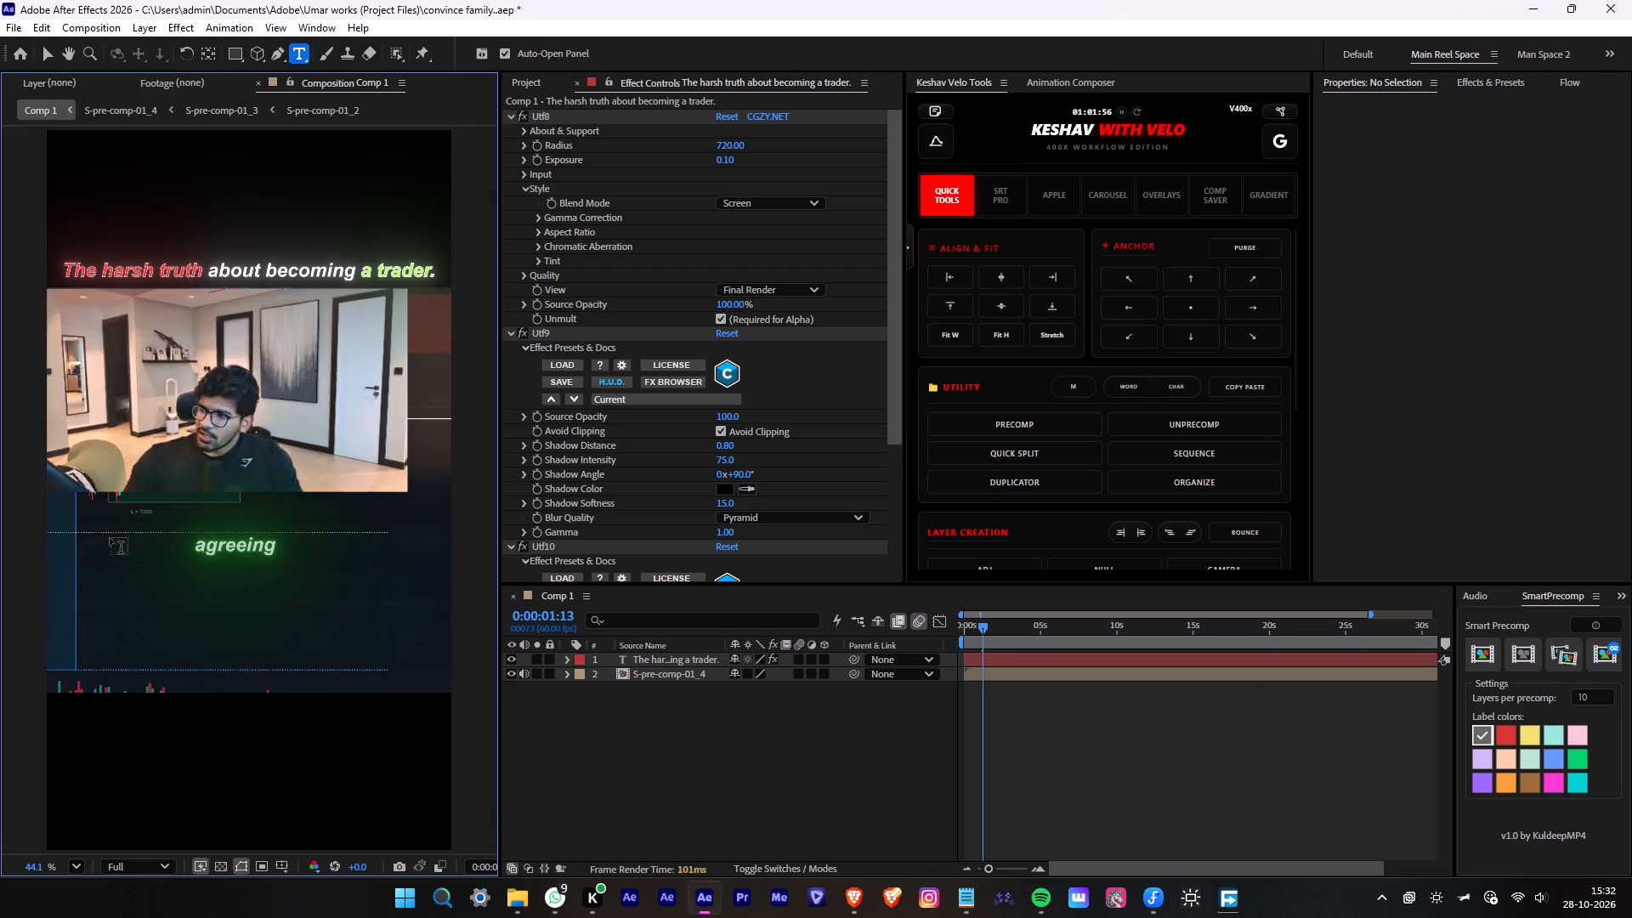
Set the stroke width of the words "a trader." in the header to 1 px and deselect the layer.
left_click(1115, 786)
left_click(1034, 657)
scroll(350, 316, "up", 4)
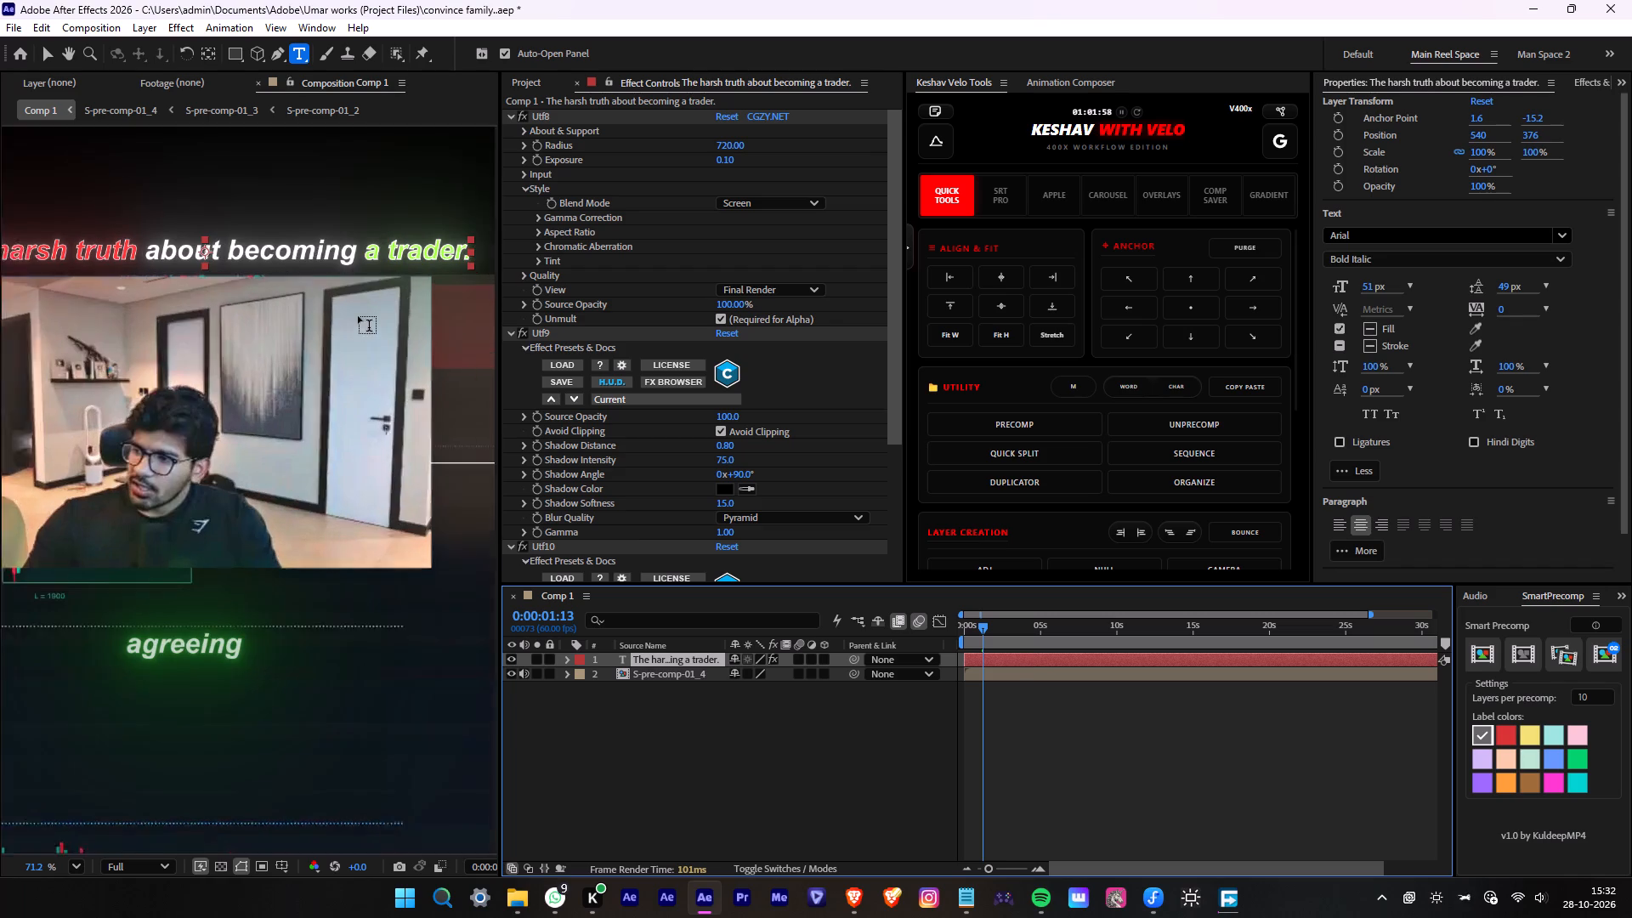
left_click_drag(363, 243, 469, 246)
left_click_drag(491, 244, 480, 244)
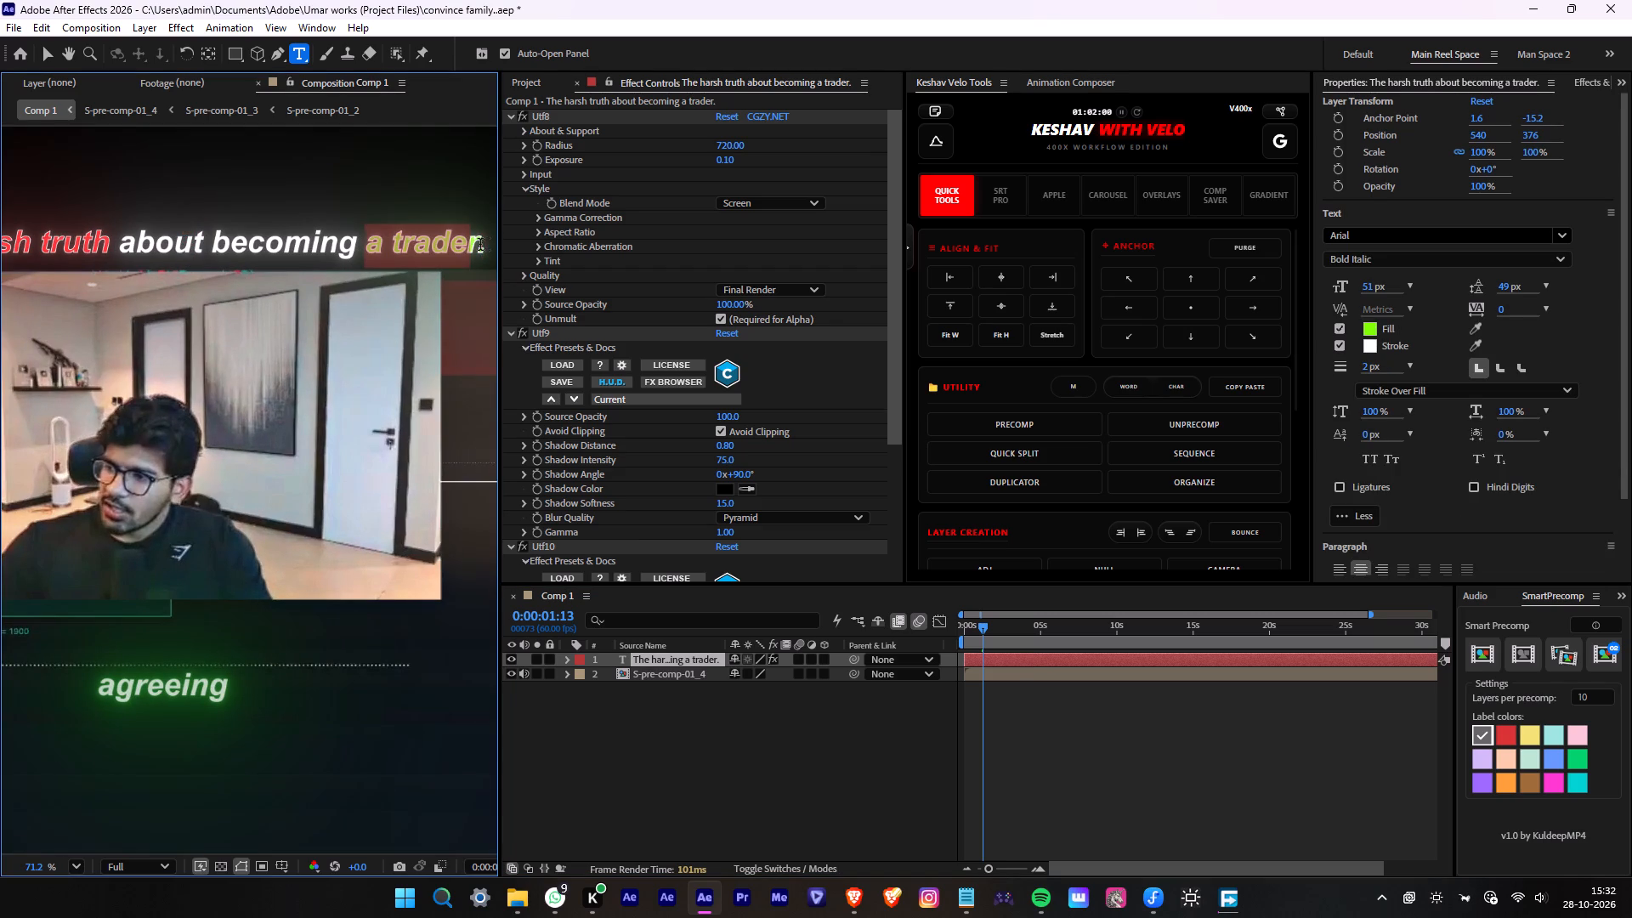
left_click_drag(480, 244, 368, 258)
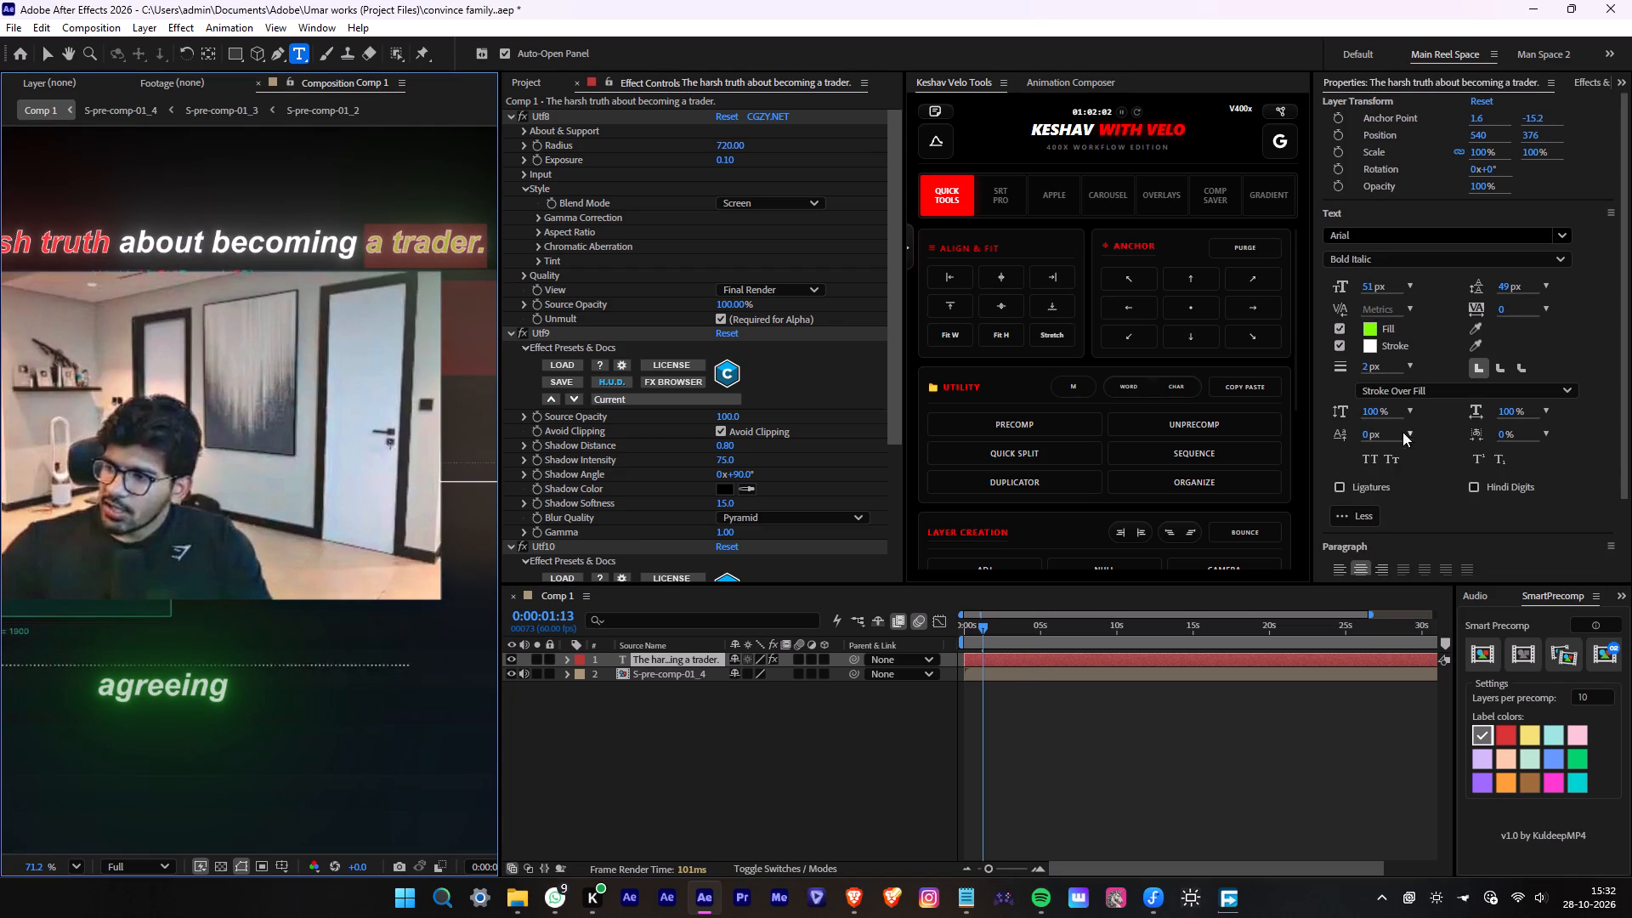
left_click(1372, 366)
key("1")
left_click(1298, 768)
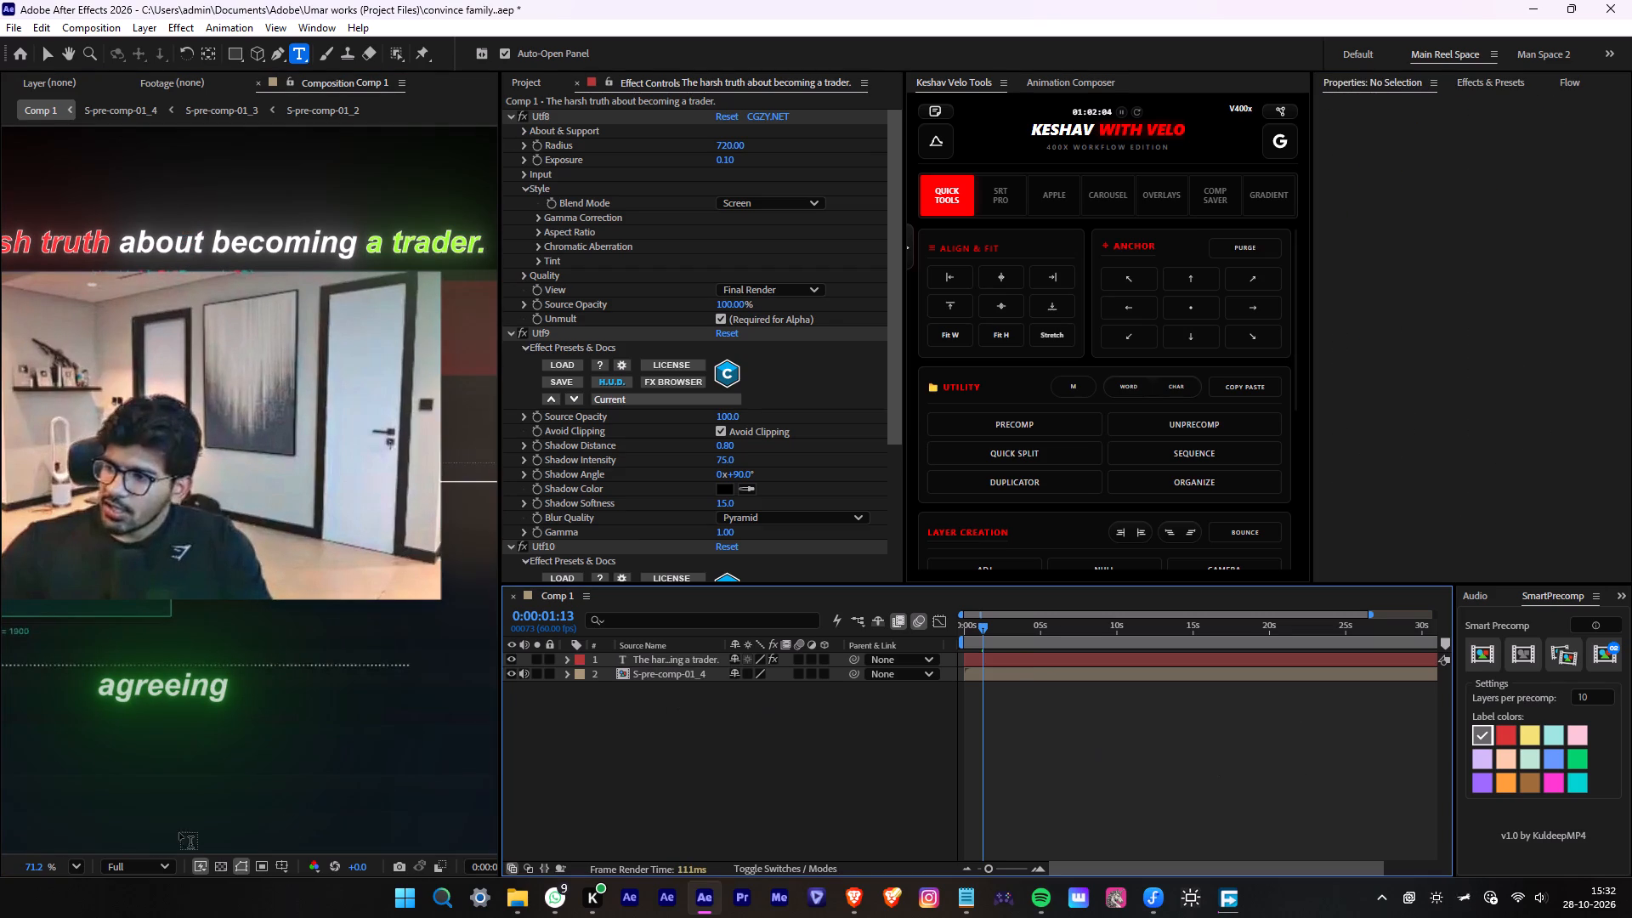
Scale the header text layer down to 92% and deselect it.
left_click(82, 866)
left_click(110, 555)
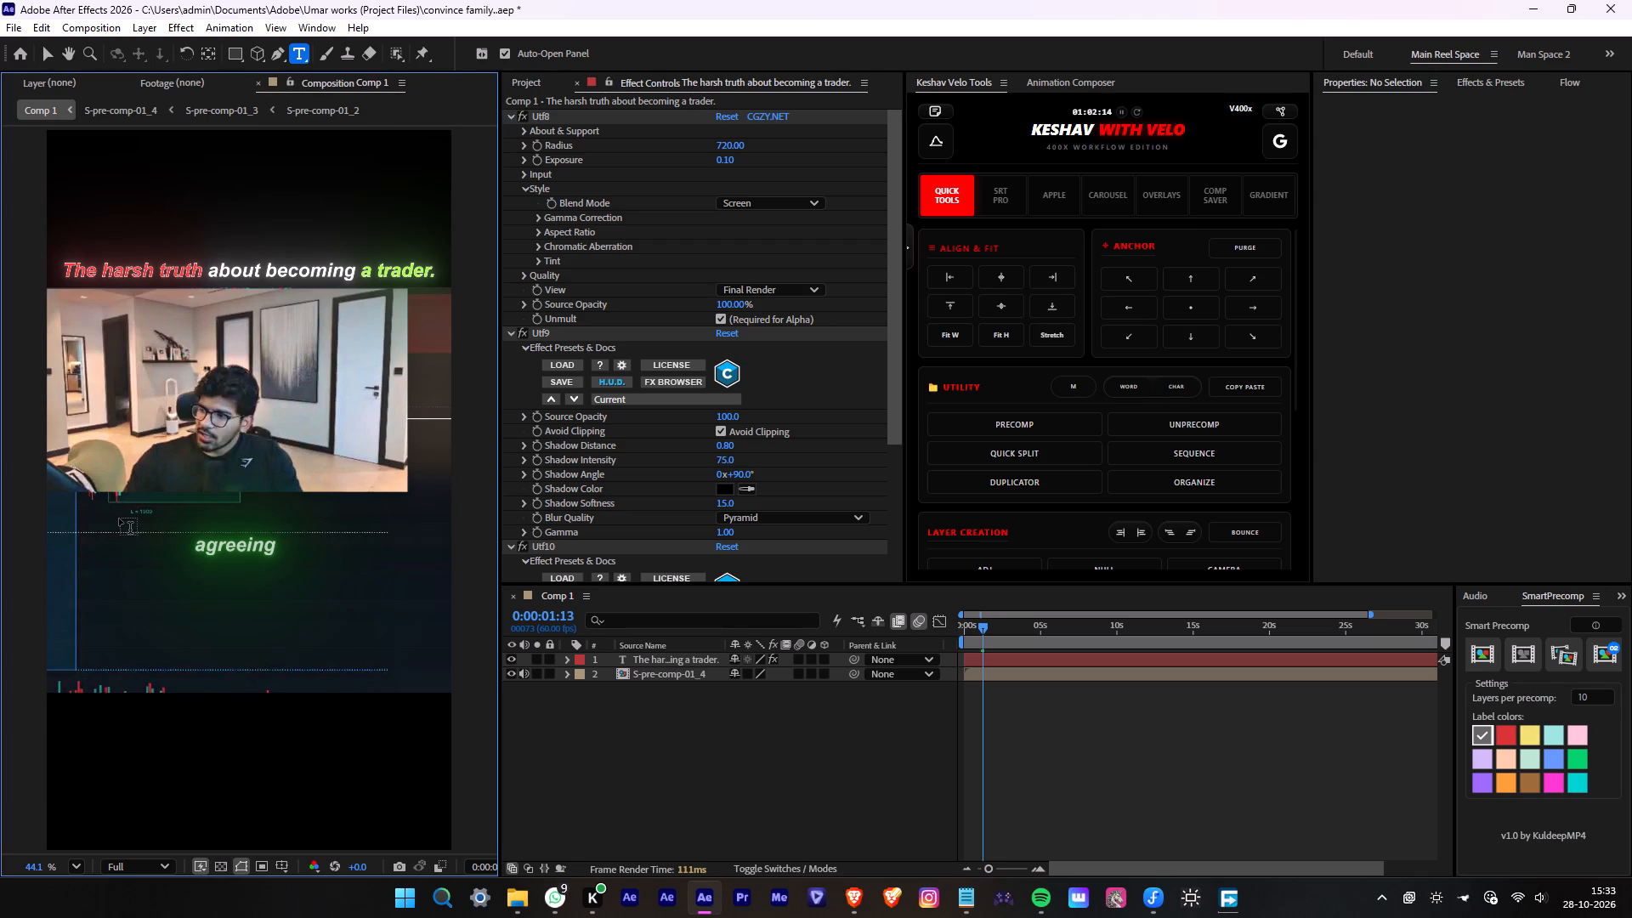
left_click(48, 54)
left_click(264, 273)
key("s")
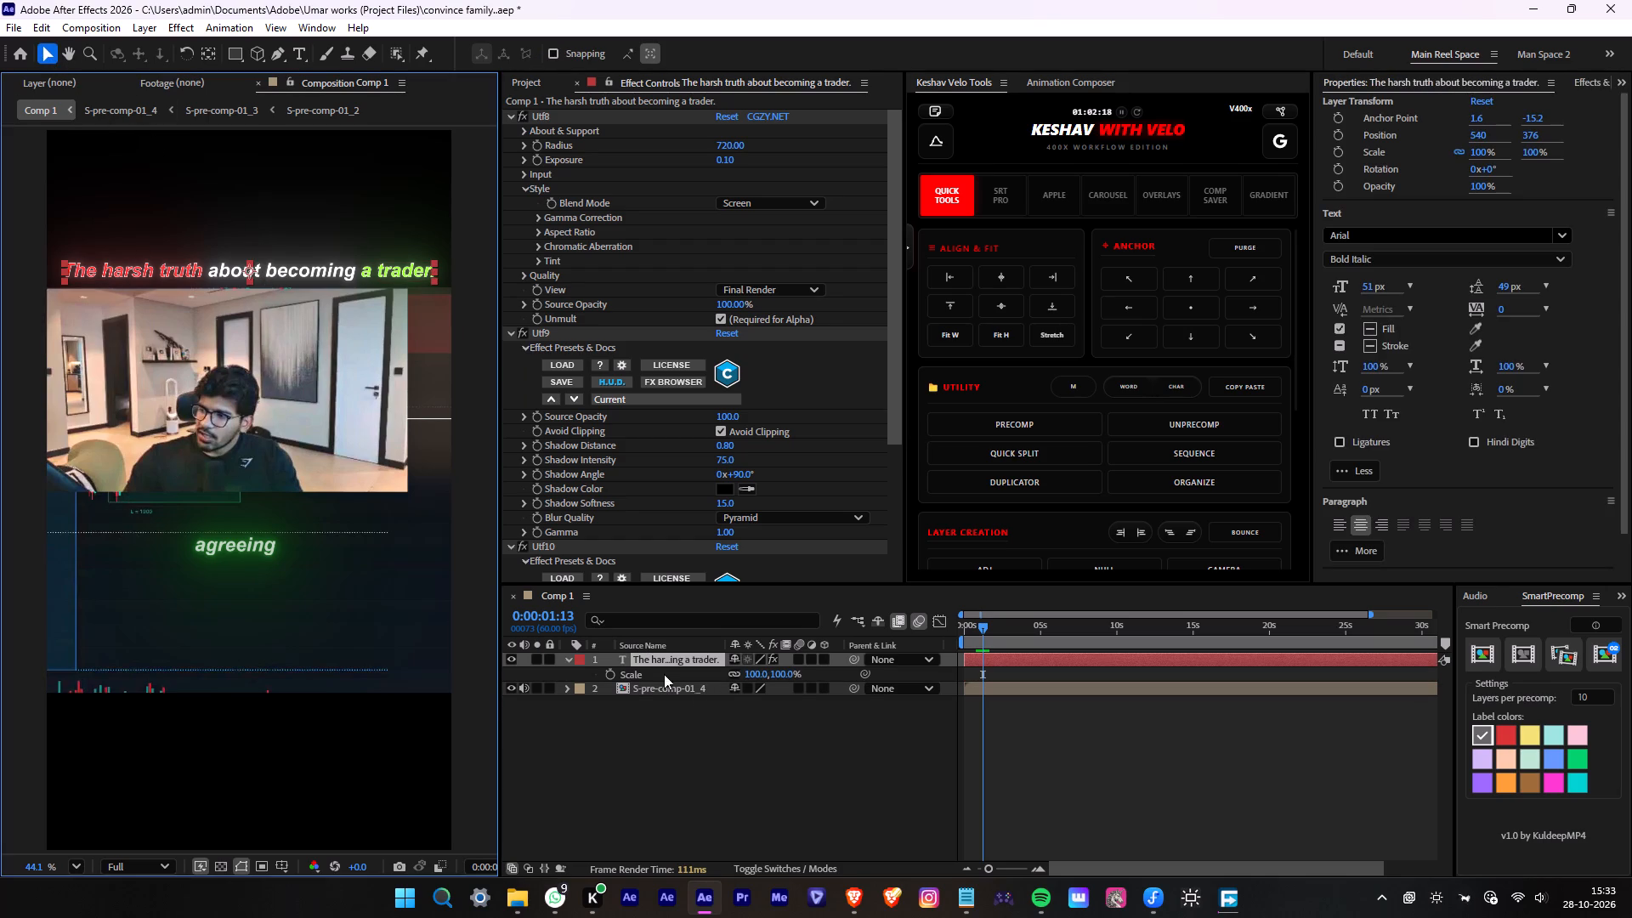
left_click(760, 678)
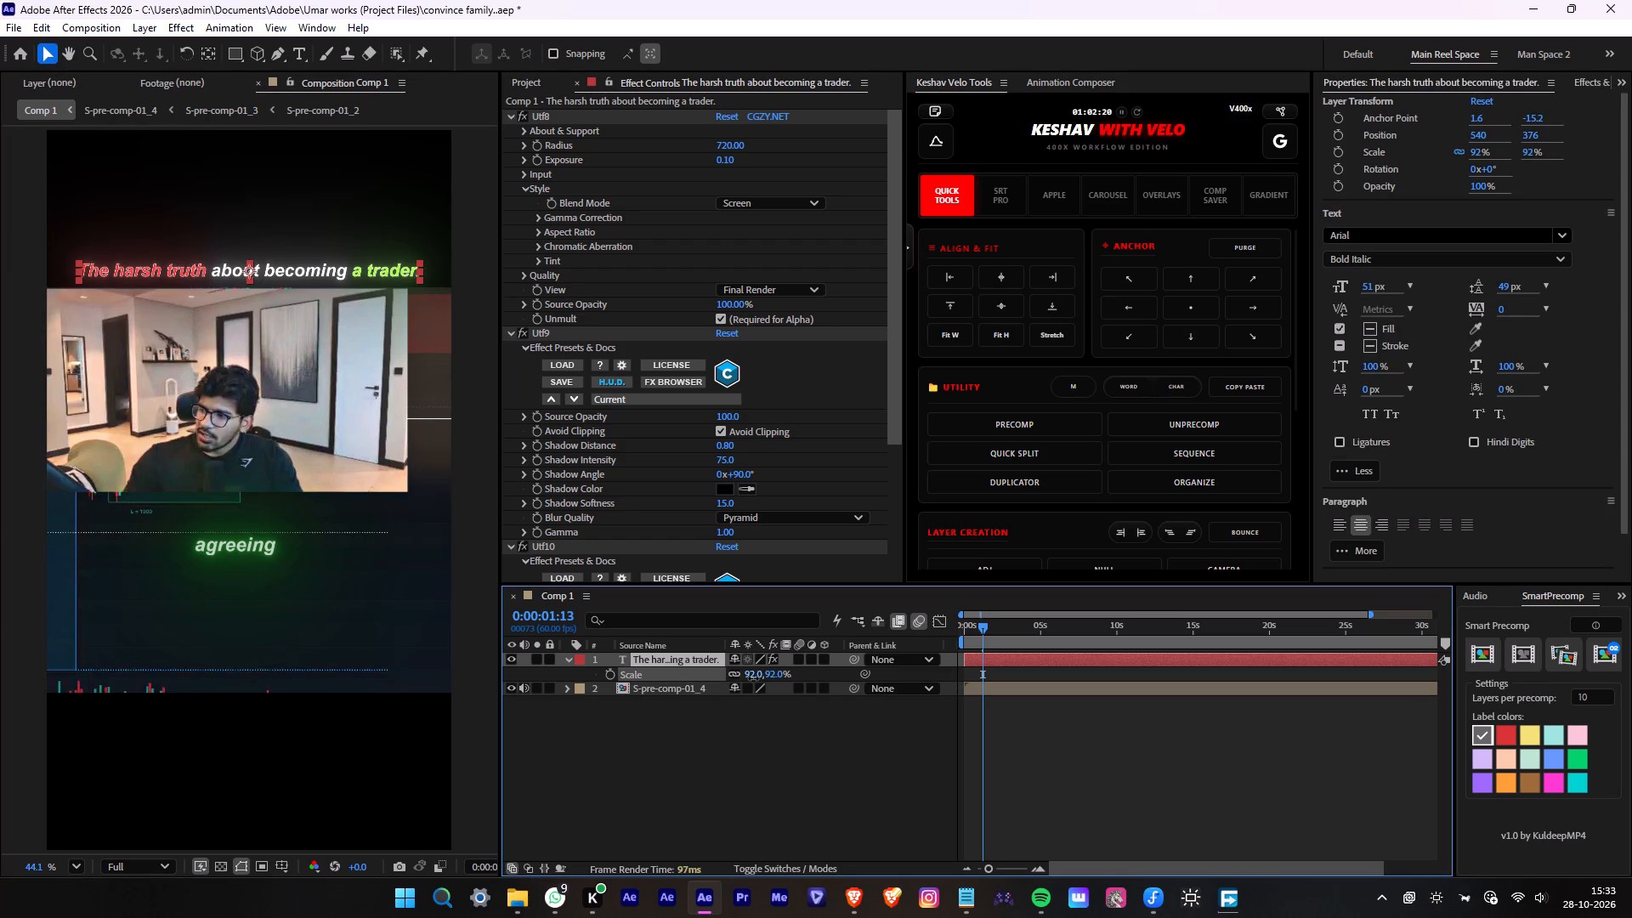
left_click(764, 752)
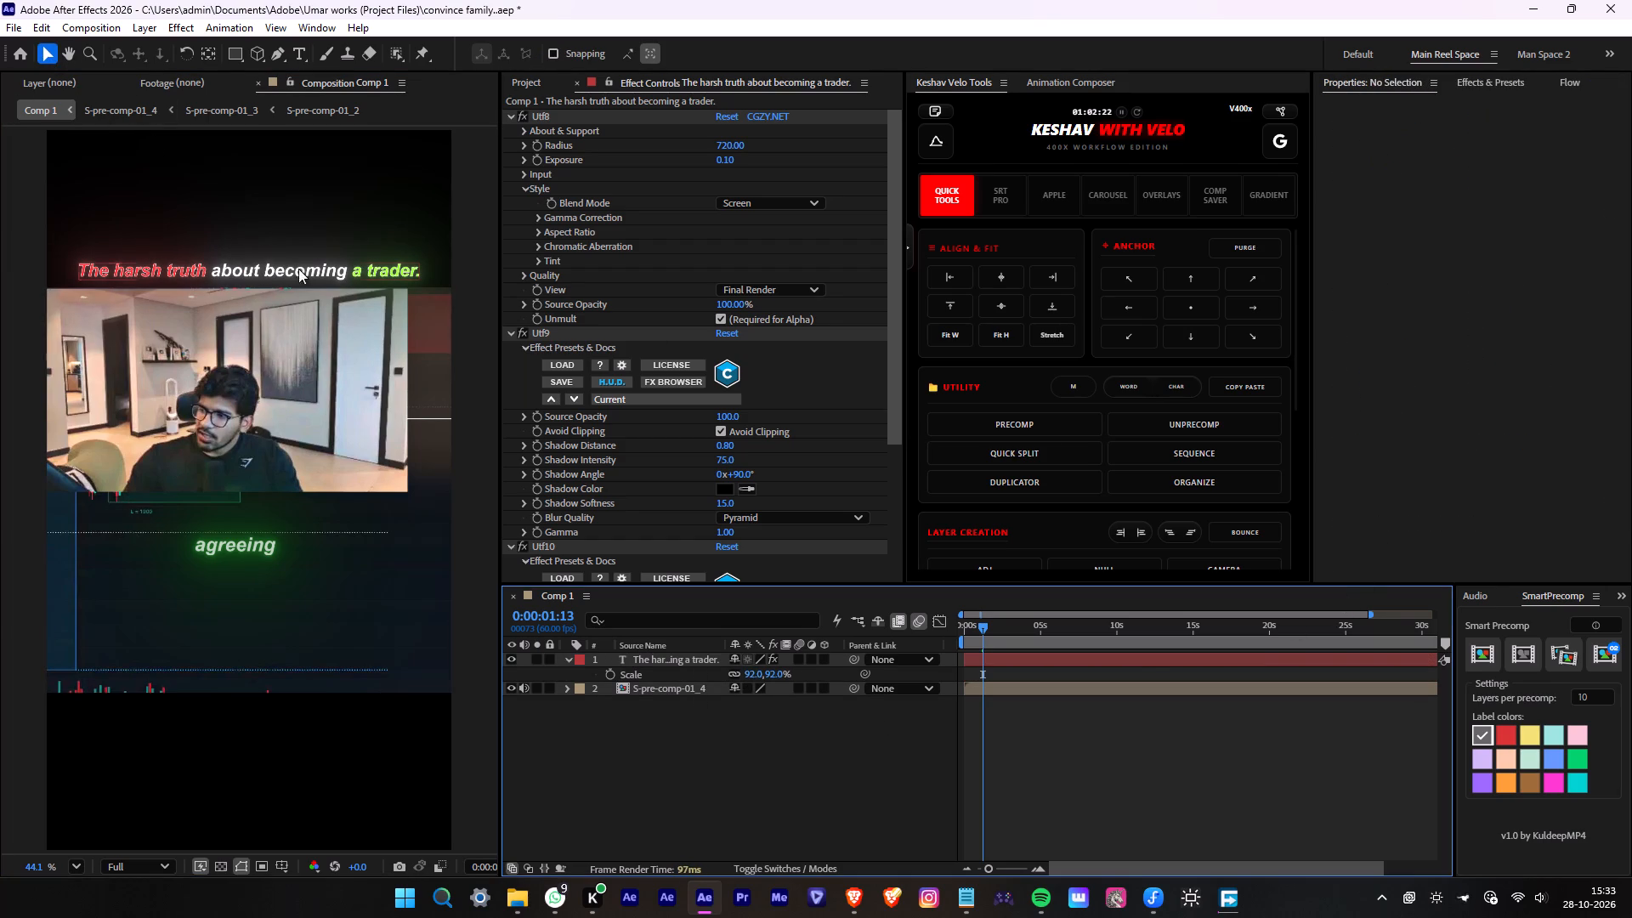
Move the header closer to the video by setting its Y position to 386, and deselect it.
left_click(317, 264)
left_click_drag(1527, 139, 1532, 139)
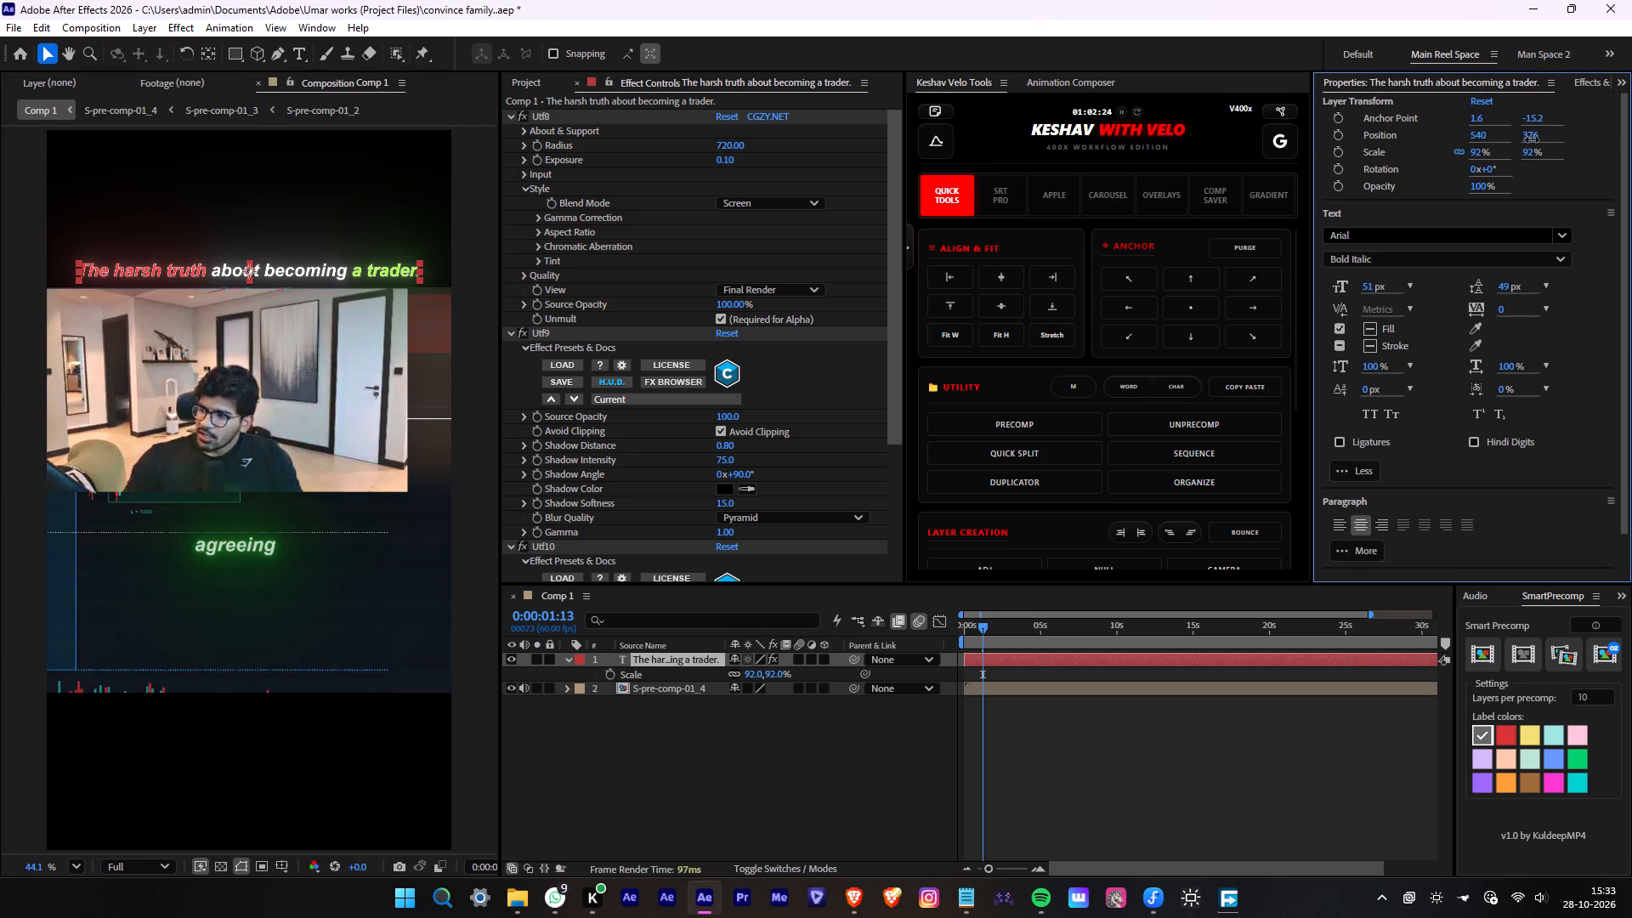
left_click_drag(1532, 139, 1537, 137)
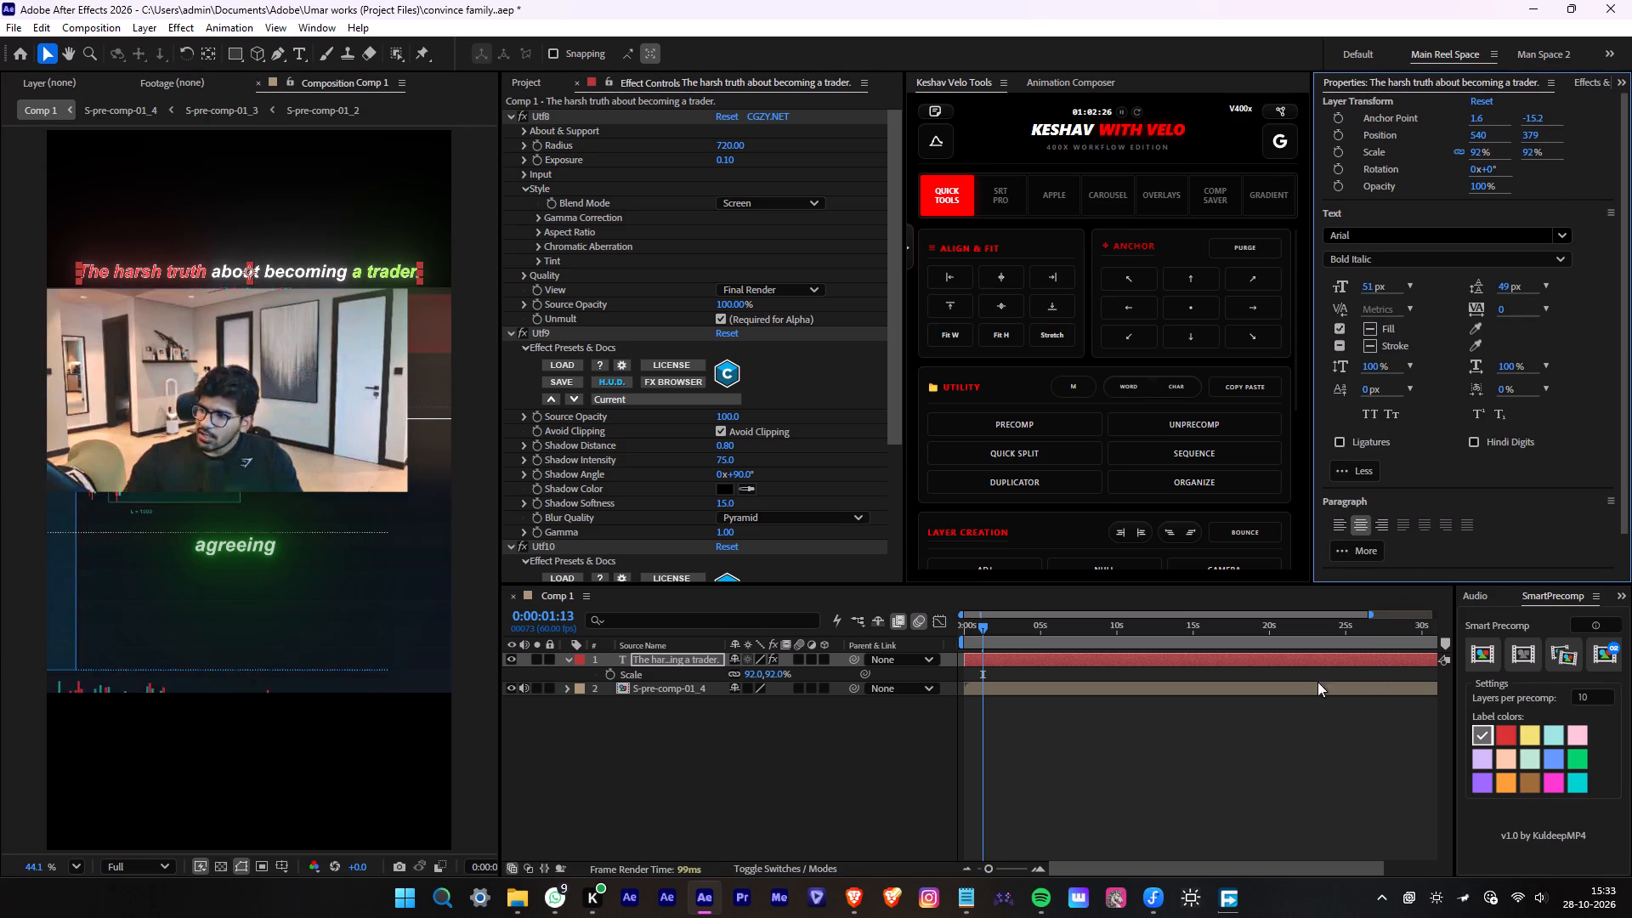
left_click_drag(1531, 139, 1538, 138)
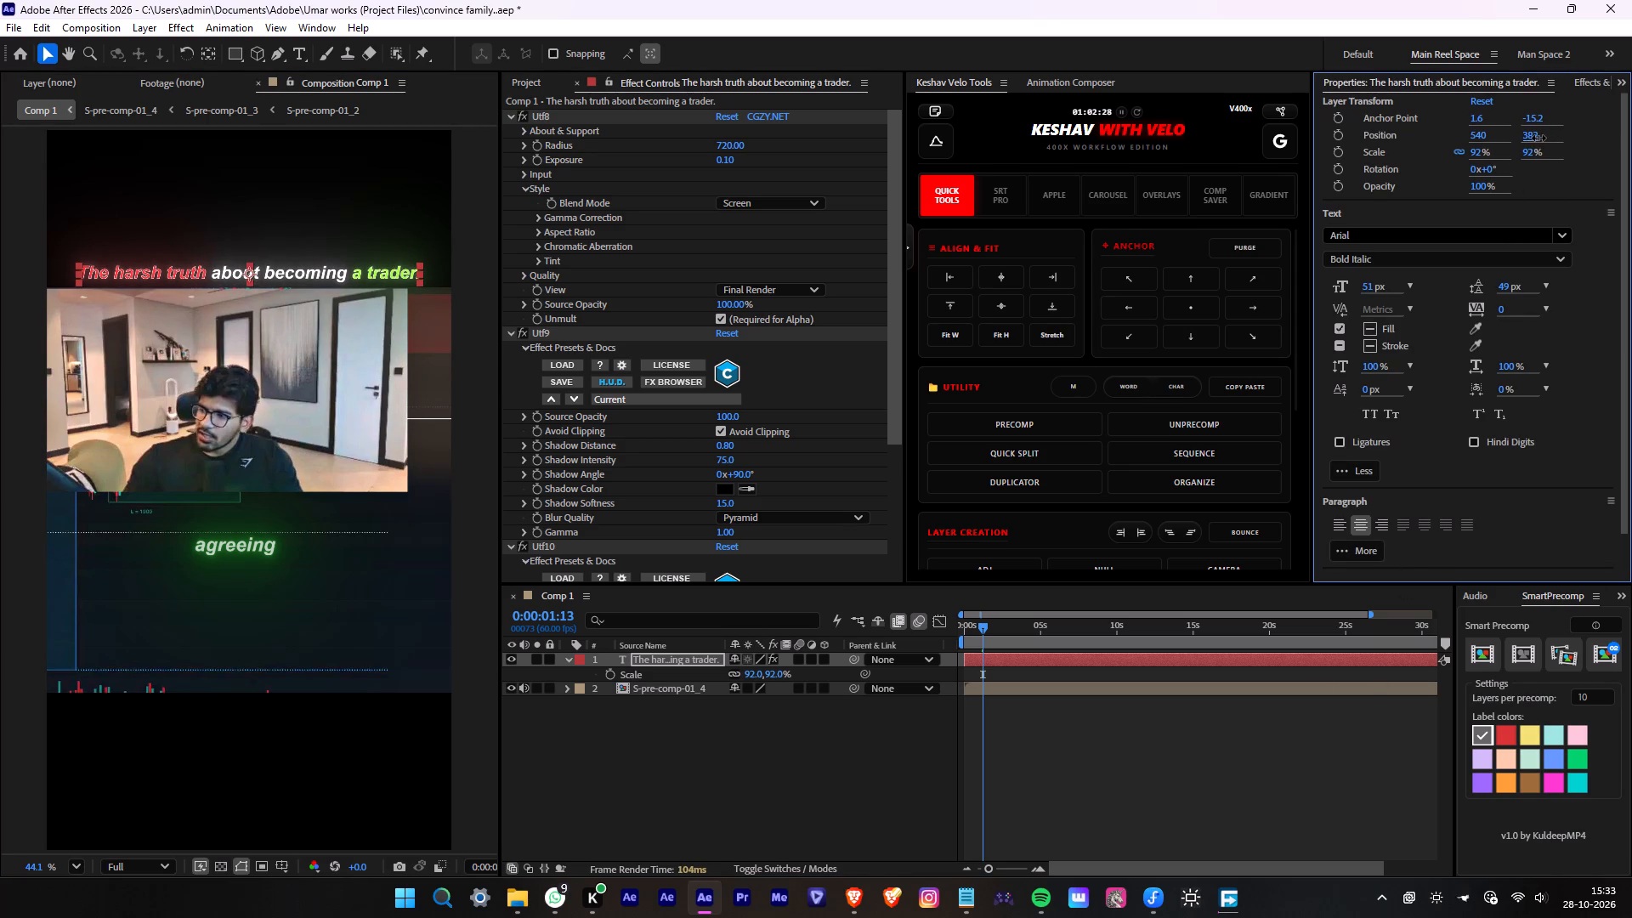
left_click_drag(1538, 138, 1544, 136)
left_click(1244, 726)
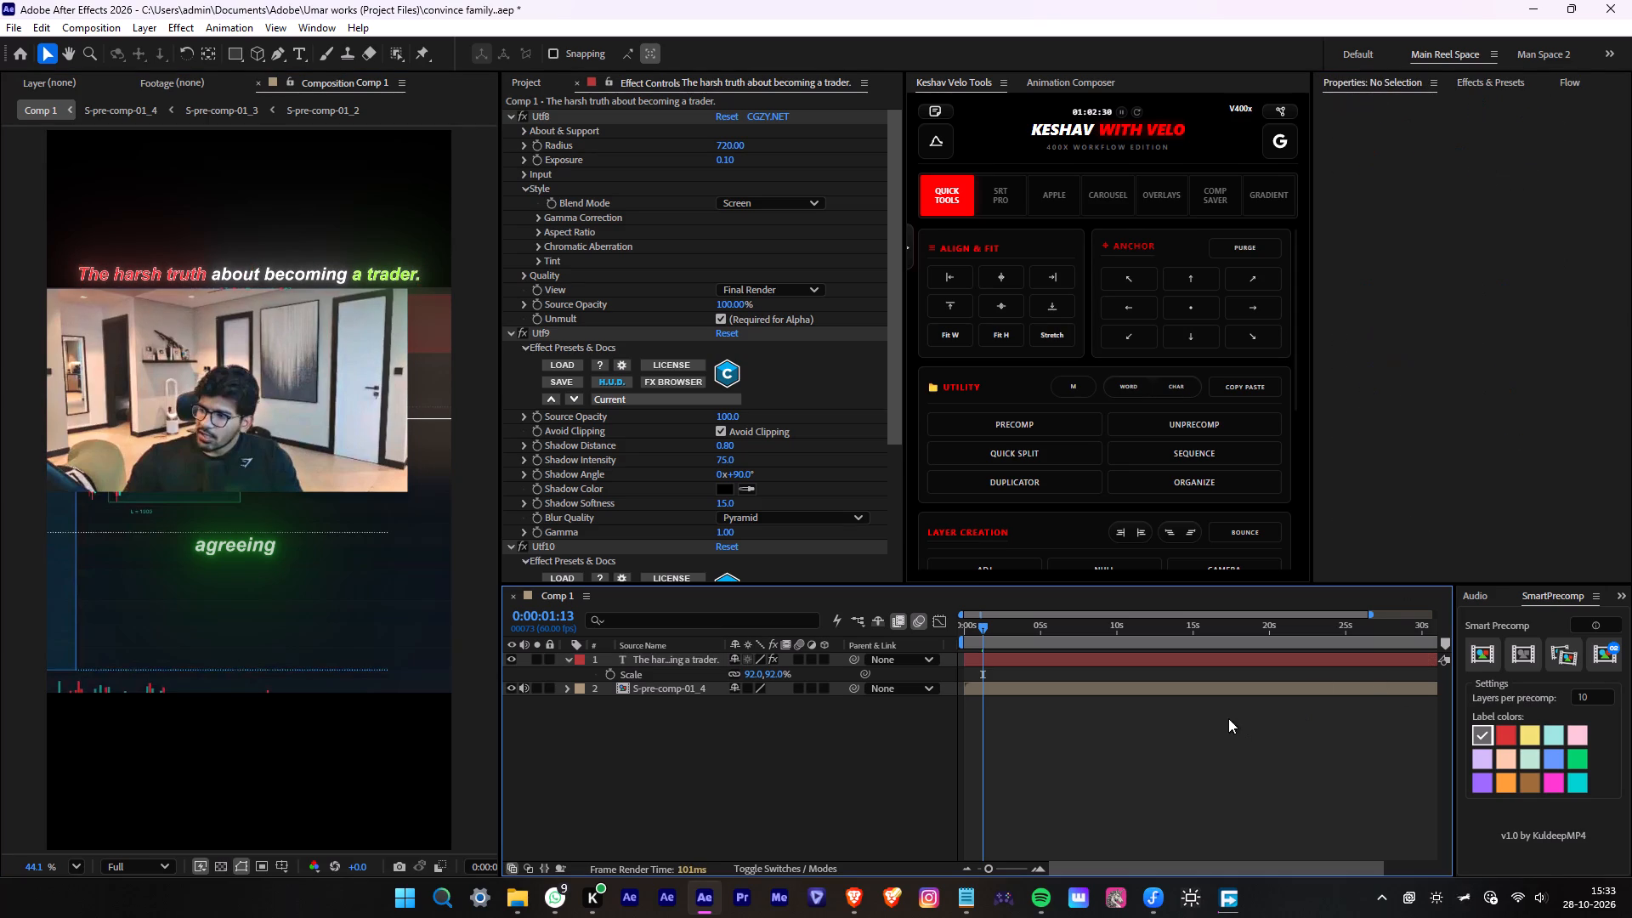
Apply the "Text Turbilence (clud 1)" preset to the header layer, searching for "text t", preview it briefly, and collapse the layer's properties.
left_click(1198, 654)
key("ctrl+space")
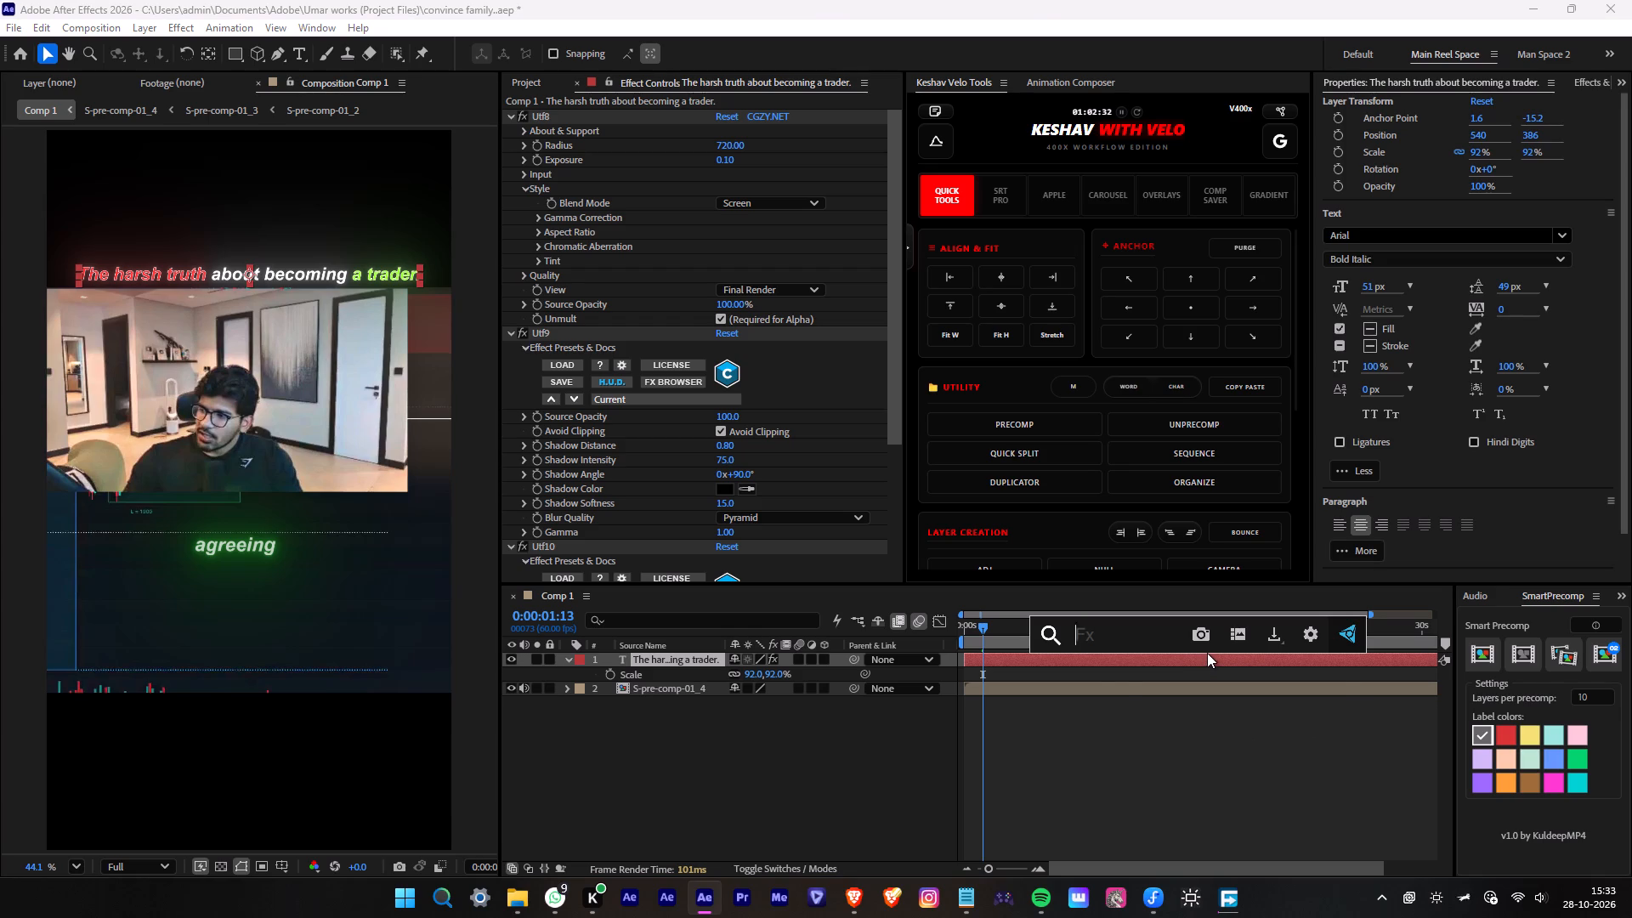
key("t")
key("e")
type("xt")
key("space")
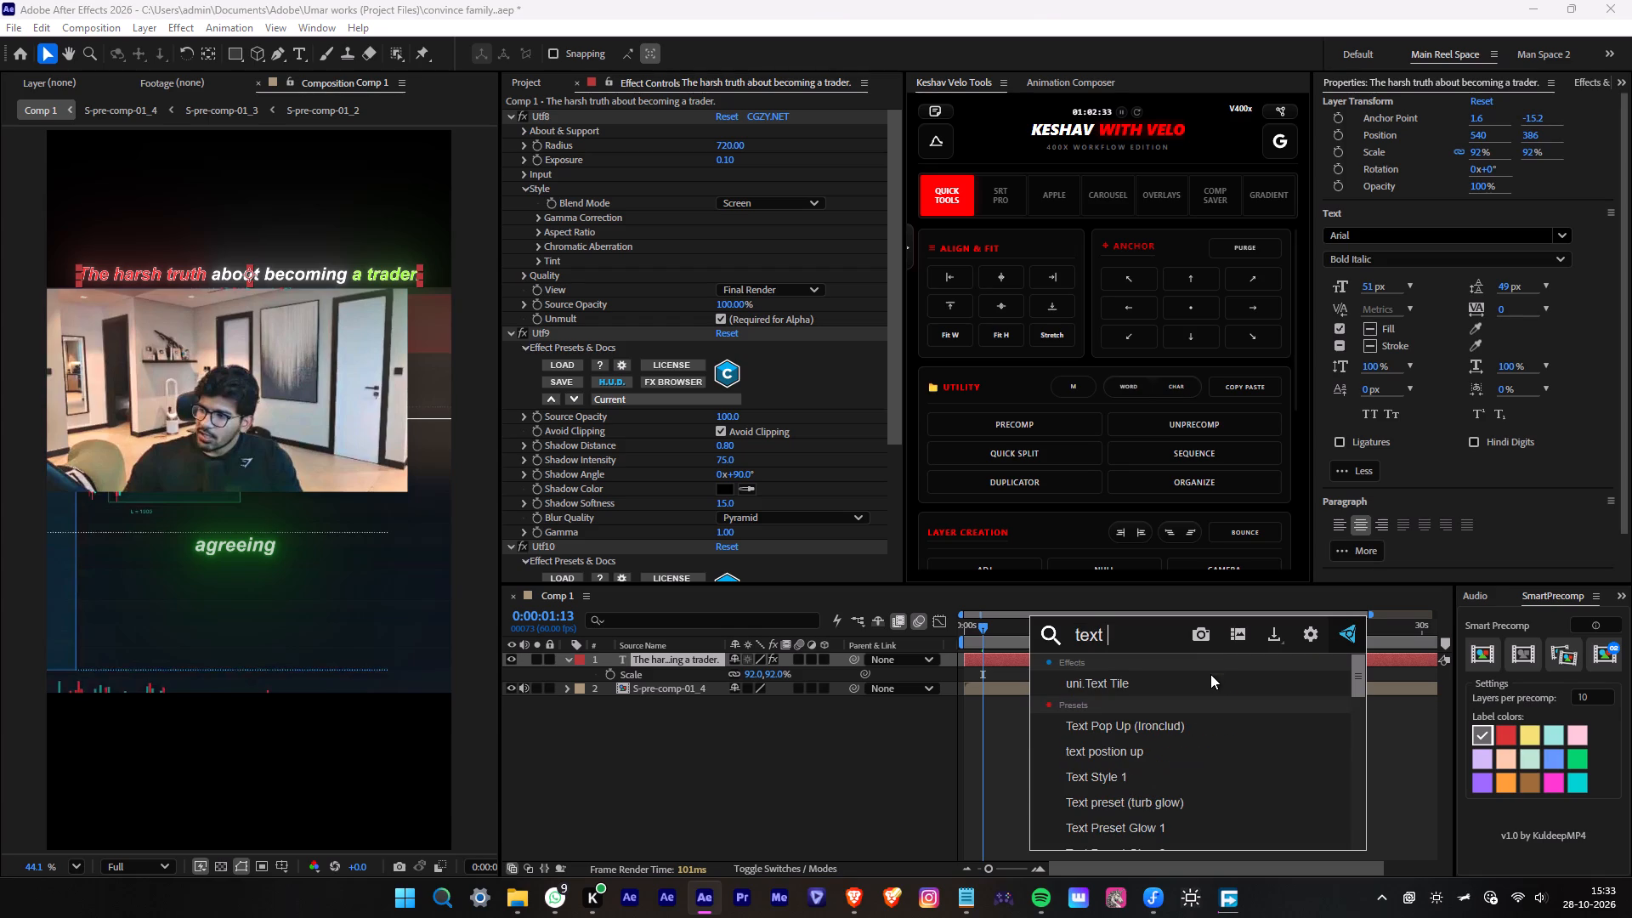
key("t")
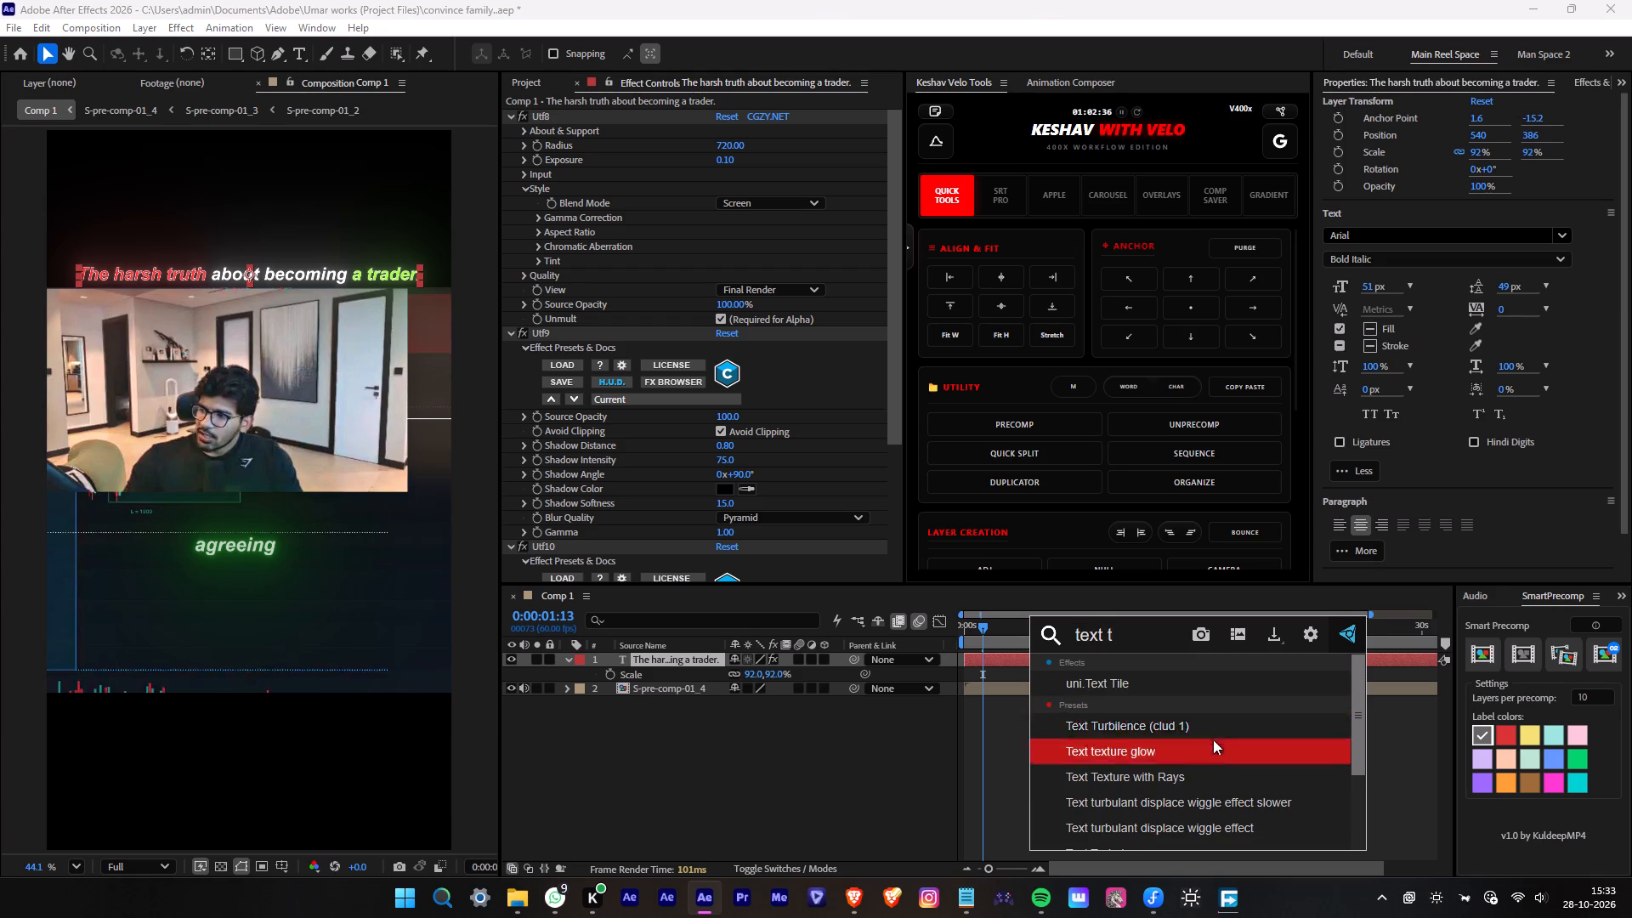
left_click(1206, 731)
left_click(1202, 737)
key("space")
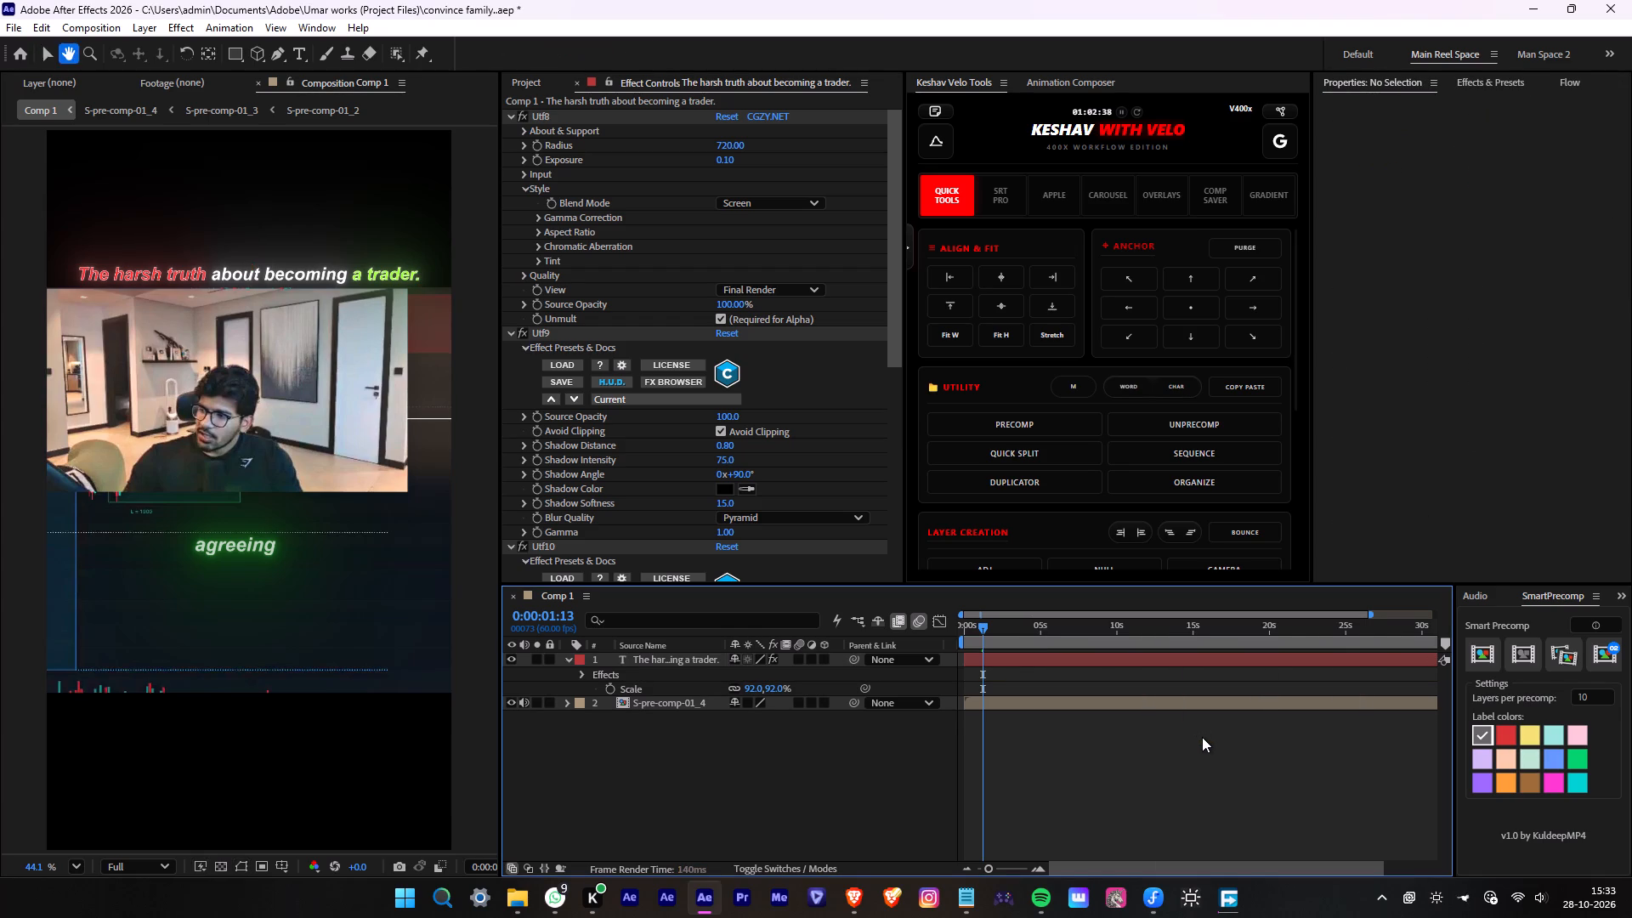
key("space")
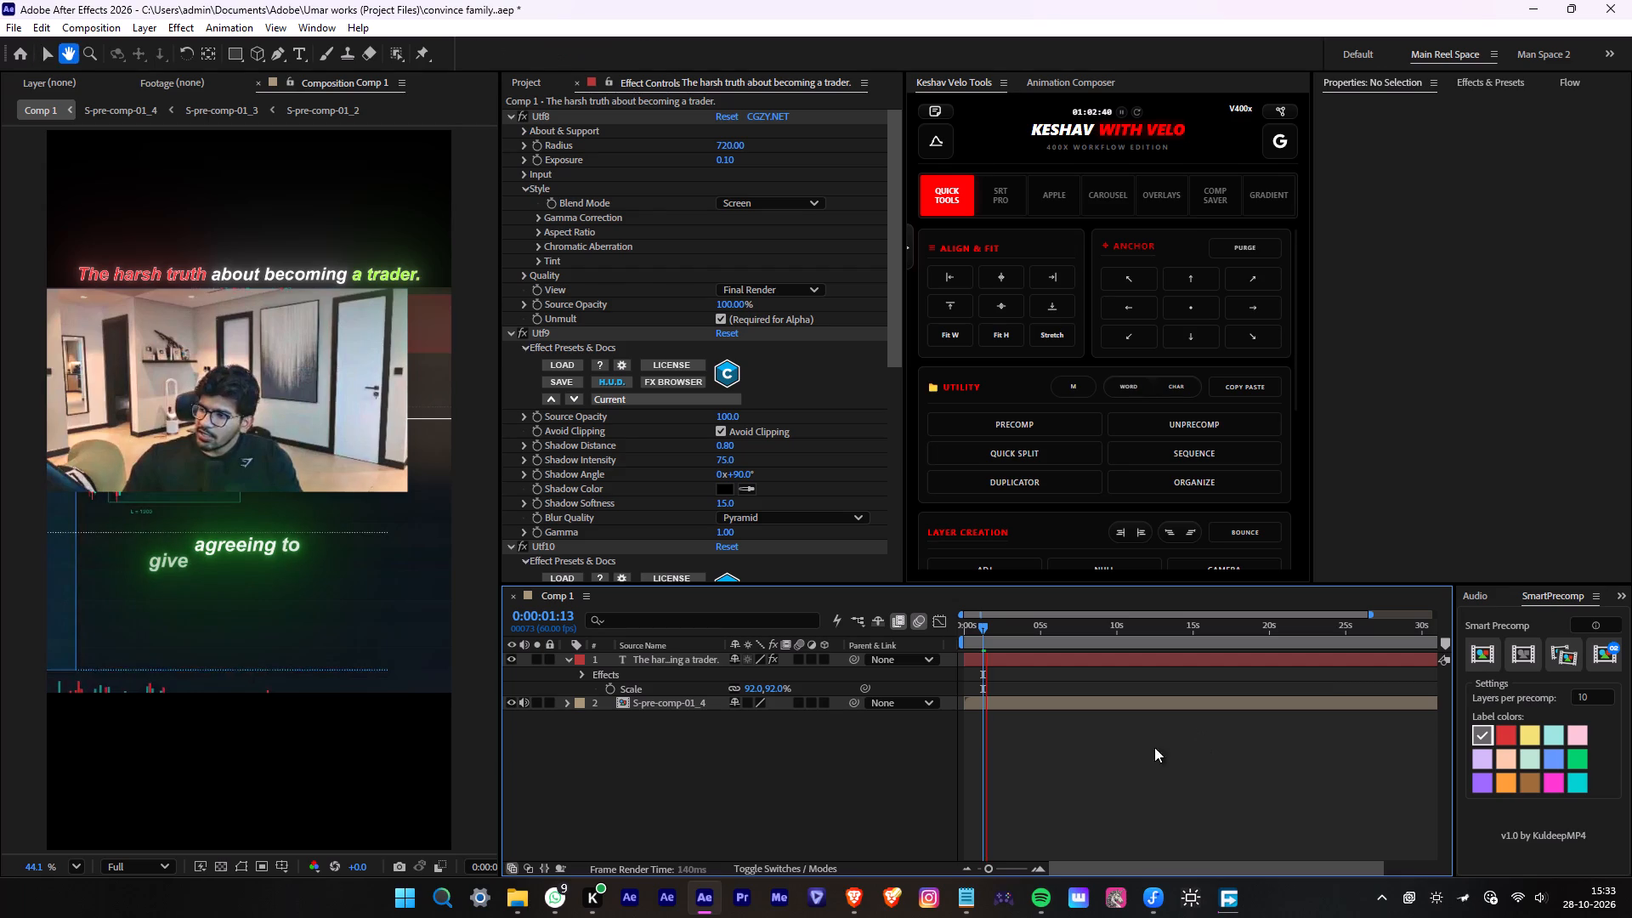
left_click(565, 661)
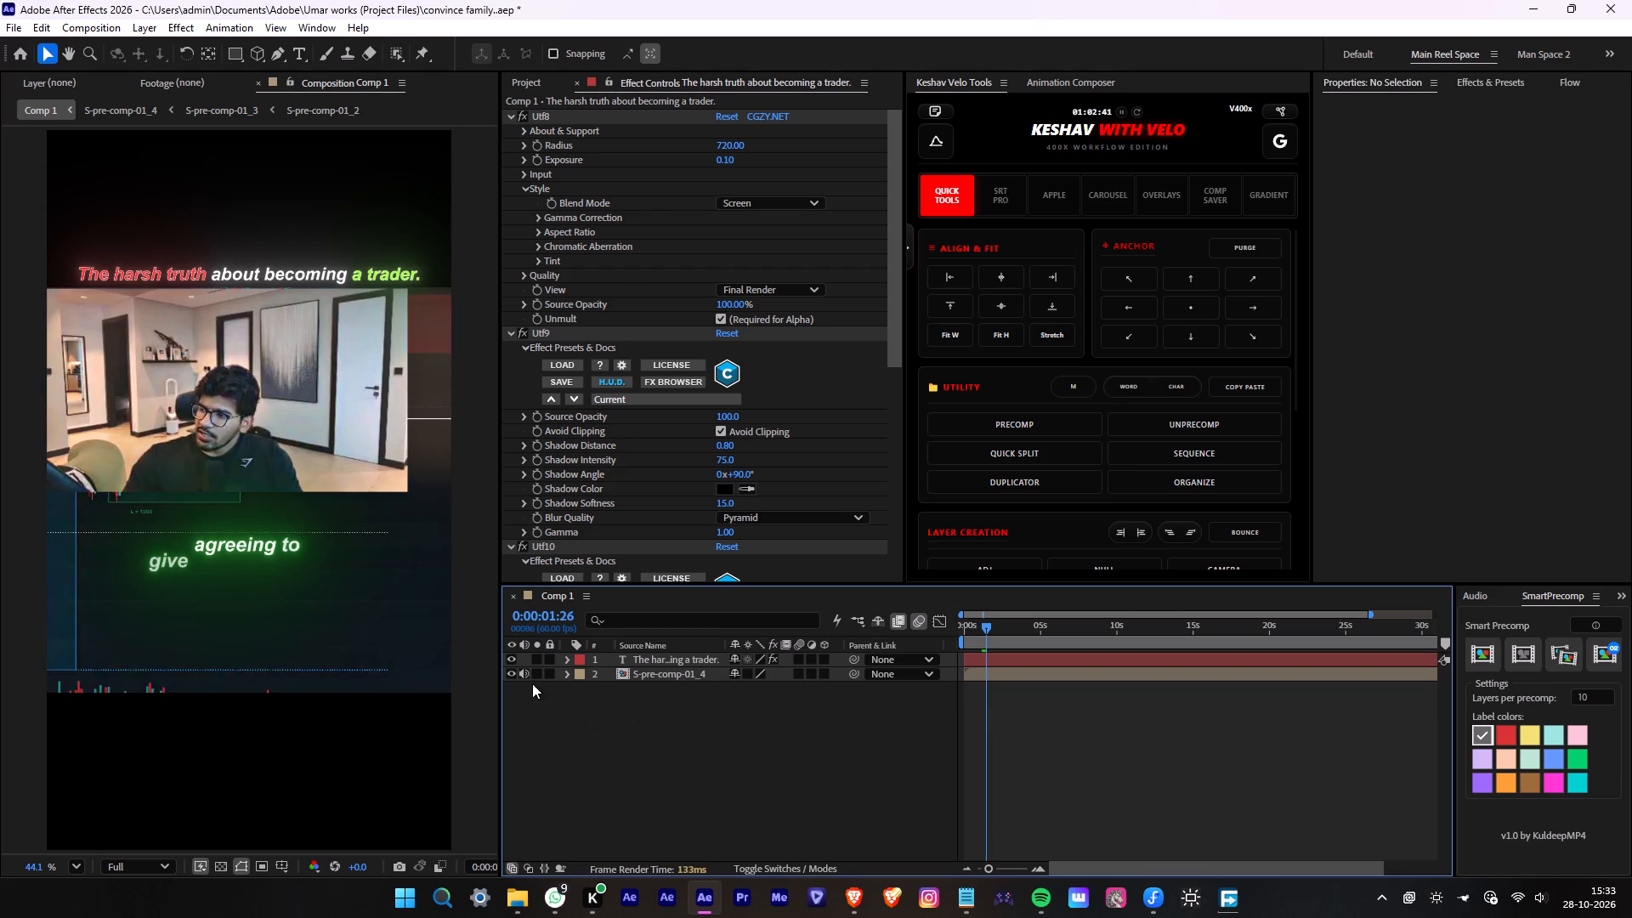
Hide the header and S-pre-comp-01_4 layers and play the composition briefly to check its audio.
left_click(510, 672)
left_click(515, 660)
key("space")
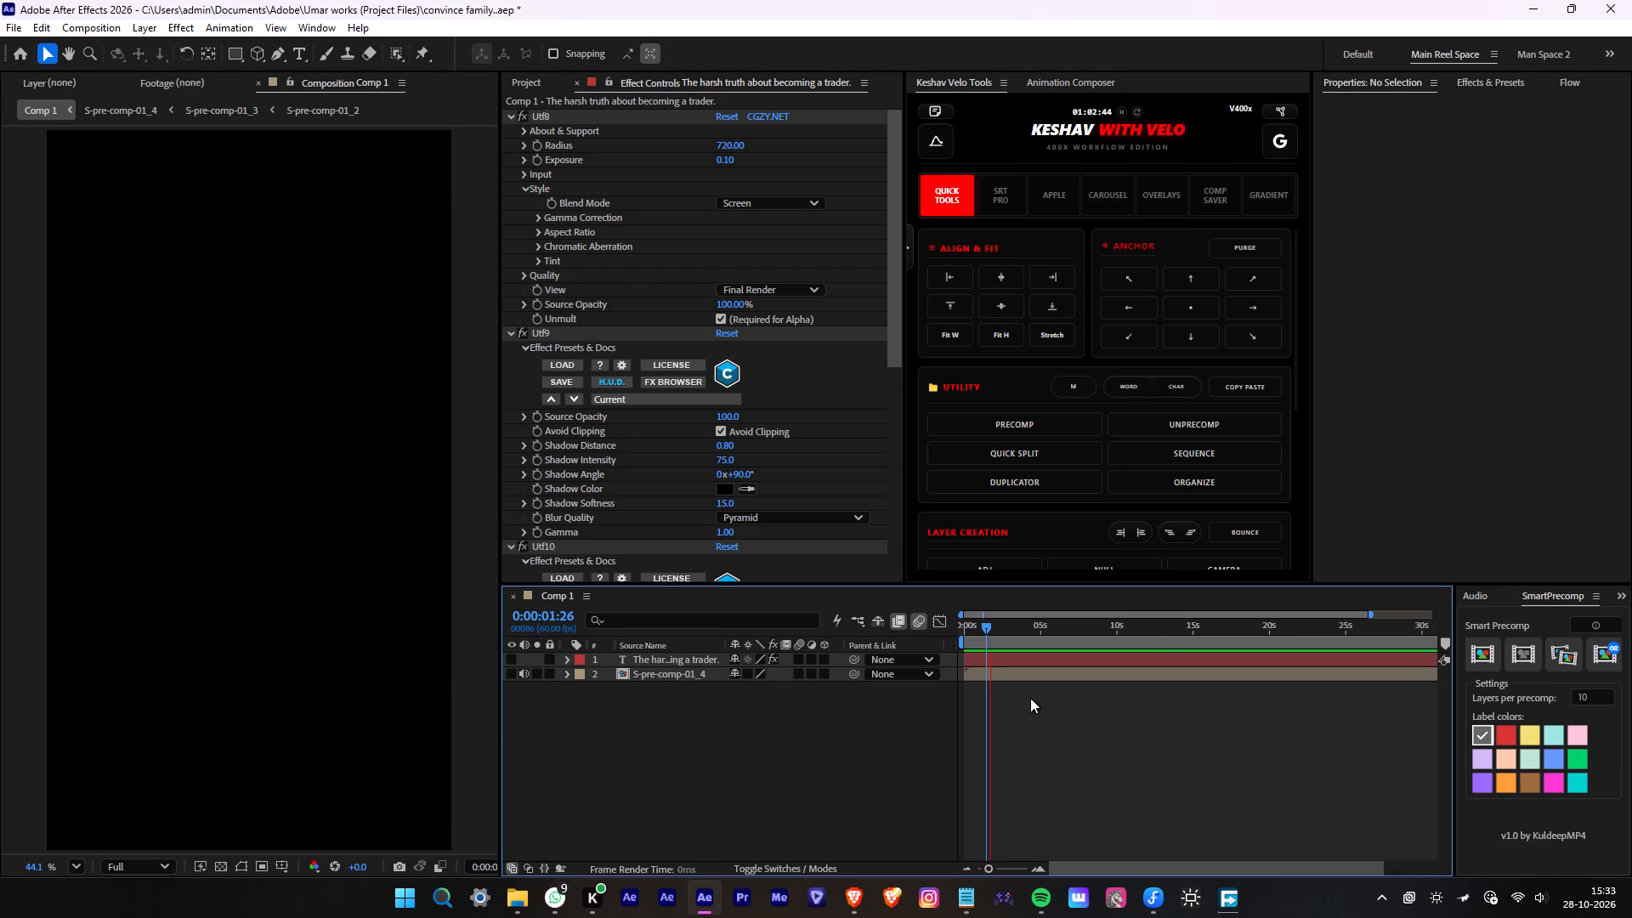
key("space")
Pause the music playing in Spotify and return to the Comp 1 timeline.
left_click(1046, 851)
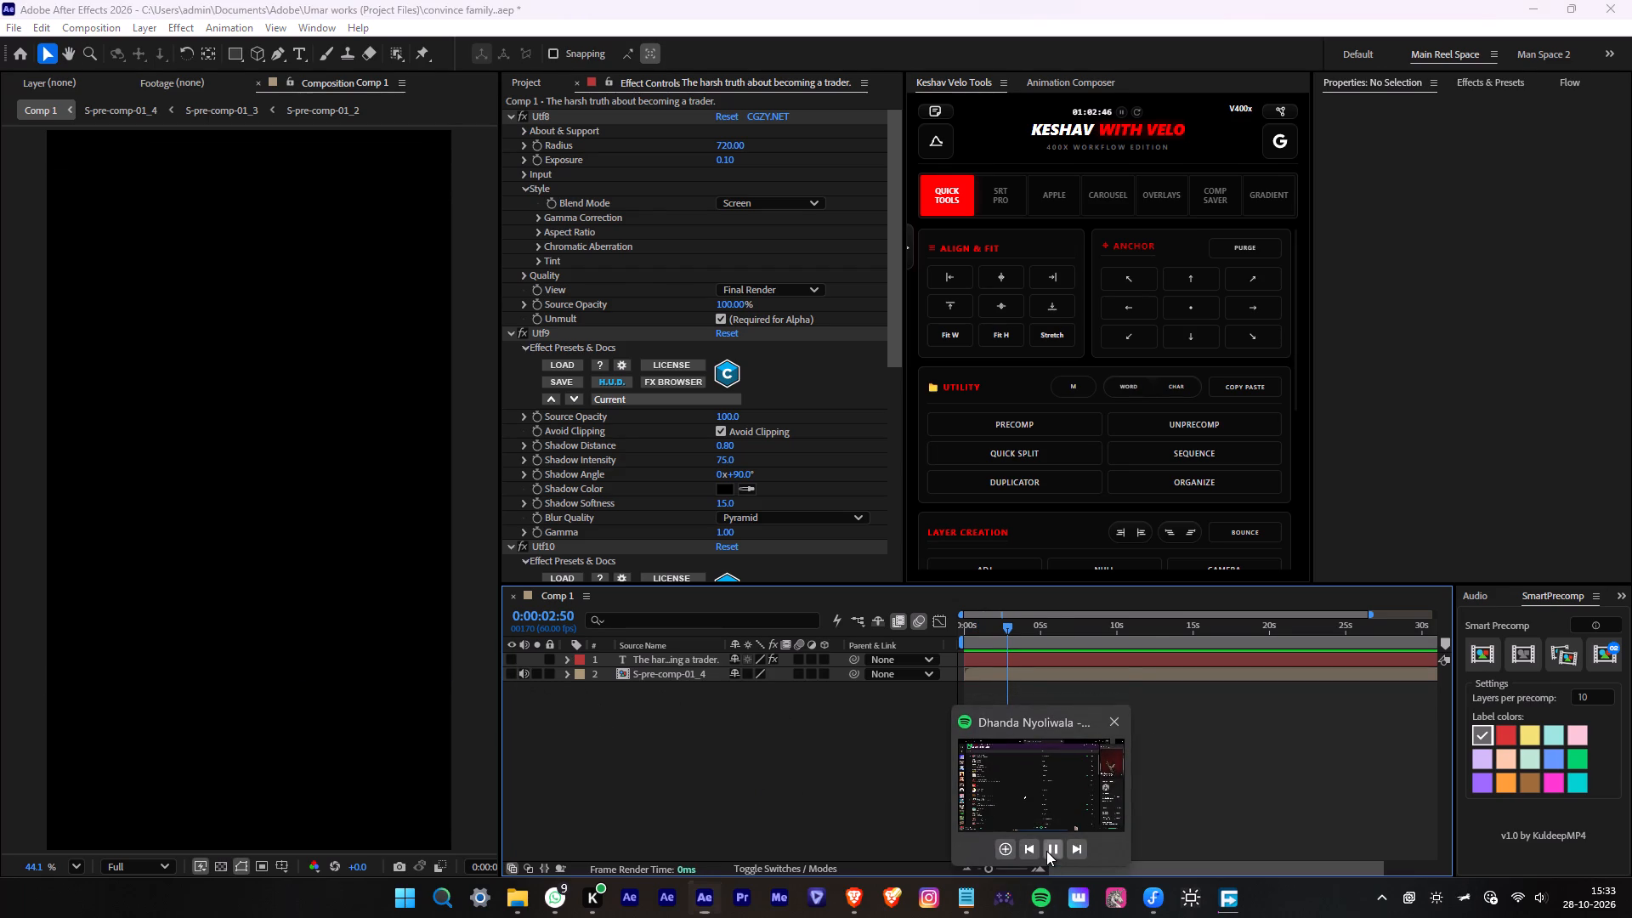
left_click(801, 829)
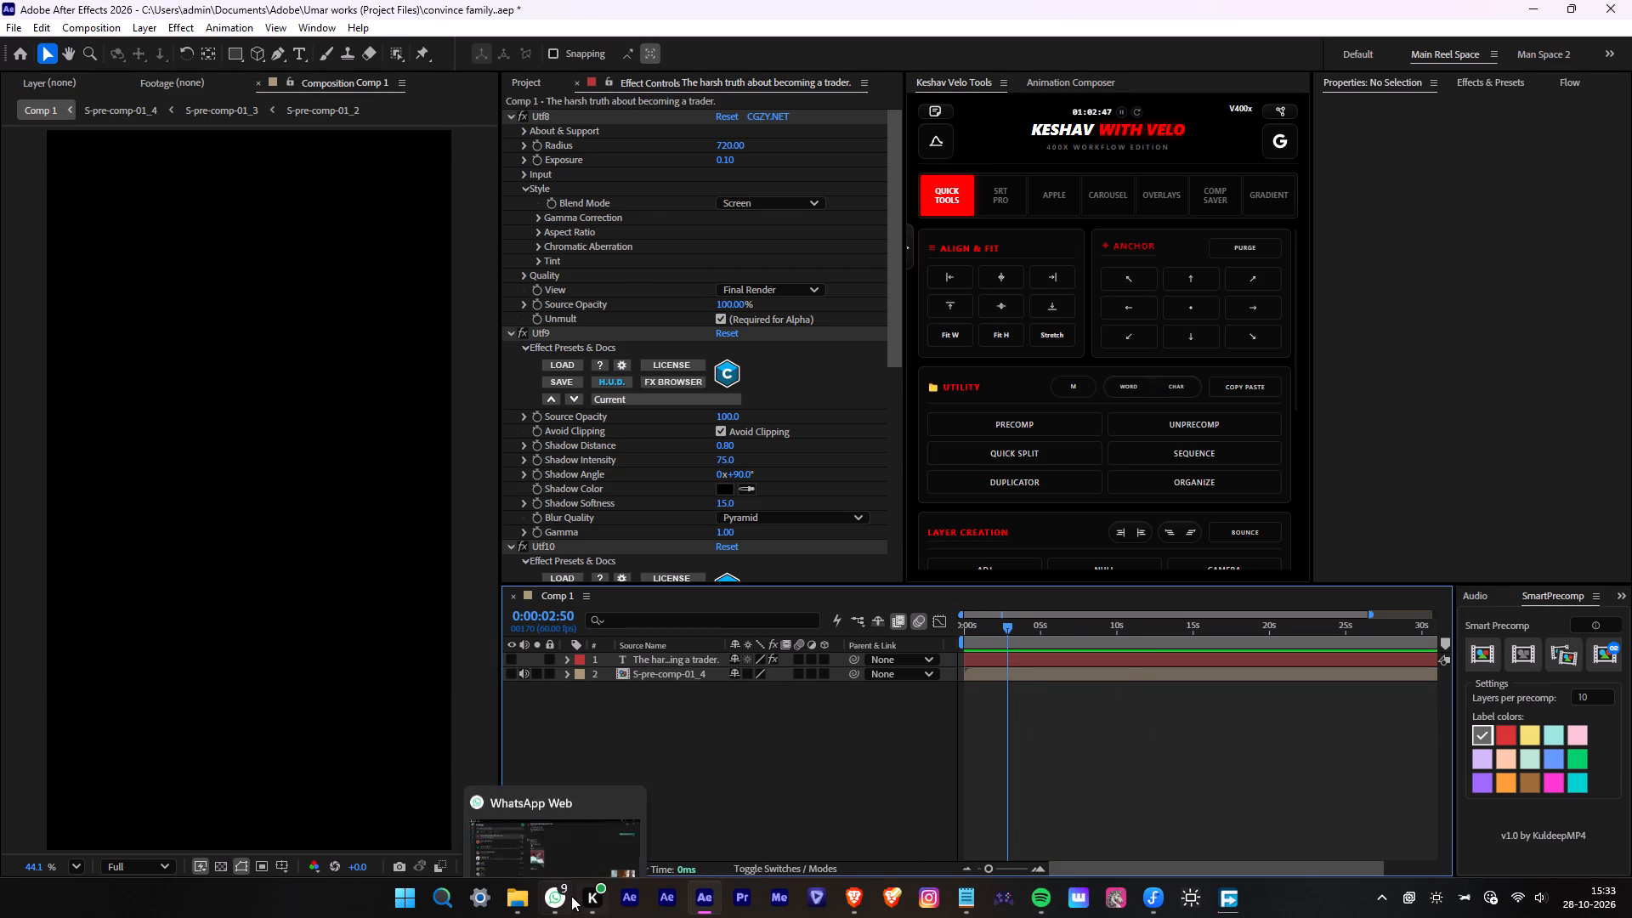
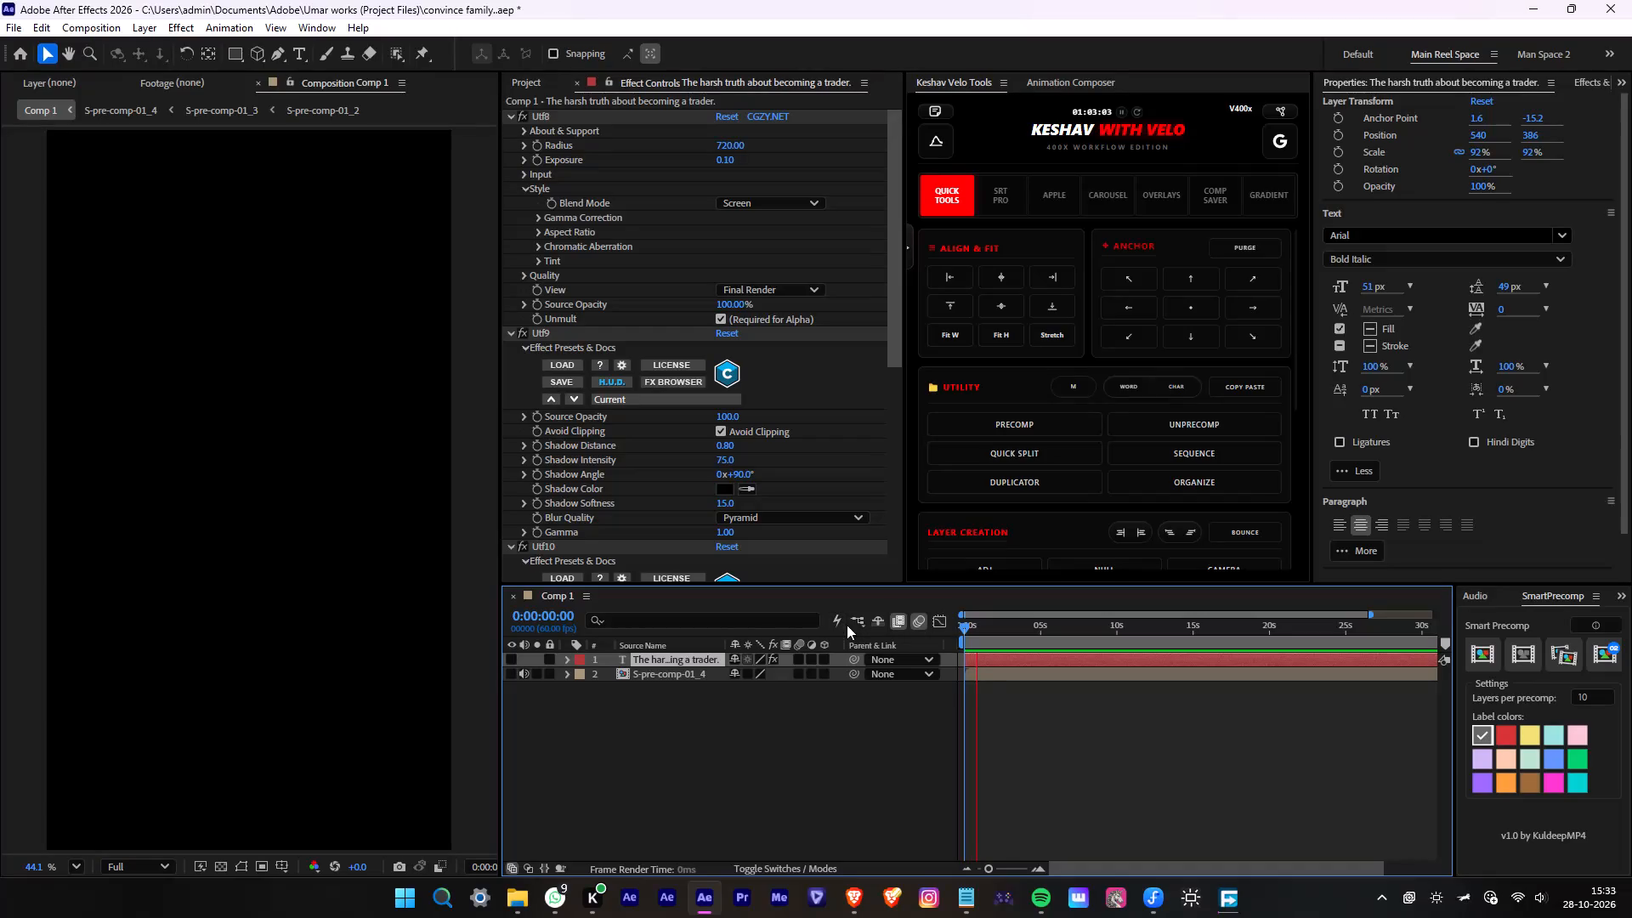
Stop the playback, narrow the Effect Controls area, and widen the Properties area of the workspace.
key("space")
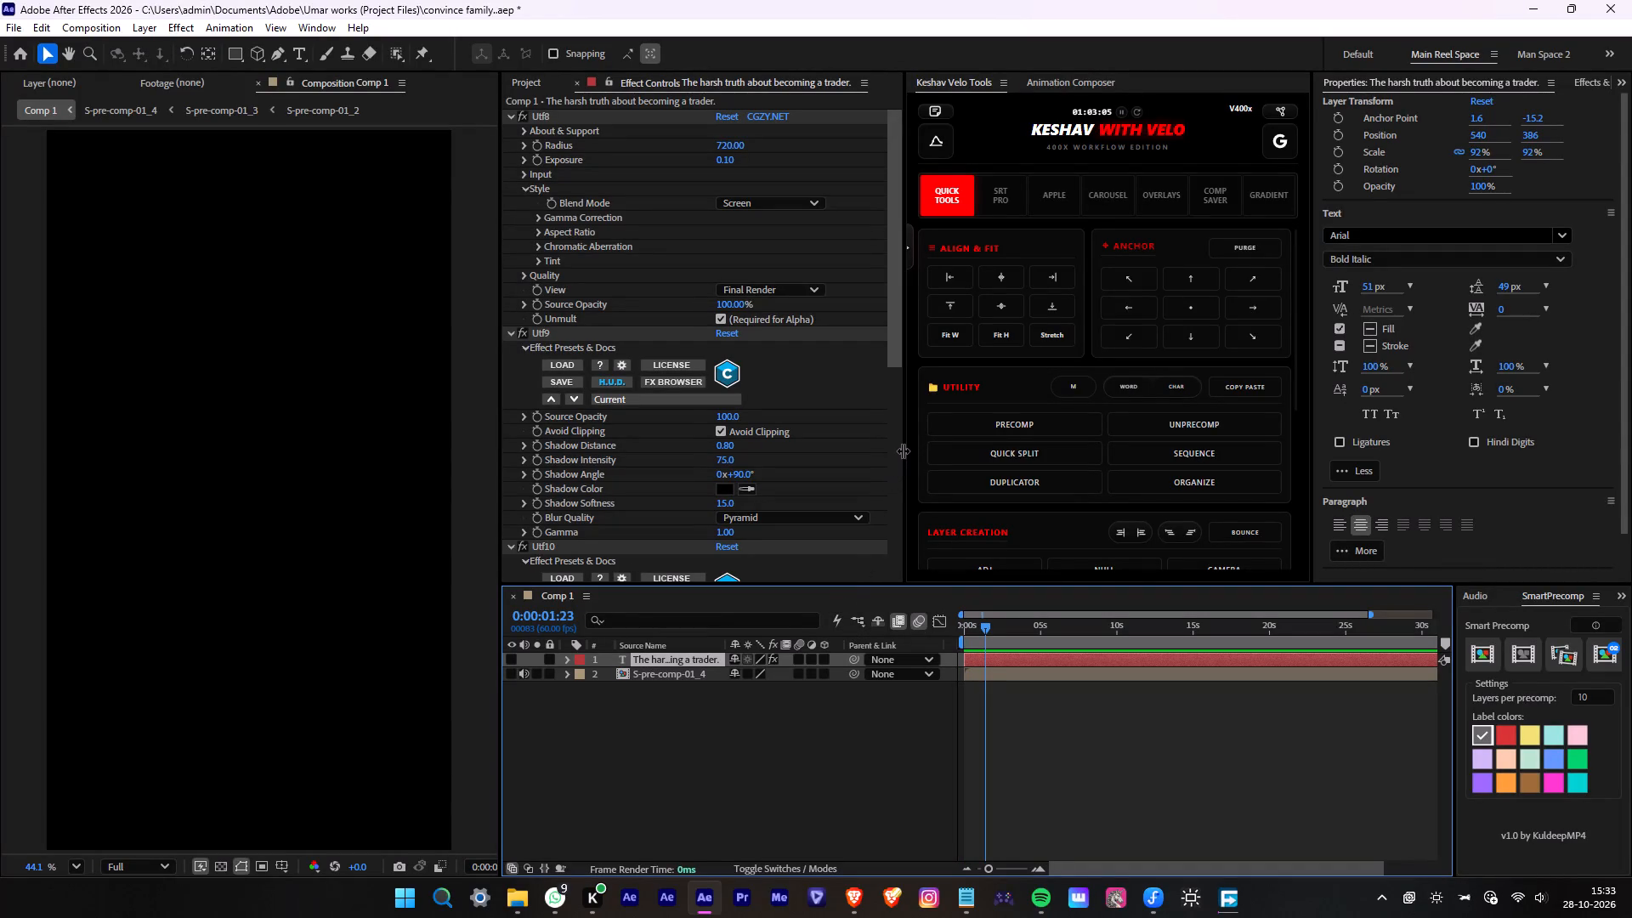
left_click_drag(903, 450, 795, 455)
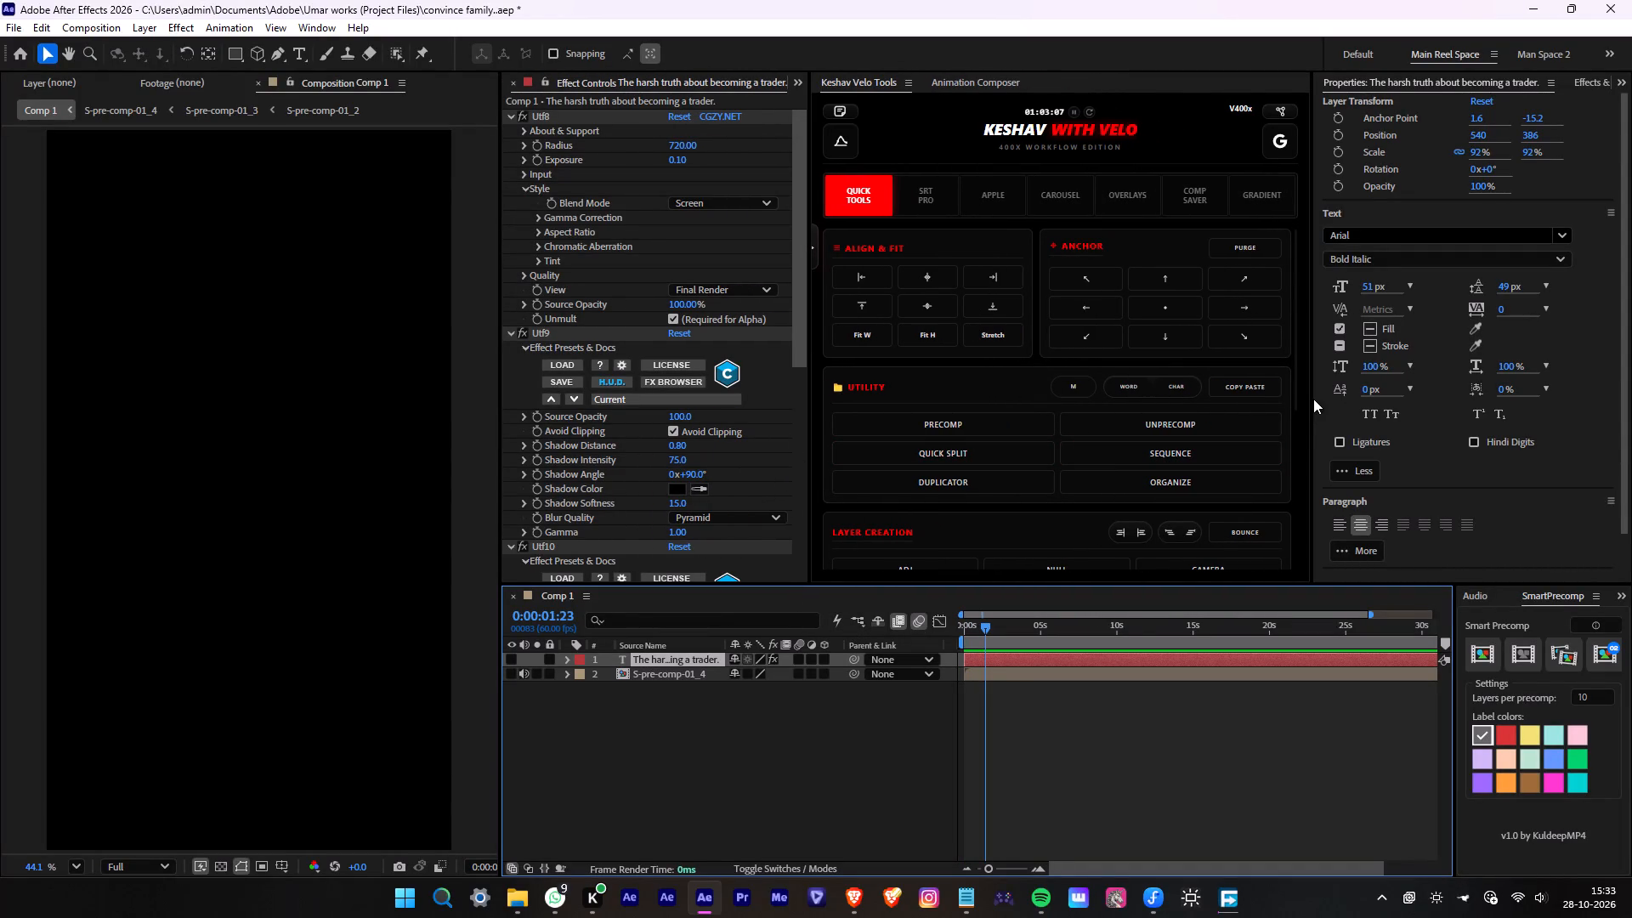
left_click_drag(1311, 399, 1195, 396)
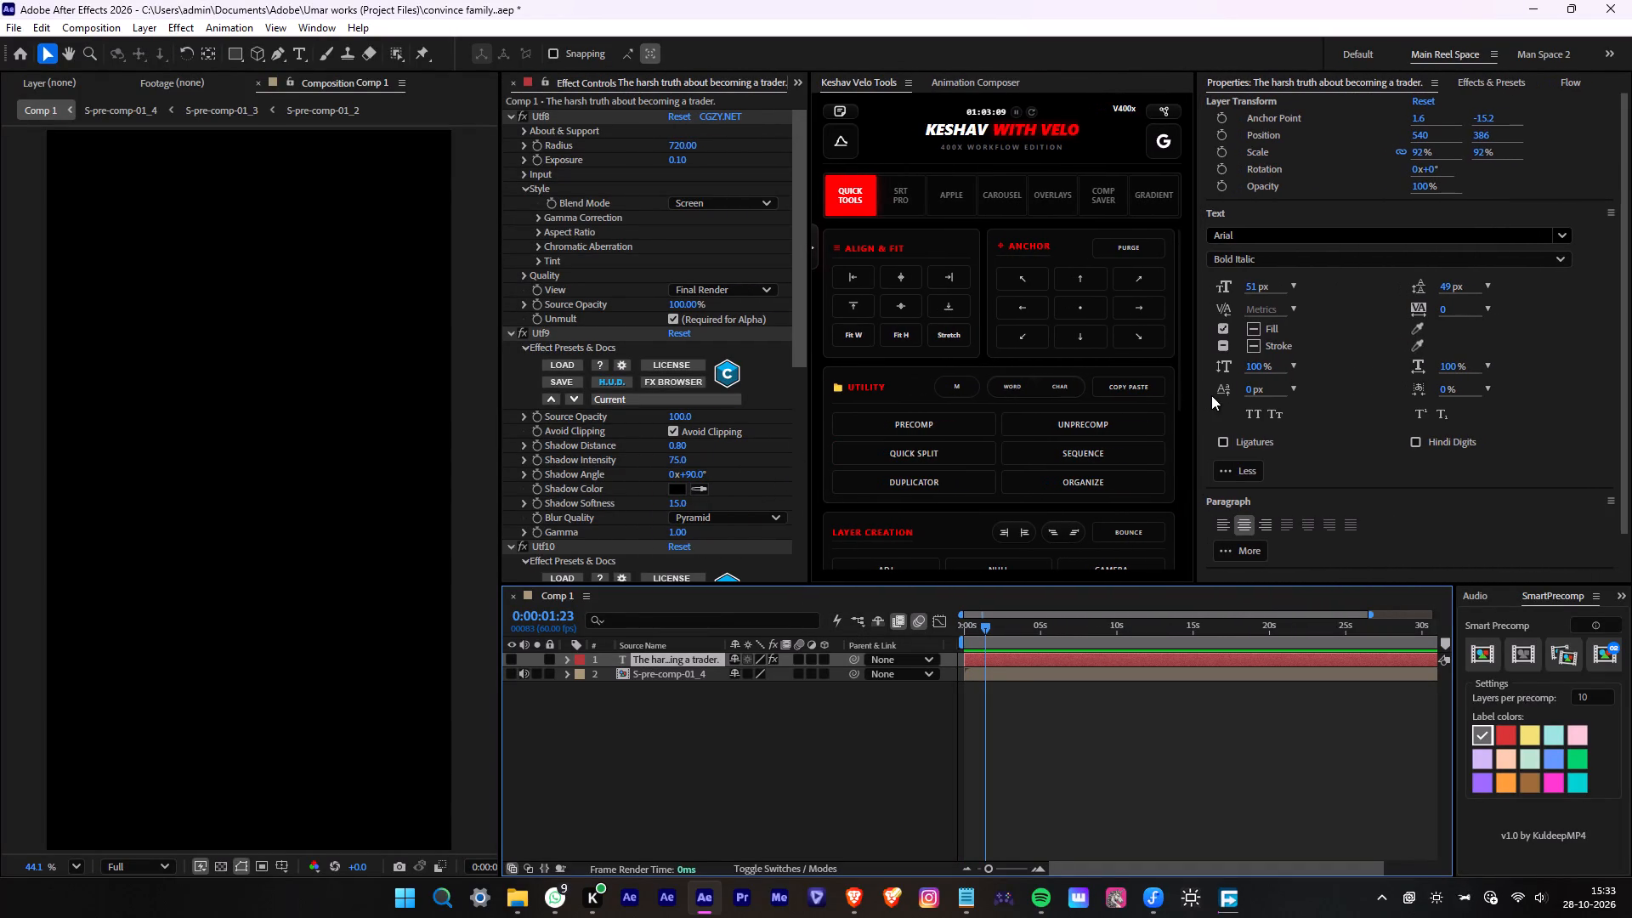
Deselect the header layer and play the composition briefly from its start to check the audio.
left_click(1052, 766)
left_click_drag(992, 636, 897, 632)
key("space")
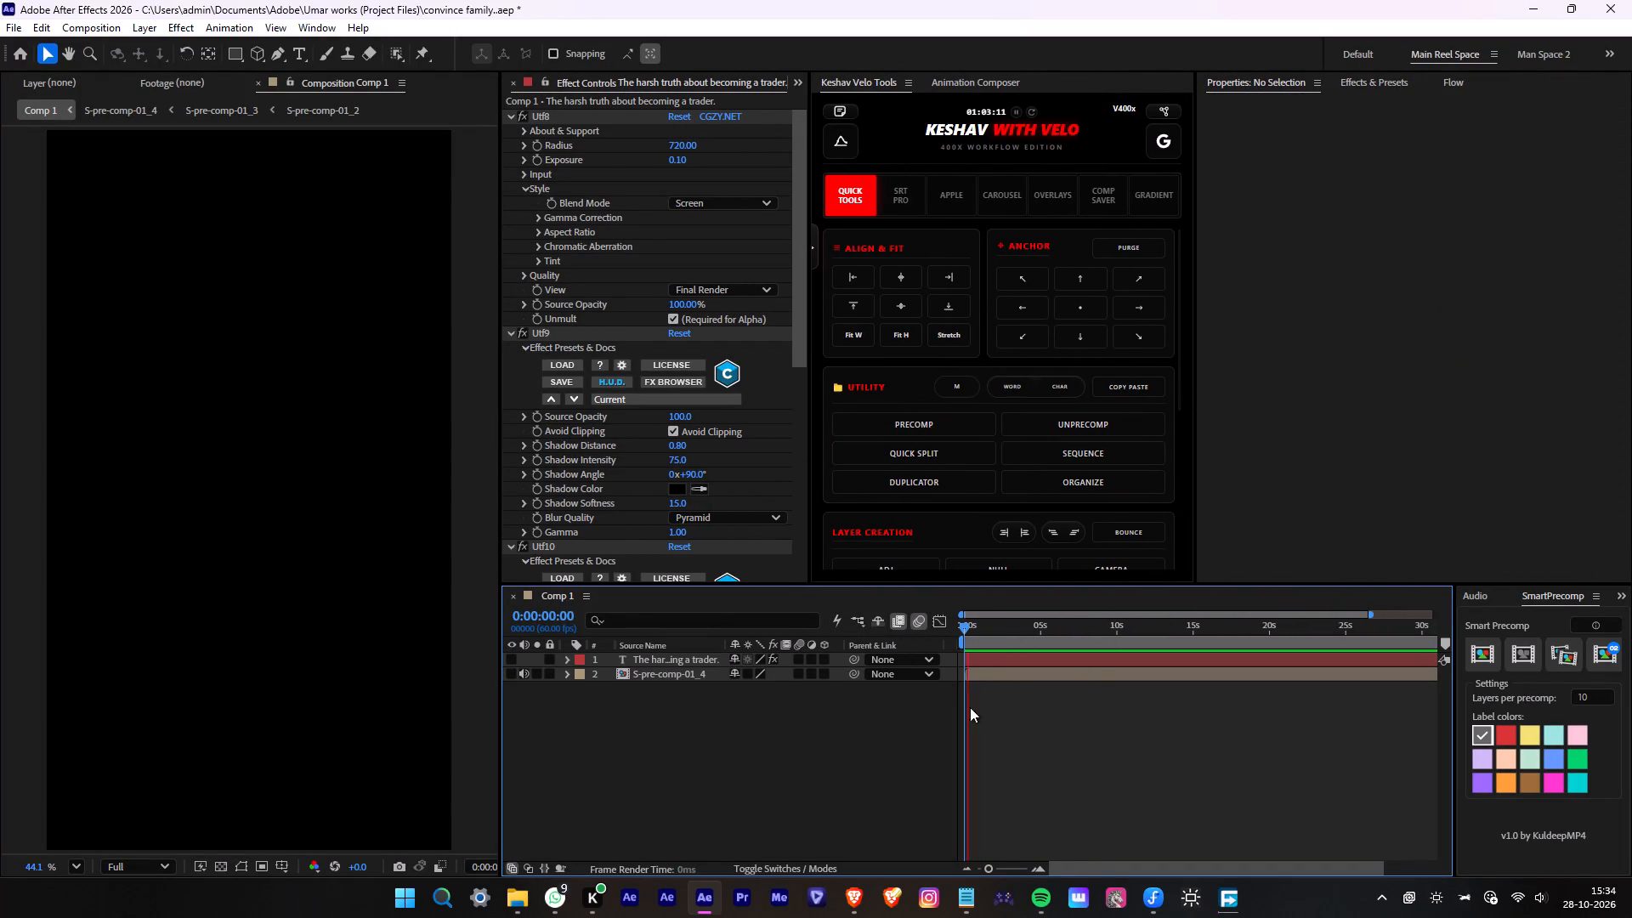
key("space")
Switch to File Explorer and open the Music folder in a new window.
left_click(531, 896)
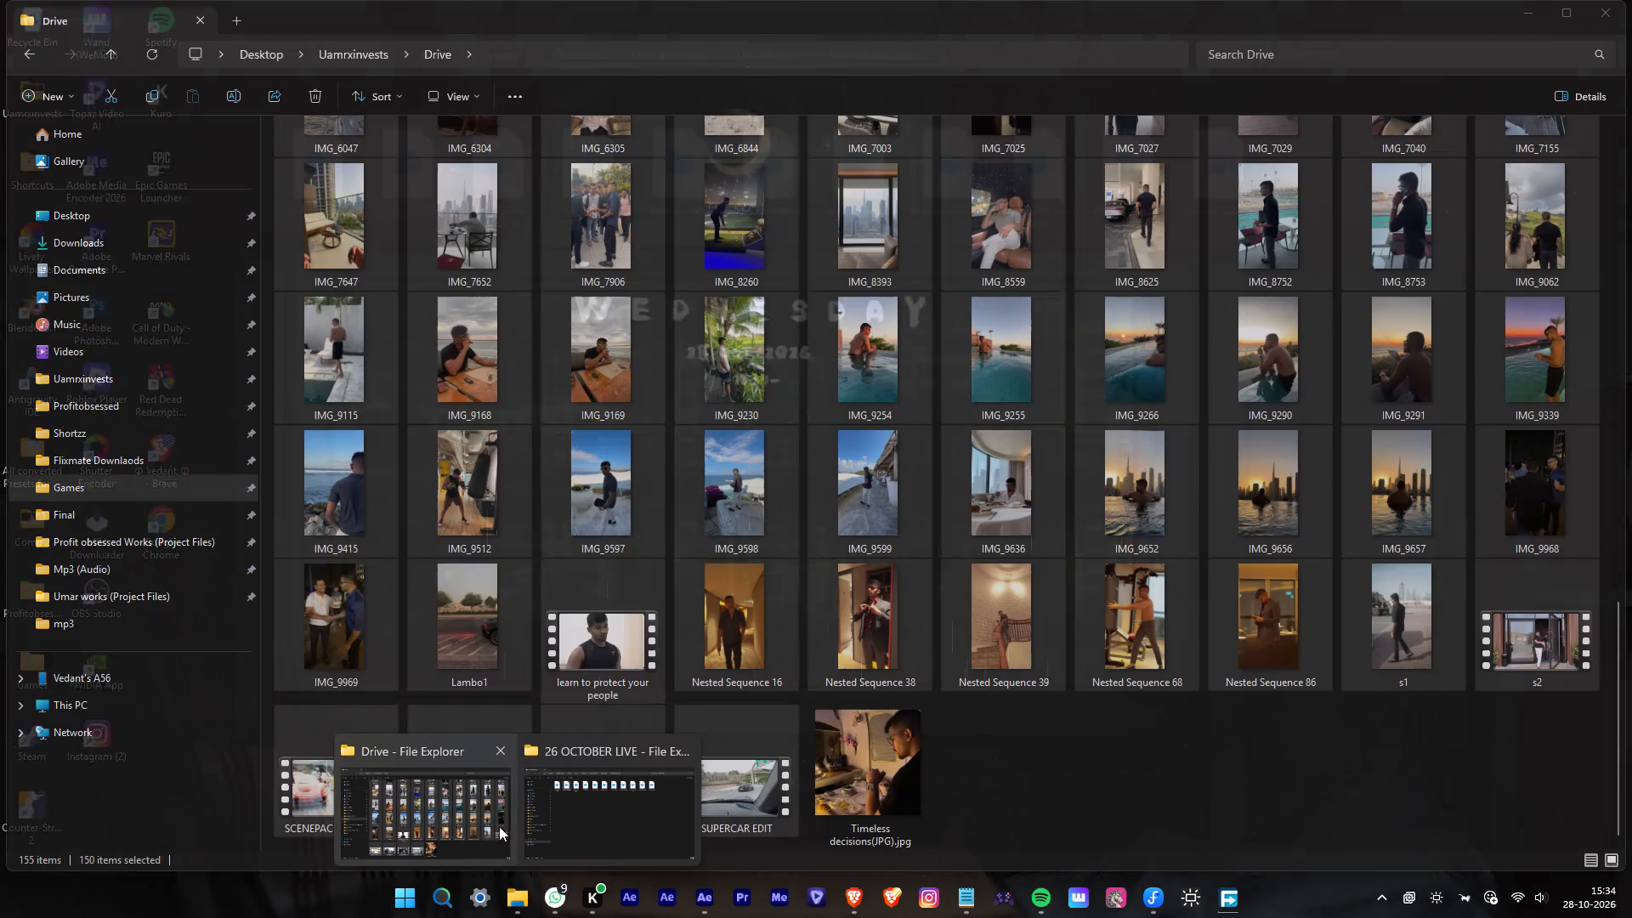
right_click(523, 898)
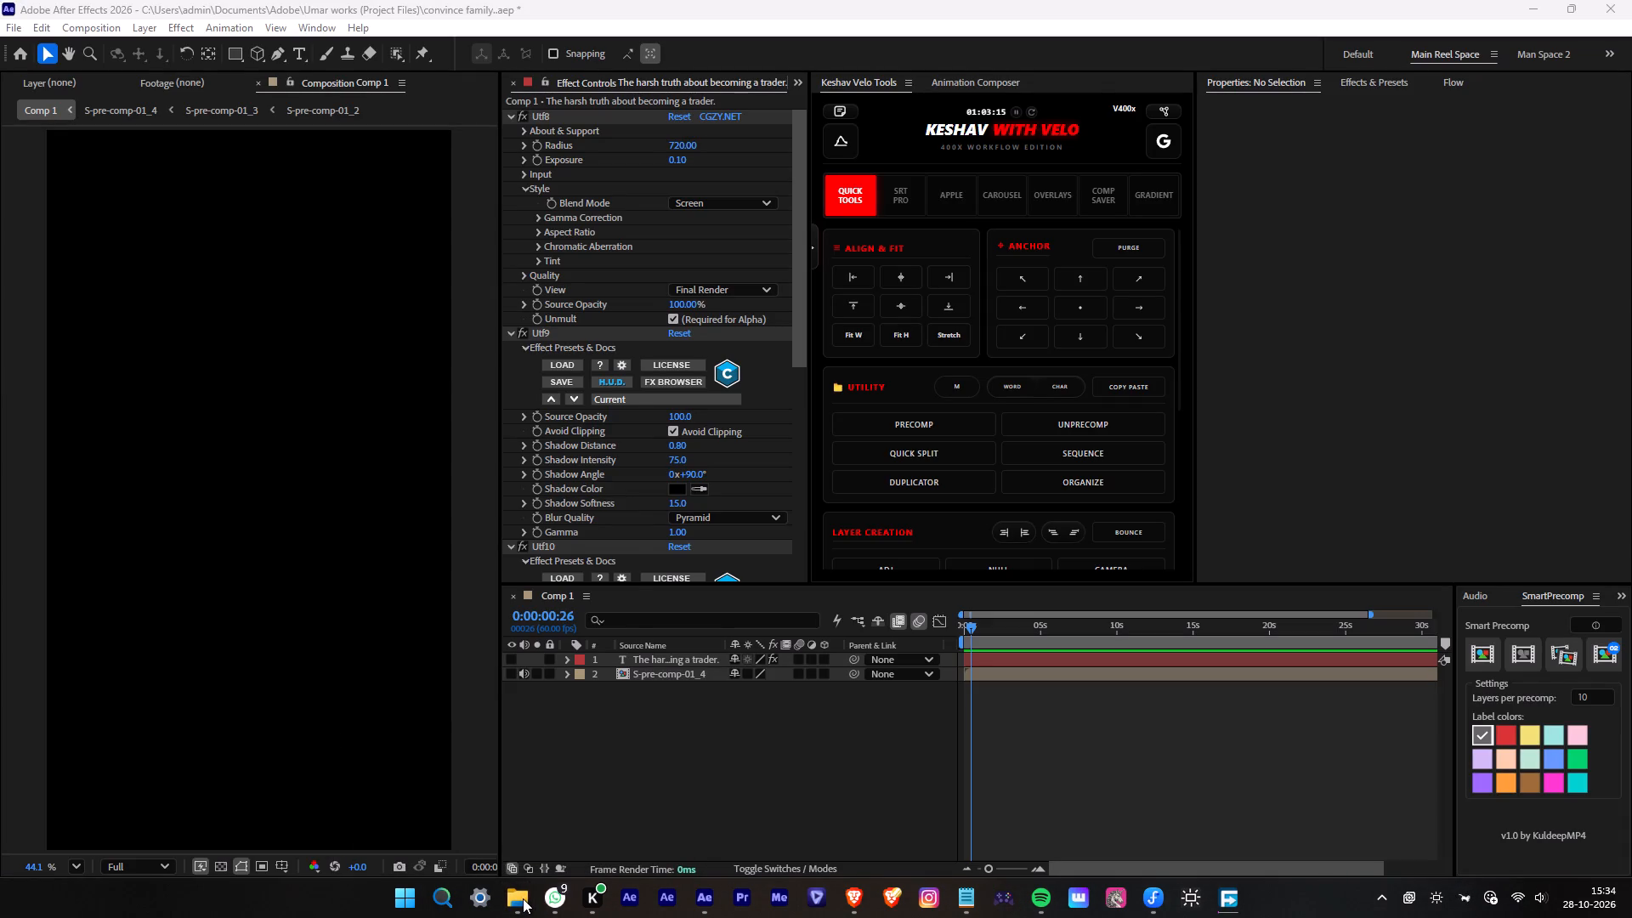
left_click(528, 526)
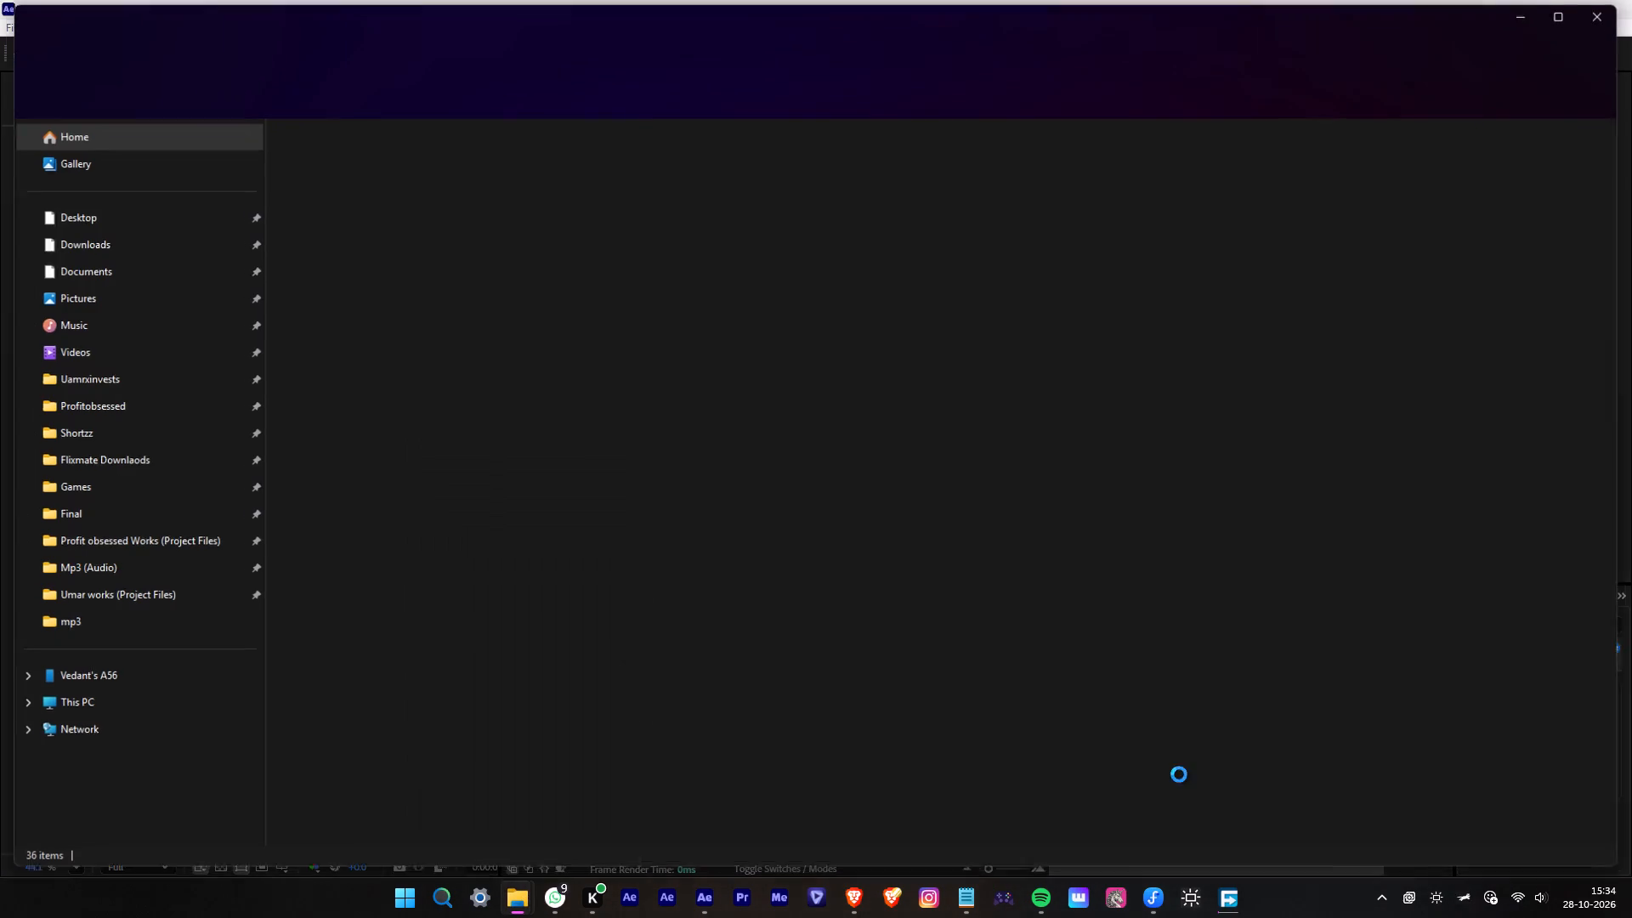
Mute the animated desktop wallpaper in Wallpaper Engine.
right_click(1411, 904)
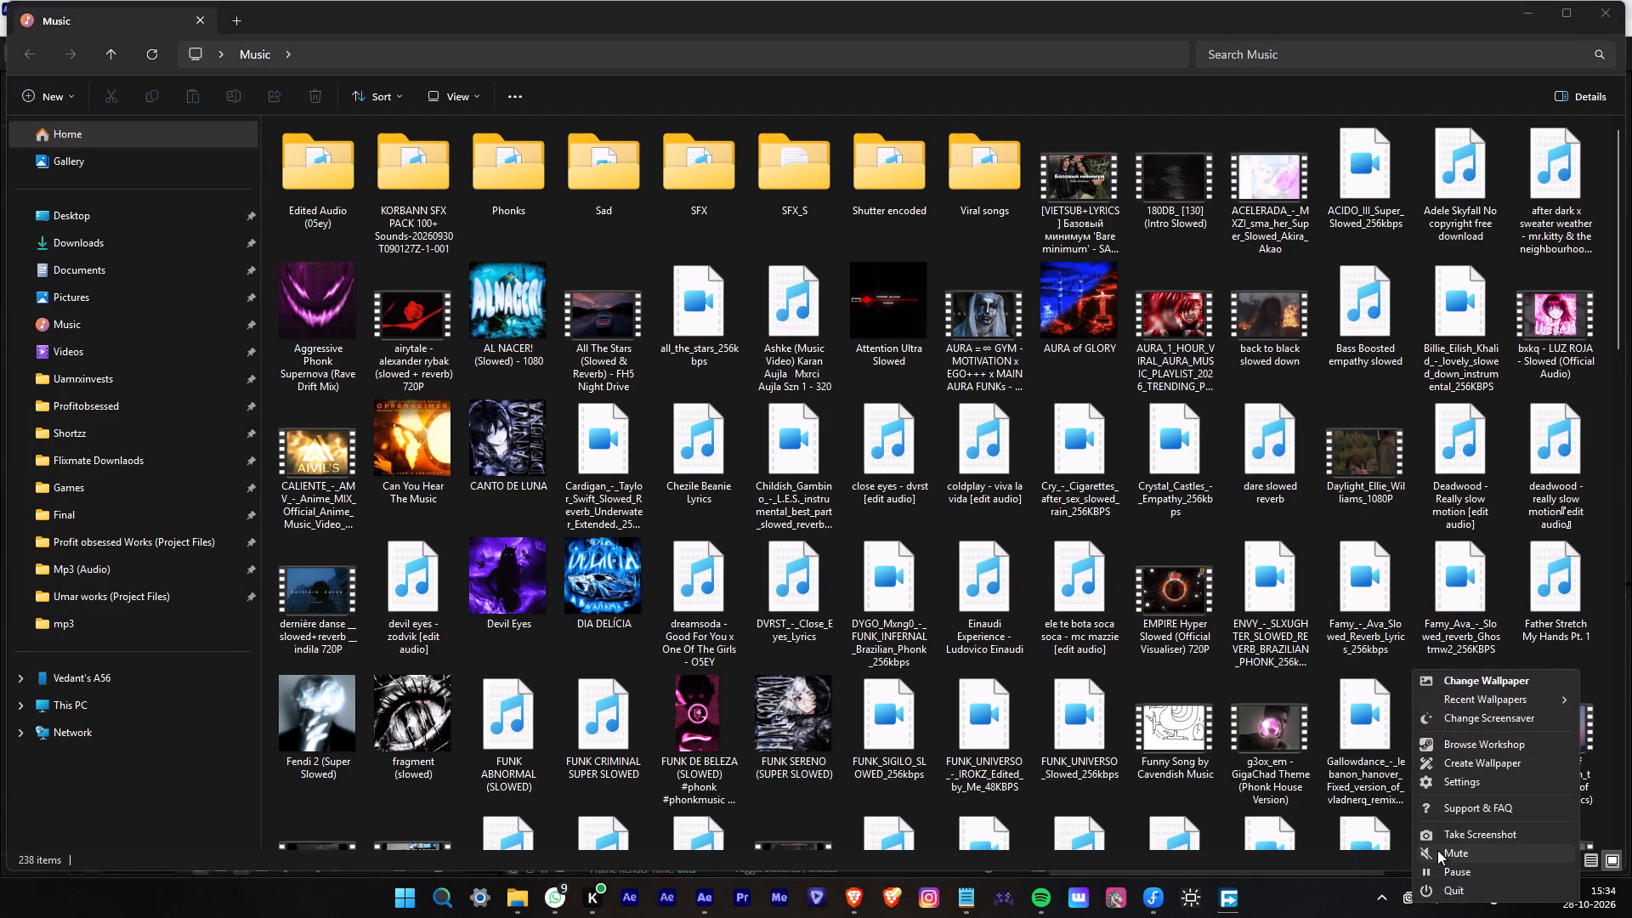
left_click(1437, 850)
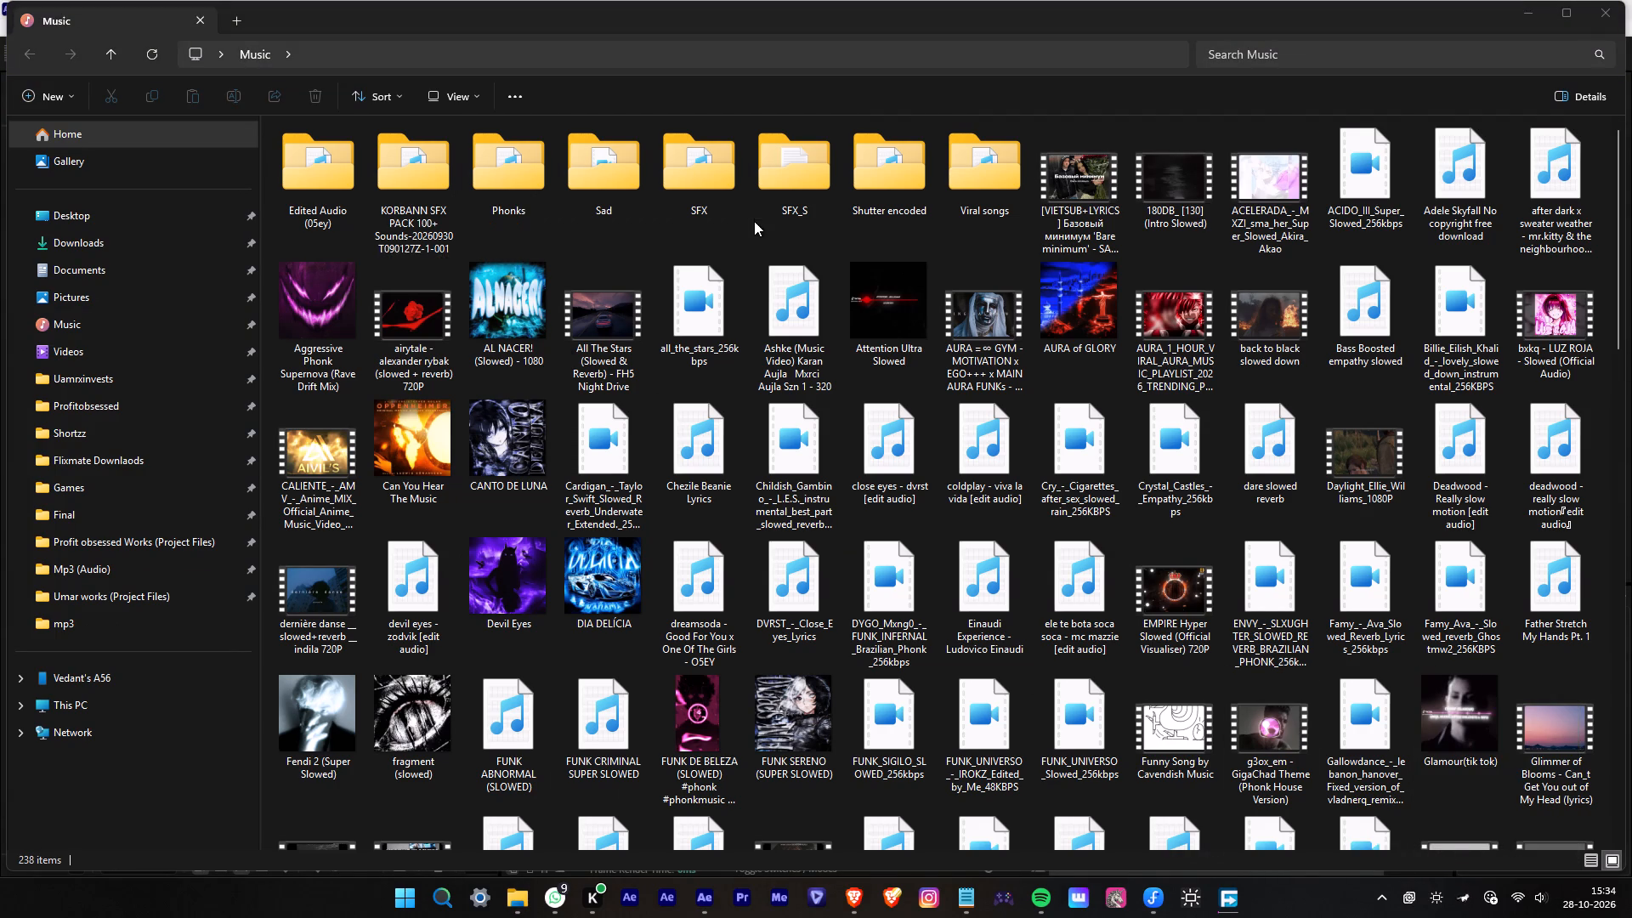
Browse the Music folder, audition several parts of the "after dark x sweater weather" edit audio in a shrunken player window, and close it.
scroll(938, 382, "down", 10)
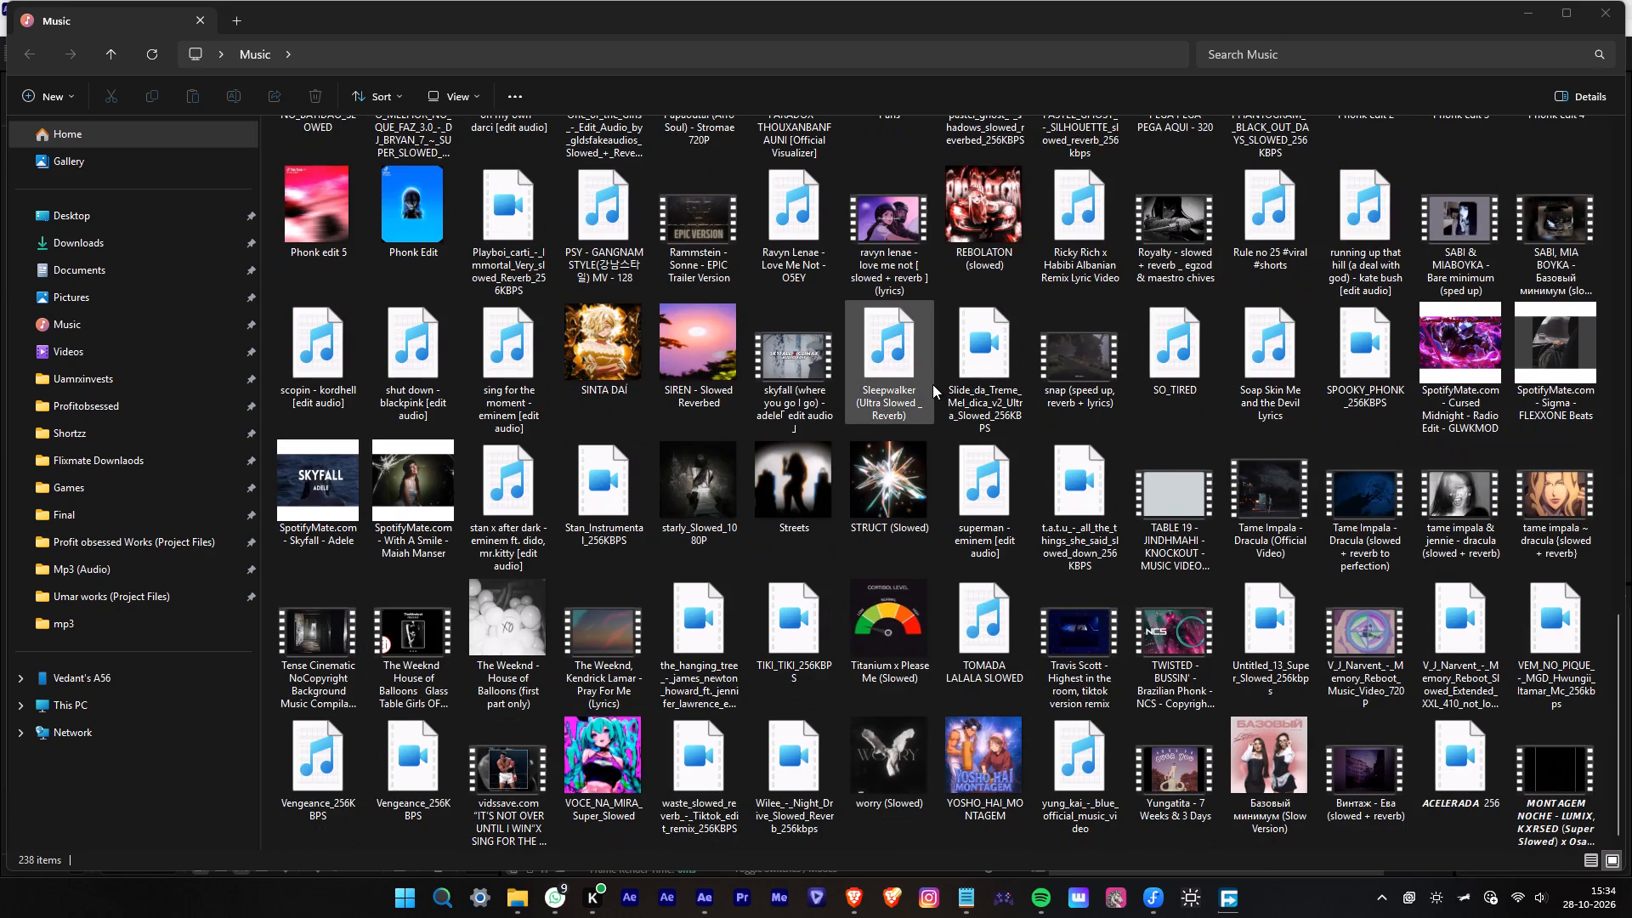
scroll(1342, 544, "down", 1)
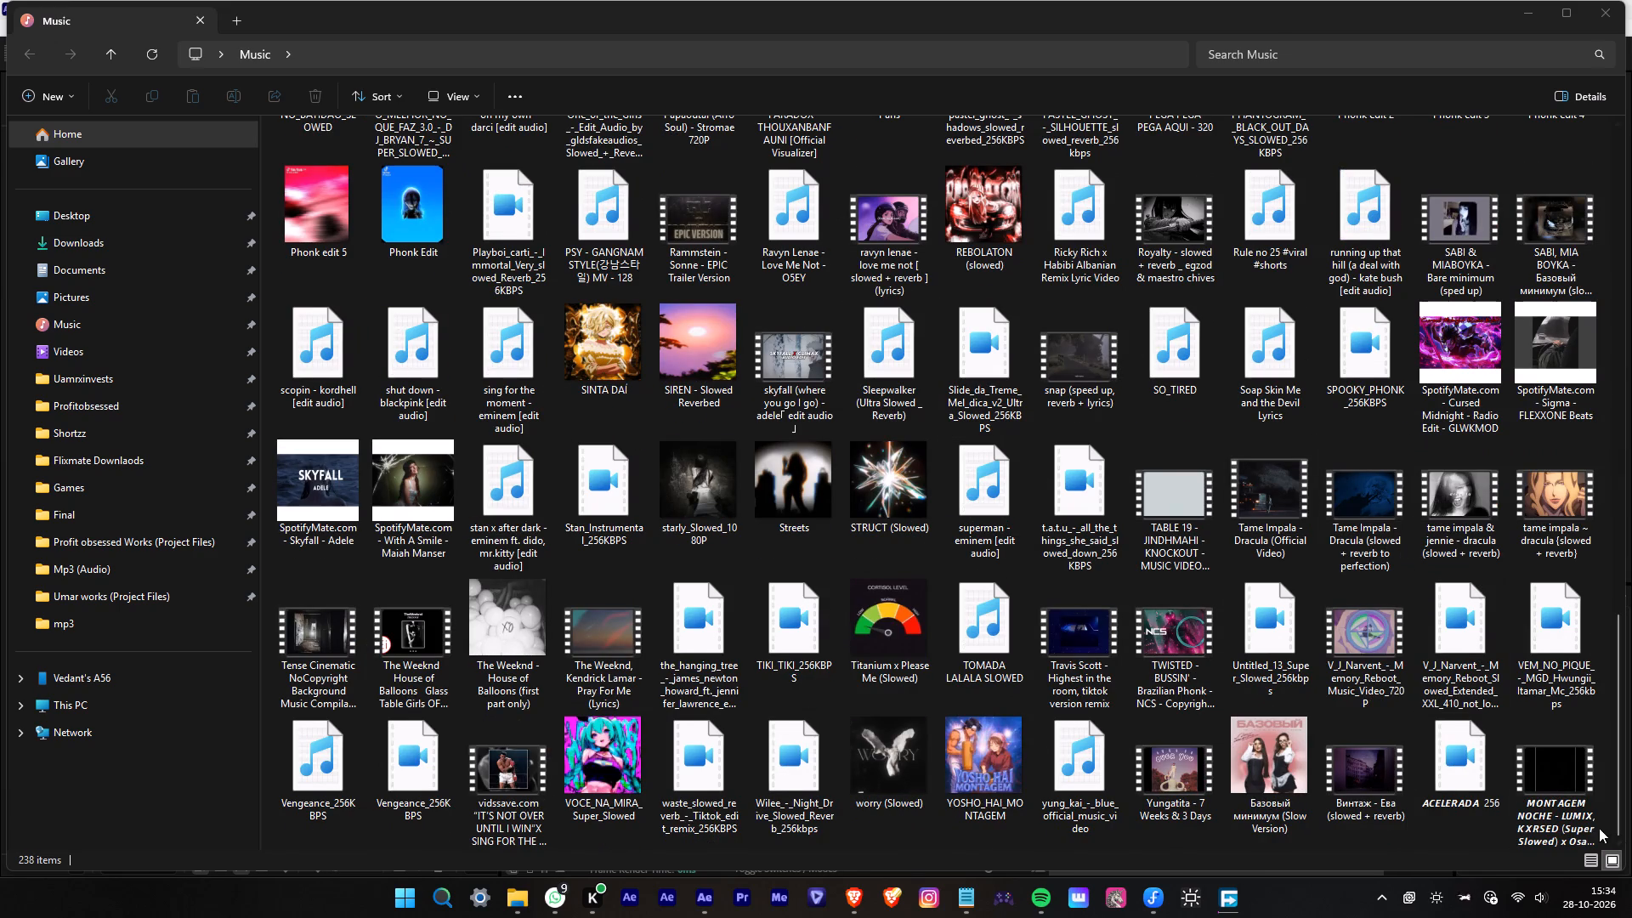
scroll(1579, 819, "up", 11)
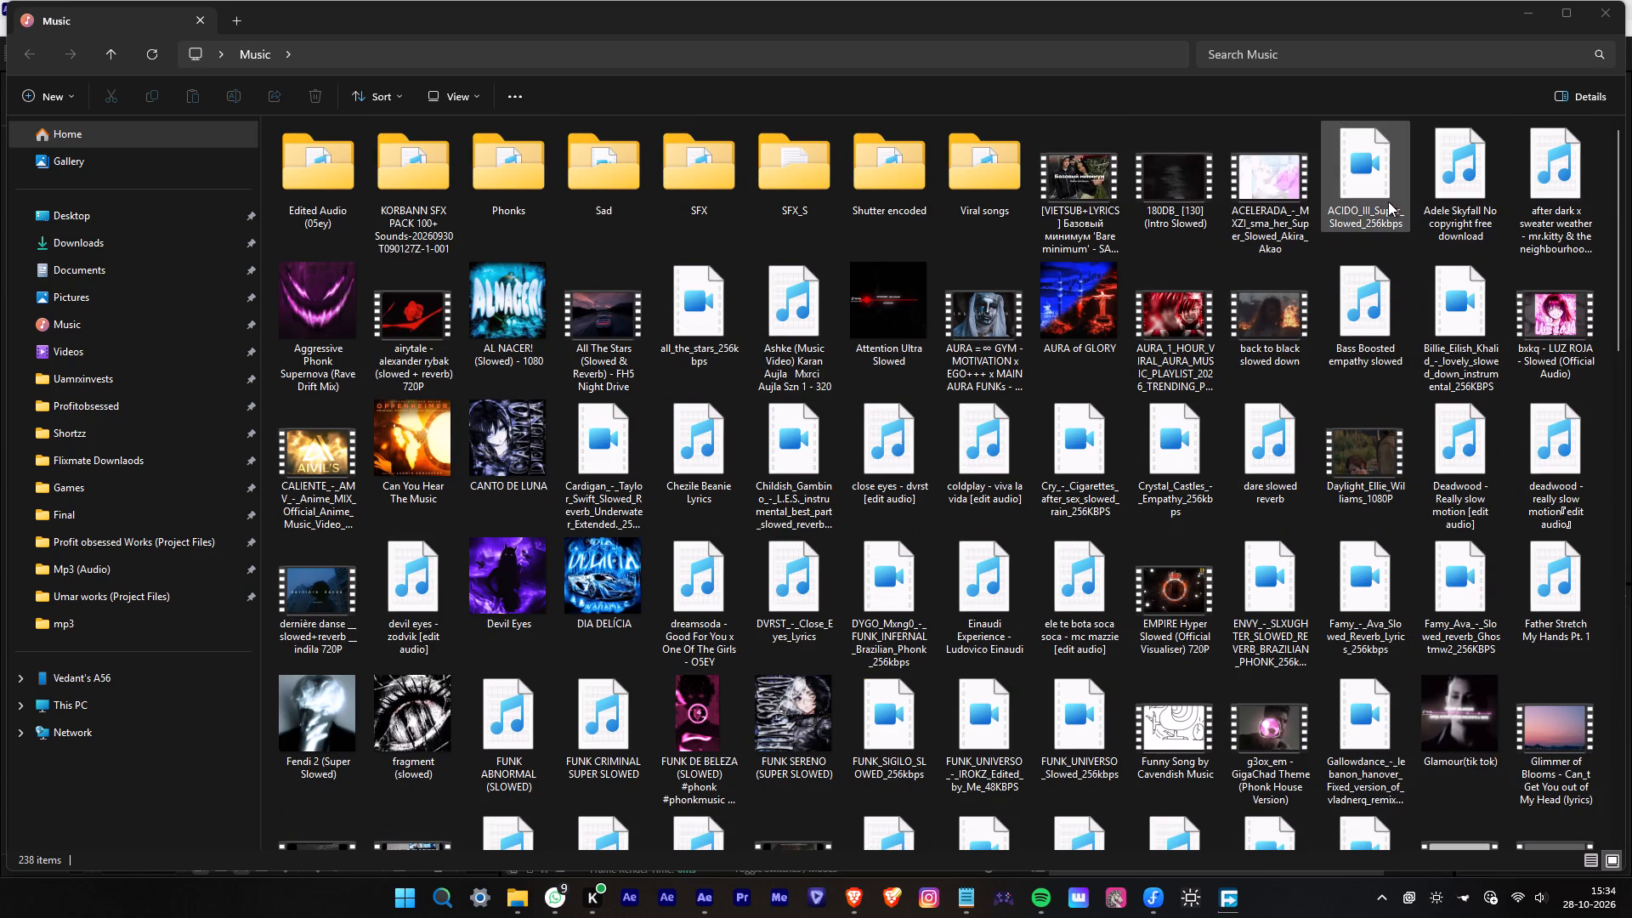
double_click(1561, 178)
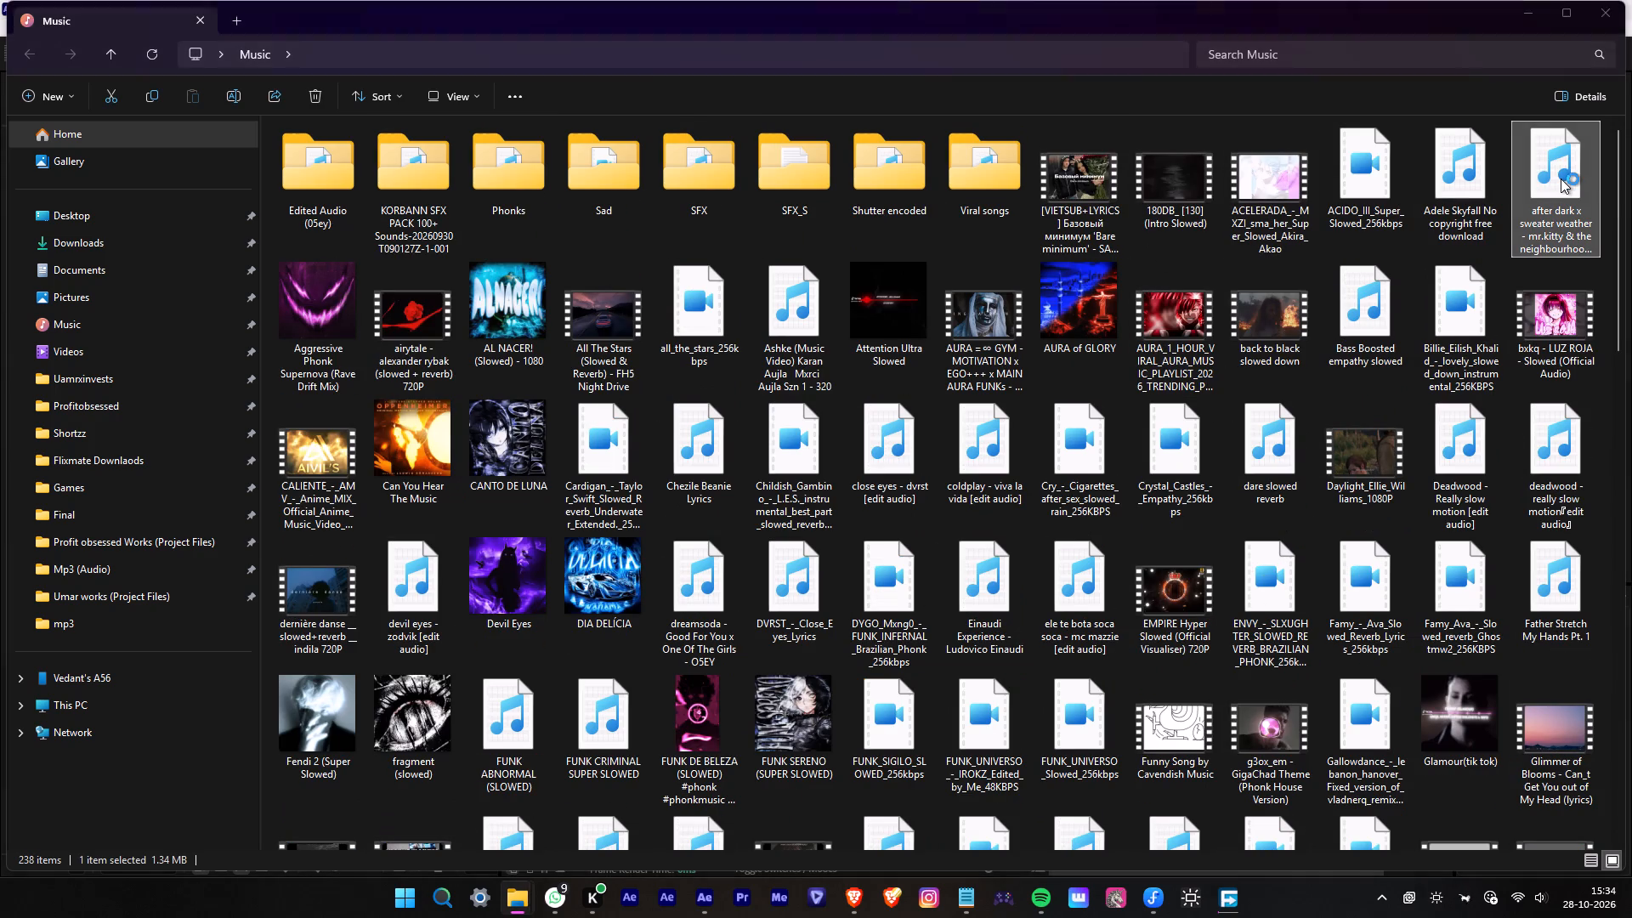
scroll(1056, 546, "down", 14)
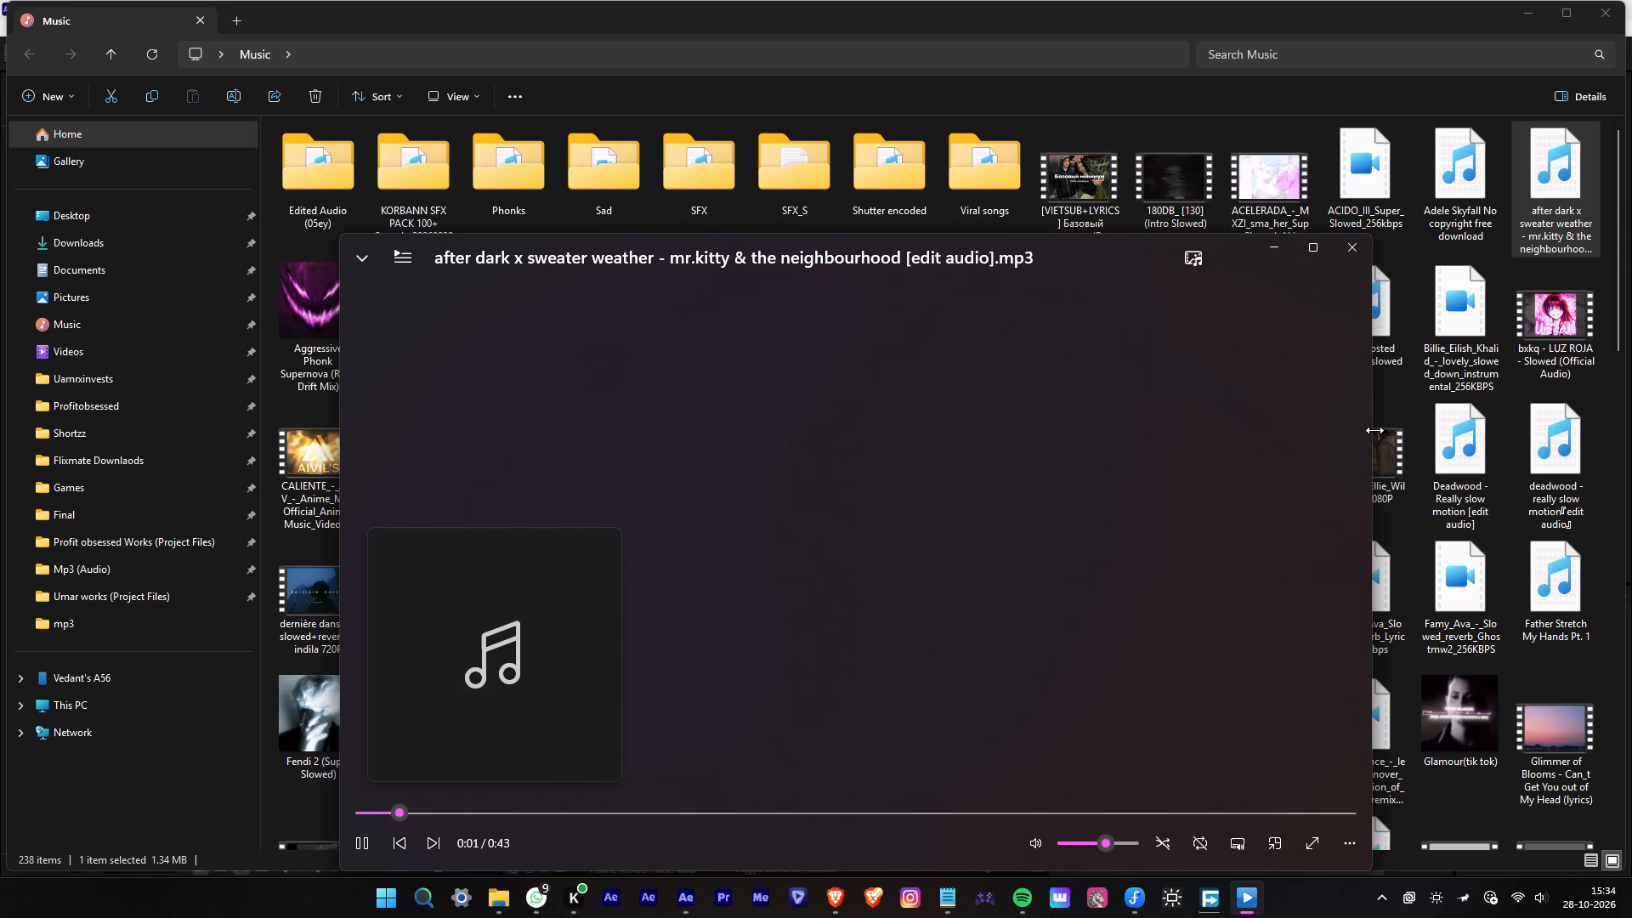
left_click_drag(1374, 430, 579, 447)
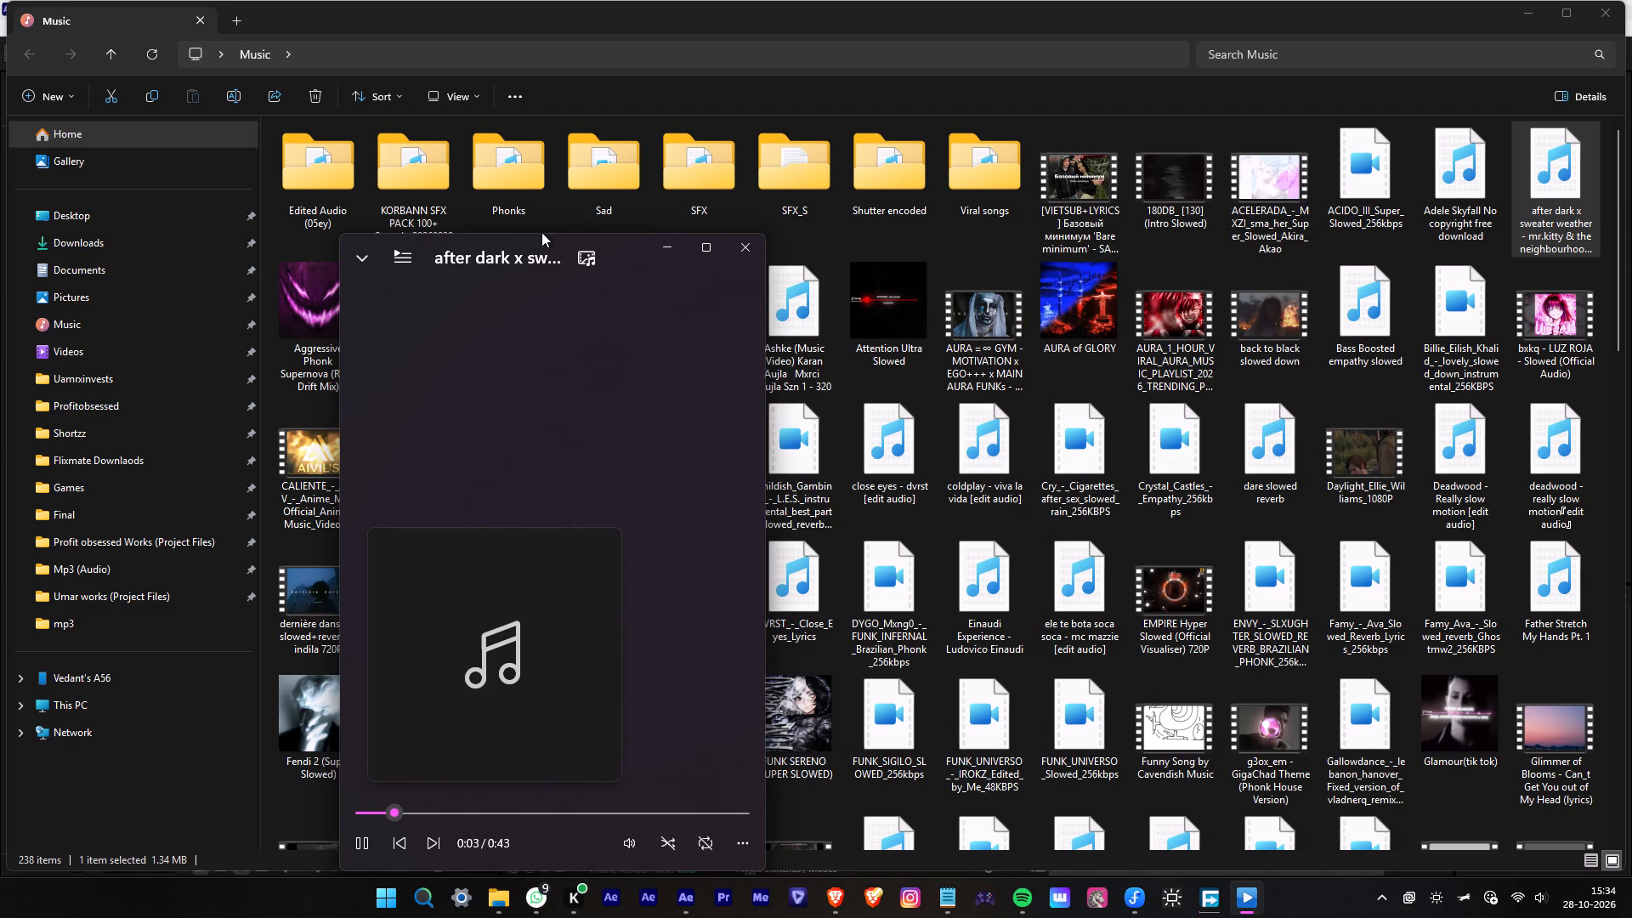
left_click(539, 241)
left_click_drag(540, 237, 555, 489)
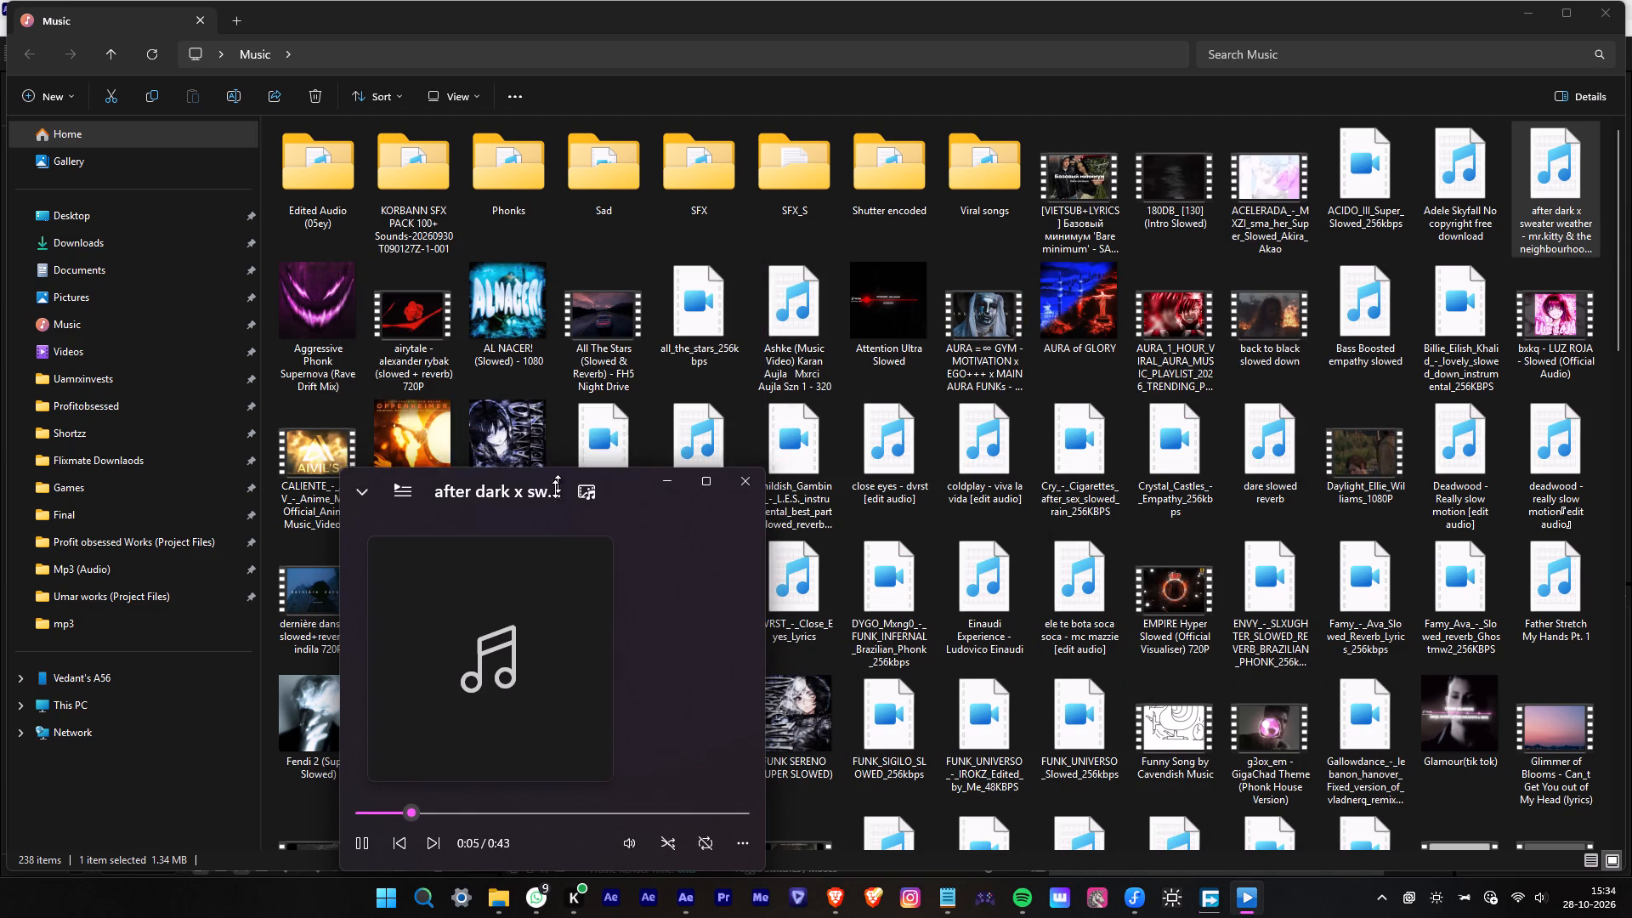
left_click_drag(555, 489, 547, 628)
left_click(469, 818)
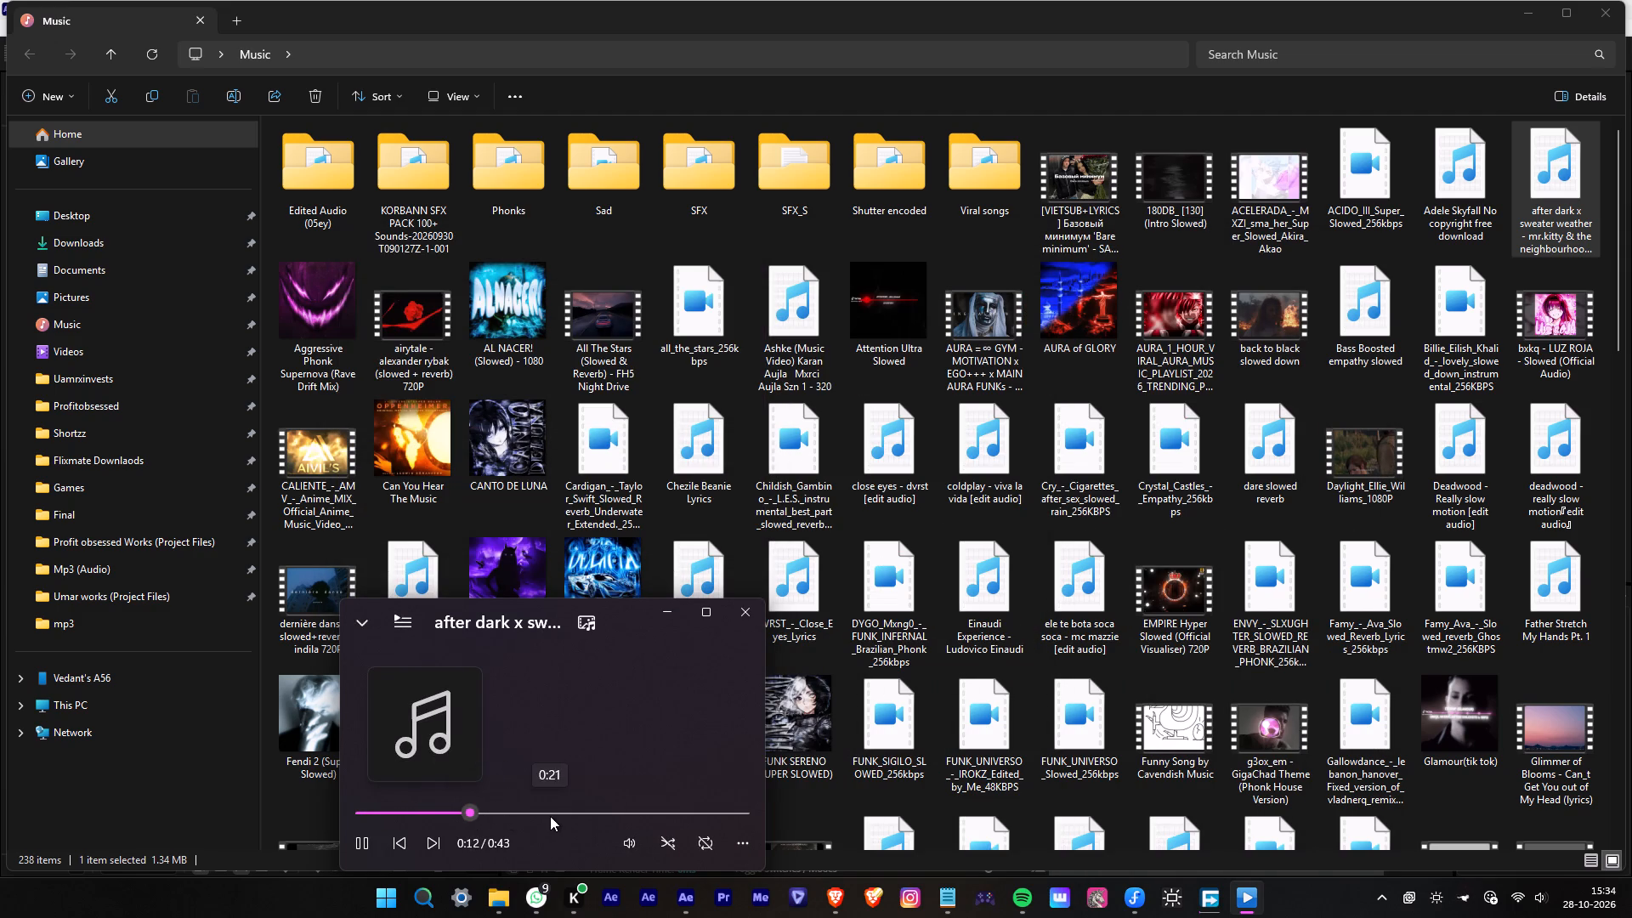
left_click(550, 816)
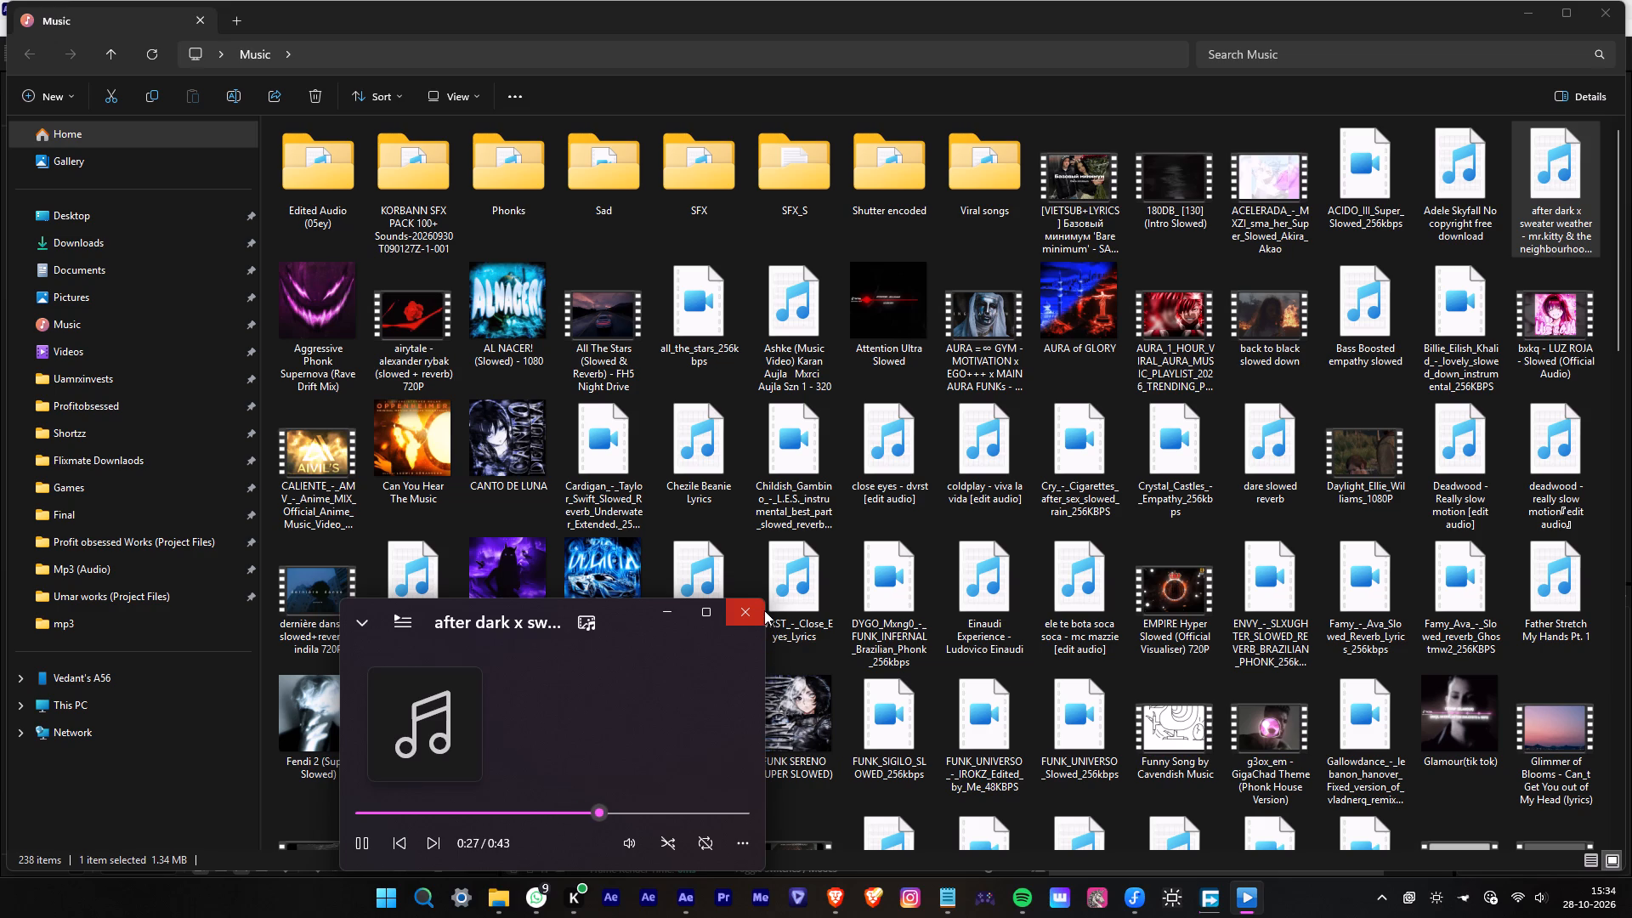
left_click(764, 610)
Import the "after dark x sweater weather" audio file from the Music folder into Comp 1 as the top layer.
left_click_drag(1544, 191, 746, 901)
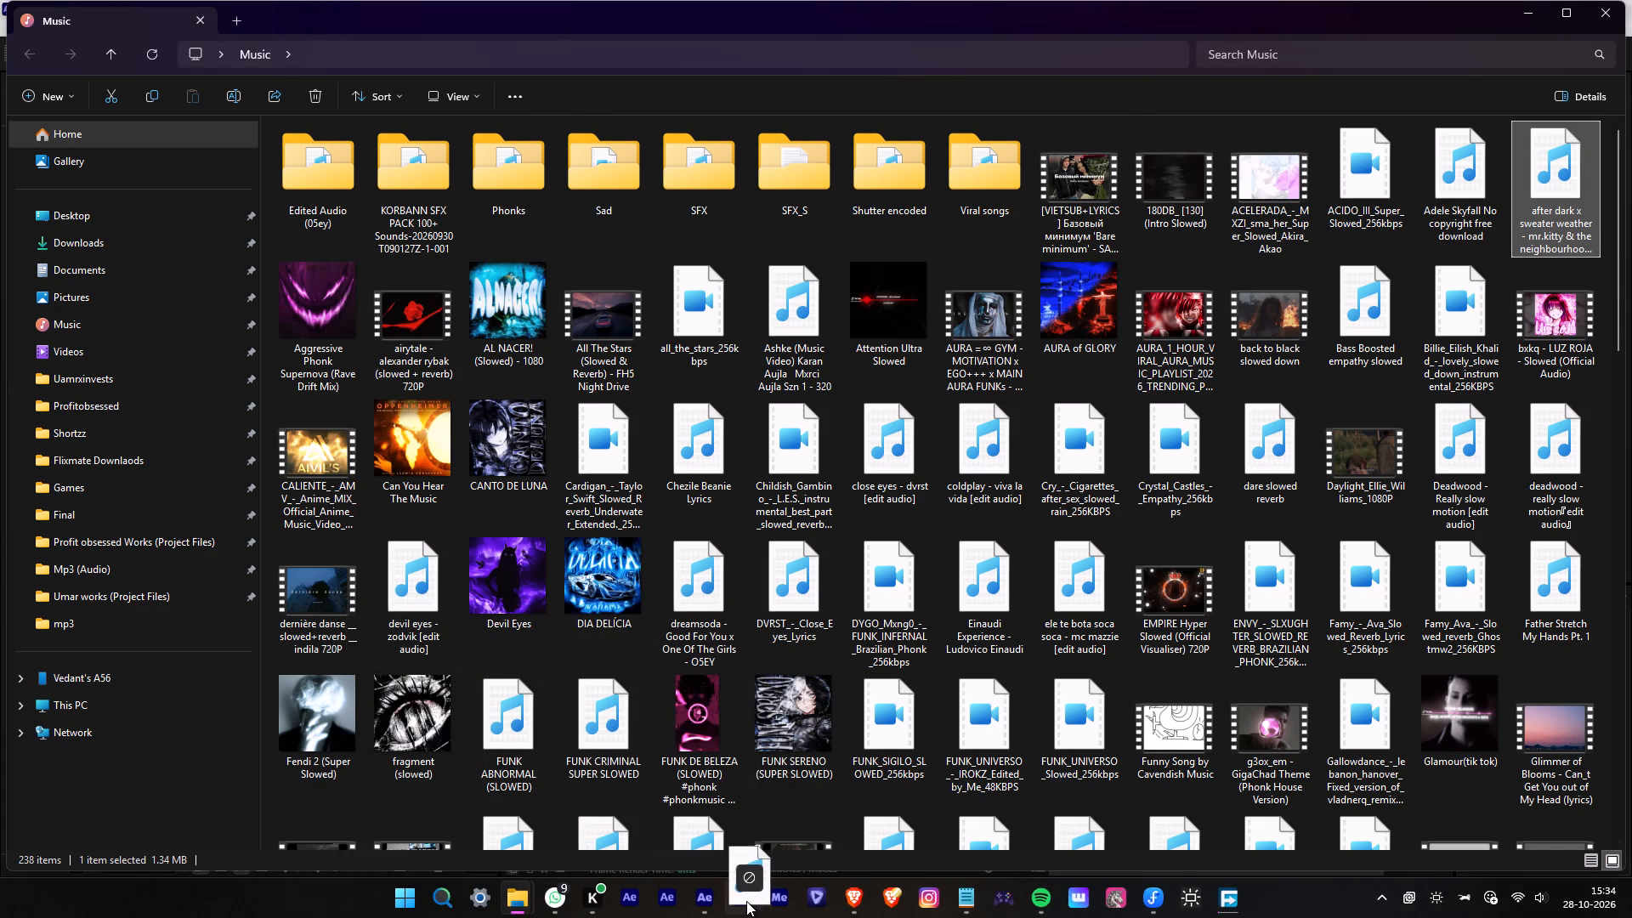
left_click_drag(746, 901, 713, 893)
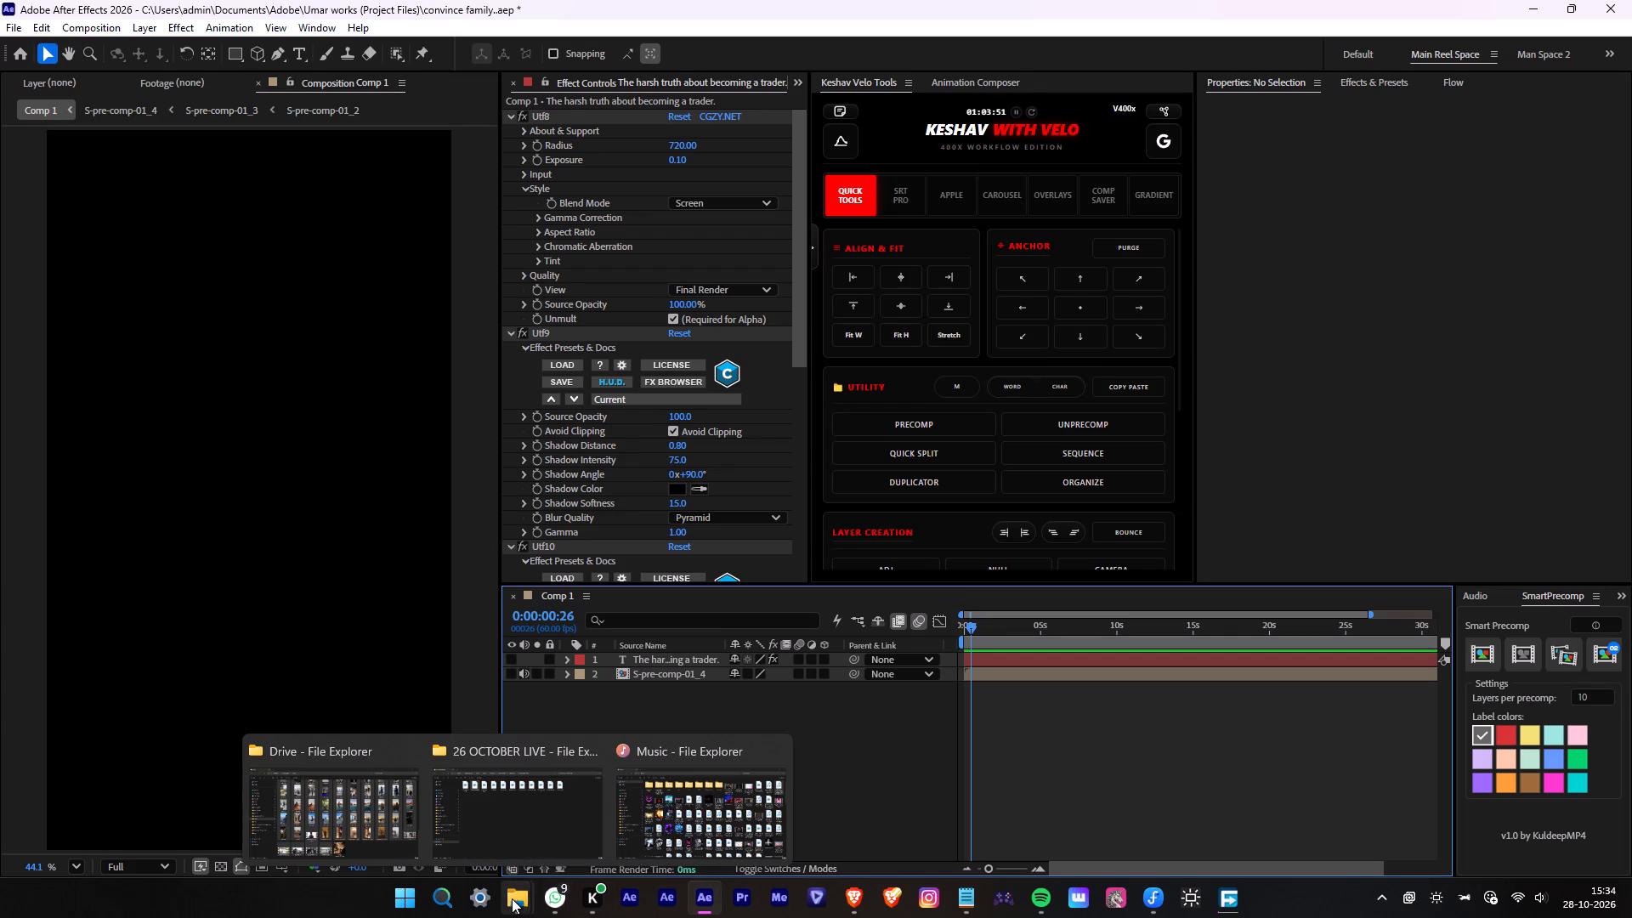
left_click(688, 795)
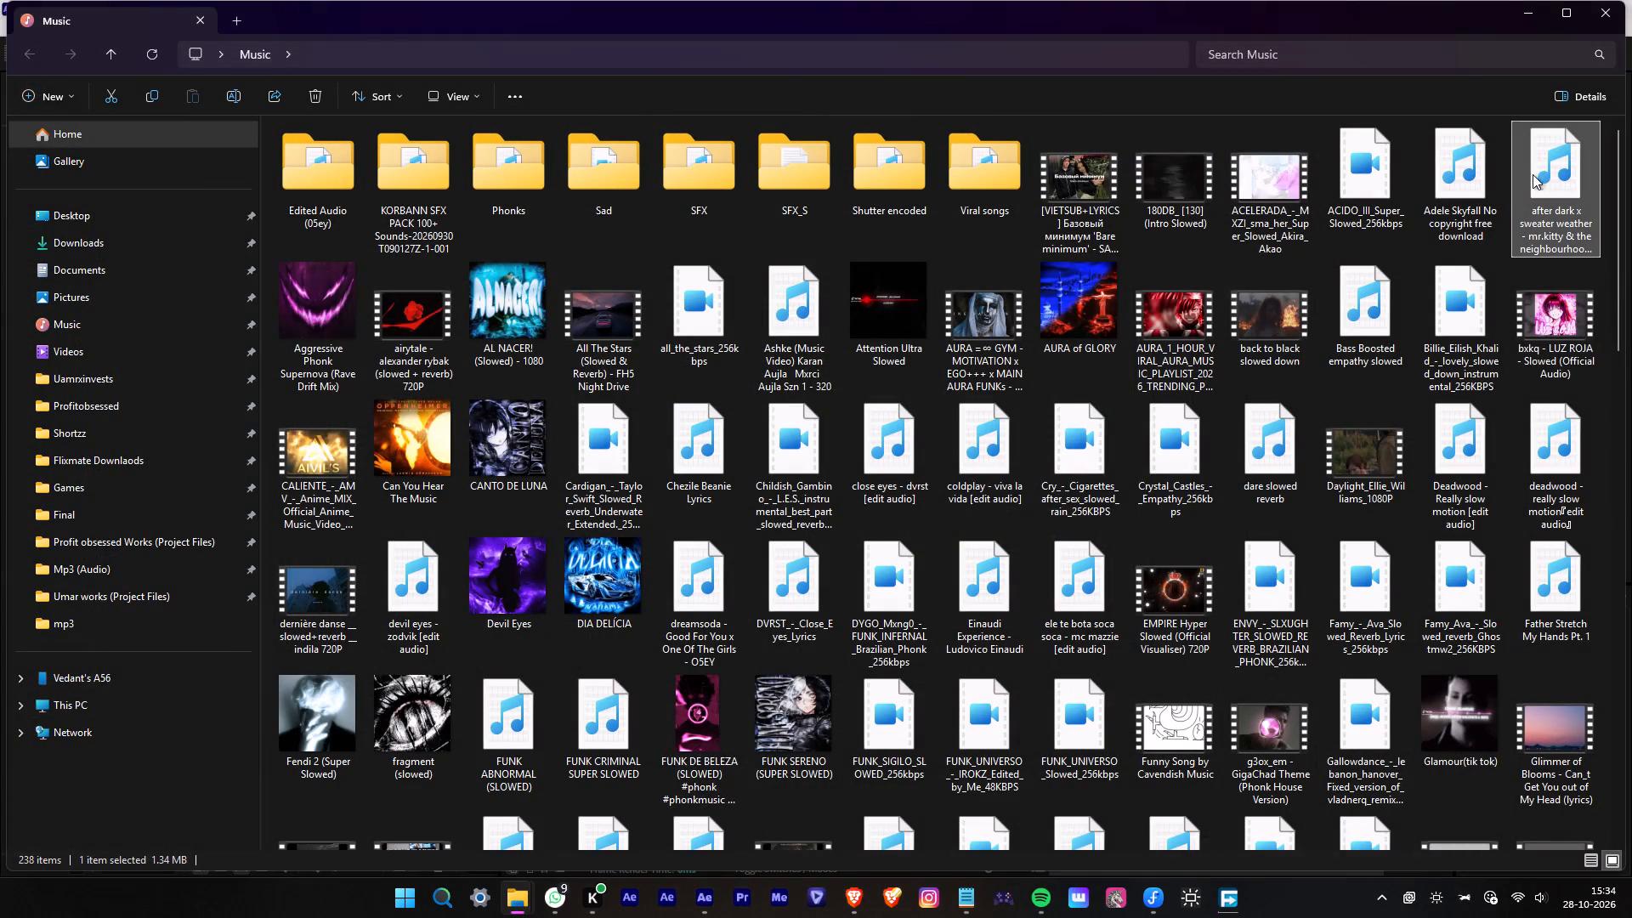
left_click_drag(1535, 177, 731, 798)
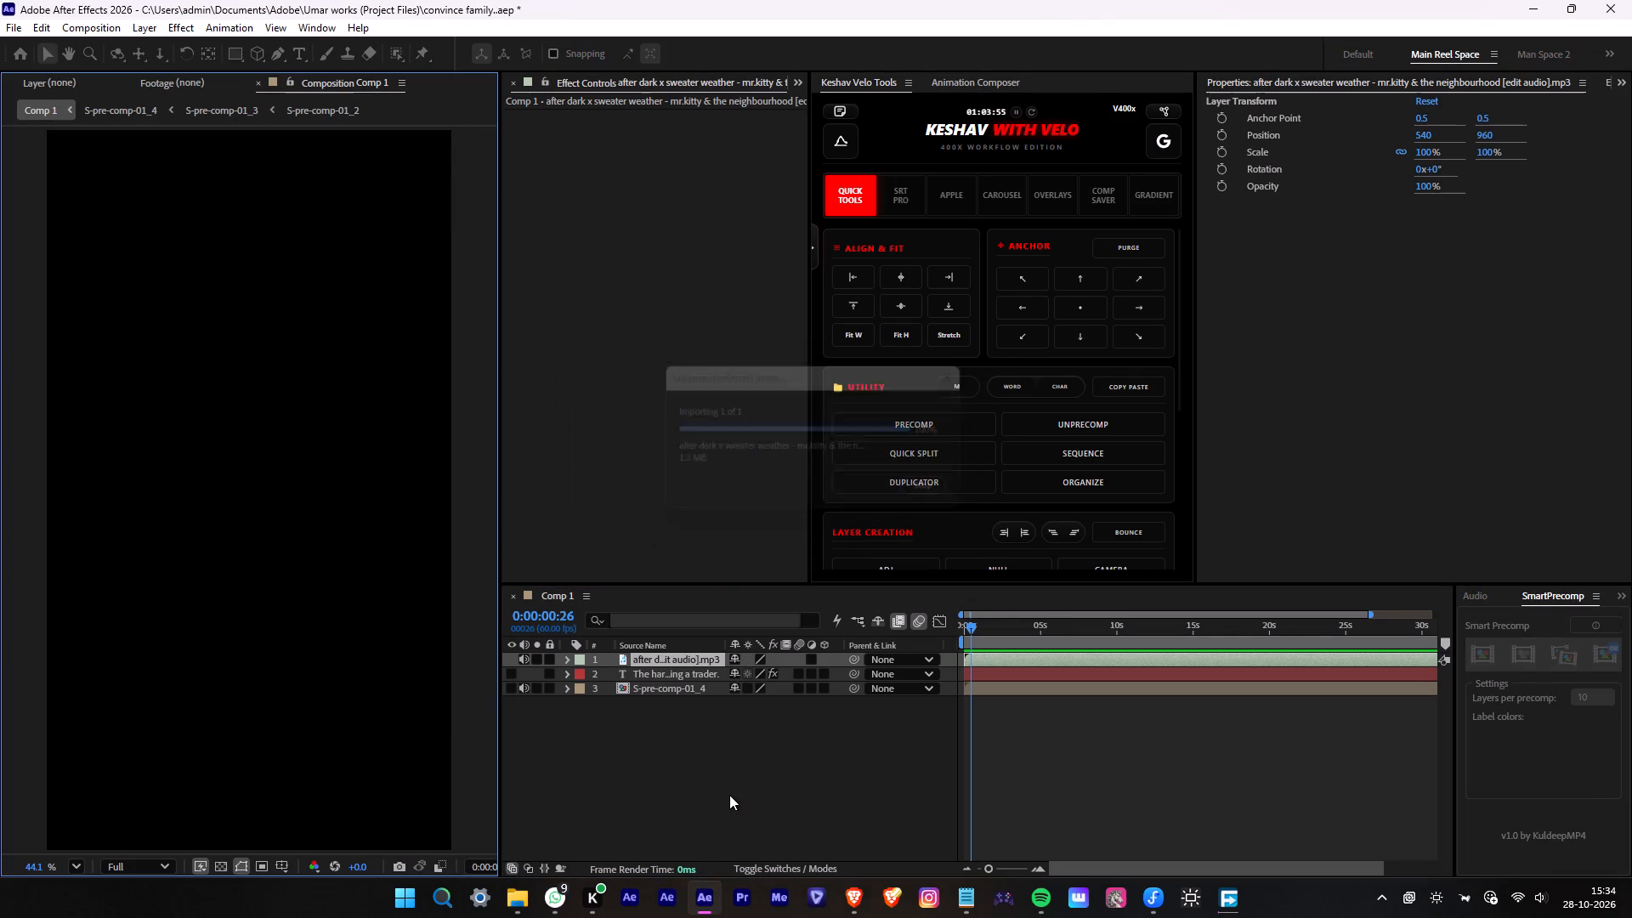
Set the music layer's Audio Levels to -27 dB and deselect the layer.
key("l")
key("l")
key("l")
key("l")
key("l")
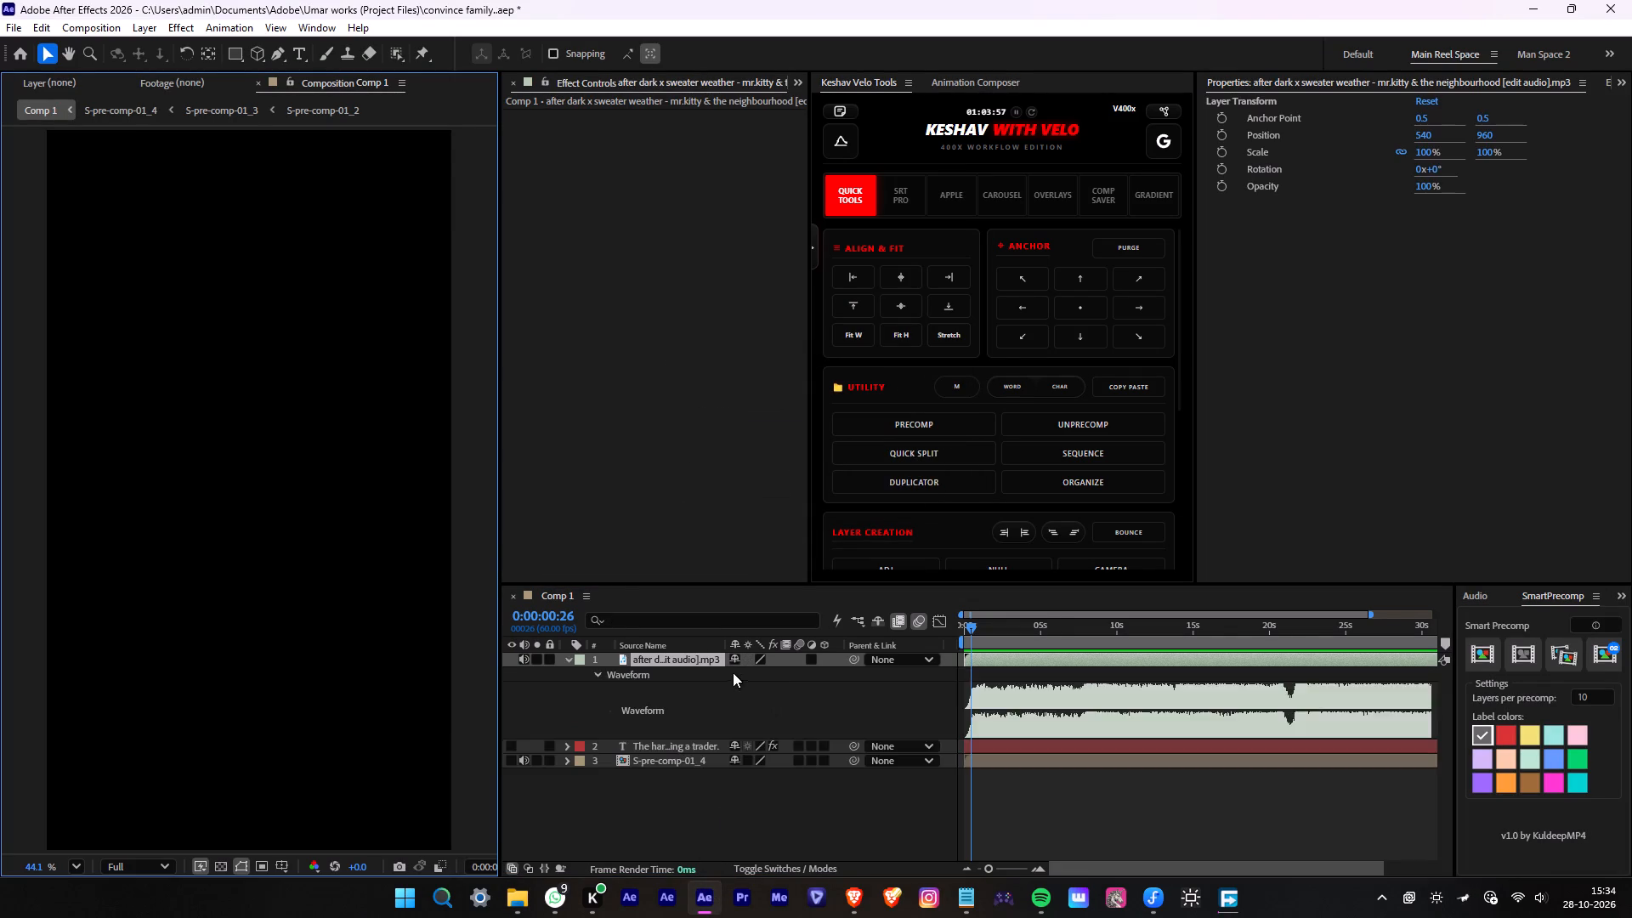
left_click(702, 661)
key("l")
left_click(740, 670)
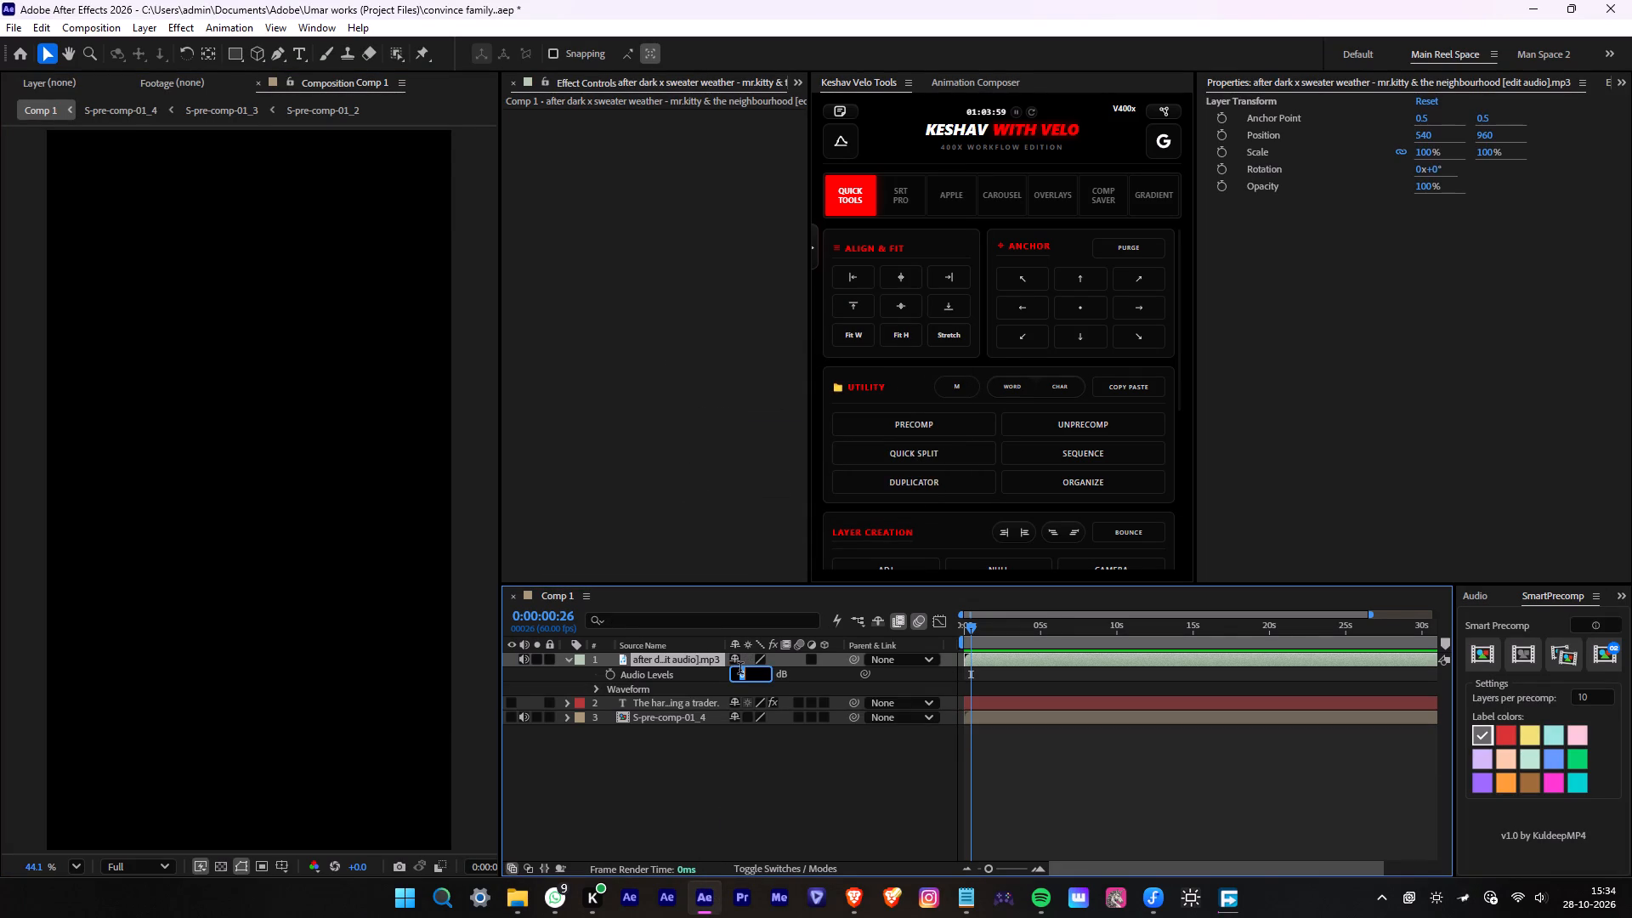
key("minus")
key("2")
key("7")
left_click(753, 788)
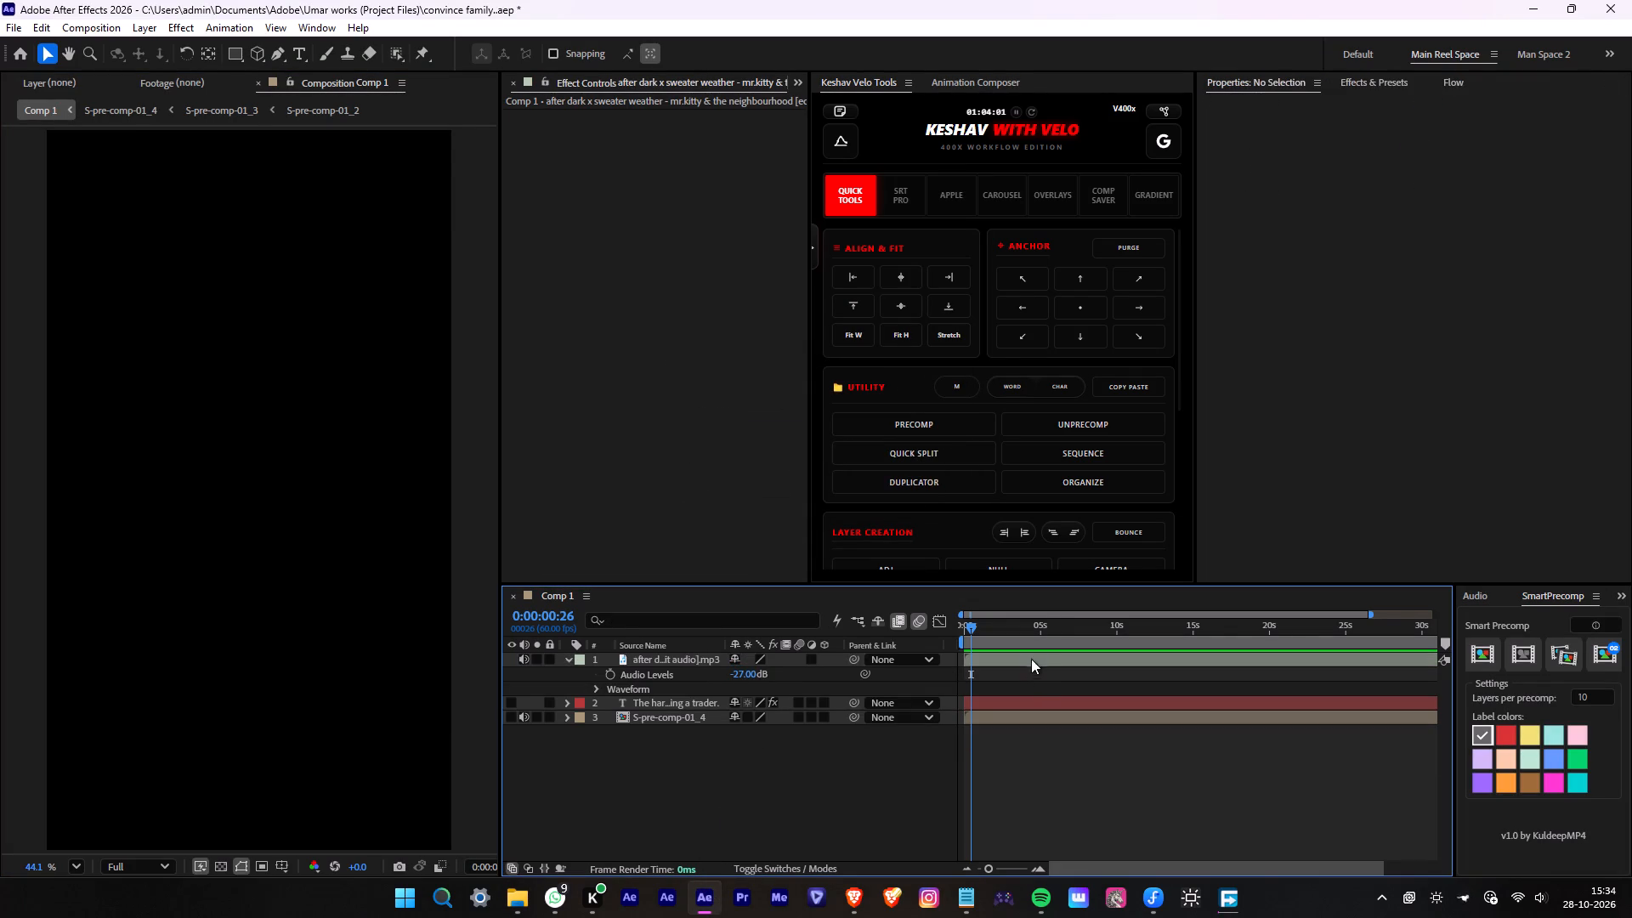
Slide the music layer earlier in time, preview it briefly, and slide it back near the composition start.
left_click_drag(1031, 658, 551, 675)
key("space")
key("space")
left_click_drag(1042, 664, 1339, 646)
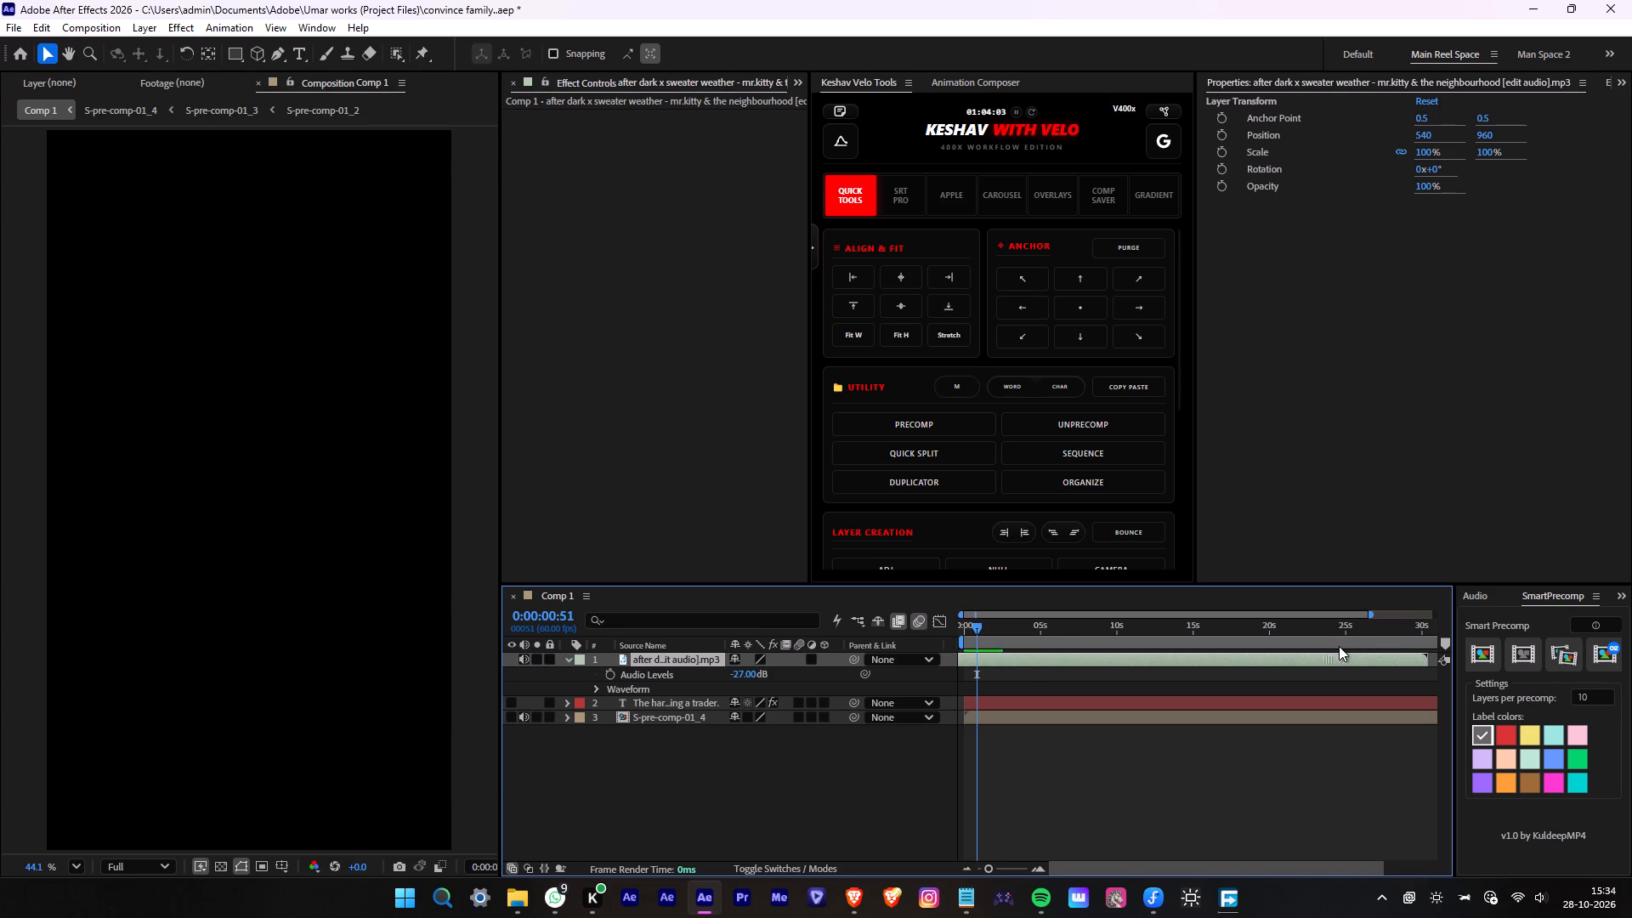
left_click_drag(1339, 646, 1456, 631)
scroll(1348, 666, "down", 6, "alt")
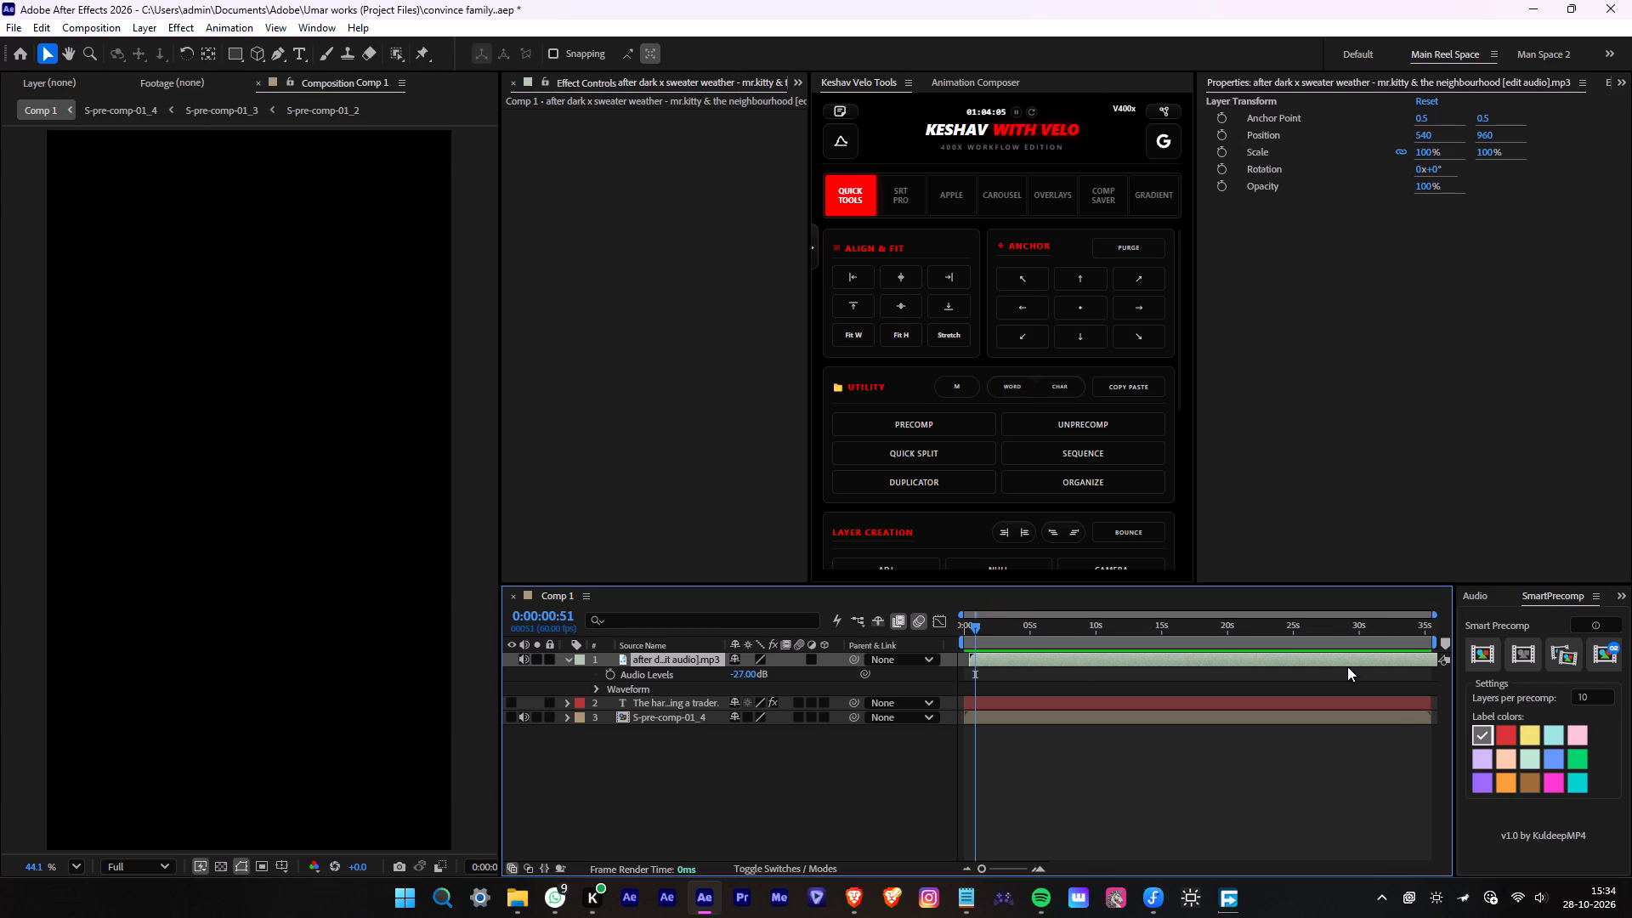
Play the composition from its start to check the music level, and collapse the music layer's audio properties.
left_click(1004, 658)
left_click_drag(980, 637, 908, 638)
key("space")
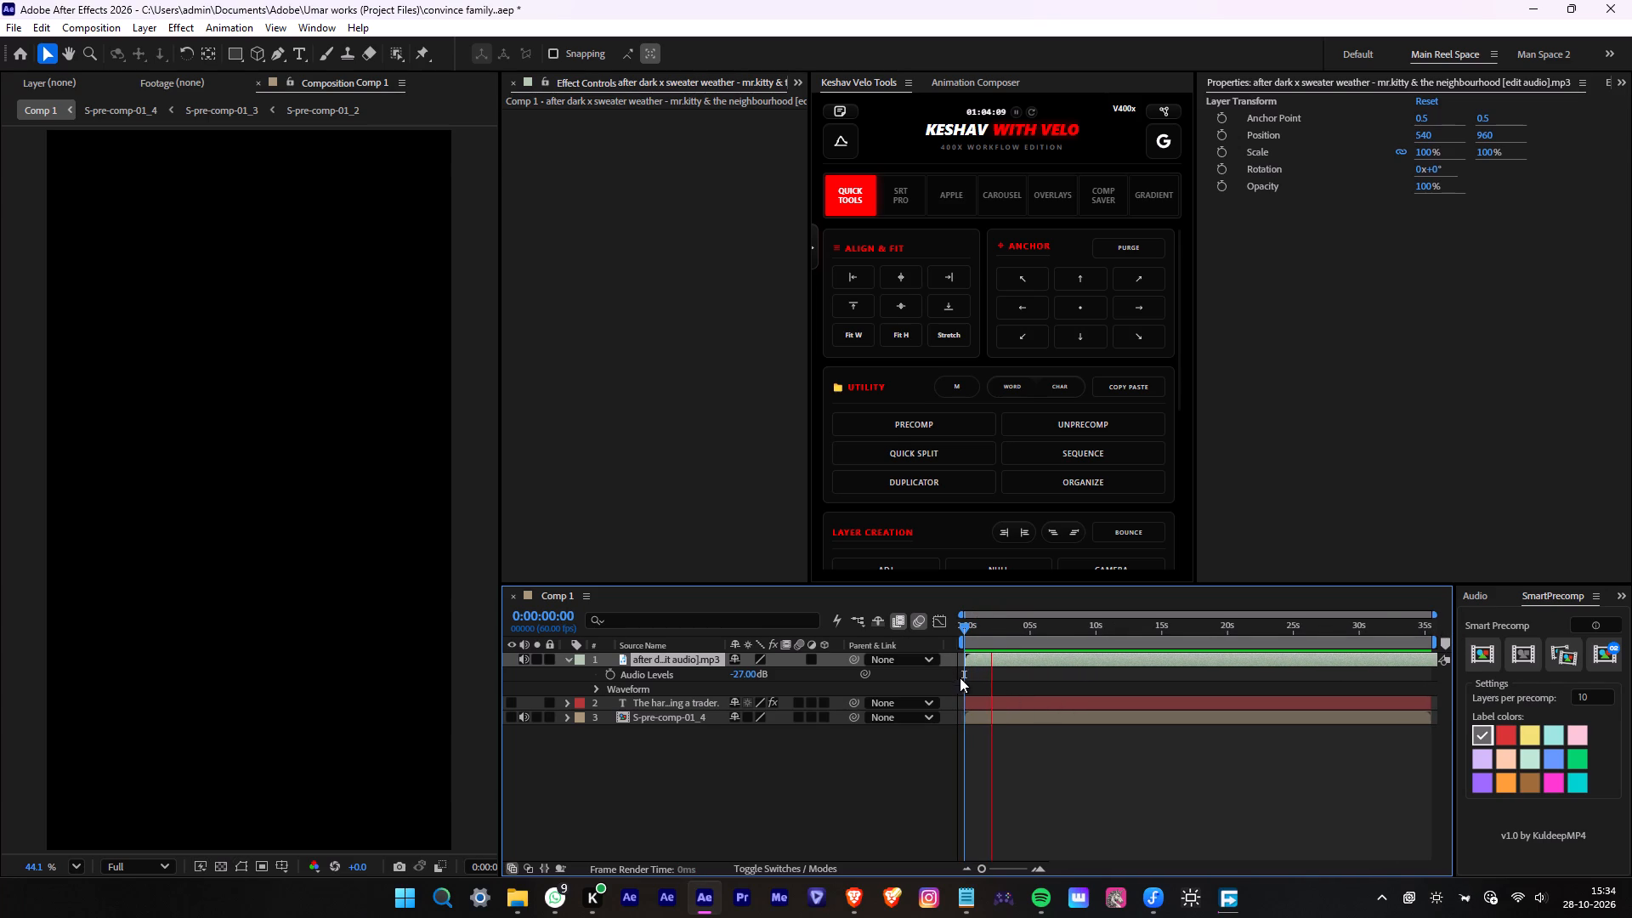
left_click(733, 675)
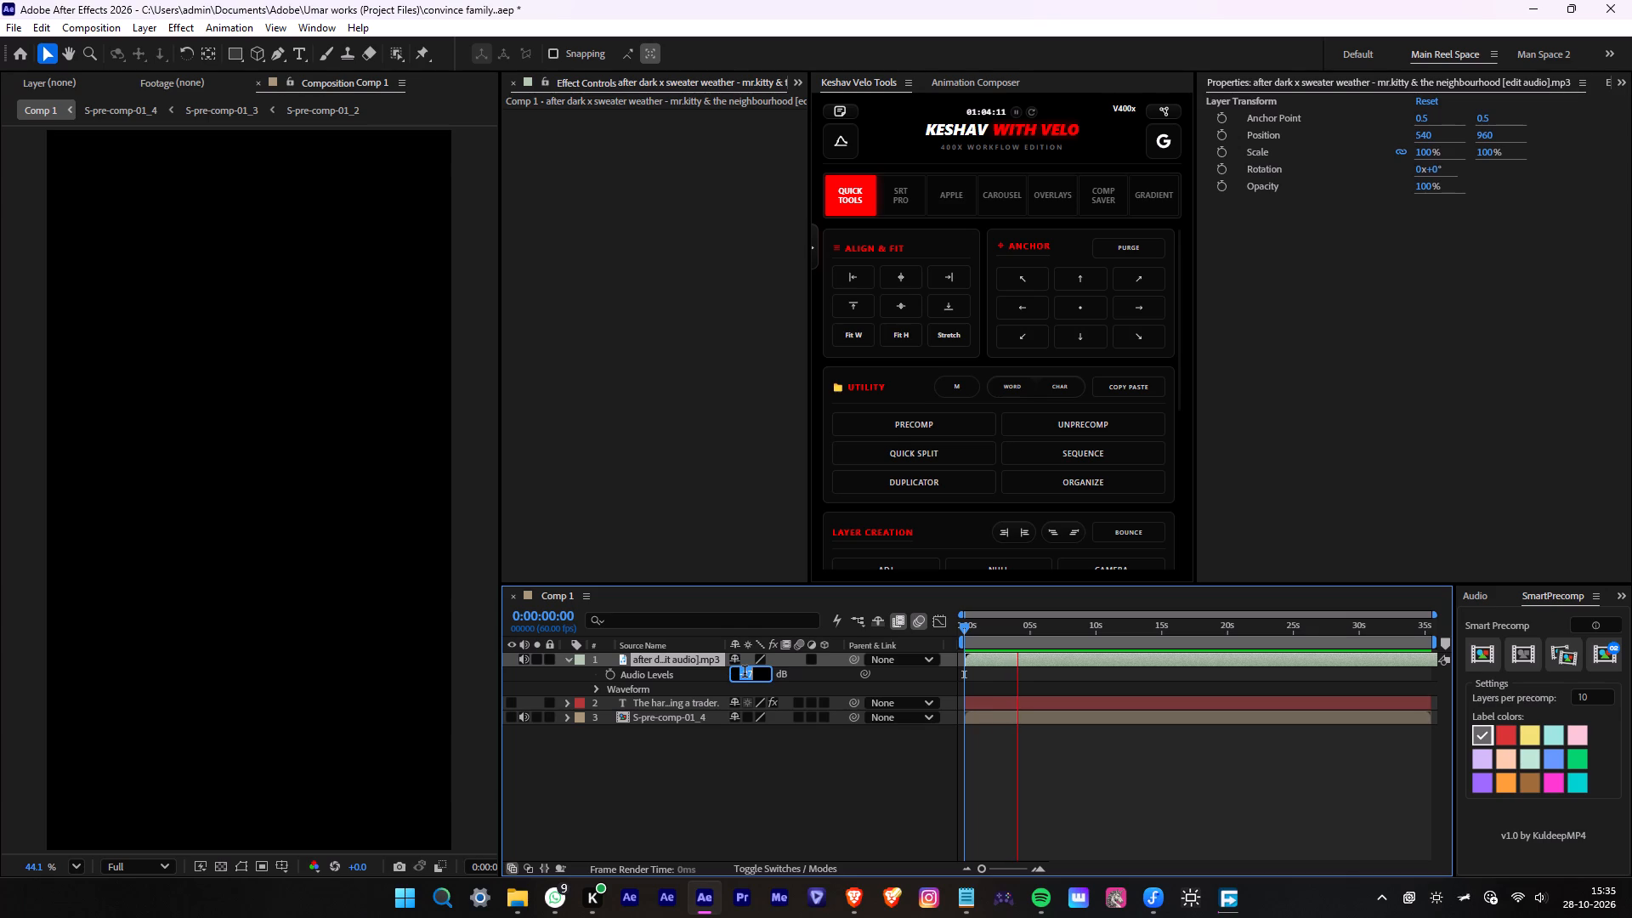
left_click(567, 660)
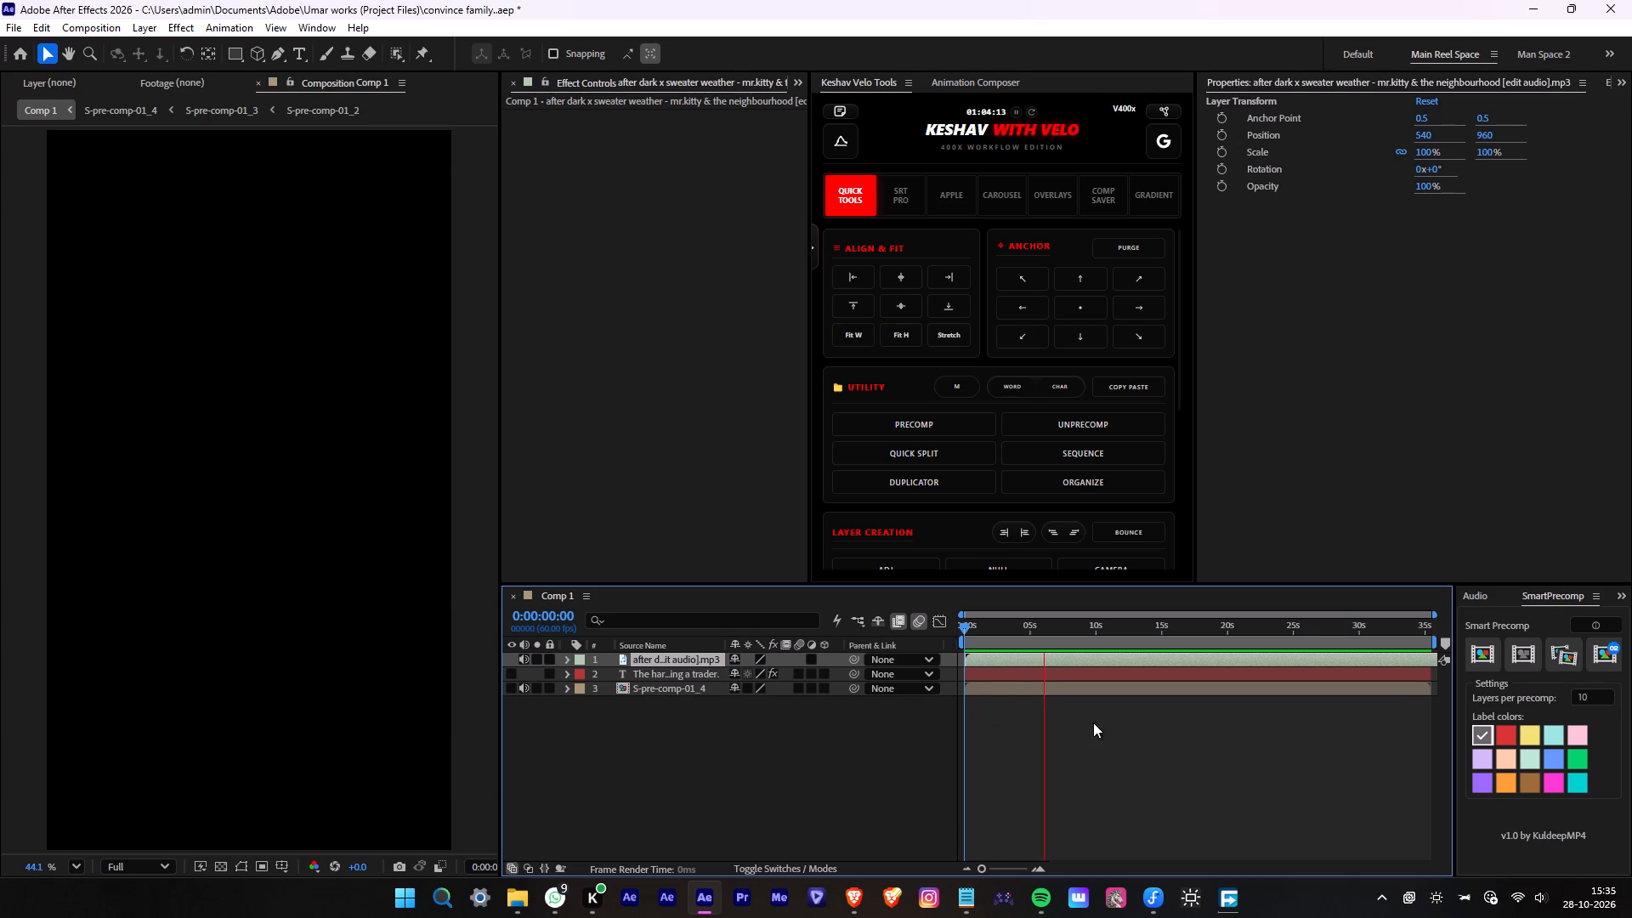
Slide the music layer so that its beginning aligns with the start of the composition.
left_click(1155, 724)
scroll(960, 666, "up", 6, "alt")
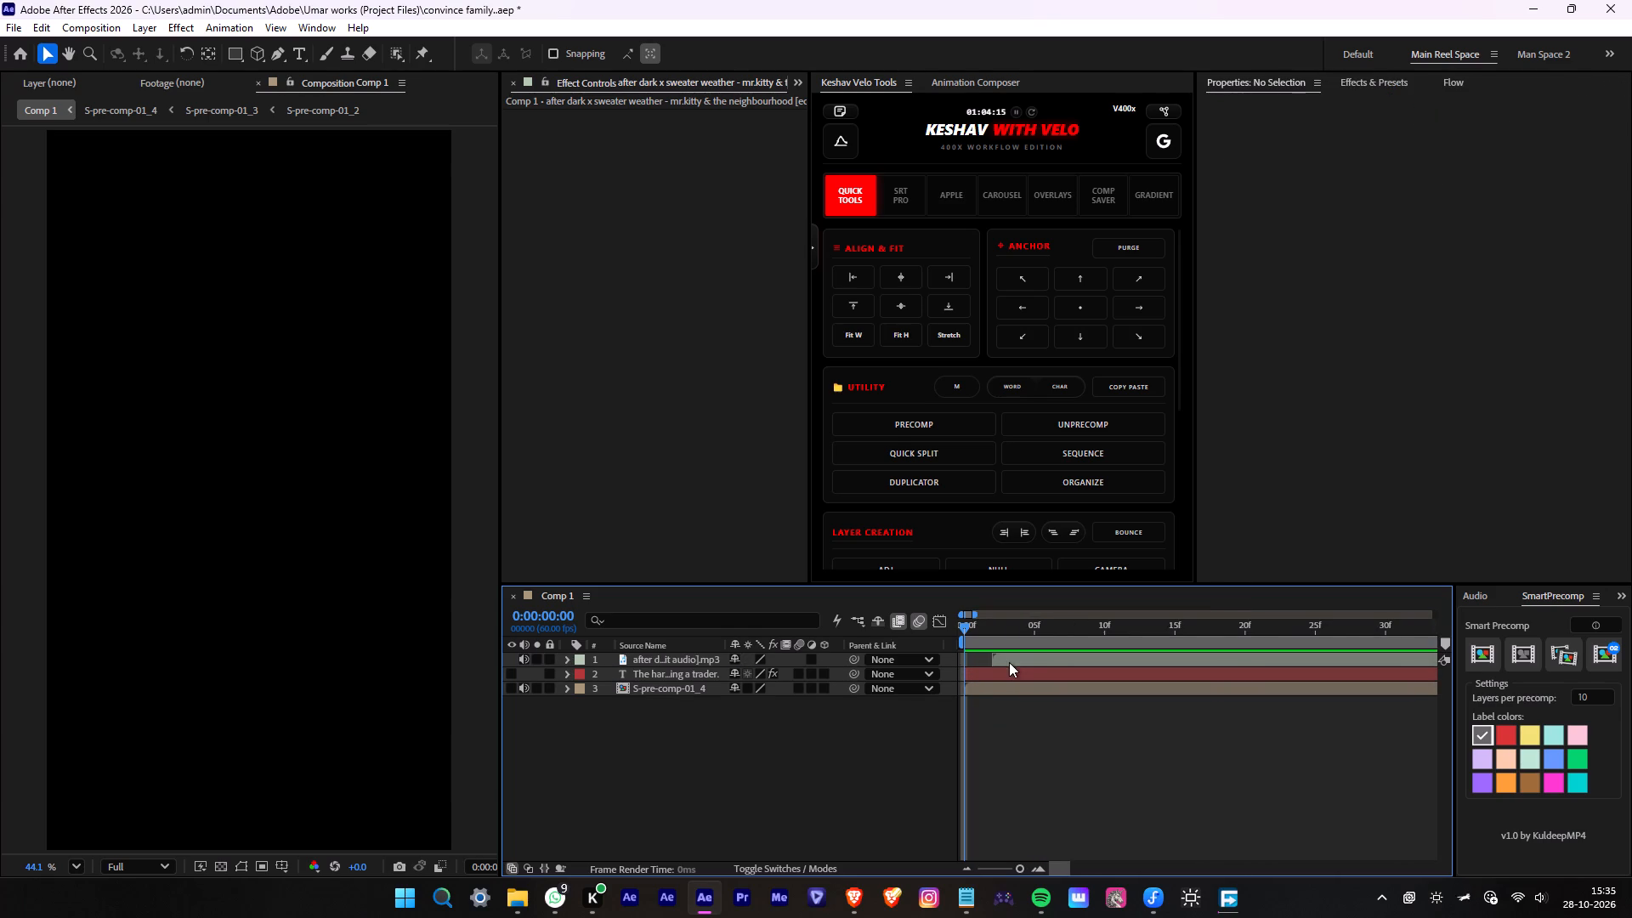
left_click_drag(1009, 662, 987, 666)
scroll(987, 666, "down", 9, "alt")
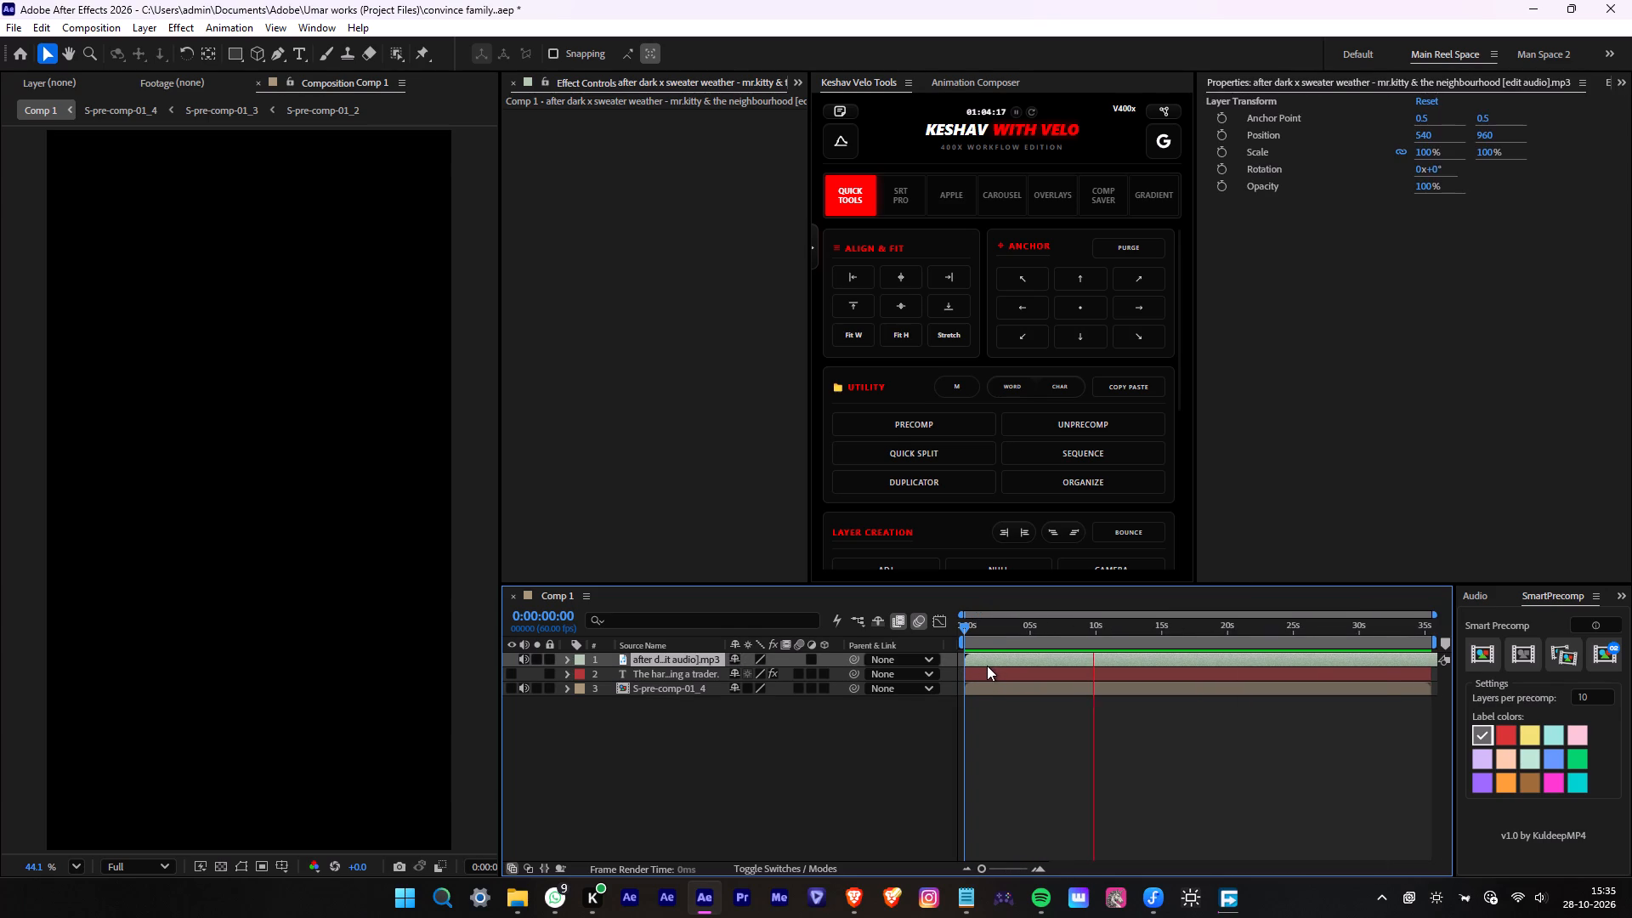
scroll(987, 666, "down", 4, "alt")
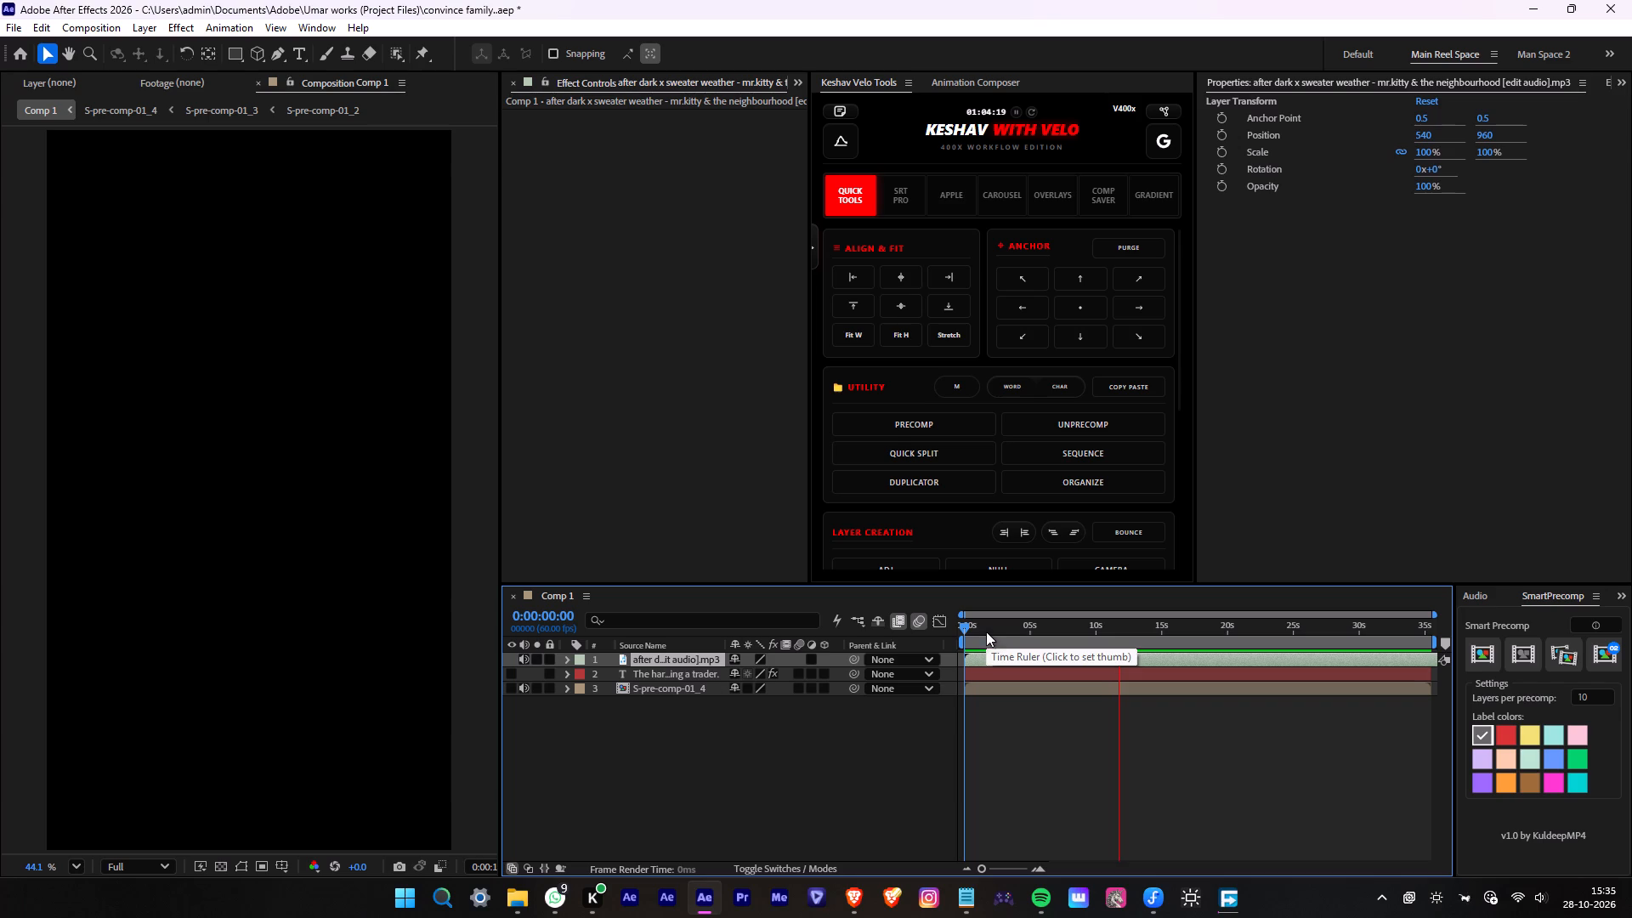
Play the composition again from its start to check the music against the voice audio.
left_click_drag(1005, 636, 794, 633)
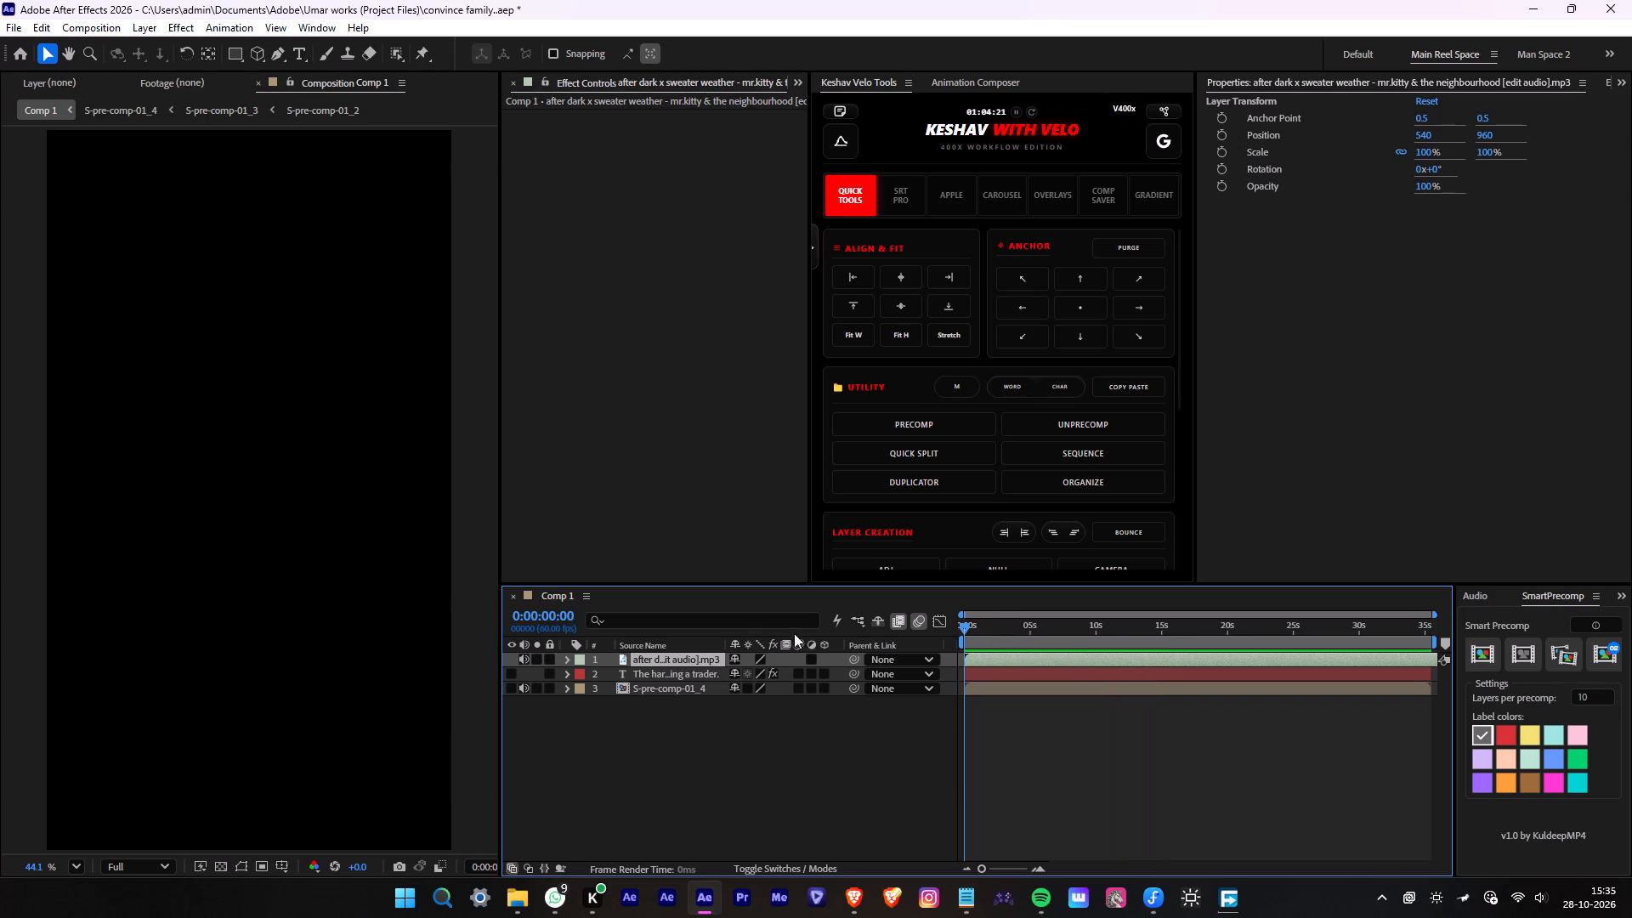
left_click_drag(794, 633, 772, 632)
key("space")
left_click(1075, 633)
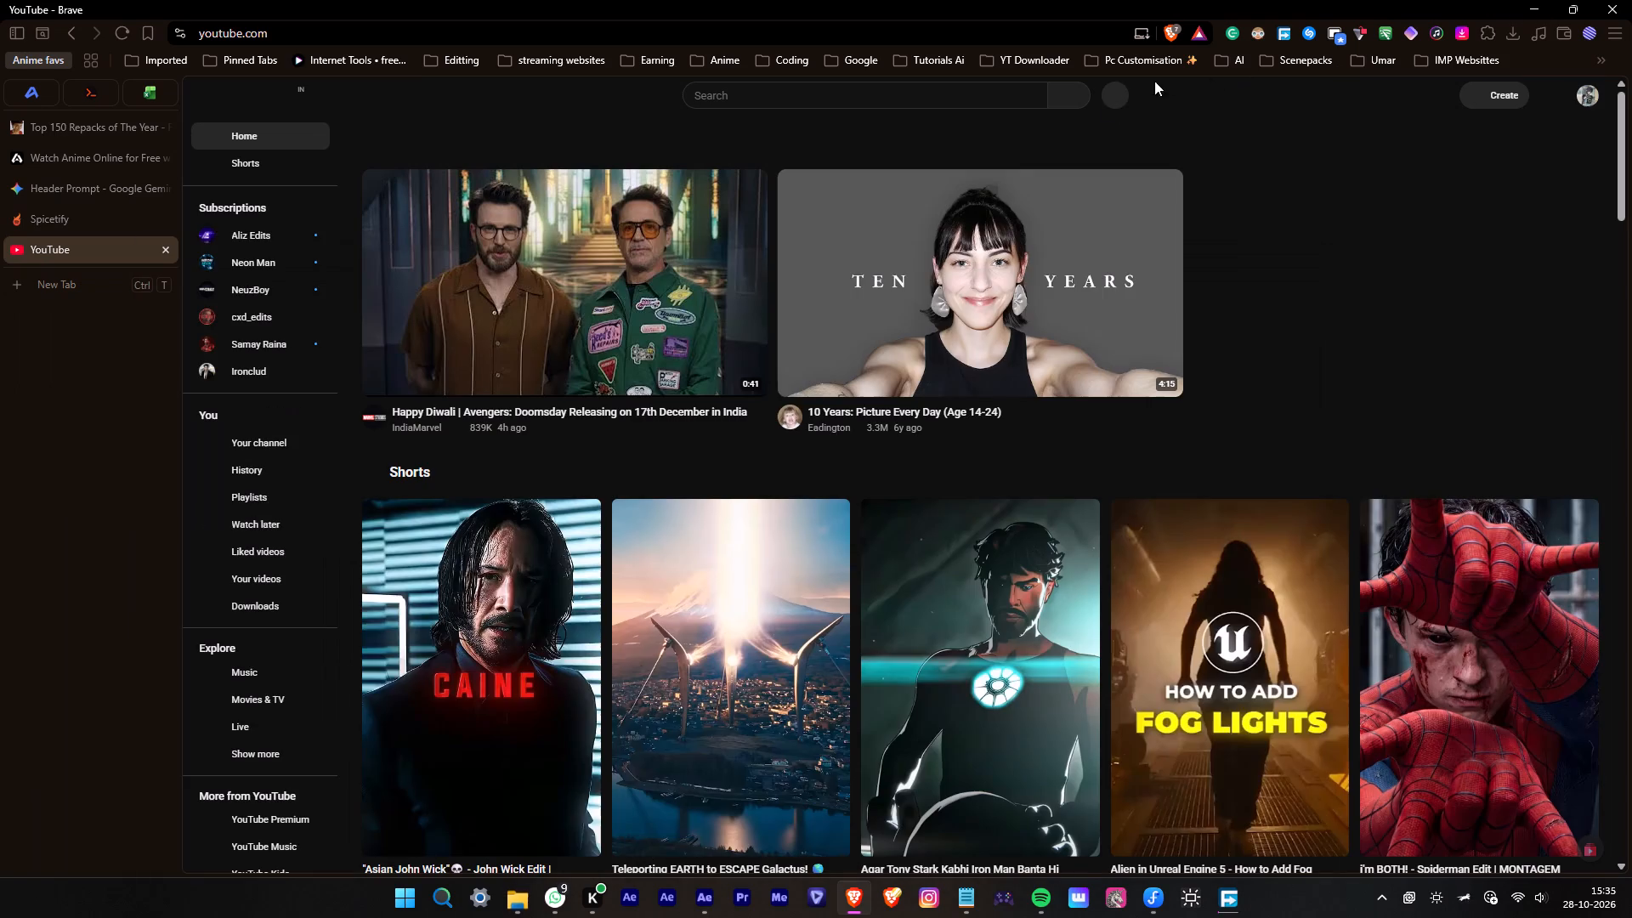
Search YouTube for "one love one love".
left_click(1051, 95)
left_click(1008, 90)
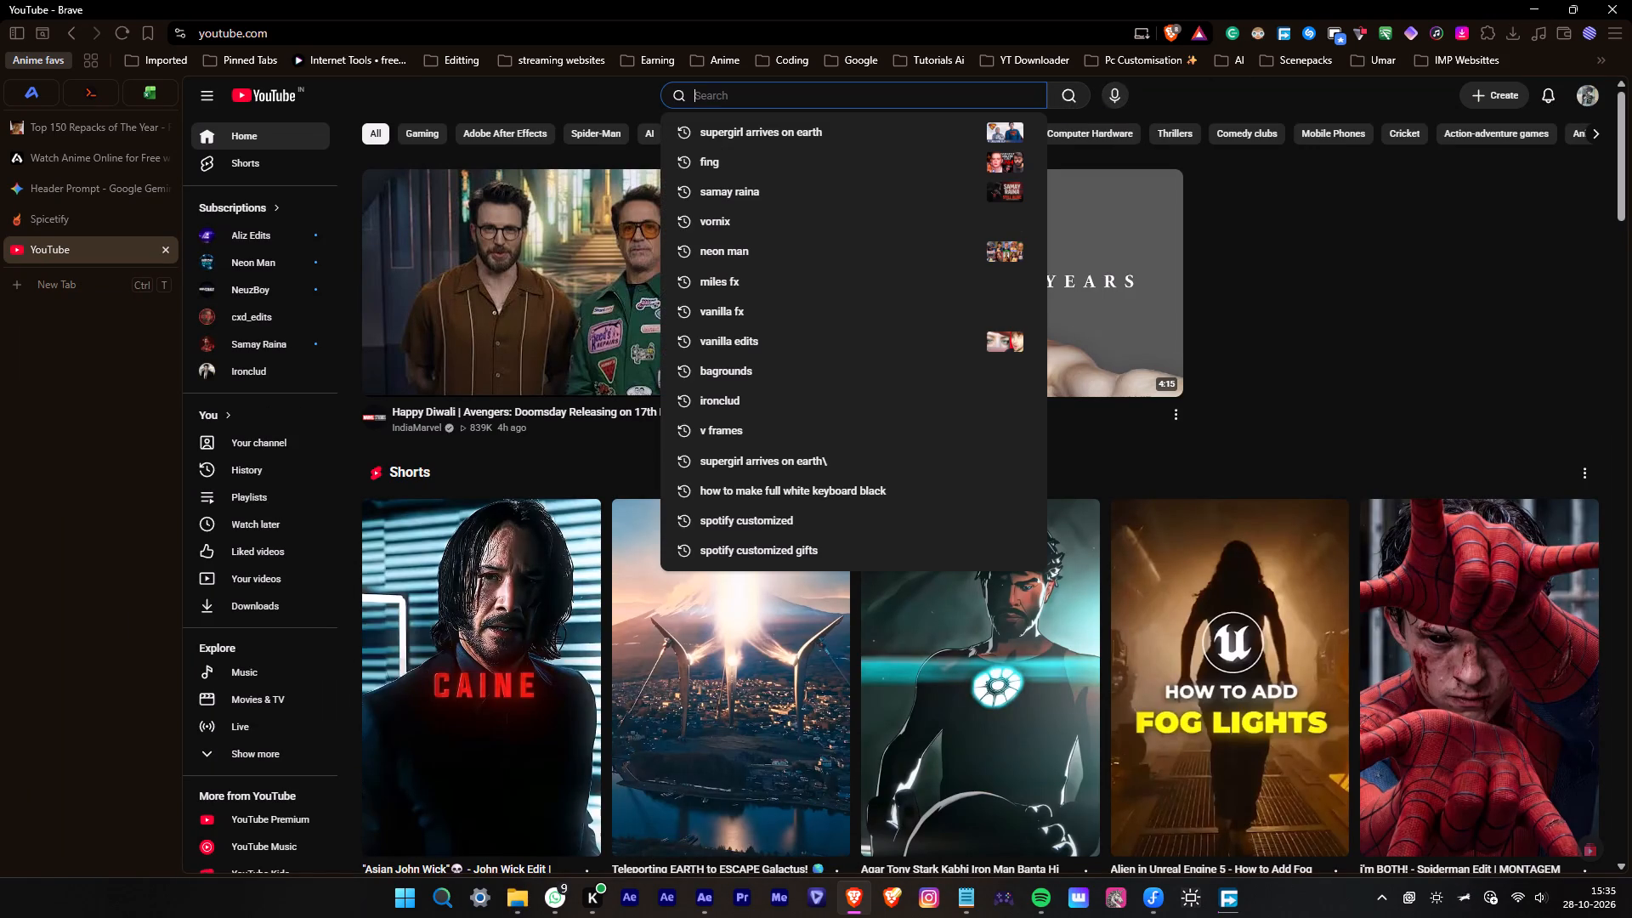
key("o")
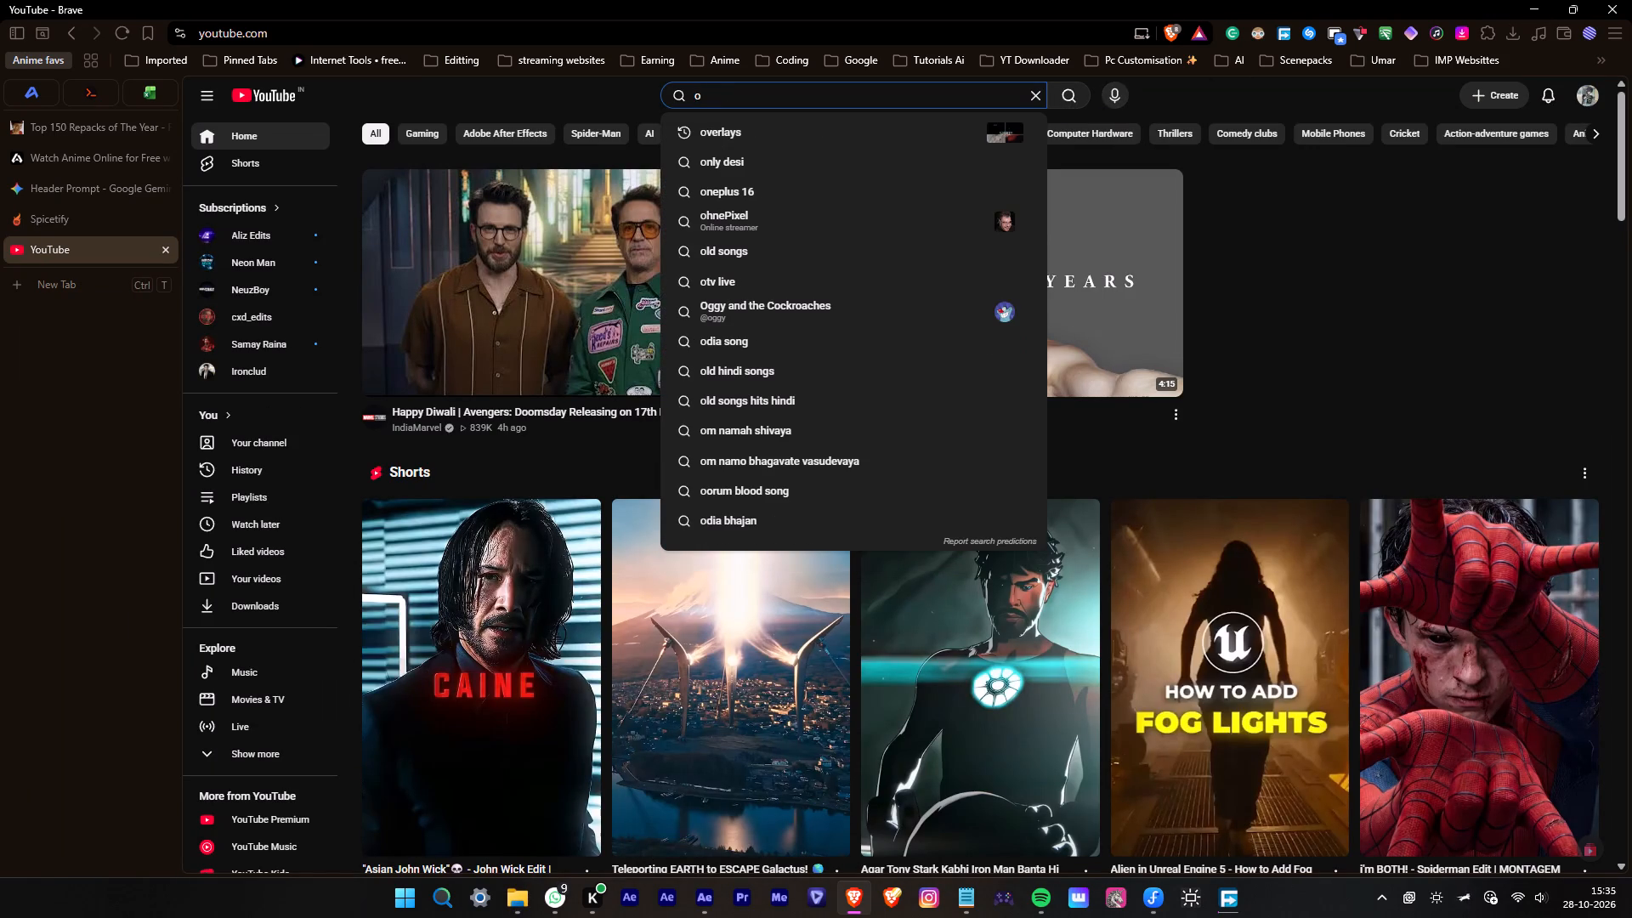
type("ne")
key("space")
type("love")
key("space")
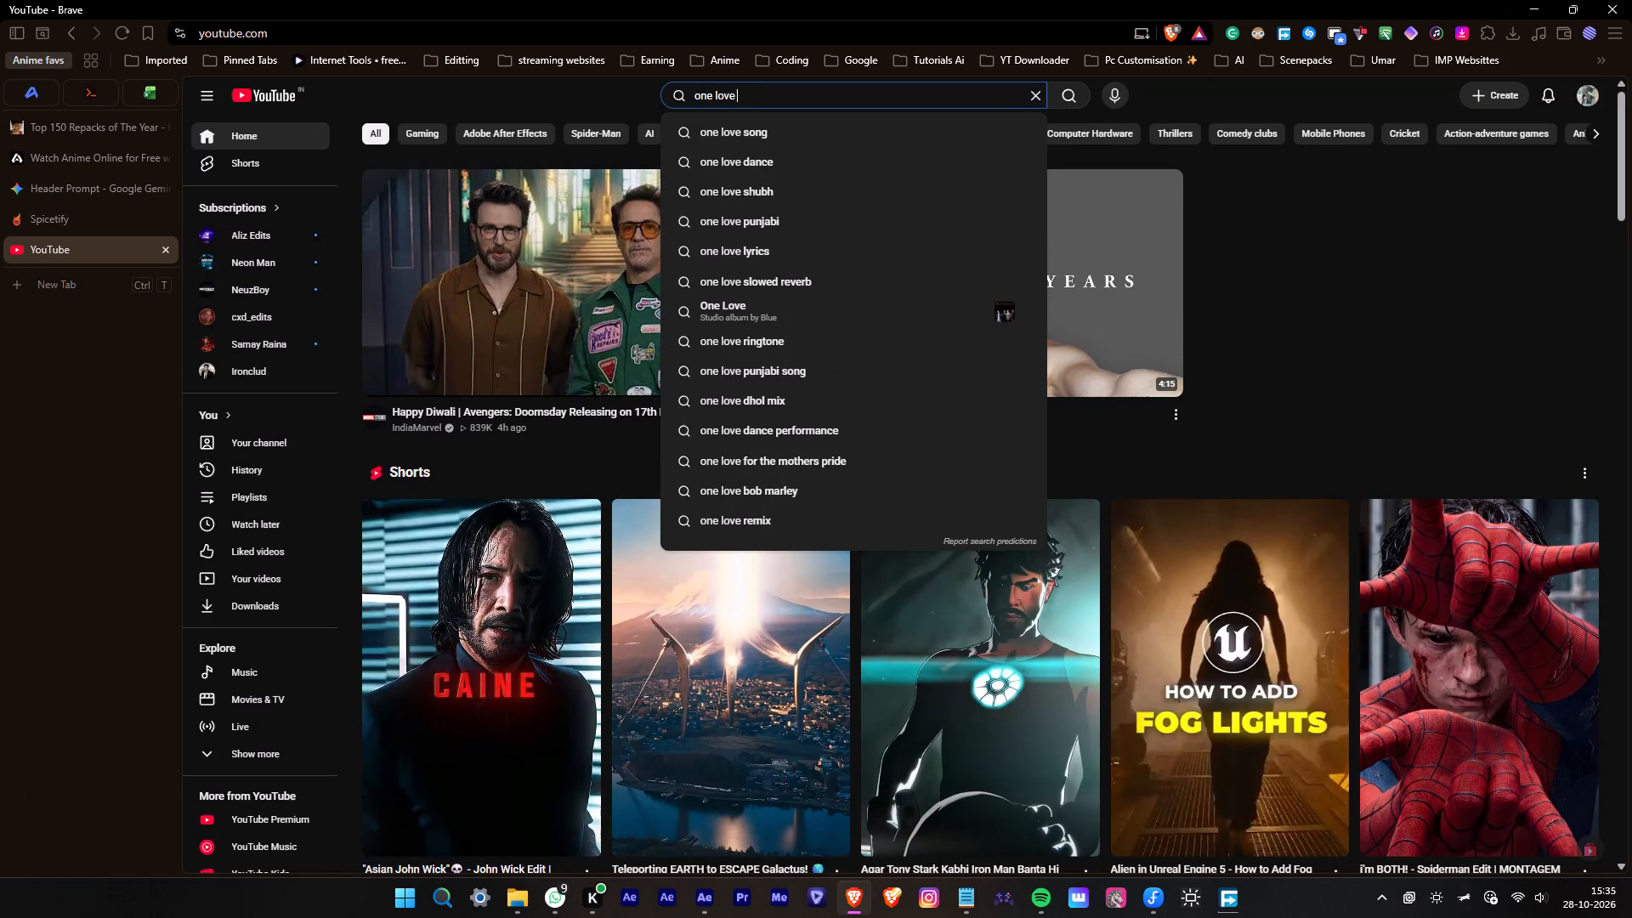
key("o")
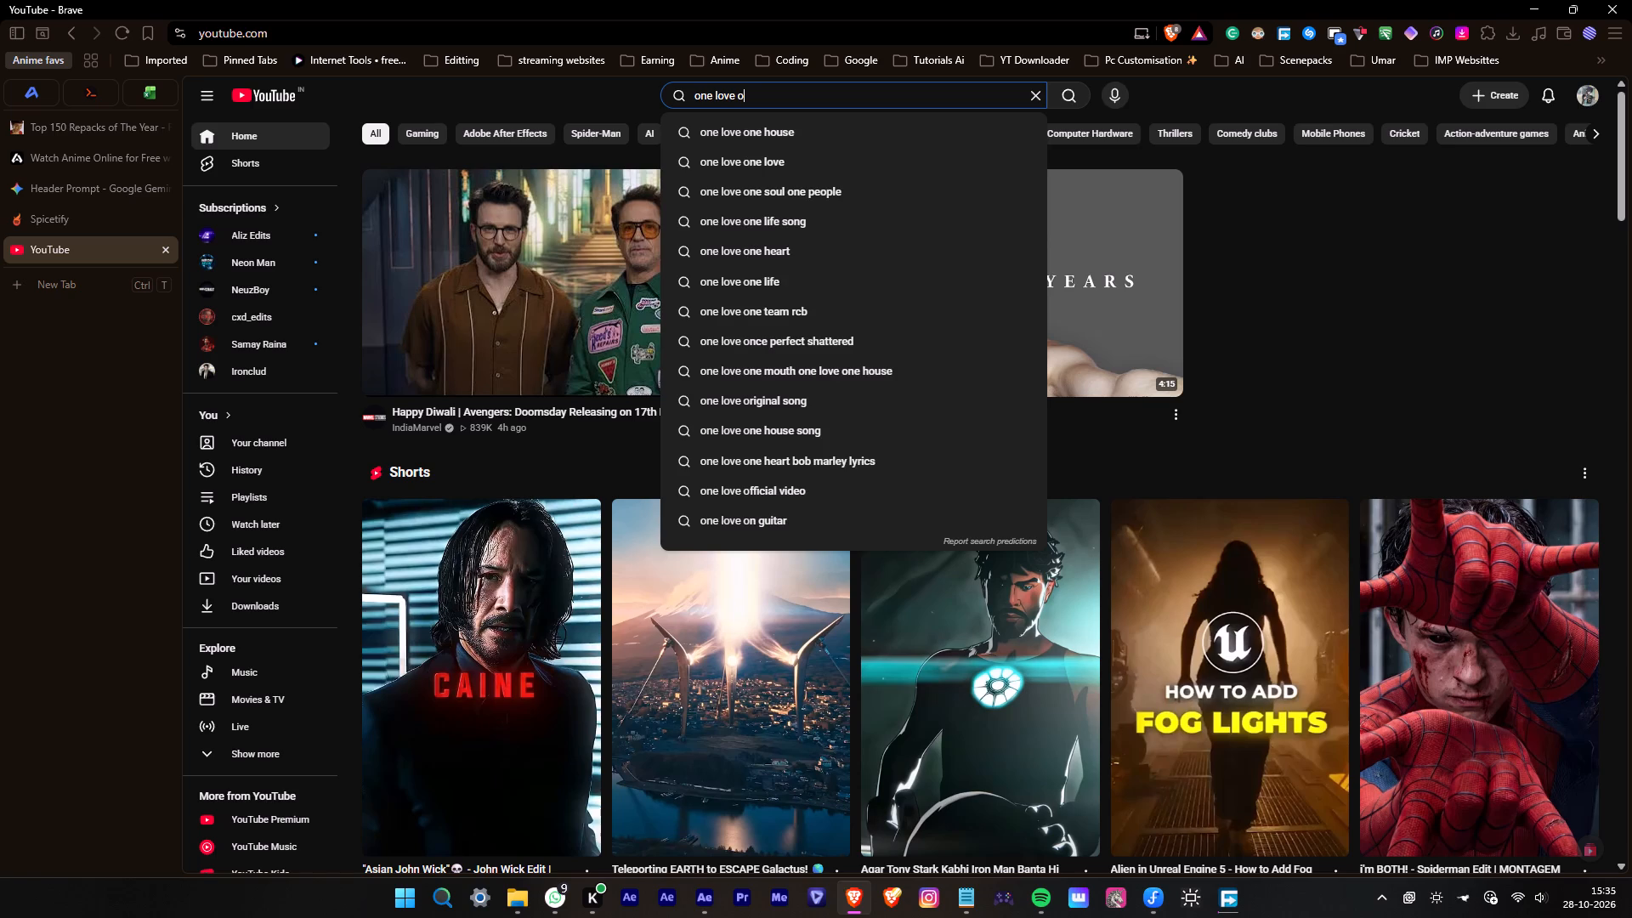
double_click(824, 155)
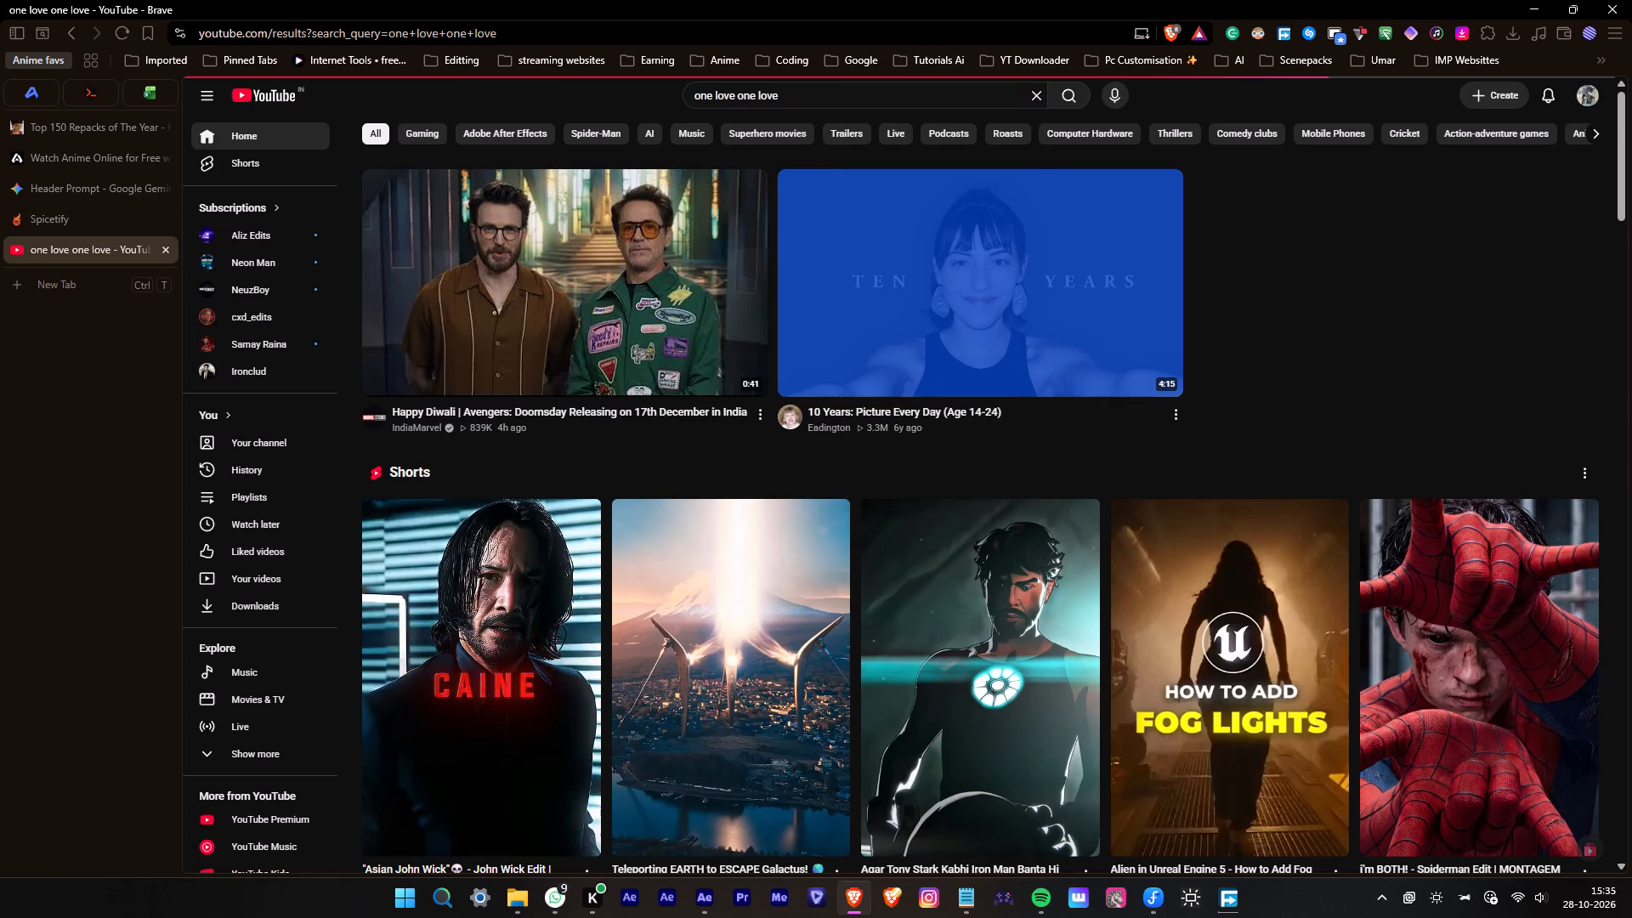
Change the YouTube search to "one love one house" and run it.
left_click(799, 103)
left_click_drag(796, 96, 771, 111)
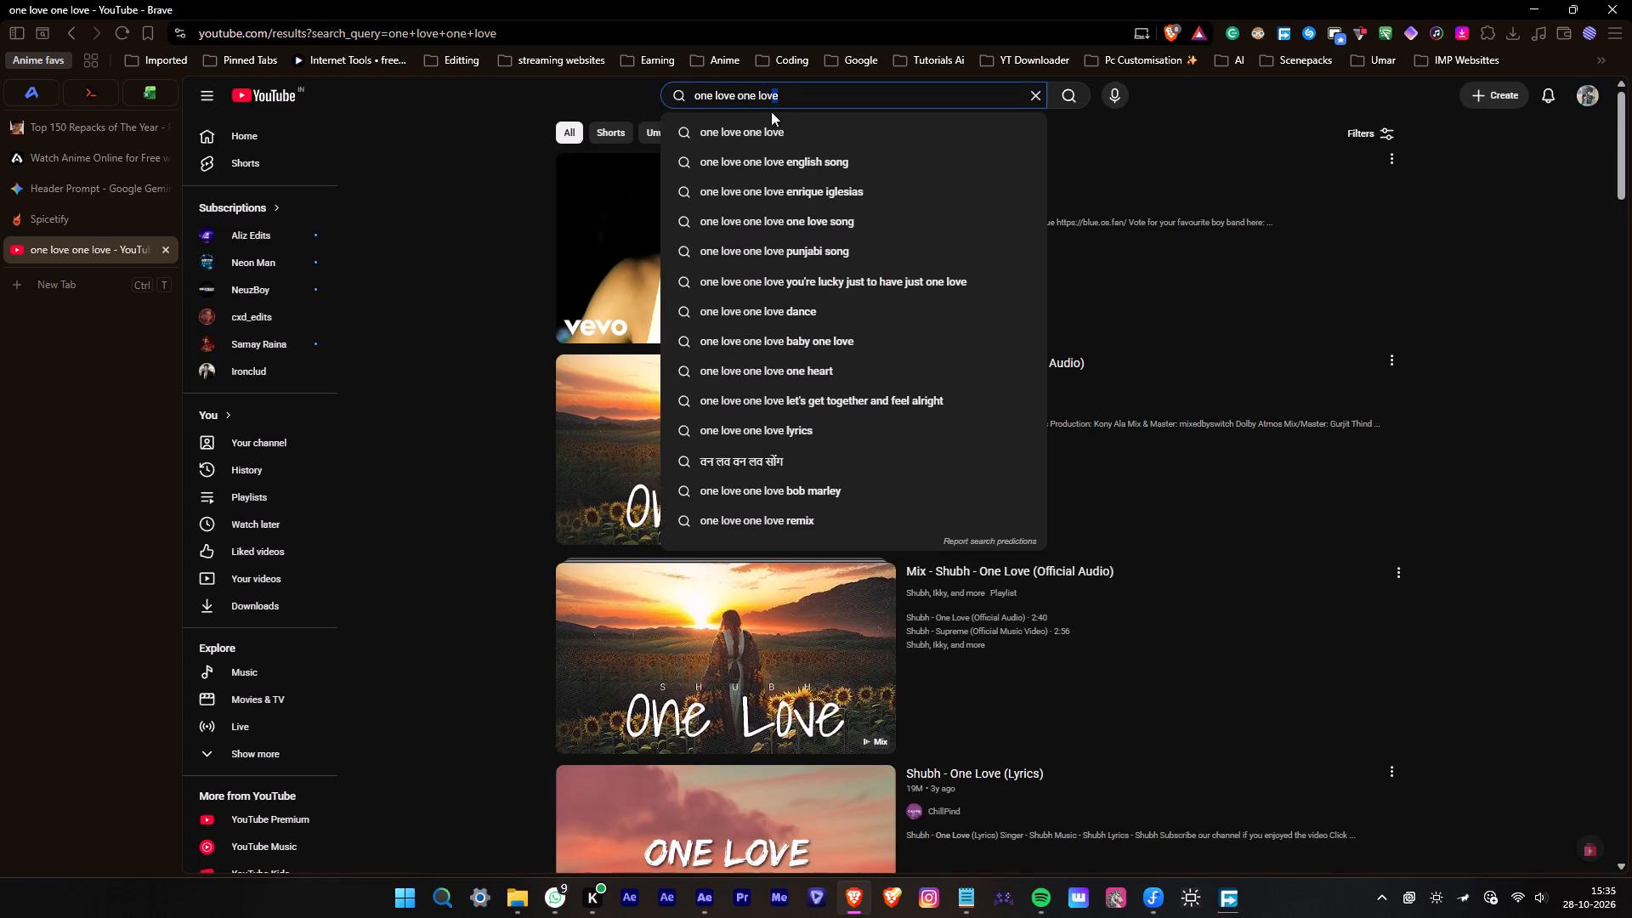
left_click_drag(771, 111, 761, 105)
key("BackSpace")
key("BackSpace")
type("house")
key("Return")
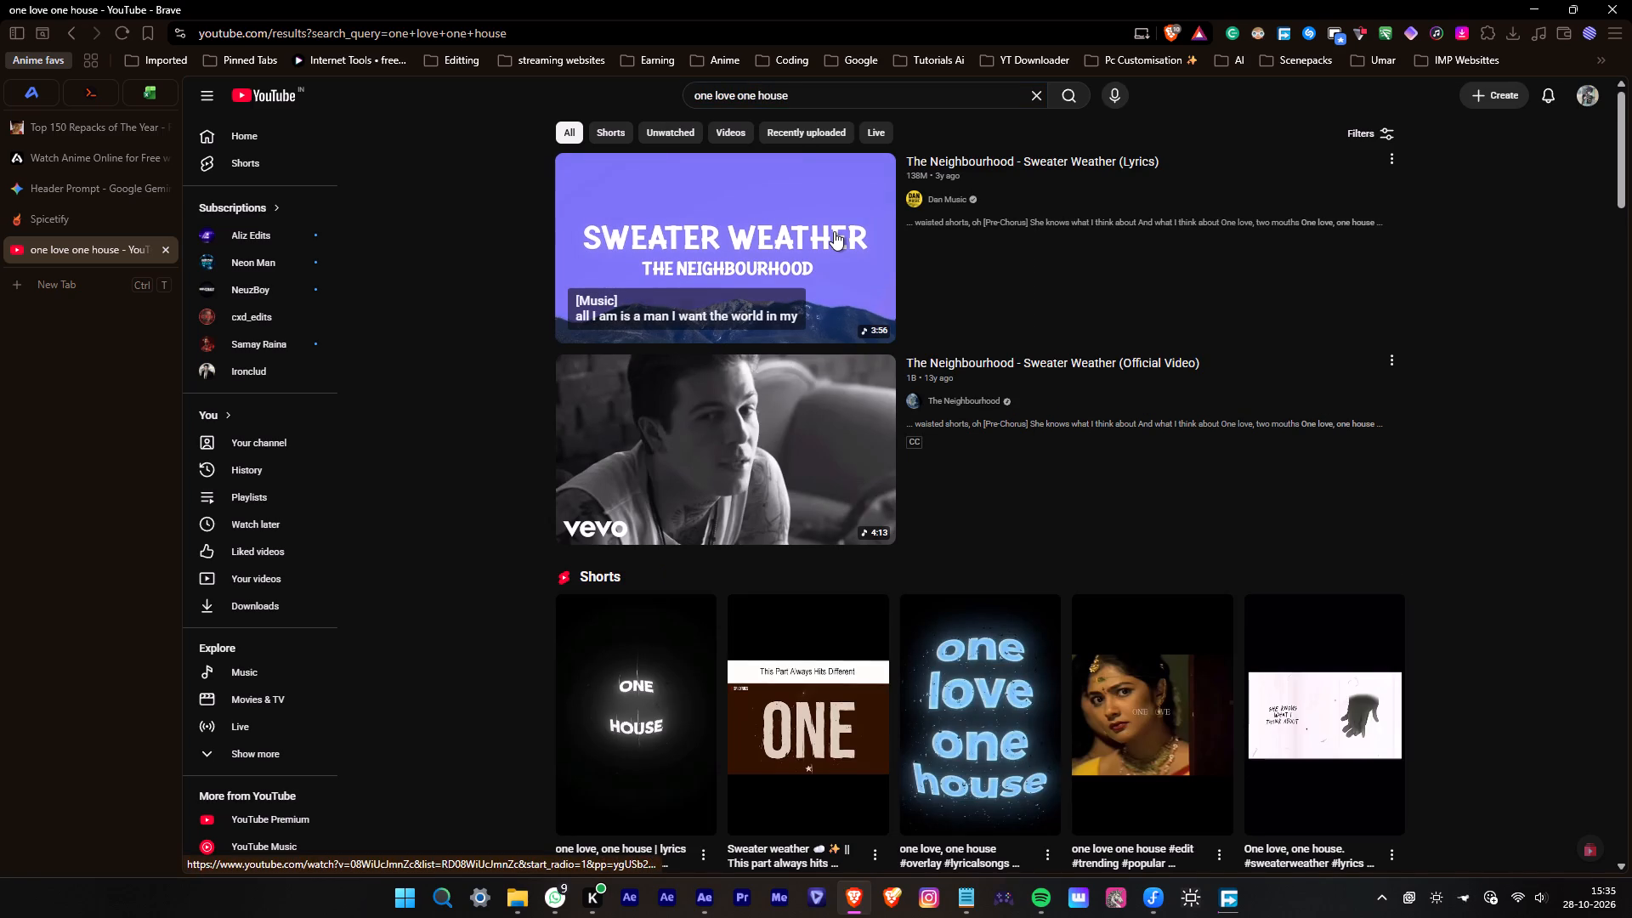
Open "The Neighbourhood - Sweater Weather (Sped Up)" from the search results and skip ahead in the song to listen.
scroll(840, 223, "down", 8)
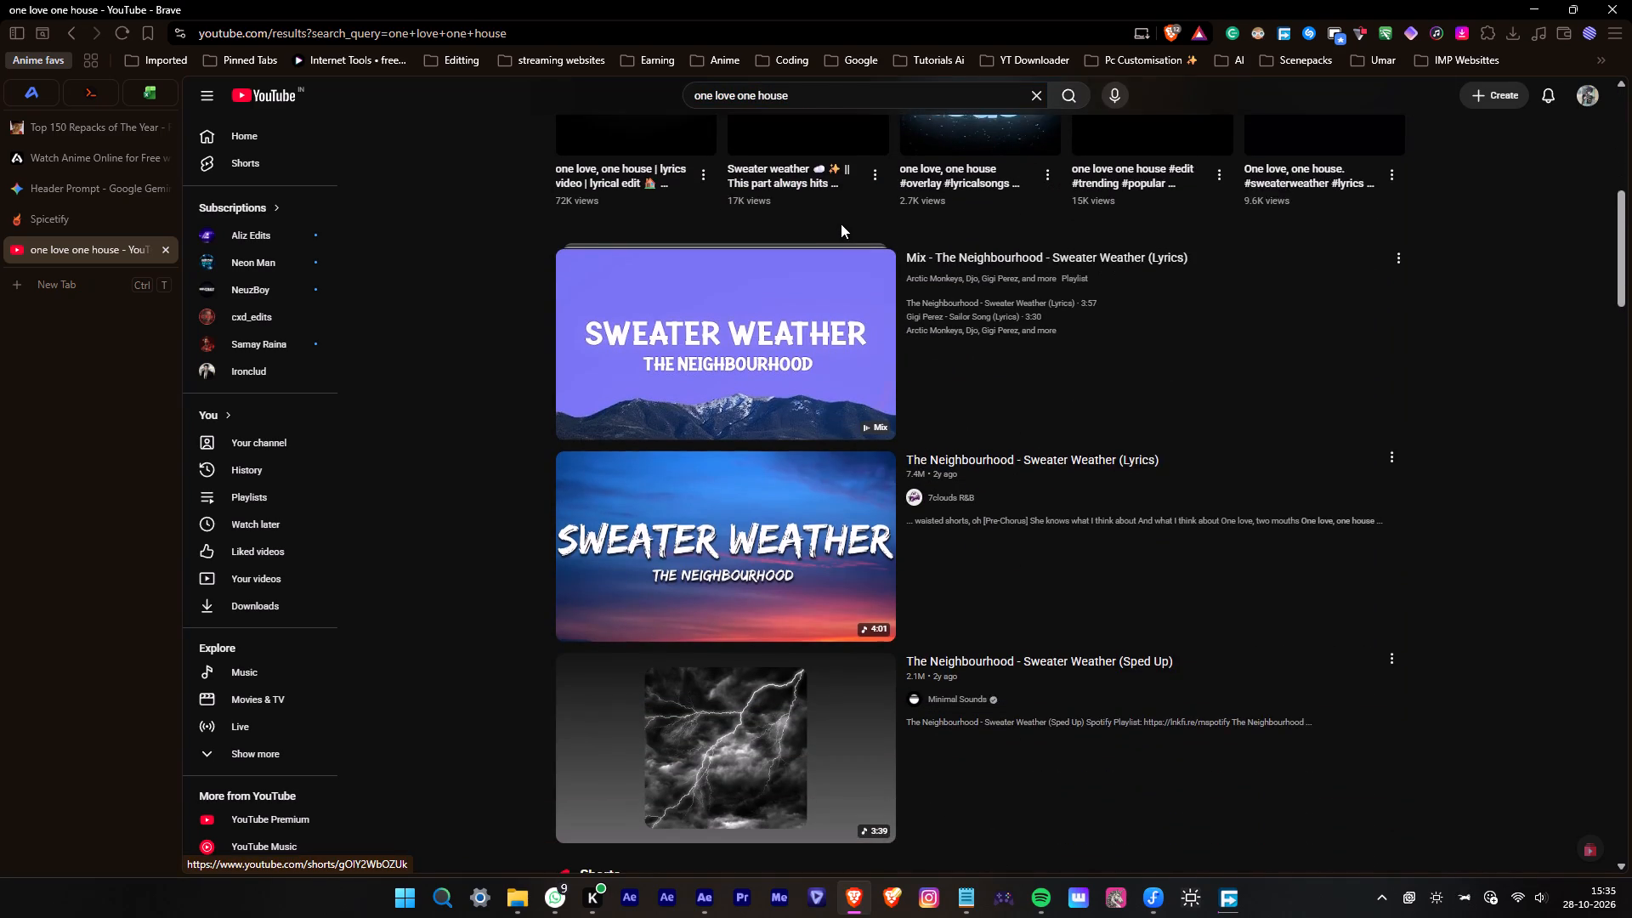
scroll(843, 220, "down", 3)
left_click(734, 497)
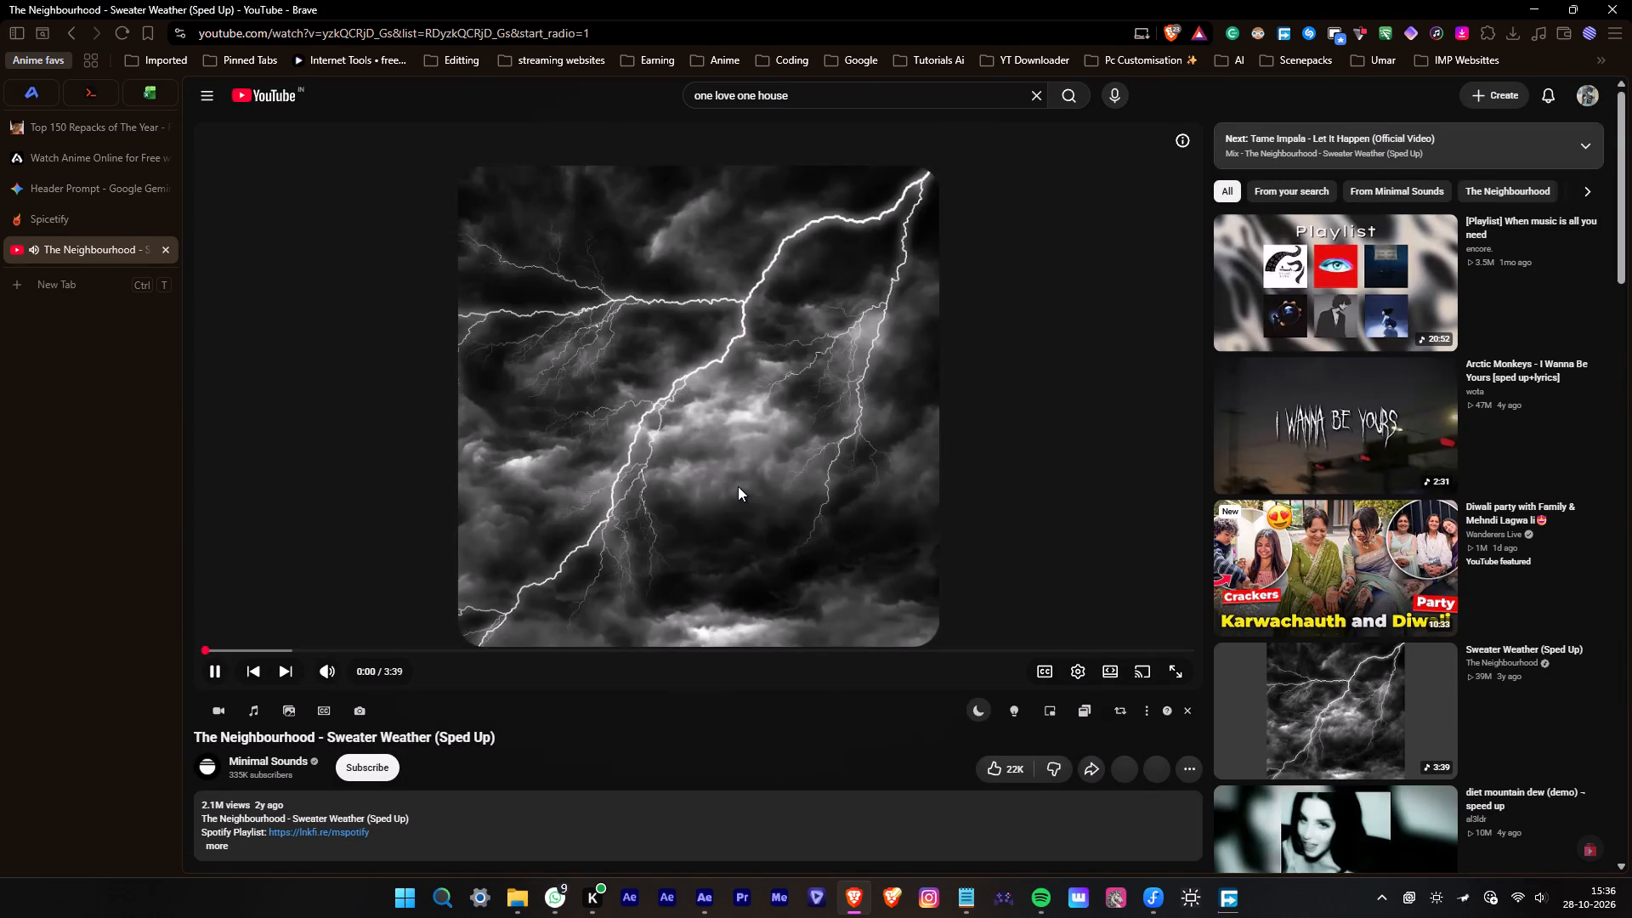
left_click(423, 645)
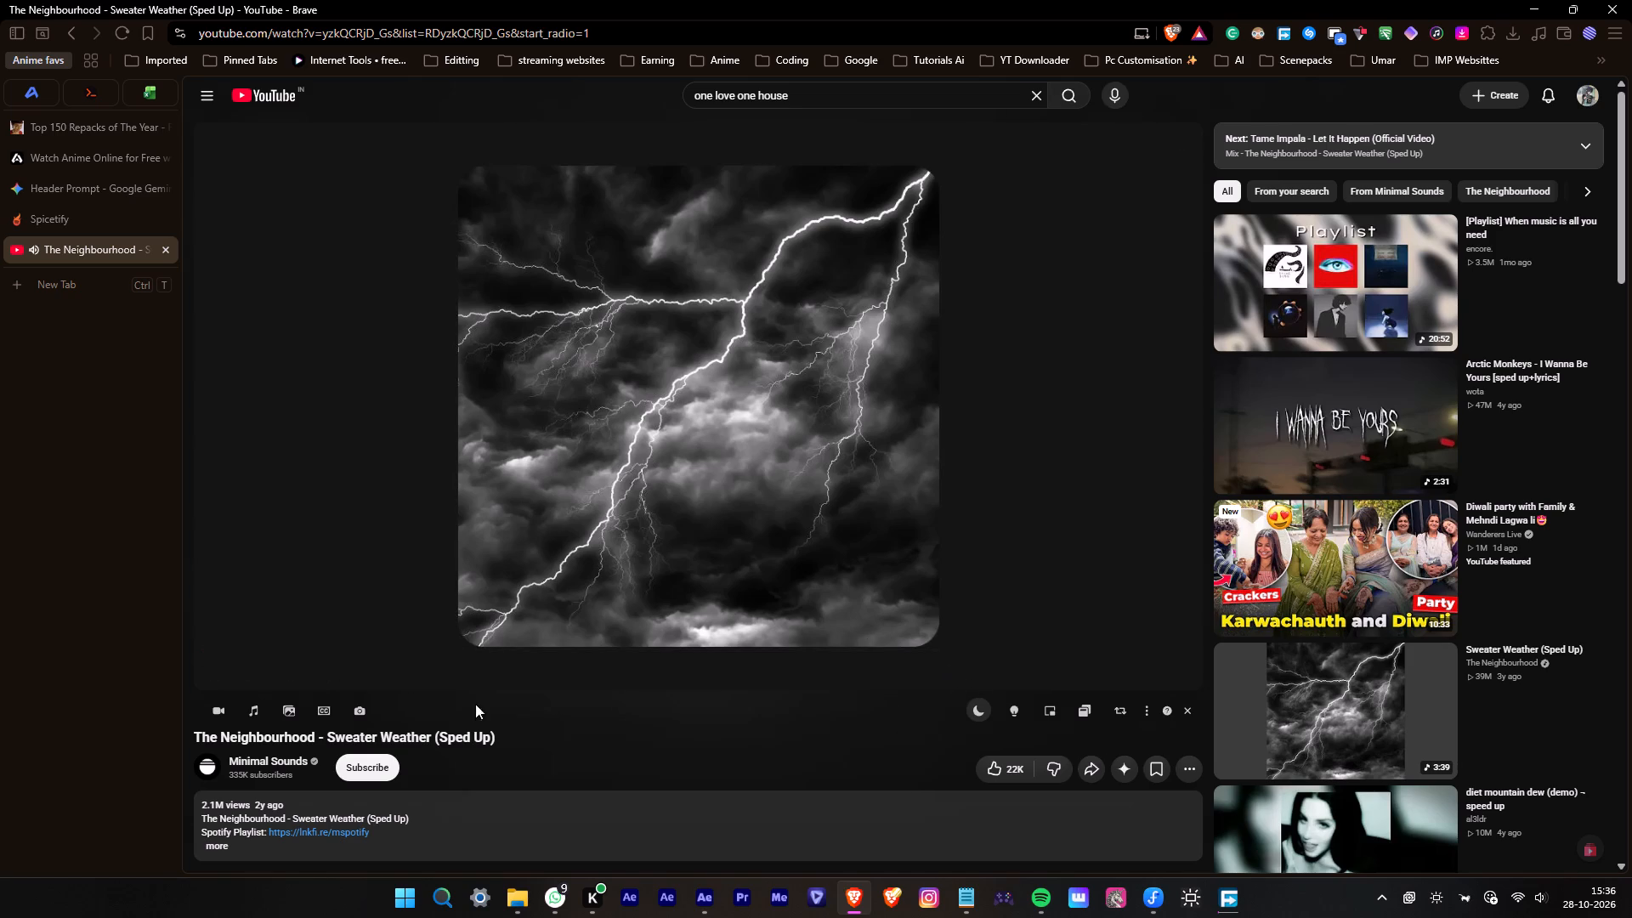
Download the Sweater Weather (Sped Up) video as a 720p MP4 with Flixmate.
left_click(225, 707)
scroll(615, 746, "down", 1)
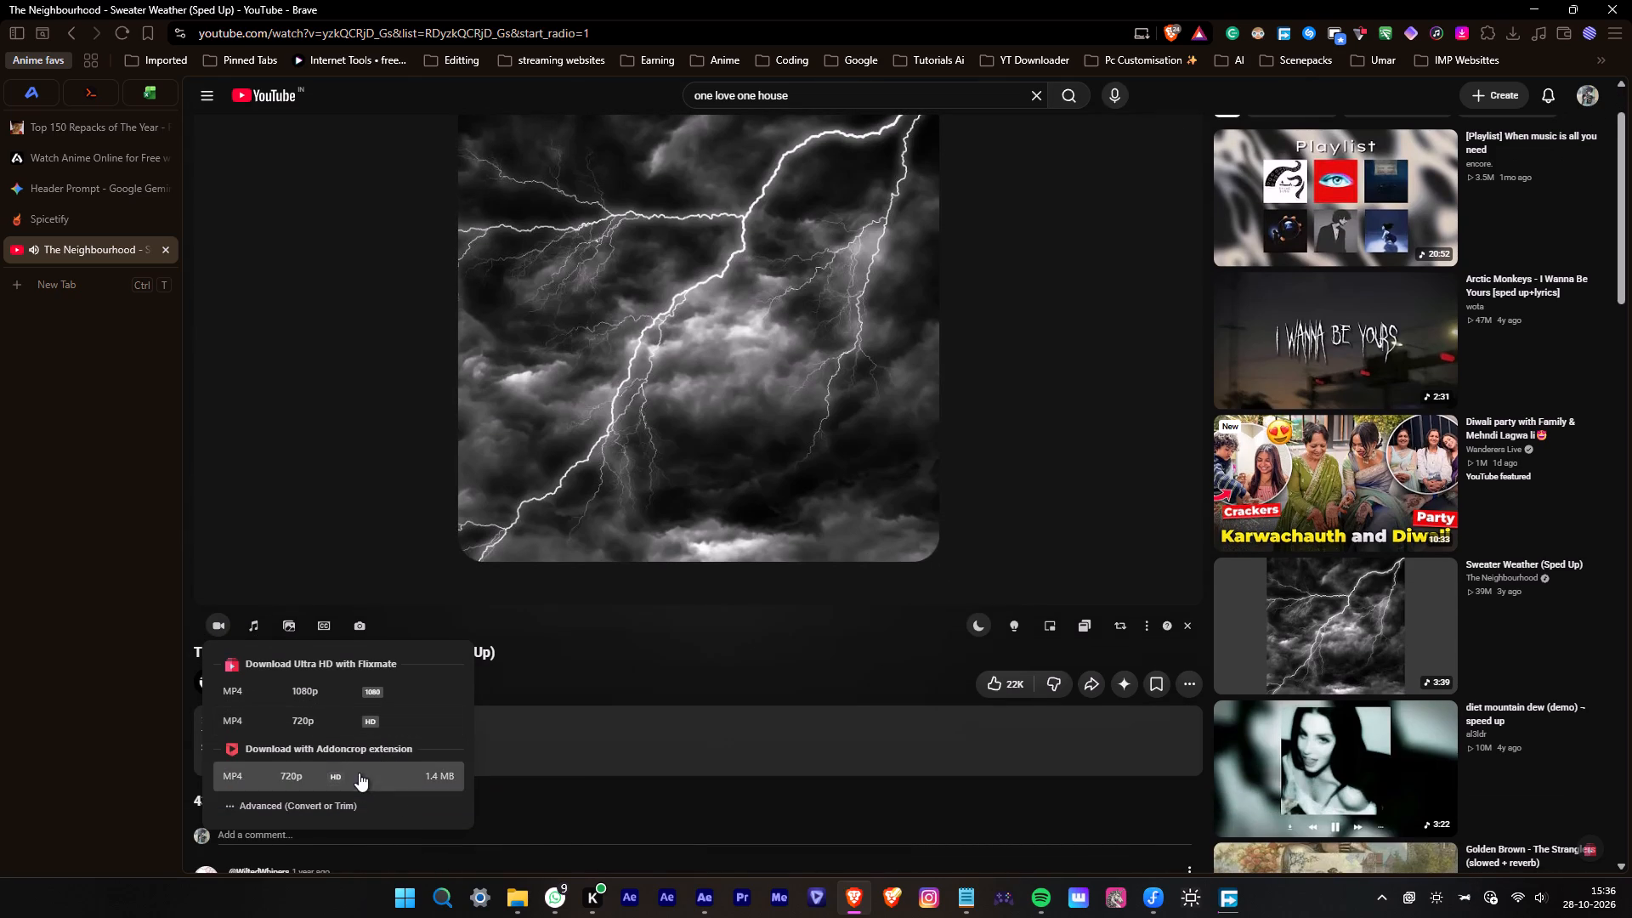
left_click(391, 726)
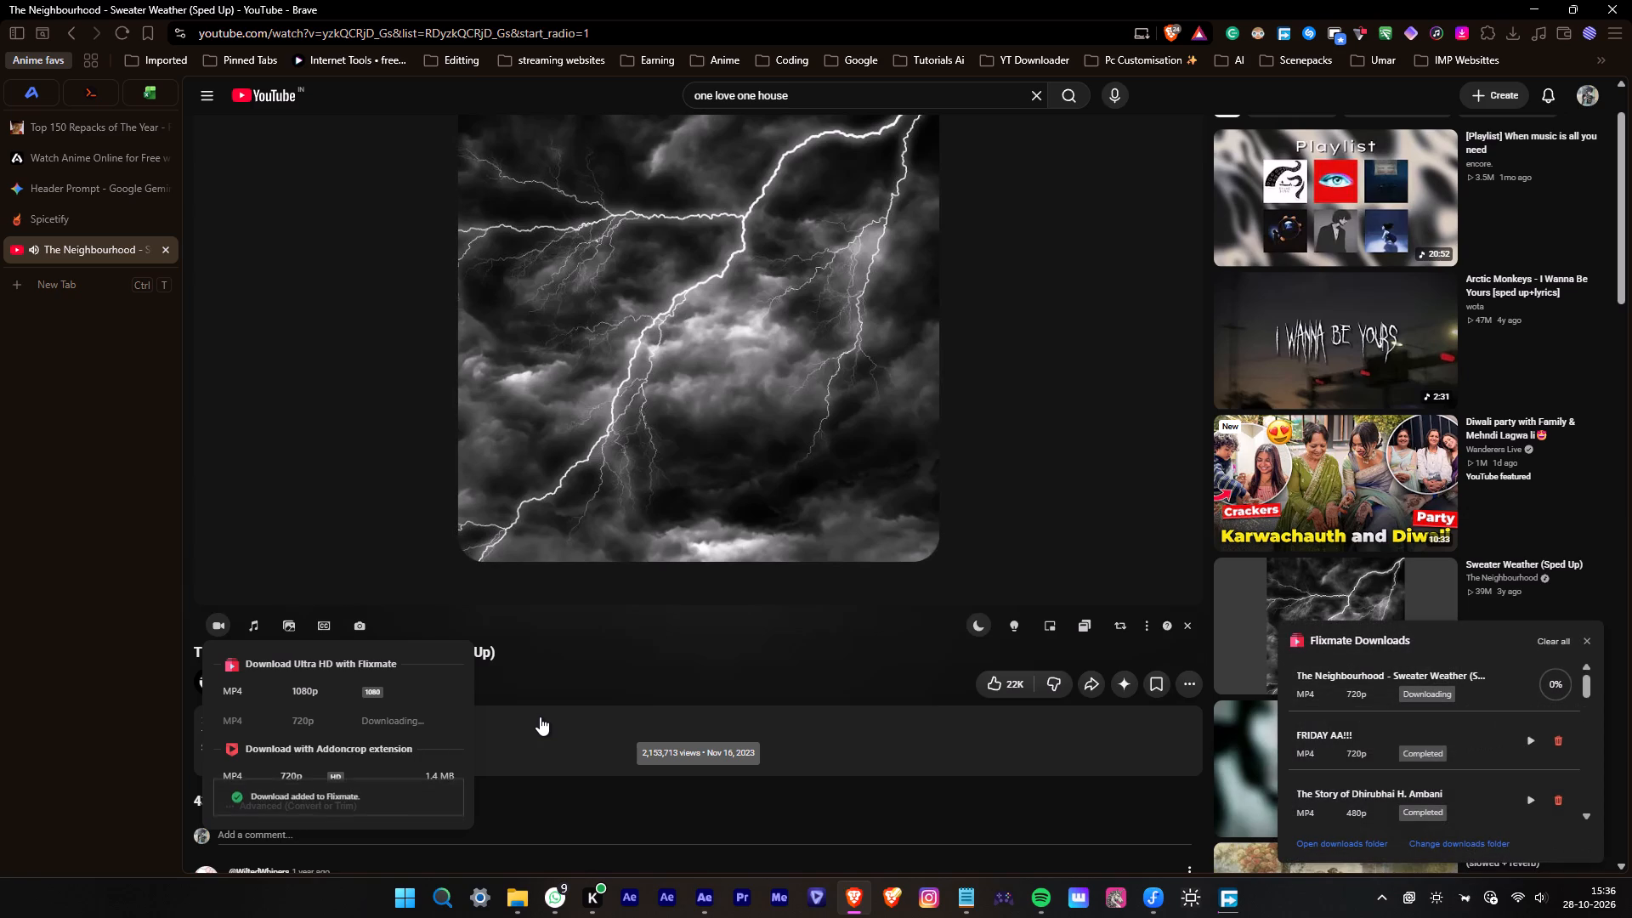
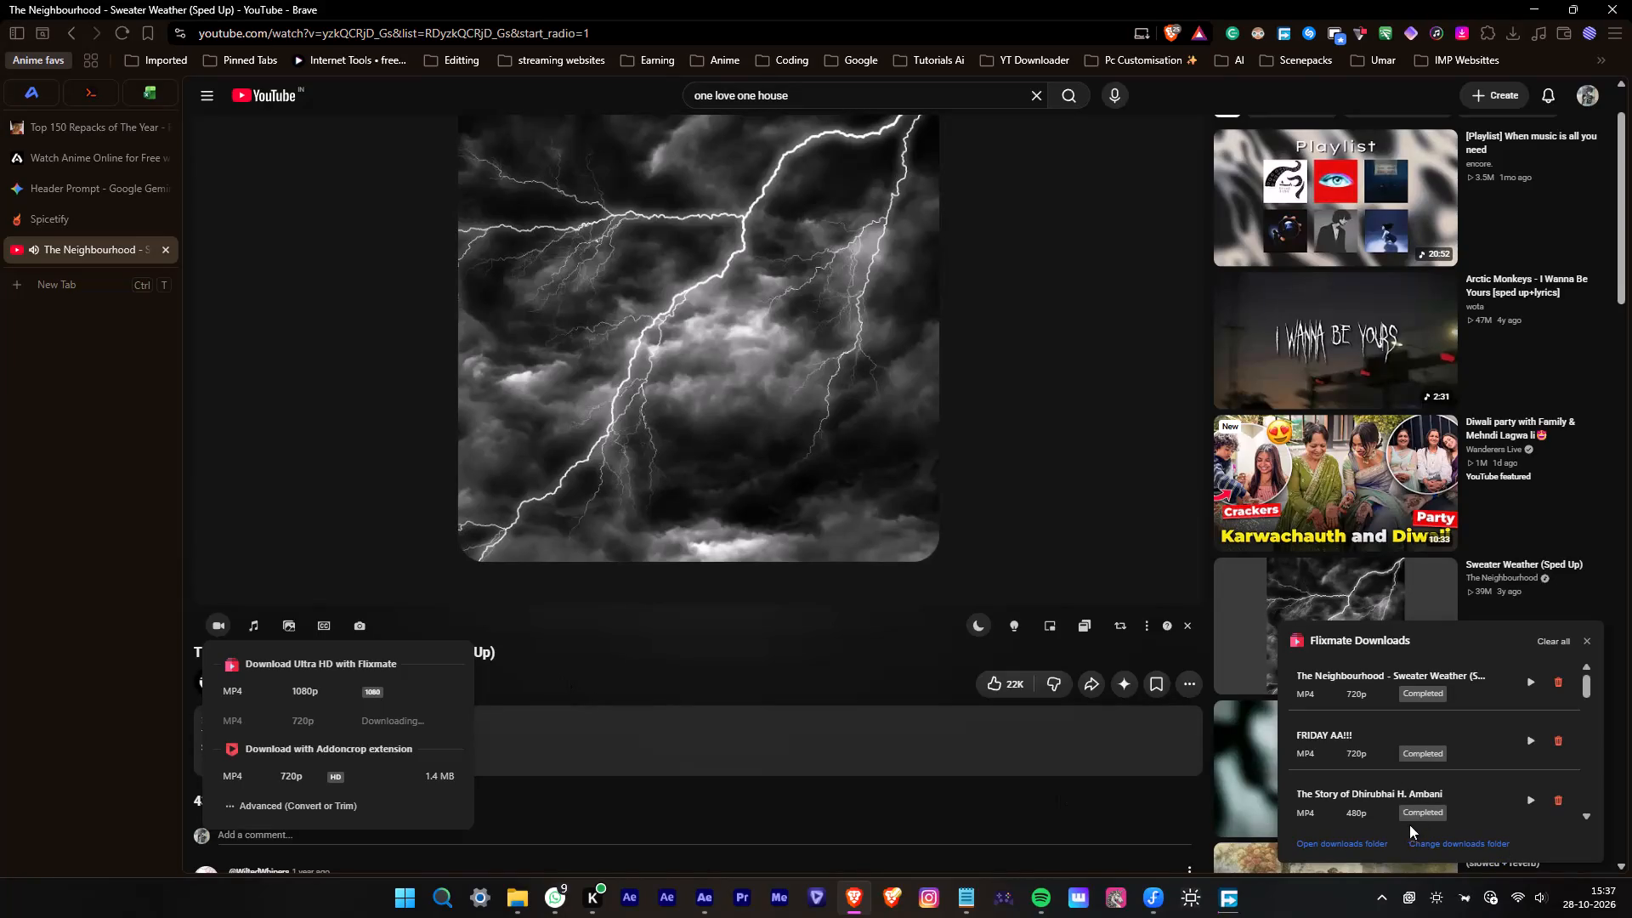
Find the downloaded Sweater Weather (Sped Up) MP4 with the launcher search "the nei" and add it to Comp 1 in After Effects.
key("alt+space")
type("the ni")
key("BackSpace")
type("ei")
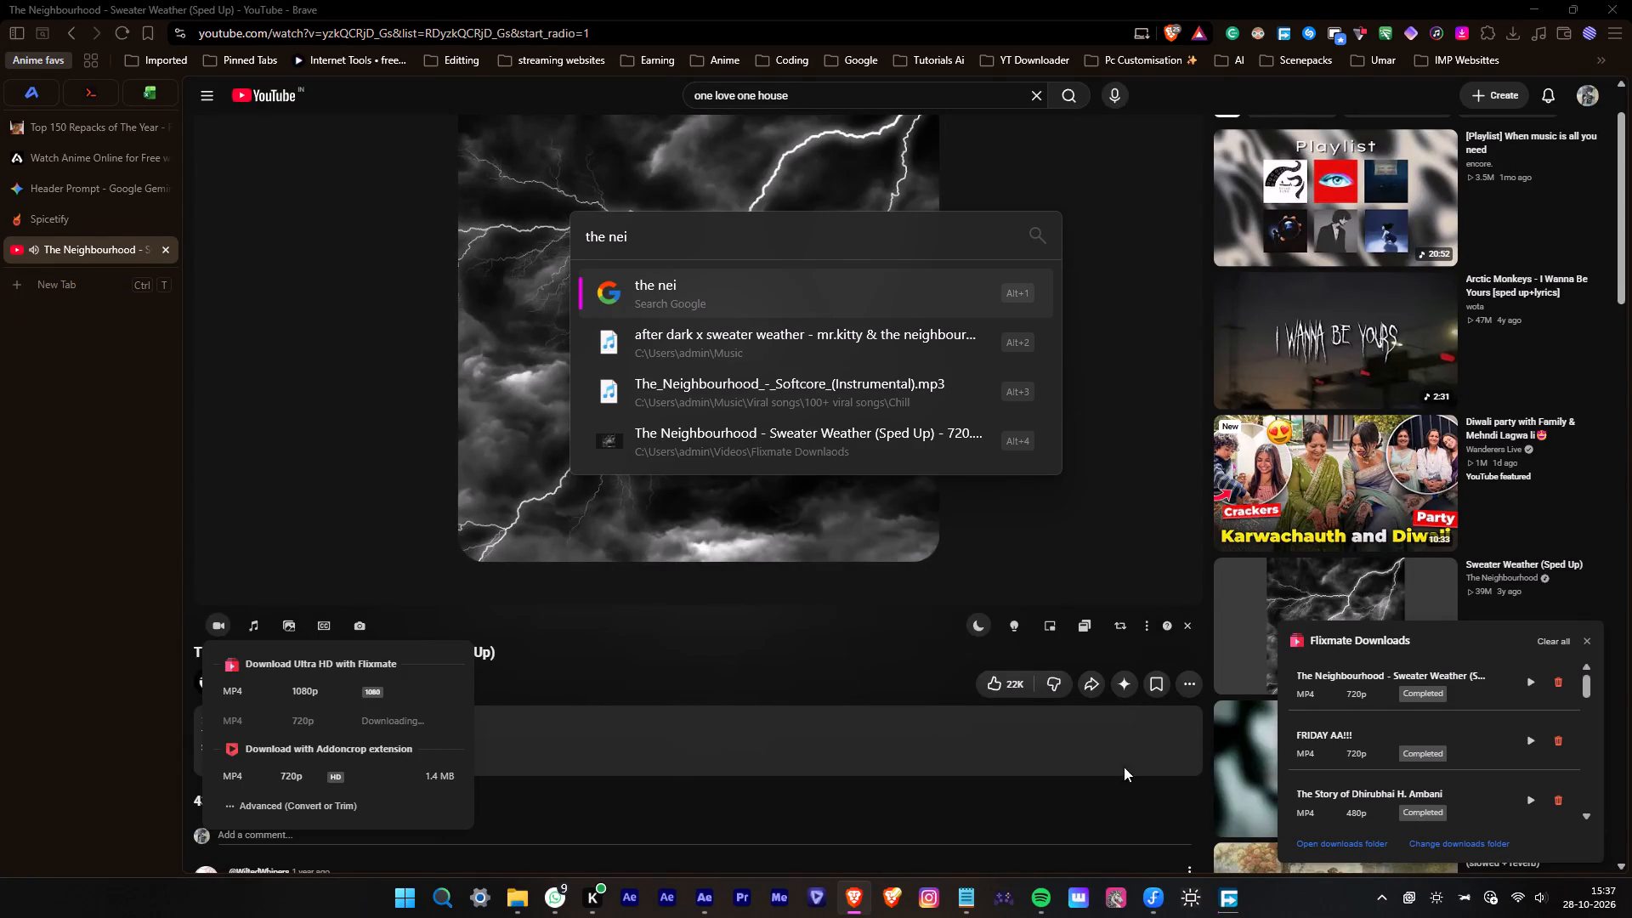
left_click_drag(827, 405, 829, 425)
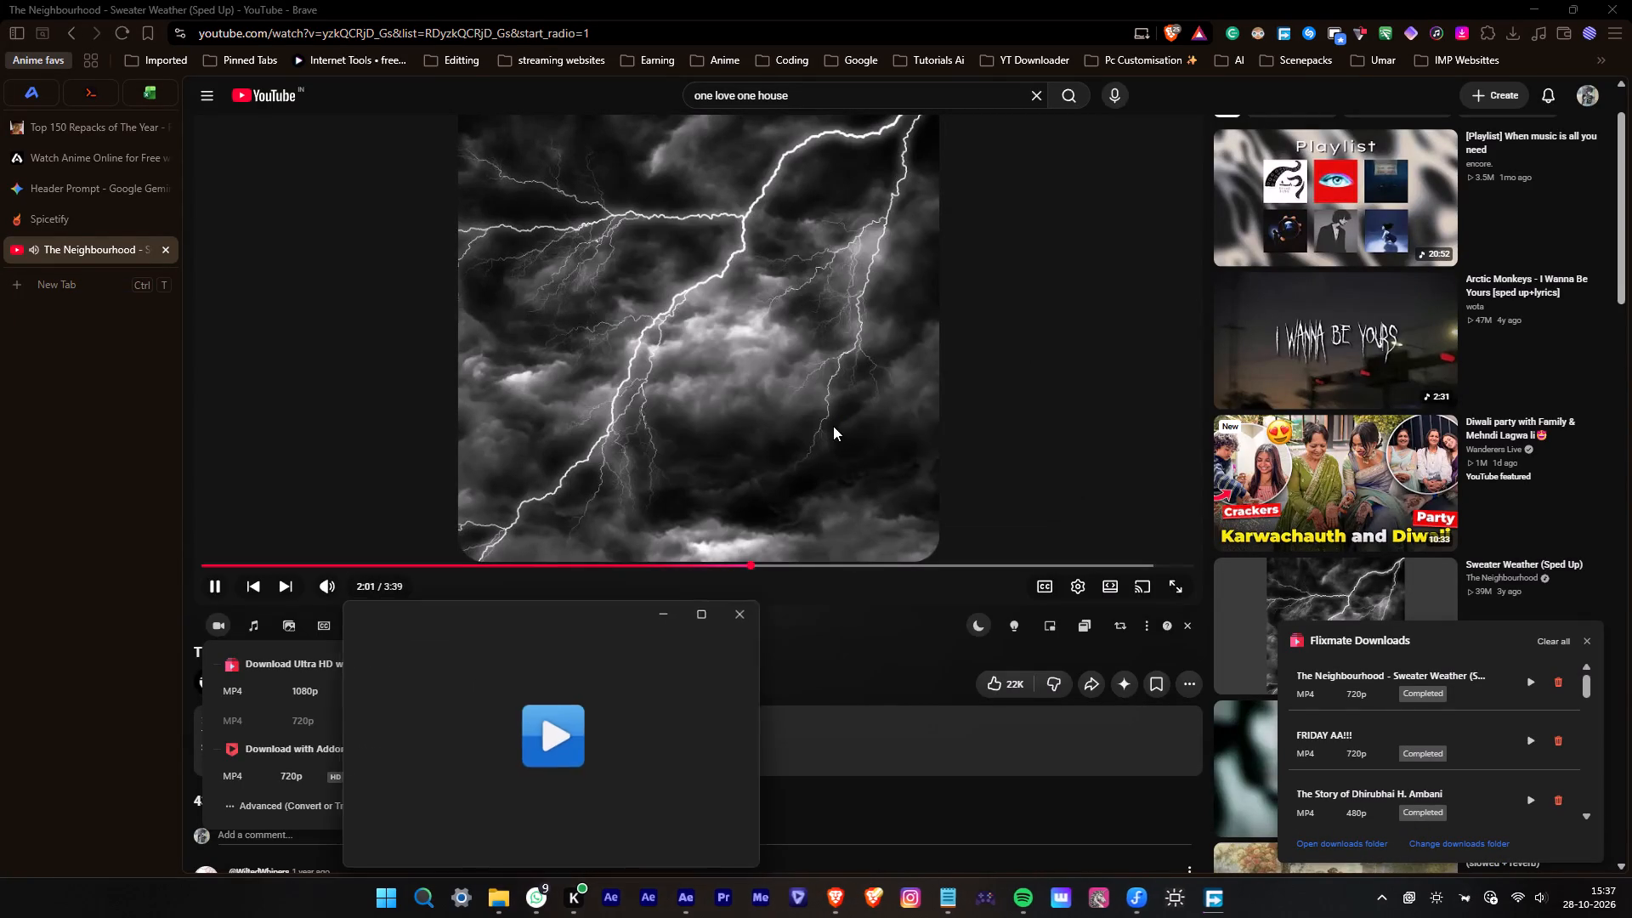
left_click(738, 623)
key("alt+space")
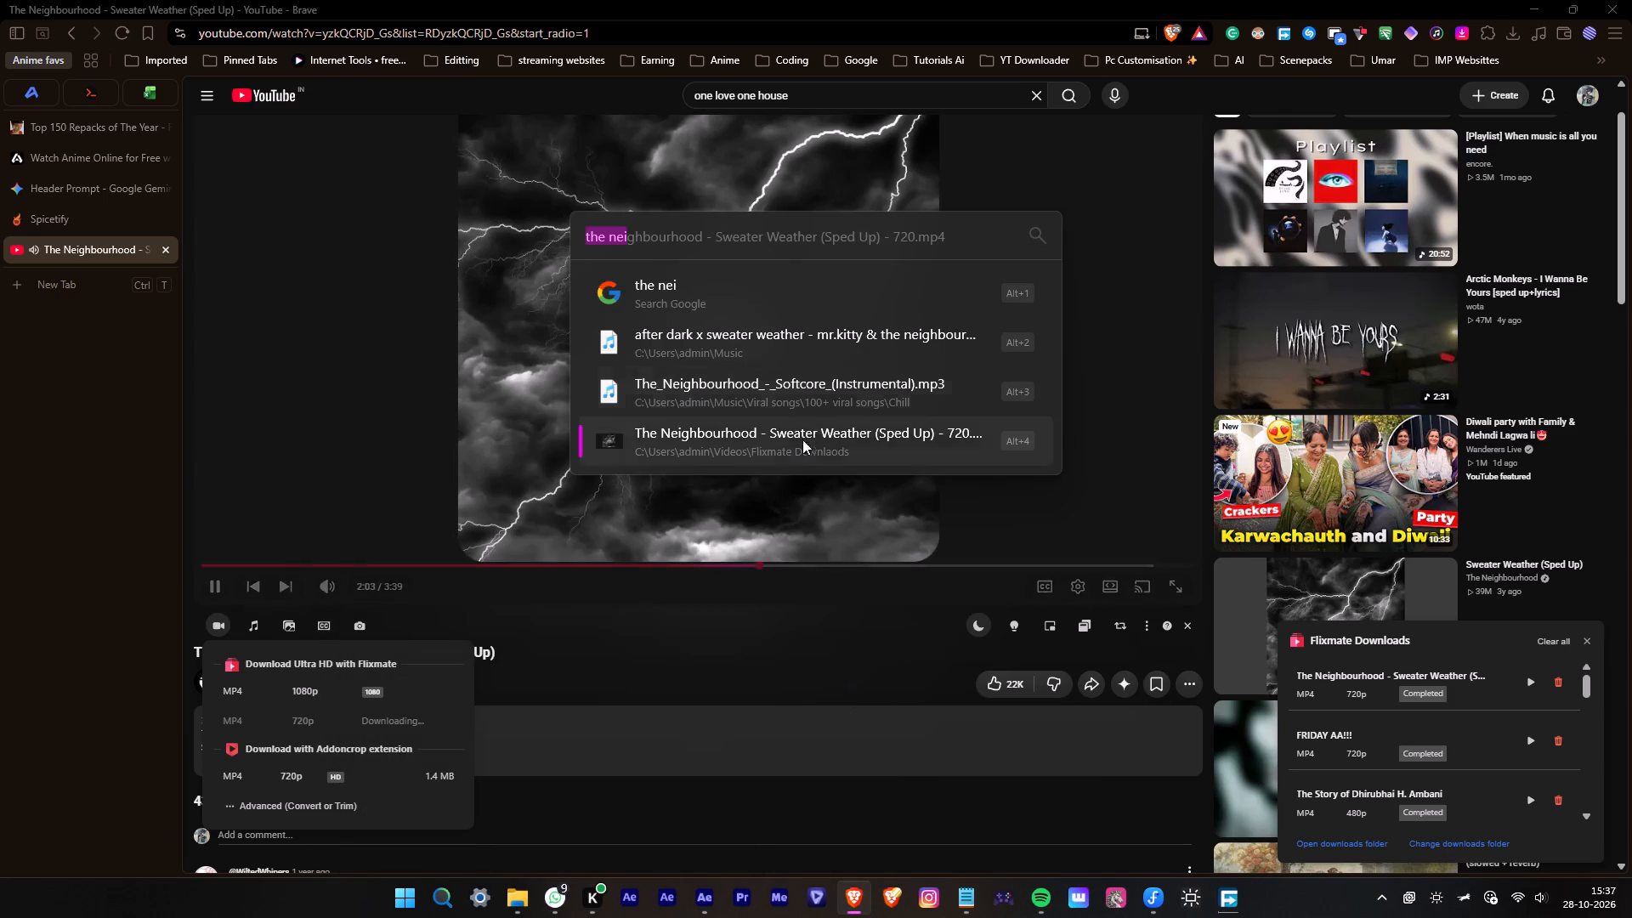
left_click_drag(807, 429, 817, 773)
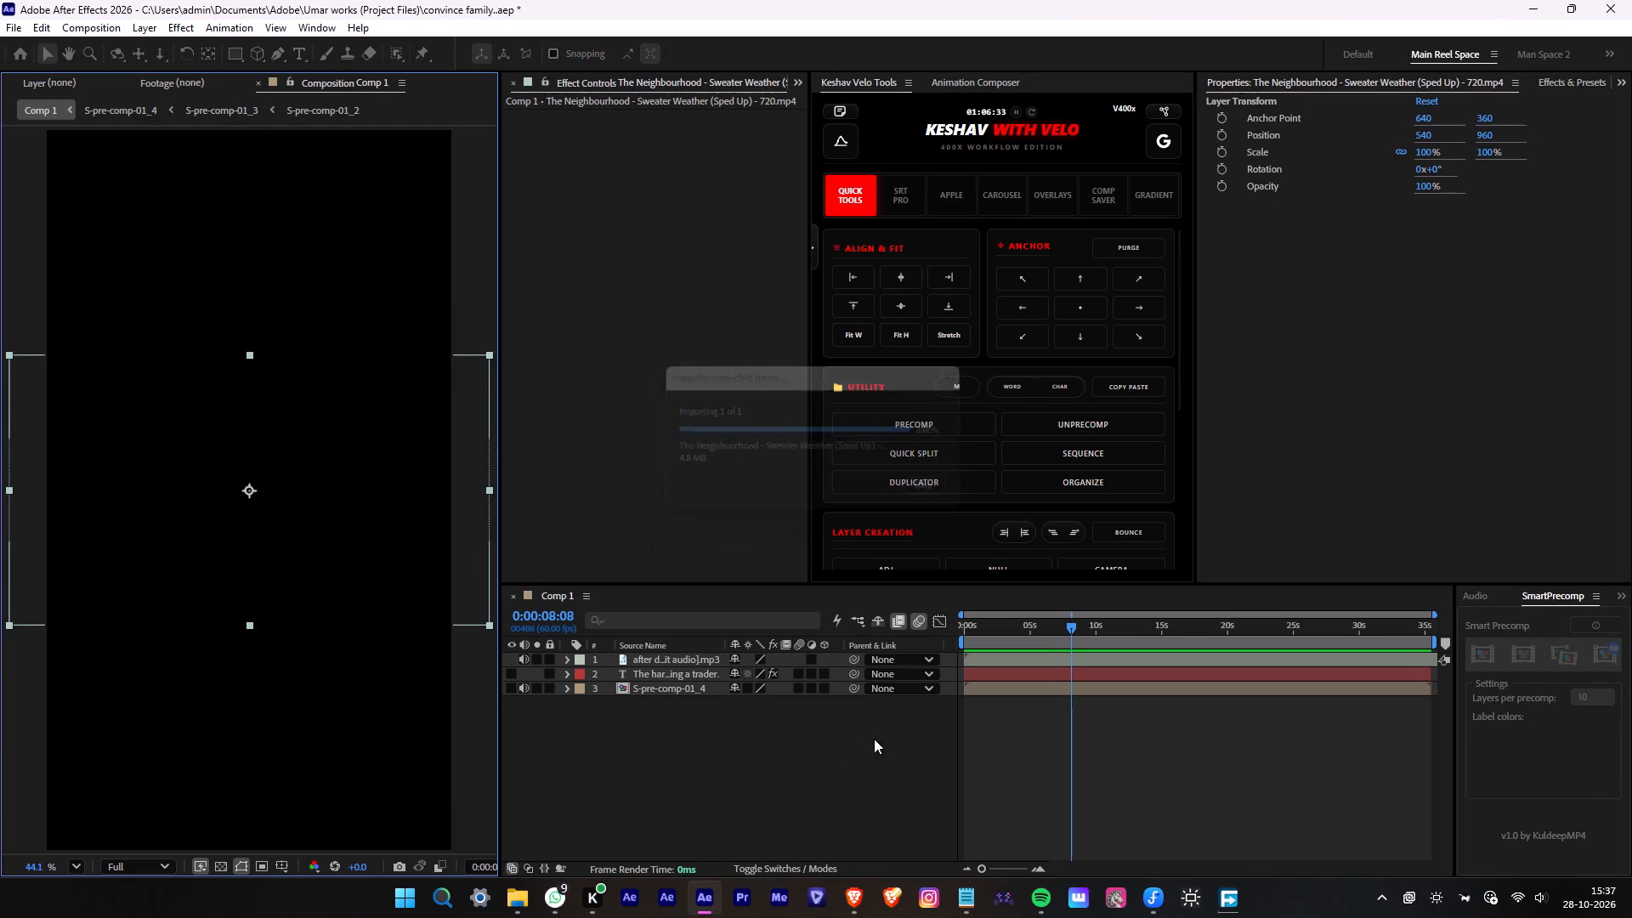
Delete the previous background music layer, the "after d...it audio" MP3, from Comp 1.
left_click(987, 675)
key("Delete")
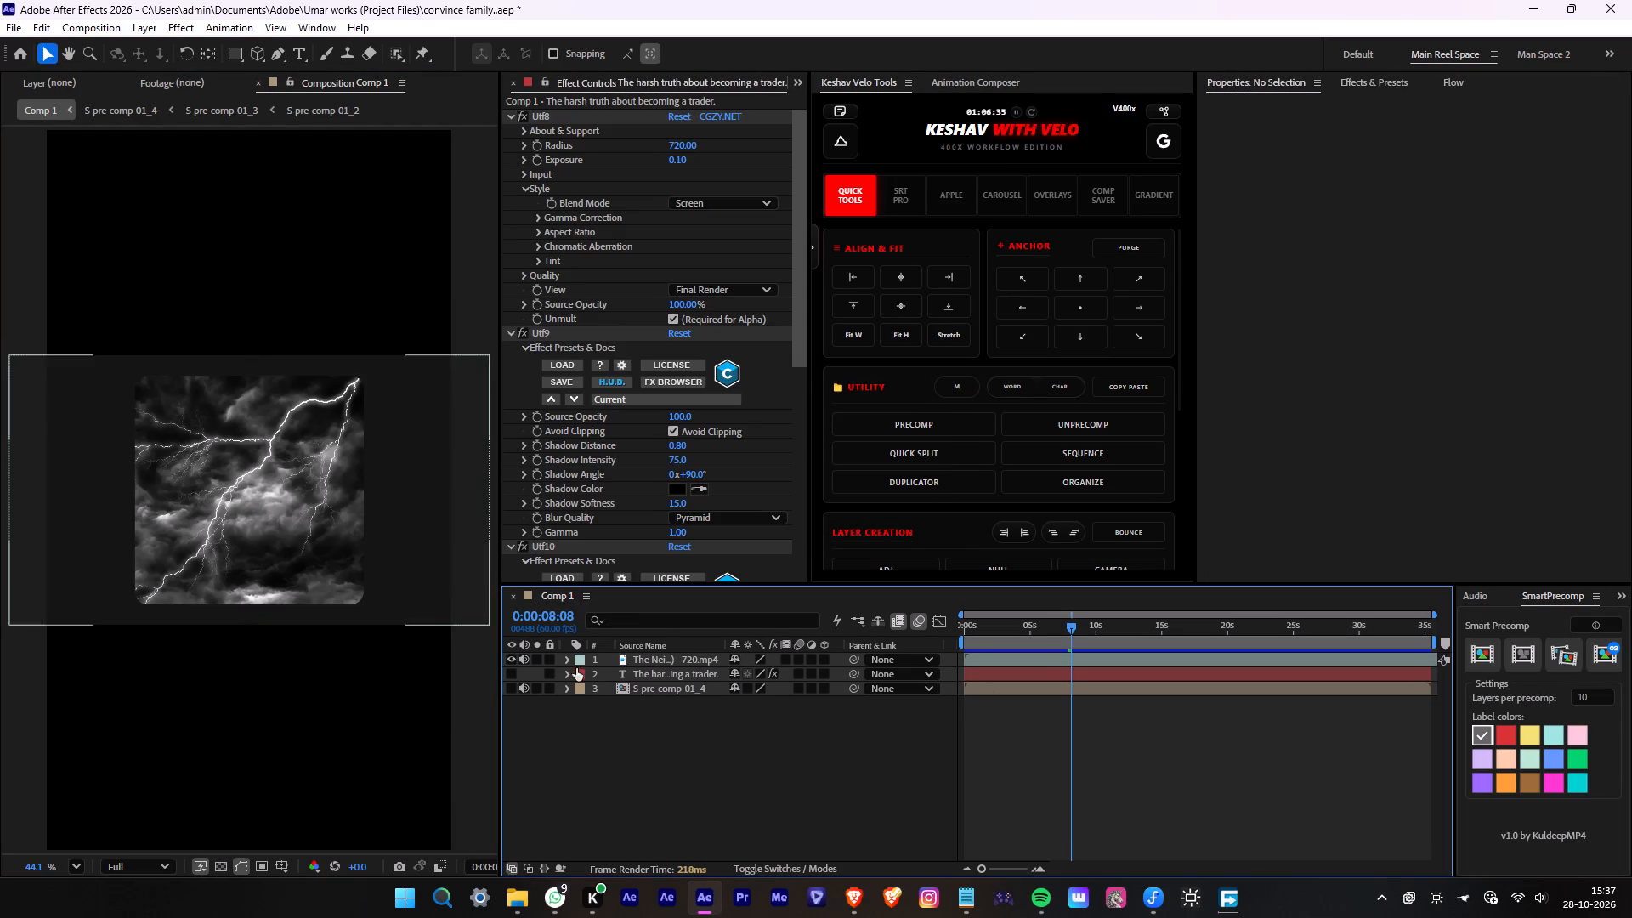
Hide the picture of the Sweater Weather layer while keeping its audio on.
left_click(508, 660)
Reveal the audio waveforms, shift the Sweater Weather layer slightly earlier, and move the playhead to the start of Comp 1.
key("l")
key("l")
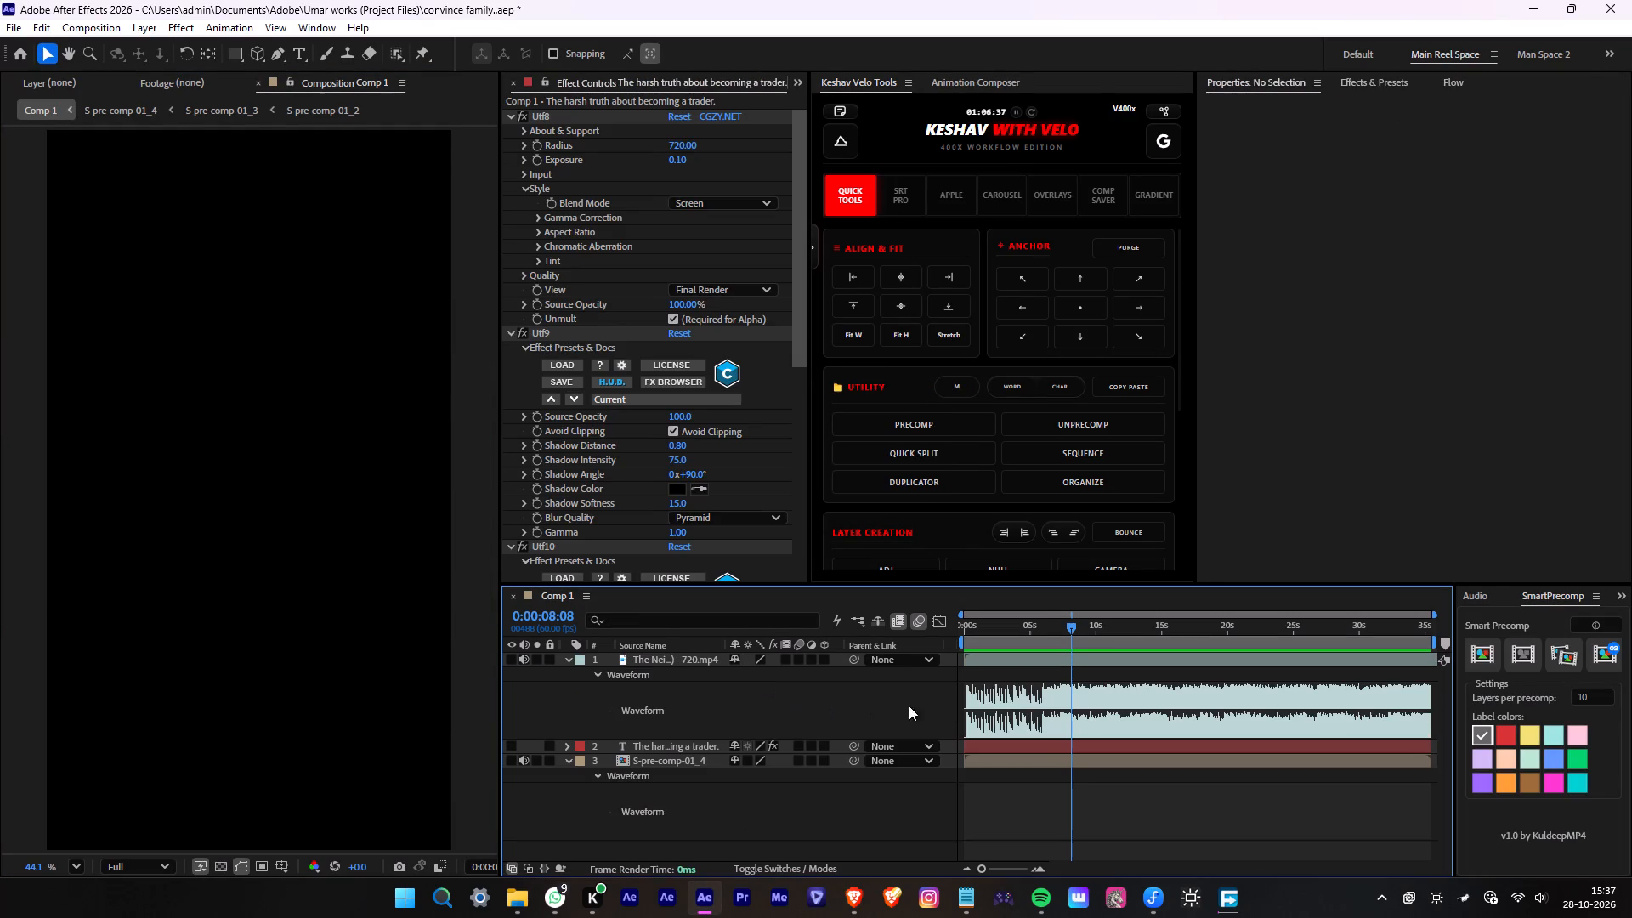
left_click_drag(1063, 654, 1045, 654)
left_click_drag(1040, 632, 911, 643)
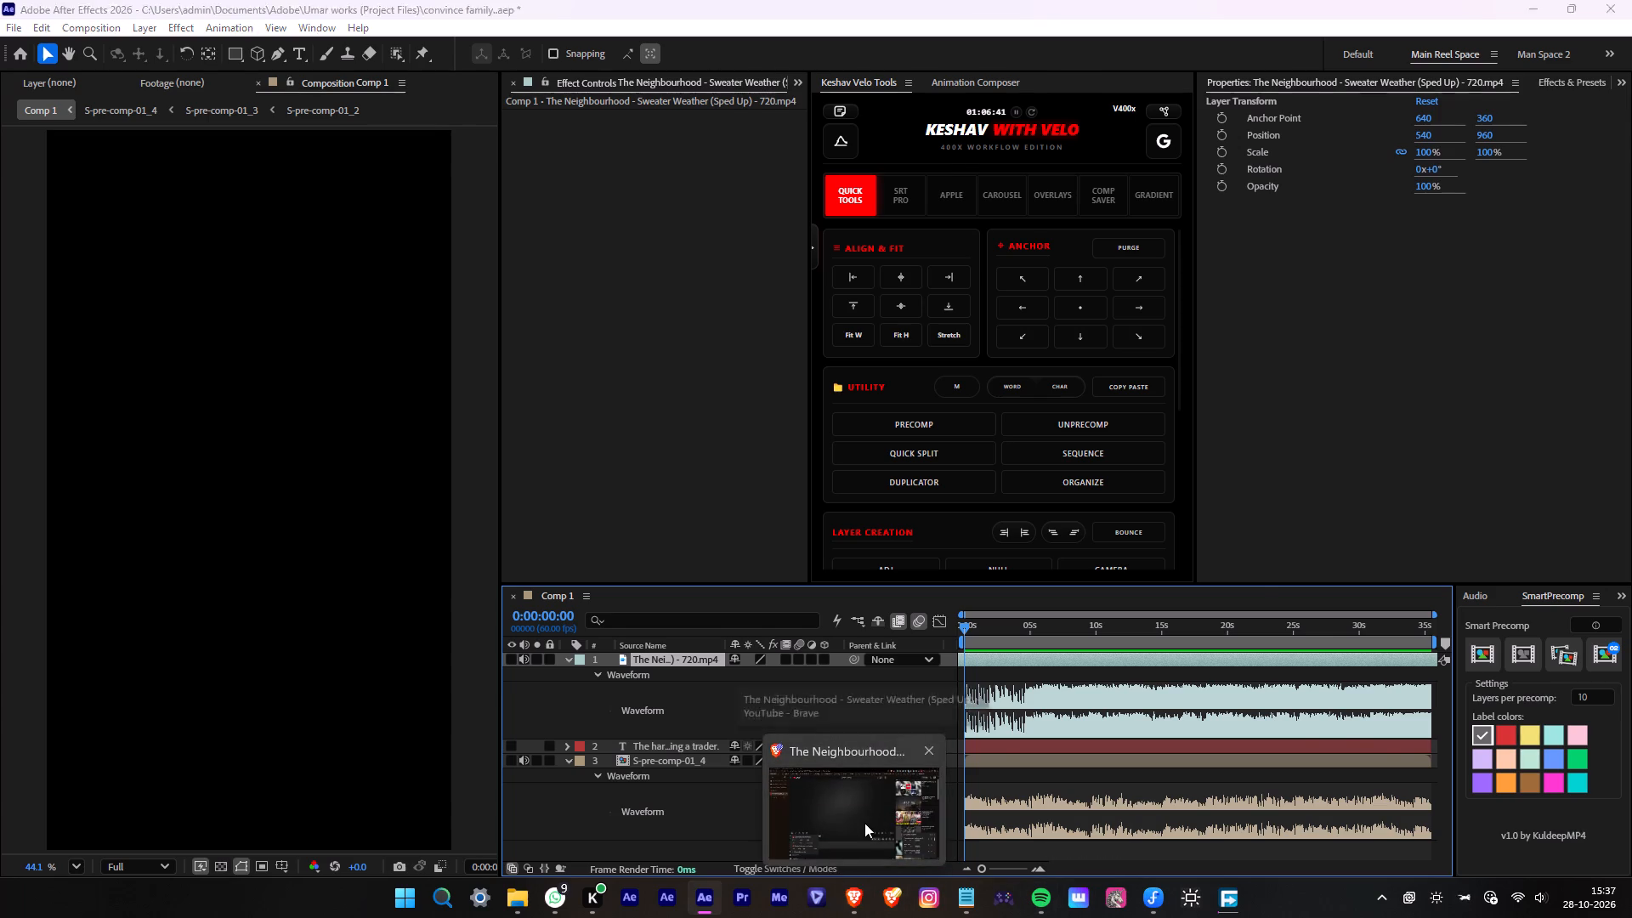
Switch to Brave to pause the Sweater Weather video, and return to After Effects.
left_click(864, 823)
left_click(741, 383)
left_click(1551, 1)
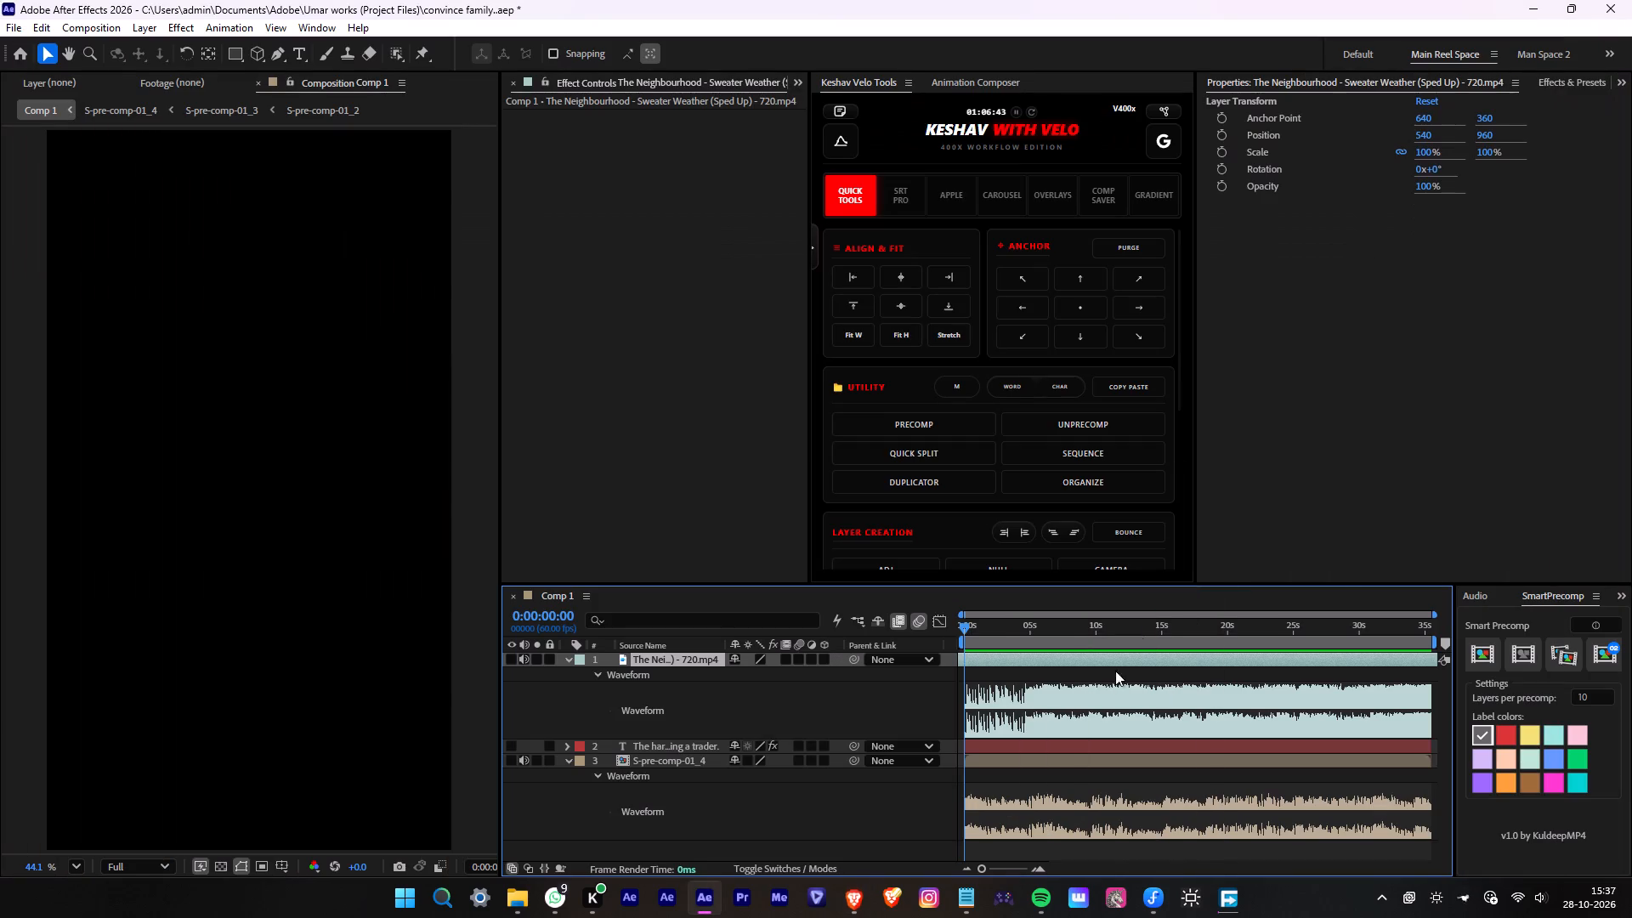
Preview Comp 1 and slide the Sweater Weather layer earlier until the song's sparse intro is cut off before the comp's start.
key("space")
scroll(963, 699, "up", 2, "alt")
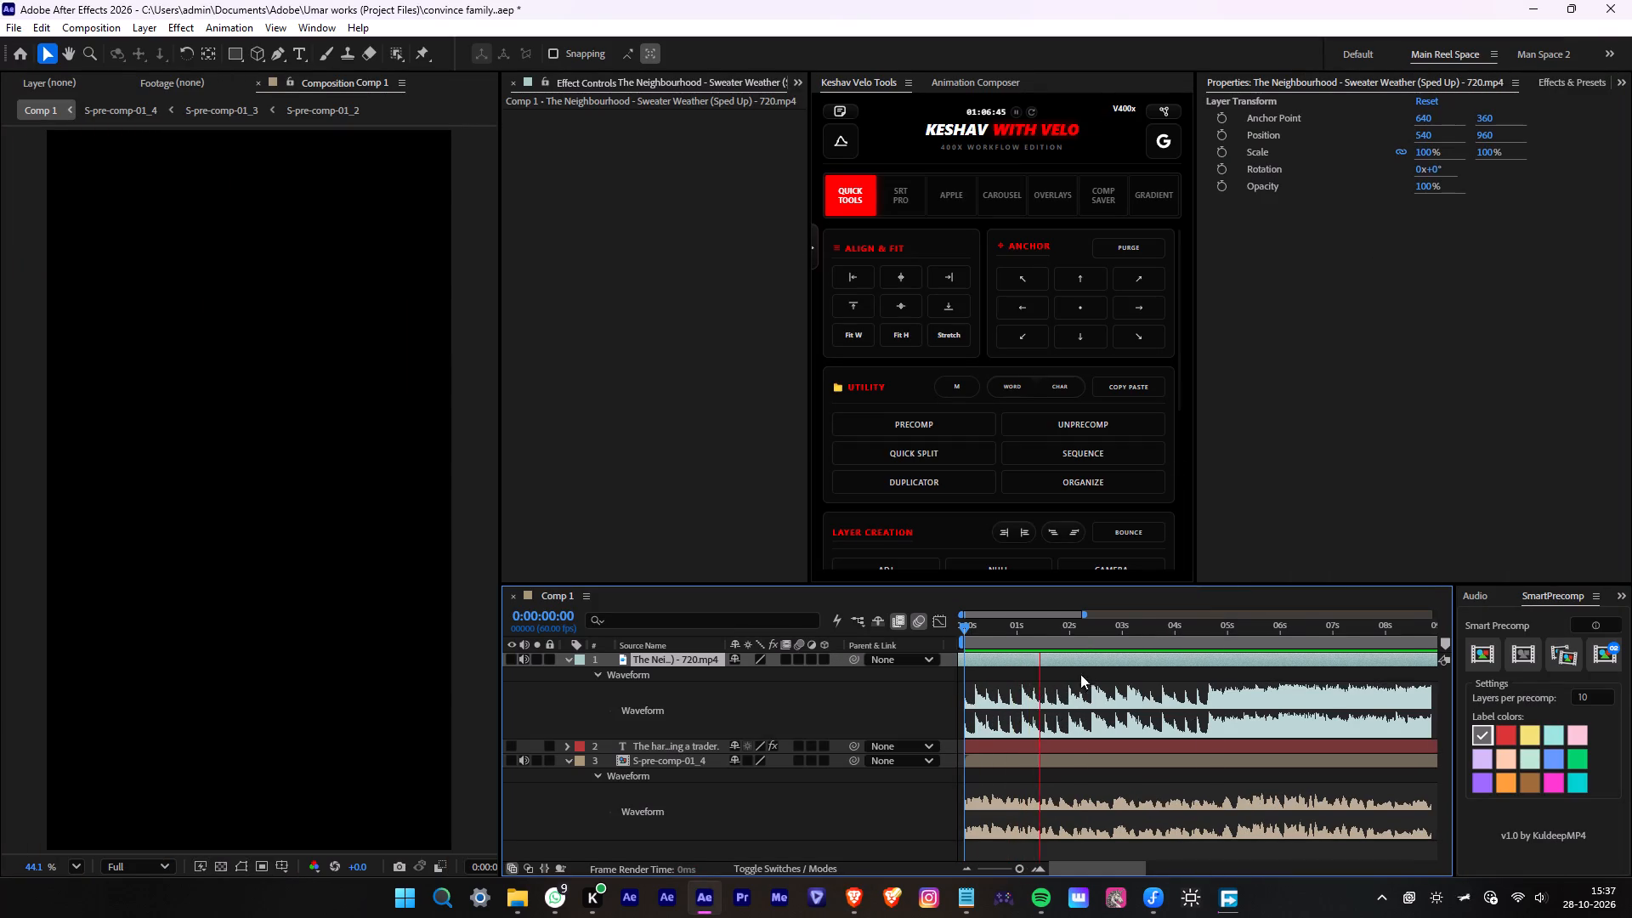
left_click_drag(1087, 659, 1006, 666)
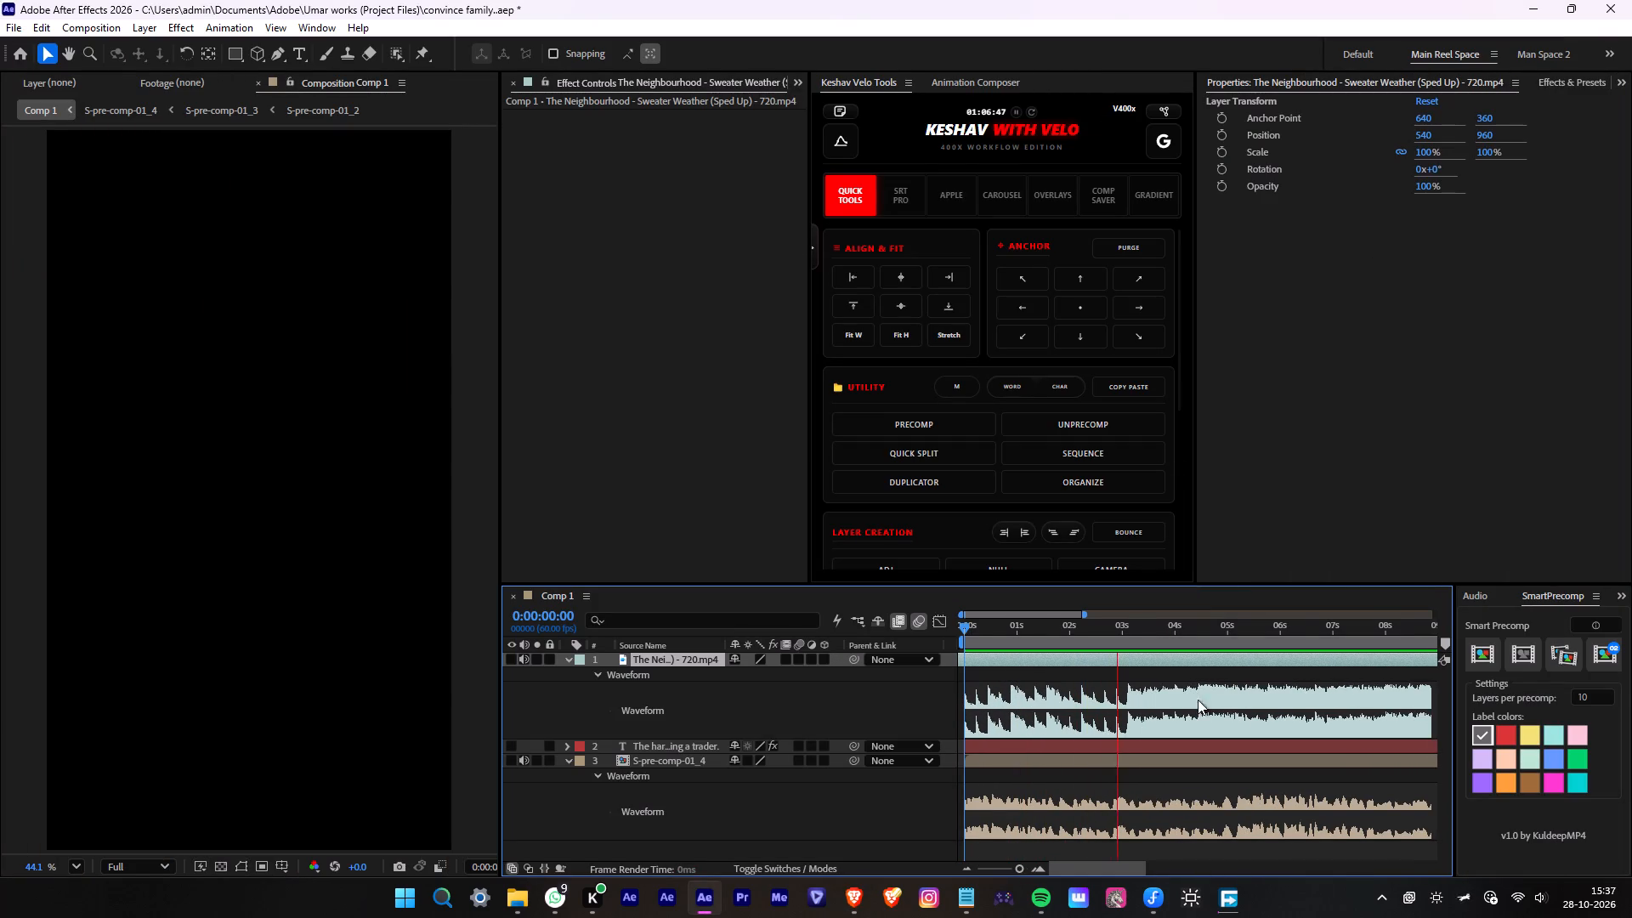
middle_click_drag(1249, 715, 1099, 719)
scroll(1096, 719, "down", 1, "alt")
key("space")
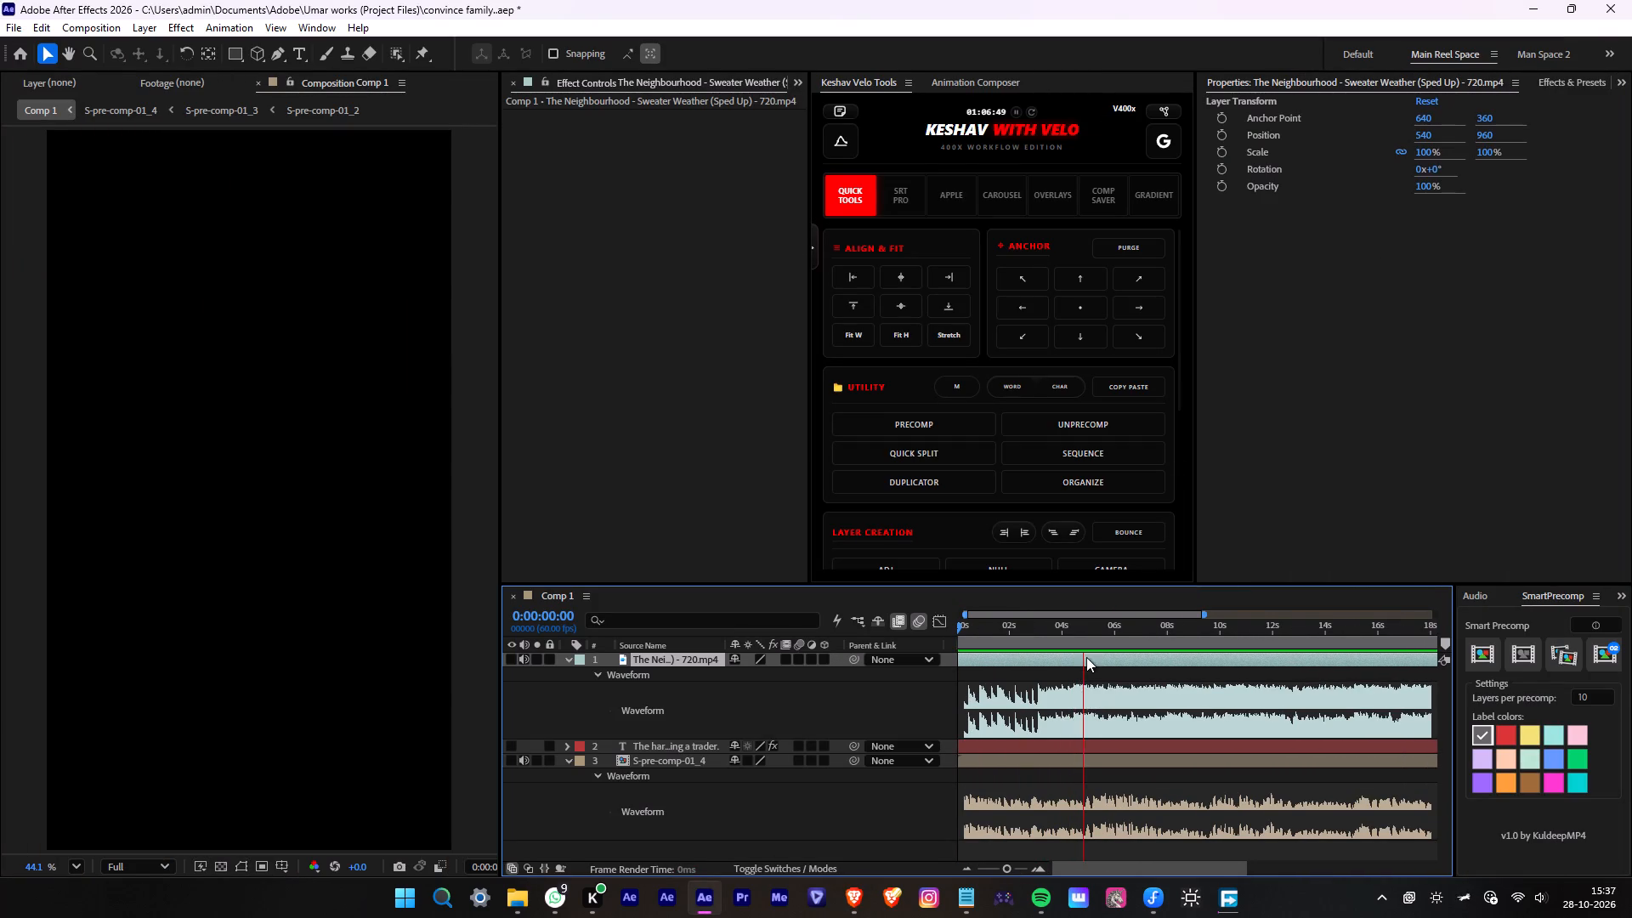
left_click_drag(1086, 657, 929, 656)
key("space")
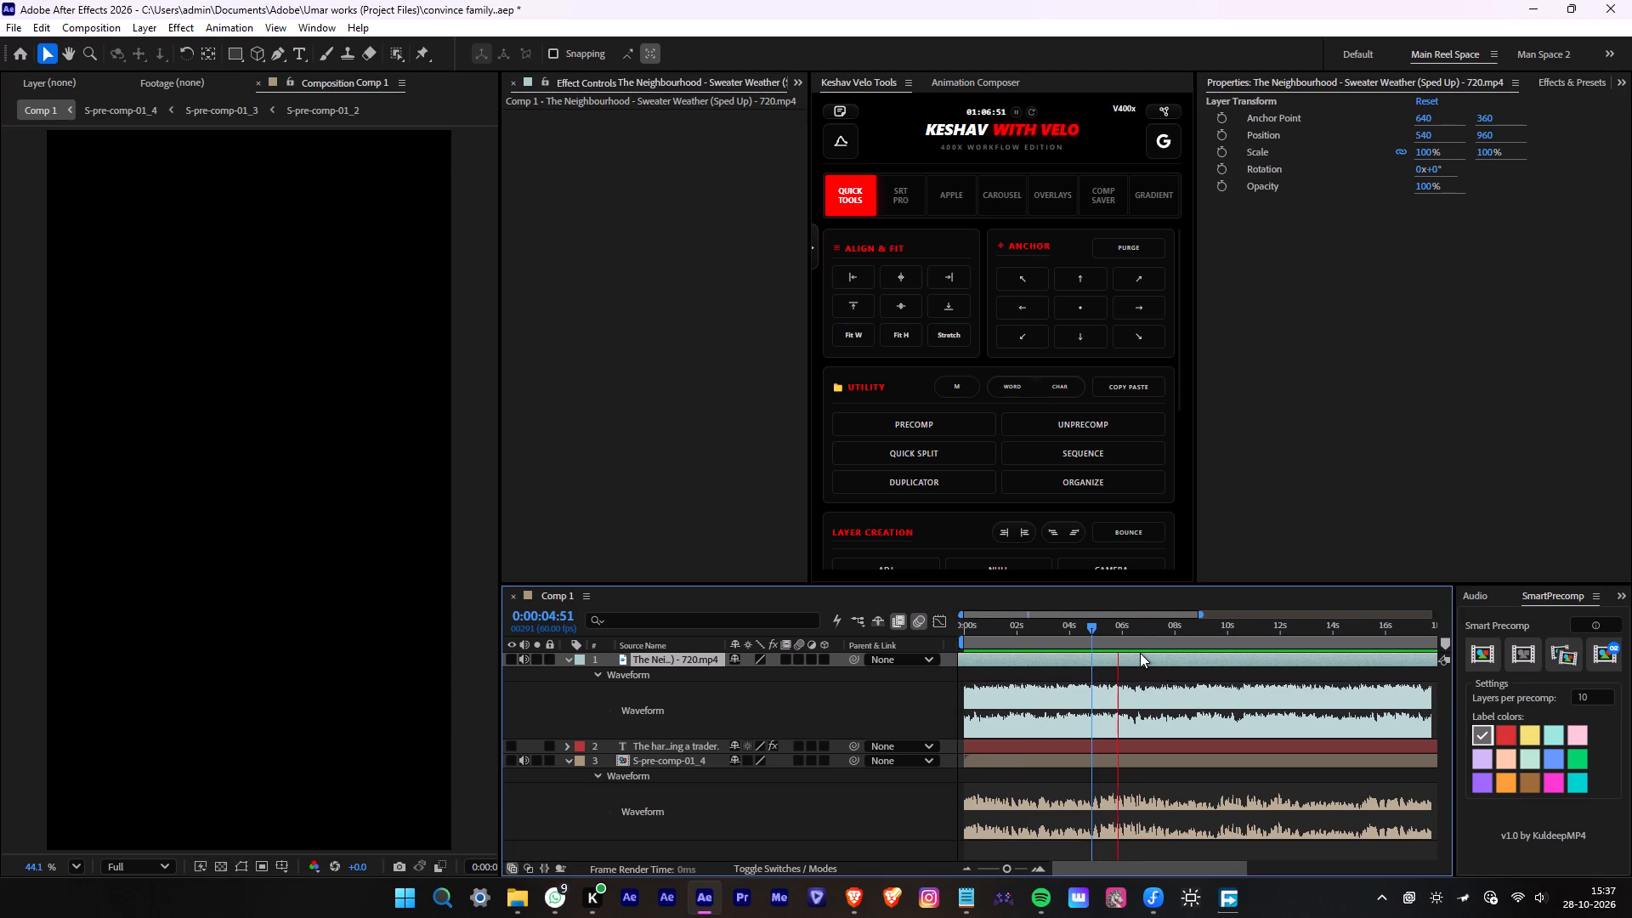
Slide the Sweater Weather layer further ahead in the song in two moves, previewing the music against the voice track.
key("space")
left_click_drag(1137, 657, 919, 649)
key("space")
key("space")
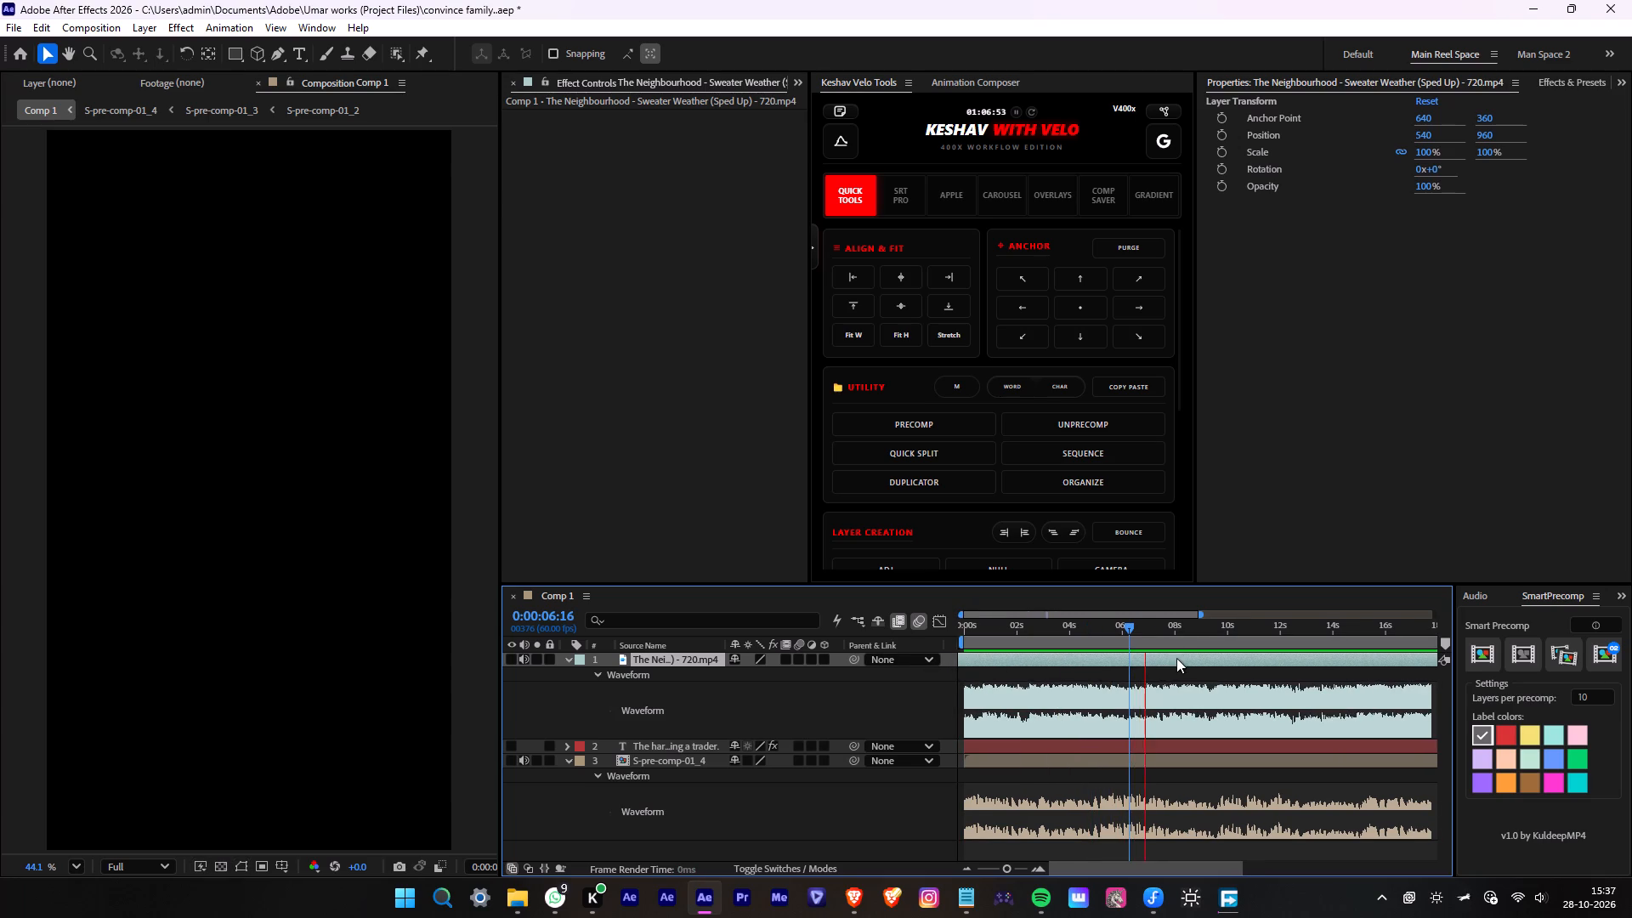
left_click_drag(1176, 657, 1002, 660)
key("space")
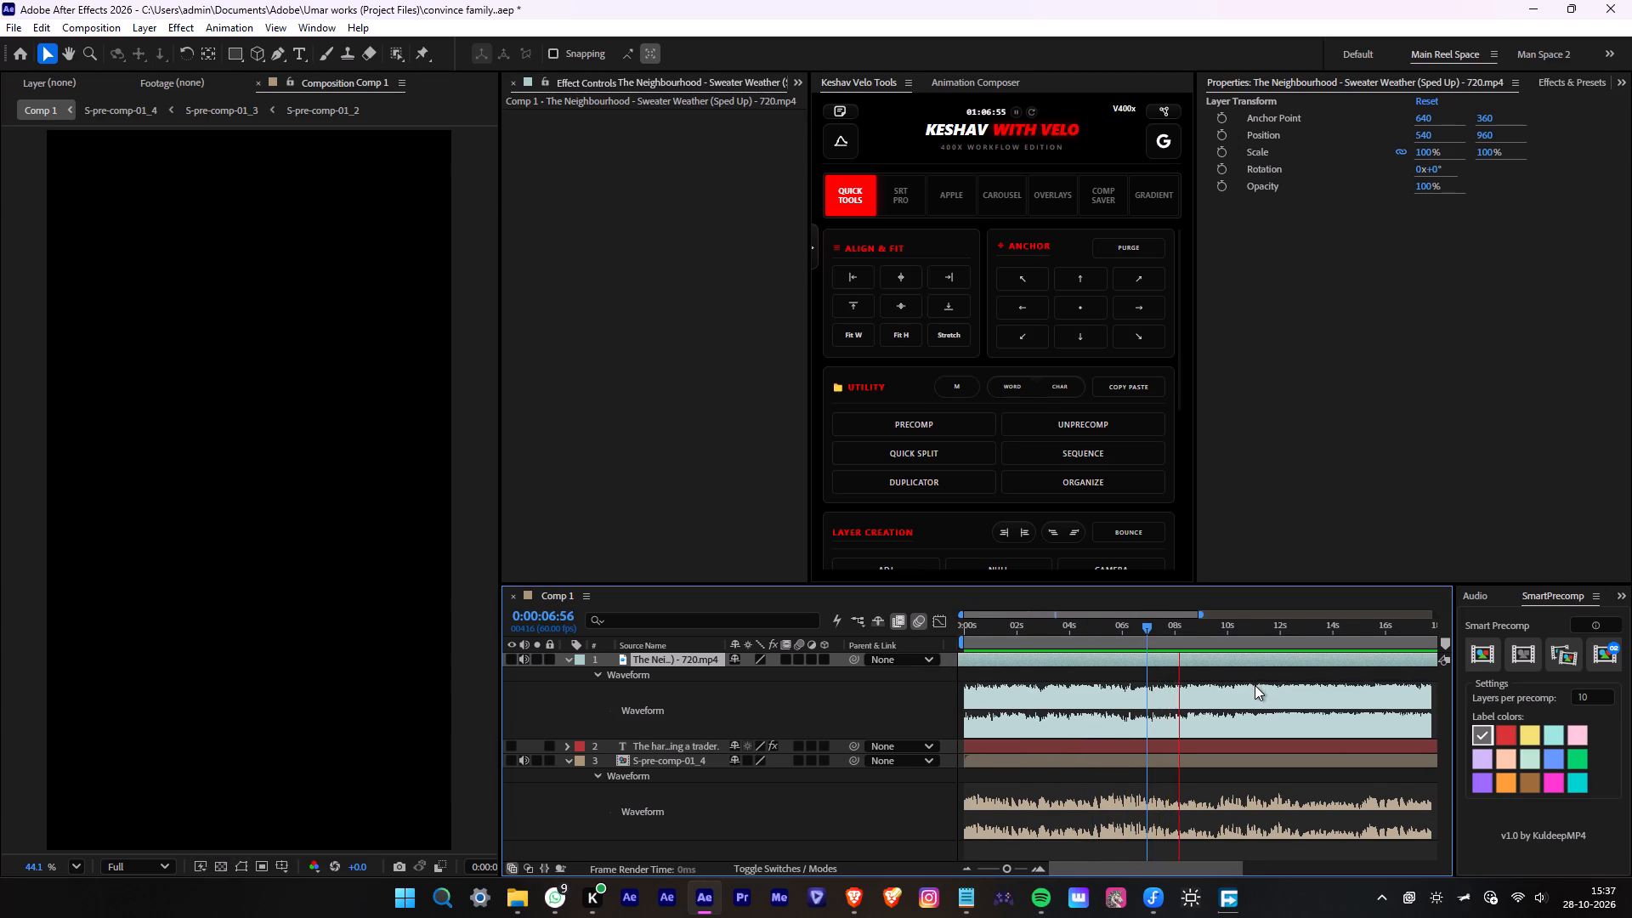
scroll(1255, 685, "up", 2, "alt")
scroll(1255, 685, "down", 1, "alt")
middle_click_drag(1284, 704, 1173, 721, "alt")
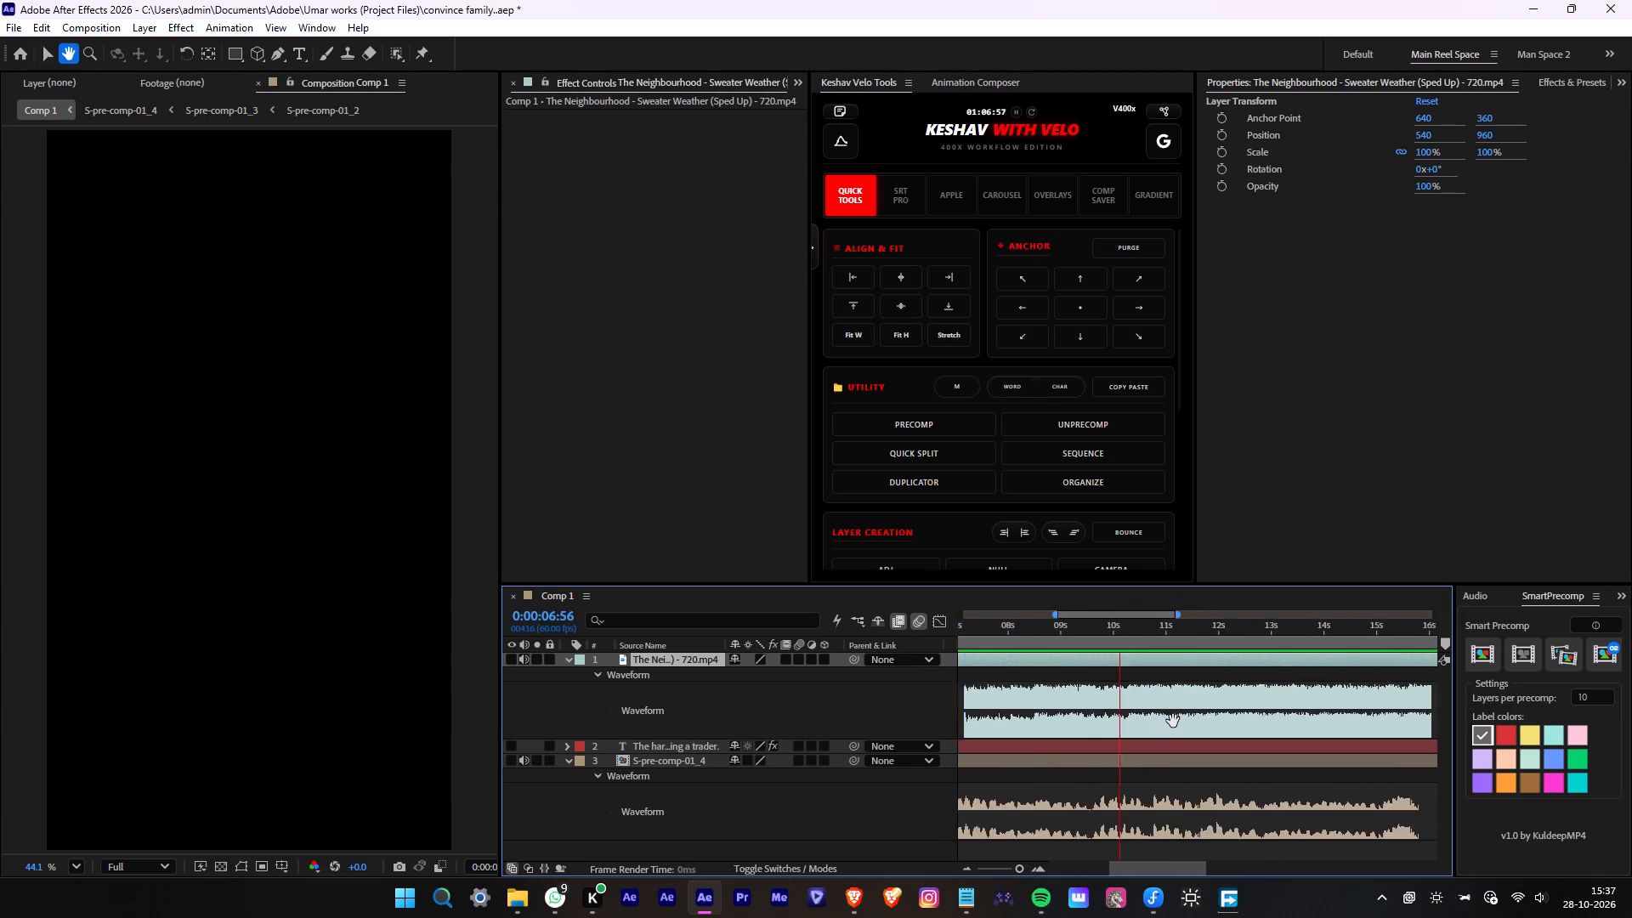
middle_click_drag(1173, 721, 1027, 730, "alt")
scroll(1029, 730, "down", 1, "alt")
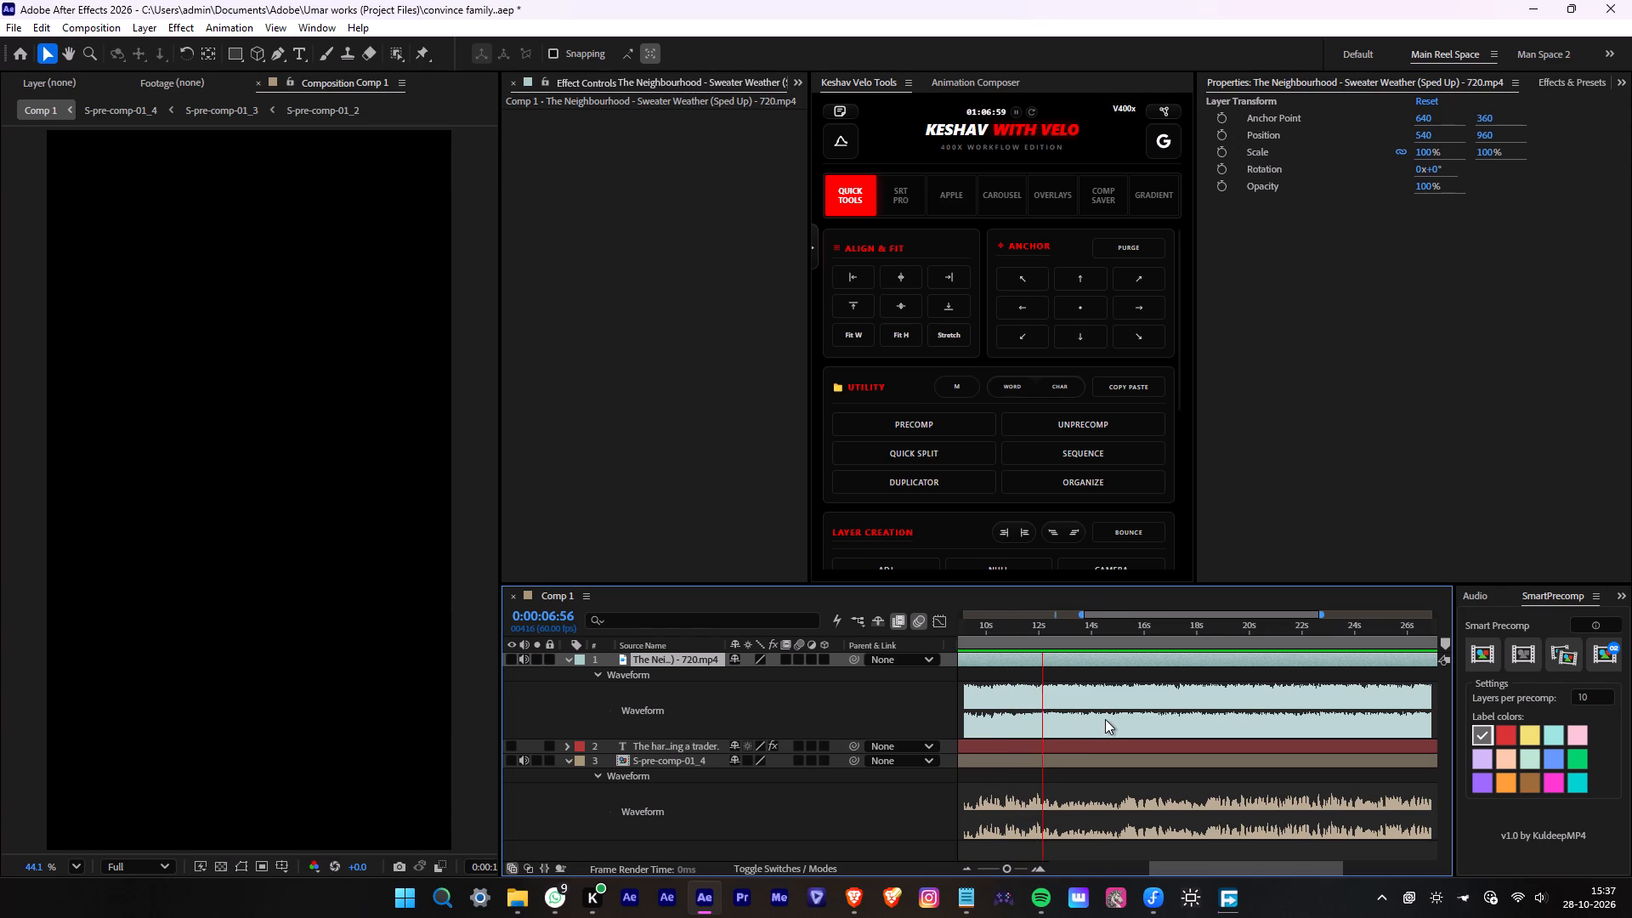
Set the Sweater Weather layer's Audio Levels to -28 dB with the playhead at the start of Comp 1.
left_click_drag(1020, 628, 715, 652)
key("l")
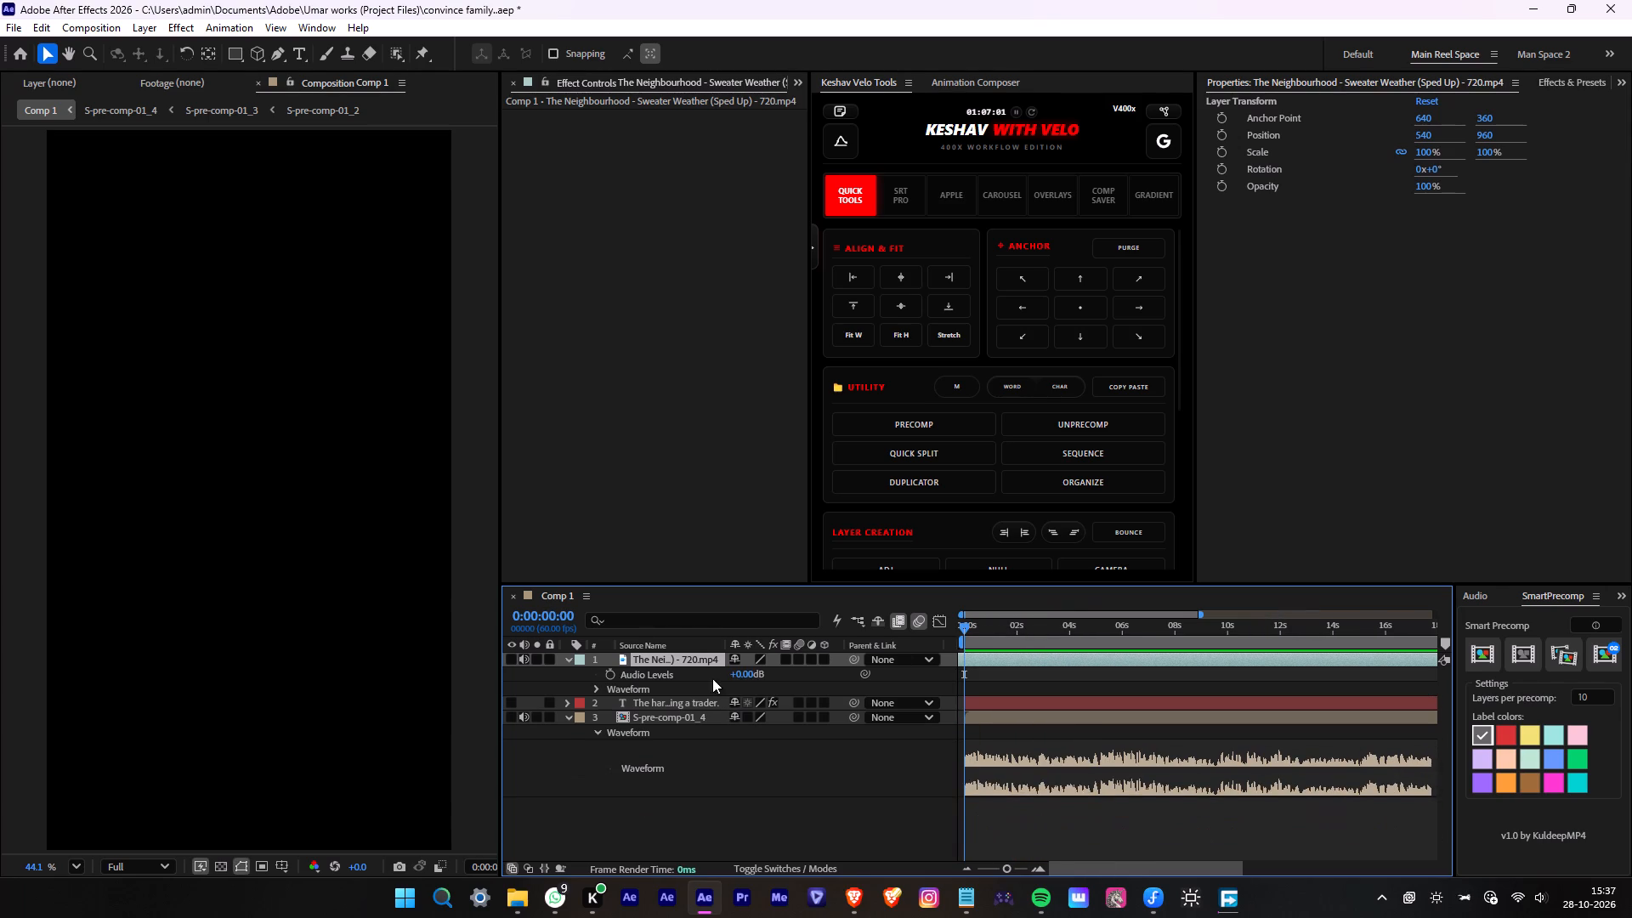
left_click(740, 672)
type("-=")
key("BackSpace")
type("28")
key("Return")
Play Comp 1 from the start to judge the music's loudness, with the Sweater Weather layer's properties collapsed.
key("space")
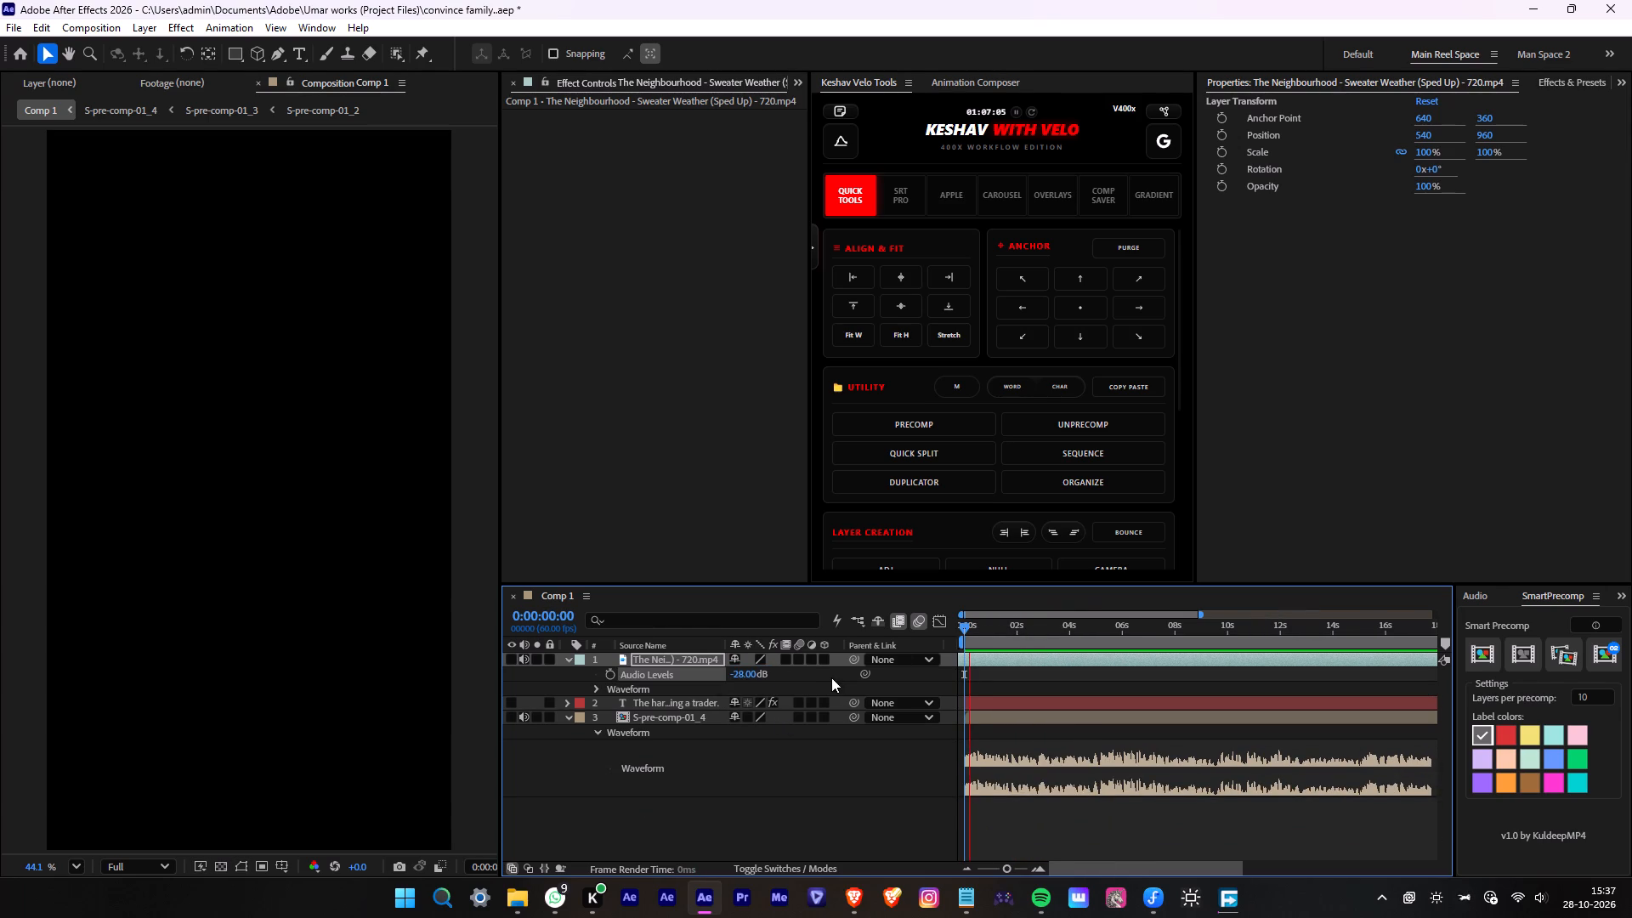
left_click(568, 660)
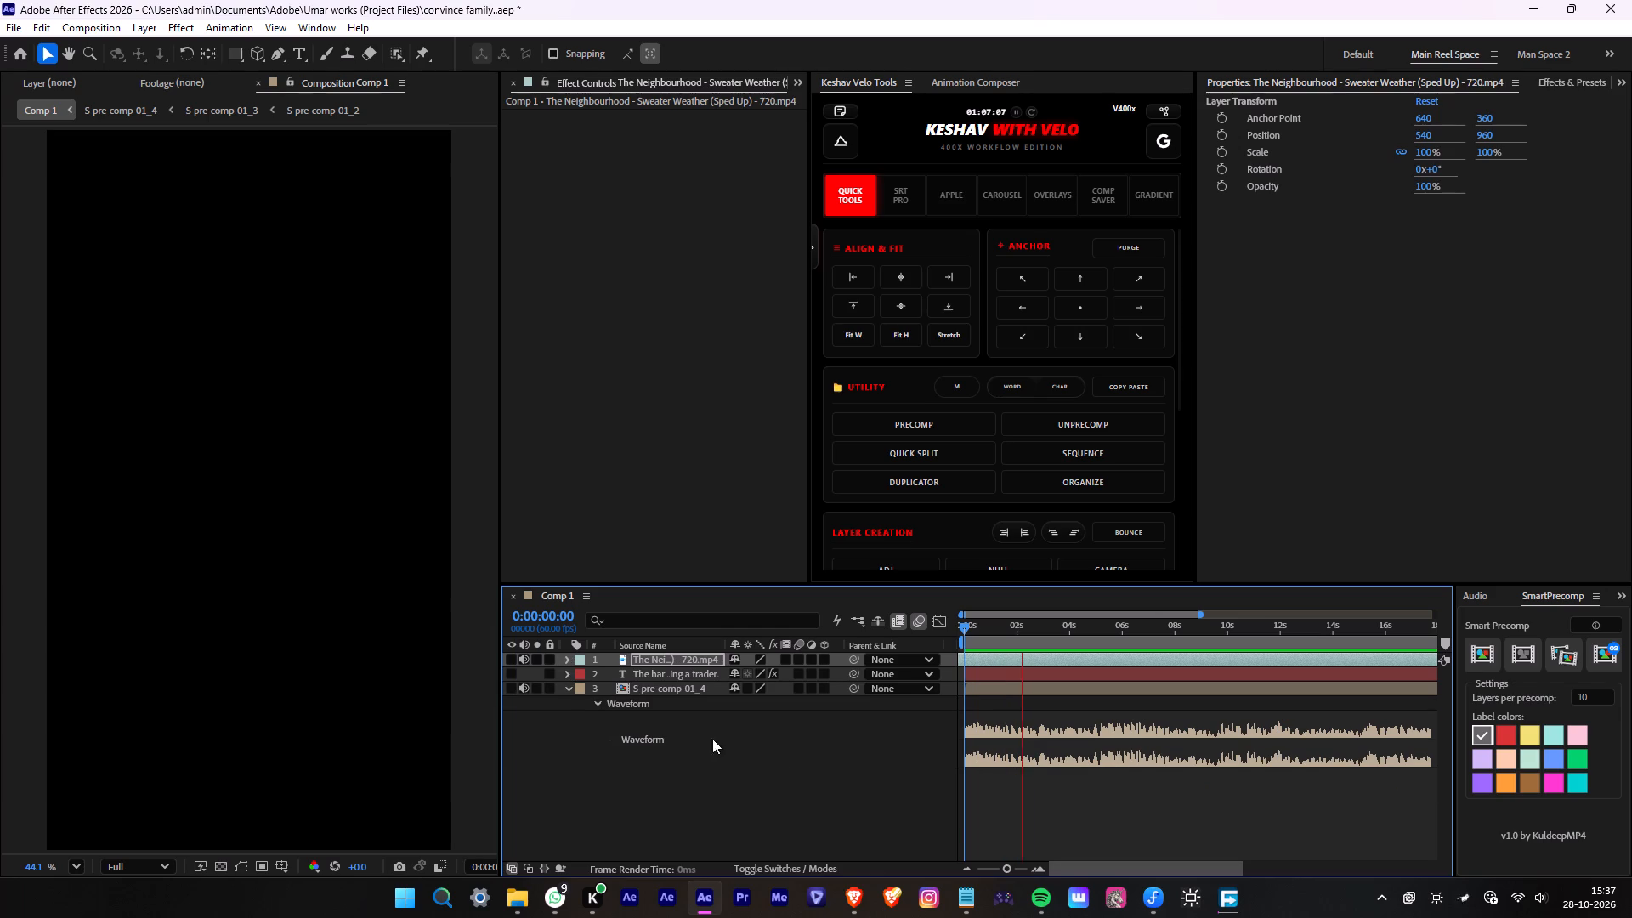
left_click(838, 763)
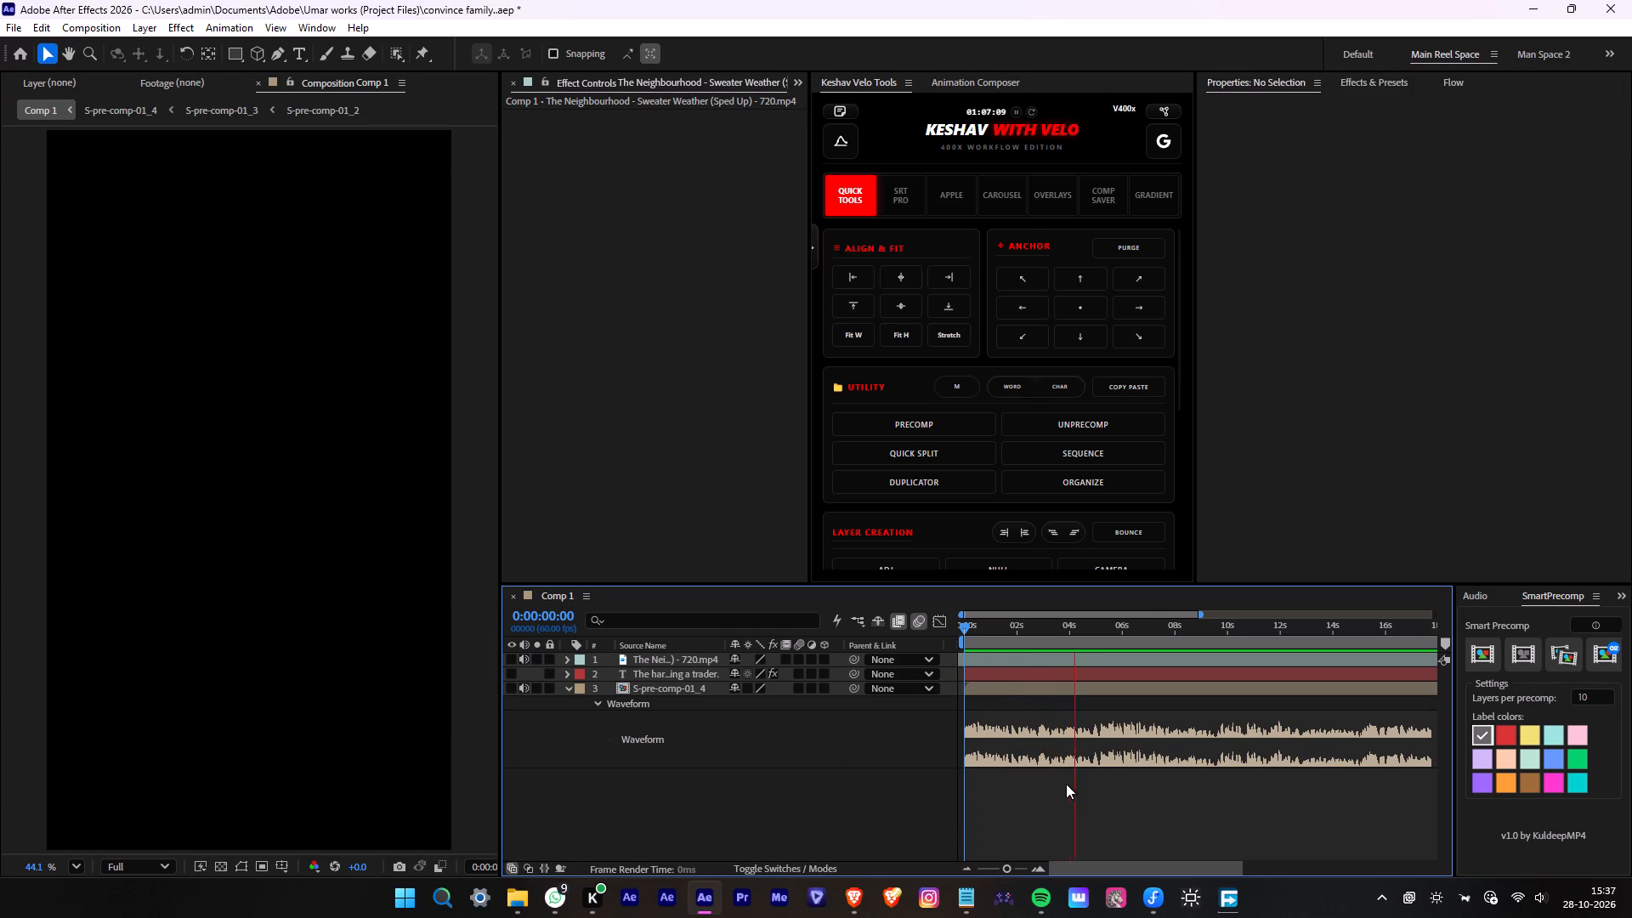
scroll(1072, 784, "up", 1, "alt")
scroll(1074, 785, "down", 1, "alt")
scroll(1075, 785, "up", 1, "alt")
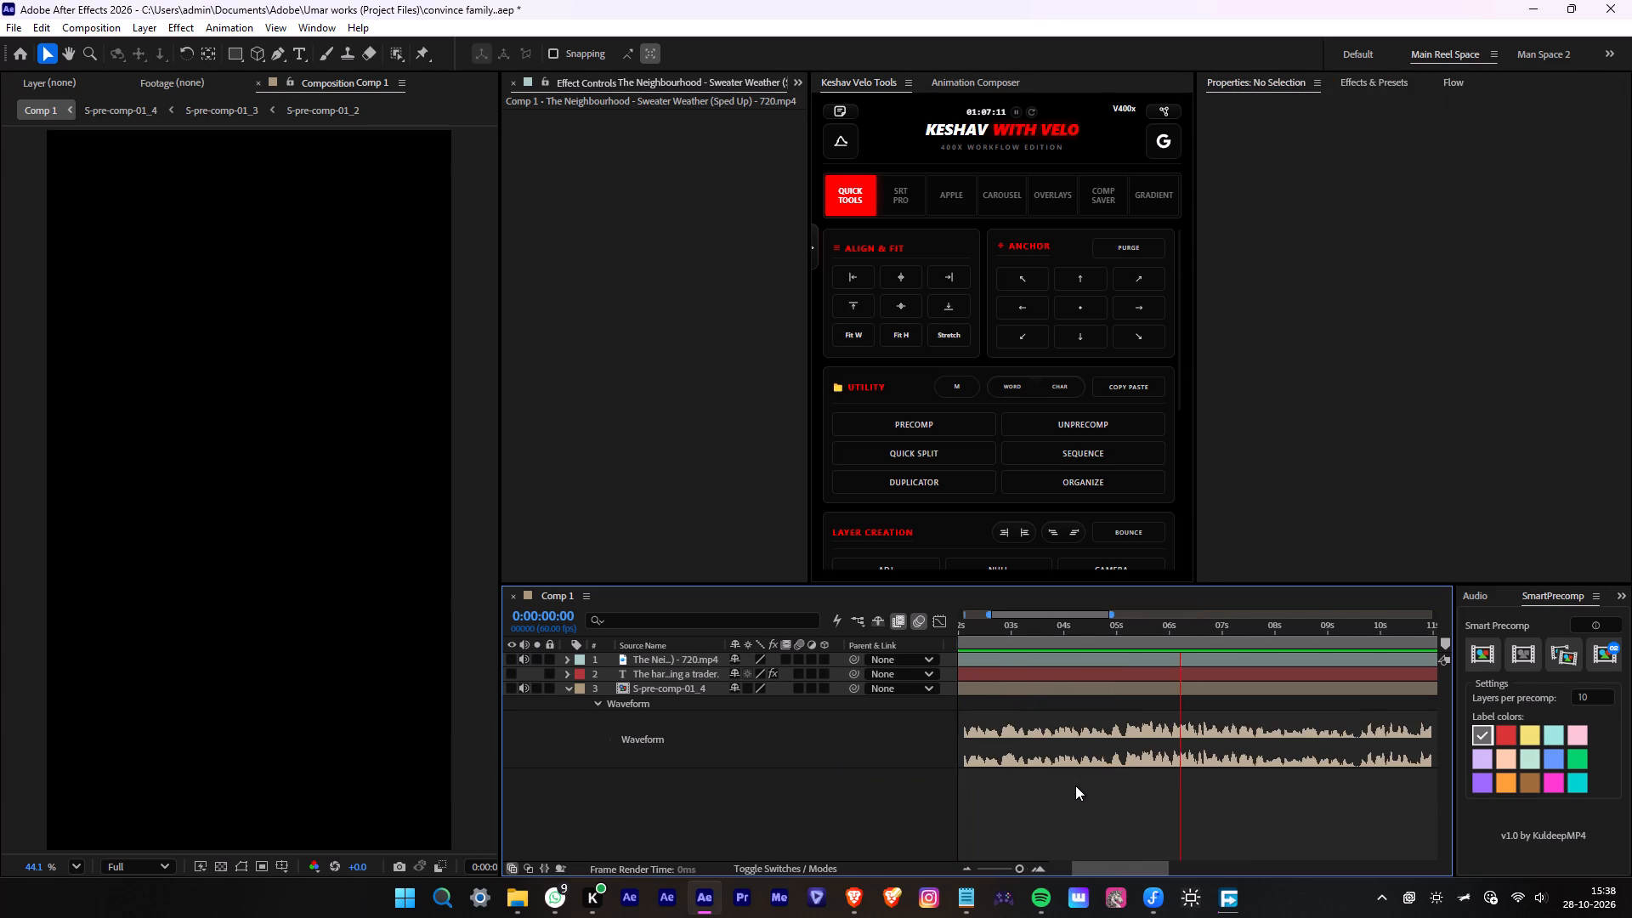
scroll(1075, 787, "down", 2, "alt")
Check the download list in Free Download Manager and return to After Effects.
left_click(1231, 883)
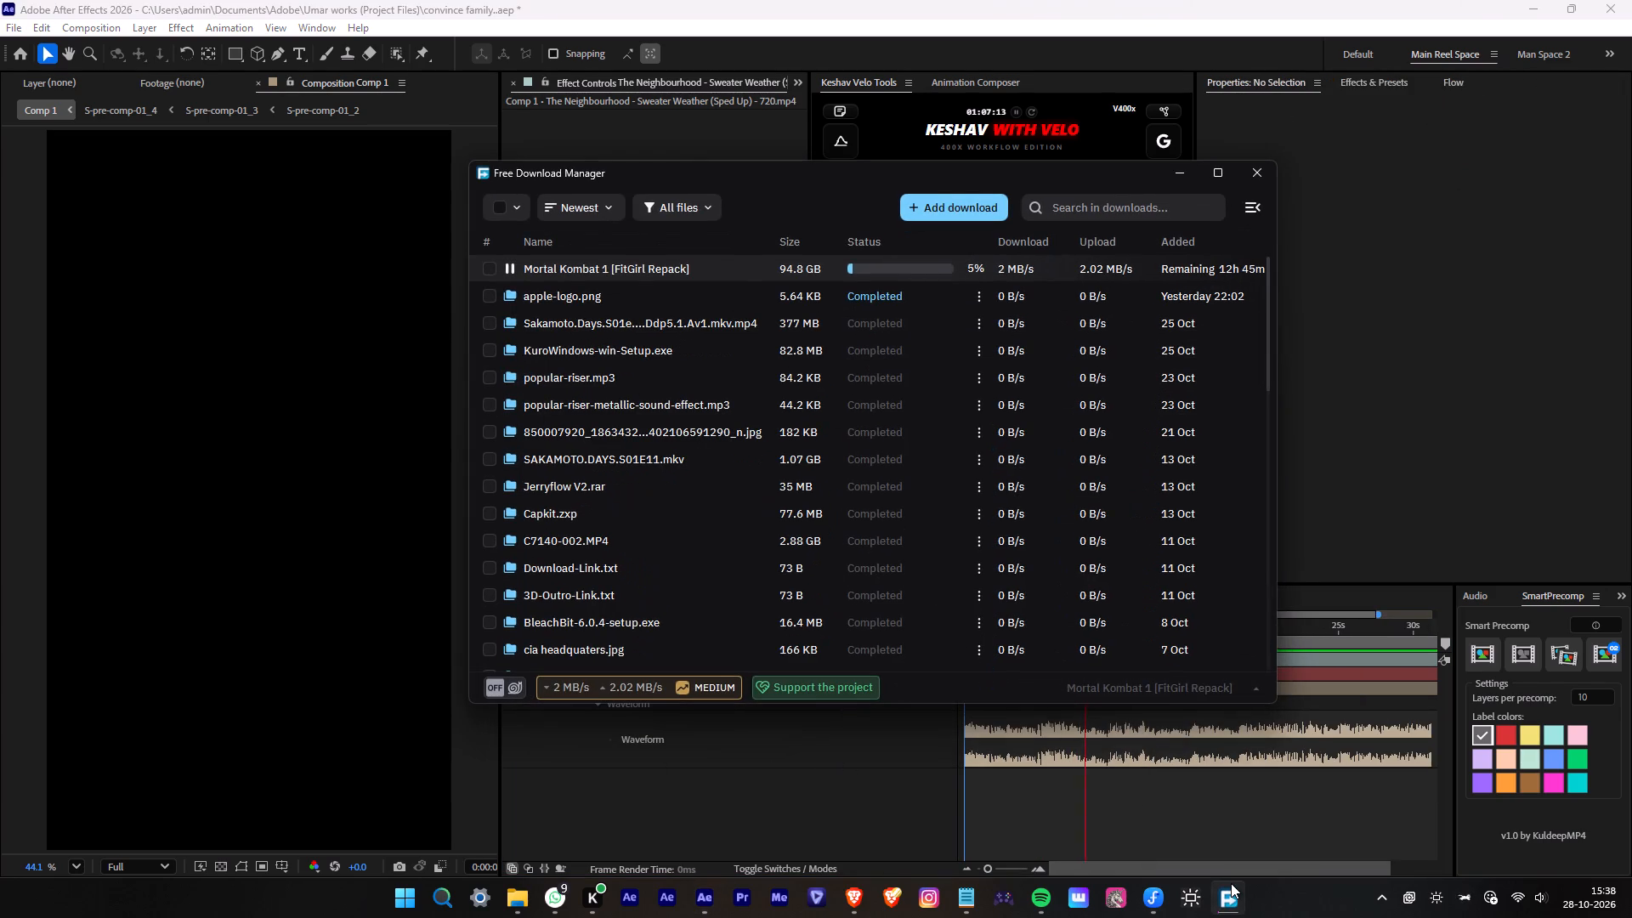
left_click(1231, 883)
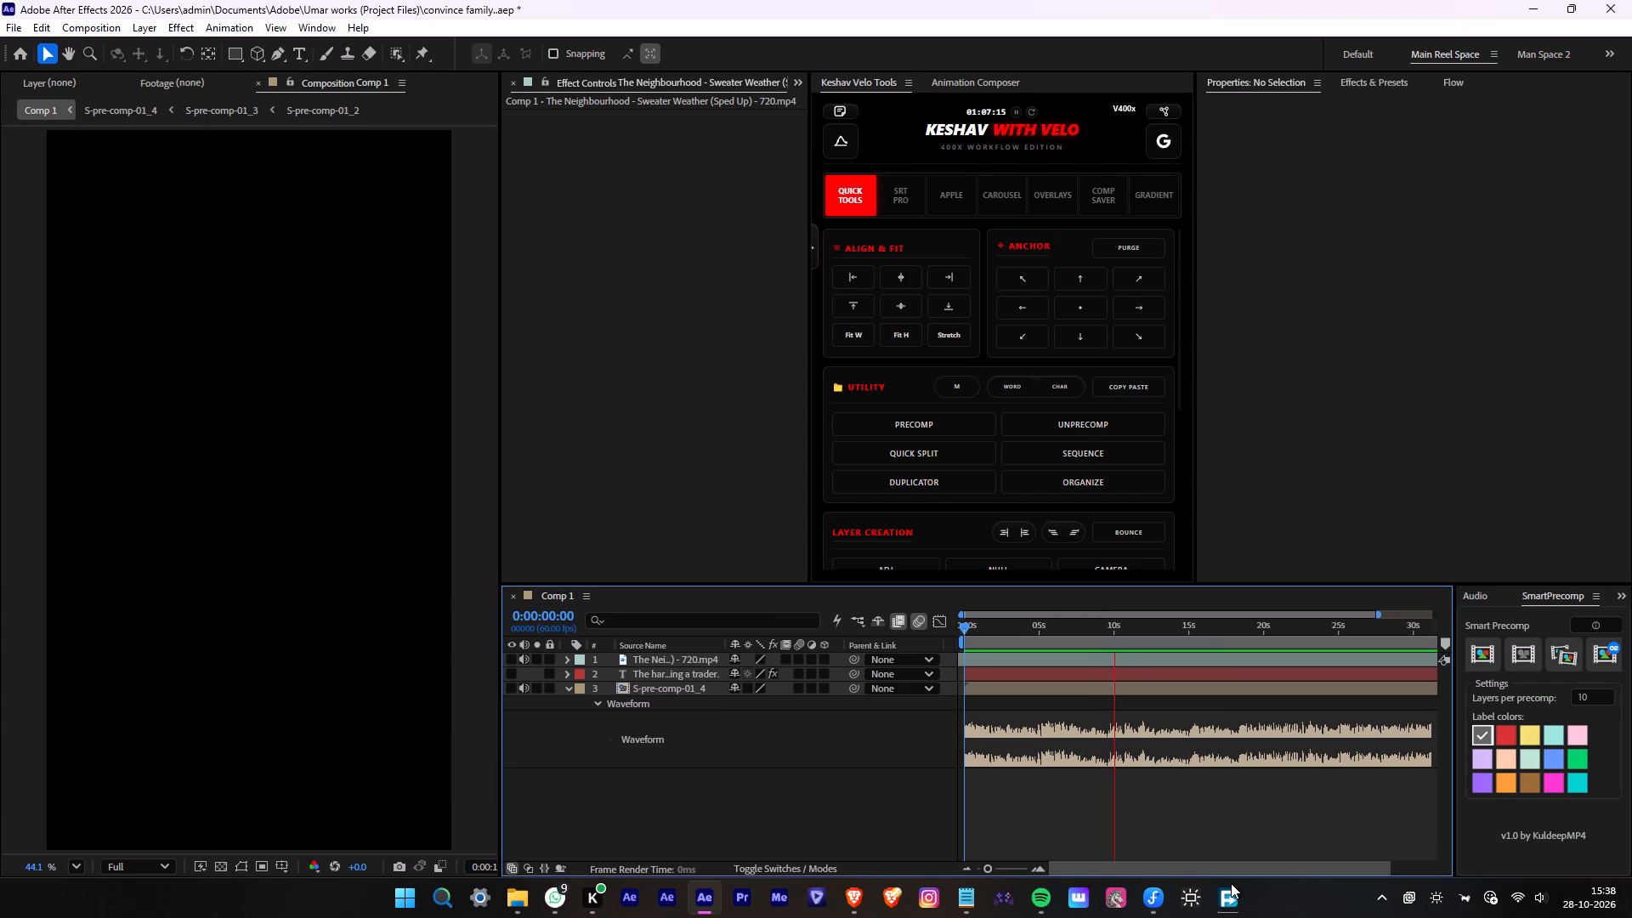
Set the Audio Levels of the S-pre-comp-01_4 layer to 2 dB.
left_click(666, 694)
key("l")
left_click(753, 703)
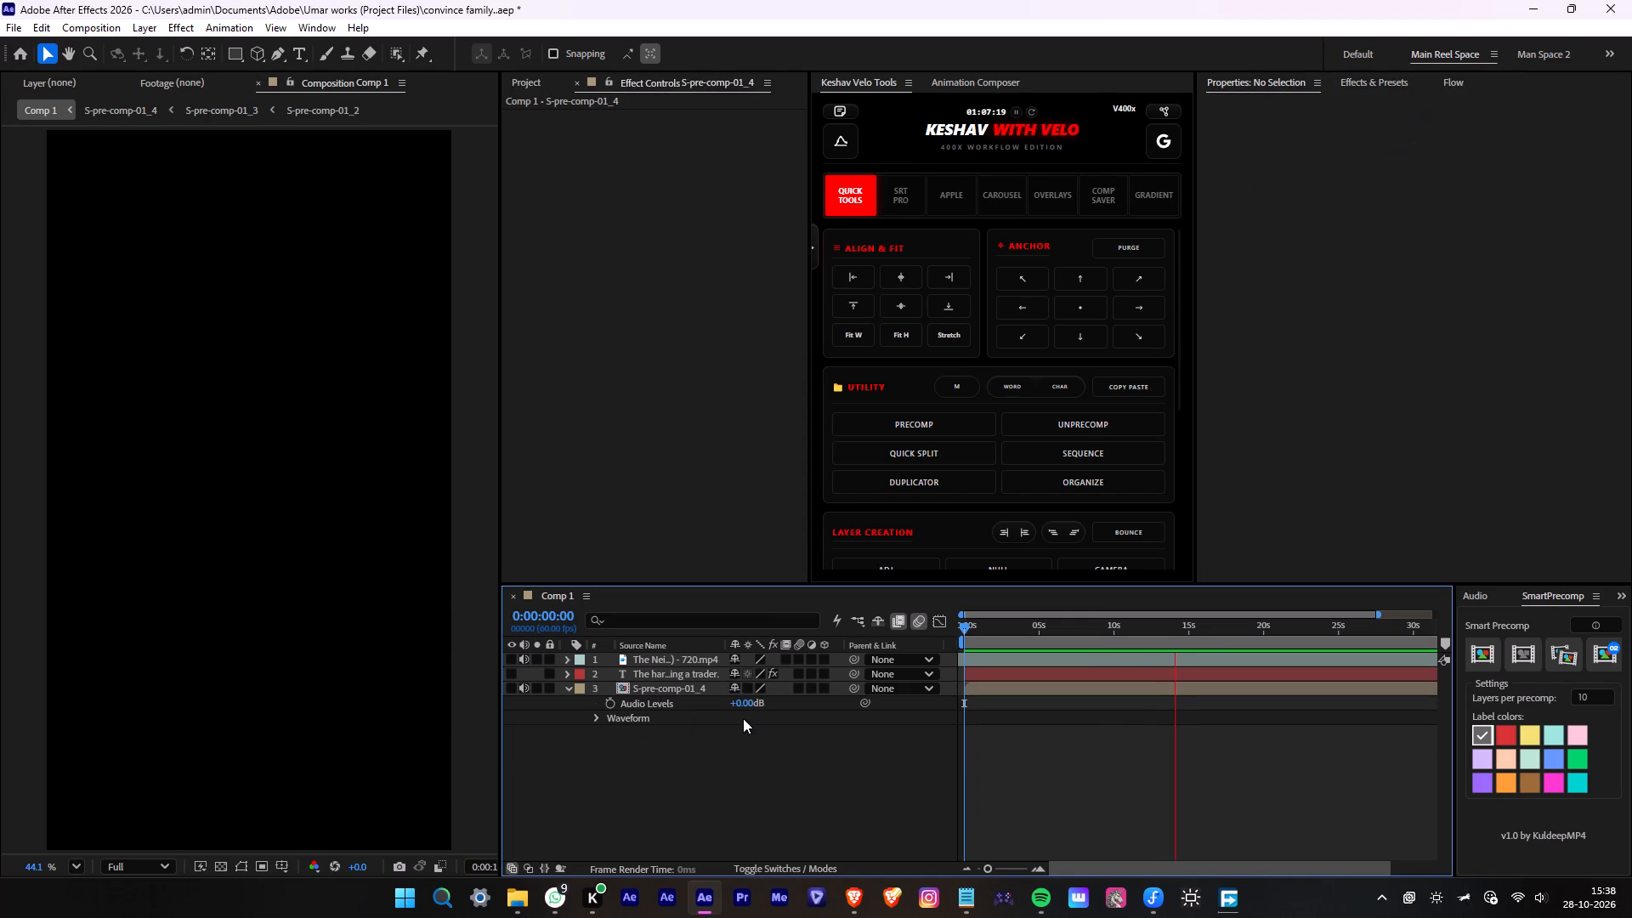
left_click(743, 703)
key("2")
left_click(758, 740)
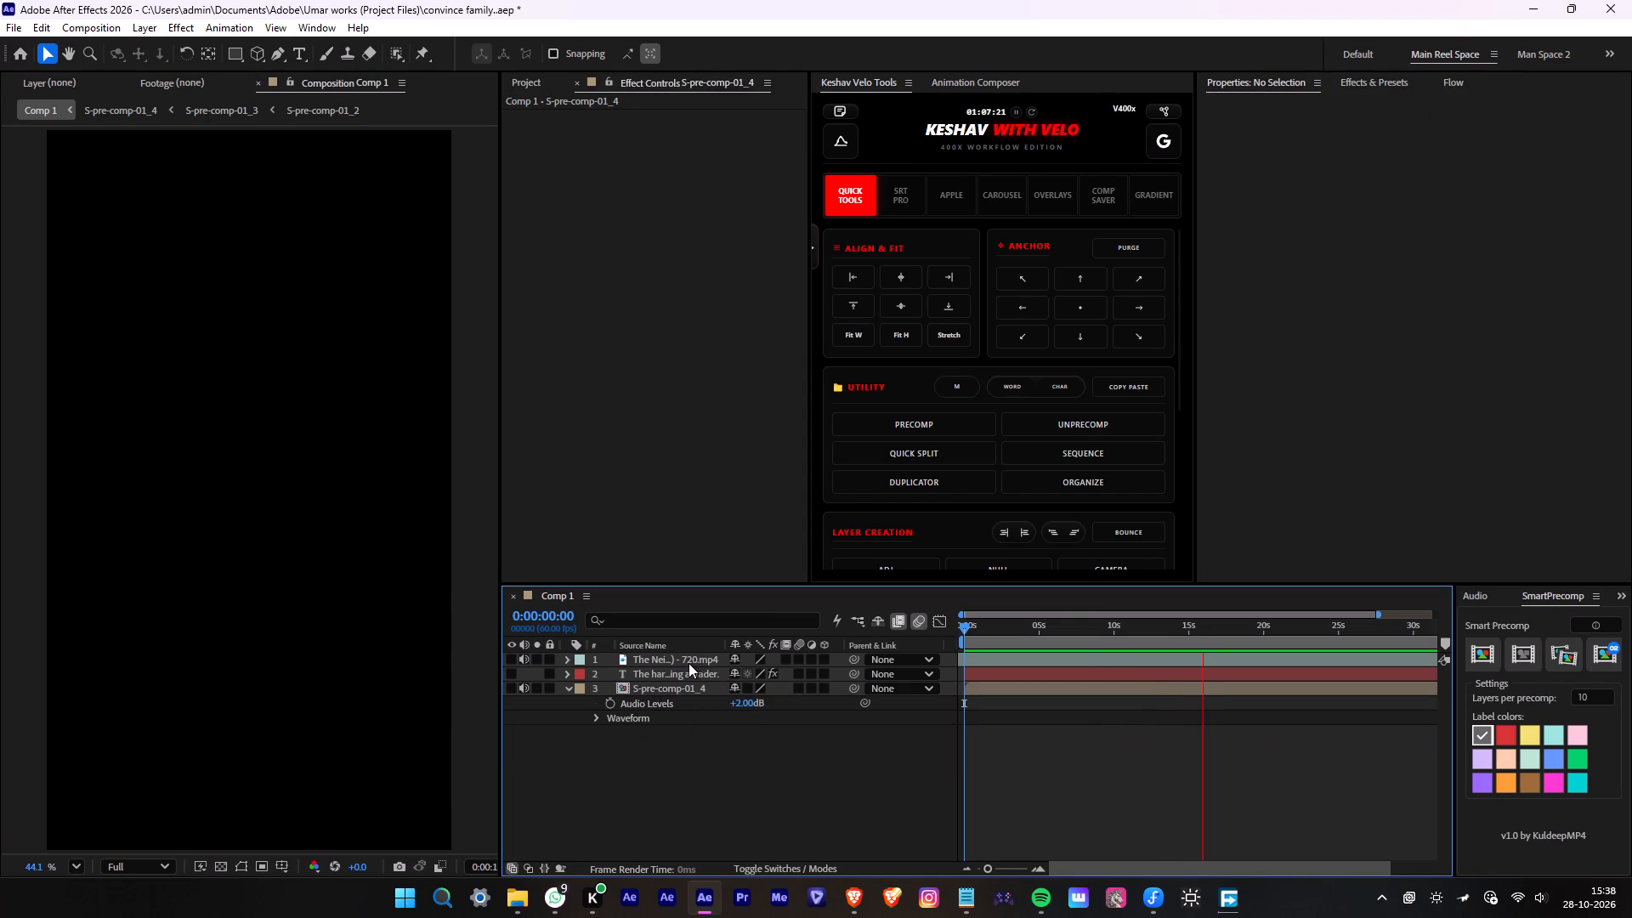
Bring up the audio level meters and set the S-pre-comp-01_4 layer's Audio Levels to 4 dB.
left_click(1607, 592)
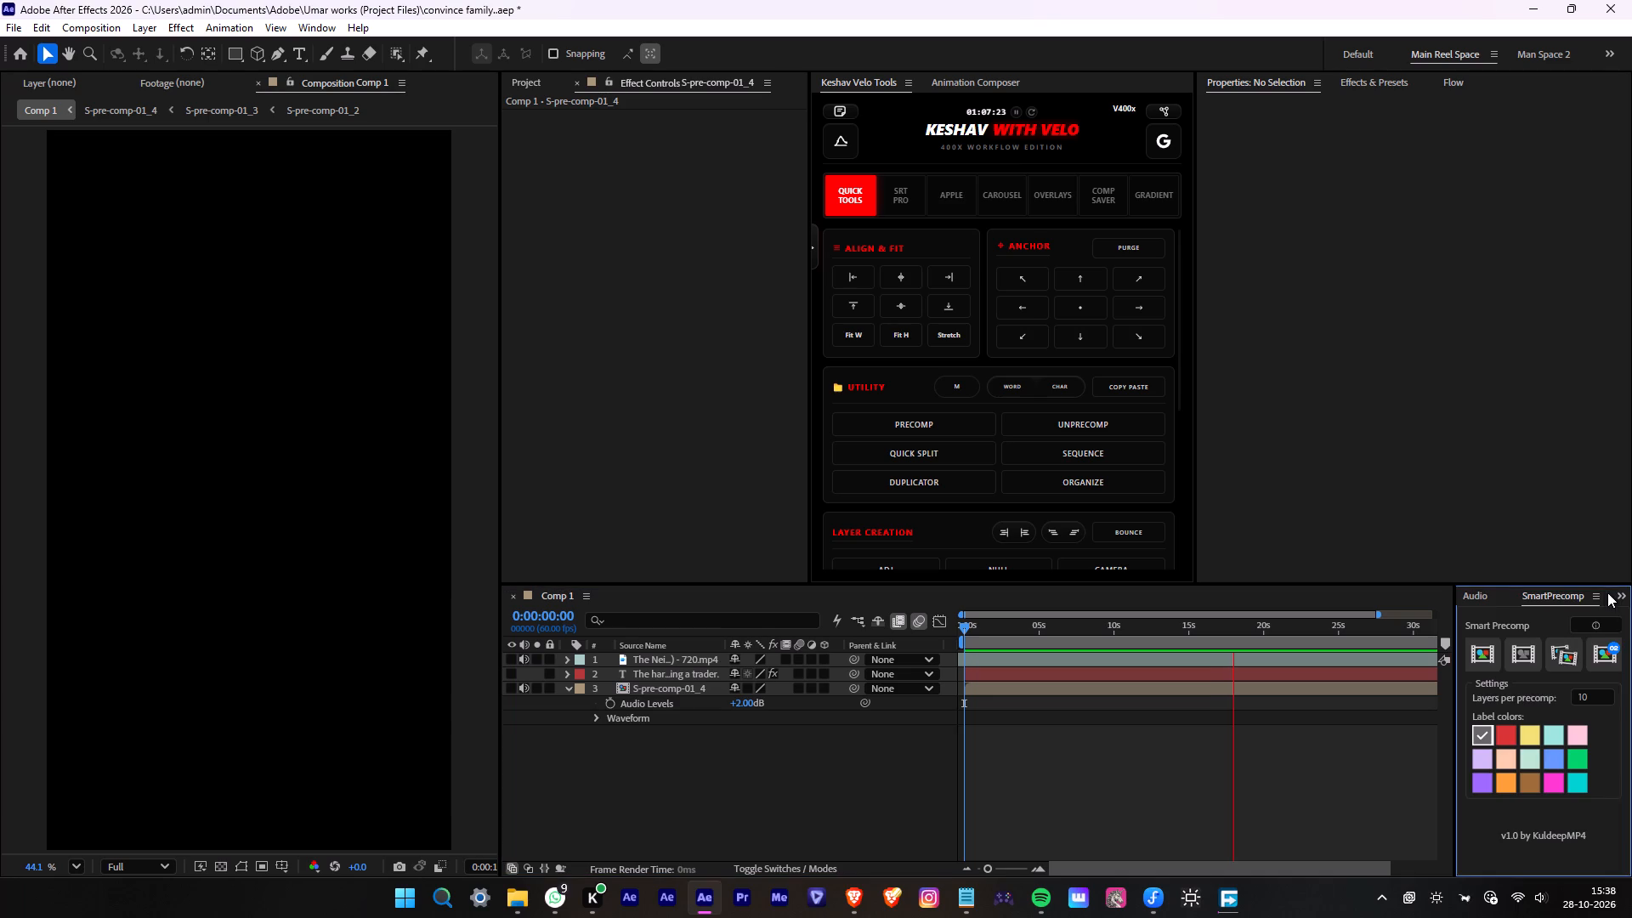
left_click(1471, 594)
left_click(751, 706)
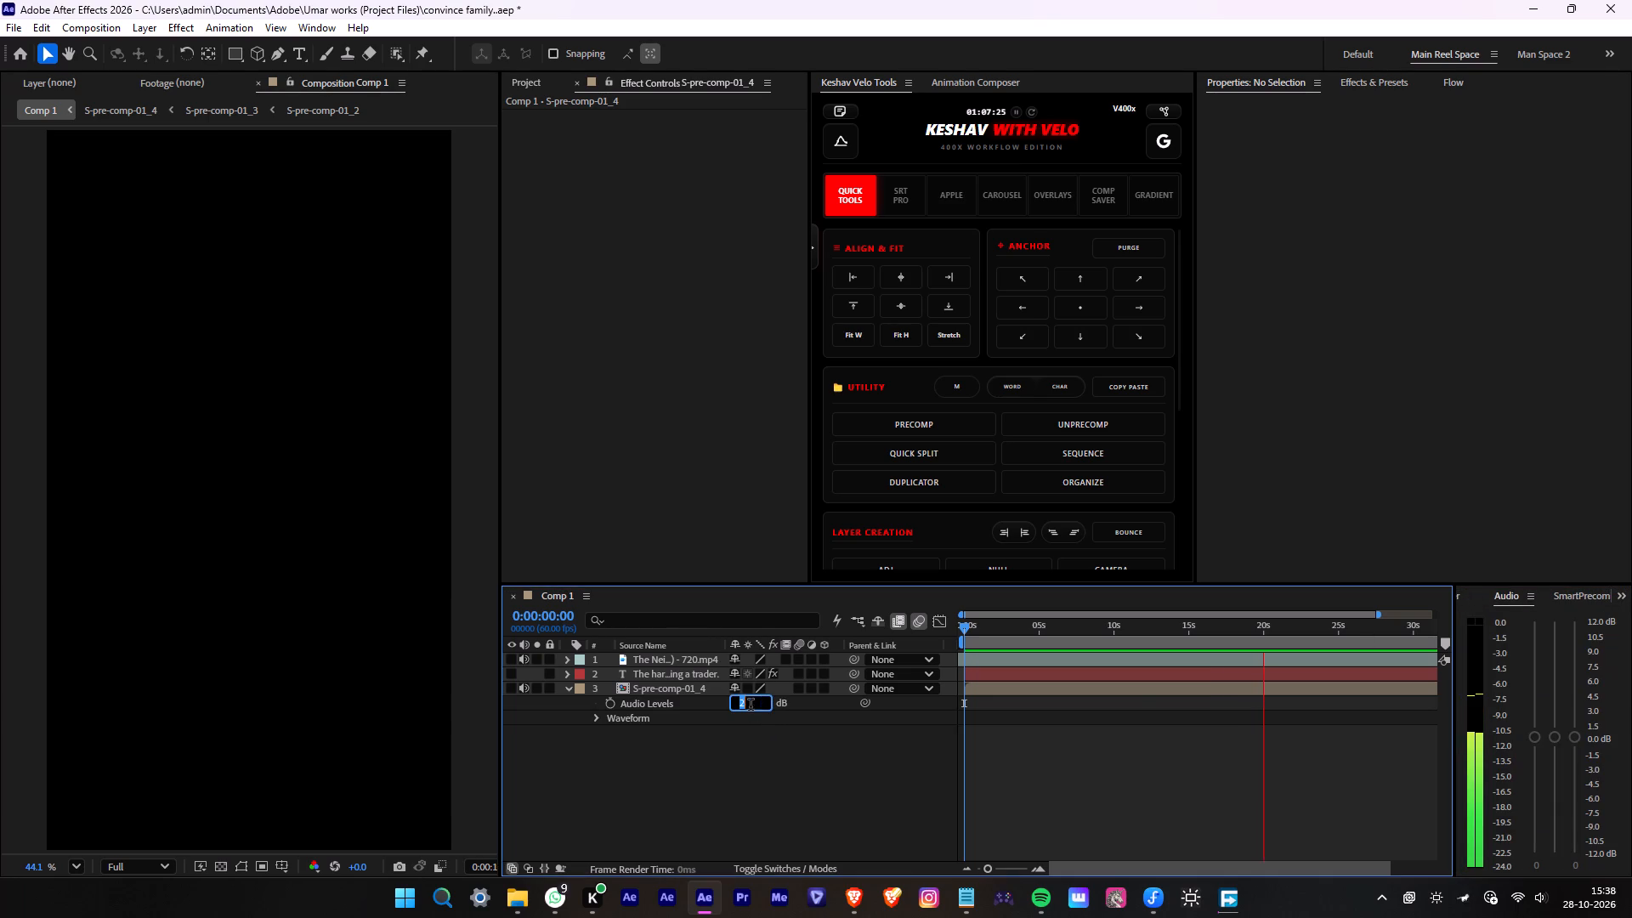
key("4")
left_click(771, 747)
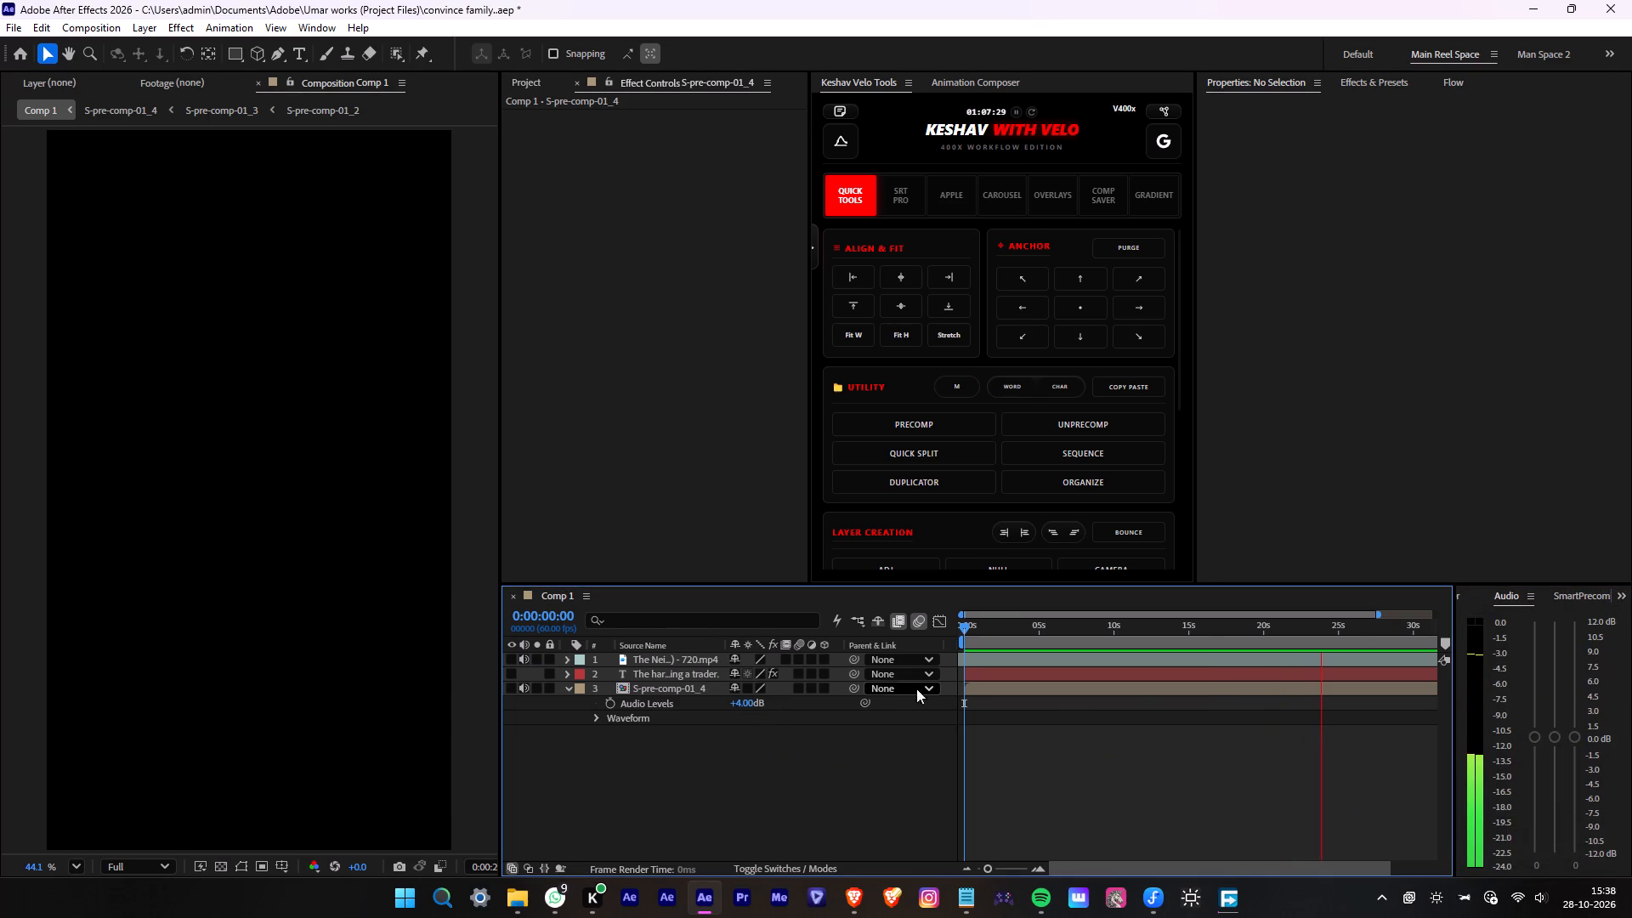
Set the Sweater Weather layer's Audio Levels to -25 dB.
left_click(718, 659)
key("l")
left_click(739, 673)
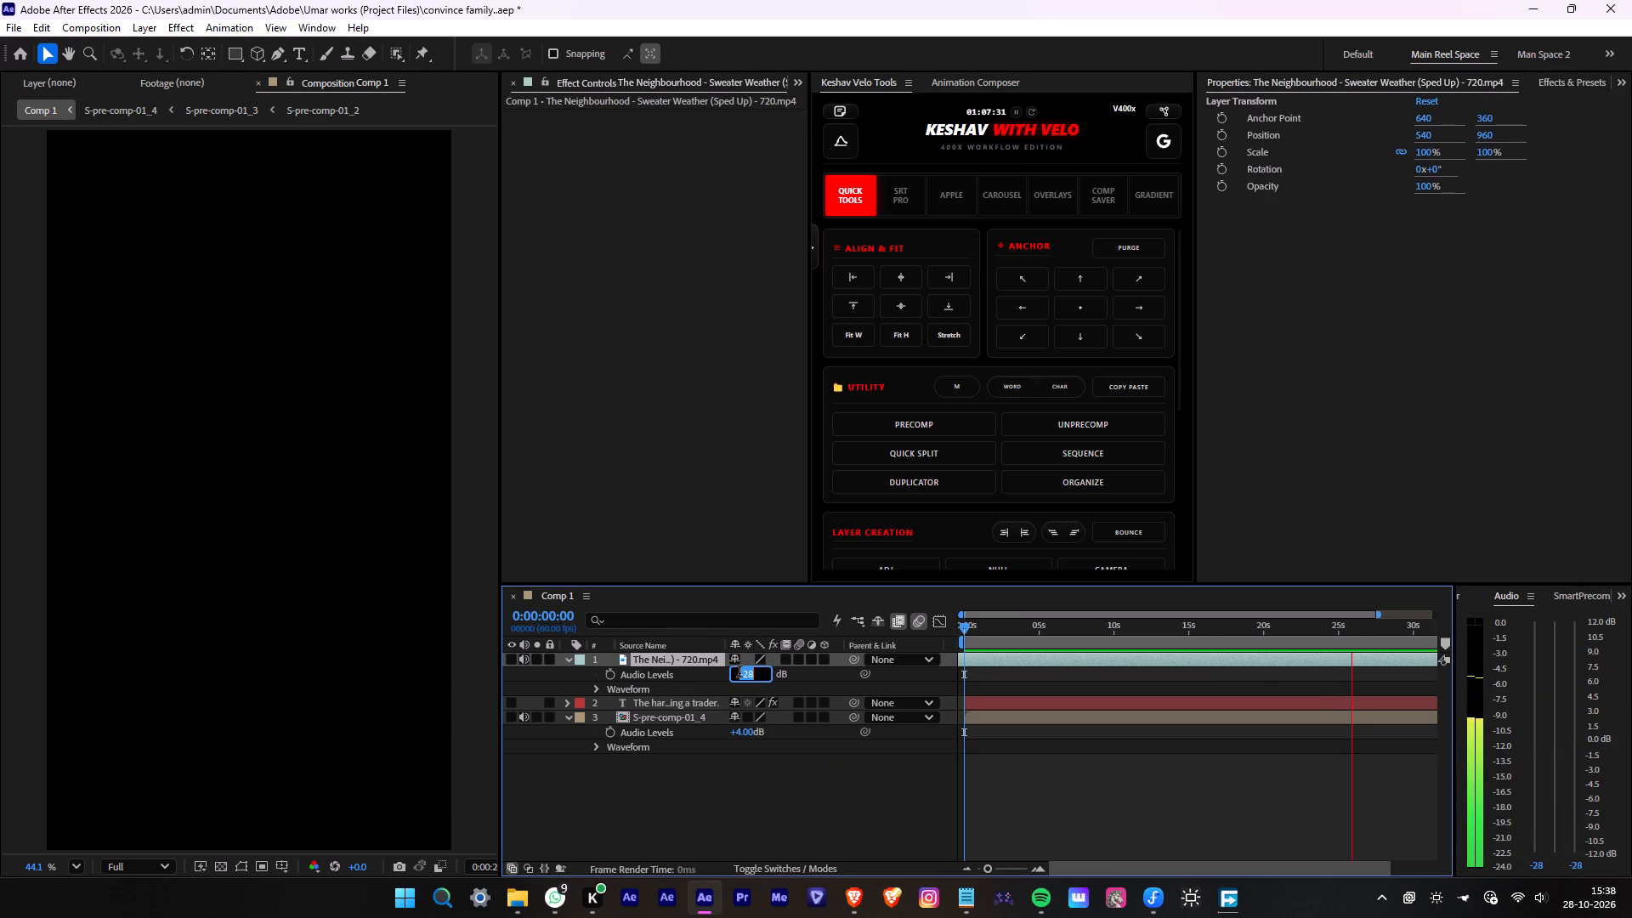
key("minus")
key("2")
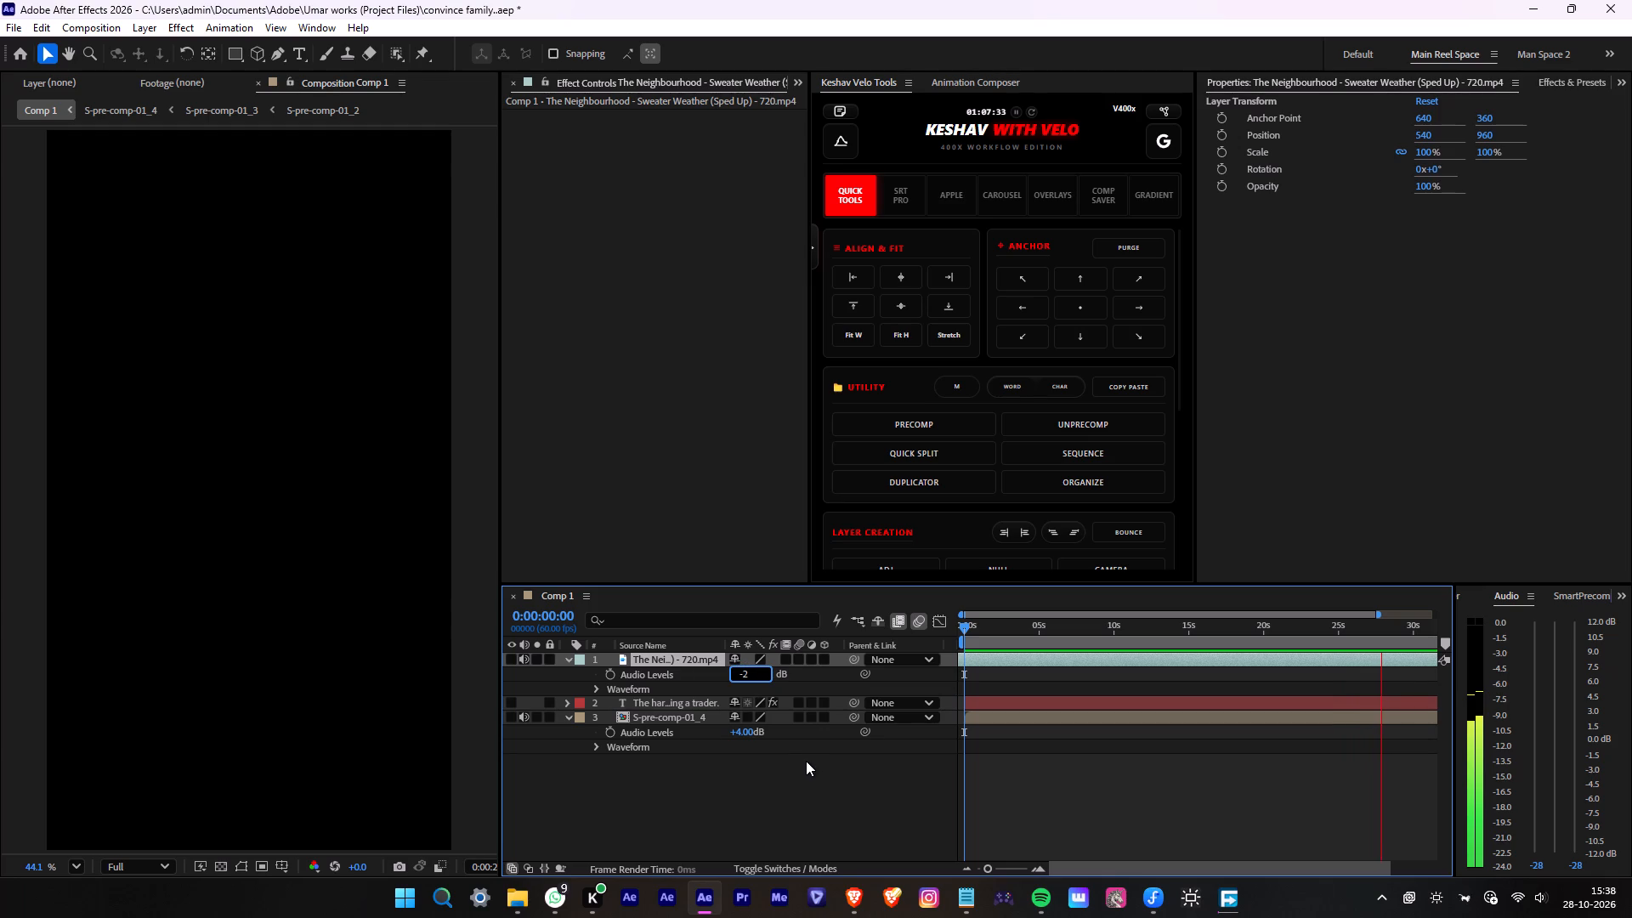
key("5")
left_click(809, 762)
Slide the Sweater Weather layer later so an earlier part of the song plays, and preview Comp 1 from the start.
scroll(1344, 754, "down", 4, "alt")
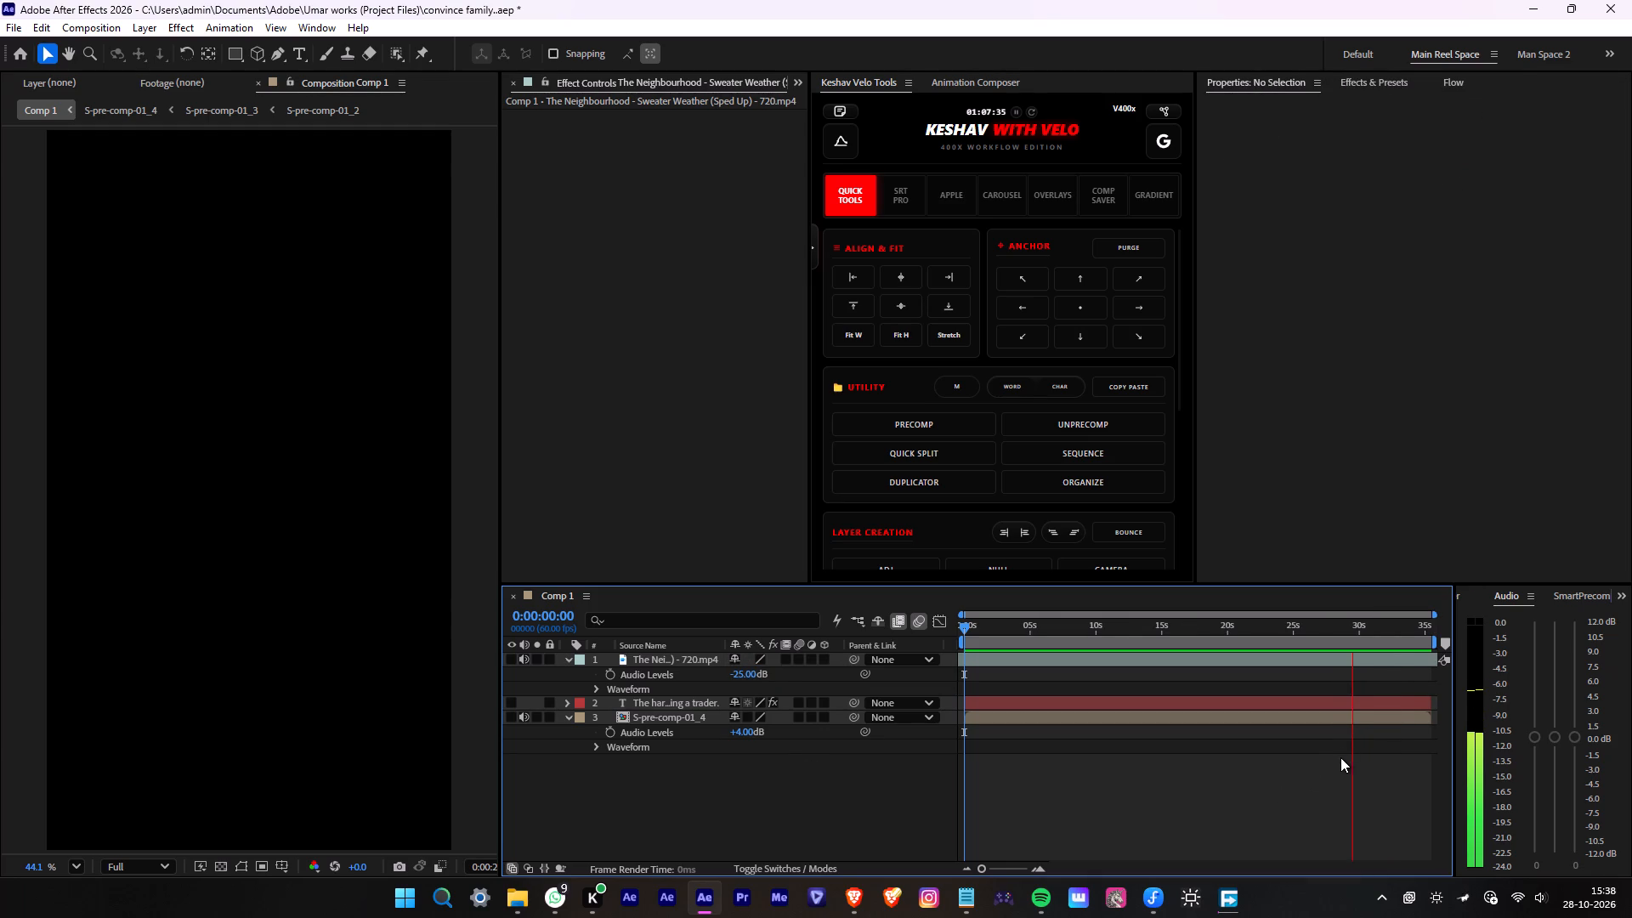
middle_click_drag(1340, 757, 1122, 778)
key("space")
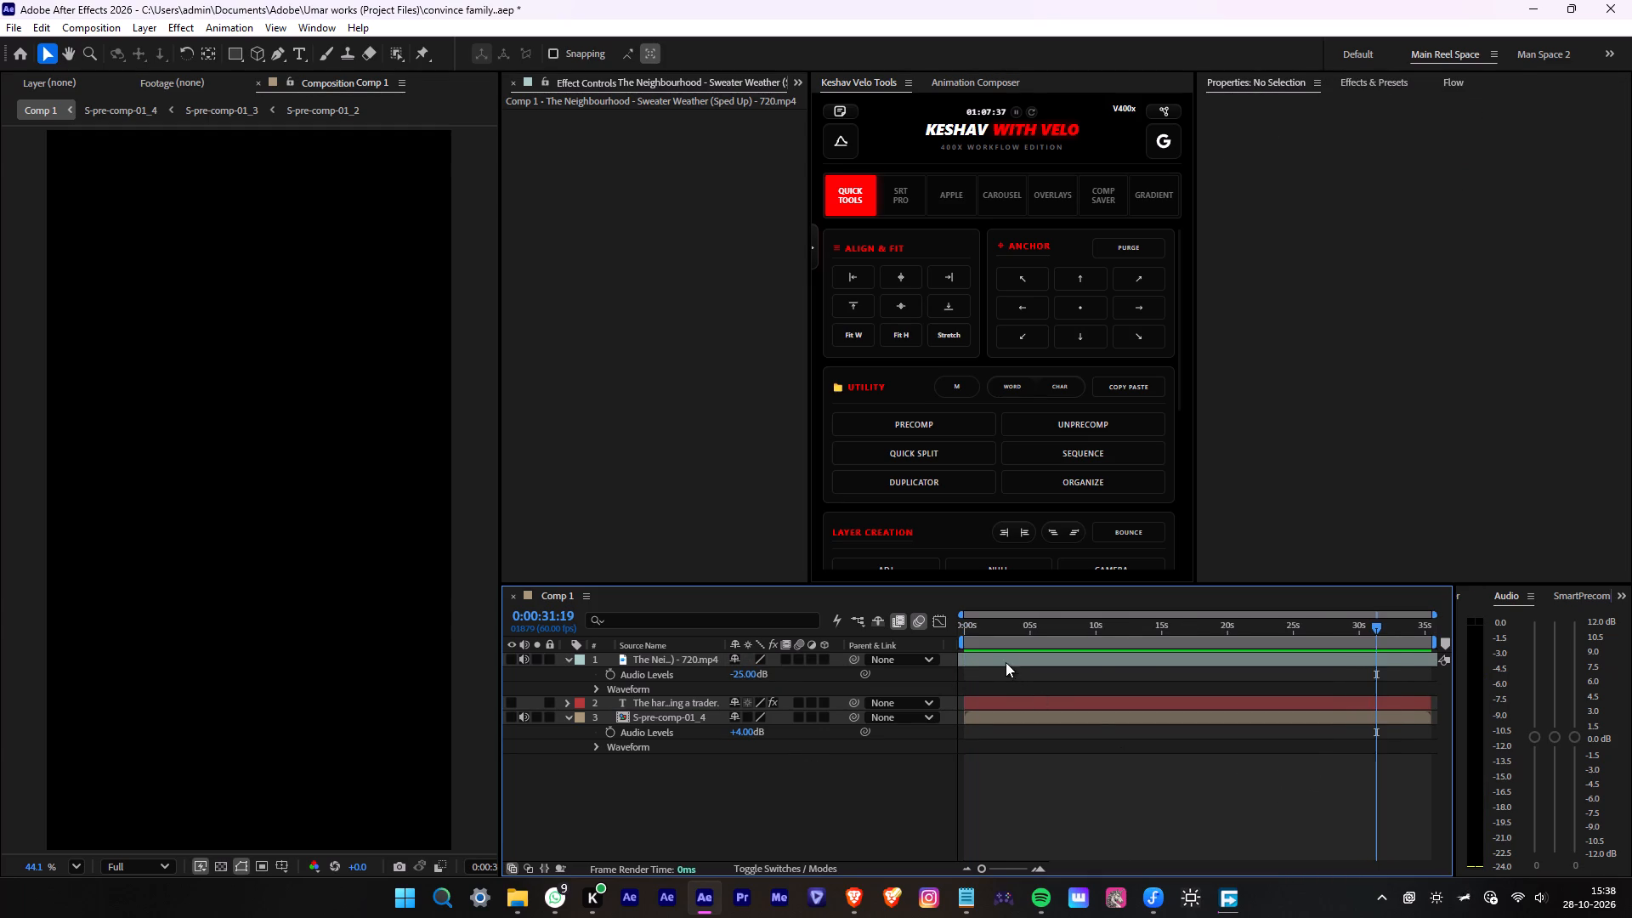
left_click_drag(1005, 658, 1301, 679)
left_click_drag(1255, 632, 785, 646)
key("space")
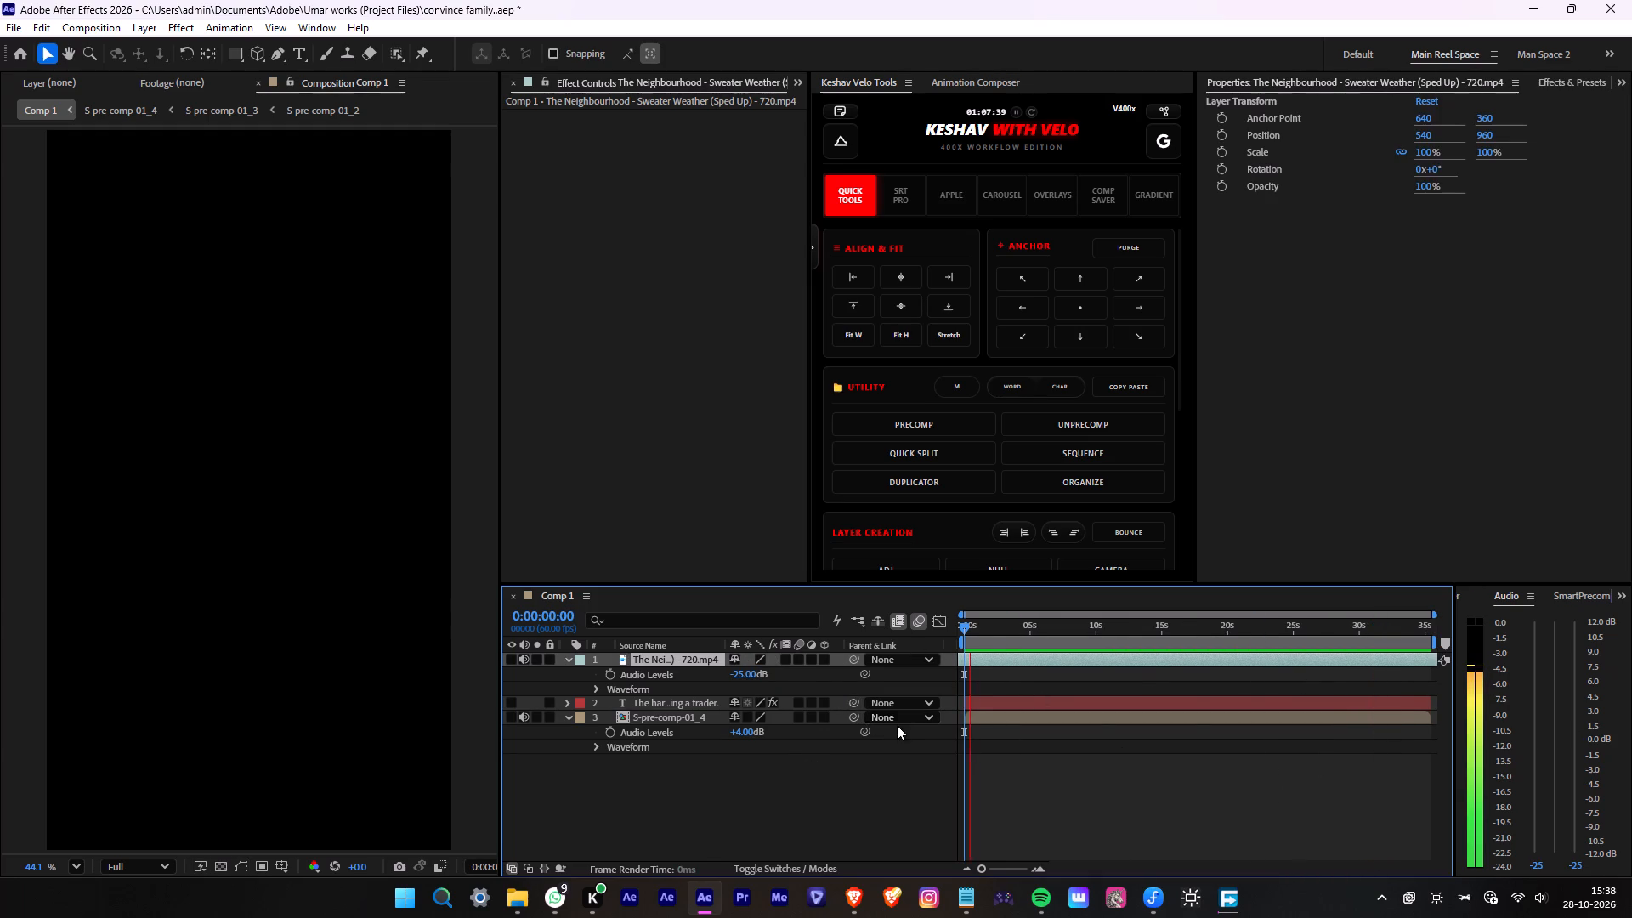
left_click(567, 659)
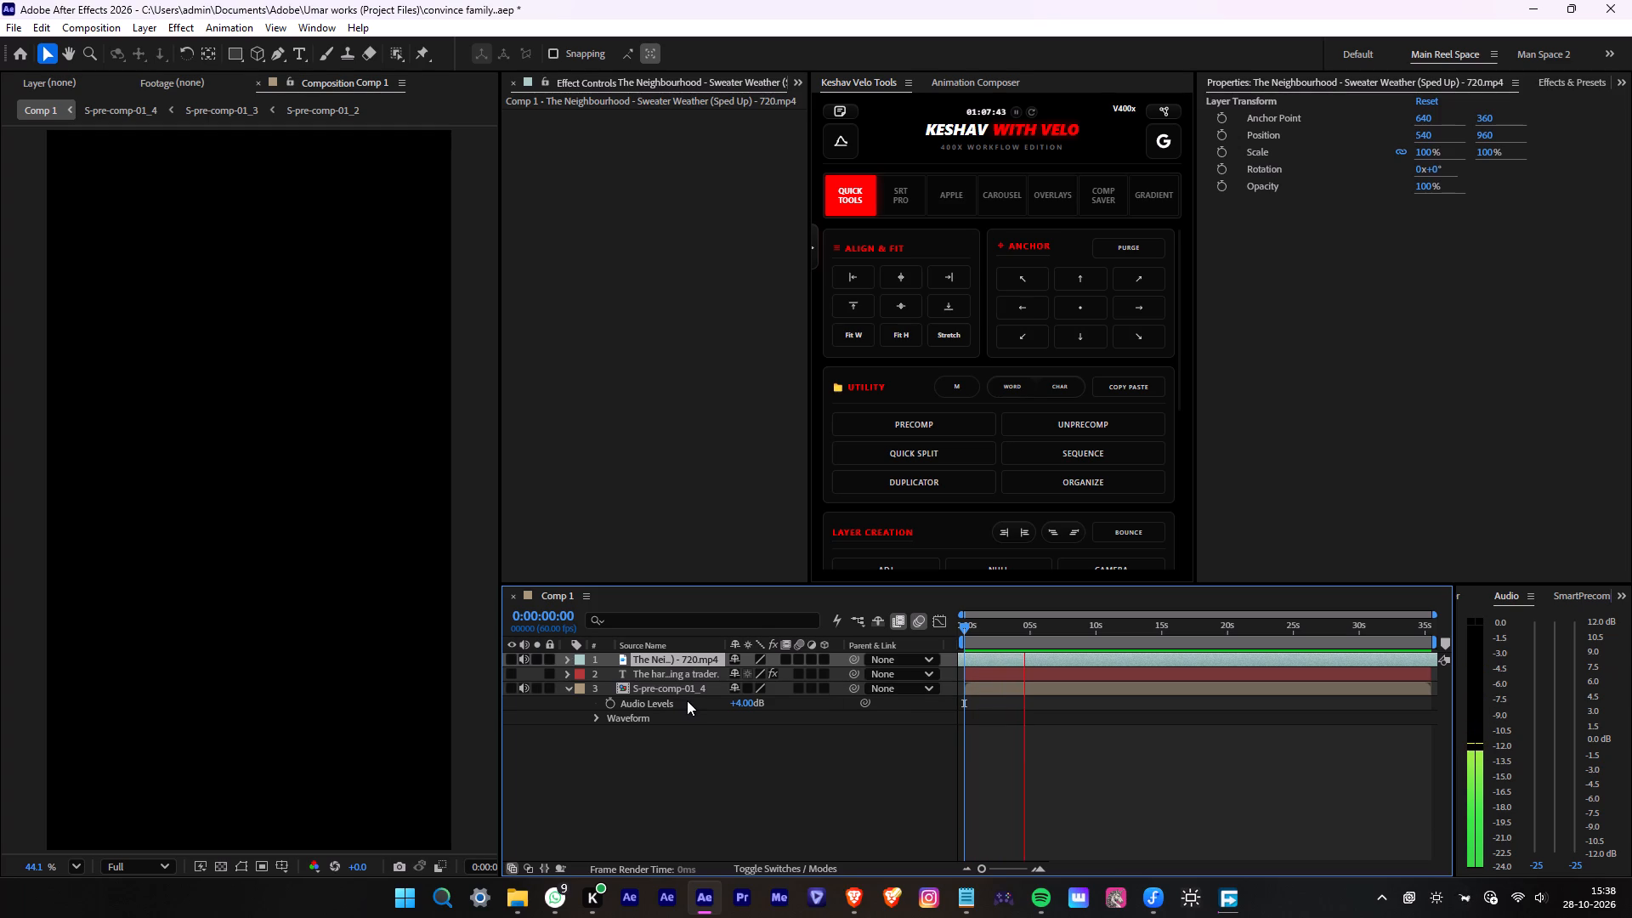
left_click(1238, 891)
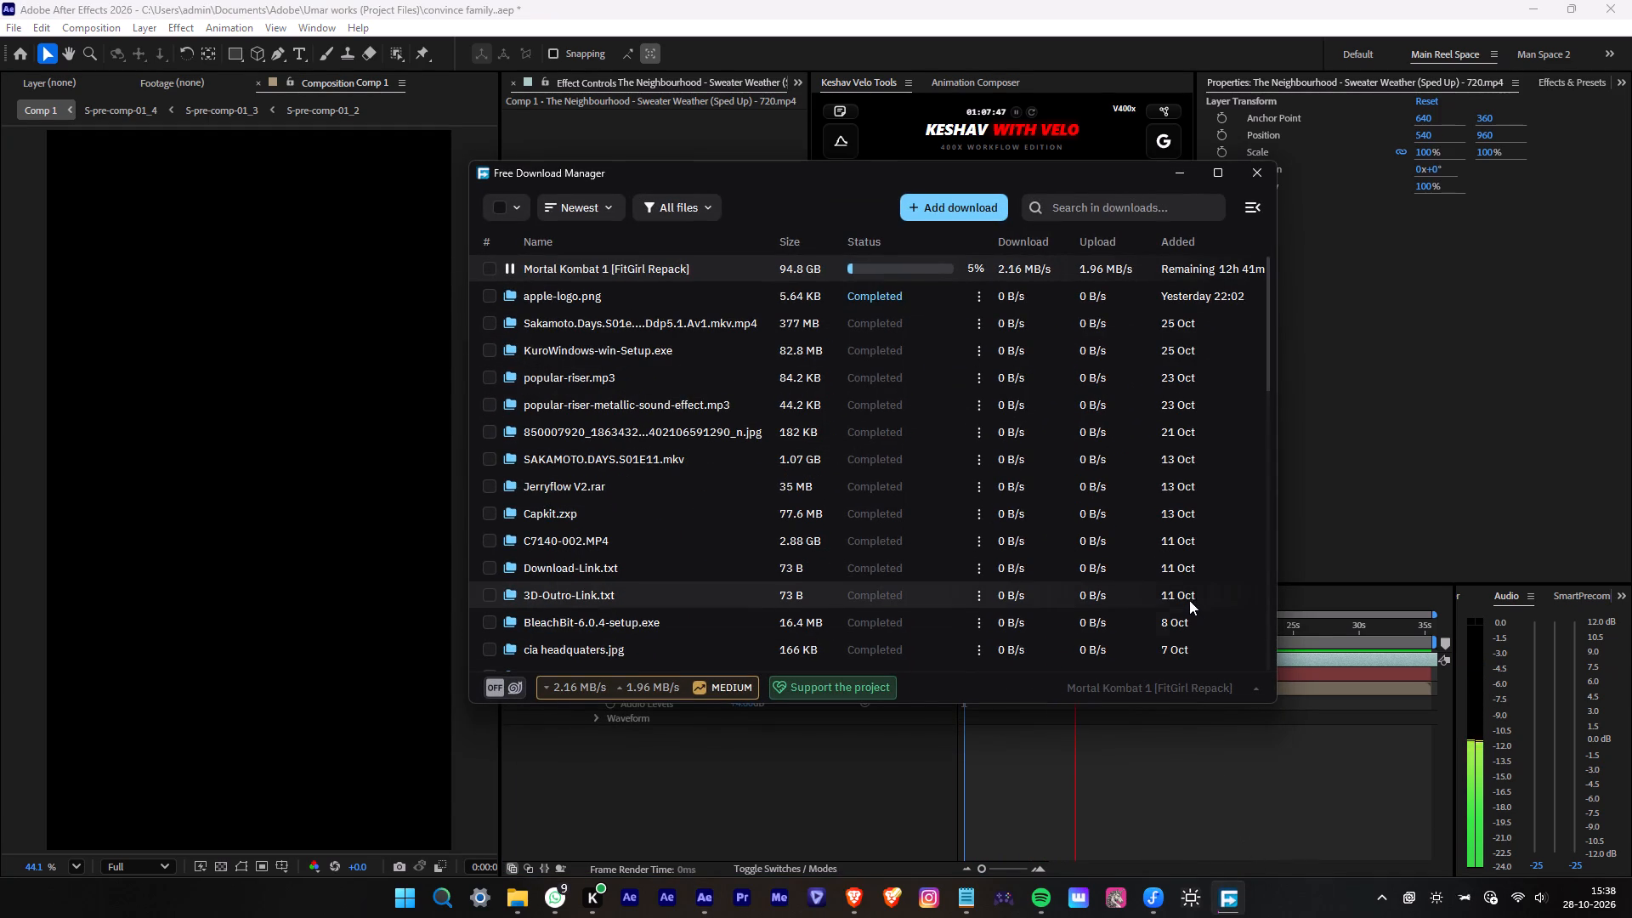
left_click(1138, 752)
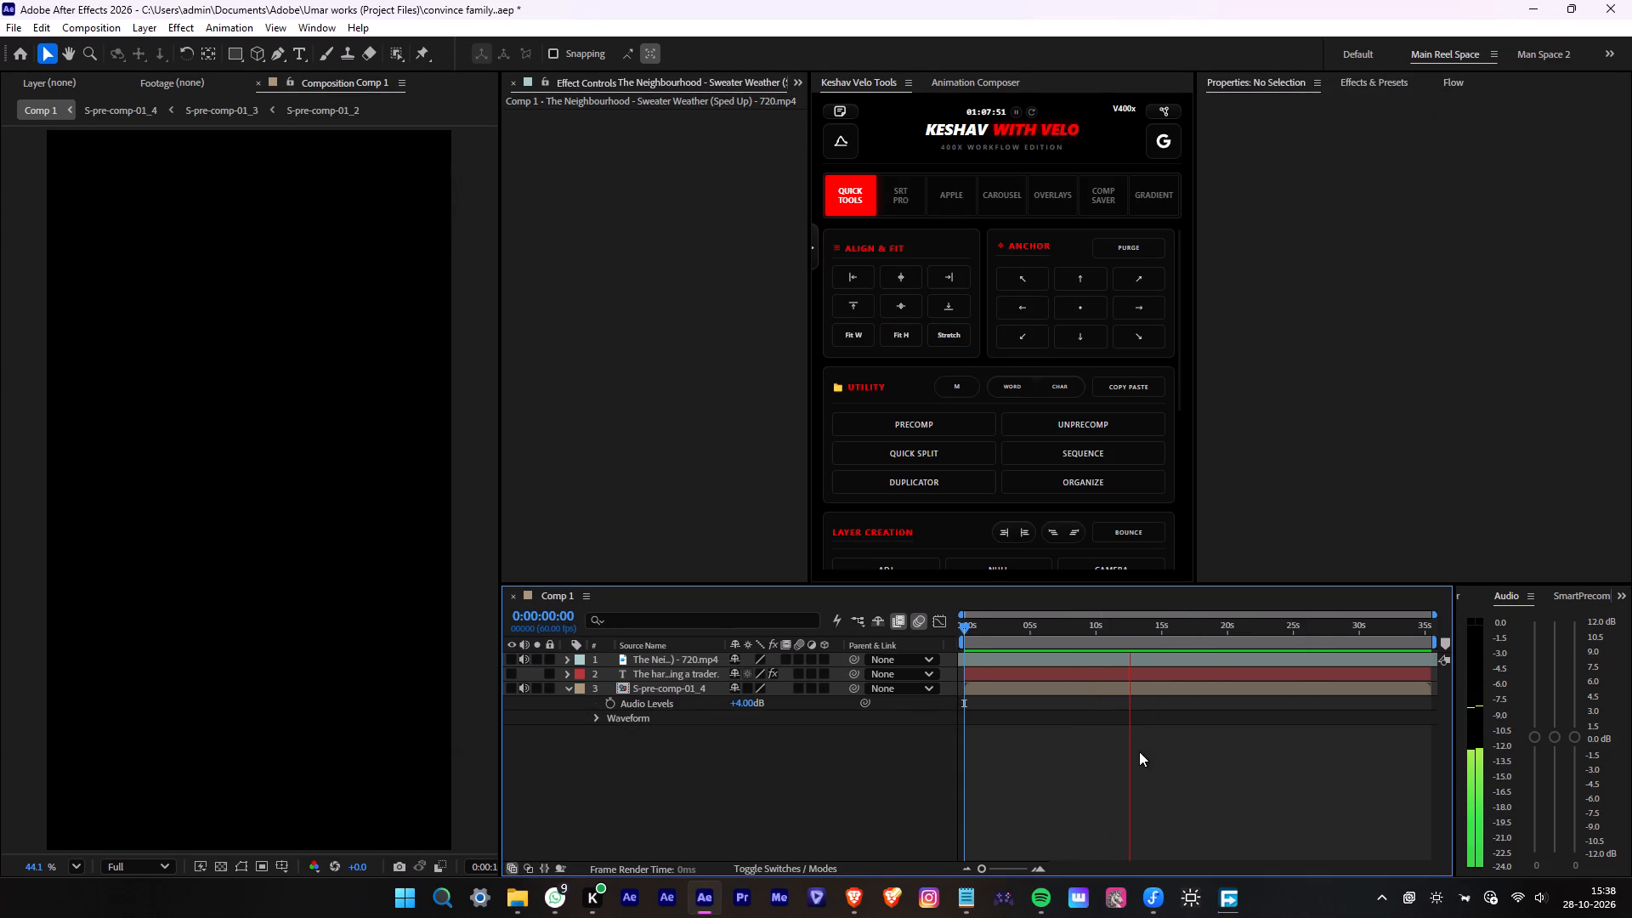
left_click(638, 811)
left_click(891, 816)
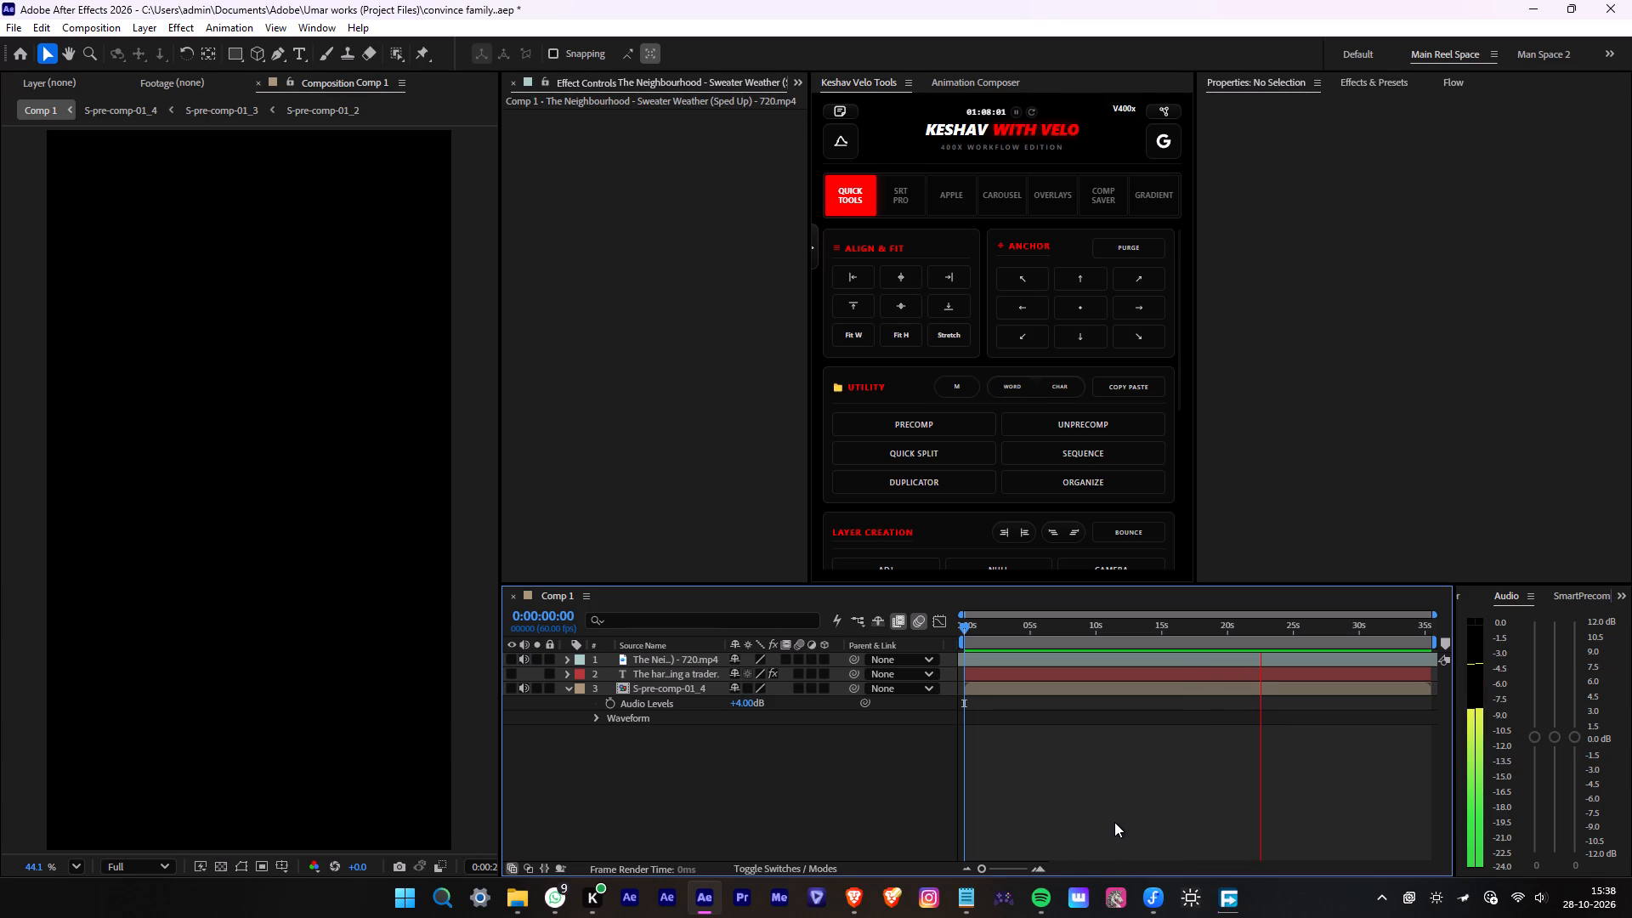
Switch to Brave, search for veus, open the Vues site and examine its campaigns and the earnings estimate for 10M monthly views.
left_click(842, 900)
left_click(133, 286)
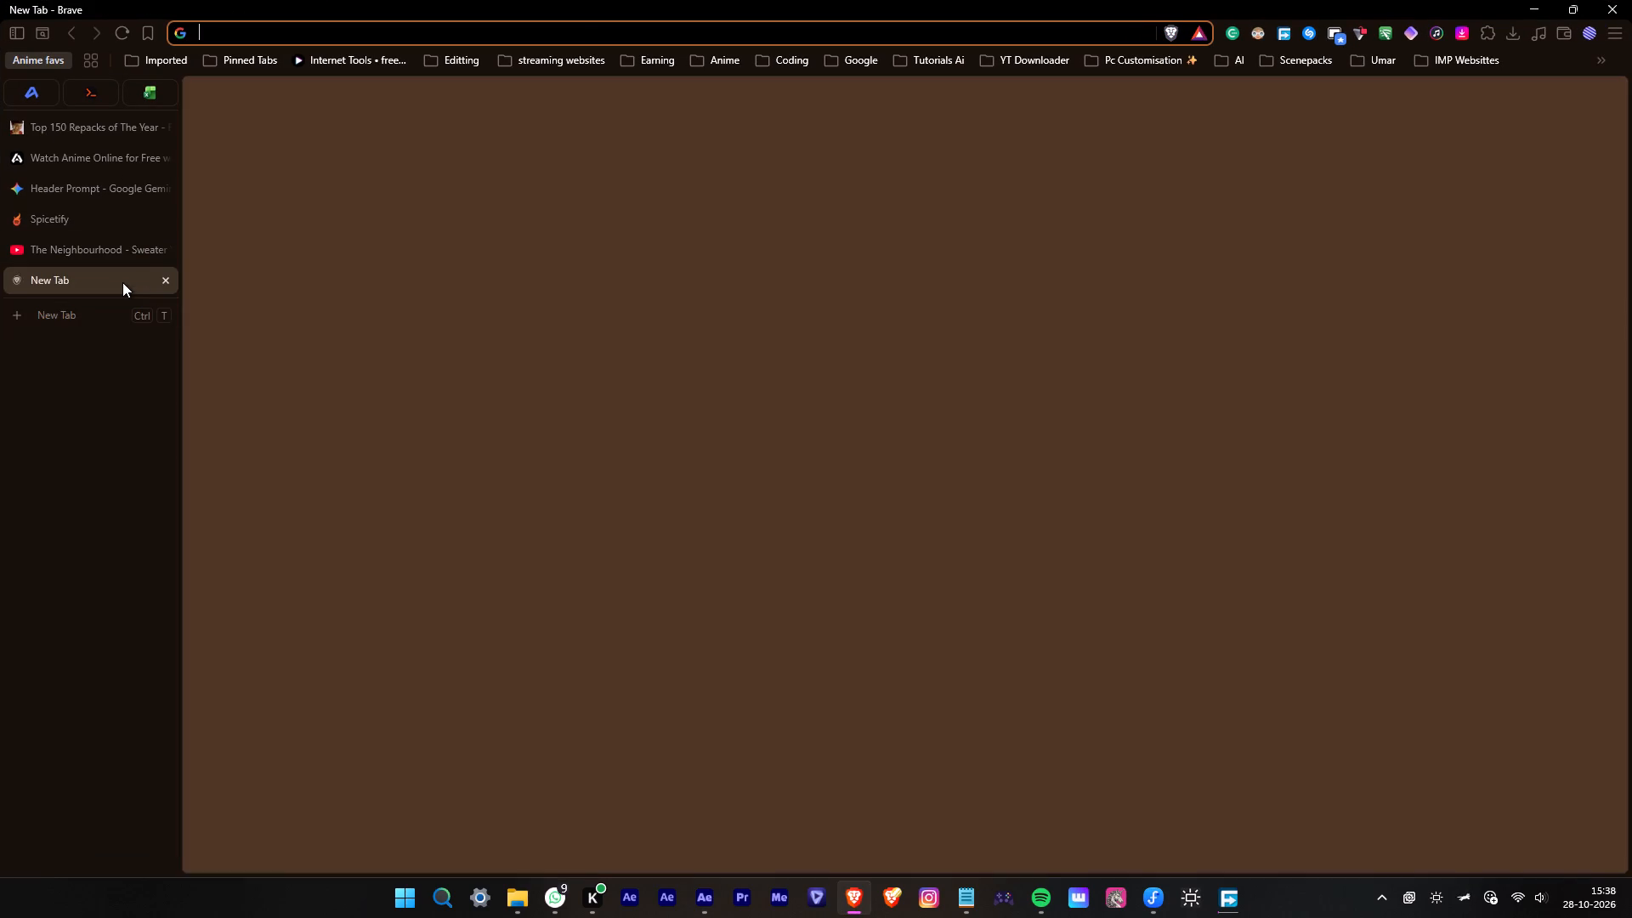
type("veus")
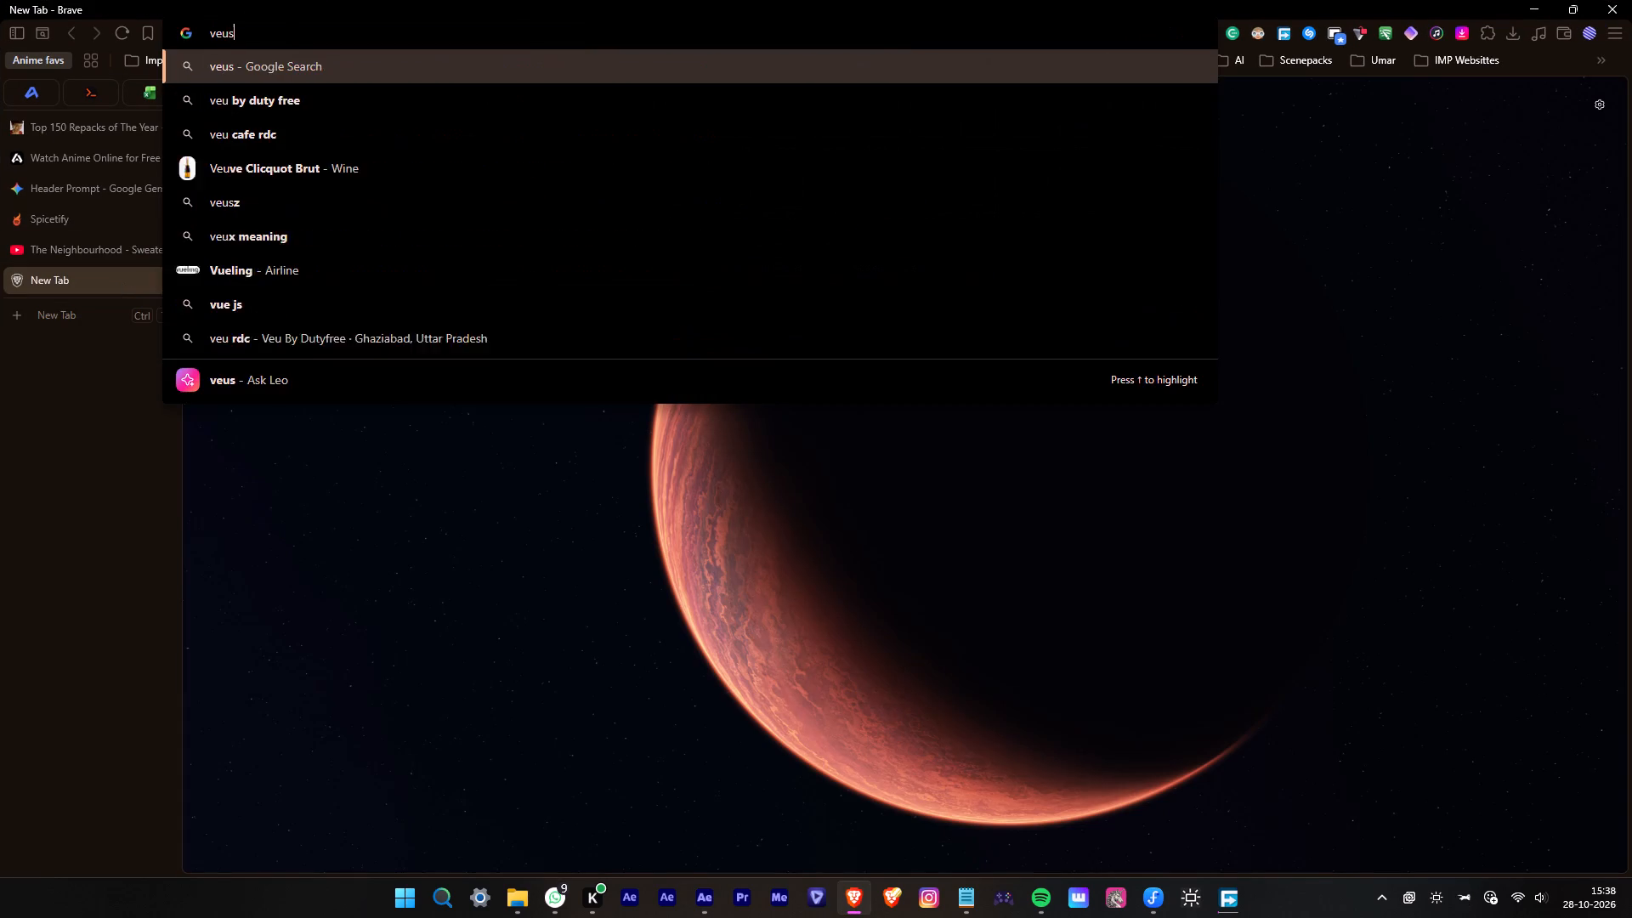
key("Return")
left_click(456, 262)
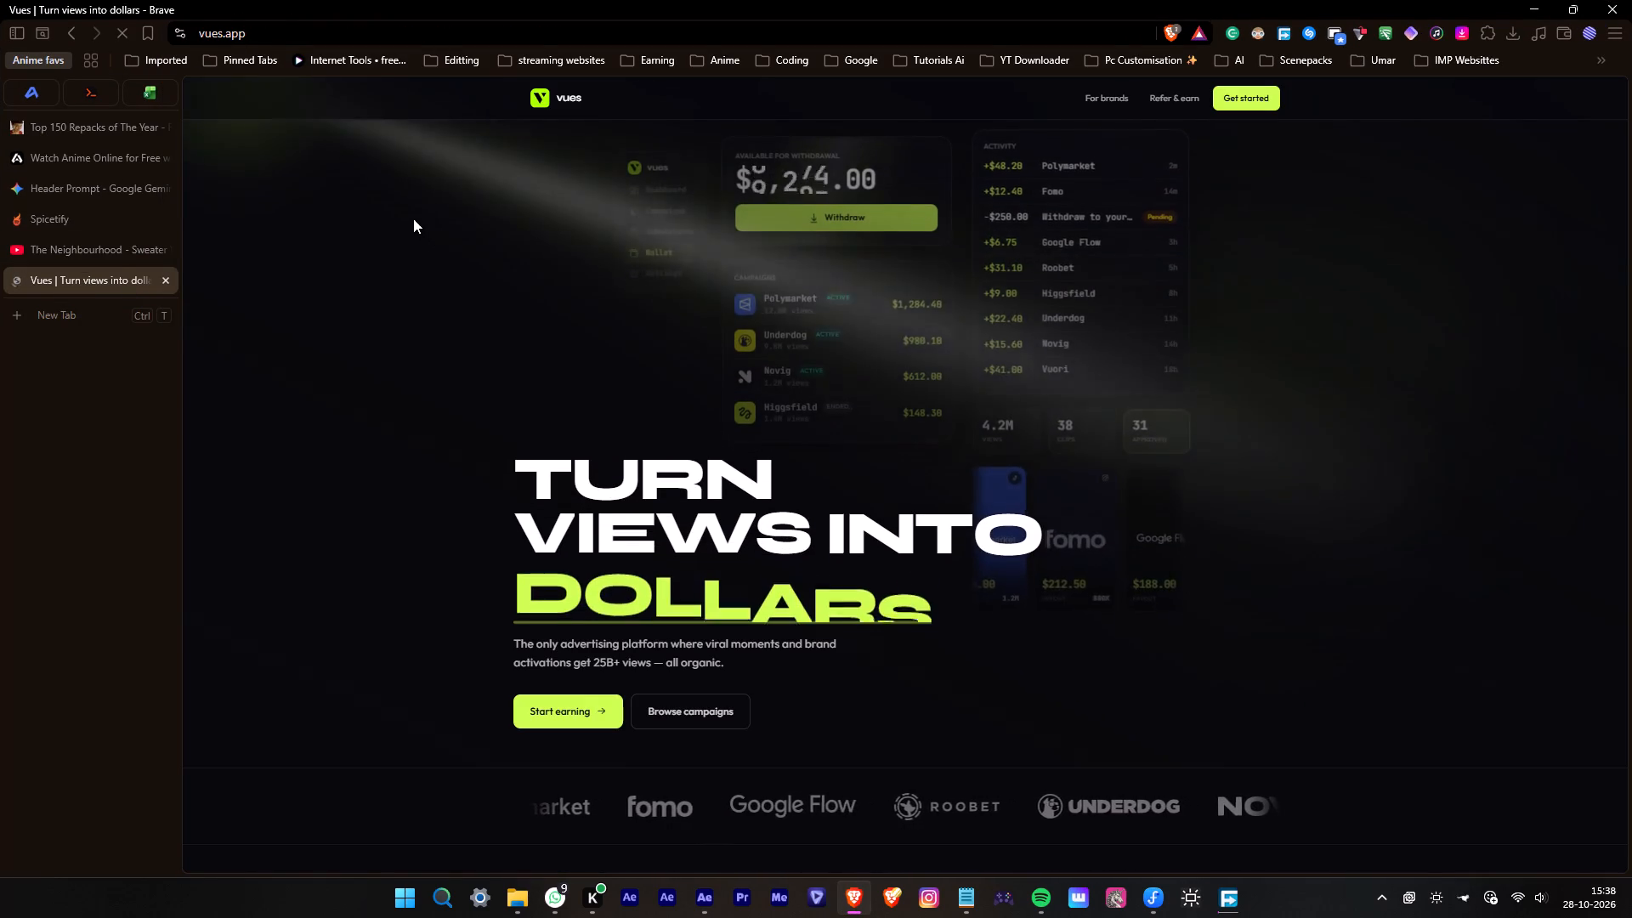
scroll(421, 236, "down", 5)
scroll(705, 290, "down", 4)
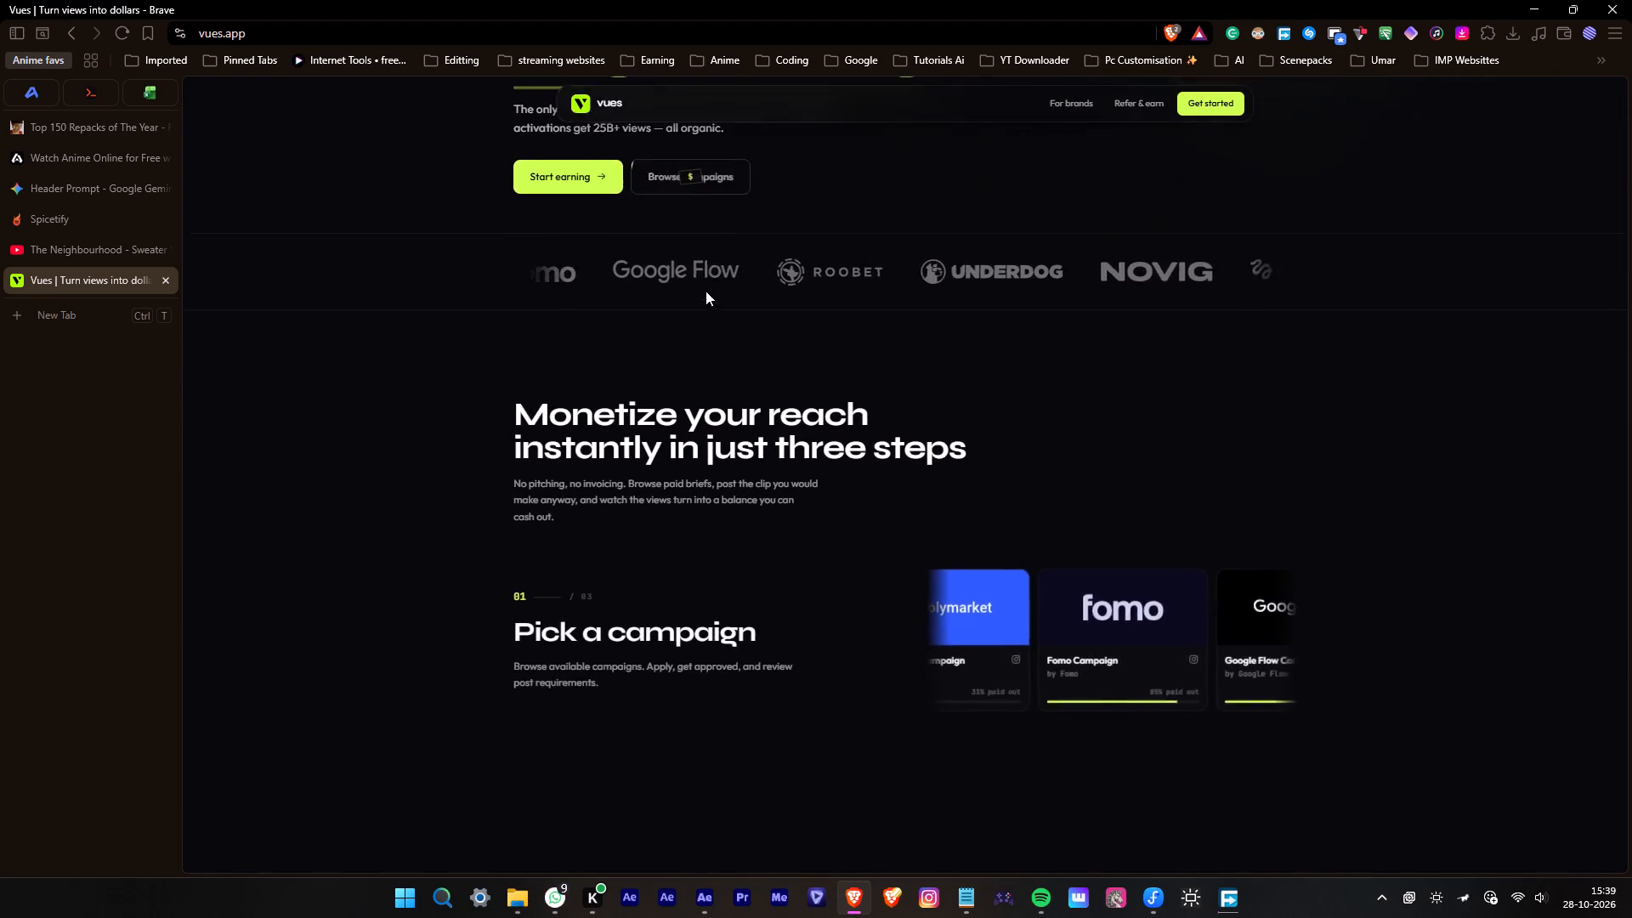
scroll(705, 291, "down", 2)
scroll(962, 257, "up", 4)
scroll(805, 237, "up", 2)
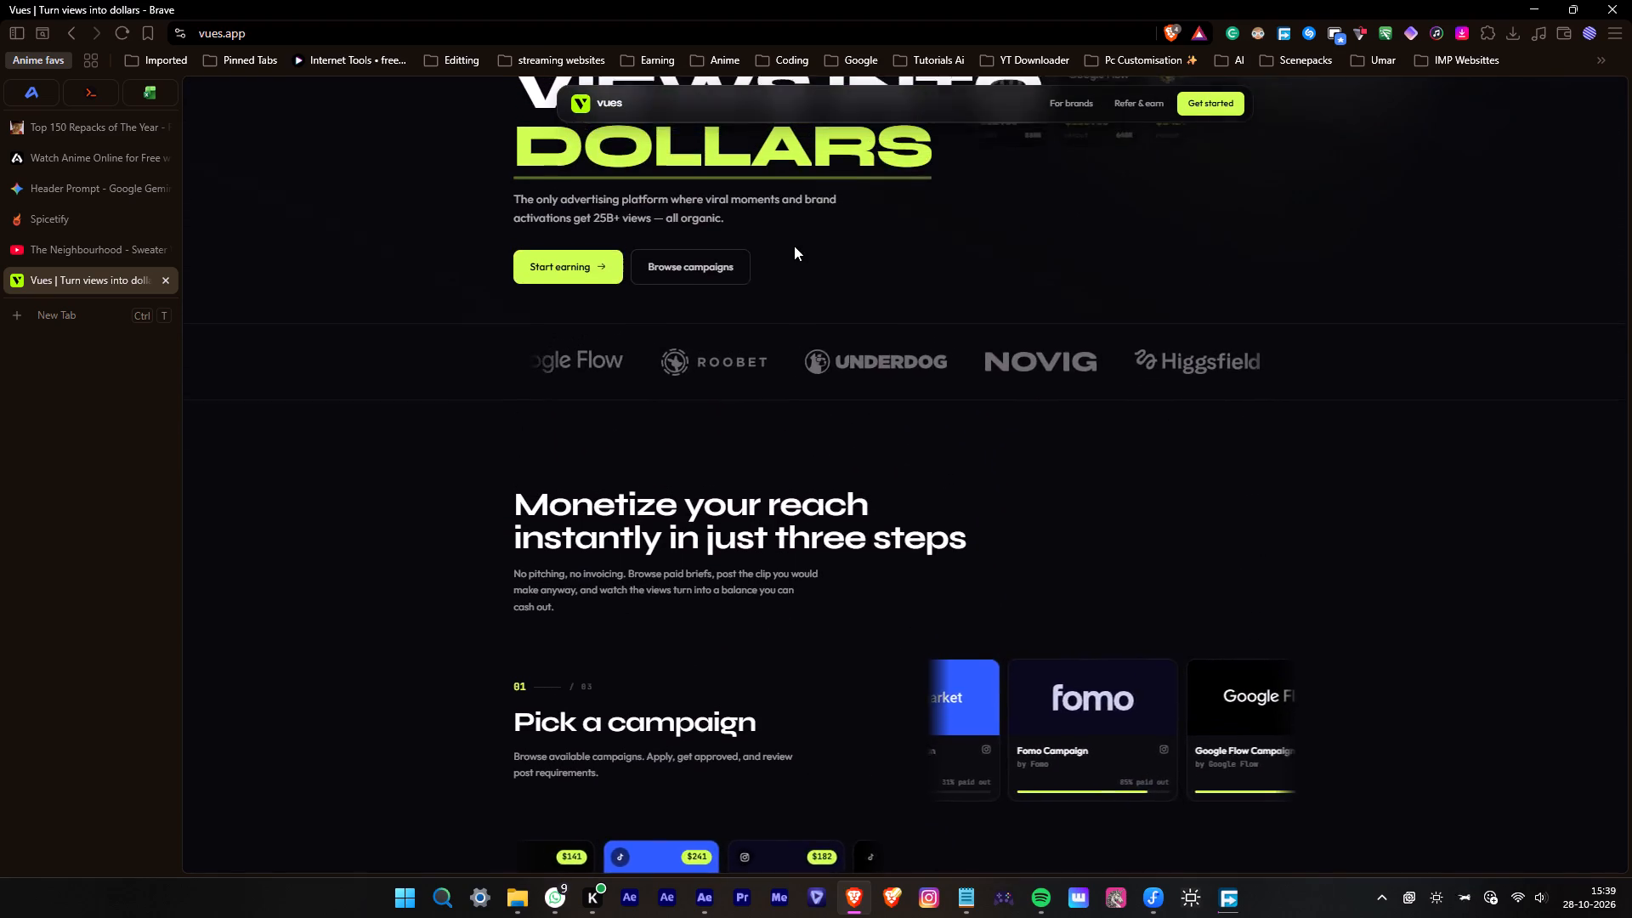
scroll(779, 314, "down", 6)
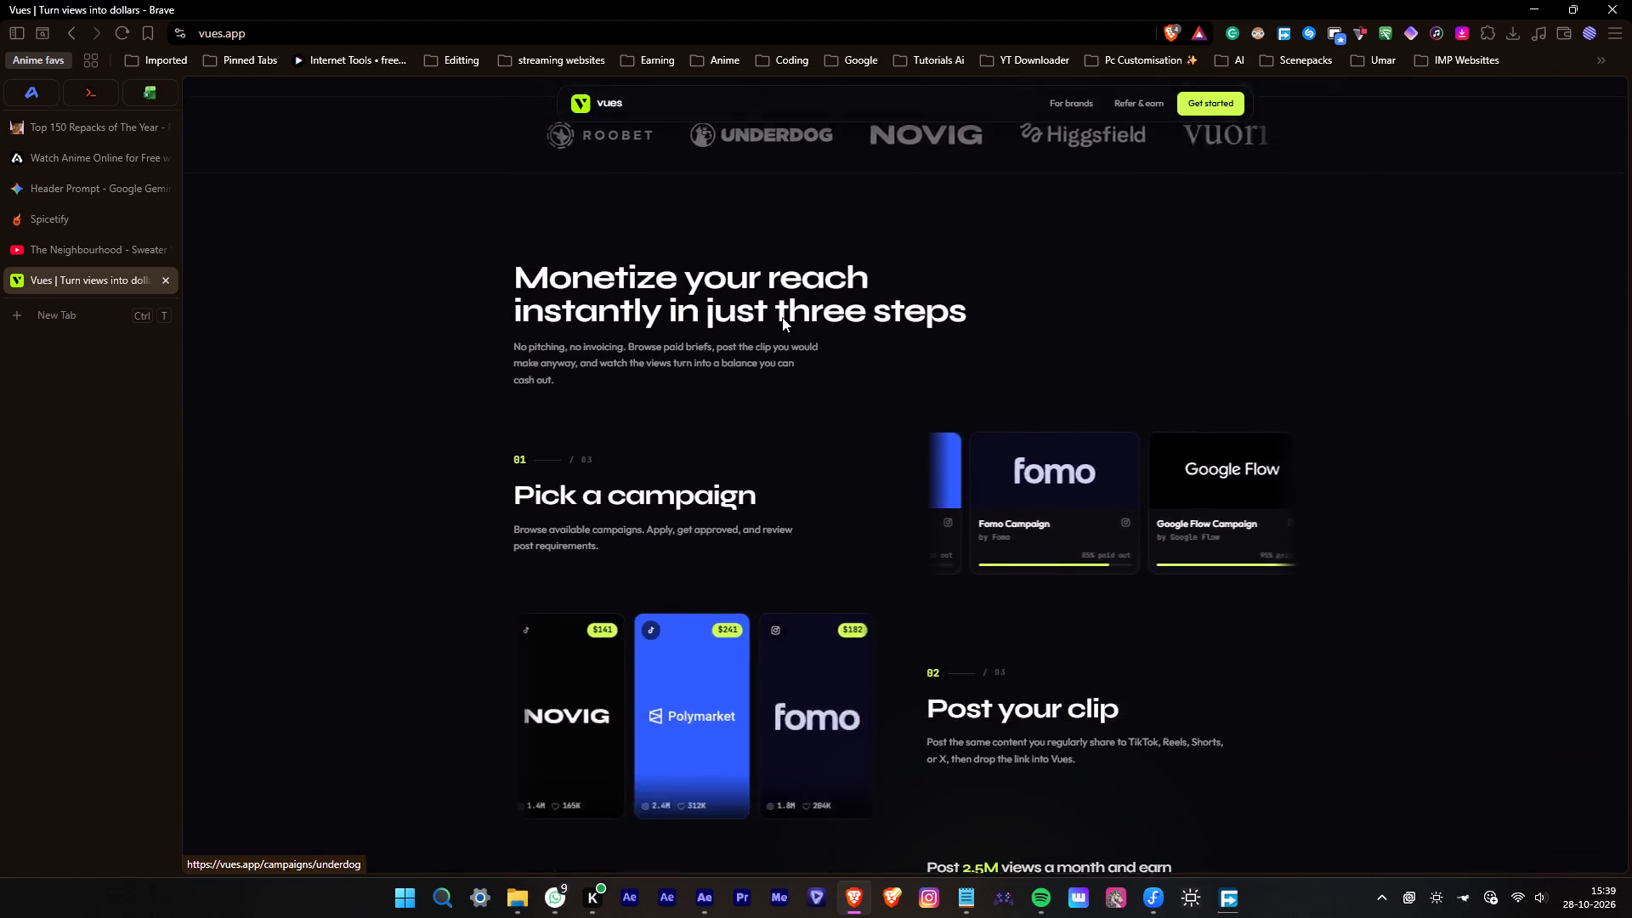
scroll(782, 319, "down", 6)
scroll(1160, 220, "up", 2)
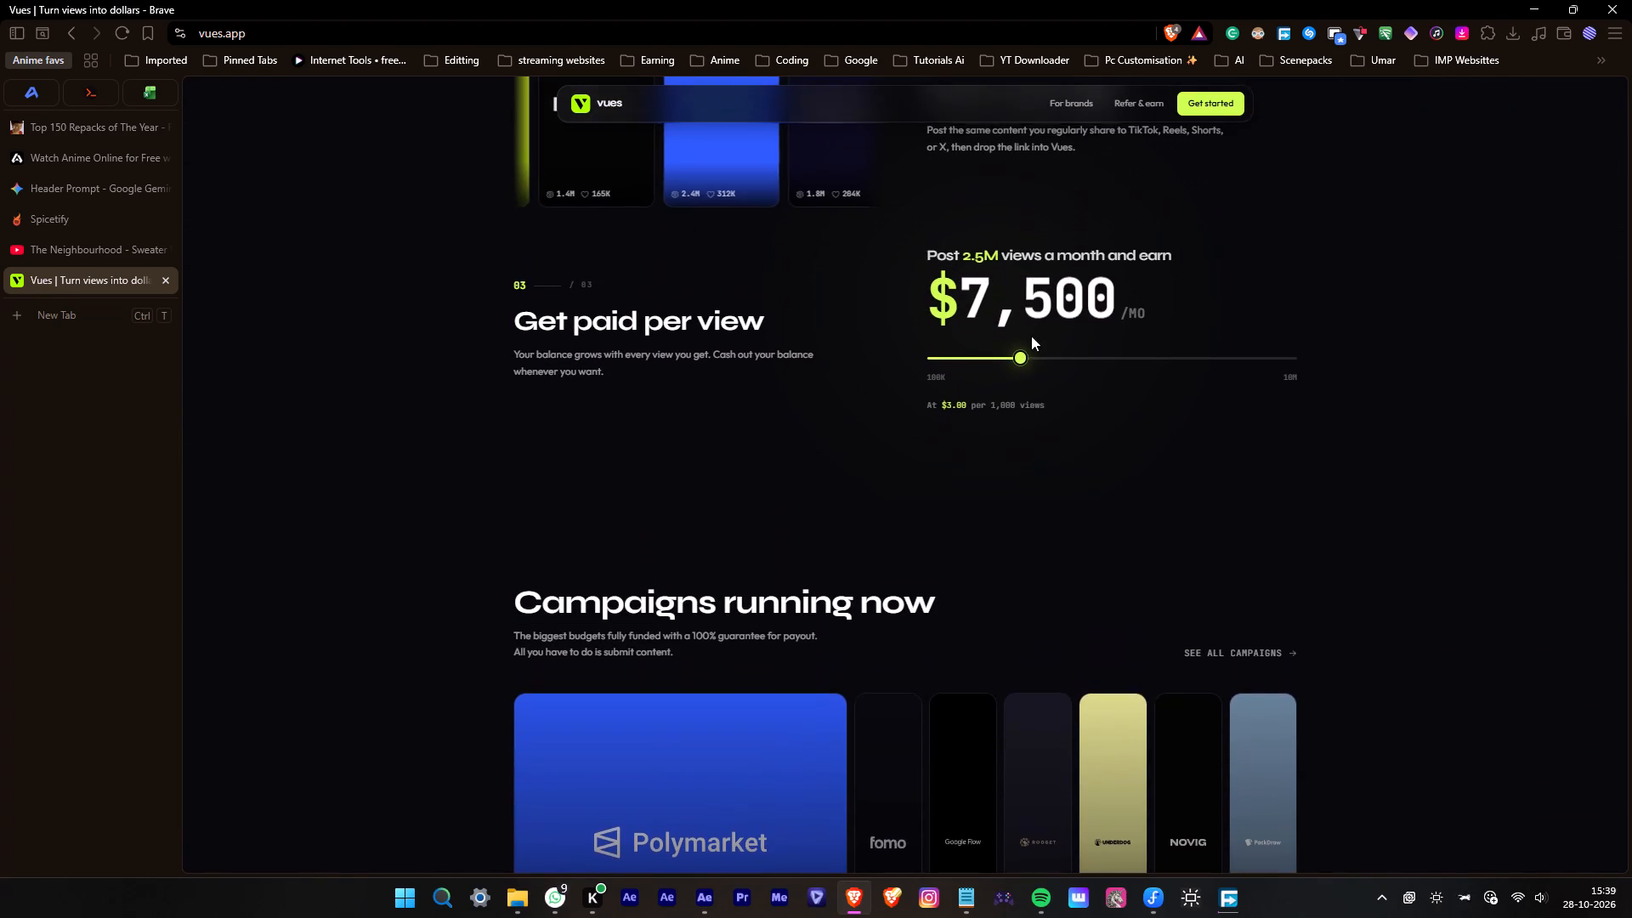
left_click_drag(1018, 366, 1364, 374)
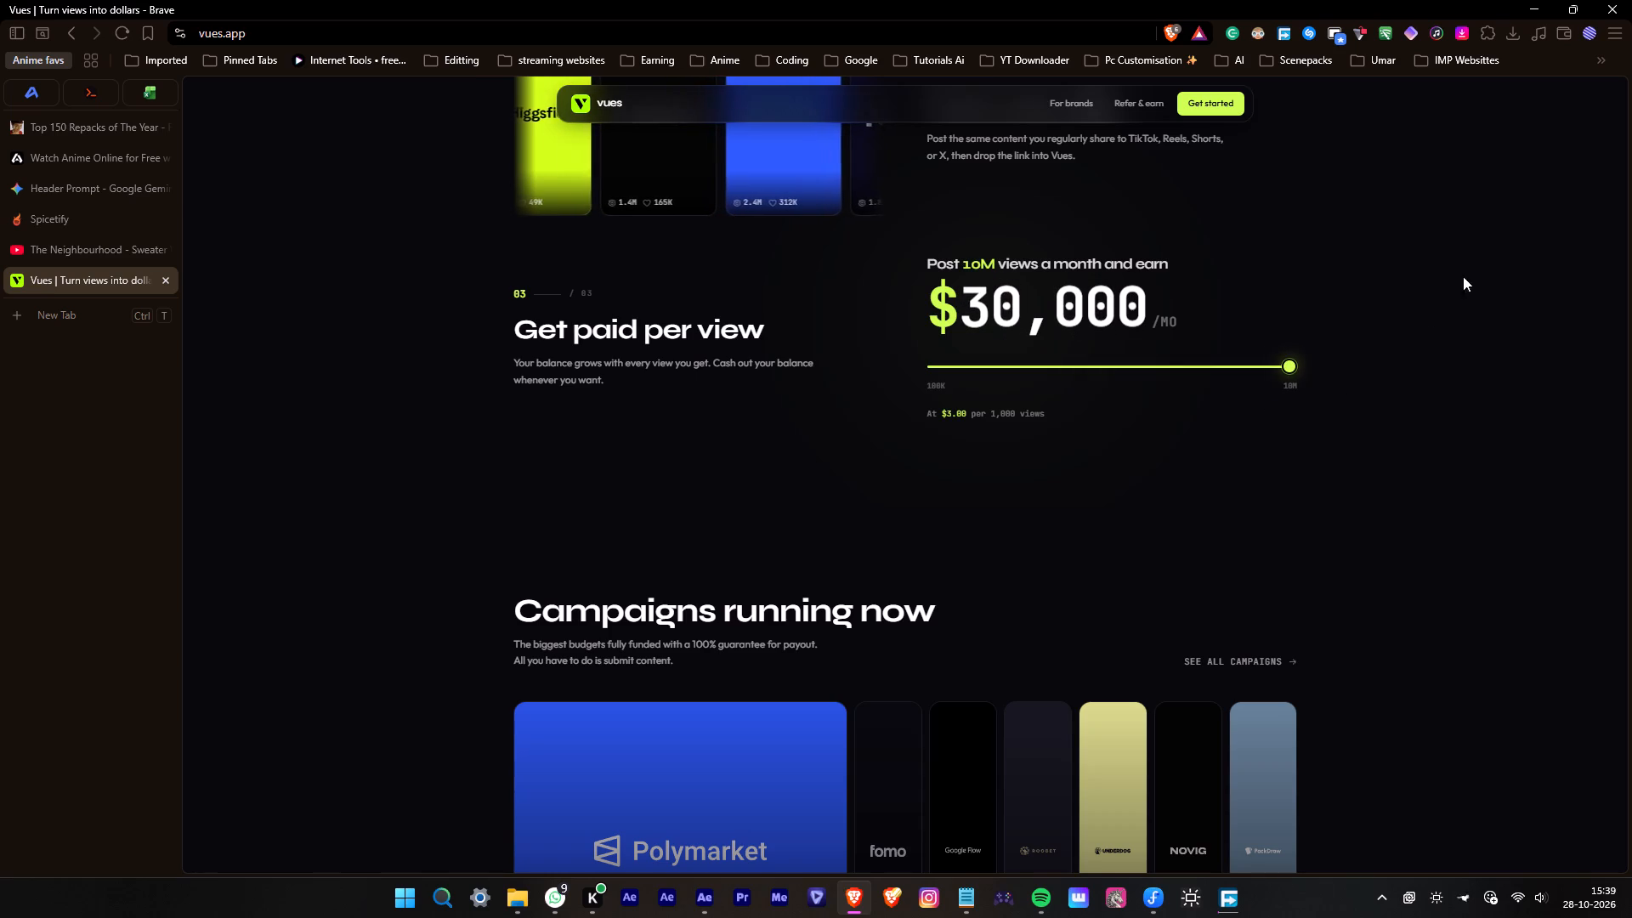
left_click(1545, 6)
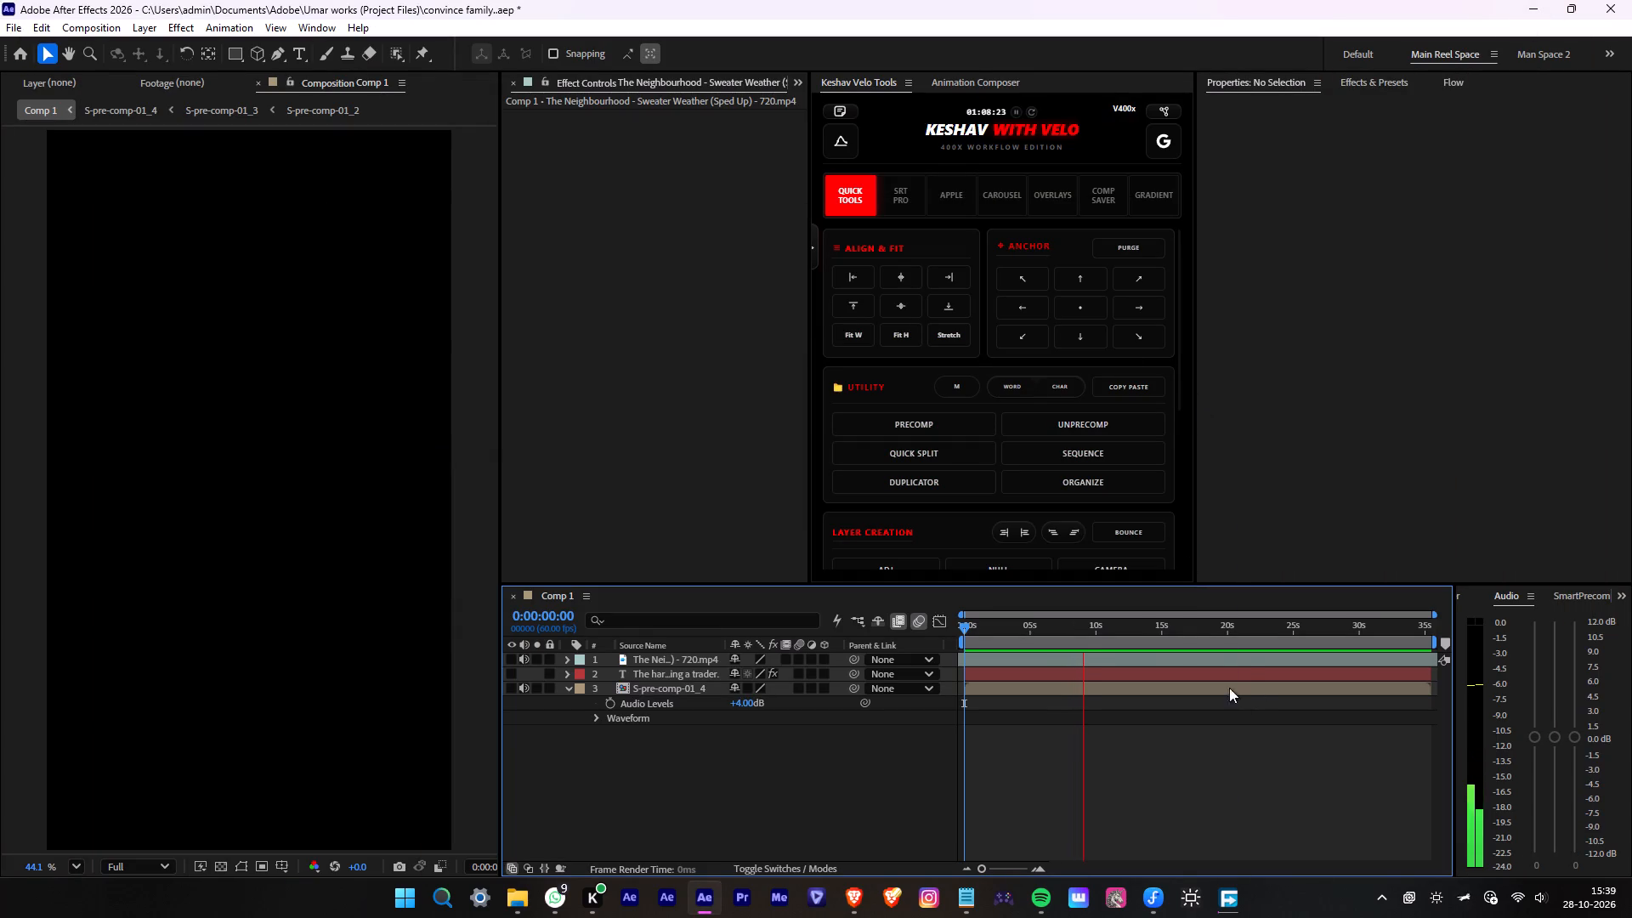
Return to After Effects and preview Comp 1's audio from about 25 seconds in.
key("space")
left_click_drag(1260, 634, 1296, 627)
key("space")
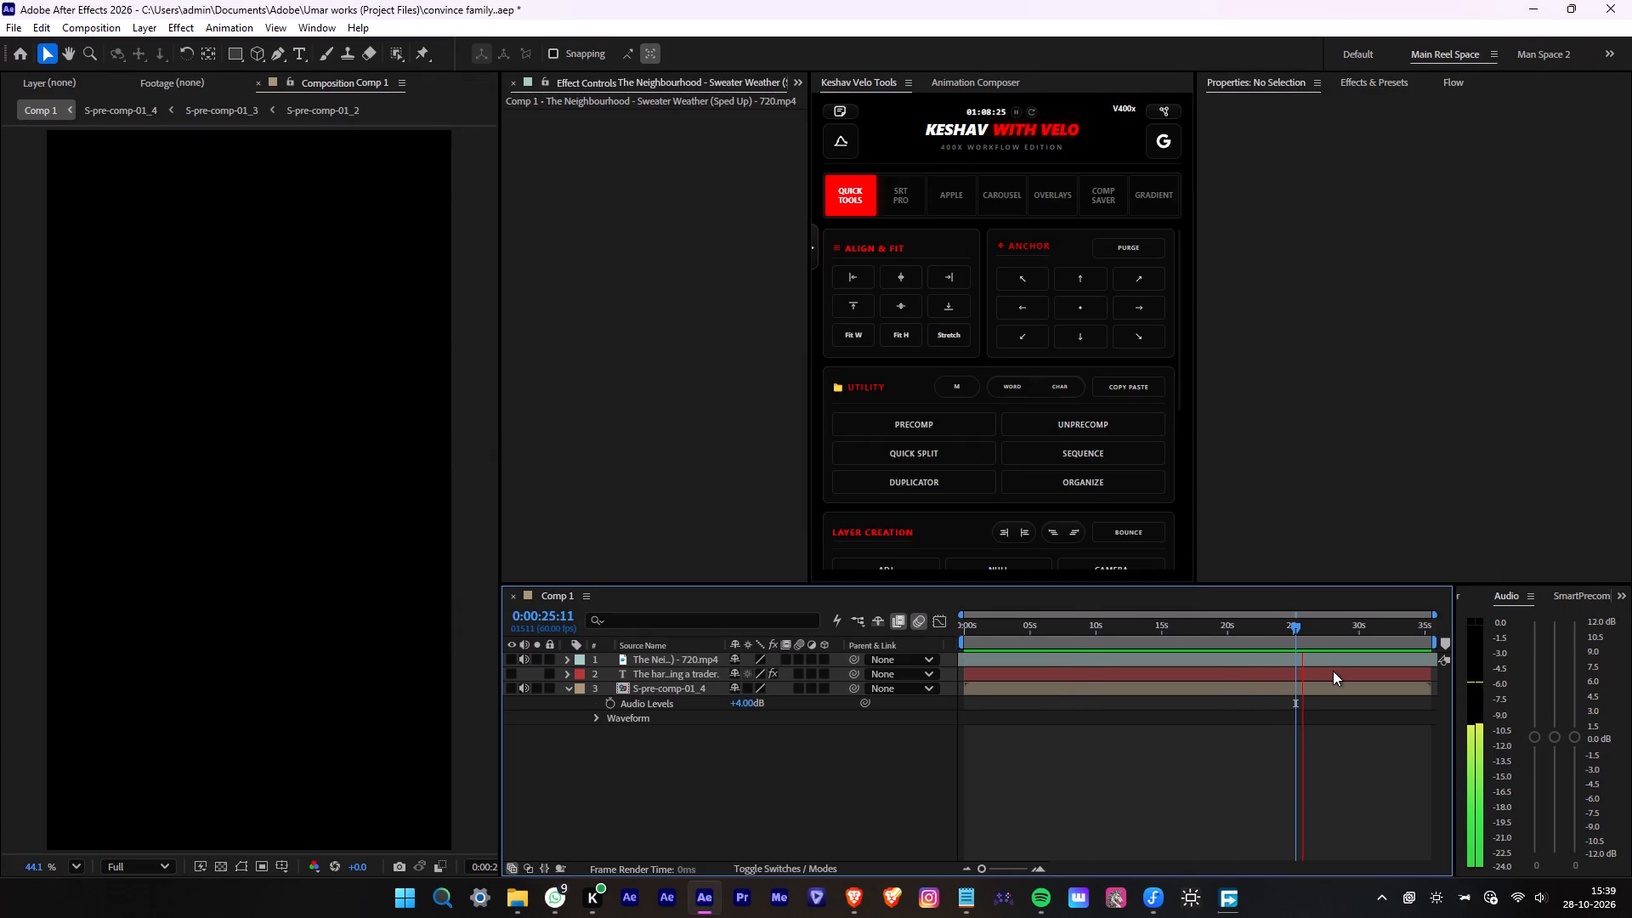
key("space")
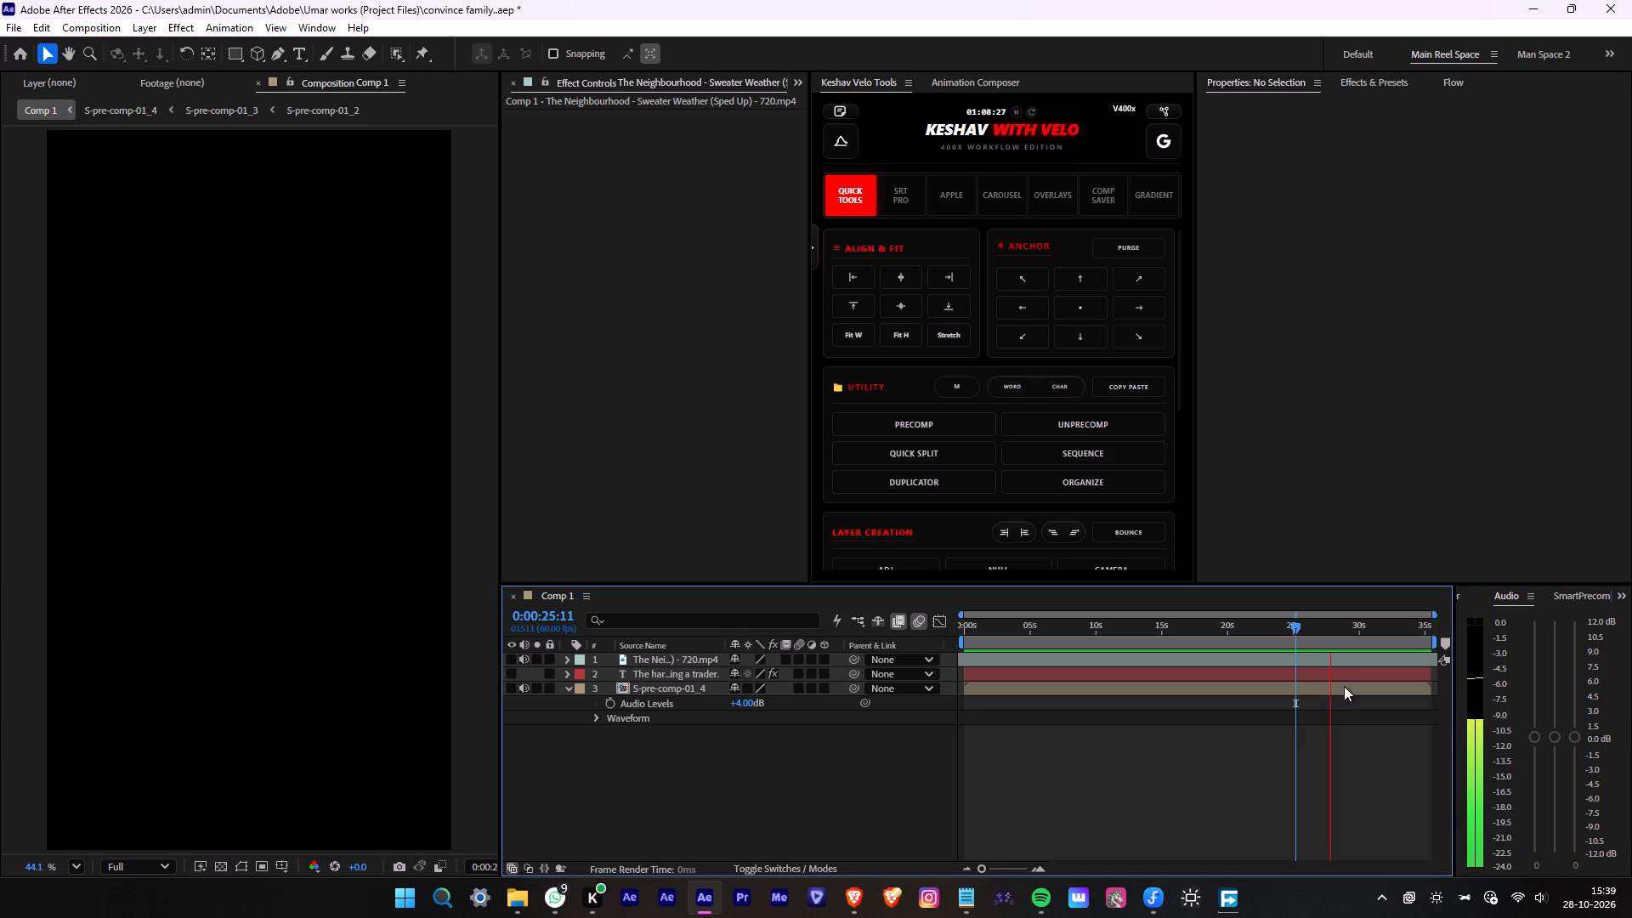
key("space")
Show the Sweater Weather layer's waveform, slide the layer earlier so a later part of the song plays, and preview from the start.
left_click(1361, 669)
key("l")
key("l")
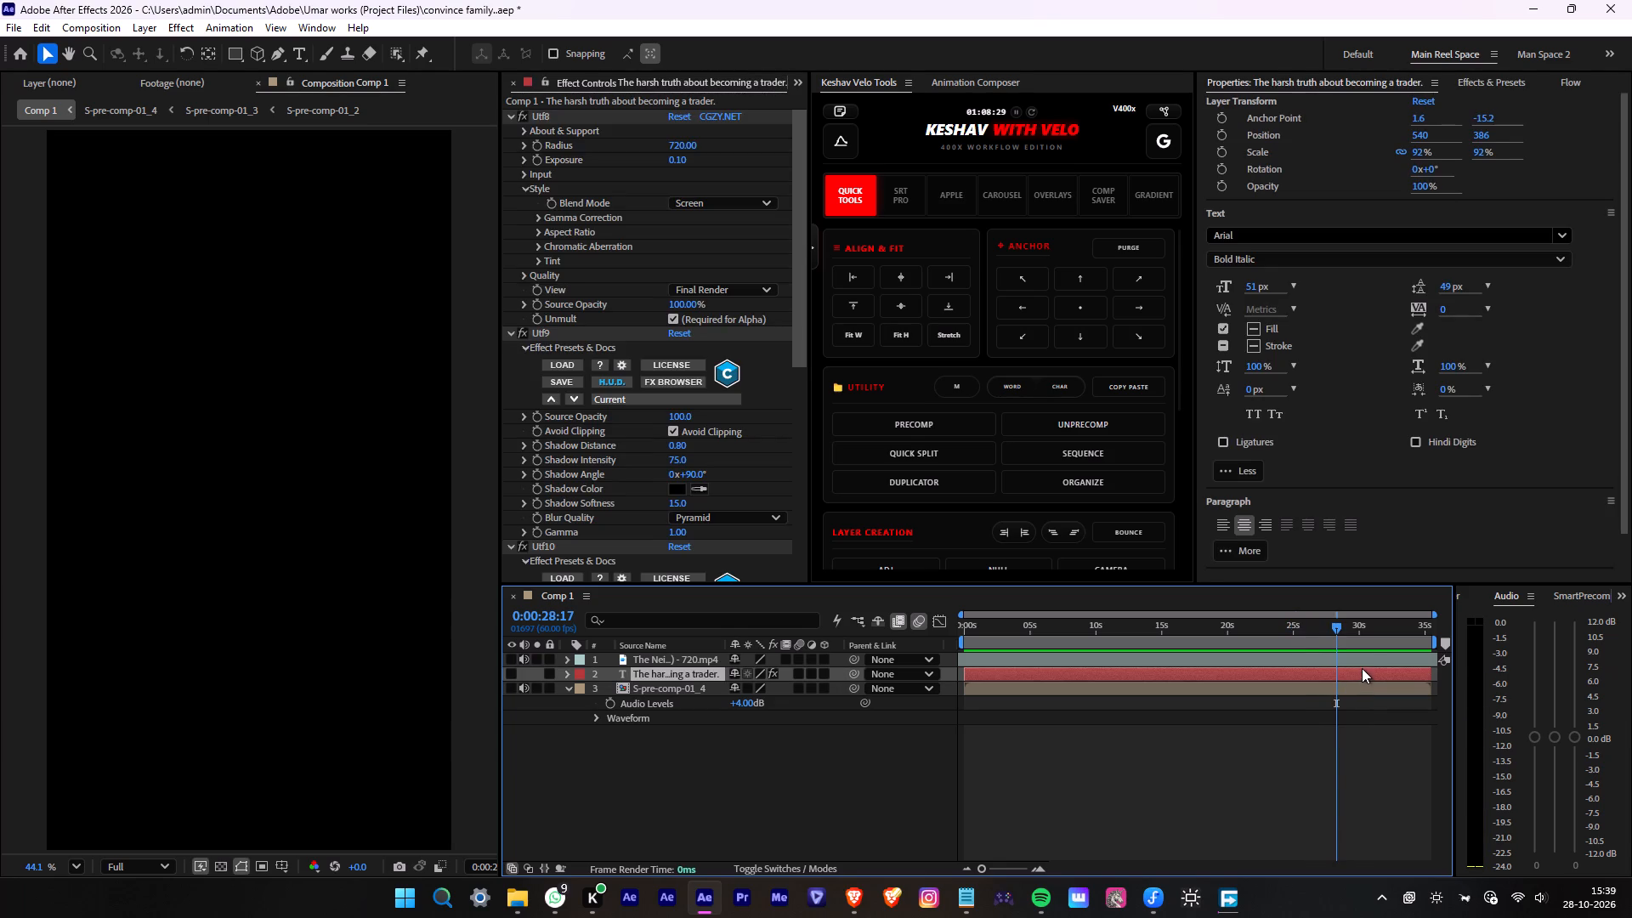
left_click(1365, 660)
type("ll")
left_click_drag(1365, 659, 840, 655)
left_click_drag(1060, 641, 807, 640)
key("space")
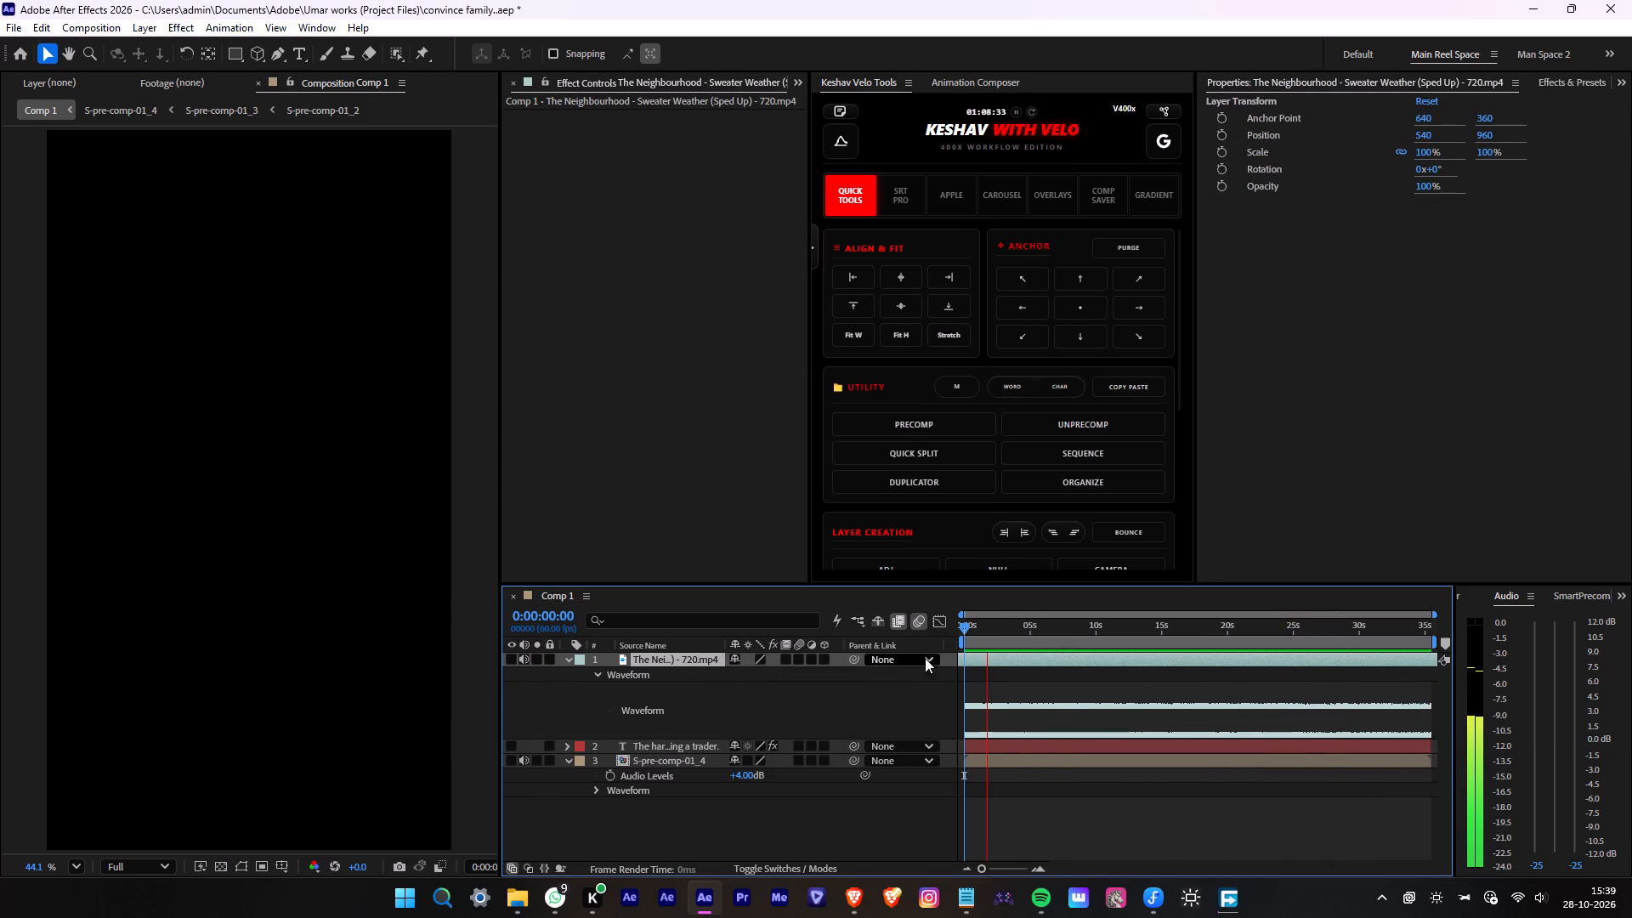
Slide the Sweater Weather layer later by about 11 seconds and preview the new song alignment.
key("space")
left_click_drag(984, 659, 1130, 661)
key("space")
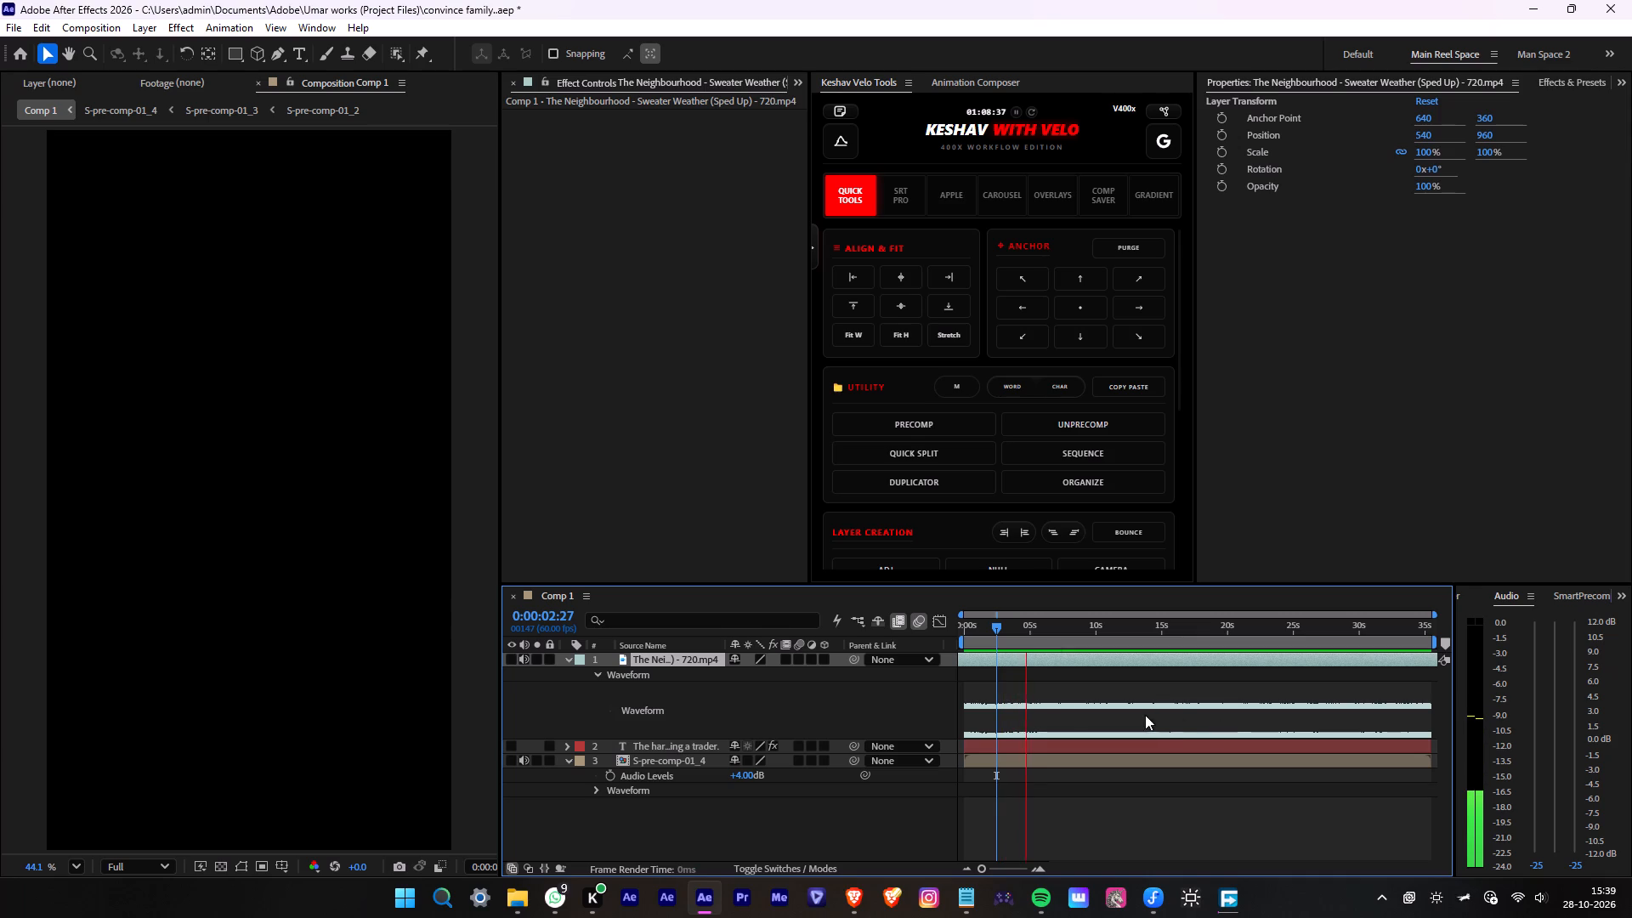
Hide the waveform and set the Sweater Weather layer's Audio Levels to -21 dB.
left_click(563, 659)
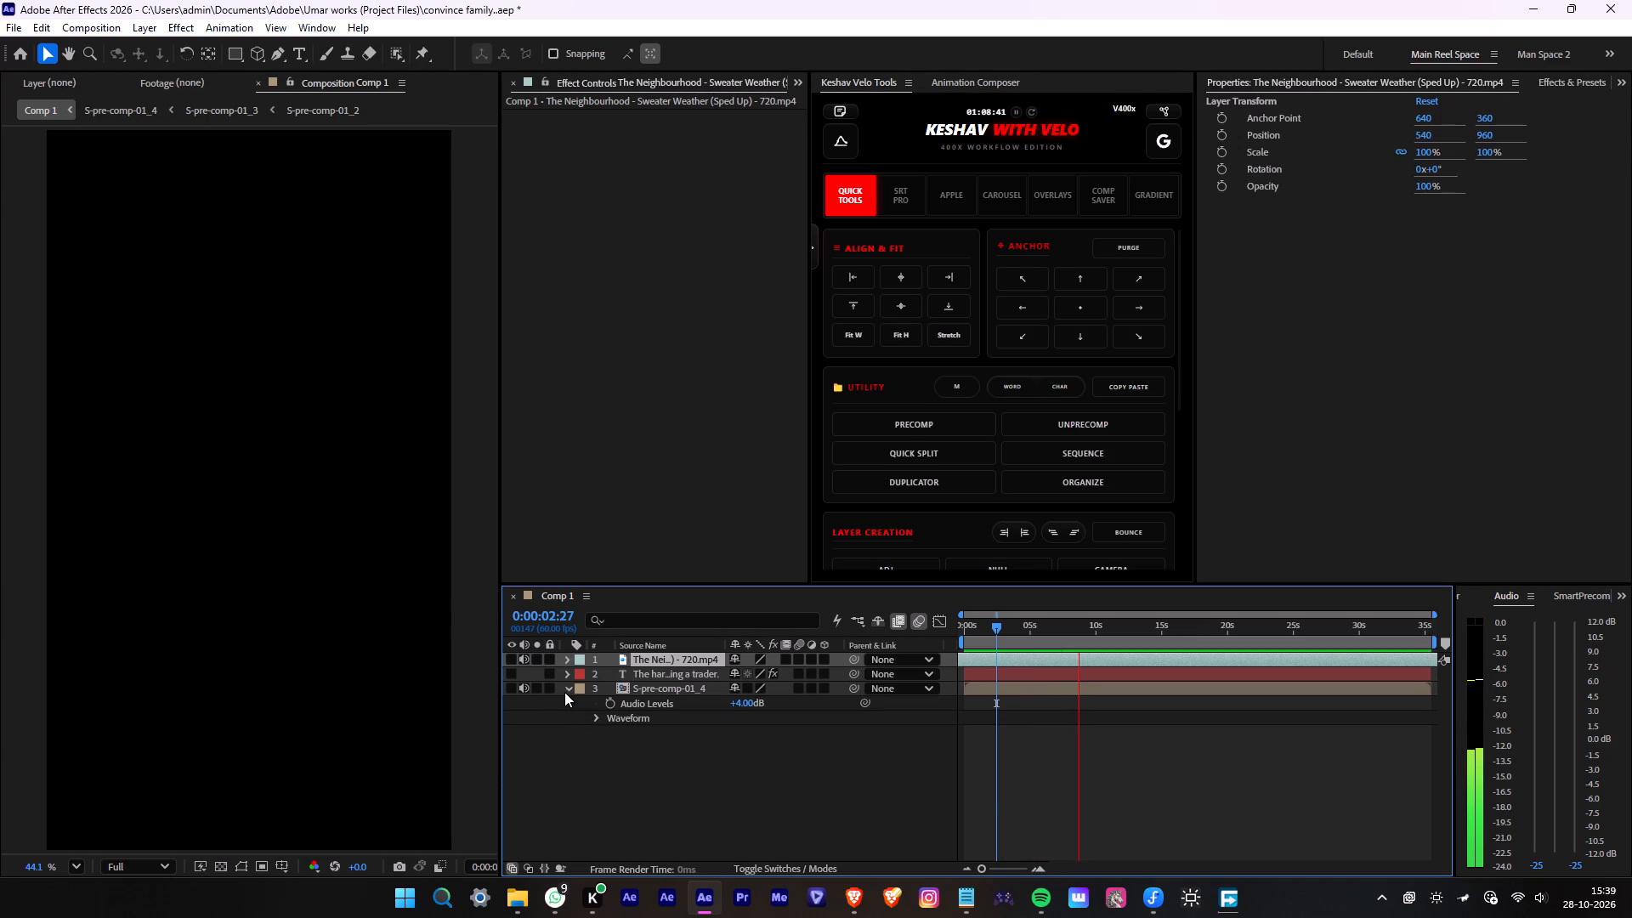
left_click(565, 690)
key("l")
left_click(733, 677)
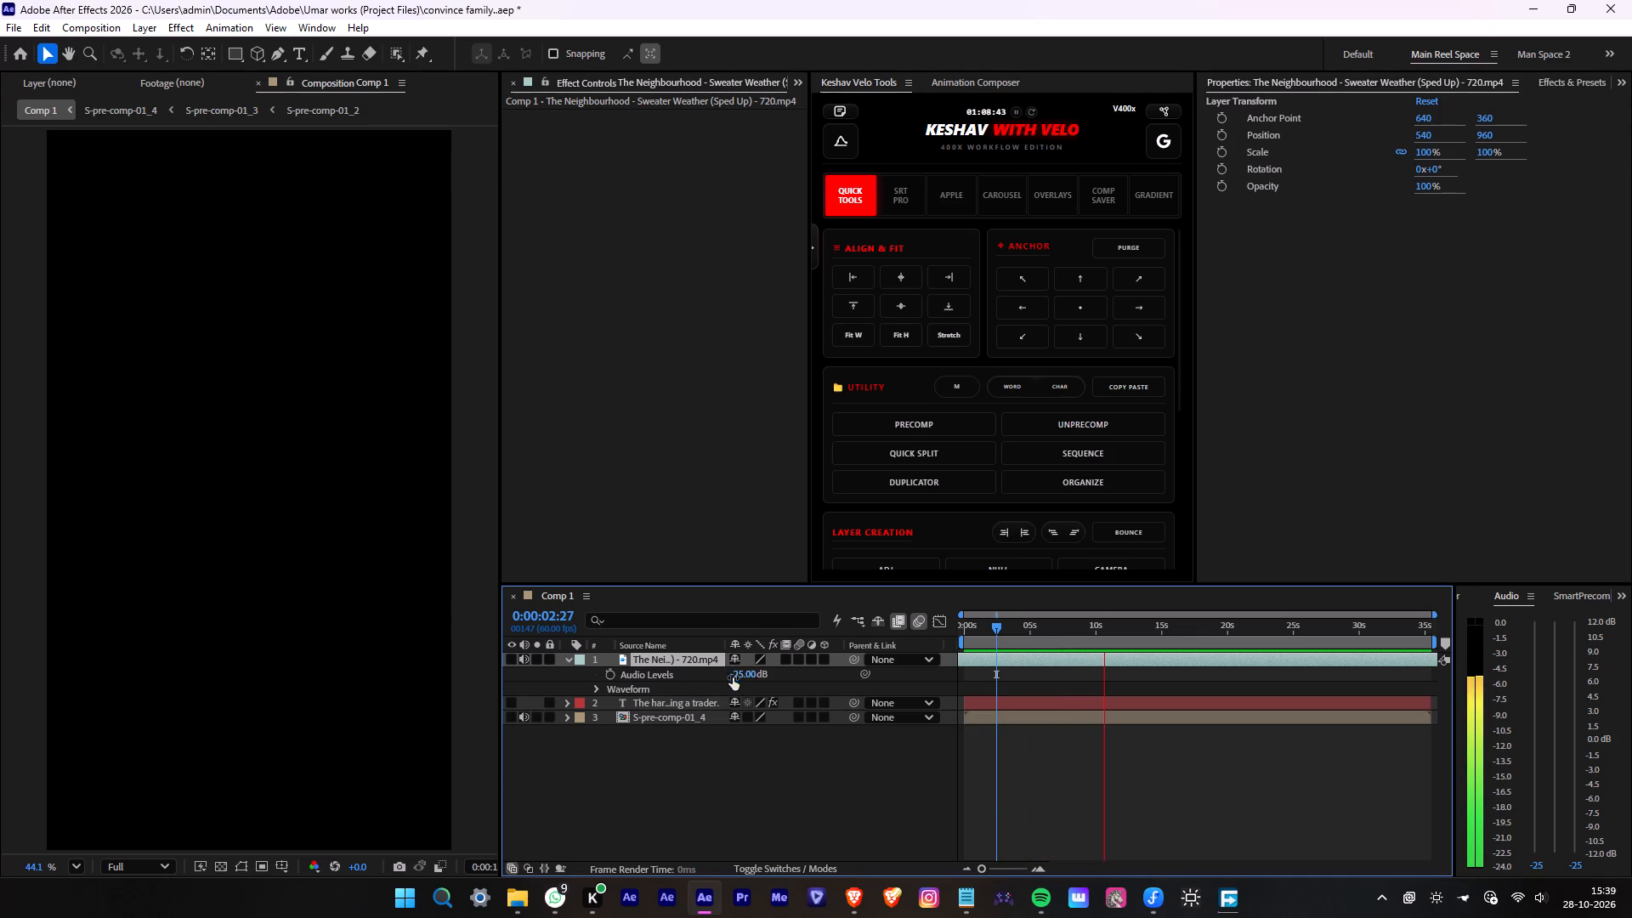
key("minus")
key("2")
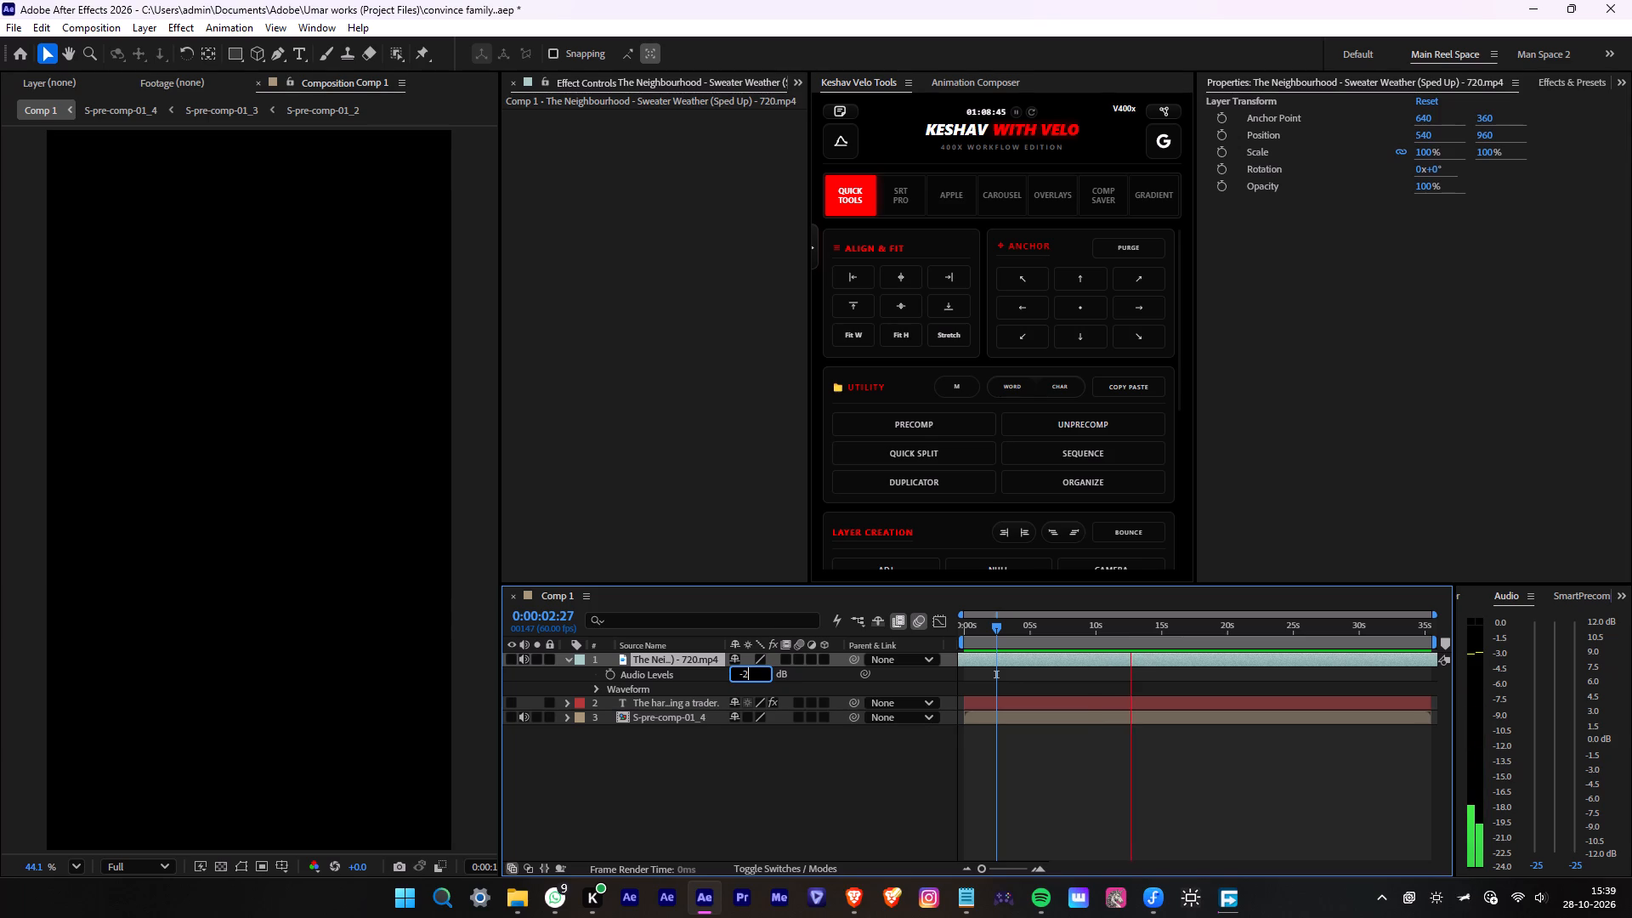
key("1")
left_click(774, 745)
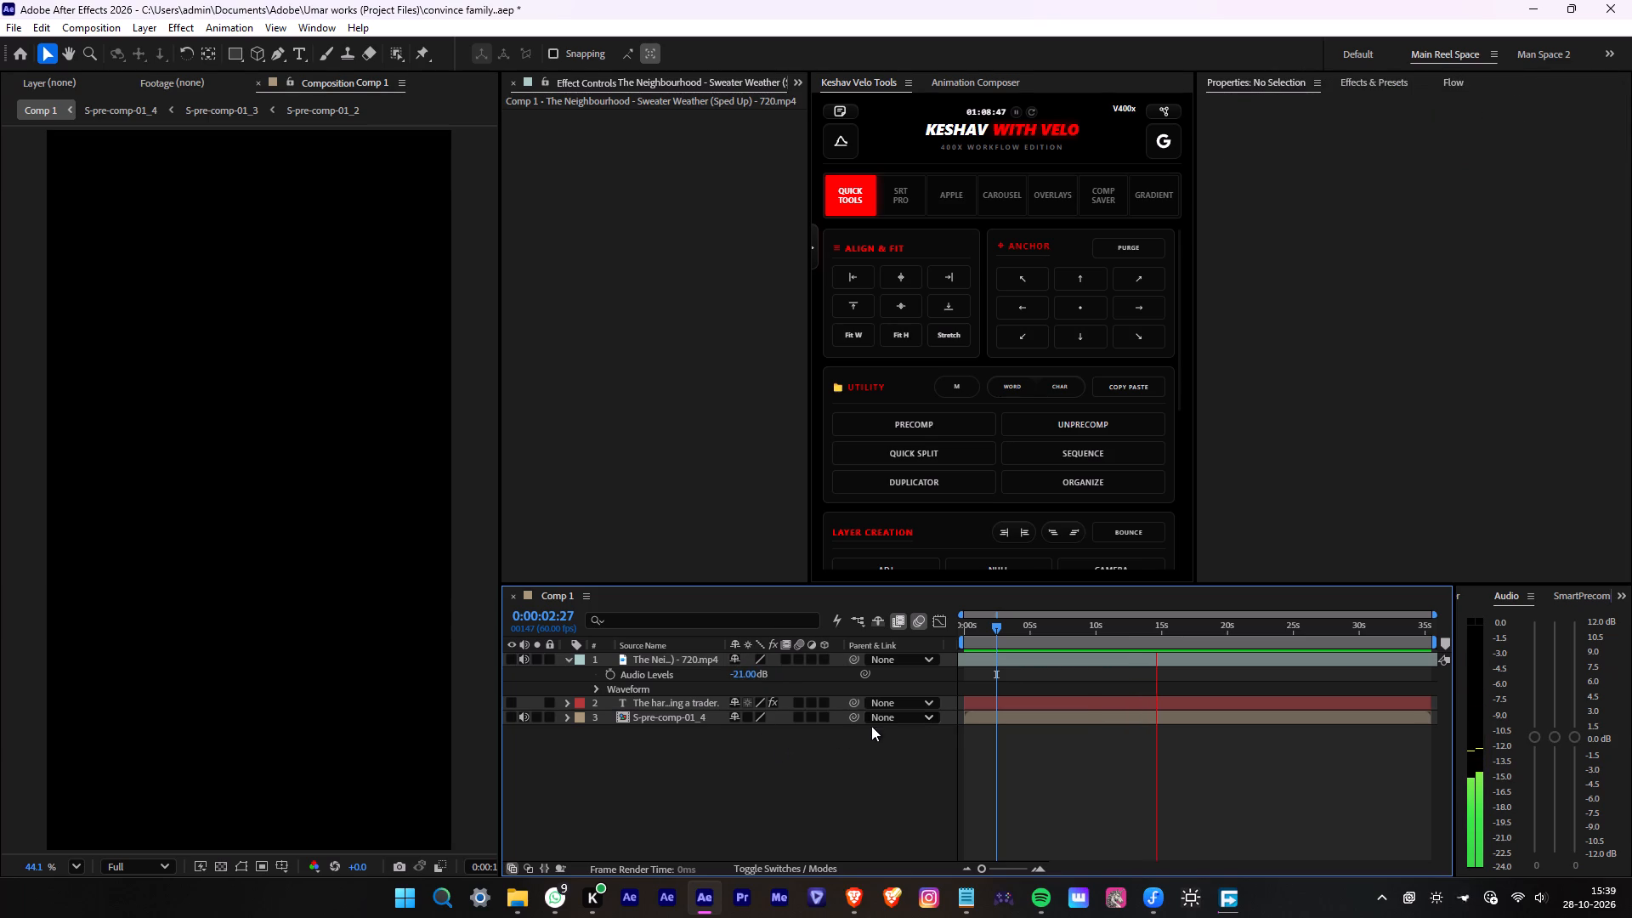
Set the Sweater Weather layer's Audio Levels to -23 dB.
left_click(738, 673)
key("minus")
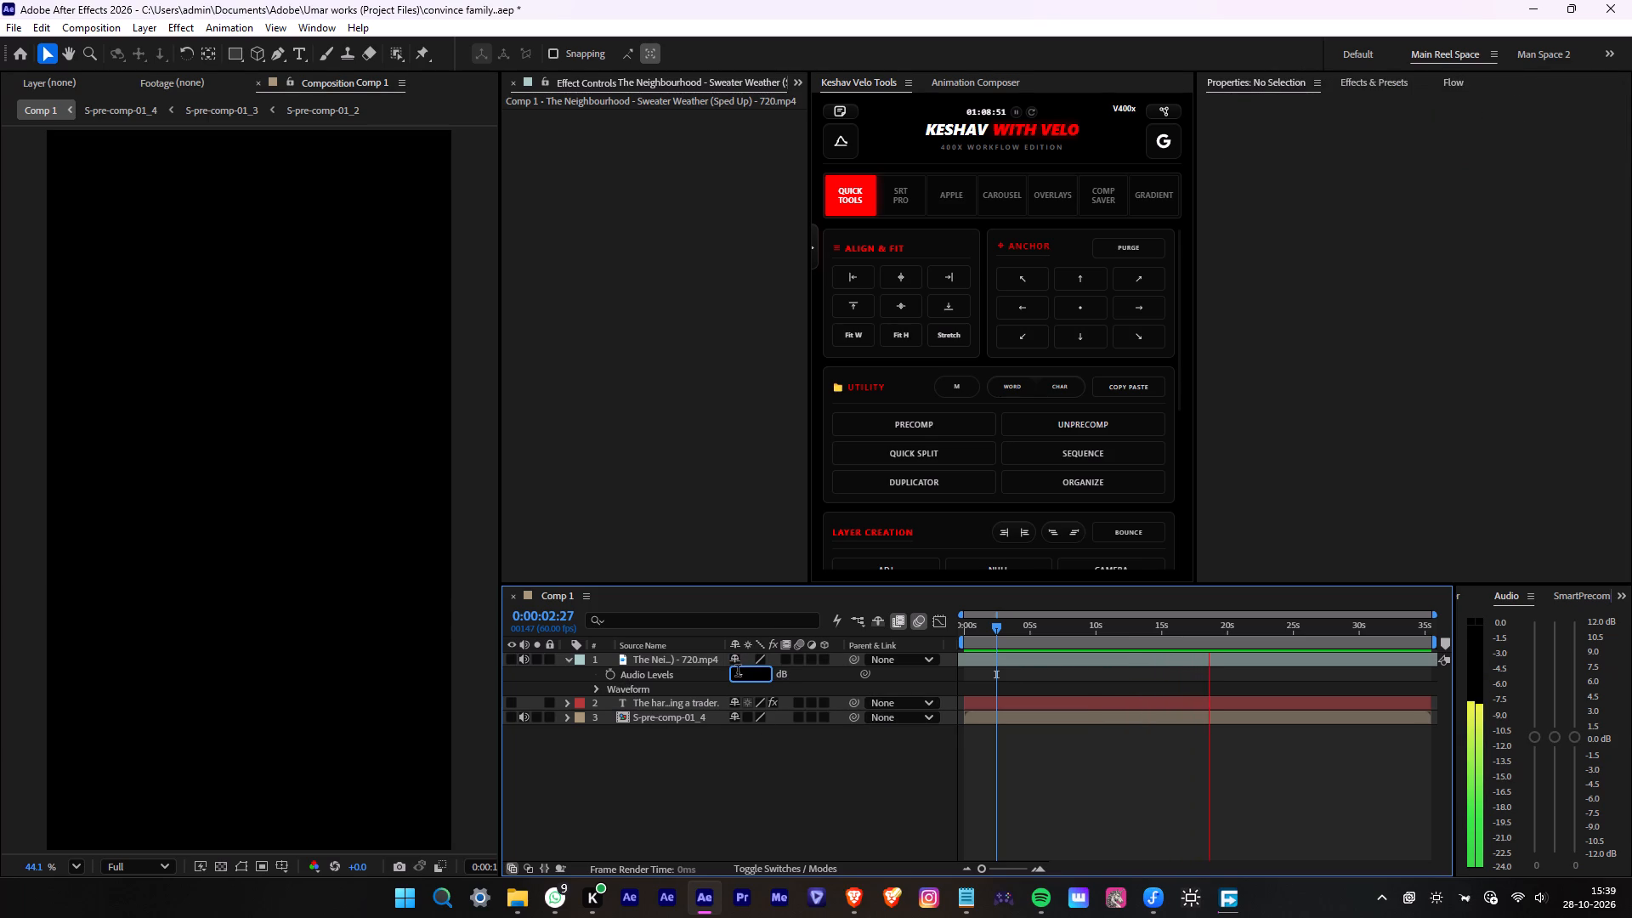
key("2")
key("3")
left_click(801, 745)
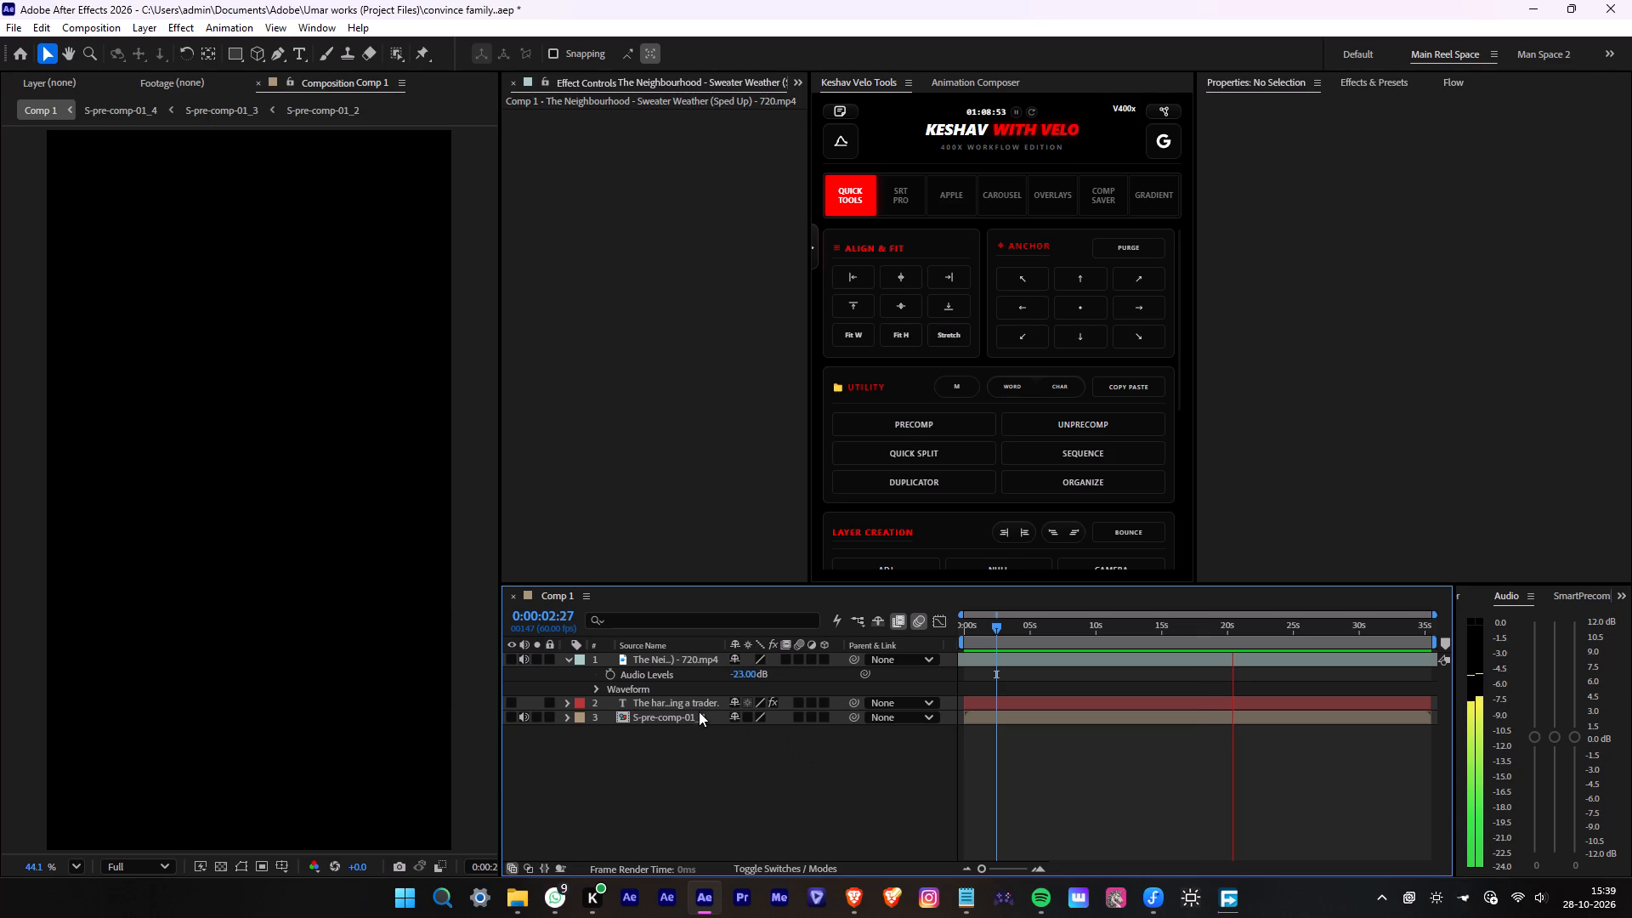
Set the Audio Levels of the S-pre-comp-01_4 layer to 6 dB.
left_click(699, 711)
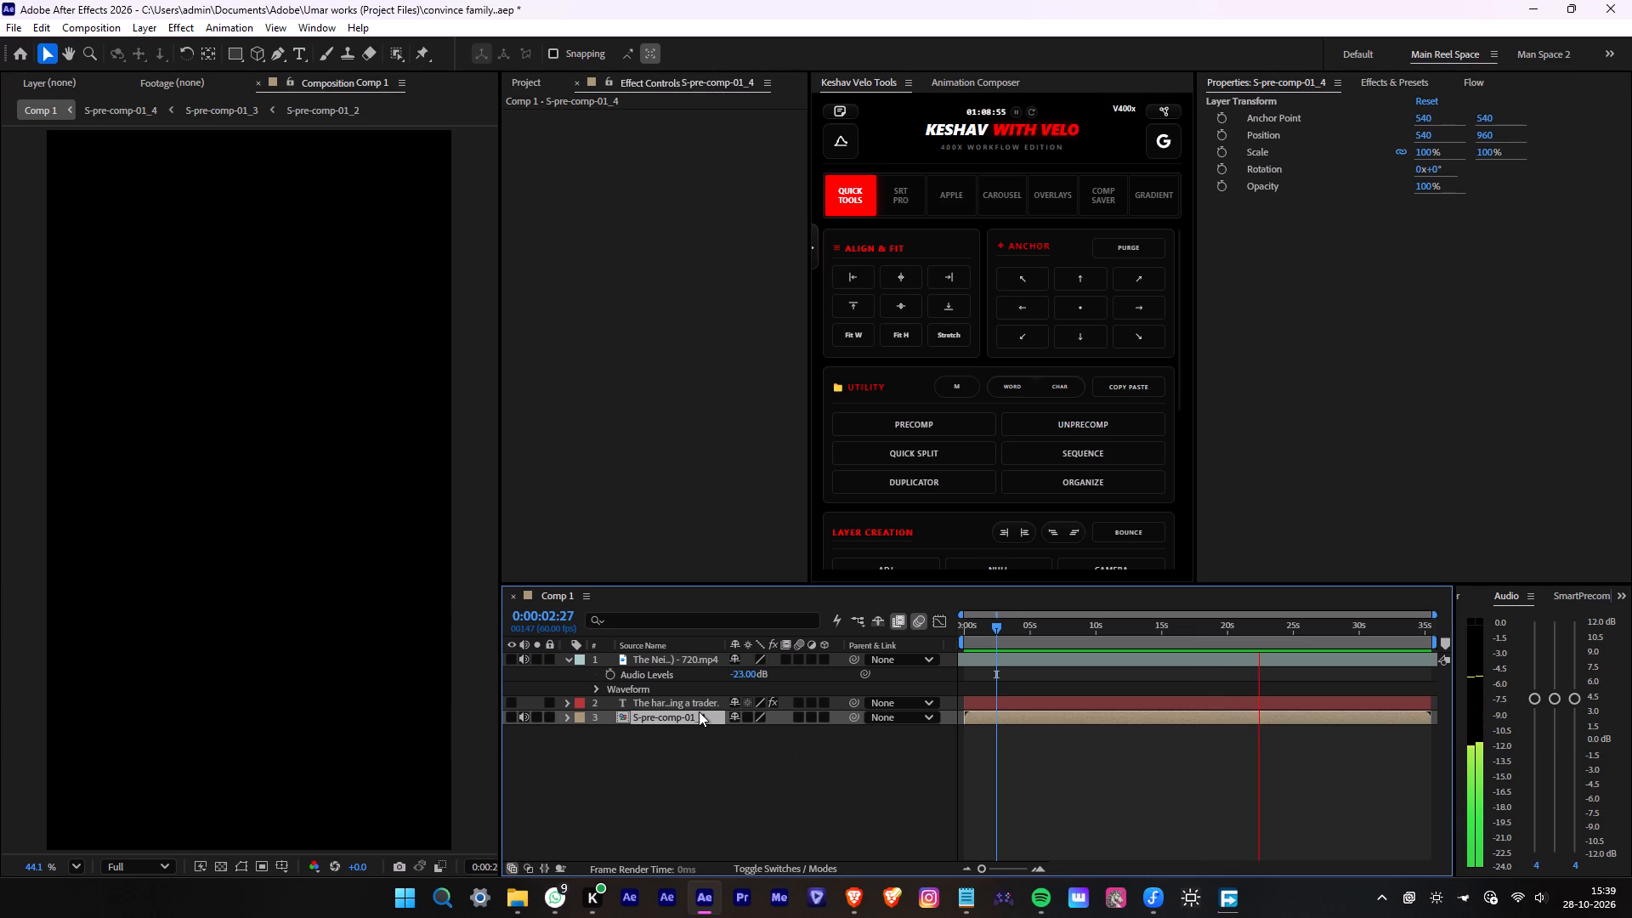
left_click(659, 665)
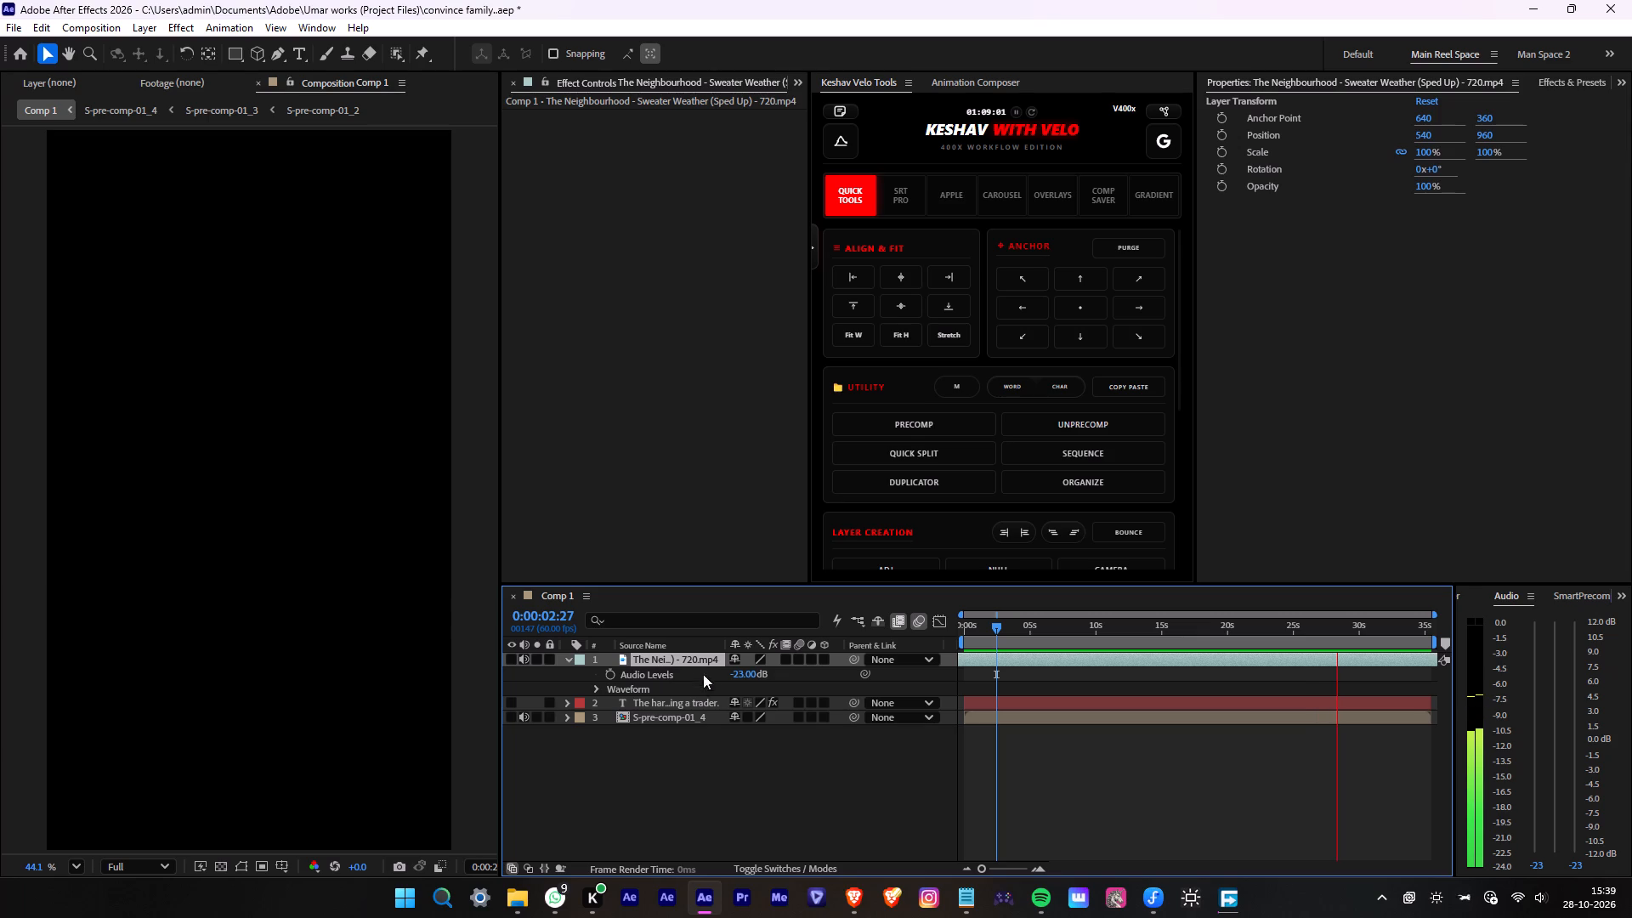
left_click(691, 713)
key("l")
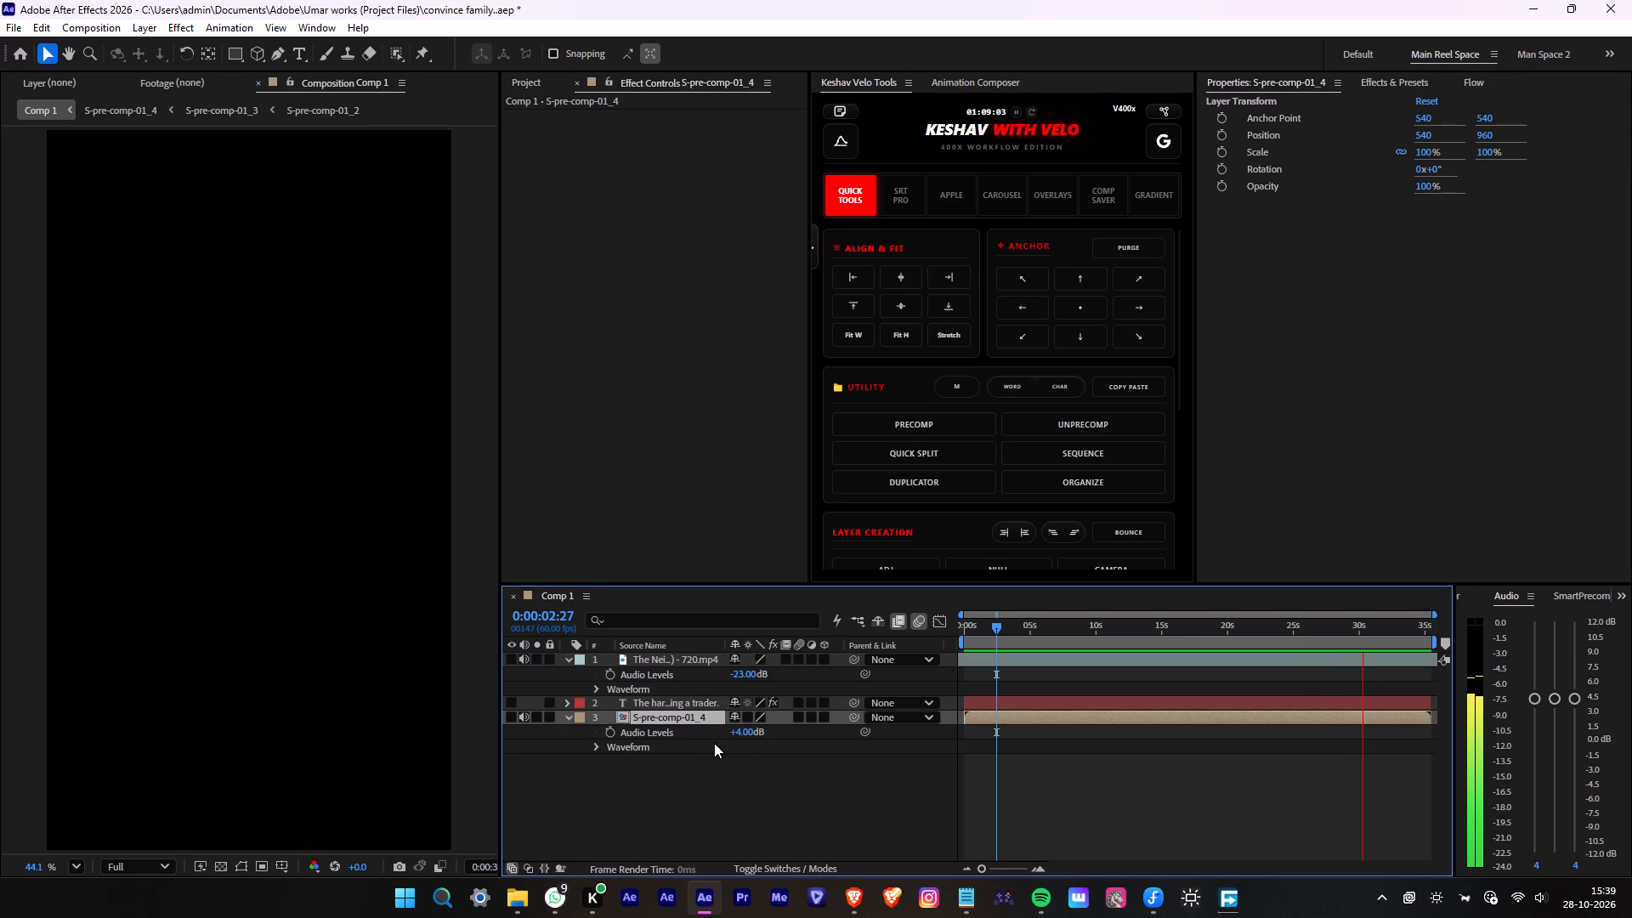
left_click(734, 731)
key("6")
left_click(745, 762)
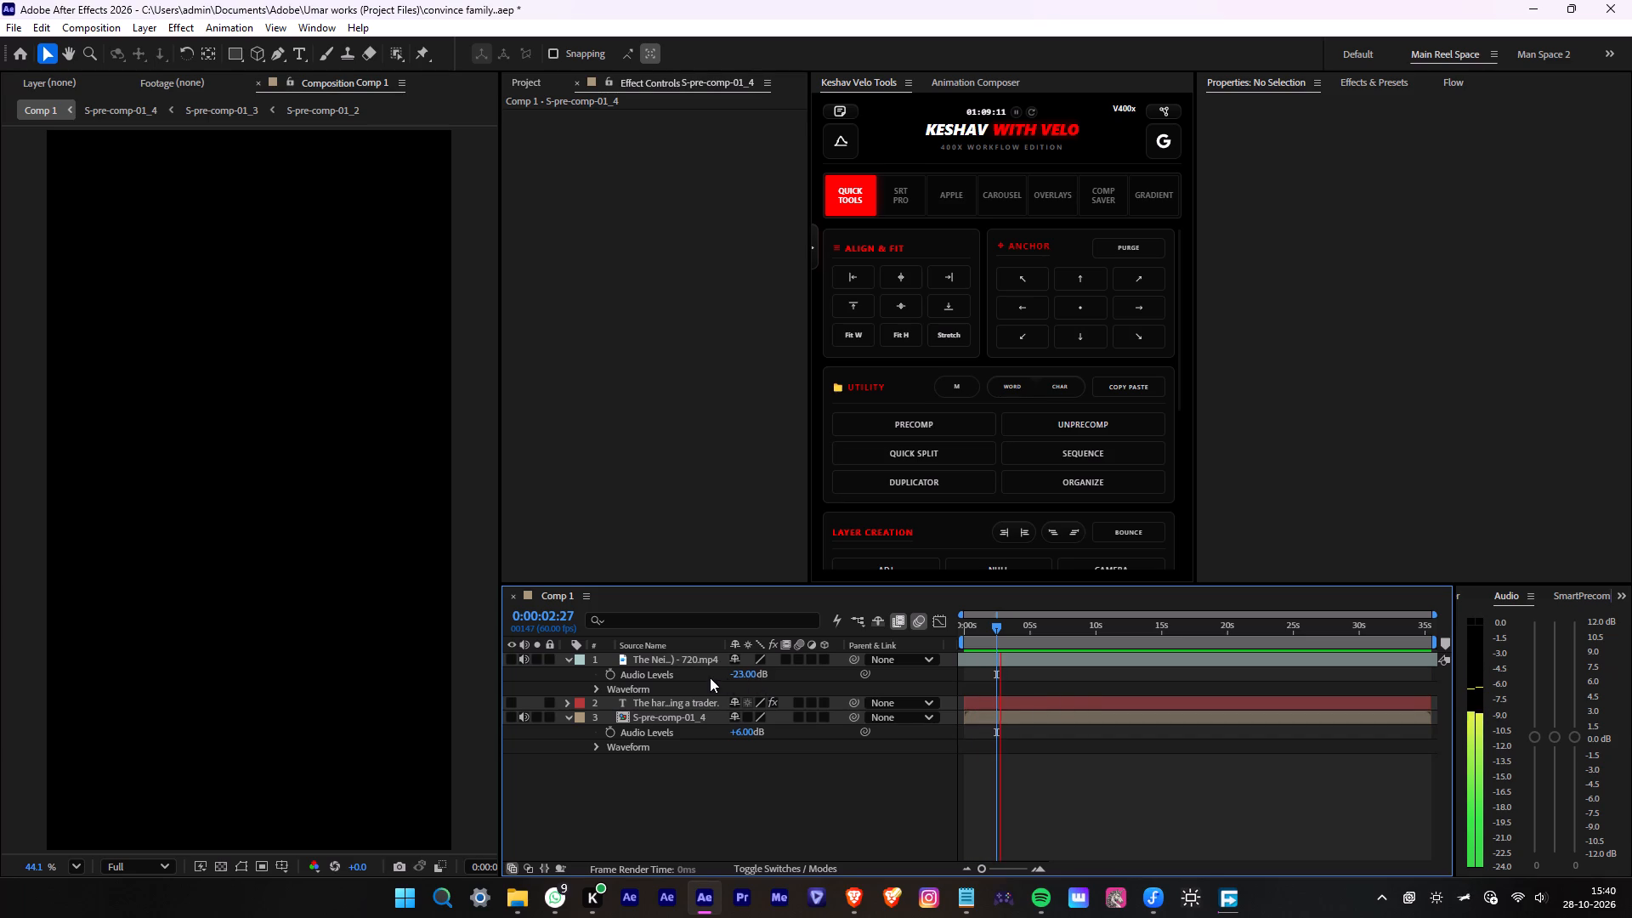
Collapse the layer properties and make the title text and S-pre-comp-01_4 layers visible, keeping the Sweater Weather video hidden, then stop the preview.
left_click(569, 657)
left_click(608, 750)
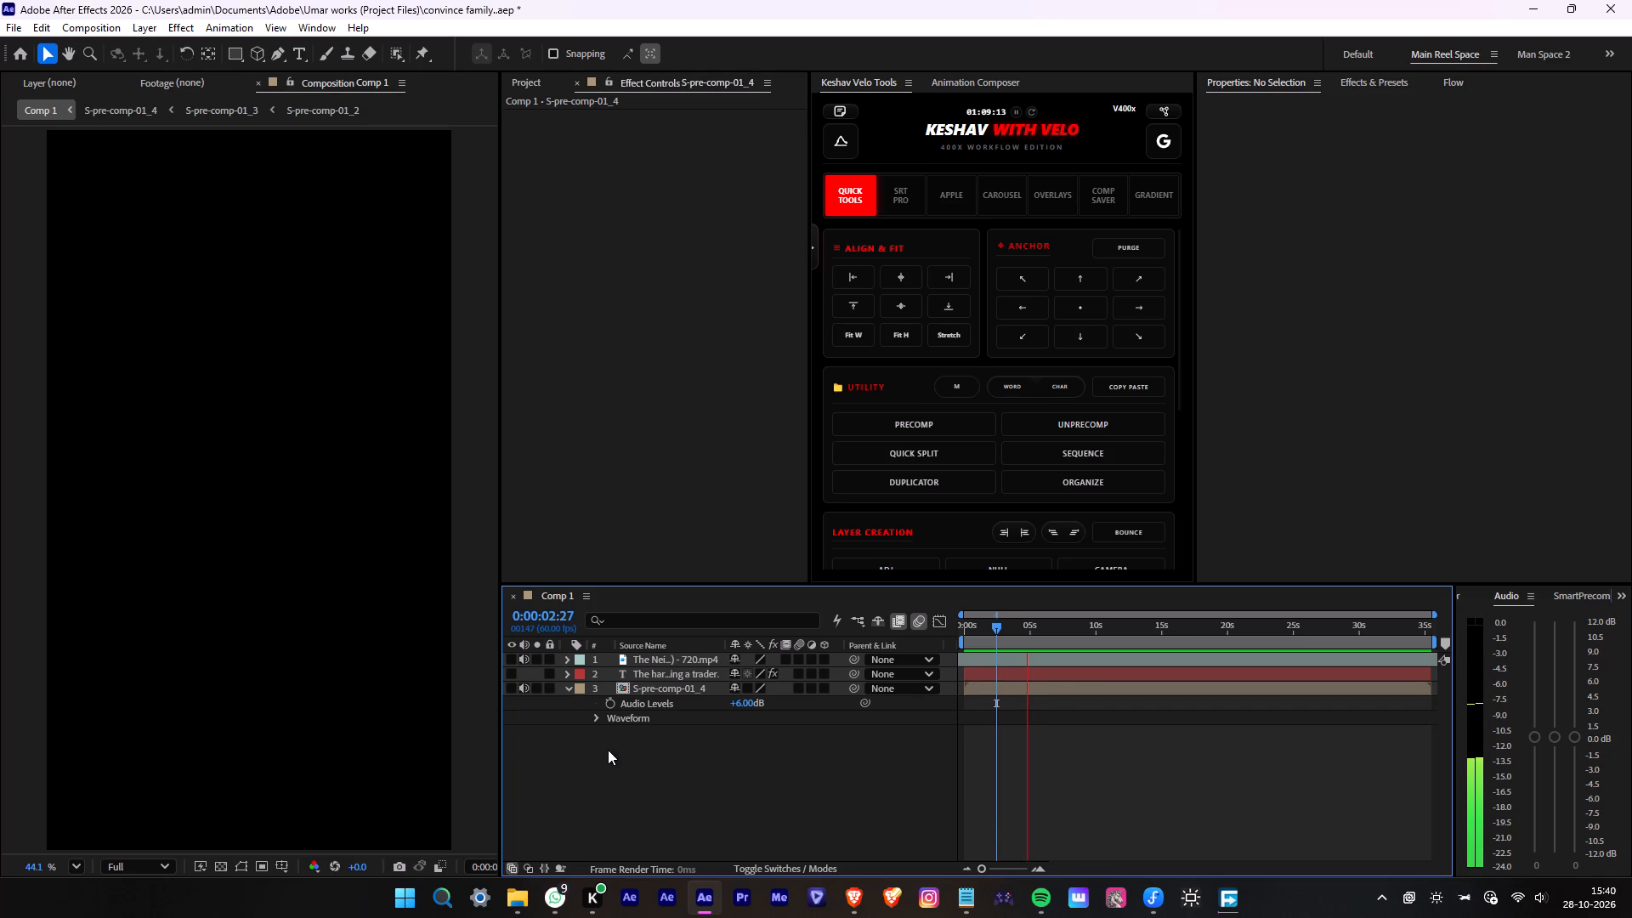
left_click(568, 688)
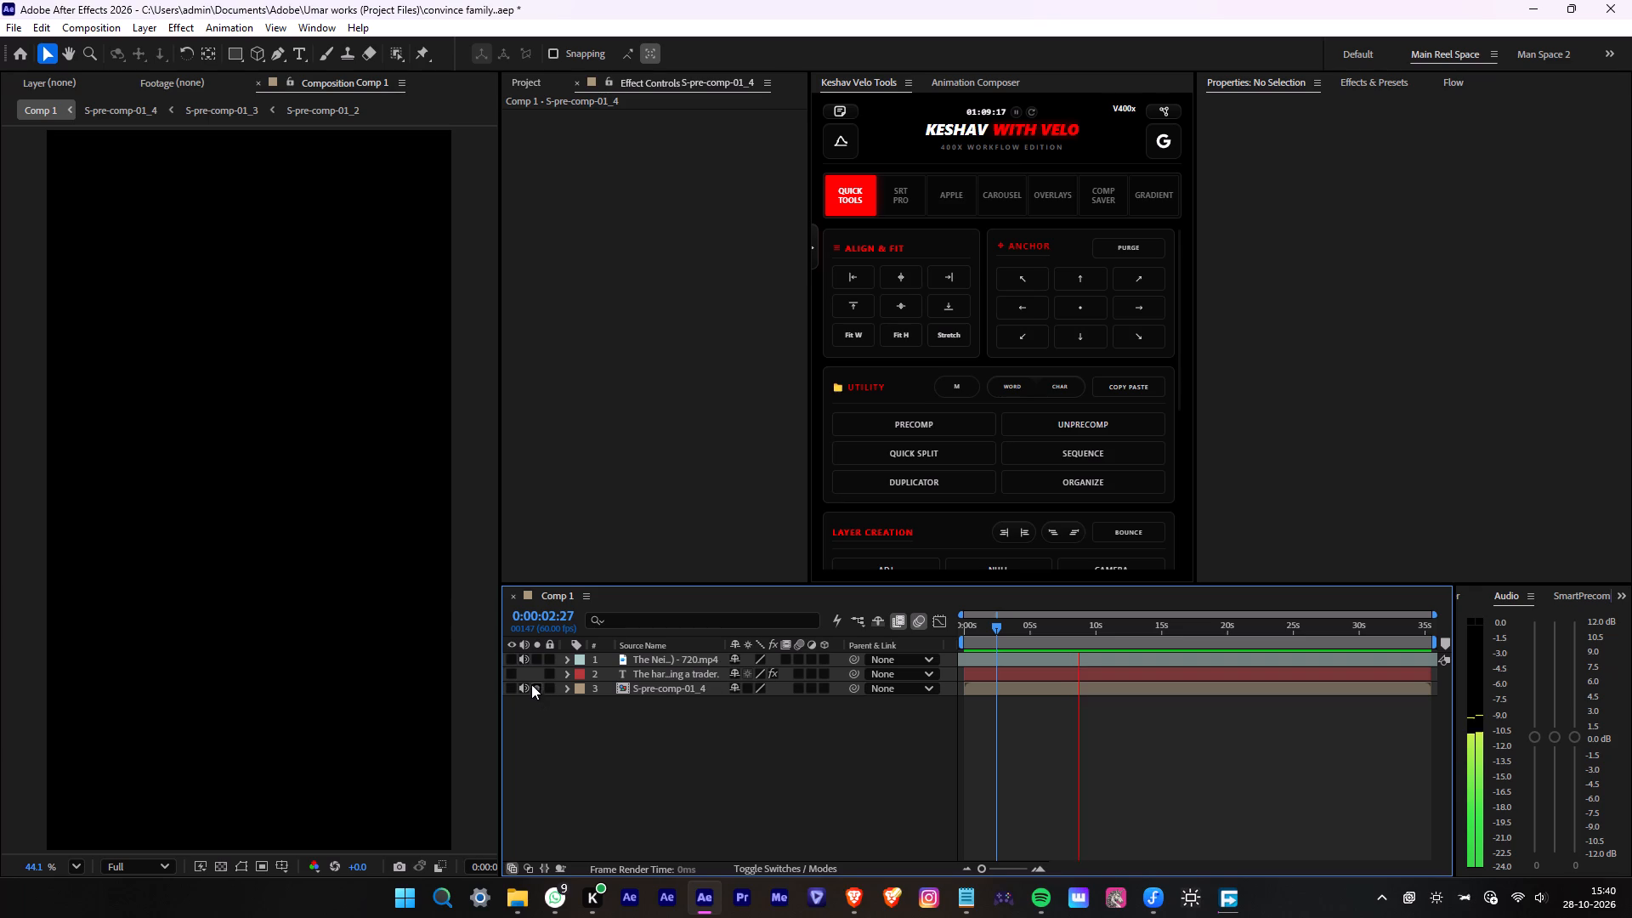
left_click_drag(511, 657, 503, 705)
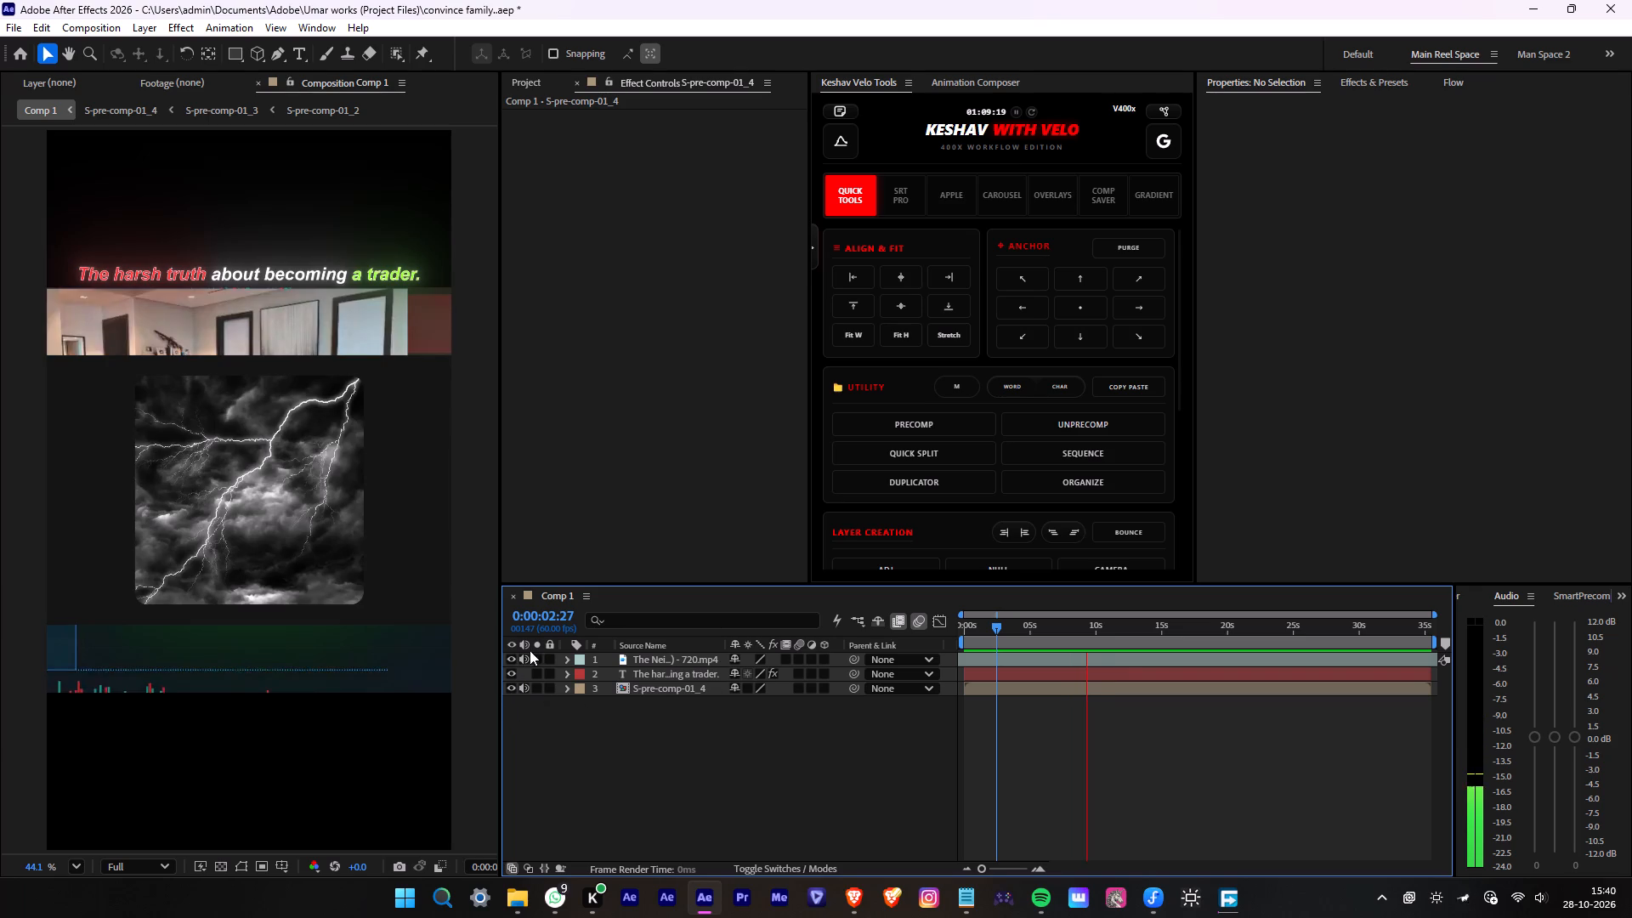
left_click(511, 659)
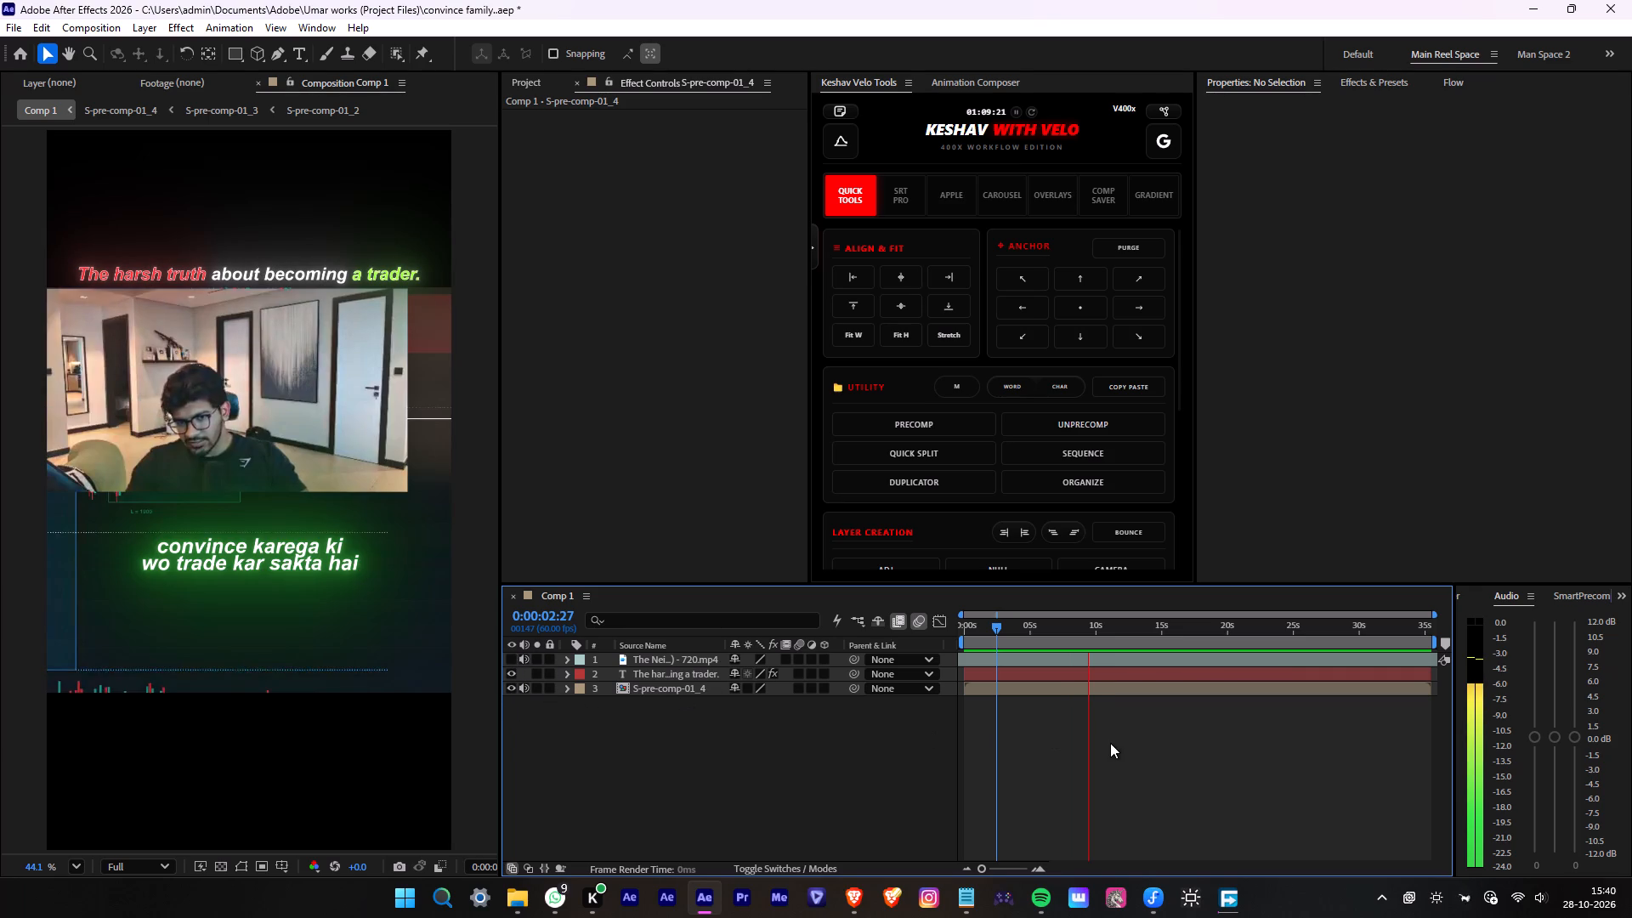
key("space")
Save the project under the name convince family, replacing the existing file.
key("ctrl+shift+s")
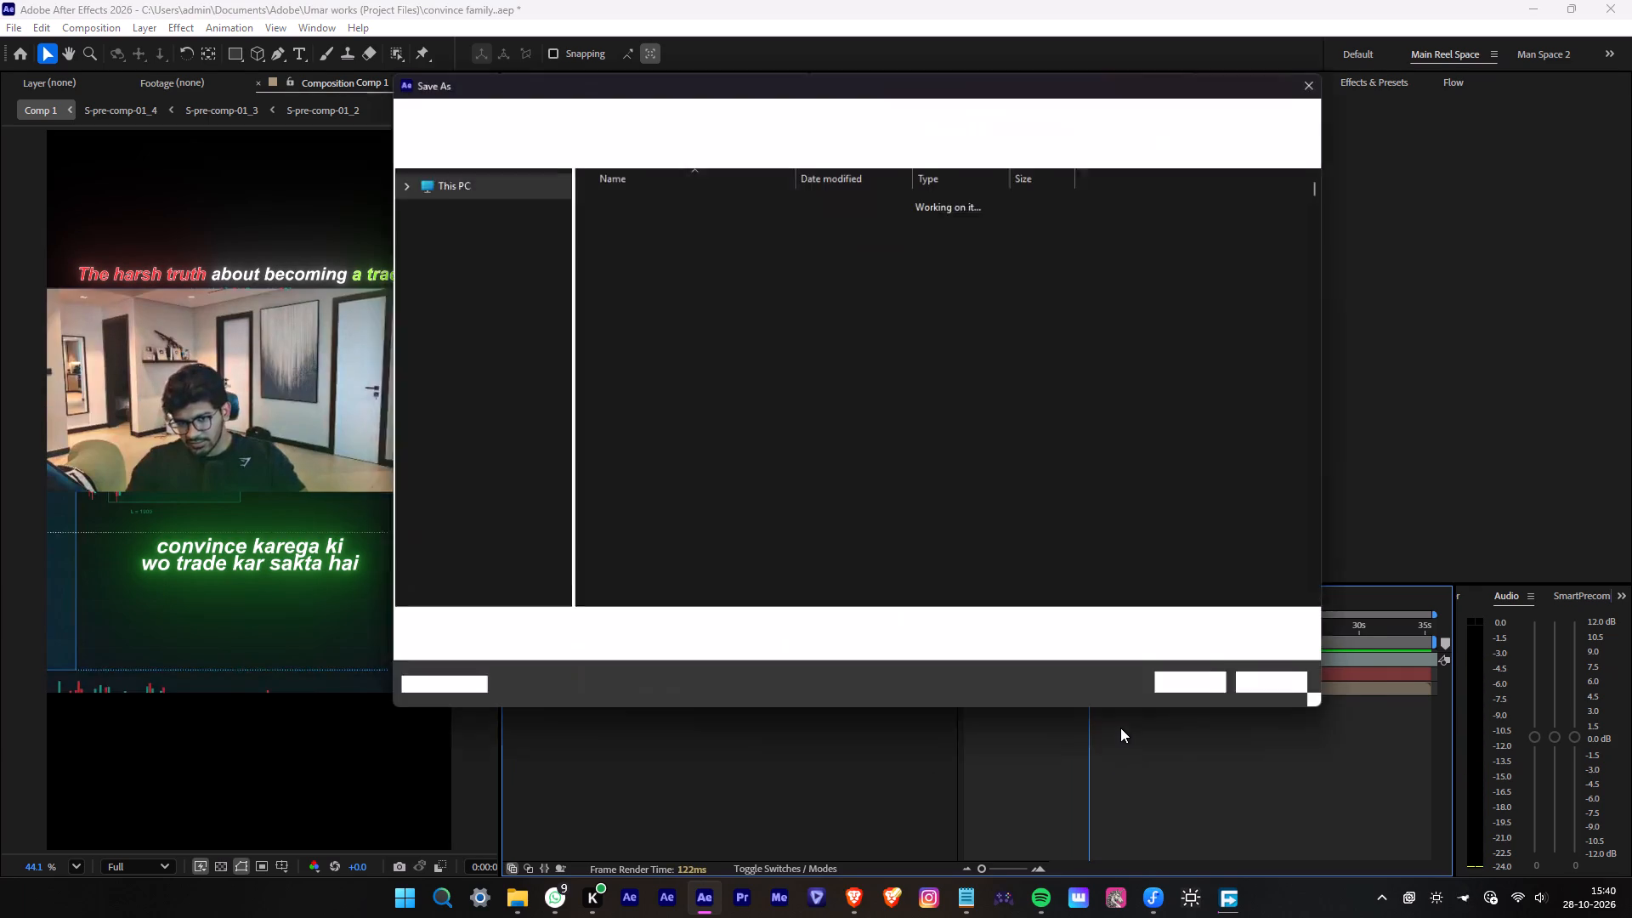
left_click(1210, 697)
left_click(863, 450)
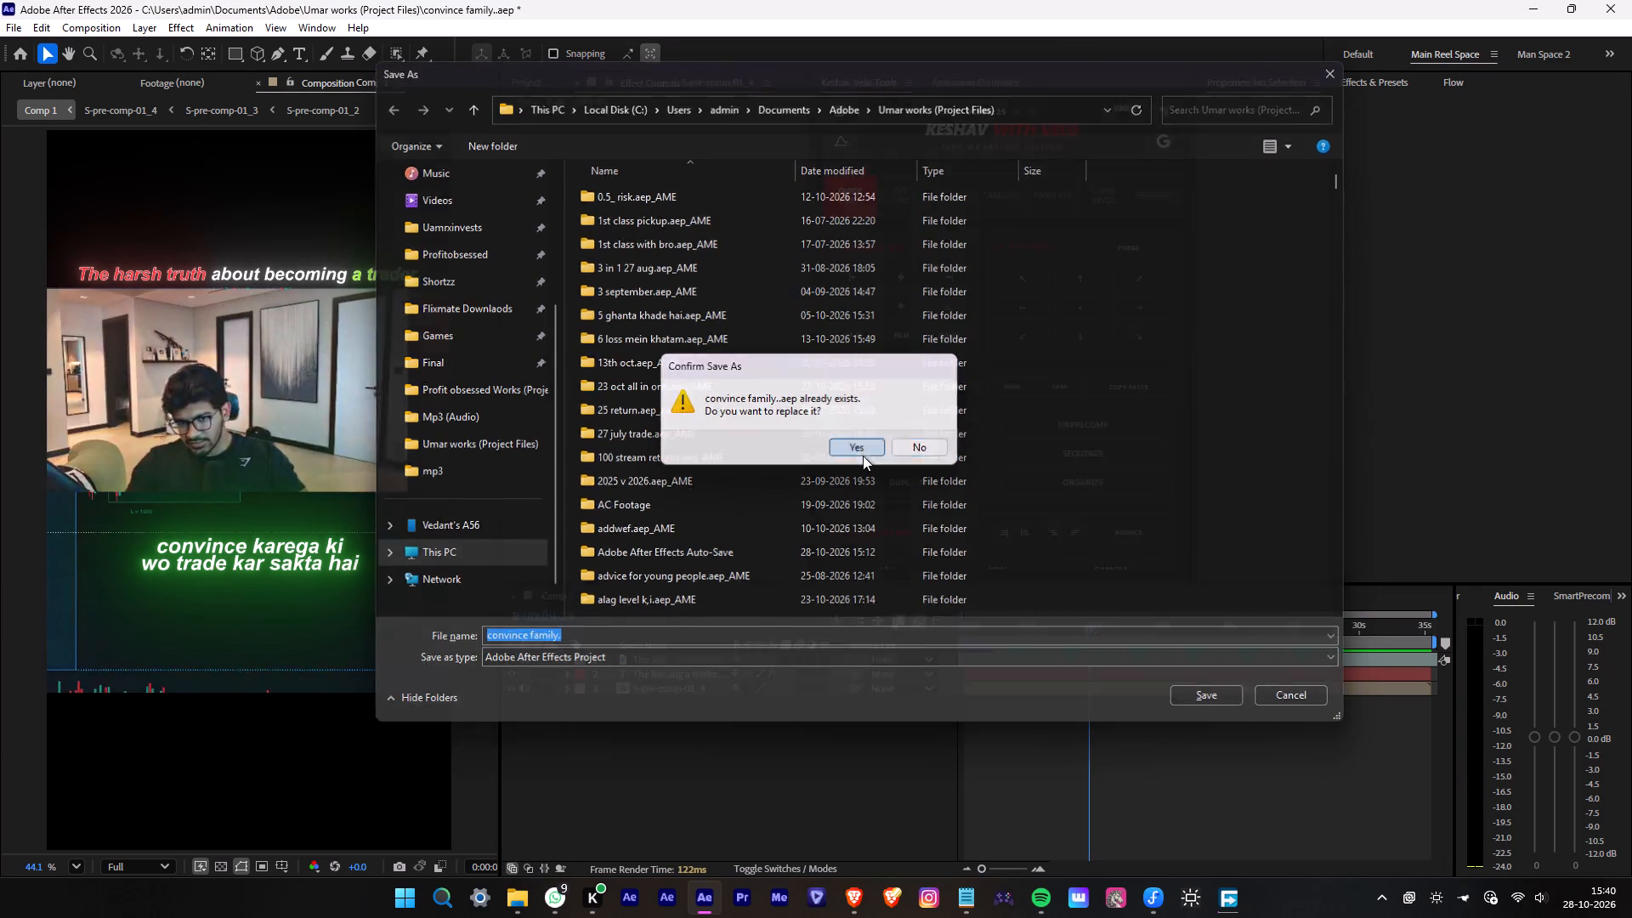
left_click(1062, 750)
Switch to Free Download Manager to check the progress of the active download.
left_click(1227, 900)
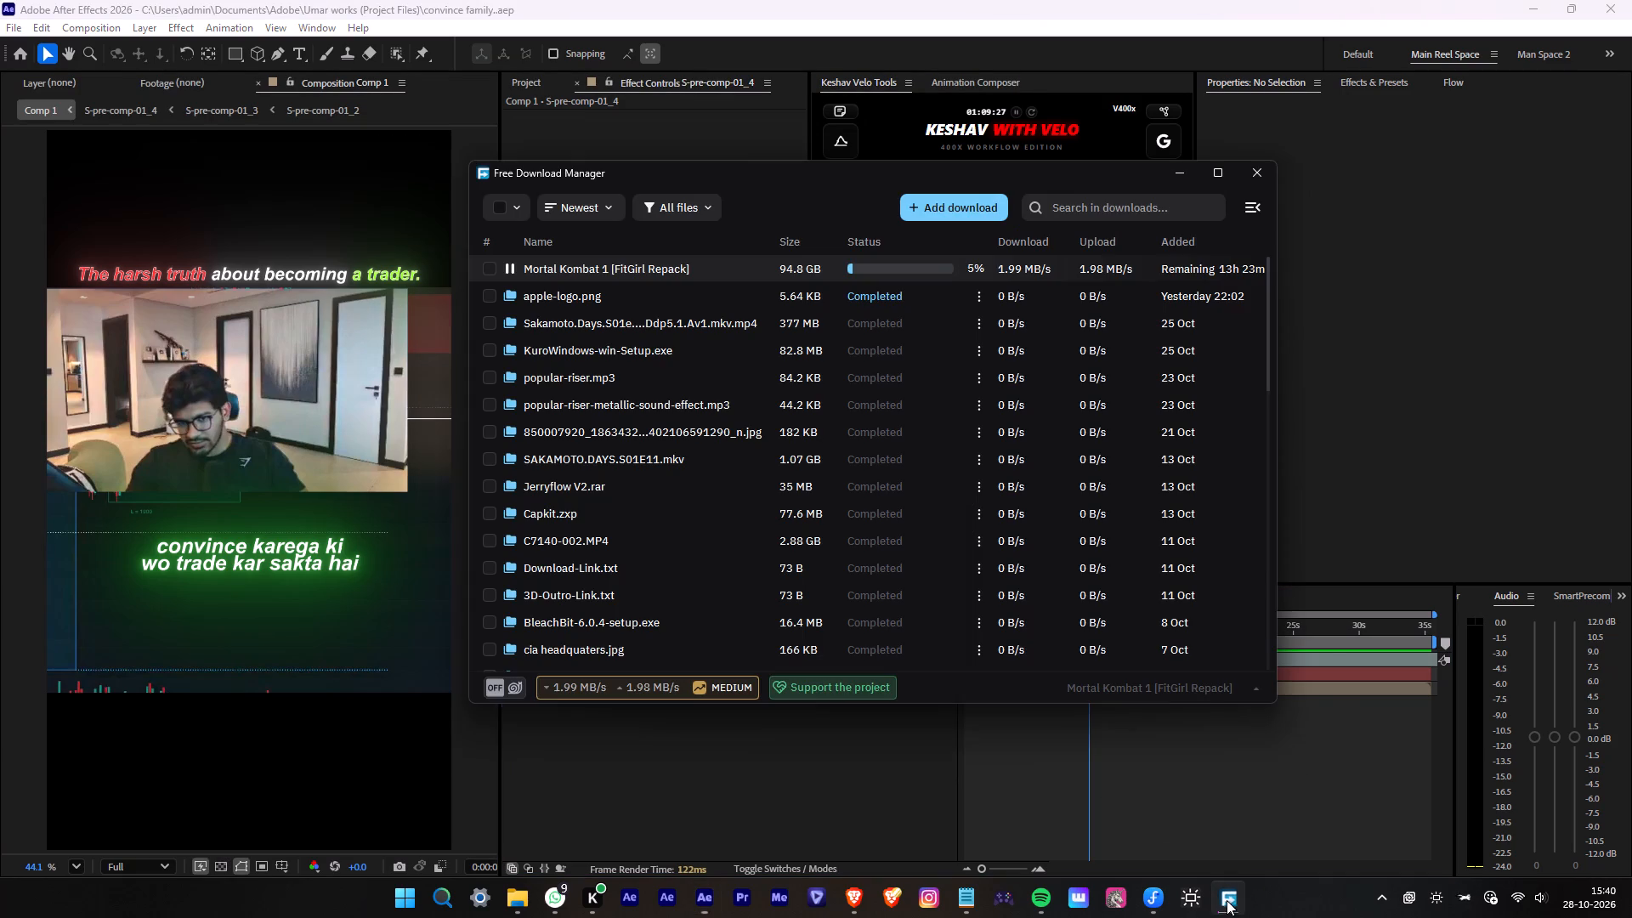
Switch back from Free Download Manager to the convince family project in After Effects.
left_click(1227, 900)
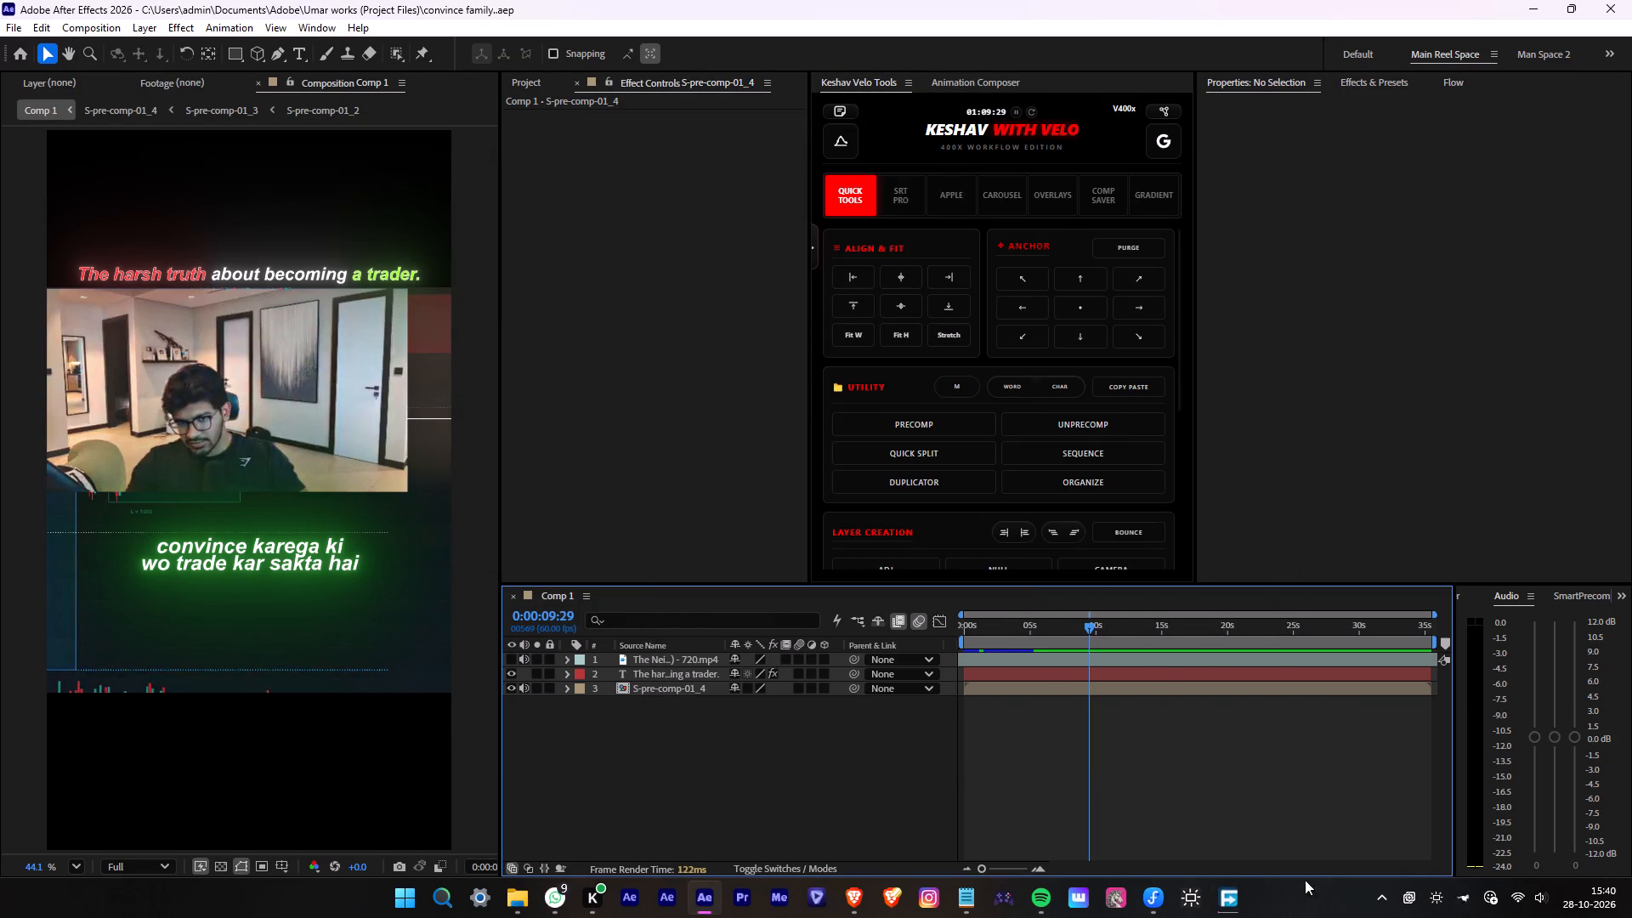
left_click(11, 20)
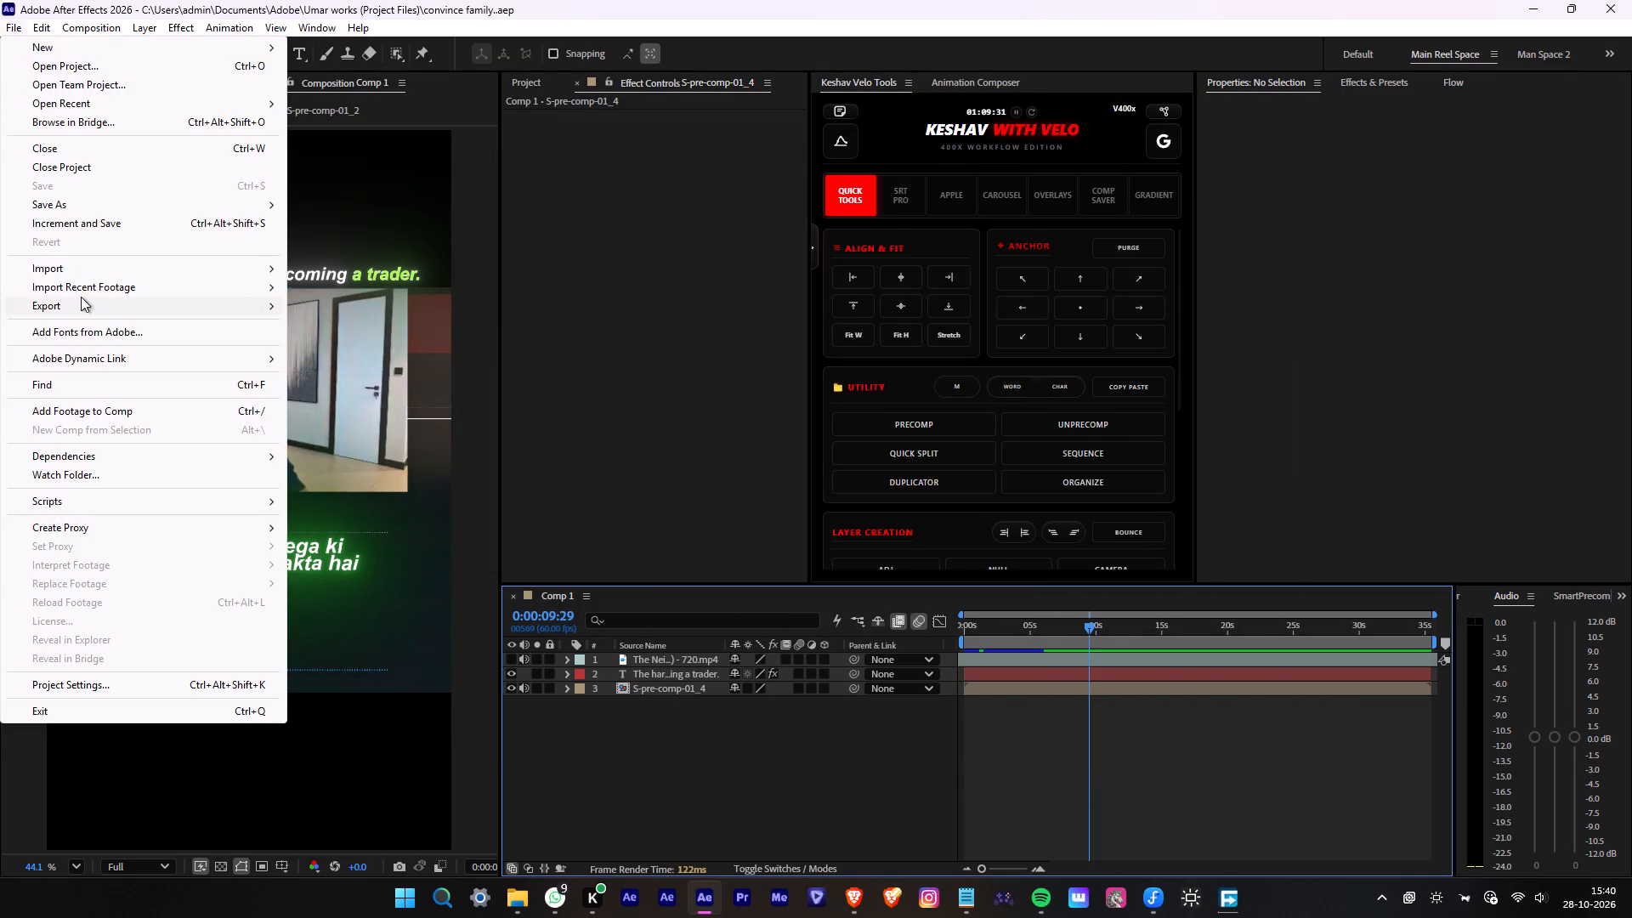
left_click(779, 294)
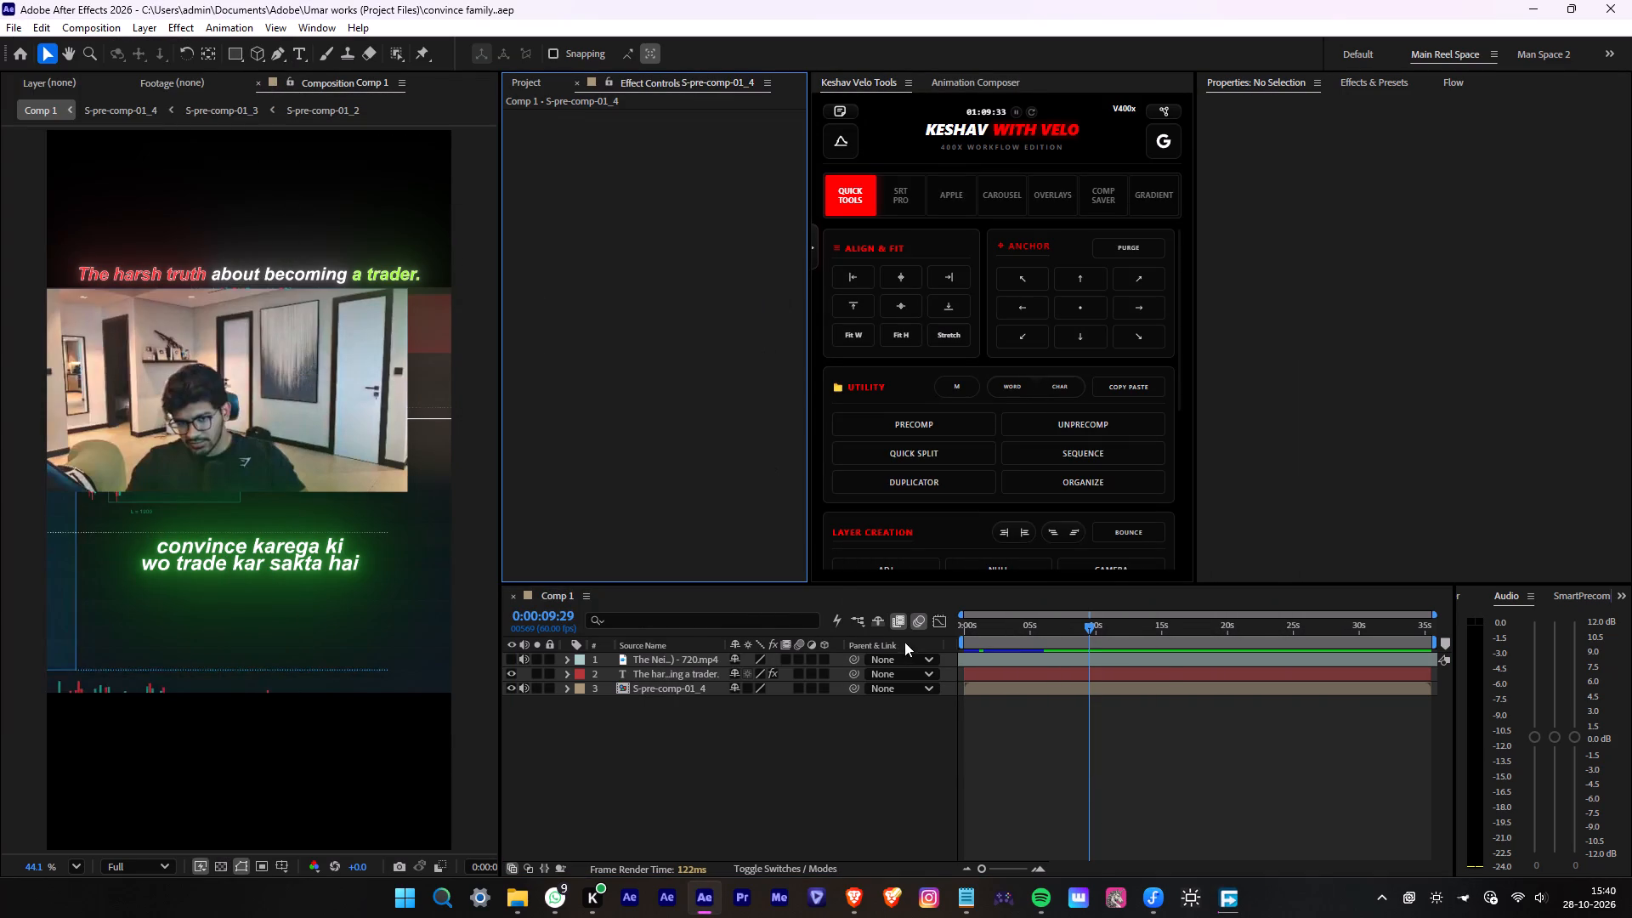
Compare the S-pre-comp-01_4 picture with its Adjustment Layer hidden and shown, leave the layer visible, and return to Comp 1.
double_click(701, 690)
scroll(734, 715, "down", 8)
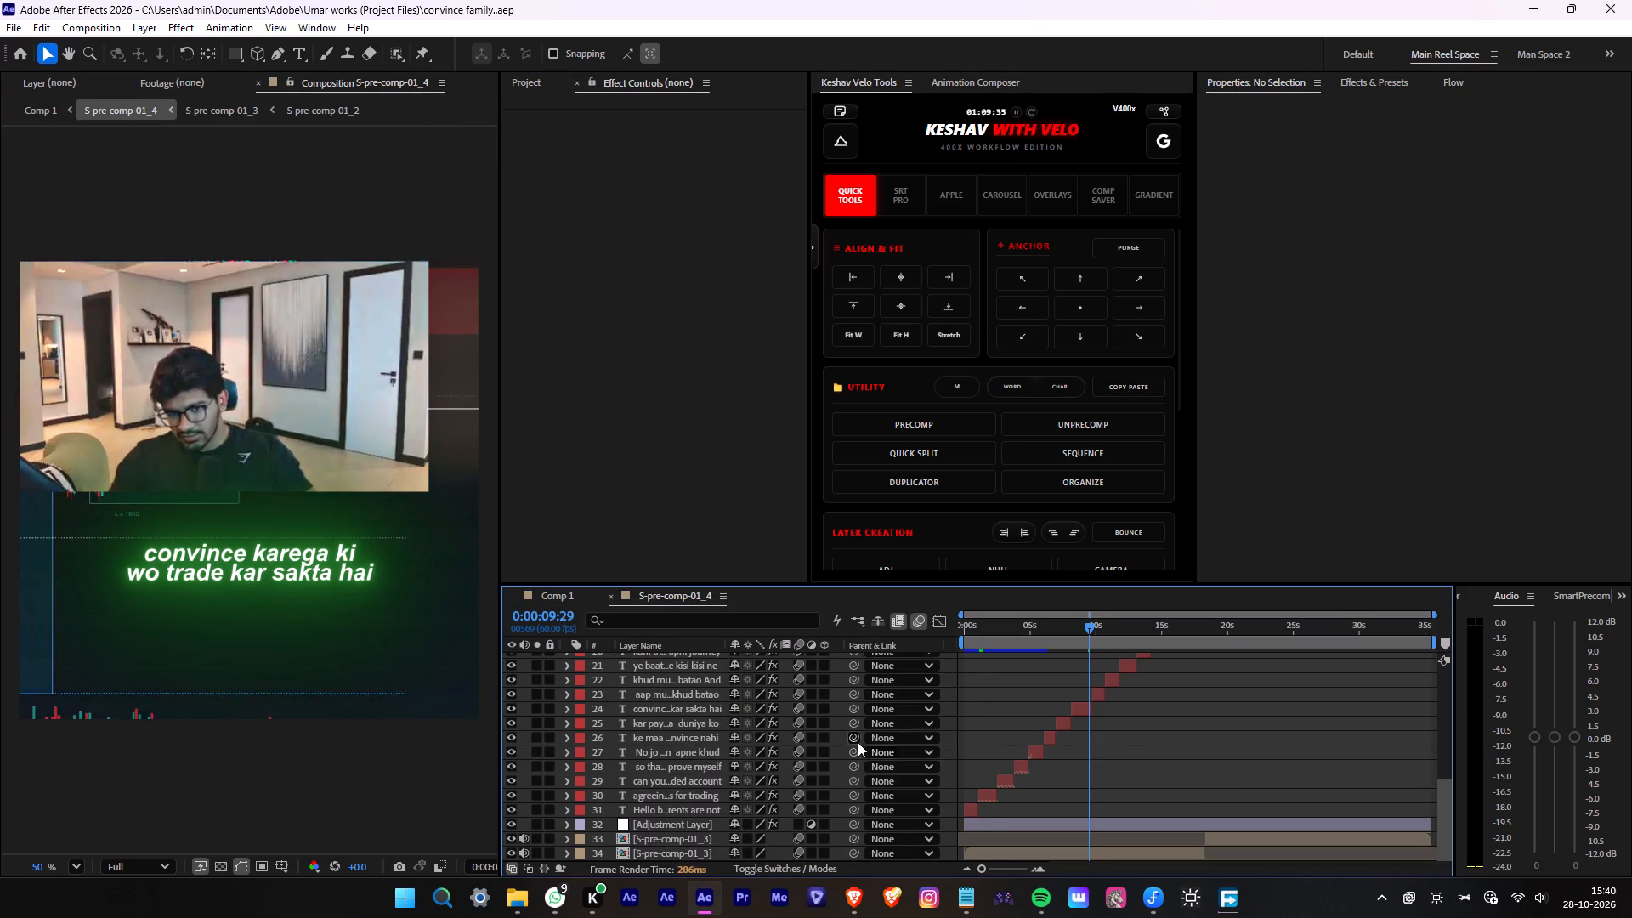
left_click(989, 820)
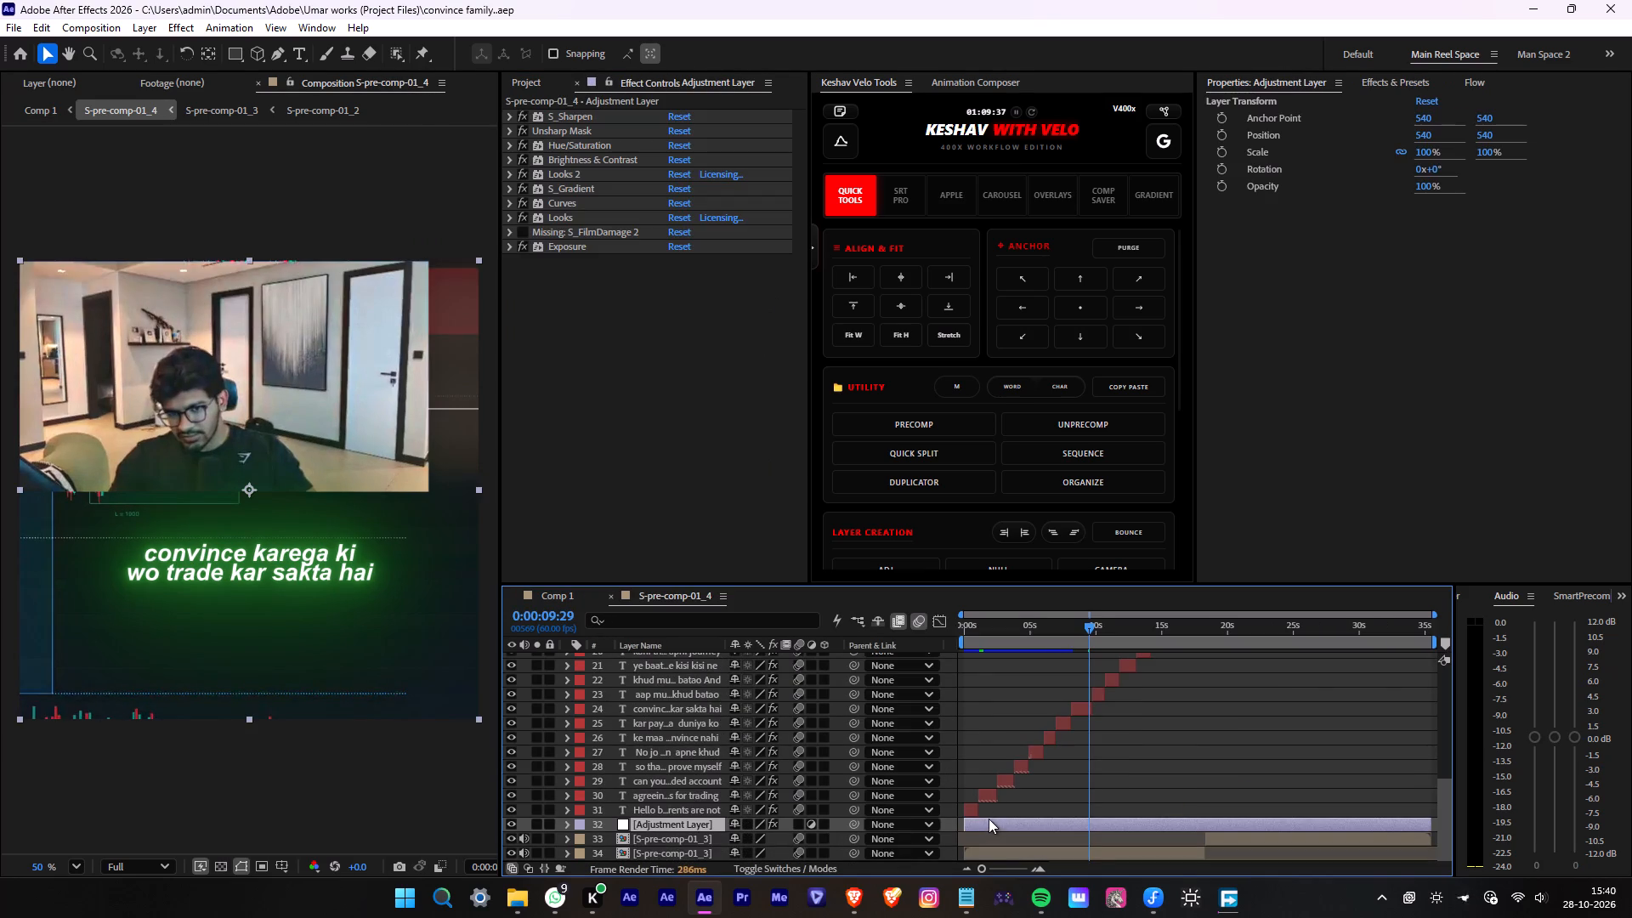
left_click(515, 823)
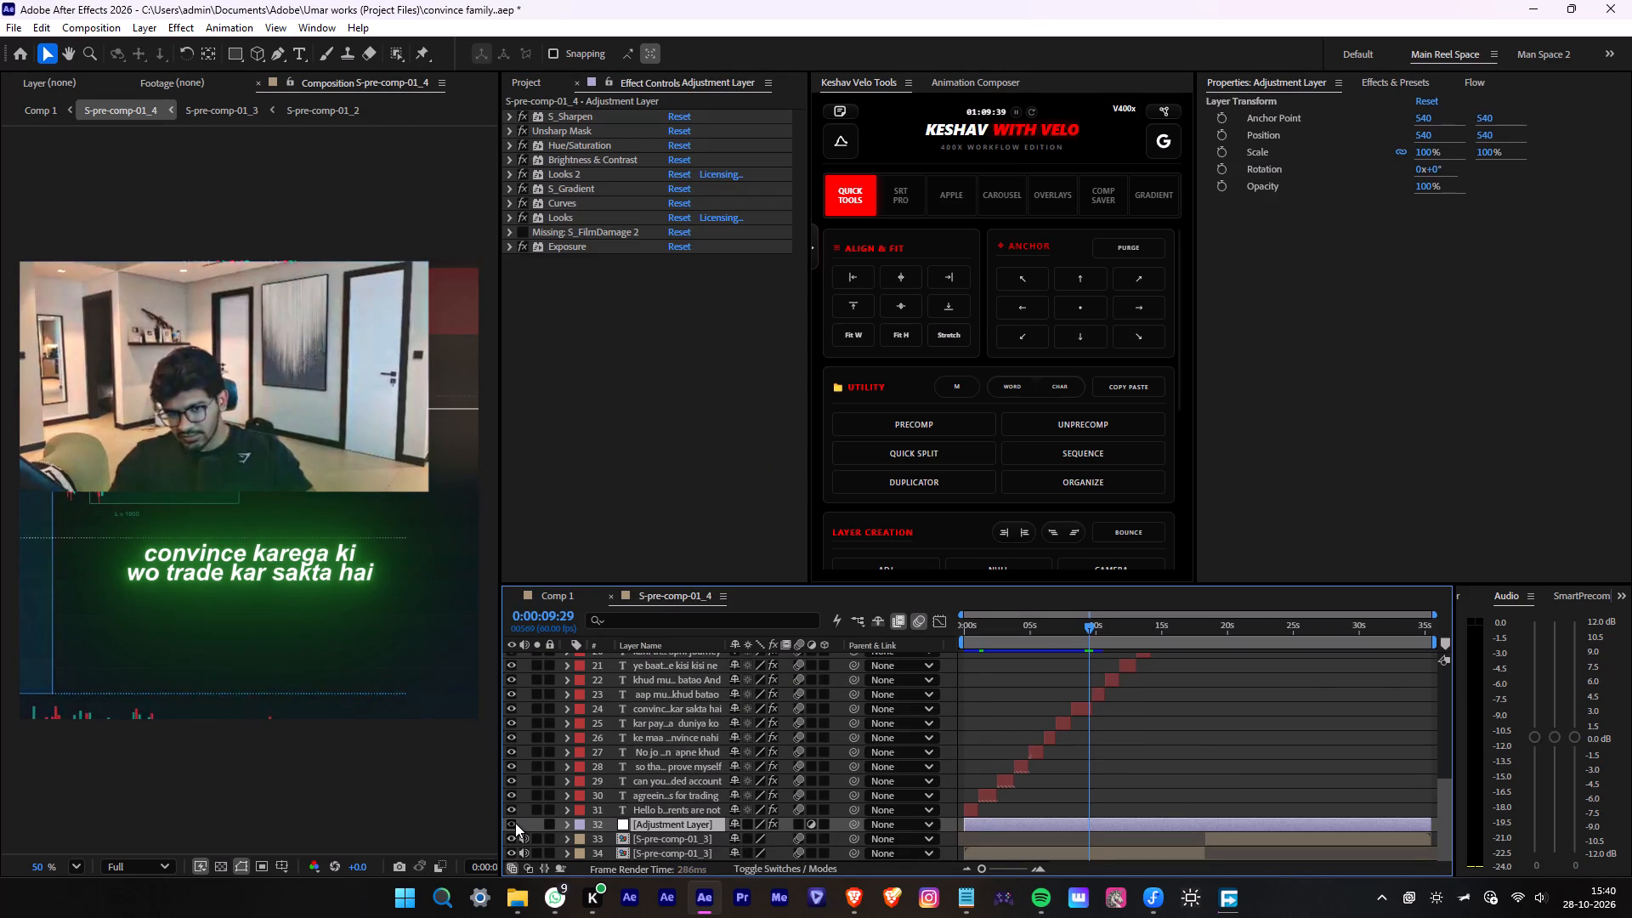
left_click(515, 823)
left_click(579, 601)
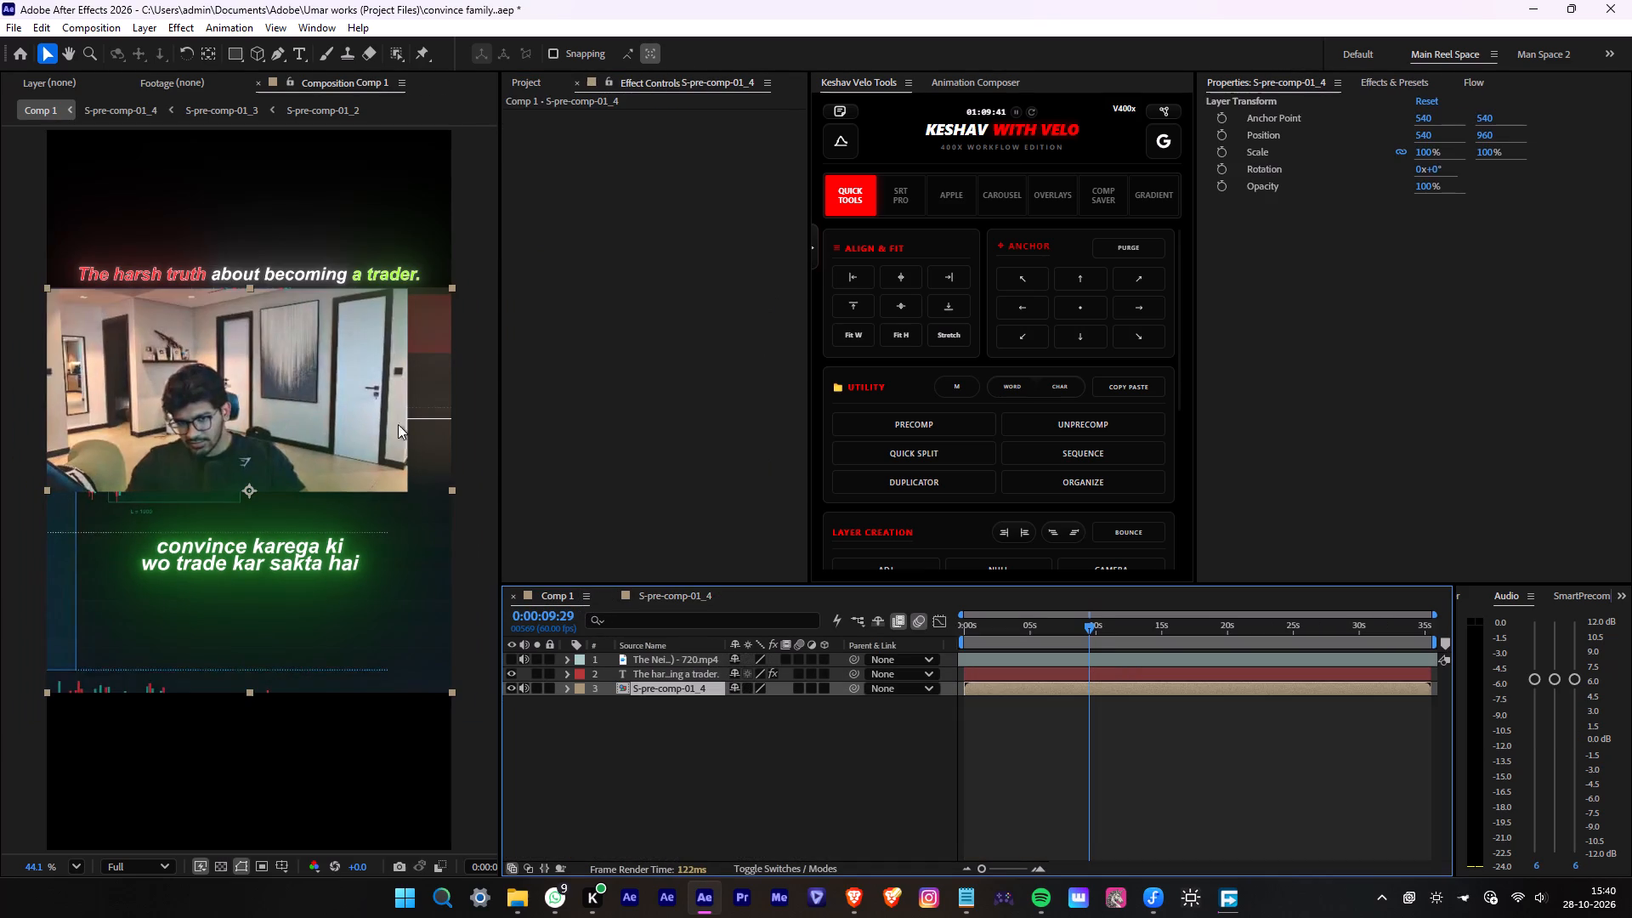
Export Comp 1 by adding it to the Adobe Media Encoder queue.
left_click(7, 27)
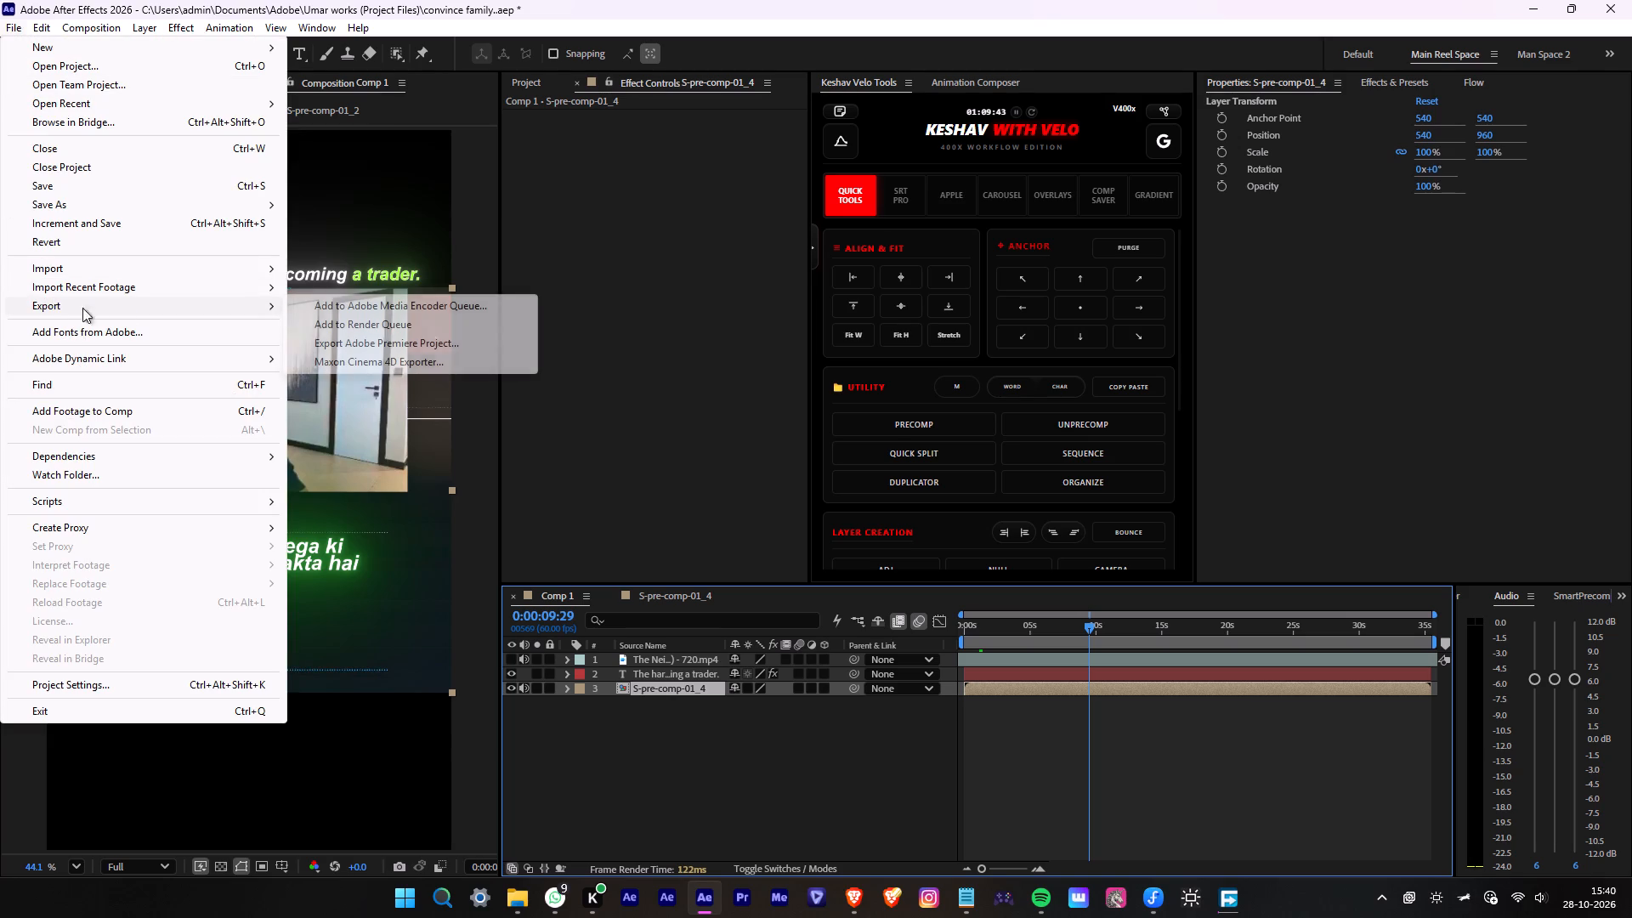
left_click(370, 310)
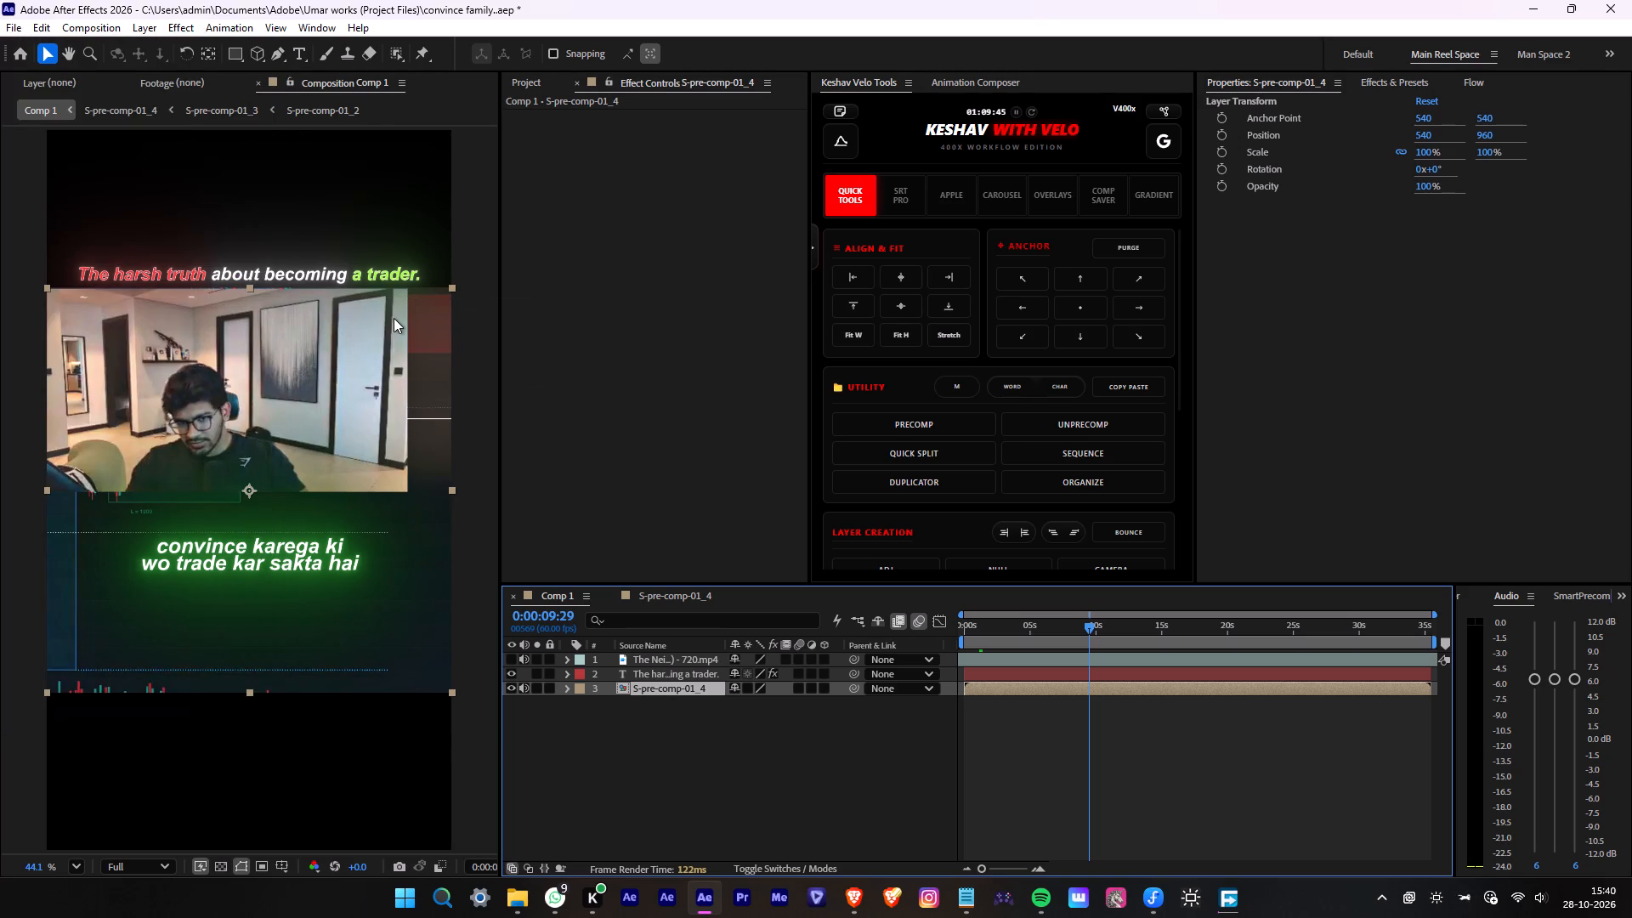